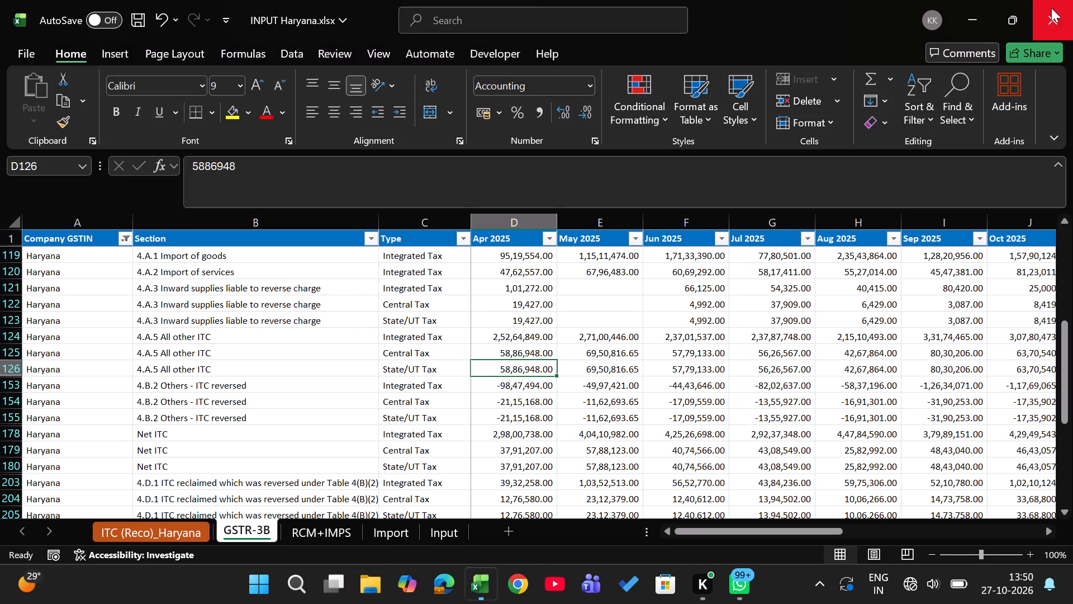
Close the INPUT Haryana.xlsx workbook.
click(1071, 2)
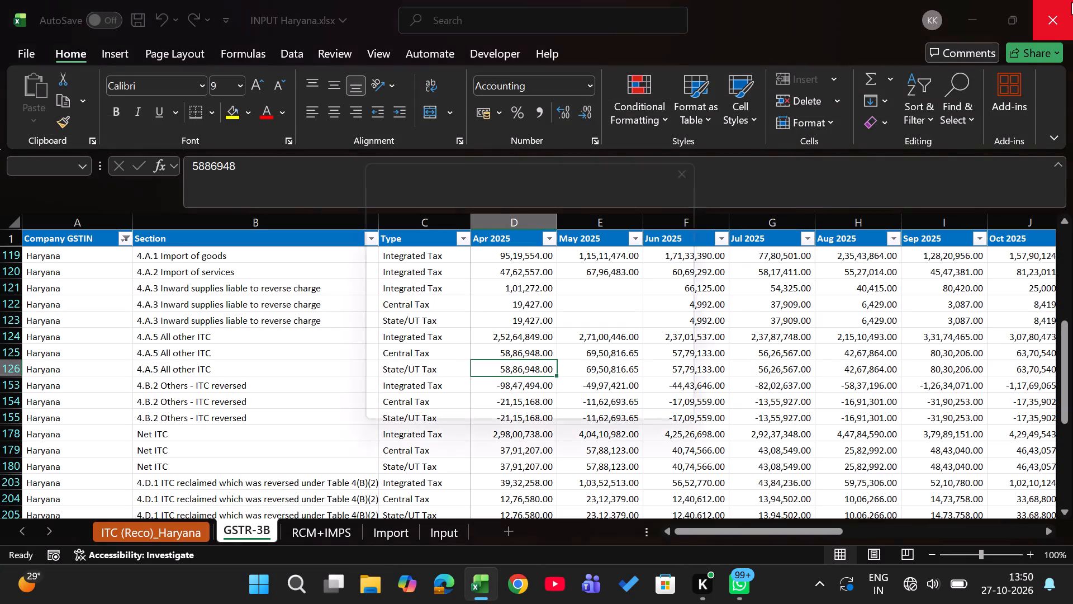
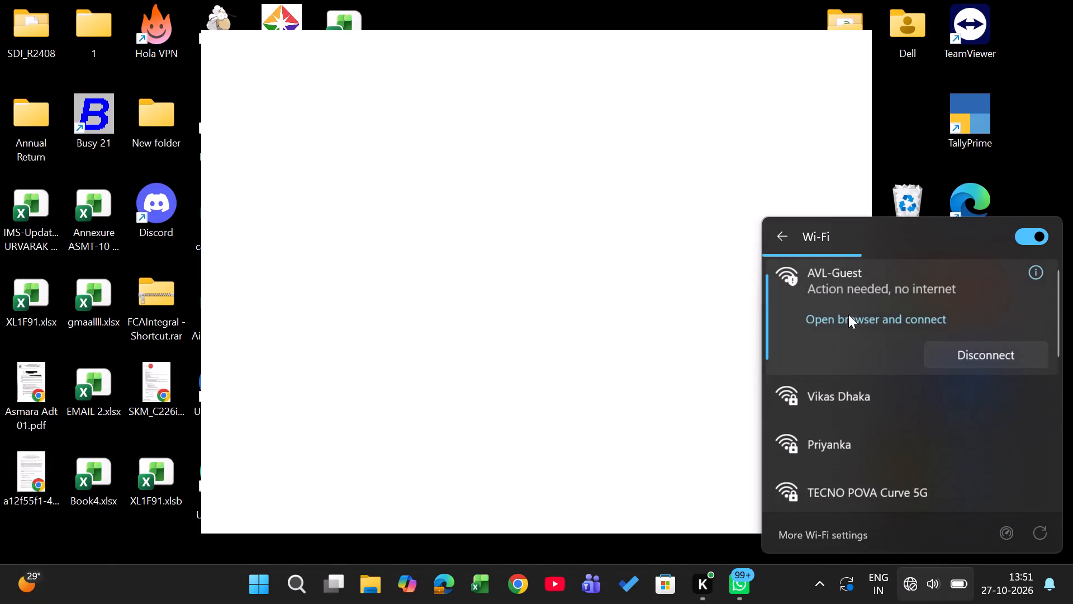
Connect the computer to the secured Wi-Fi network named Priyanka and dismiss the network list.
click(857, 431)
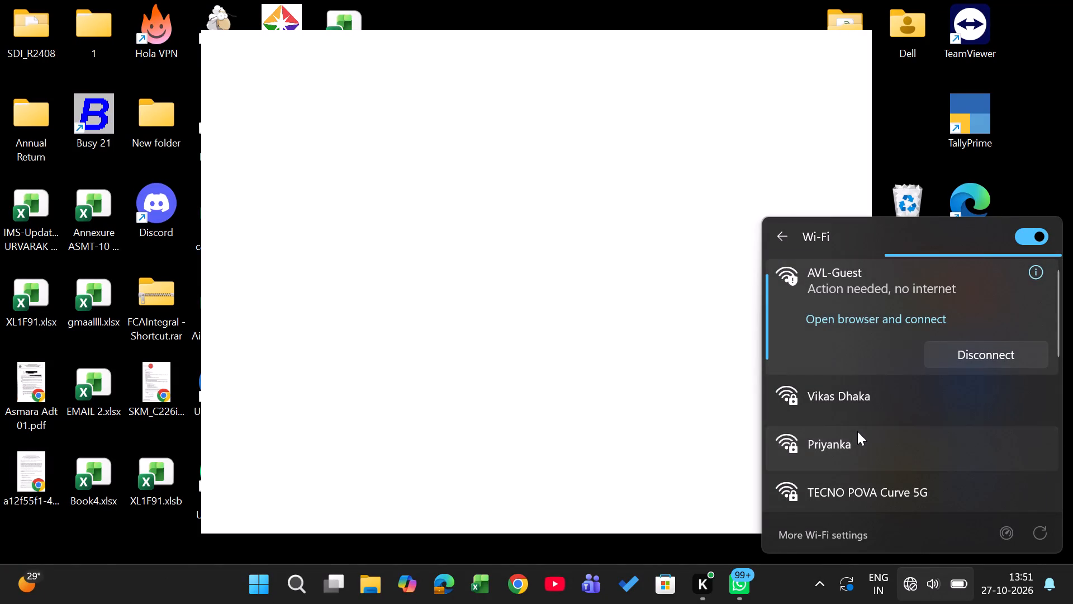
click(886, 417)
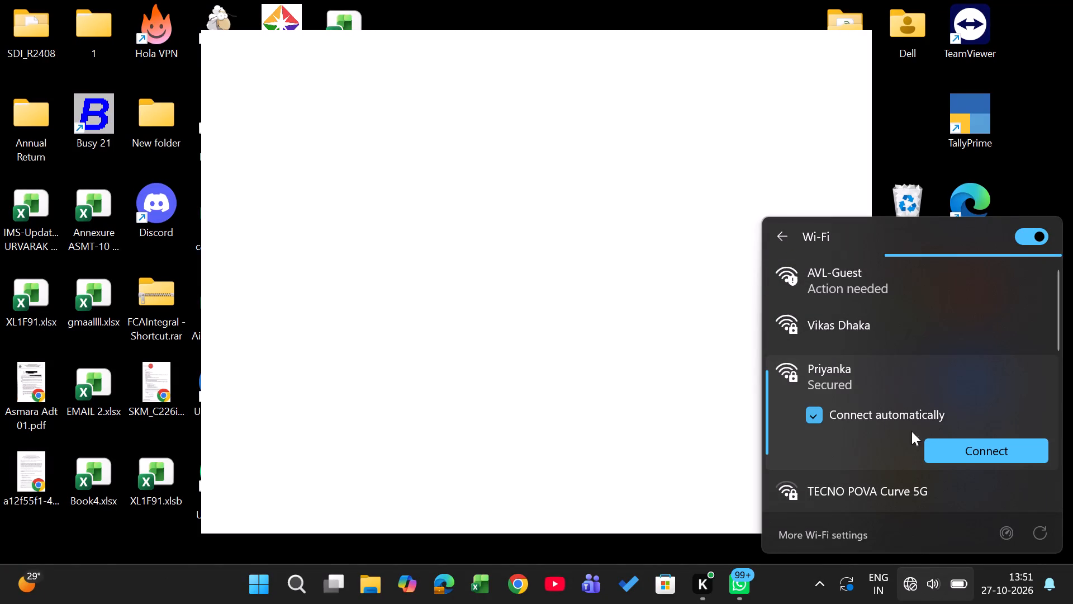
click(945, 441)
click(744, 2)
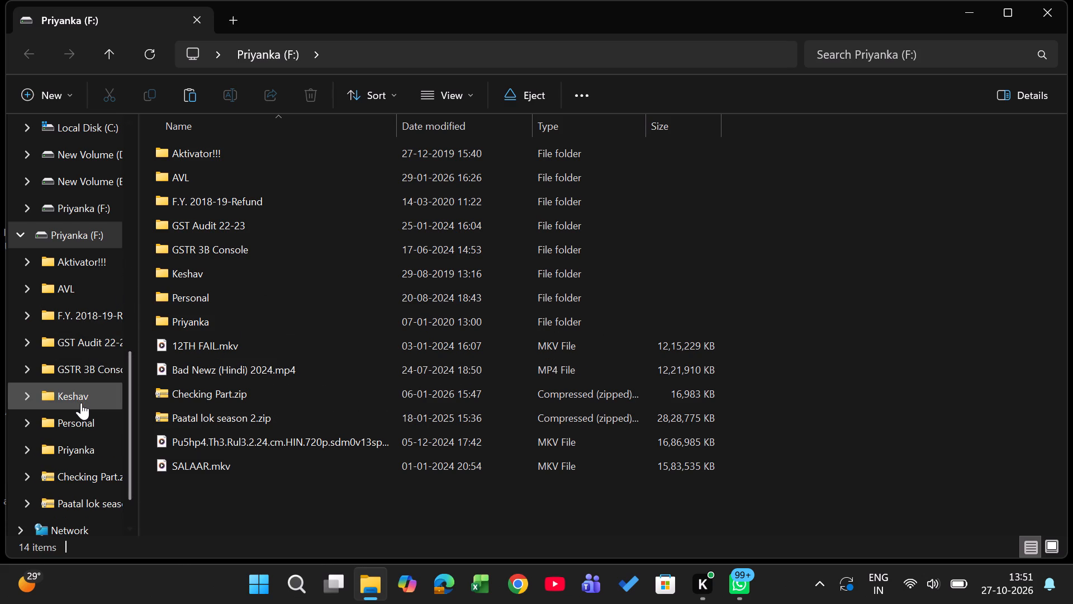
Create a folder named "ITC AVL" in the root of the F: drive and open it.
scroll(81, 399, down, 1)
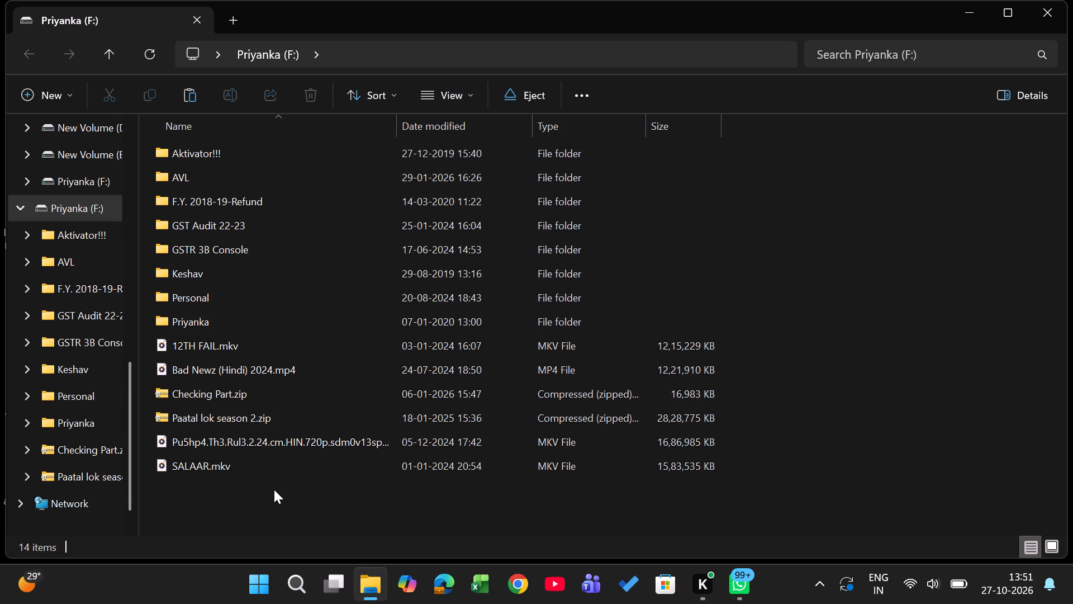
key(ctrl+shift+n)
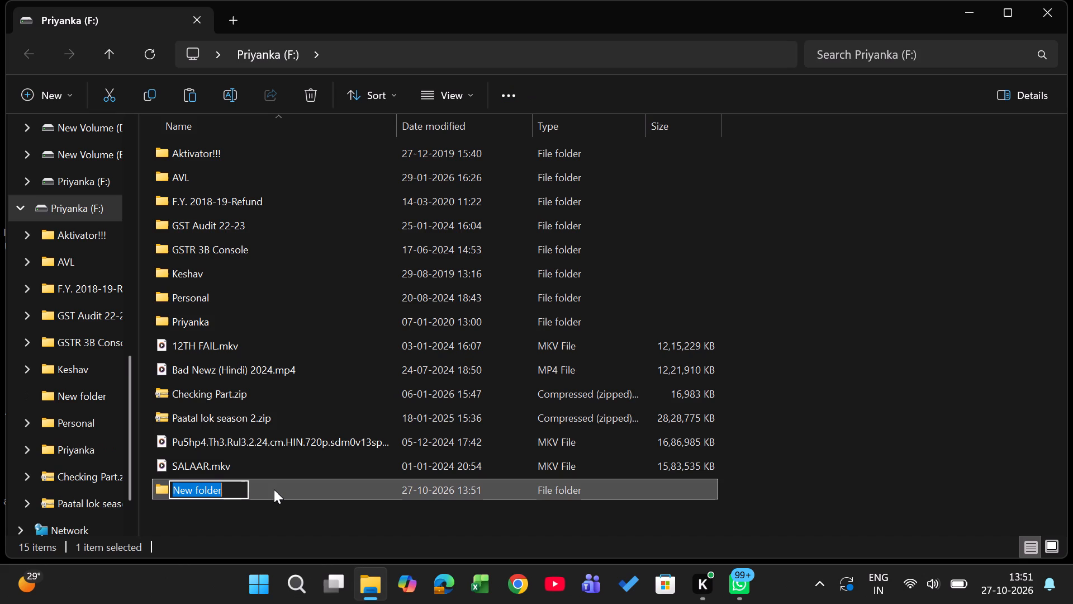
text(ITC AVL)
key(Return)
key(Return)
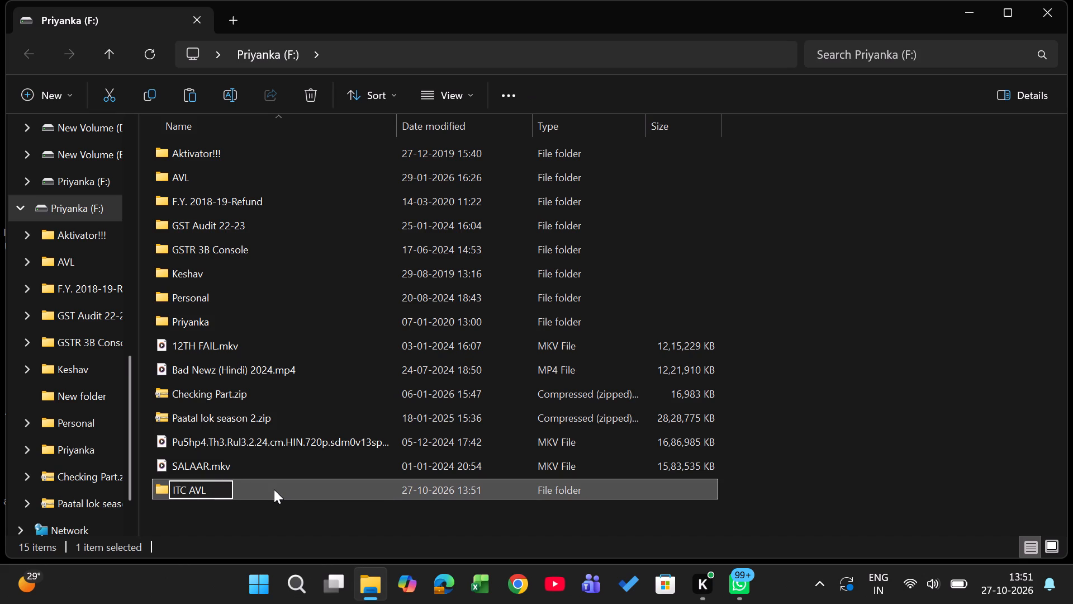
double_click(265, 488)
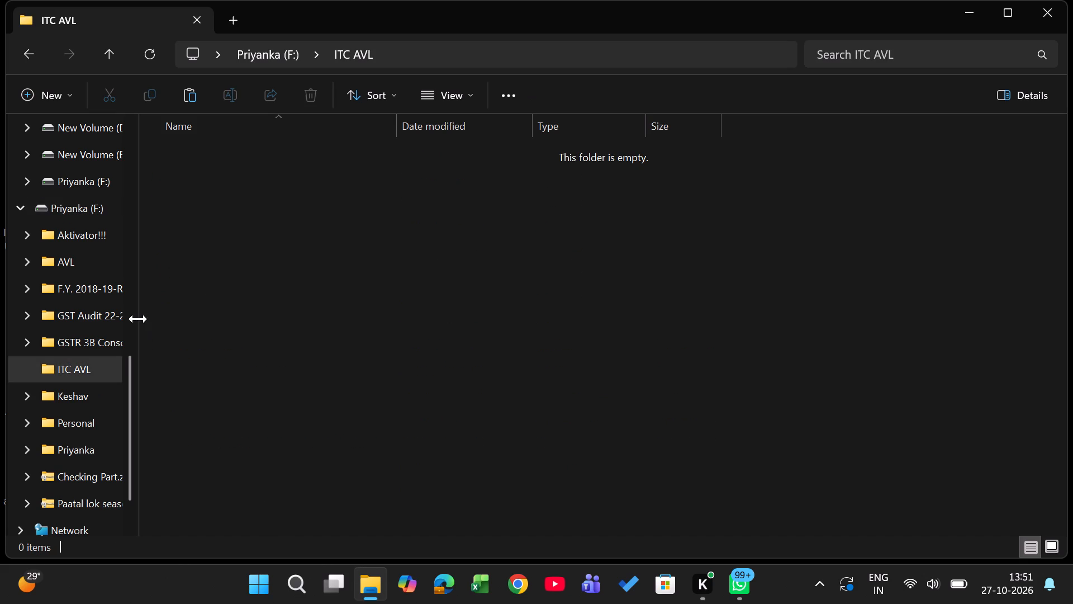
In a second window, open the AVL folder under OneDrive - A P R A & Associates LLP > APRA on the E: drive.
key(ctrl+n)
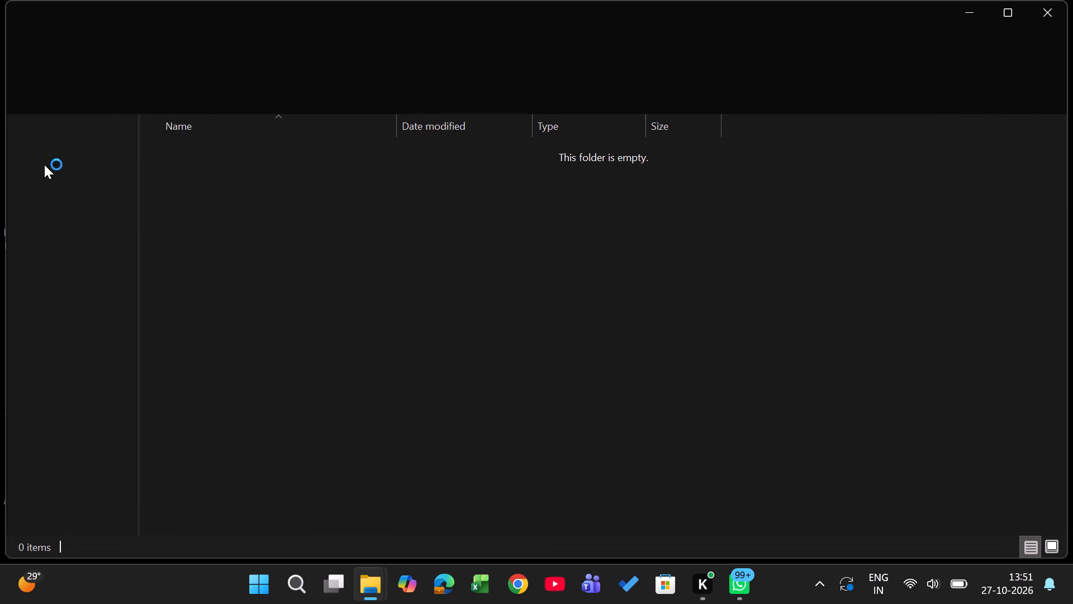
scroll(89, 218, up, 4)
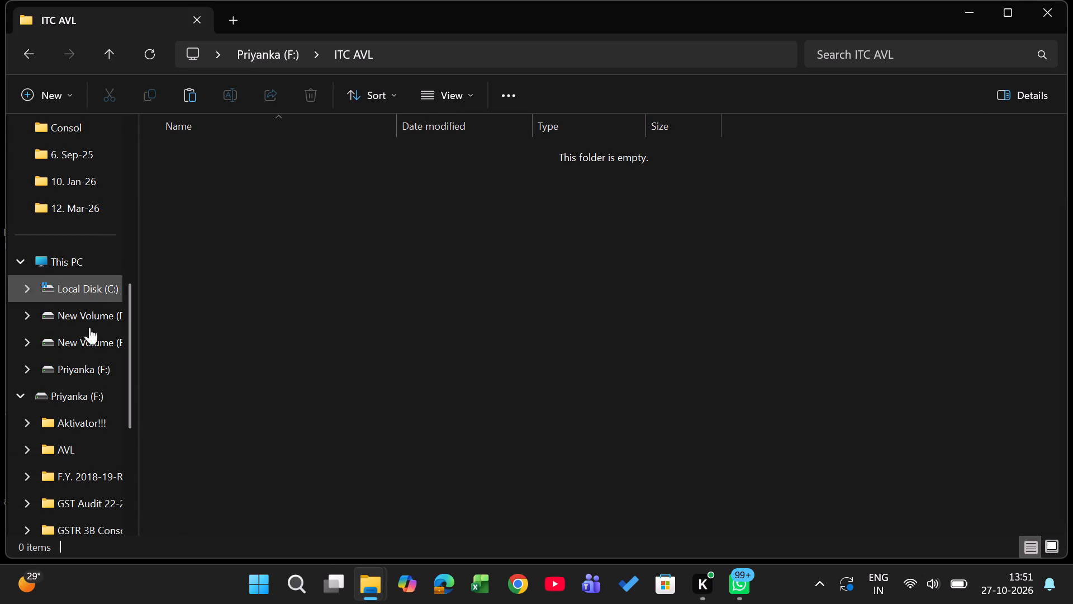
click(105, 350)
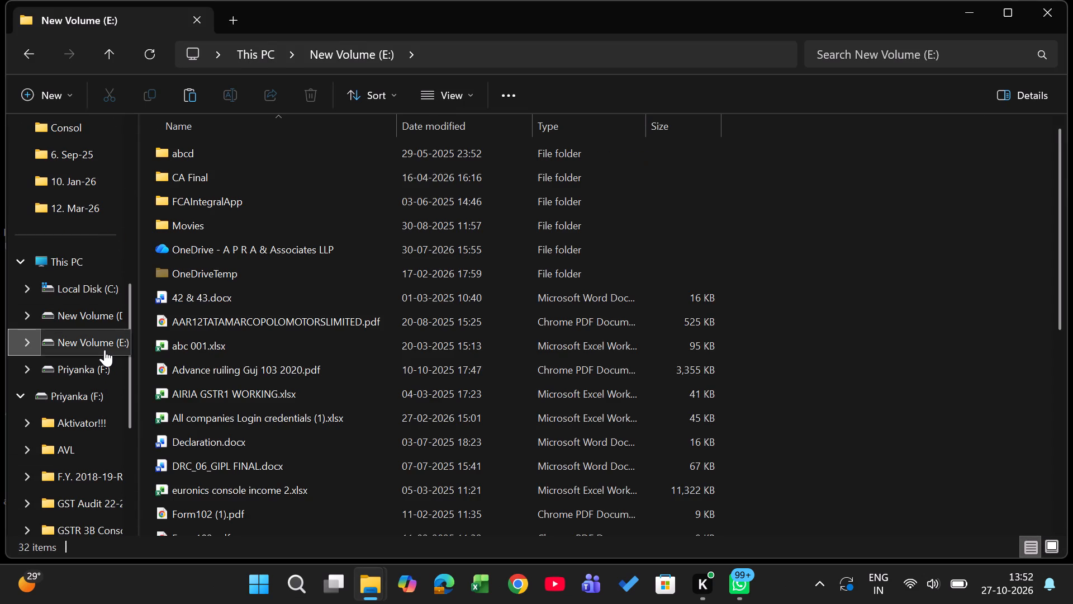
drag(265, 263, 239, 244)
click(239, 244)
key(Return)
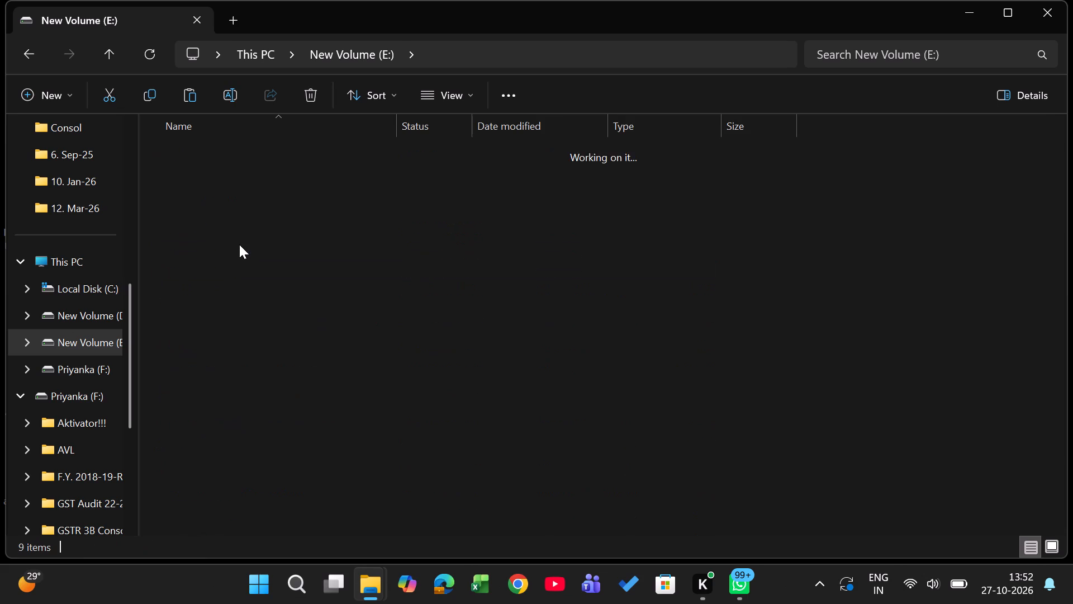
key(Down)
key(Up)
key(Return)
key(Down)
key(Down)
key(Down)
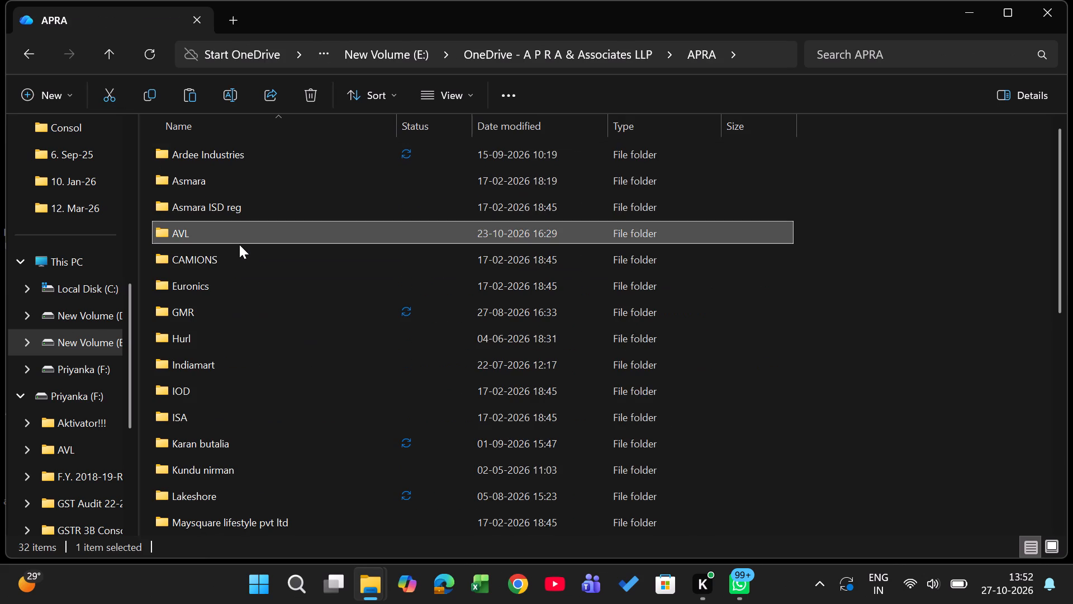
key(Return)
Open the "GSTR-9 & 9C for FY 2025-26" subfolder of AVL.
key(Down)
key(Down)
key(Down)
key(Down)
key(Down)
key(Down)
key(Down)
key(Down)
key(Down)
key(Down)
key(Down)
key(Down)
key(Down)
key(Down)
key(Down)
key(Up)
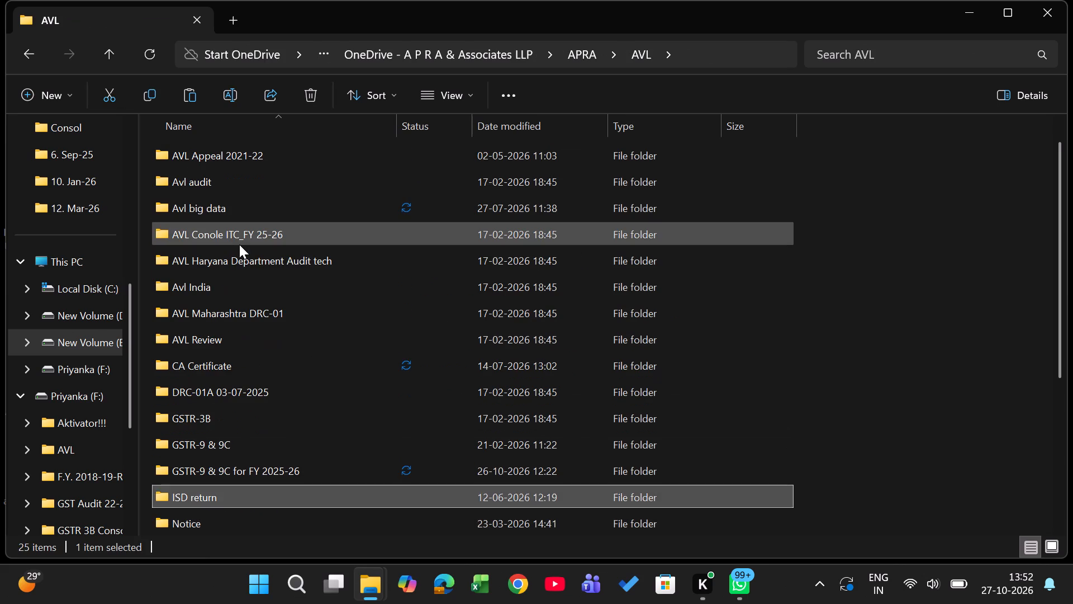
key(Up)
key(Return)
Open the Consol folder within "GSTR-9 & 9C for FY 2025-26".
key(Down)
key(Down)
key(Down)
key(Down)
key(Down)
key(Down)
key(Down)
key(Down)
key(Down)
key(Down)
key(Down)
key(Down)
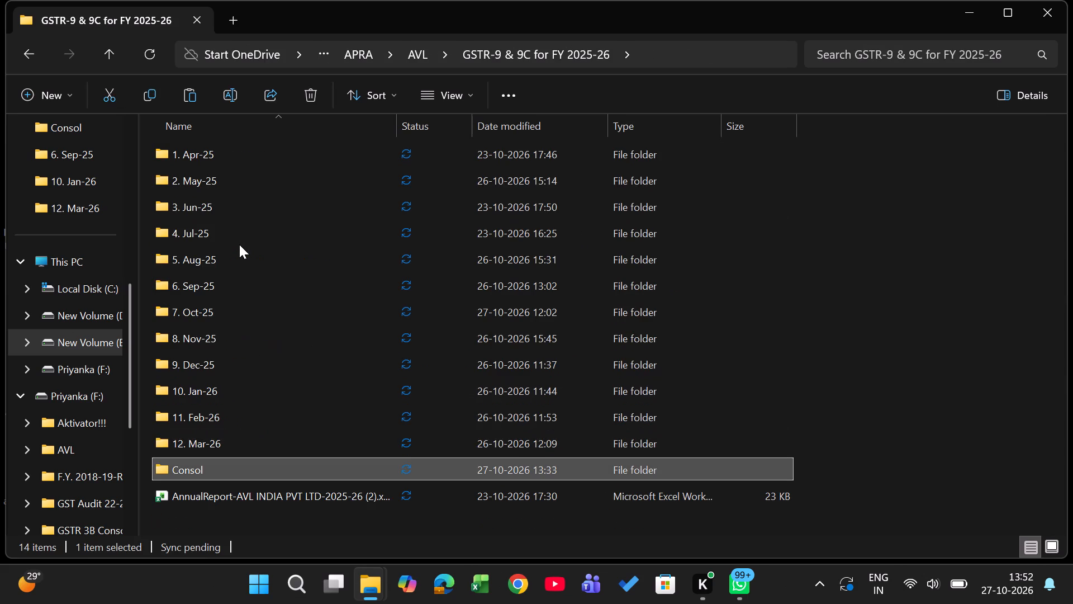
key(Return)
Copy "AVL India HR_Console ITC (25-26).xlsx" from Consol into the ITC AVL folder on the F: drive.
key(Down)
key(Down)
key(Up)
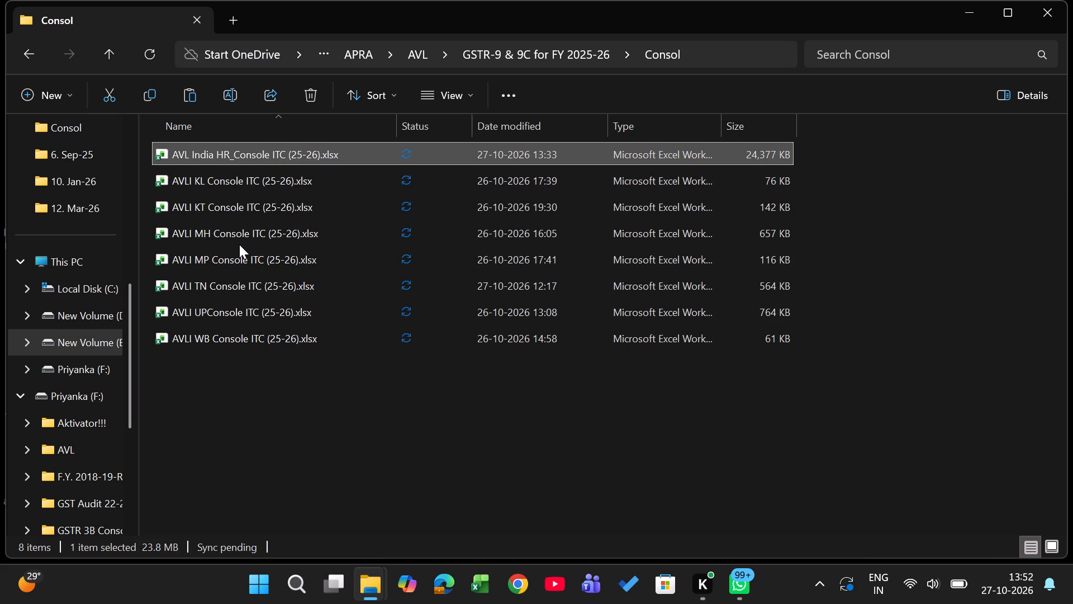
key(ctrl+c)
key(alt+Tab)
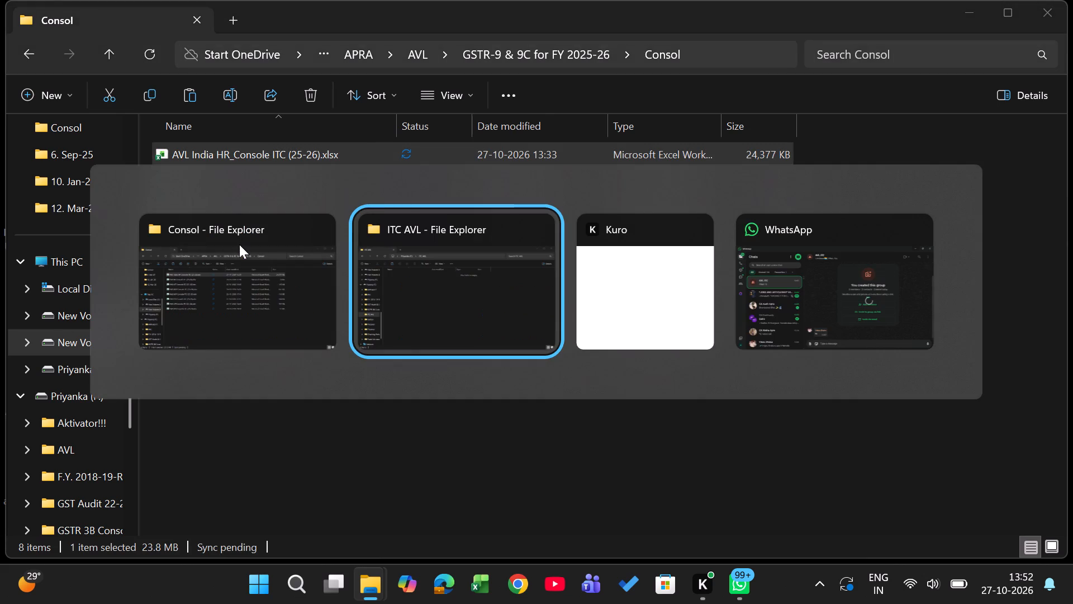
key(ctrl+v)
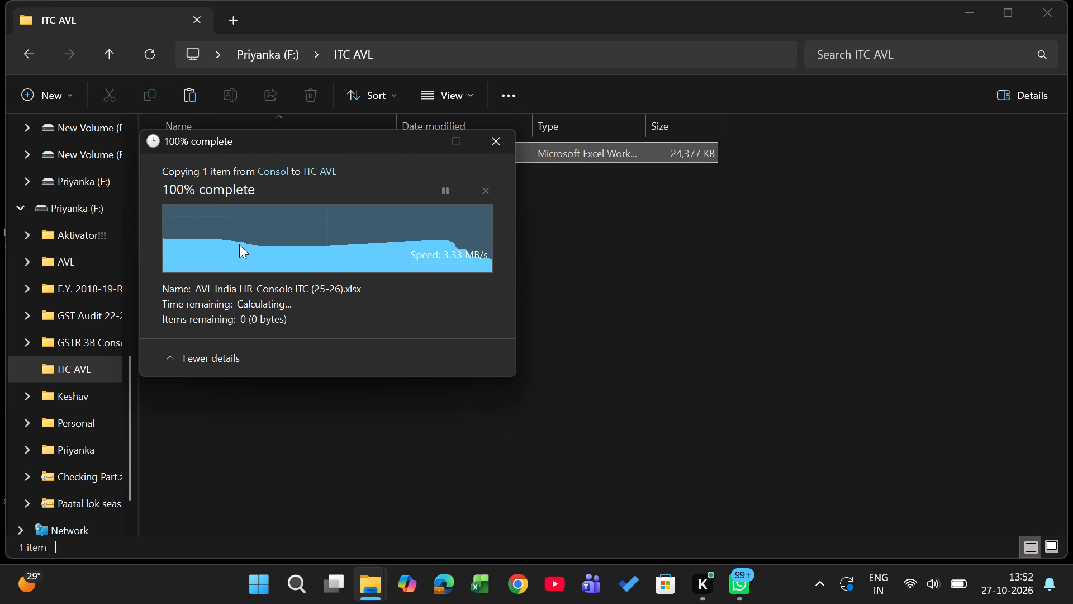
Return to the OneDrive AVL folder in the source window and look through its list of subfolders.
key(alt+Tab)
key(BackSpace)
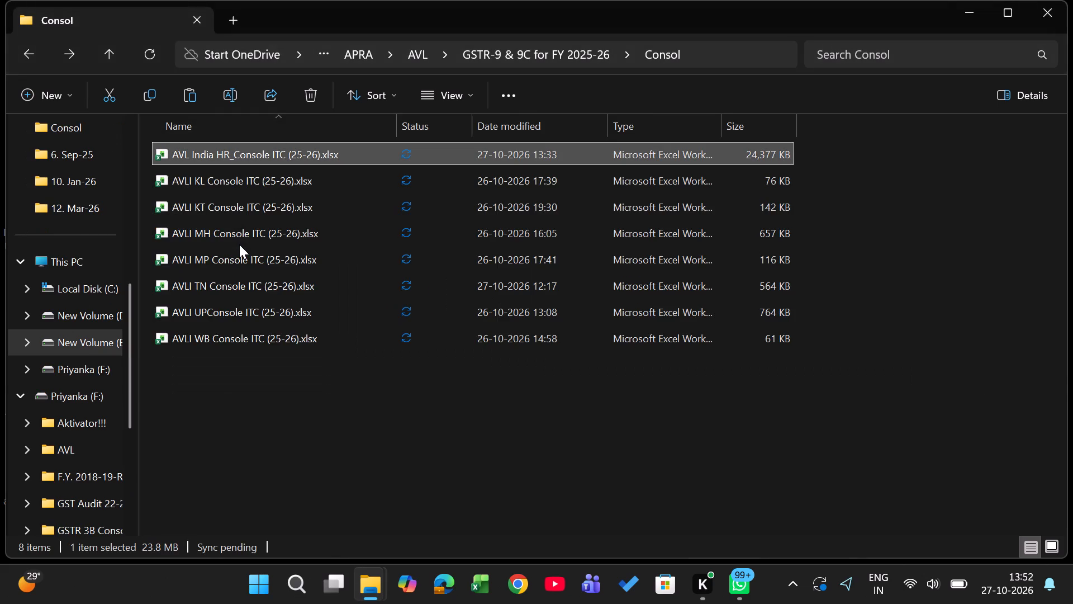
key(BackSpace)
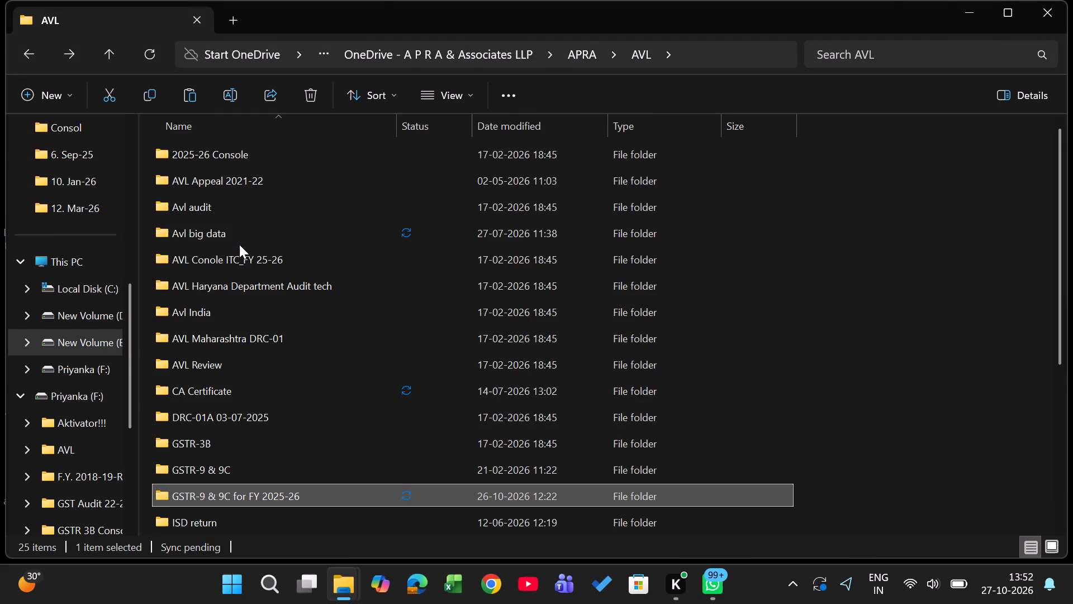
key(Up)
key(Up)
key(Up)
key(Up)
key(Up)
key(Up)
key(Up)
key(Up)
key(Up)
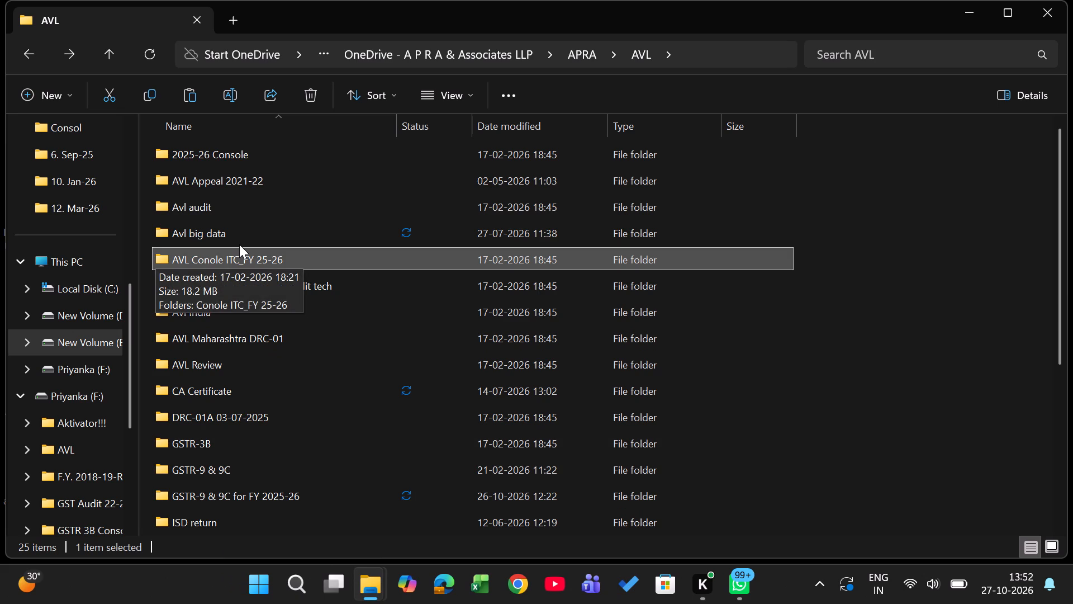
key(Up)
key(Up)
key(Up)
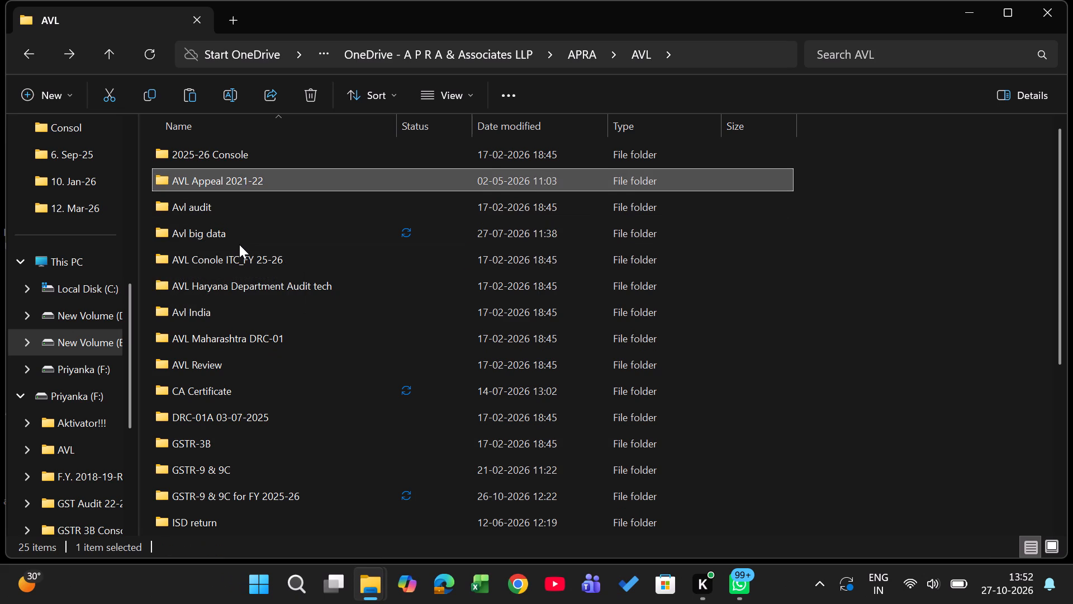
key(Up)
key(Up)
key(Up)
key(Up)
key(Up)
key(Up)
key(Up)
key(Up)
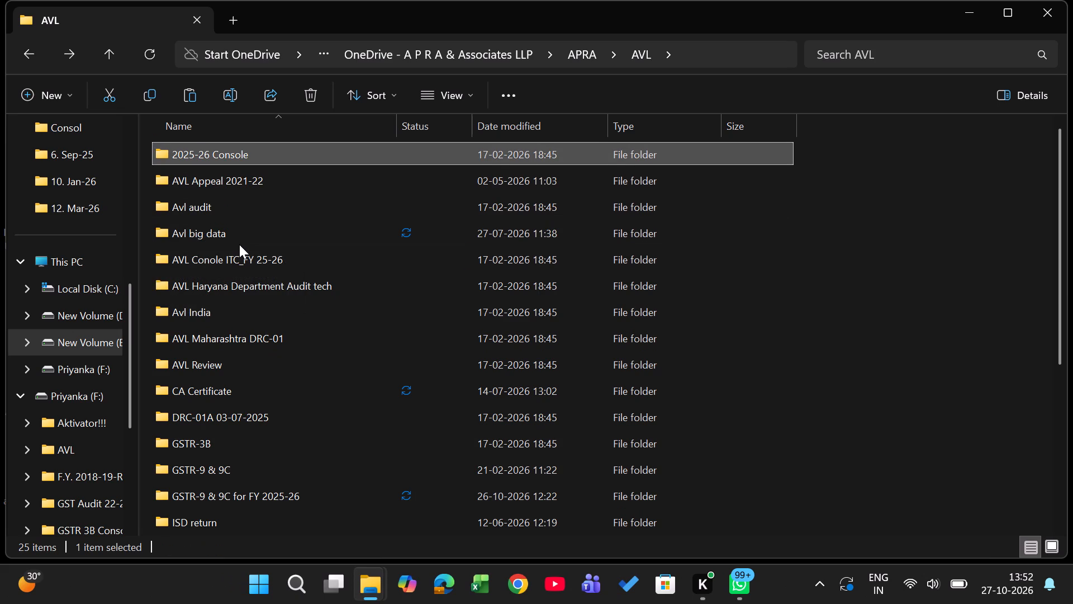
key(Up)
key(Up)
key(Up)
key(Up)
key(Up)
key(Up)
key(Down)
key(Down)
key(Down)
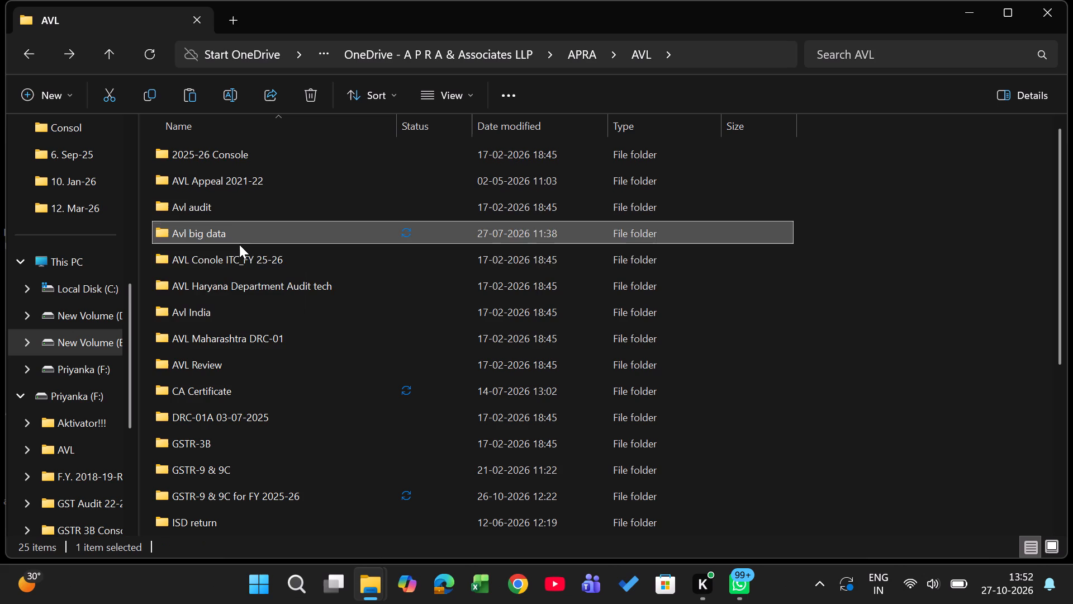
key(Down)
key(Down)
key(Down)
key(Down)
key(Down)
key(Down)
key(Down)
key(Down)
key(Down)
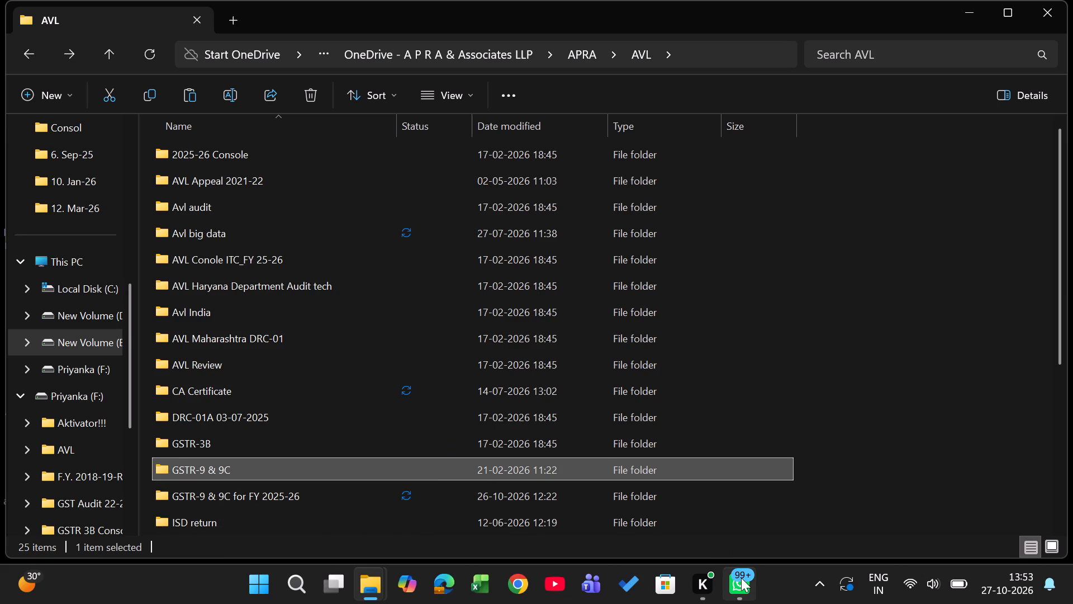
Look through the pinned and recent folders for another location to open.
scroll(91, 174, up, 3)
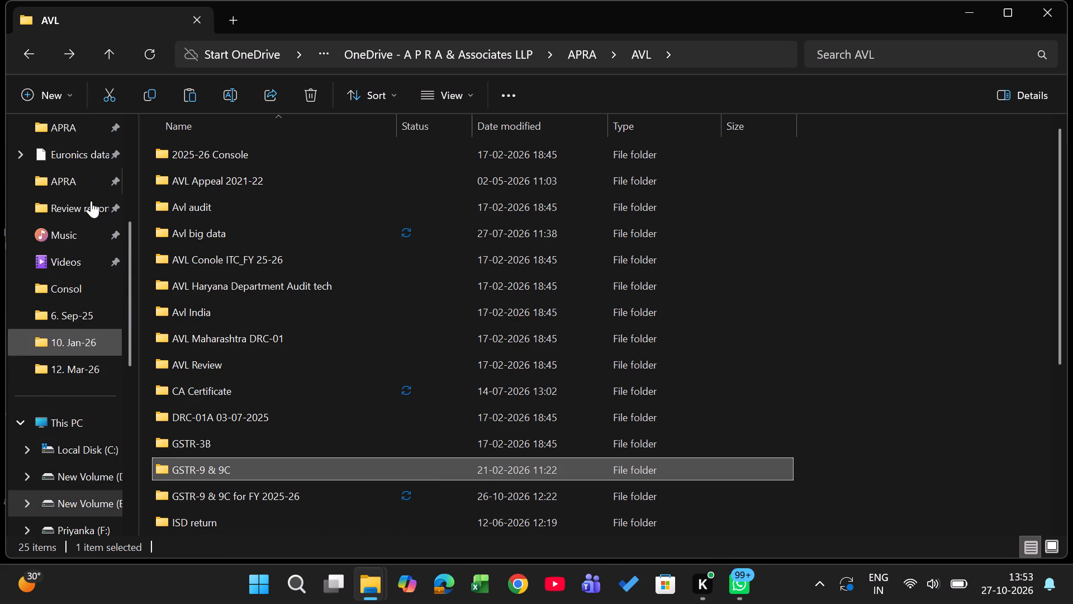
Switch to Google Chrome with the Person 1 profile and go to outlook.office.com.
click(521, 586)
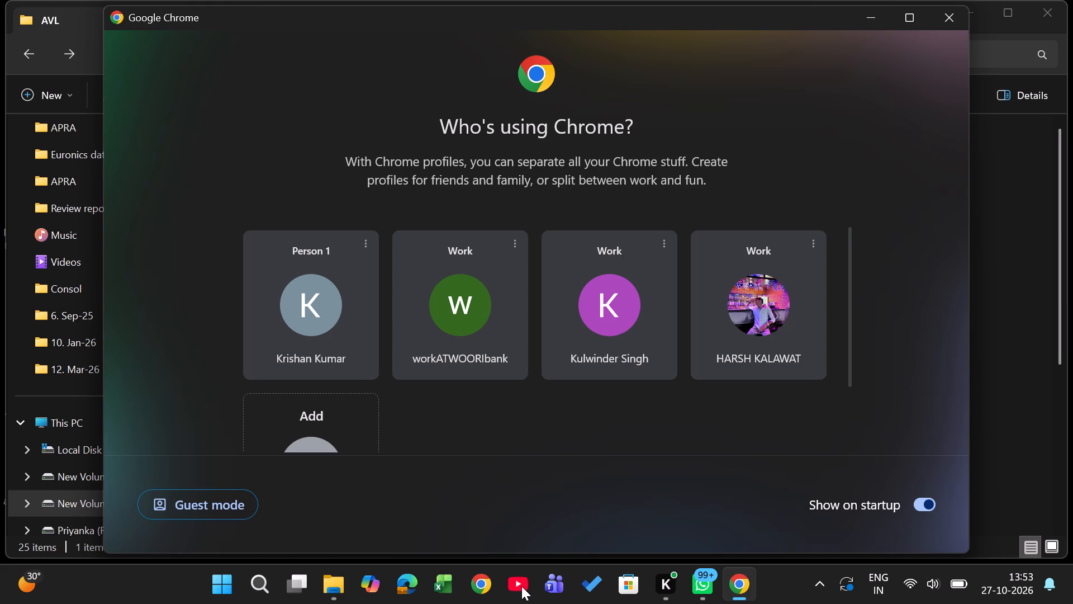
click(368, 327)
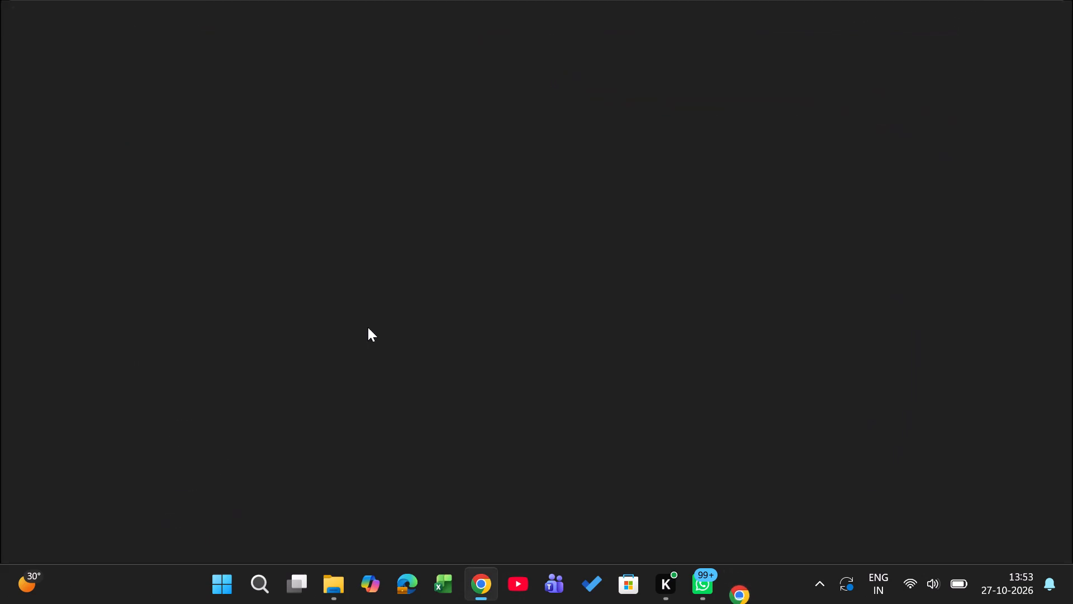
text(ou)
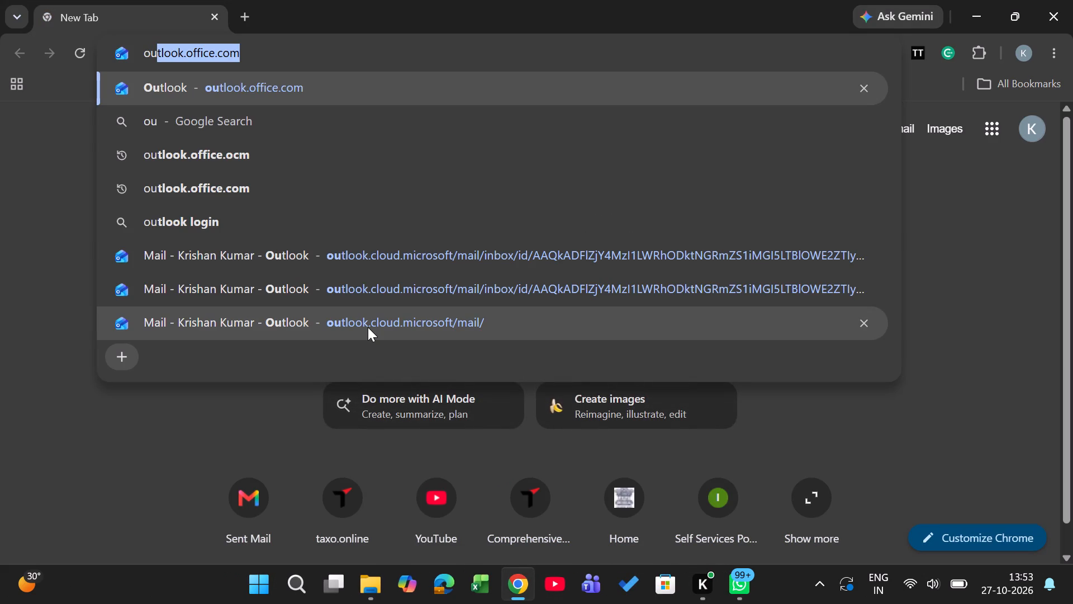
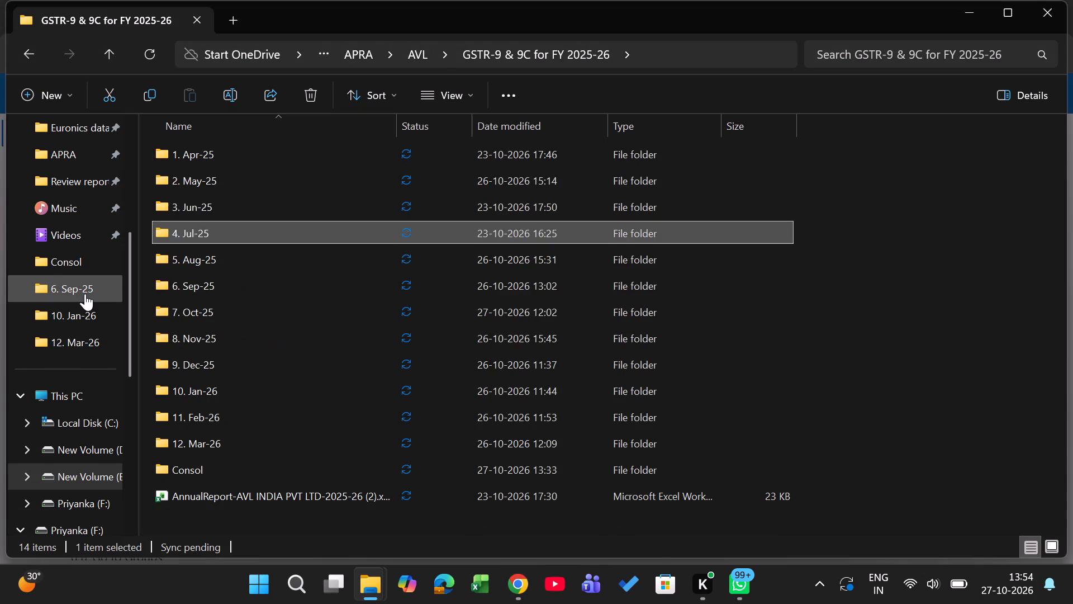
Select the Consol folder within "GSTR-9 & 9C for FY 2025-26".
key(Down)
key(Down)
key(Down)
key(Down)
key(Down)
key(Down)
key(Down)
key(Down)
key(Down)
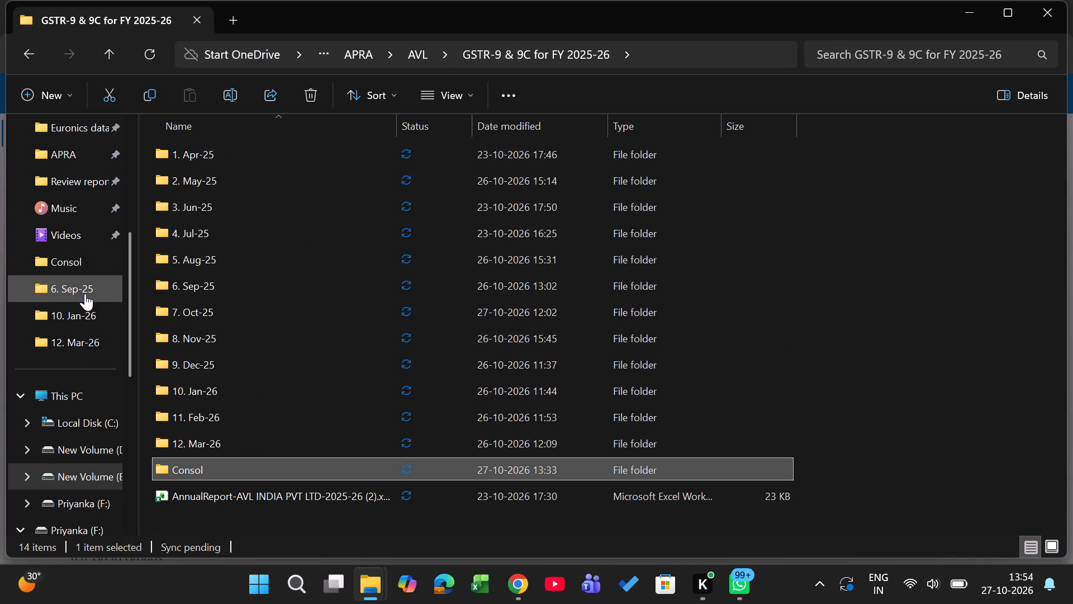
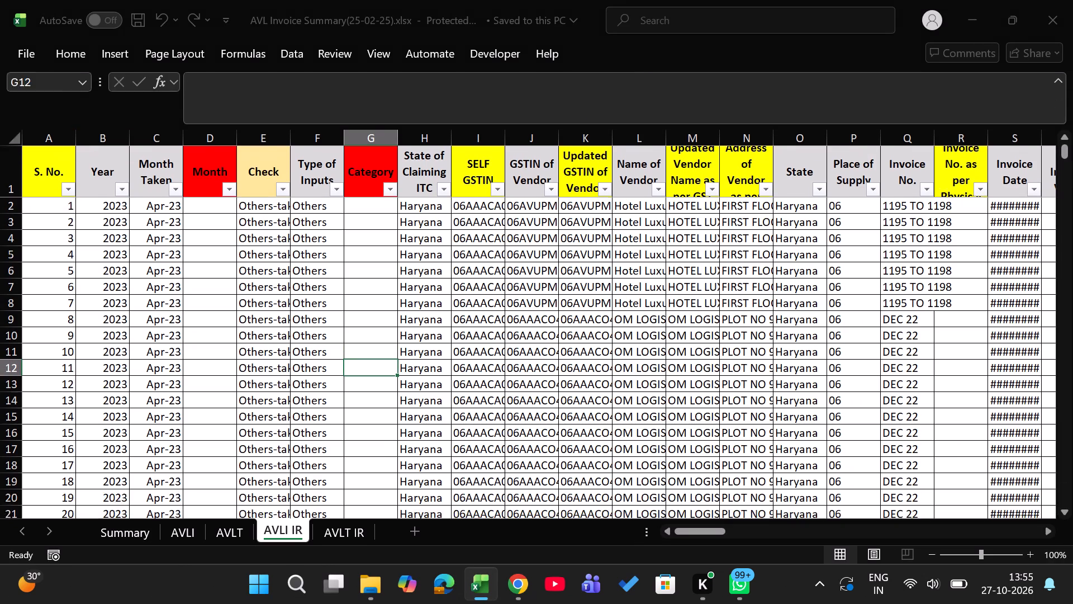
Copy the full header row, from S. No. to Remark 2, on the AVLI IR sheet of the AVL Invoice Summary workbook.
key(Up)
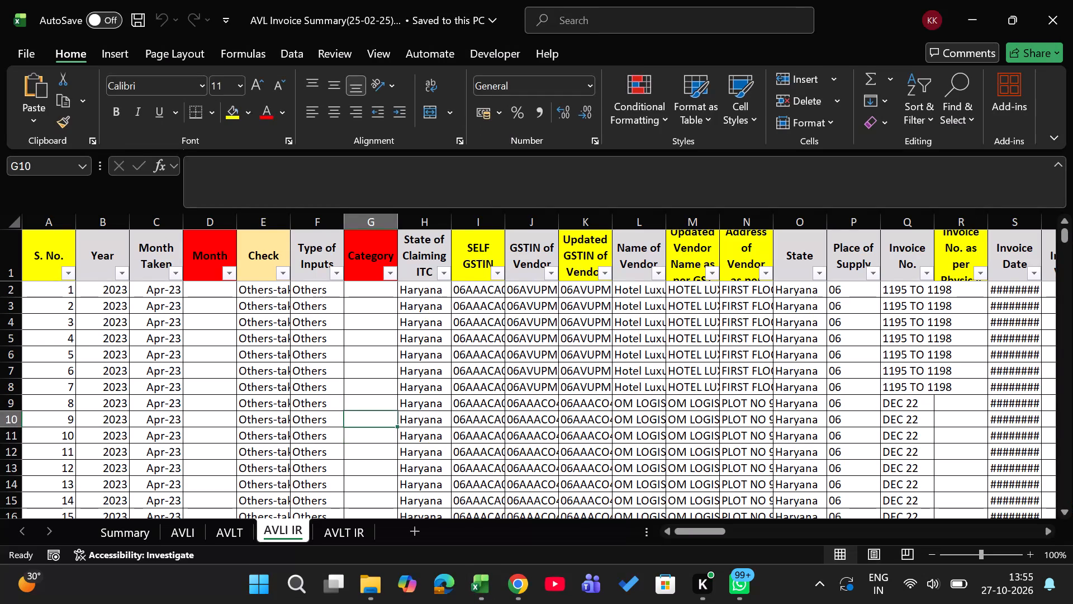
key(ctrl+Up)
key(ctrl+Up)
key(ctrl+Left)
key(Left)
key(Left)
key(Left)
key(ctrl+shift+Right)
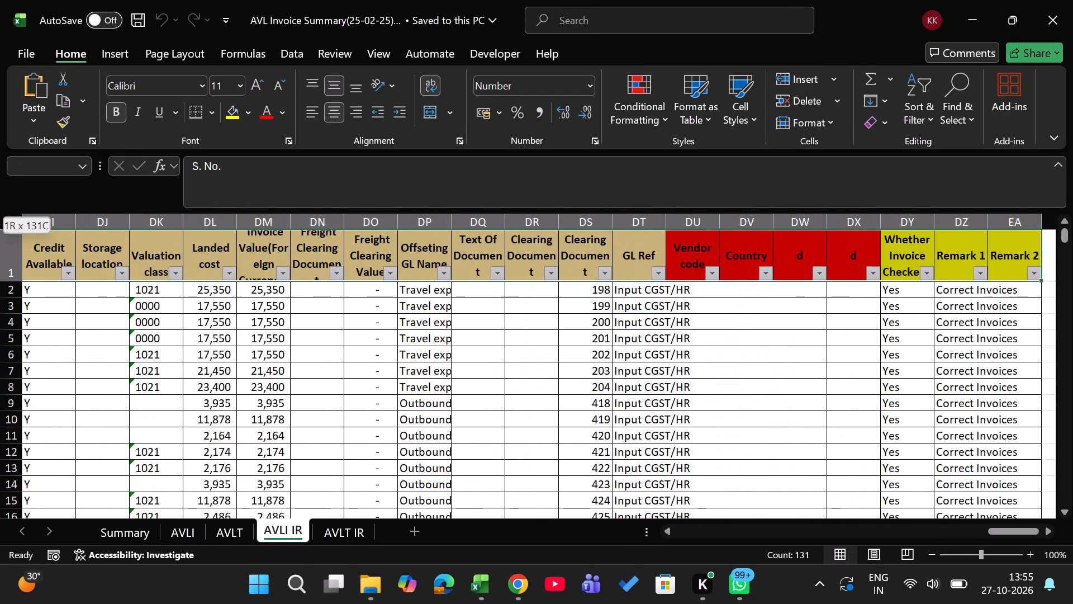
key(ctrl+c)
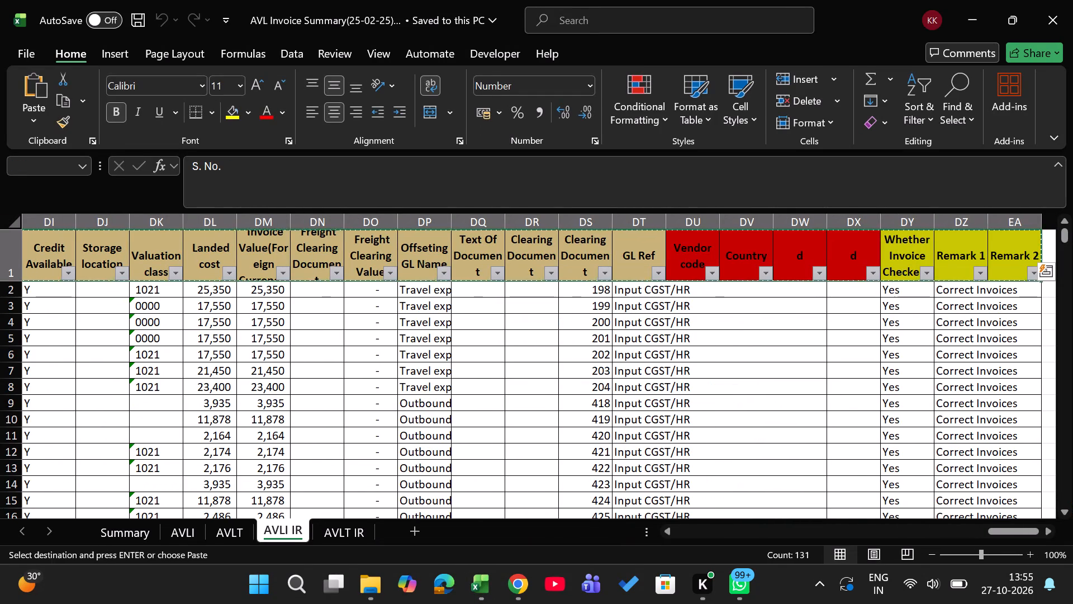
Examine the AVLI IR sheet's column headings and entries from Remark 2 back to the S. No. column.
scroll(500, 330, right, 3)
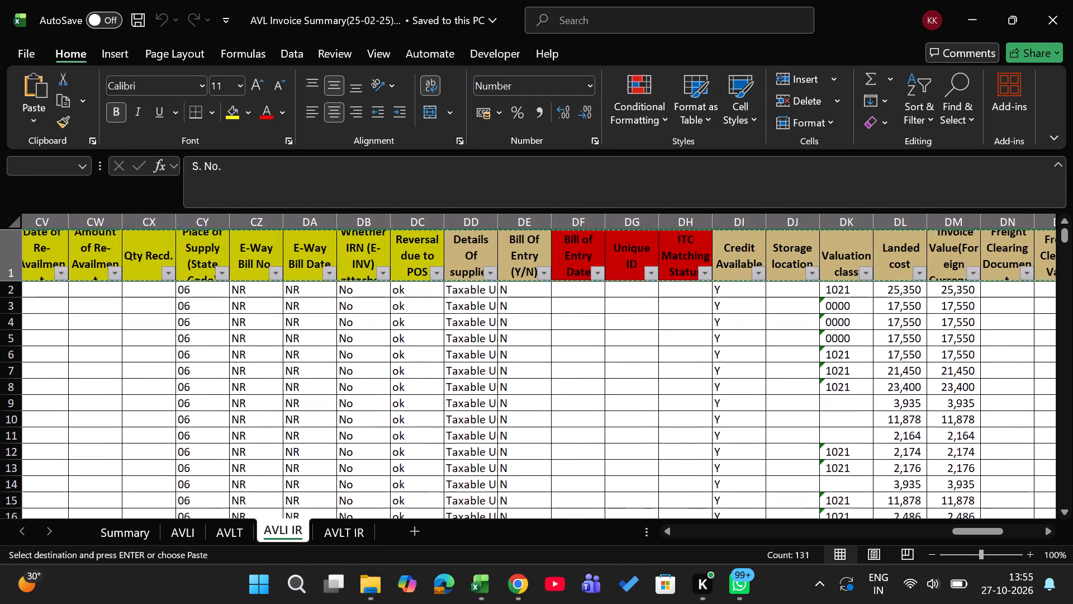
scroll(500, 330, right, 5)
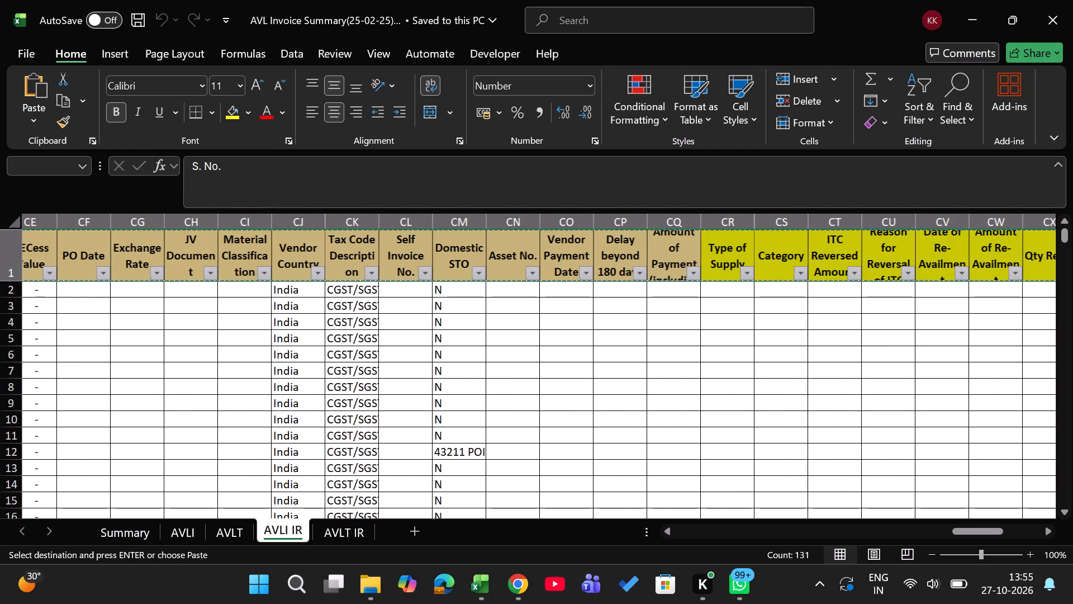
scroll(500, 330, right, 2)
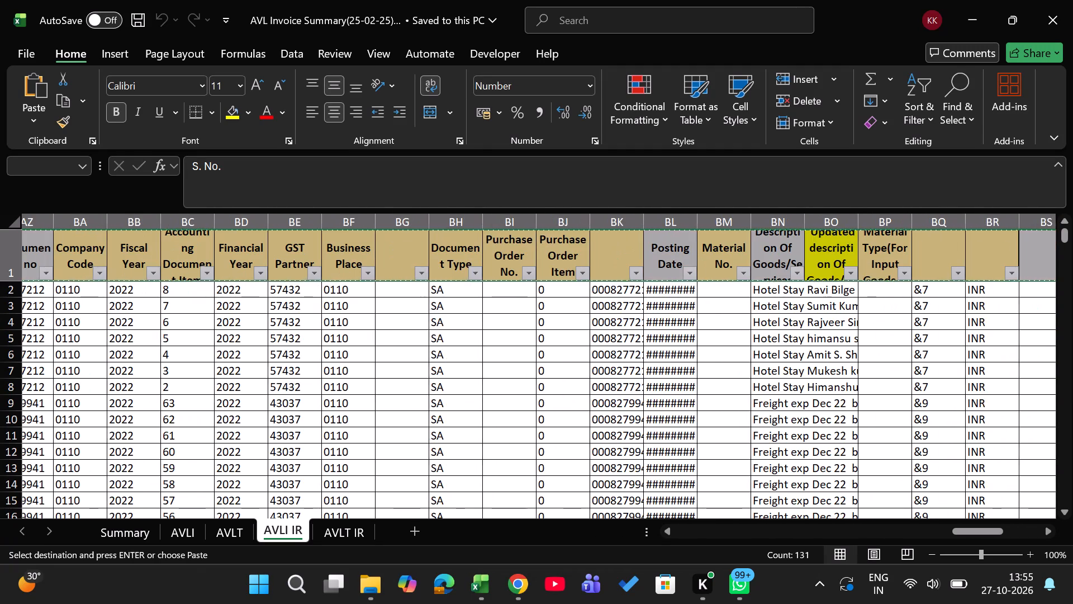
scroll(500, 330, right, 2)
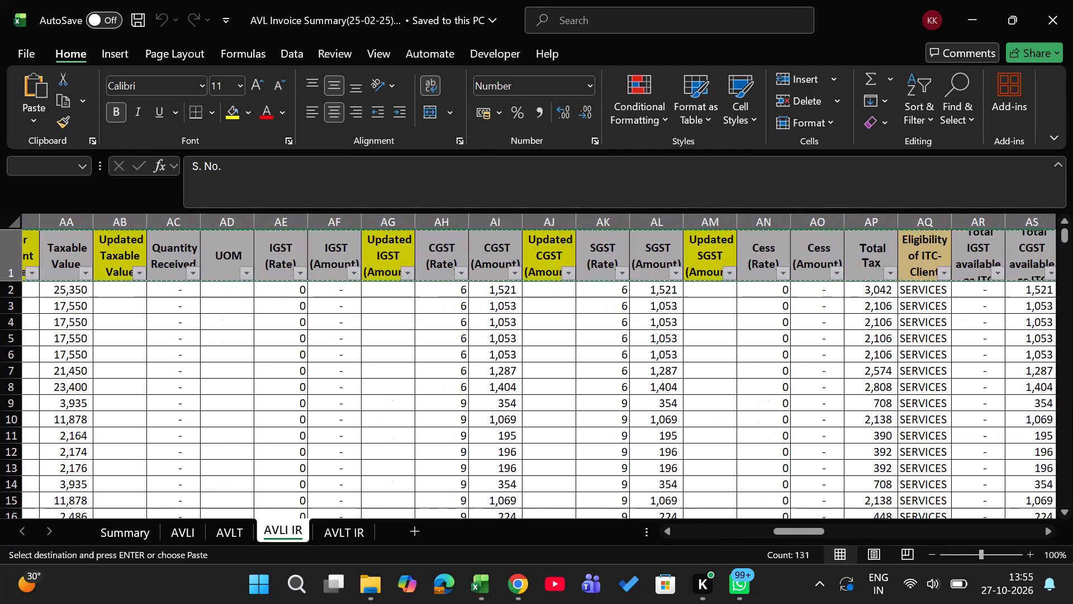
scroll(500, 330, right, 2)
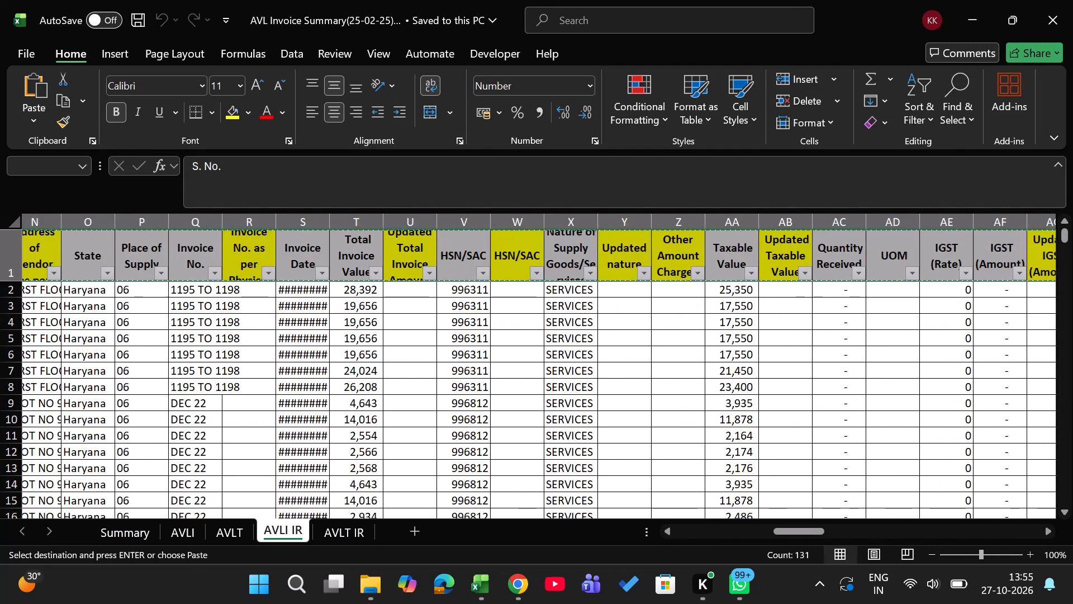
scroll(500, 330, right, 1)
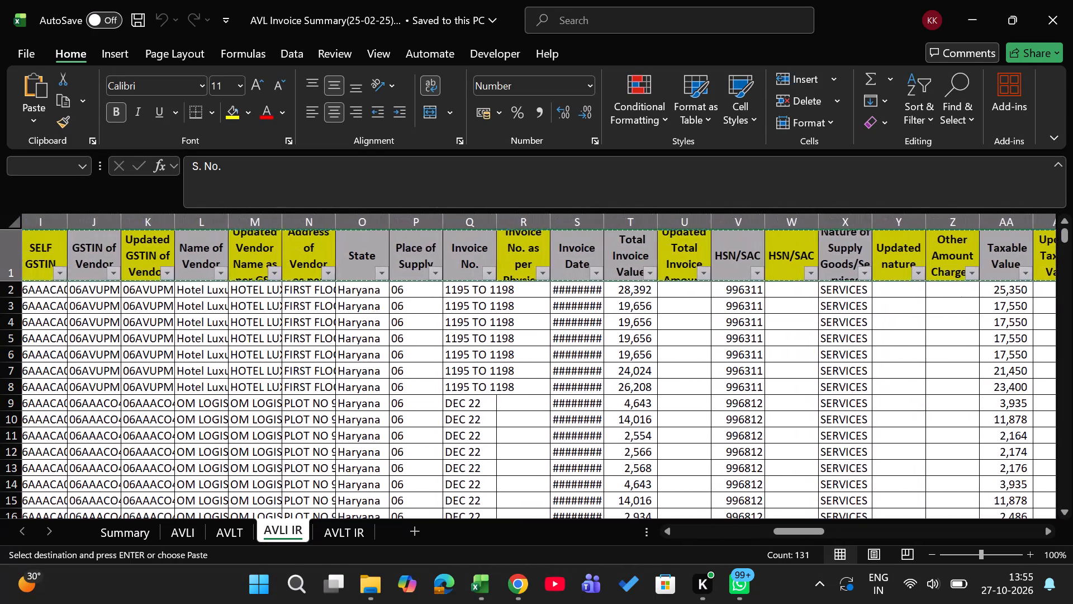
scroll(500, 330, right, 3)
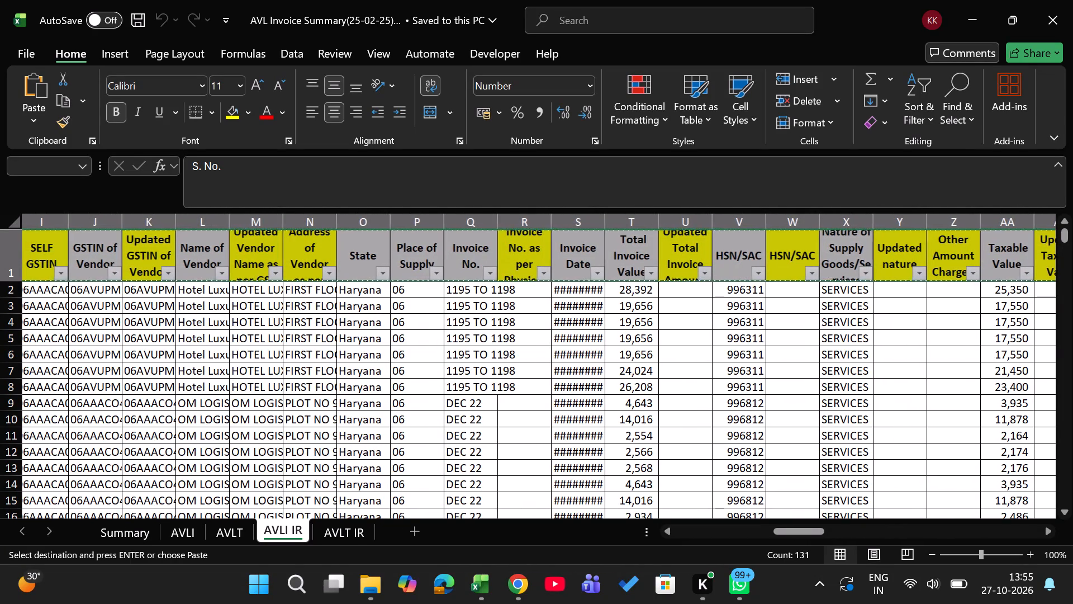
scroll(500, 330, right, 3)
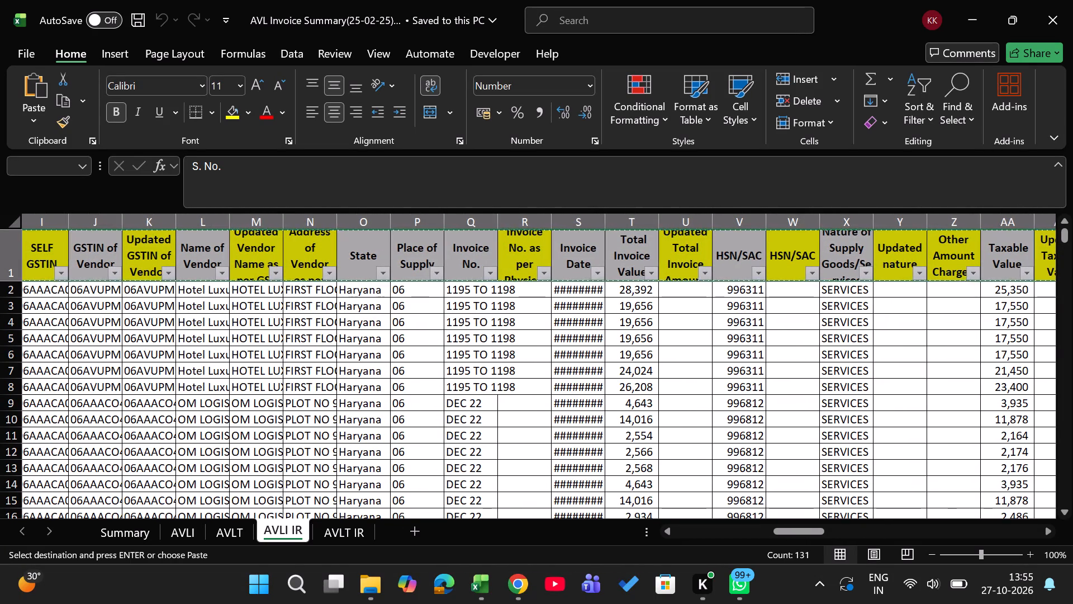
scroll(500, 330, right, 2)
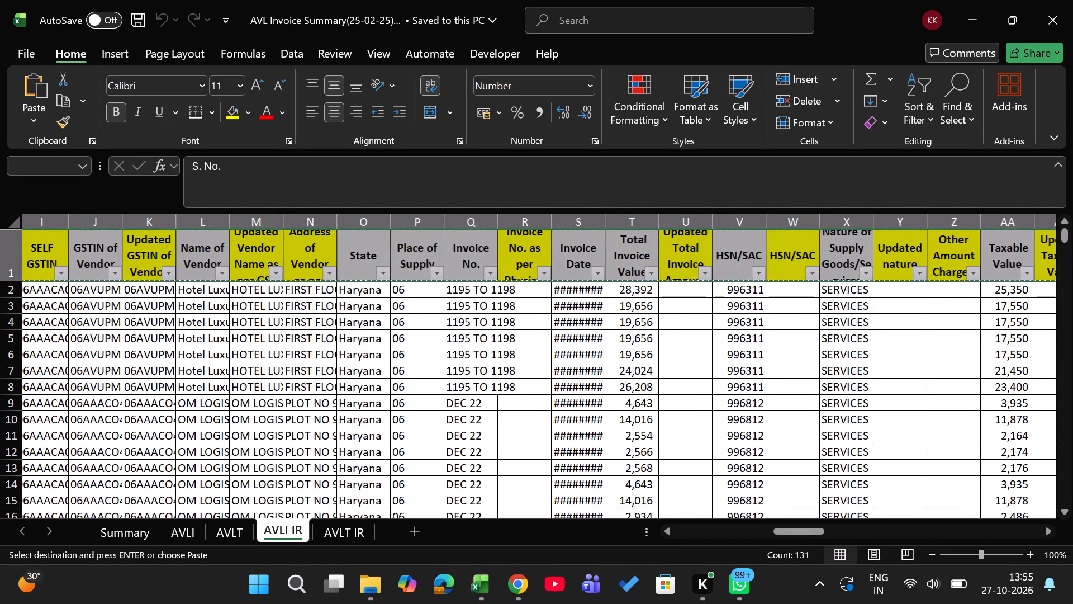
scroll(500, 330, right, 2)
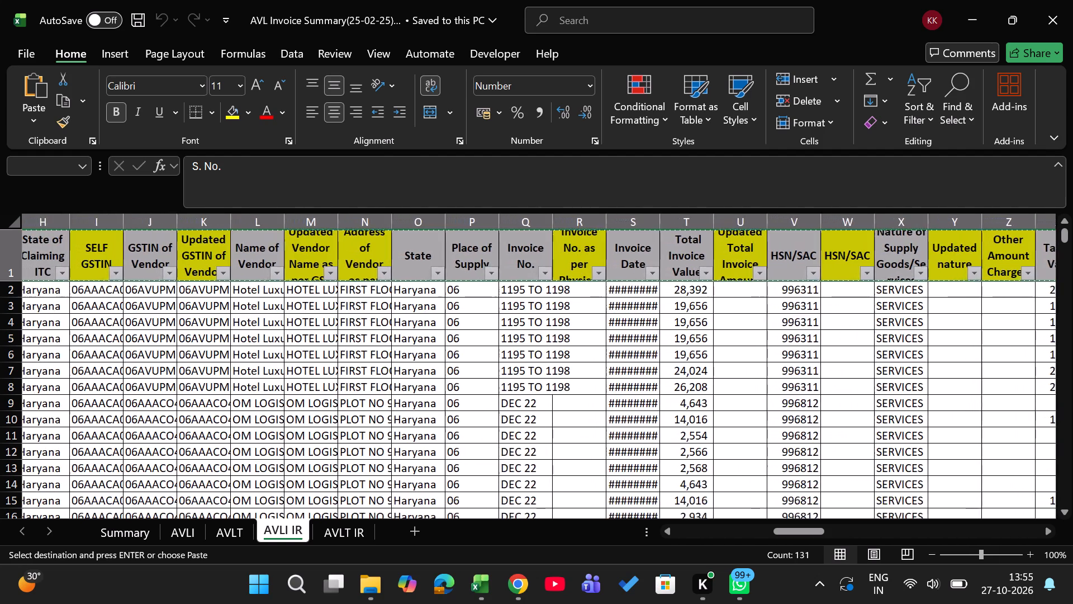
scroll(500, 330, right, 2)
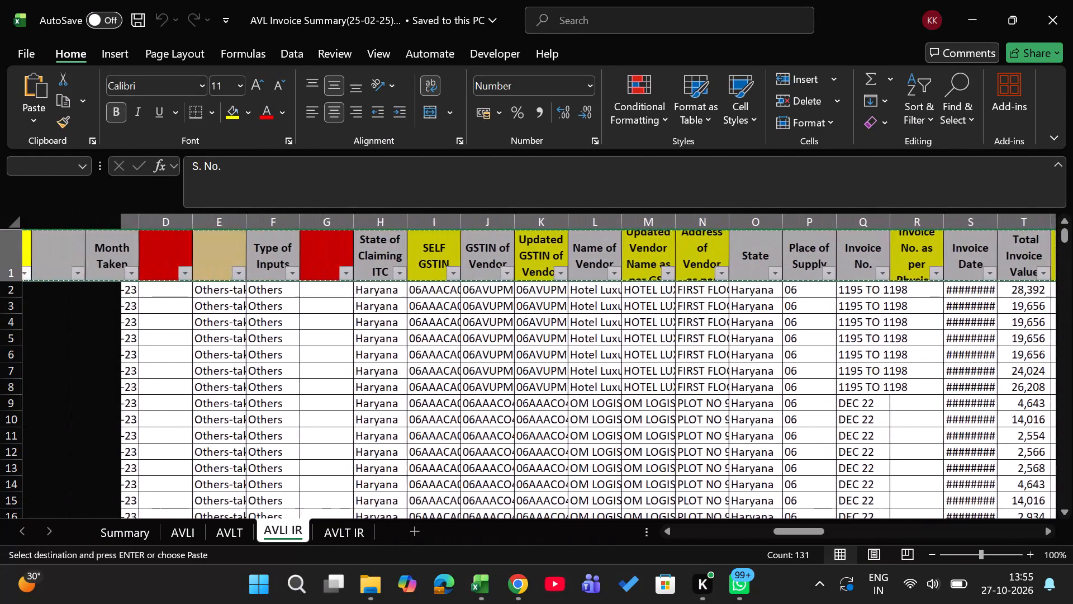
scroll(500, 330, right, 1)
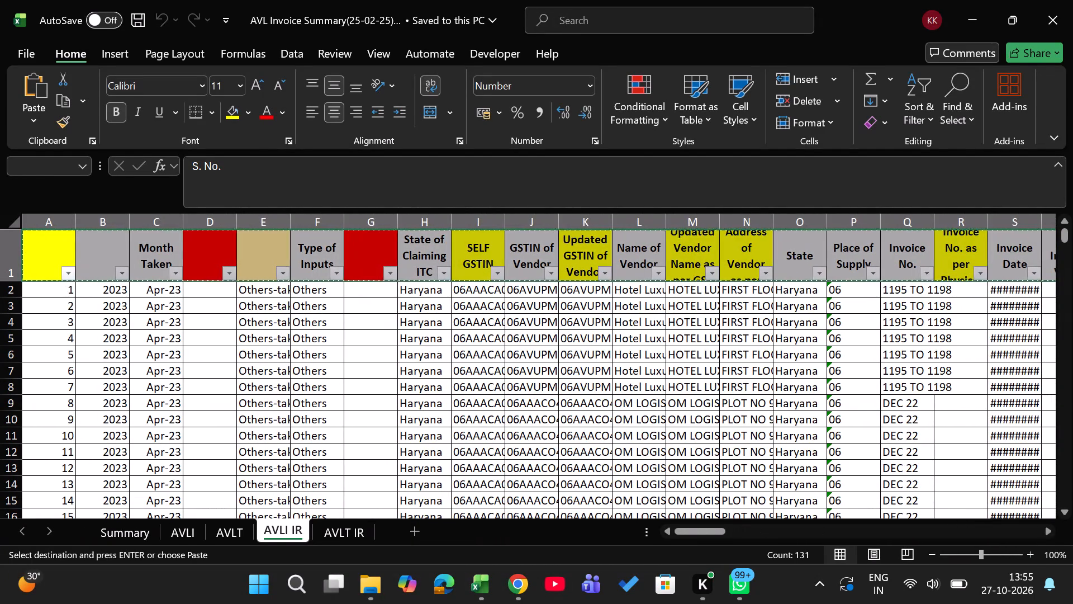
Review the AVLI IR columns again, from the vendor and invoice details through the tax, ITC, reversal and bill of entry fields.
scroll(520, 294, left, 4)
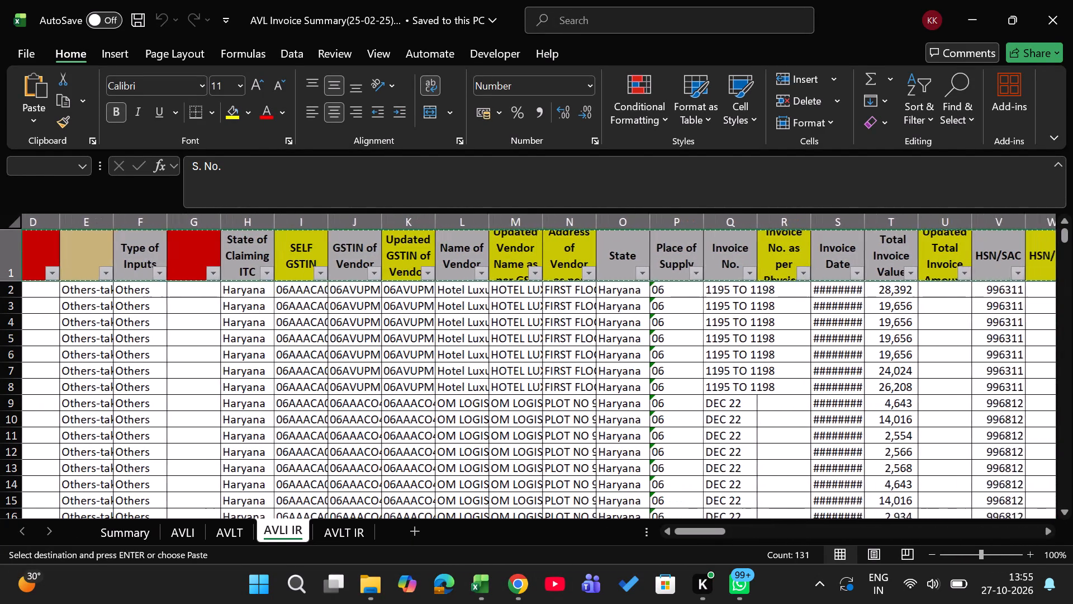
scroll(520, 294, left, 4)
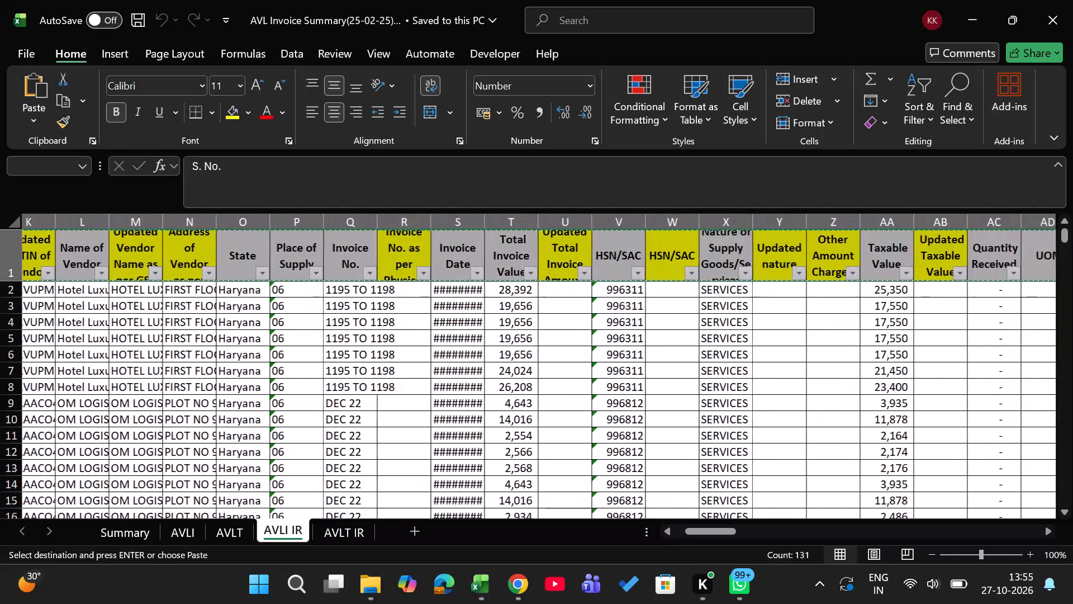
scroll(520, 294, left, 7)
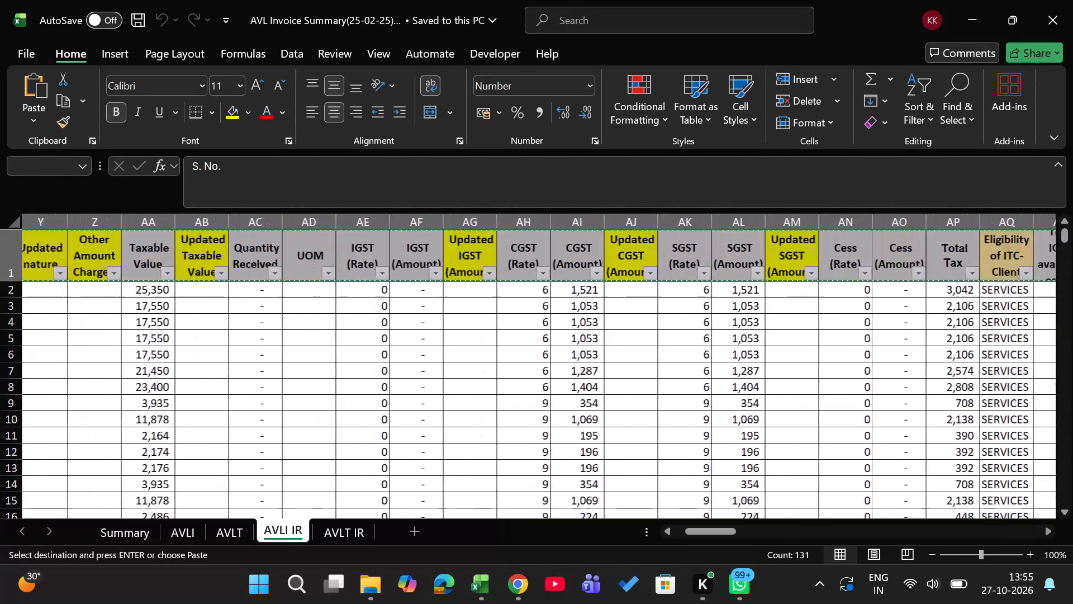
scroll(520, 294, left, 3)
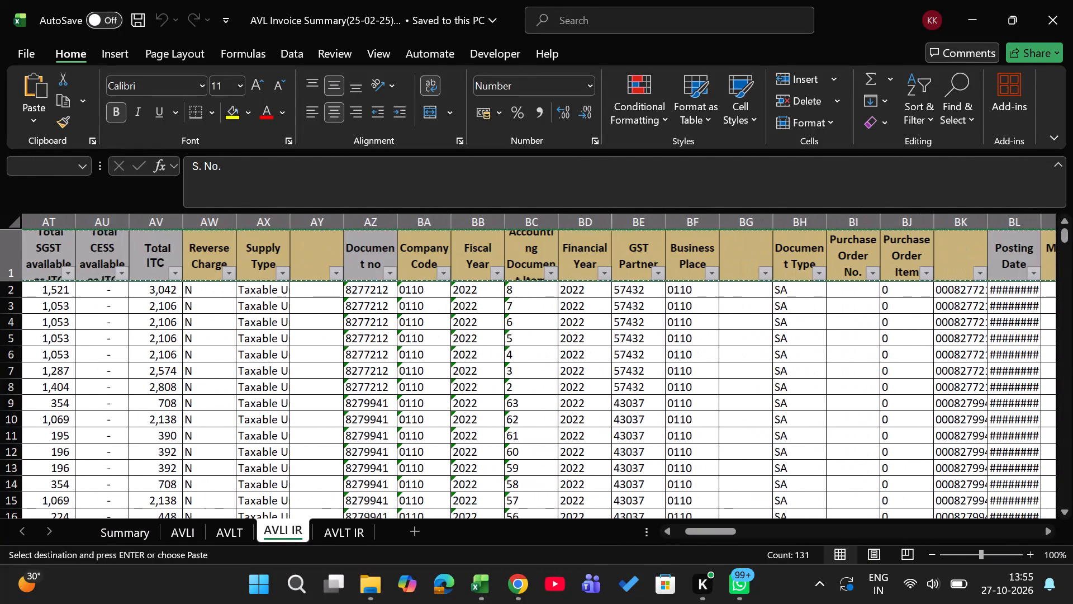
scroll(520, 294, left, 3)
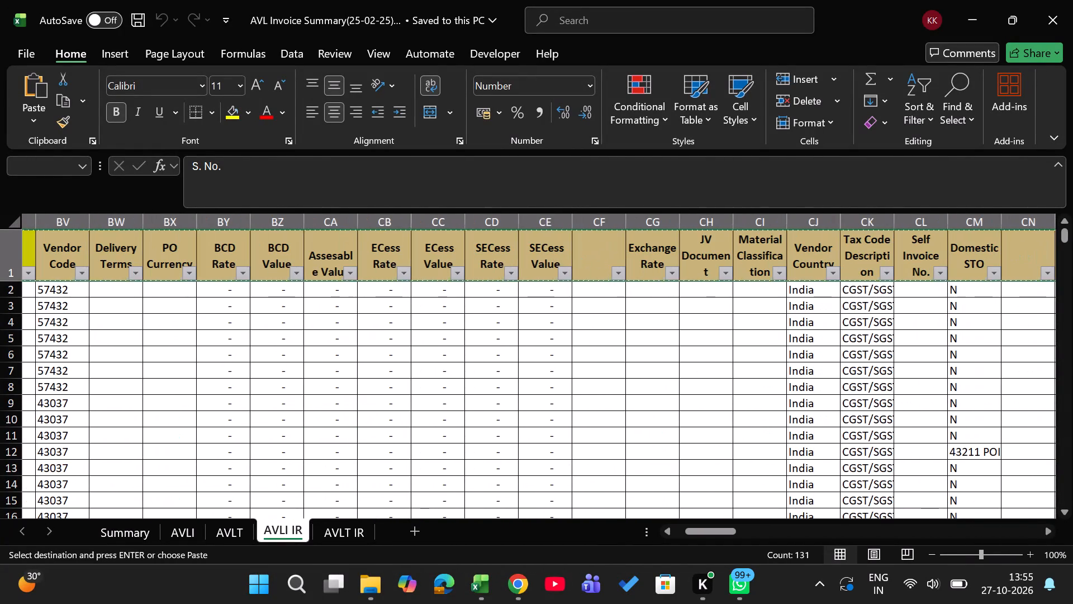
scroll(520, 294, left, 1)
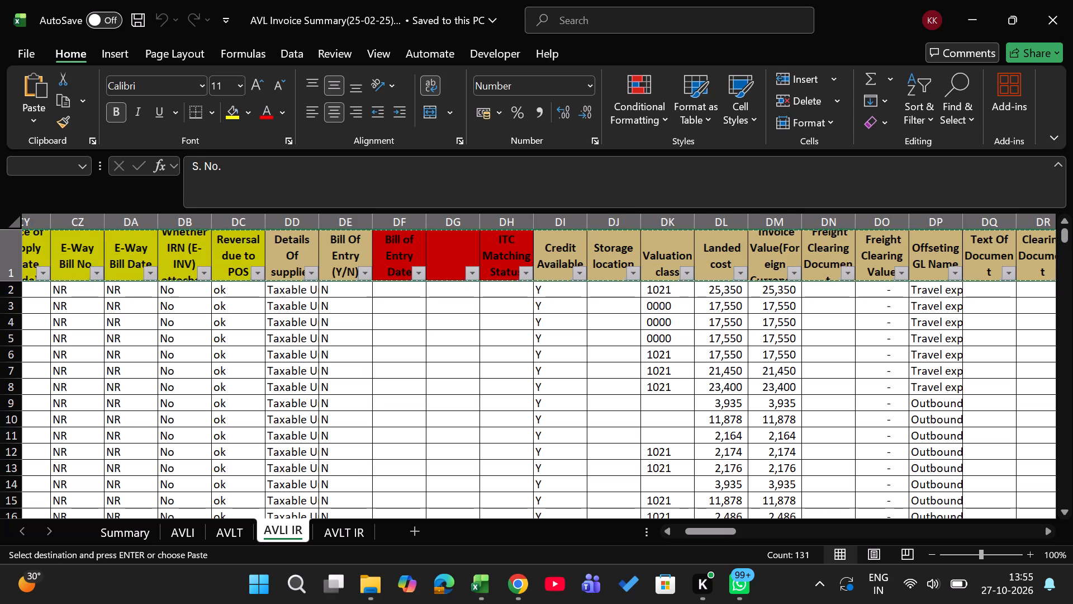
scroll(384, 337, right, 1)
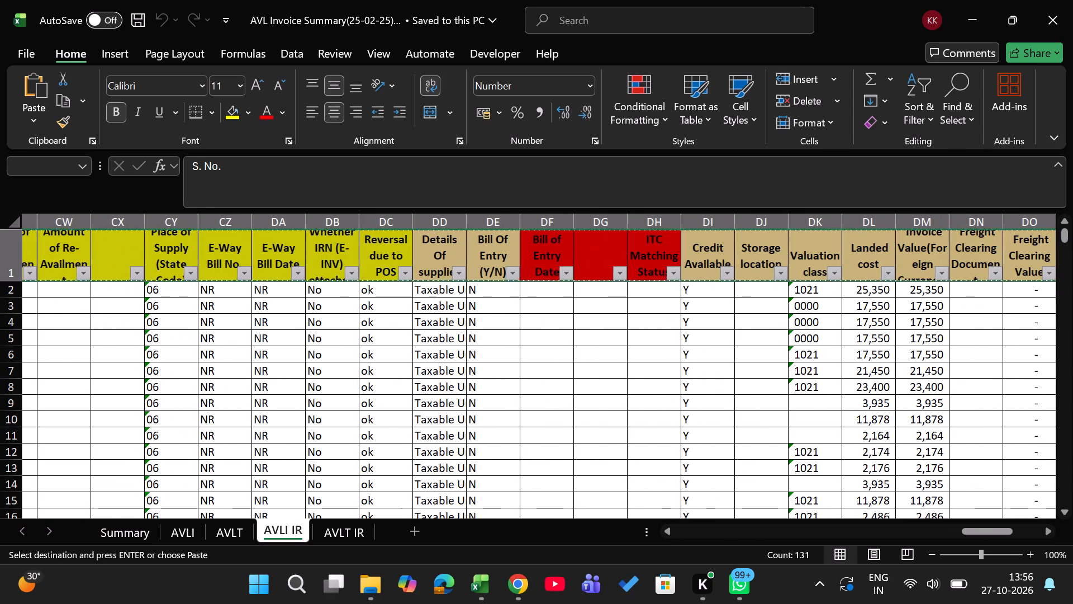
scroll(384, 337, right, 1)
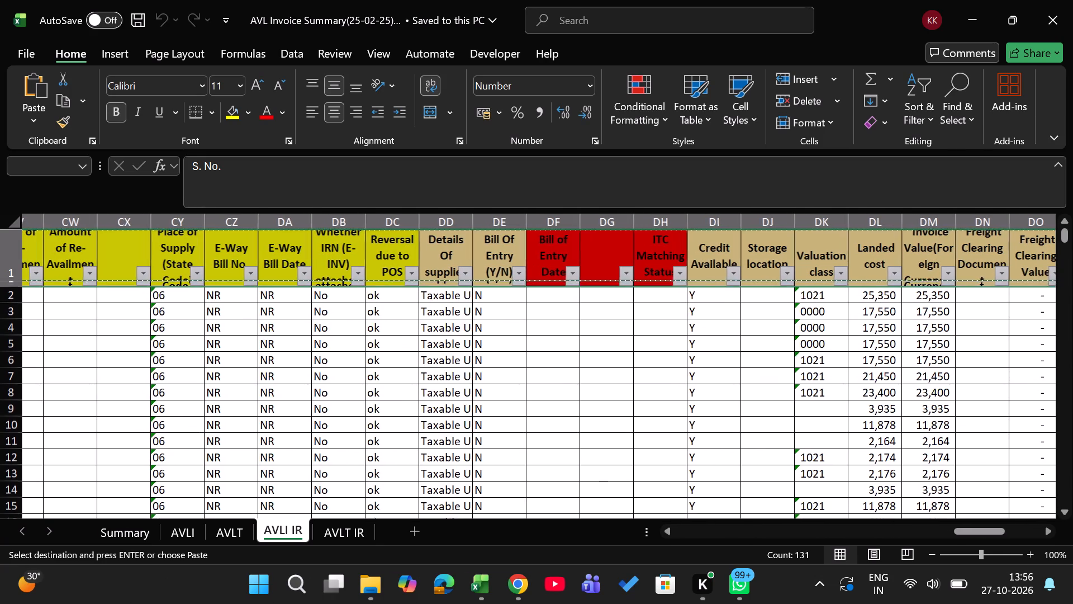
scroll(384, 337, right, 2)
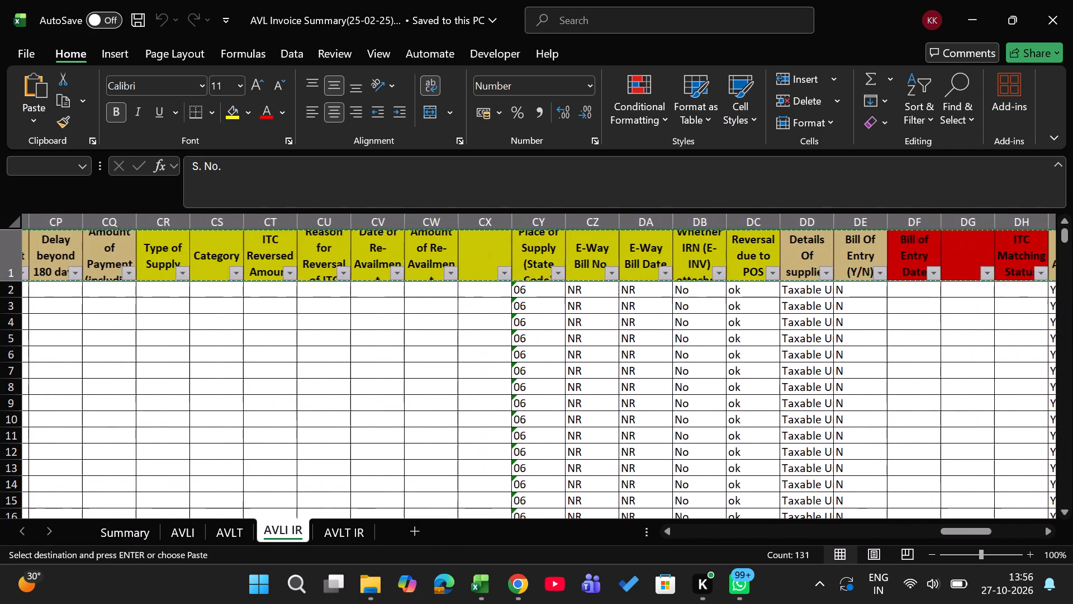
Examine the remaining AVLI IR columns through Remark 2, and recheck the payment, tax, invoice and vendor columns back to column A.
scroll(384, 337, right, 1)
scroll(384, 337, left, 7)
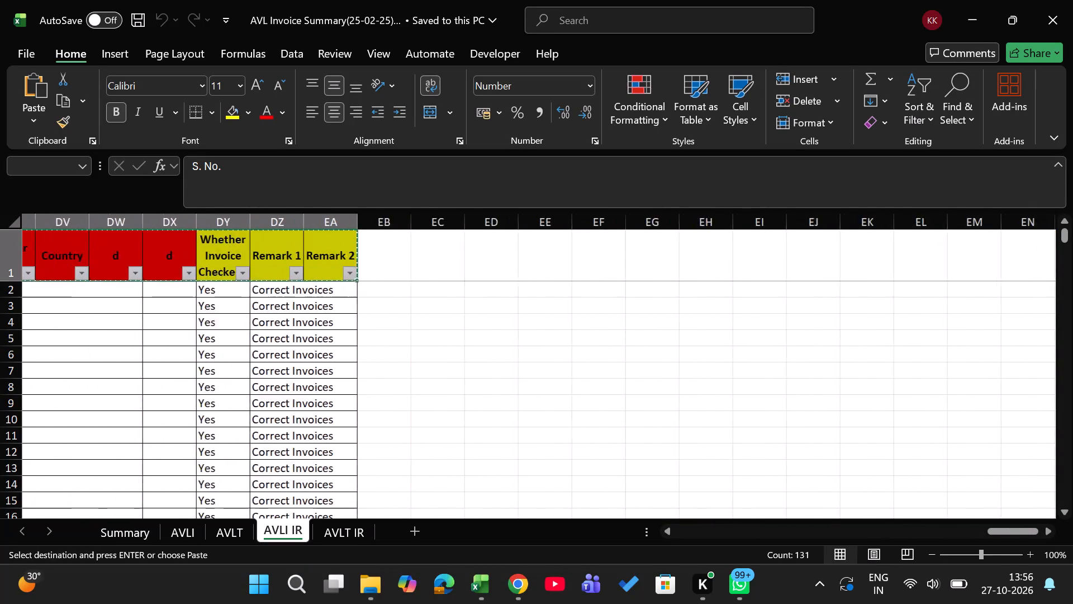
scroll(384, 337, right, 2)
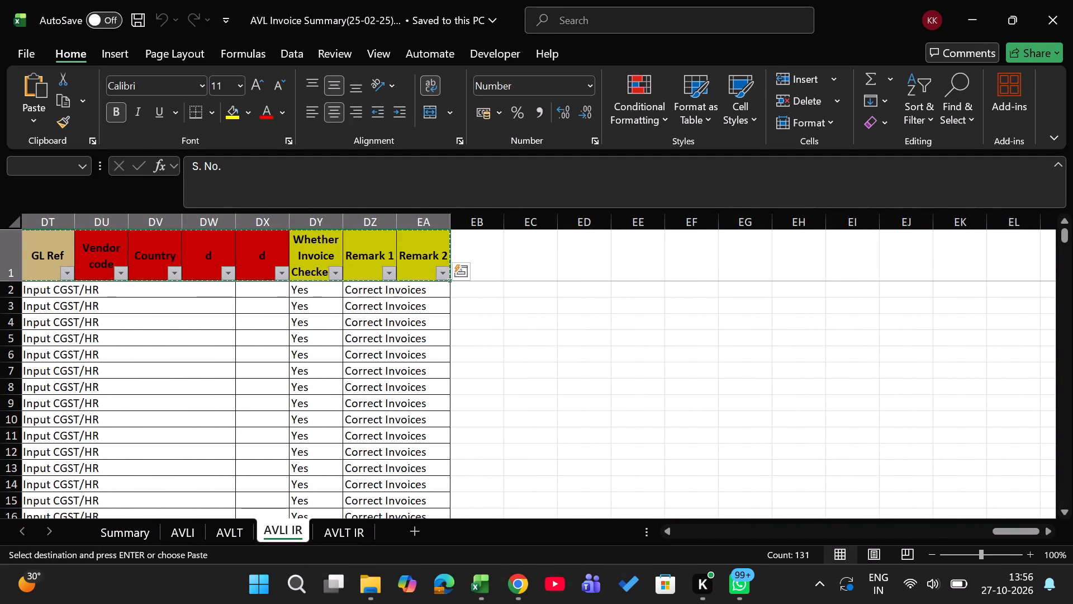
scroll(384, 337, right, 2)
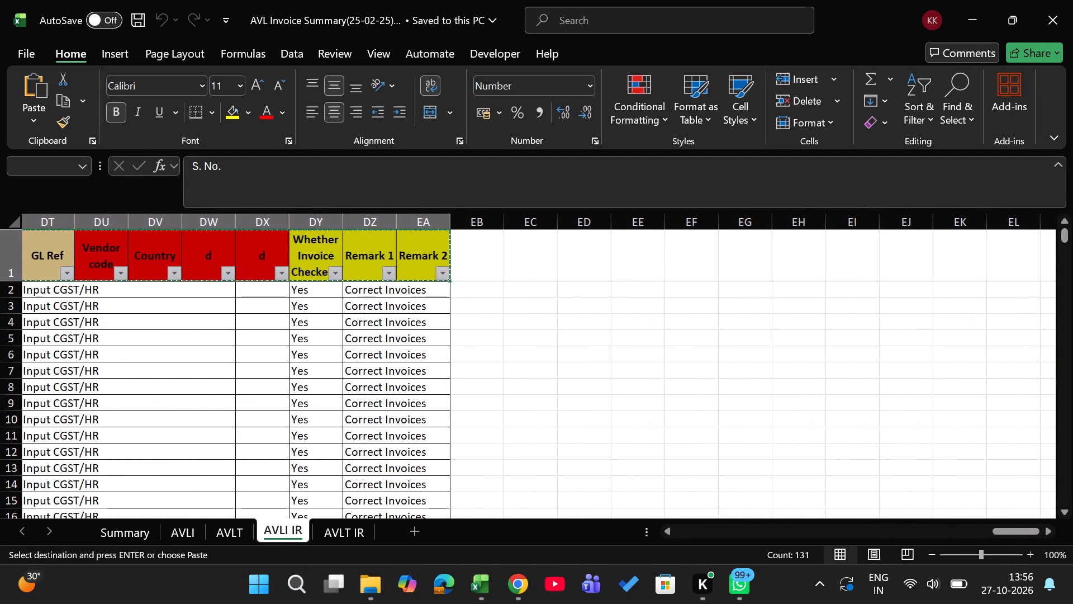
scroll(384, 337, right, 3)
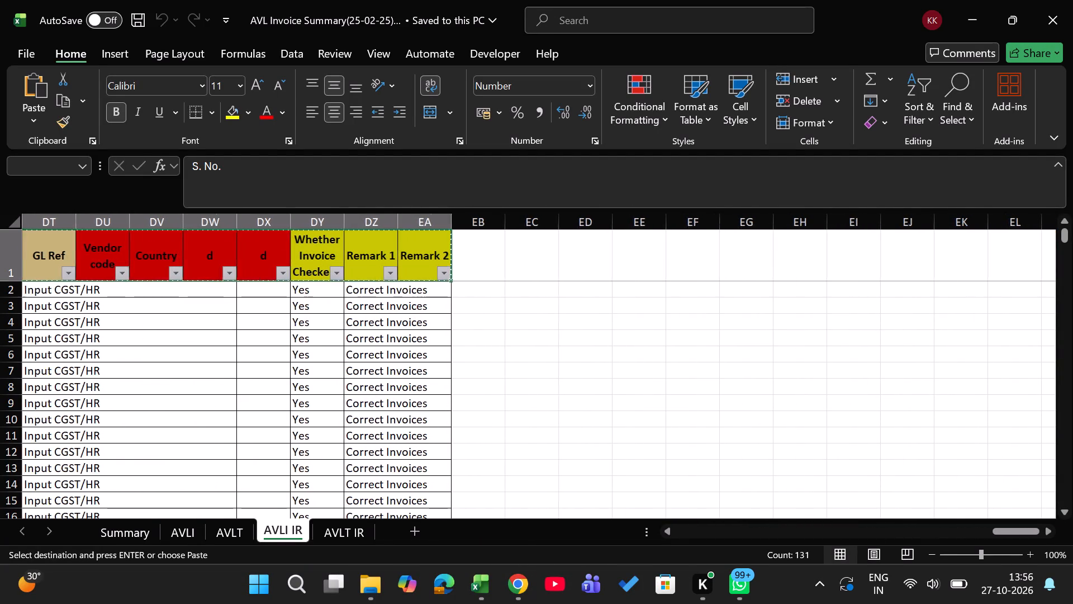
scroll(384, 337, right, 4)
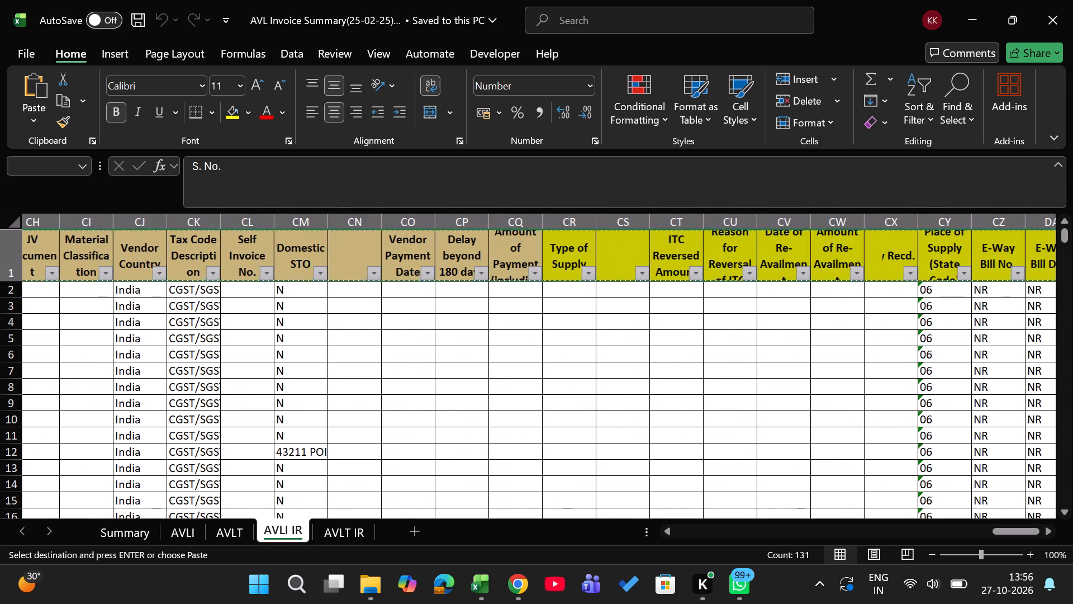
scroll(384, 337, right, 2)
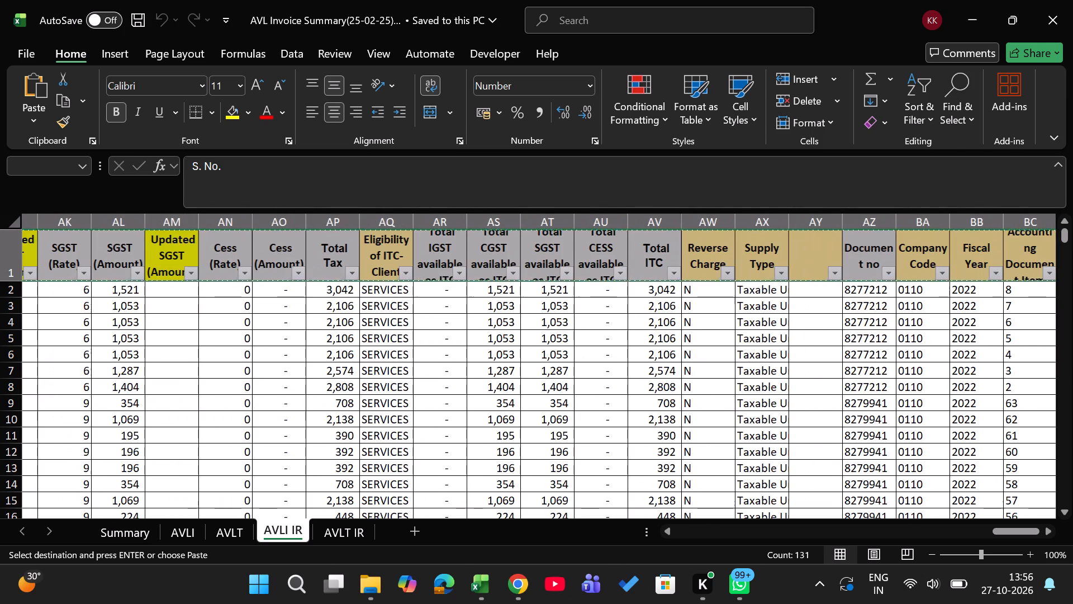
scroll(384, 337, right, 2)
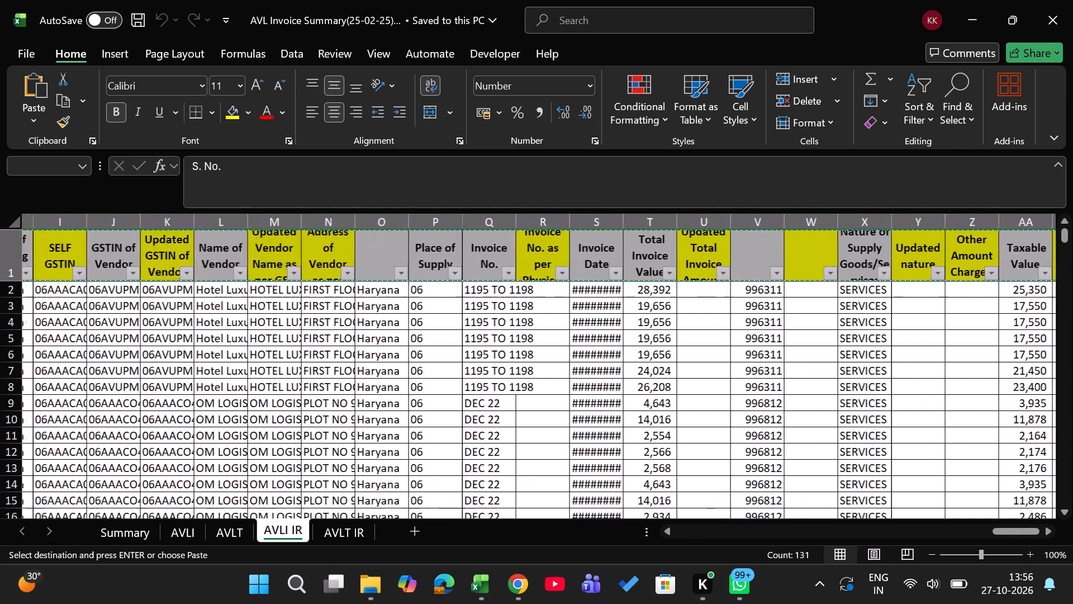
scroll(384, 337, right, 3)
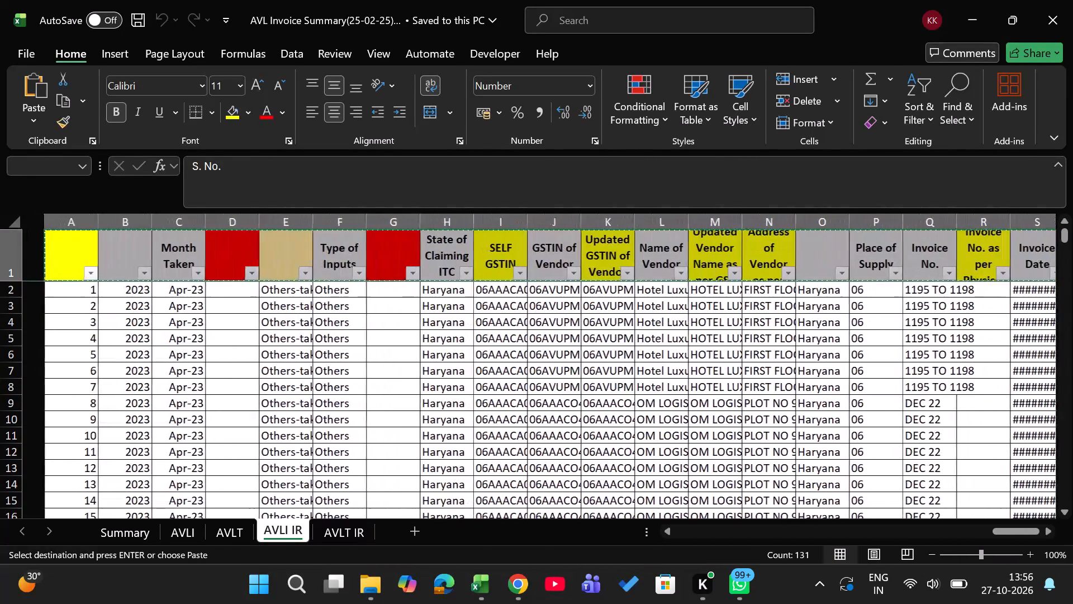
scroll(384, 337, right, 1)
Close the AVL Invoice Summary workbook.
click(1072, 0)
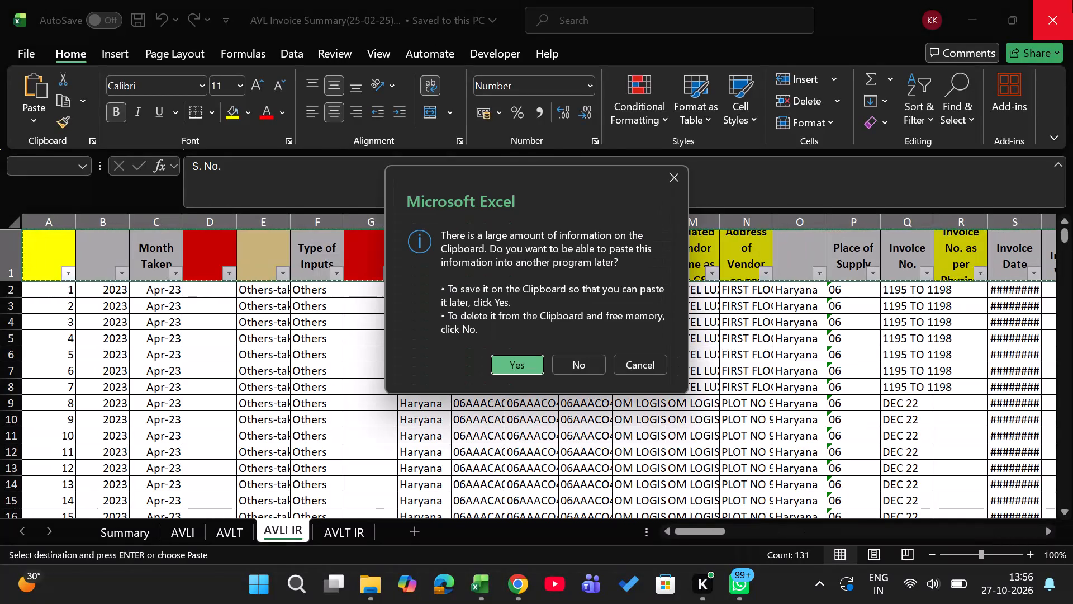
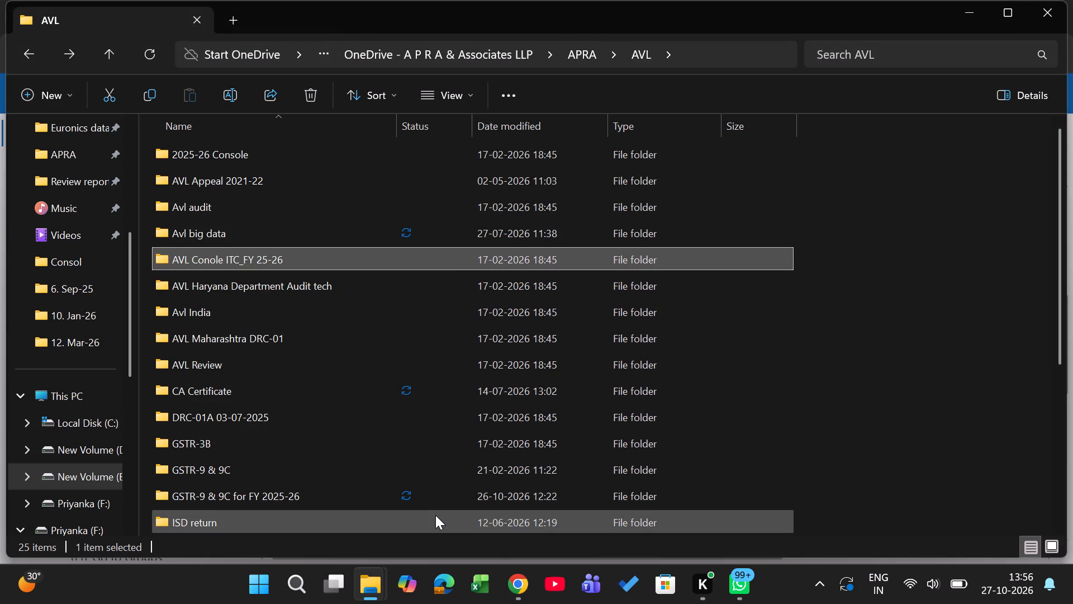
Find and open the GSTR-9 & 9C folder inside the AVL folder.
key(Down)
key(Down)
key(Down)
key(Up)
key(Up)
key(Up)
key(Up)
key(Up)
key(Up)
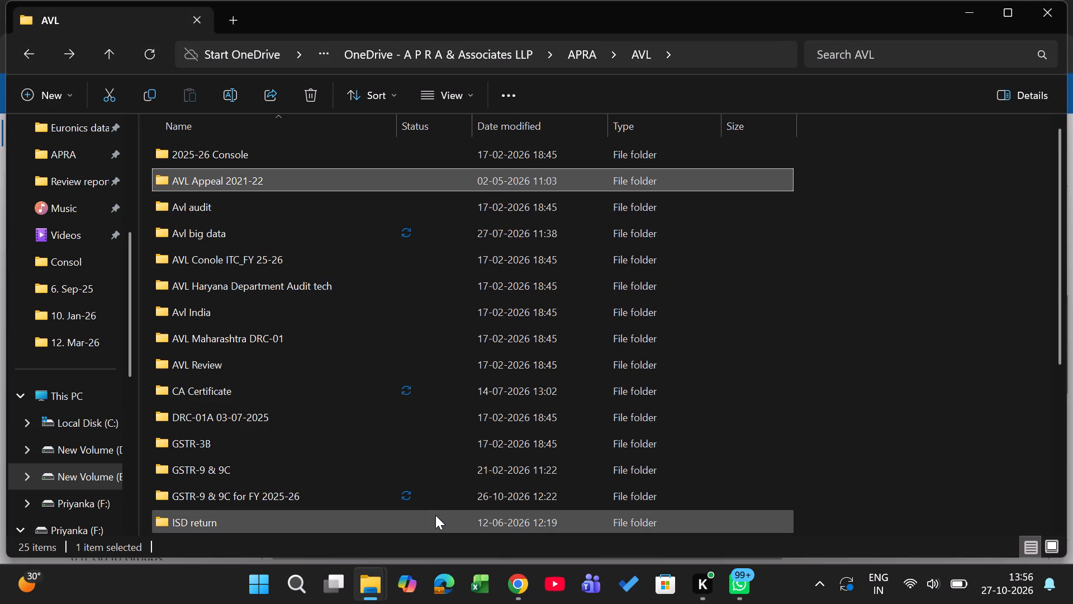
key(Down)
key(Down)
key(Down)
key(Down)
key(Down)
key(Down)
key(Down)
key(Down)
key(Down)
key(Down)
key(Down)
key(Return)
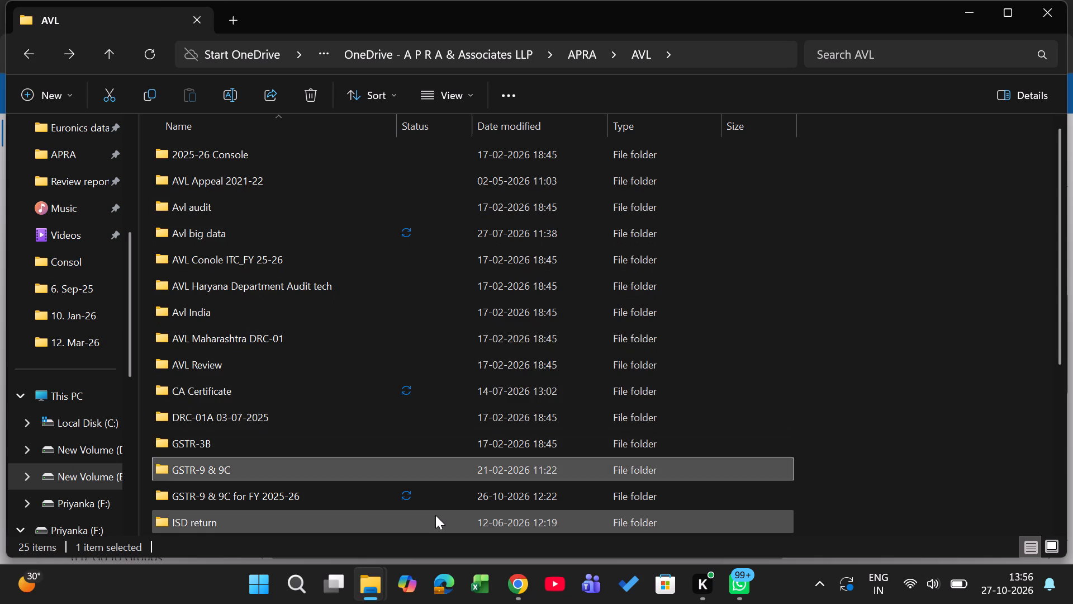
Open the Data subfolder of GSTR-9 & 9C.
key(Down)
key(Down)
key(Down)
key(Return)
key(Down)
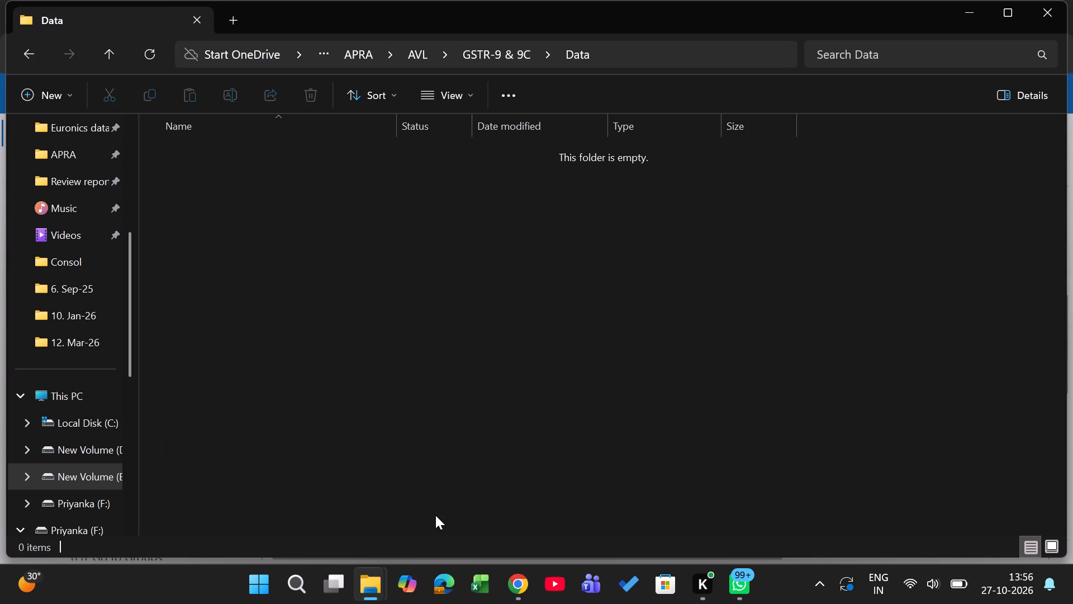
Look through the Updated and Updated India folders inside GSTR-9 & 9C for AVL India's register workbooks.
key(BackSpace)
key(Down)
key(Down)
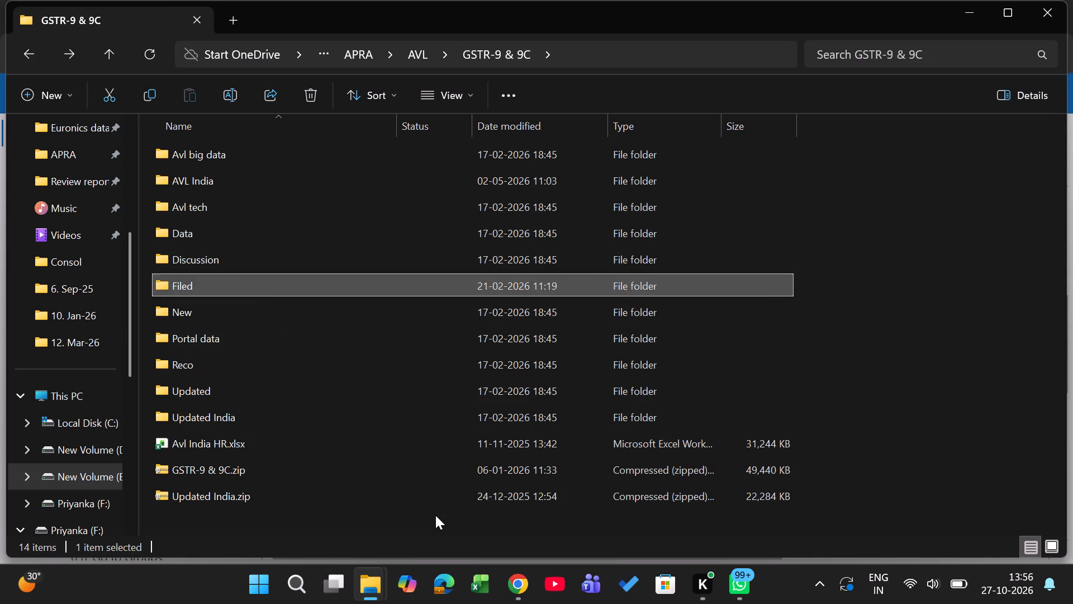
key(Down)
key(Down)
key(Down)
key(Down)
key(Return)
key(Down)
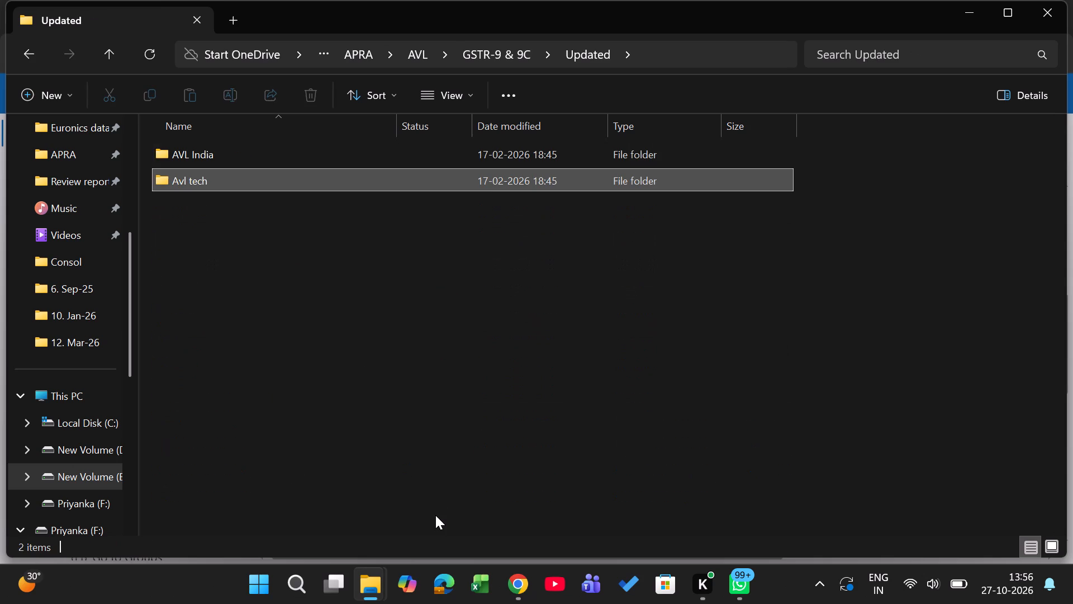
key(Up)
key(Return)
key(BackSpace)
key(BackSpace)
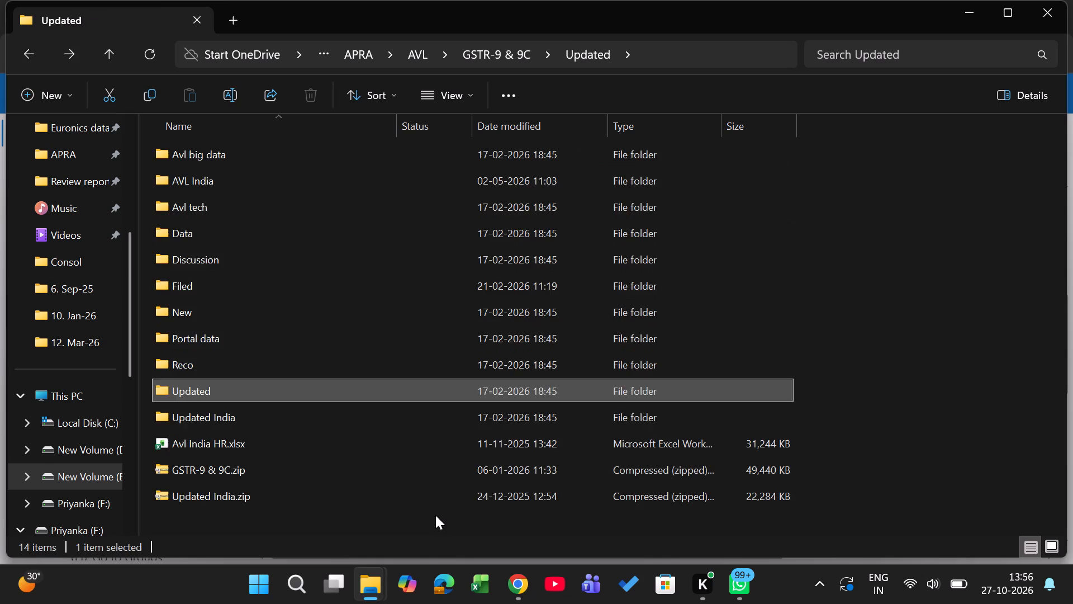
key(Down)
key(Return)
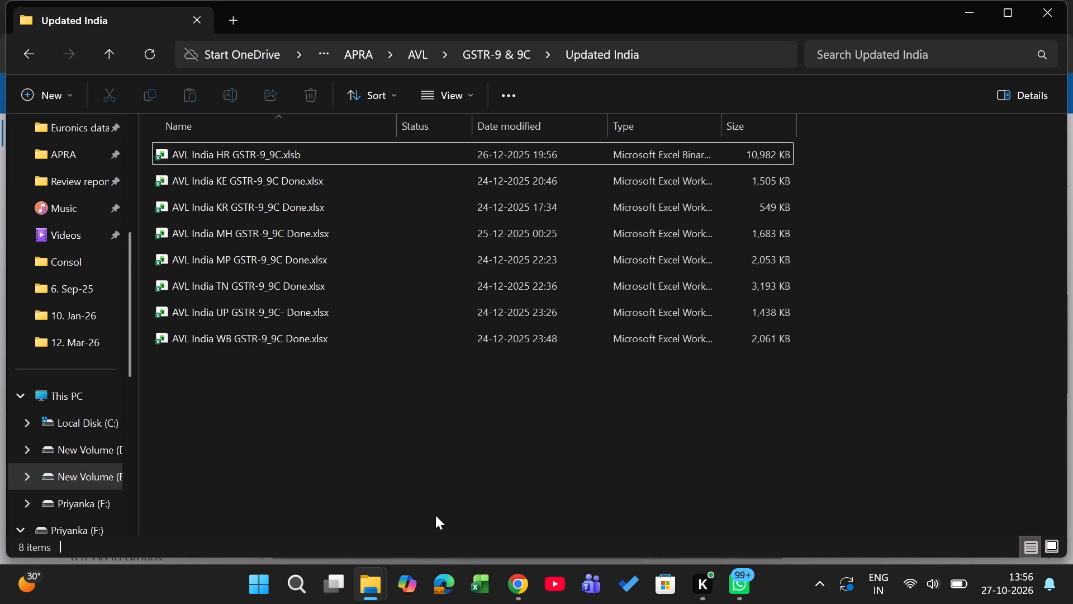
key(BackSpace)
Open the Revised AVL India Final workbook from the updated input register subfolder under Updated, AVL India.
key(Up)
key(Return)
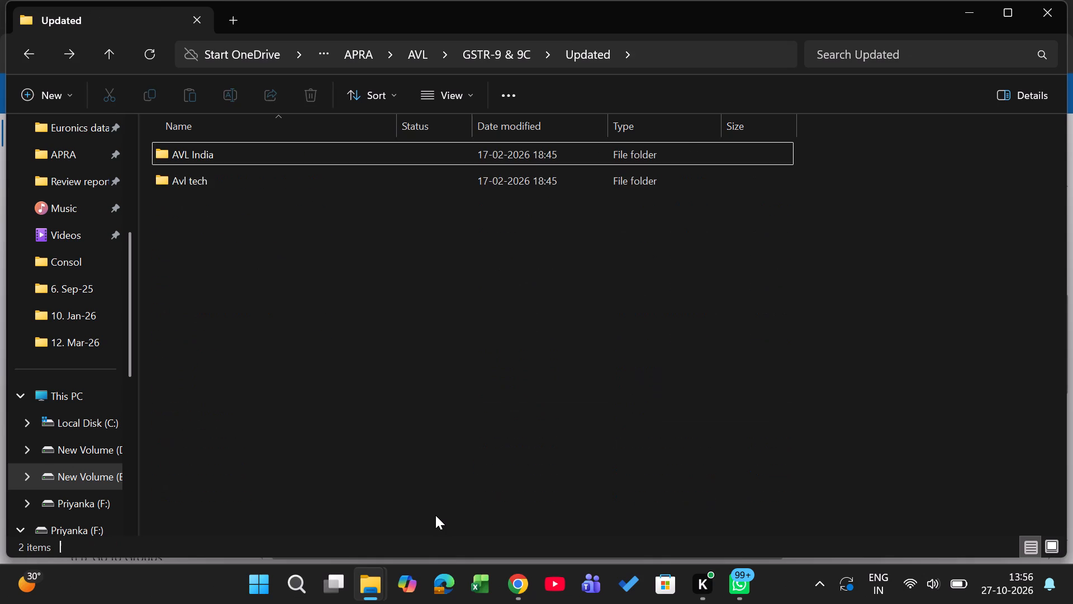
key(Down)
key(Up)
key(Return)
key(Down)
key(Return)
key(Down)
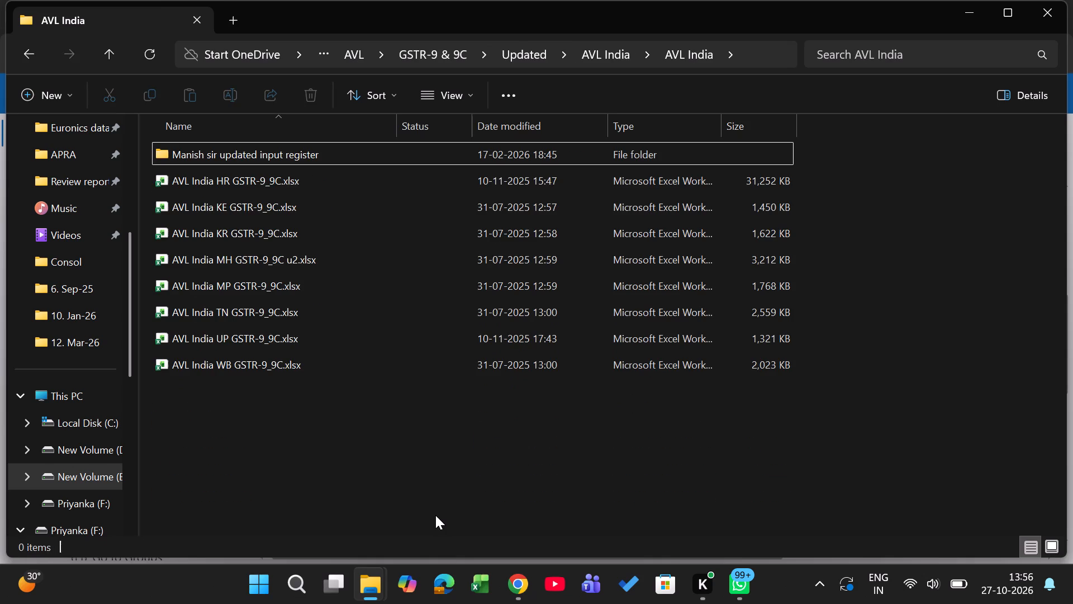
key(Down)
key(Up)
key(Return)
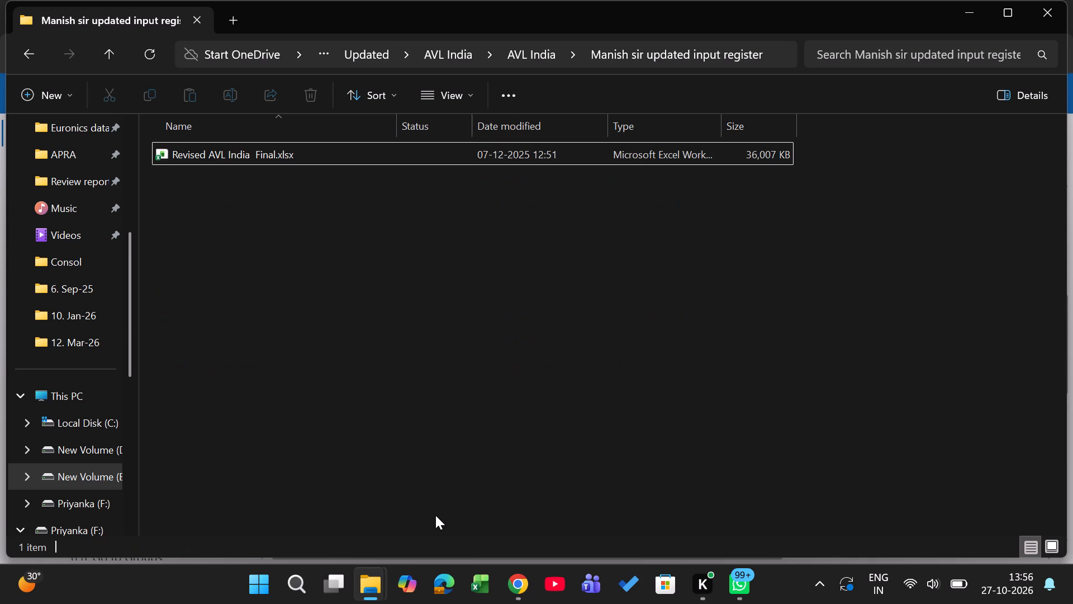
key(Down)
key(Return)
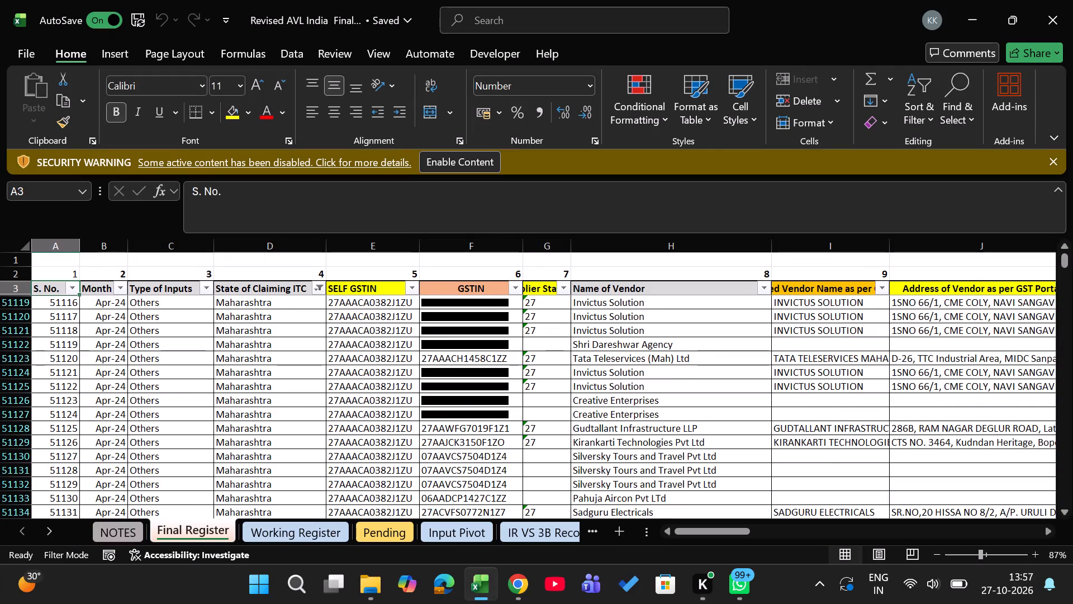
Compare the layout of the Final Register, Working Register and Pending sheets in the revised AVL India workbook.
key(F2)
key(Right)
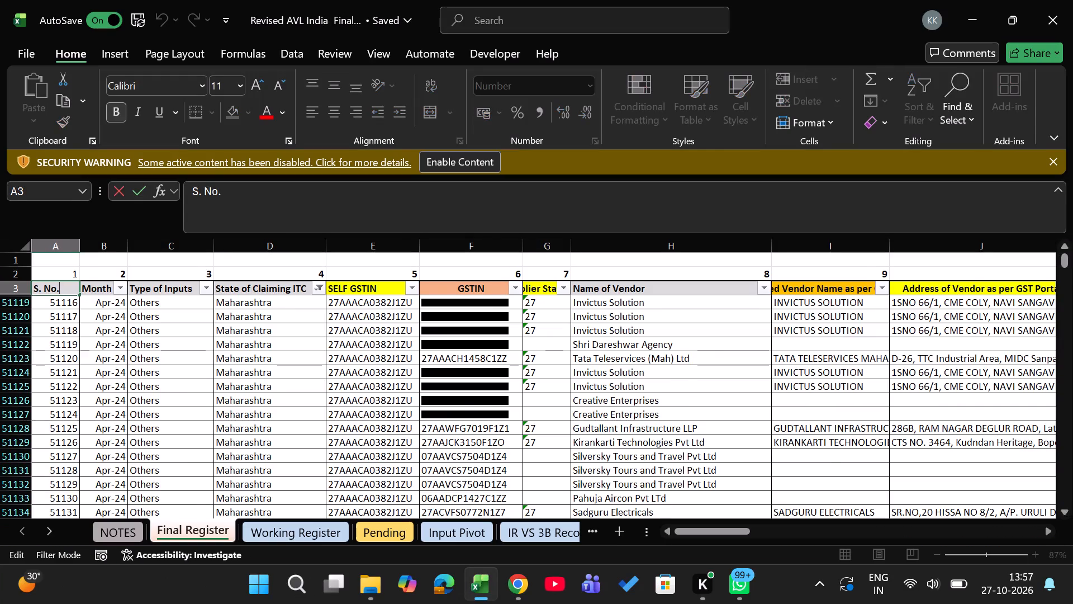
key(Down)
click(435, 332)
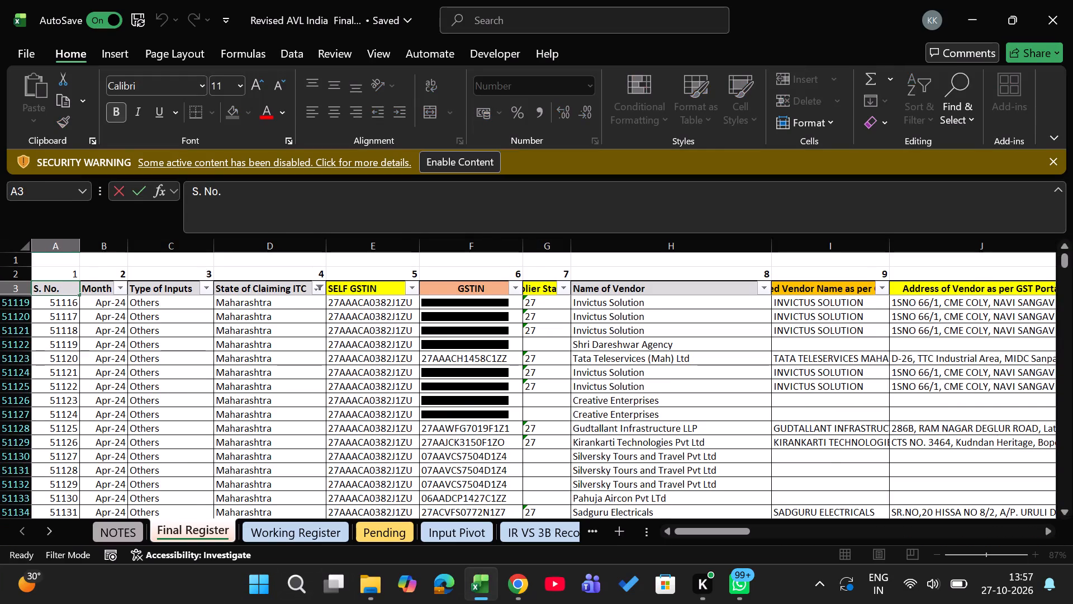
key(ctrl+Page_Down)
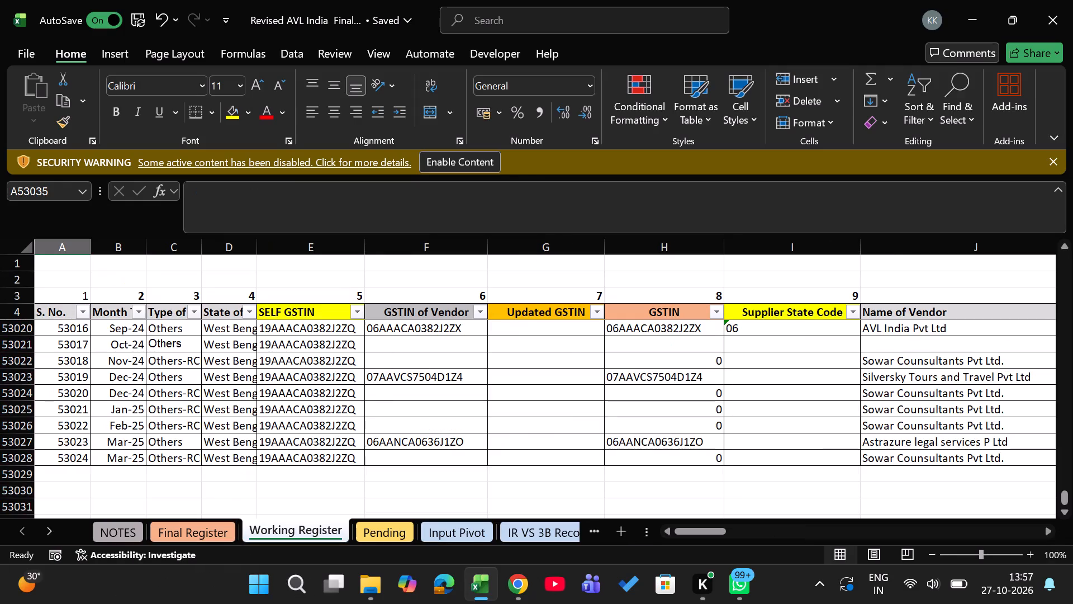
scroll(415, 433, left, 3)
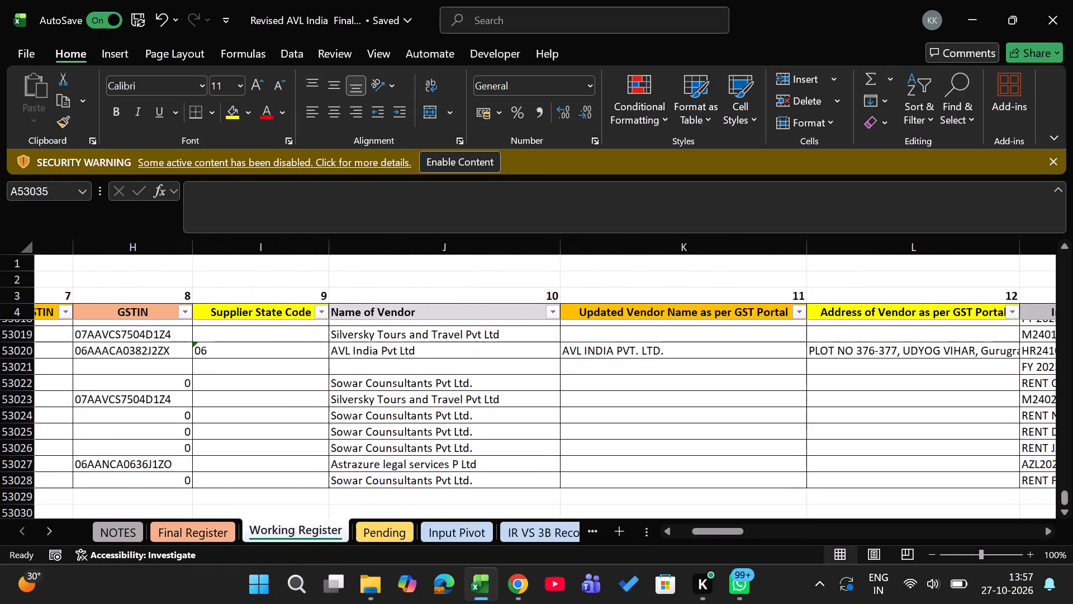
key(ctrl+Page_Down)
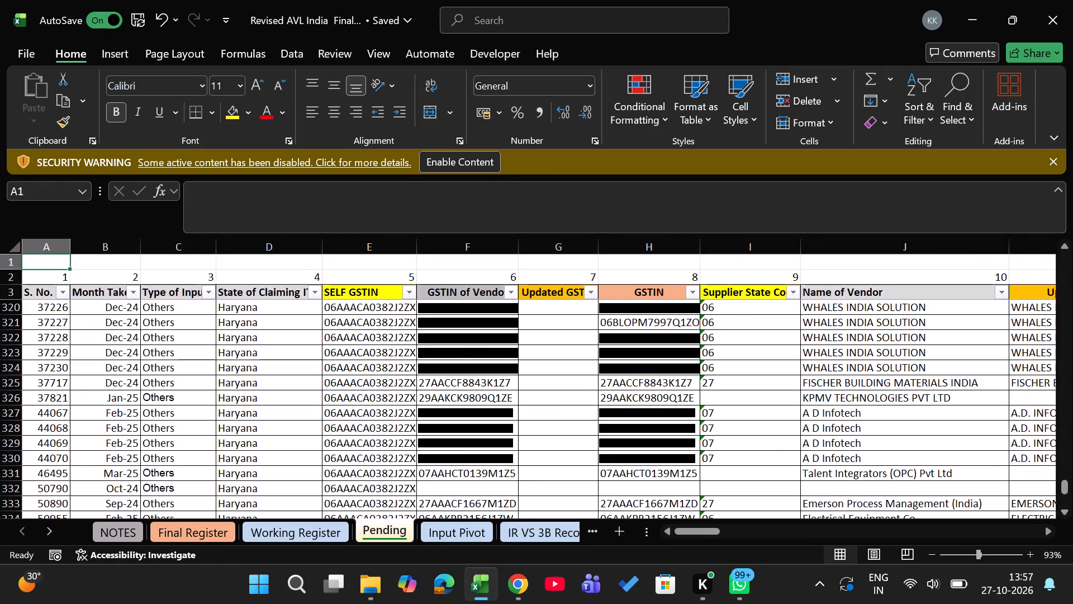
key(ctrl+Page_Up)
key(ctrl+Page_Up)
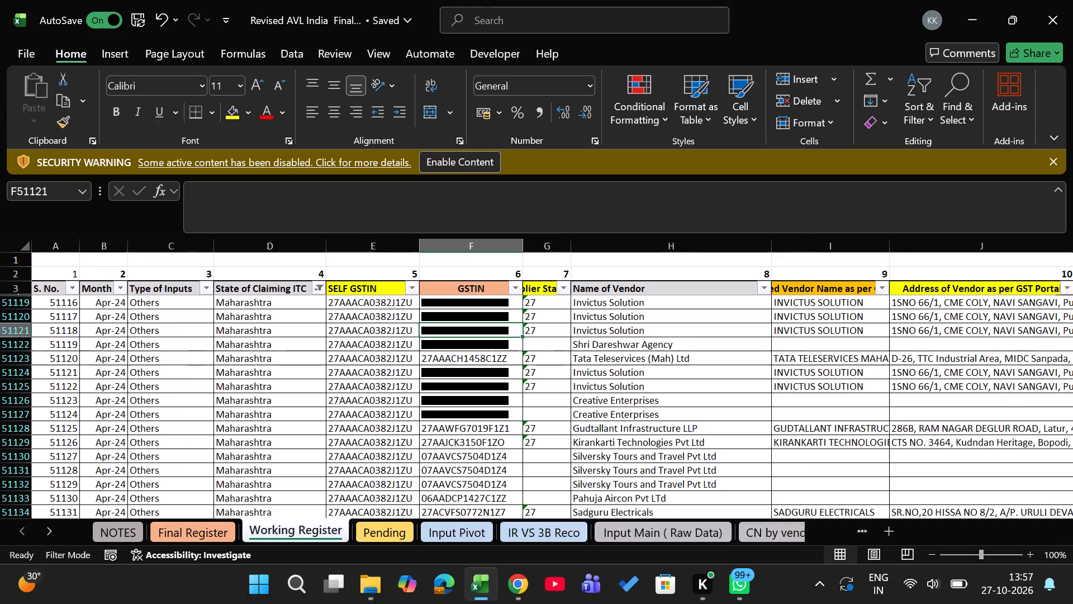
key(ctrl+Page_Down)
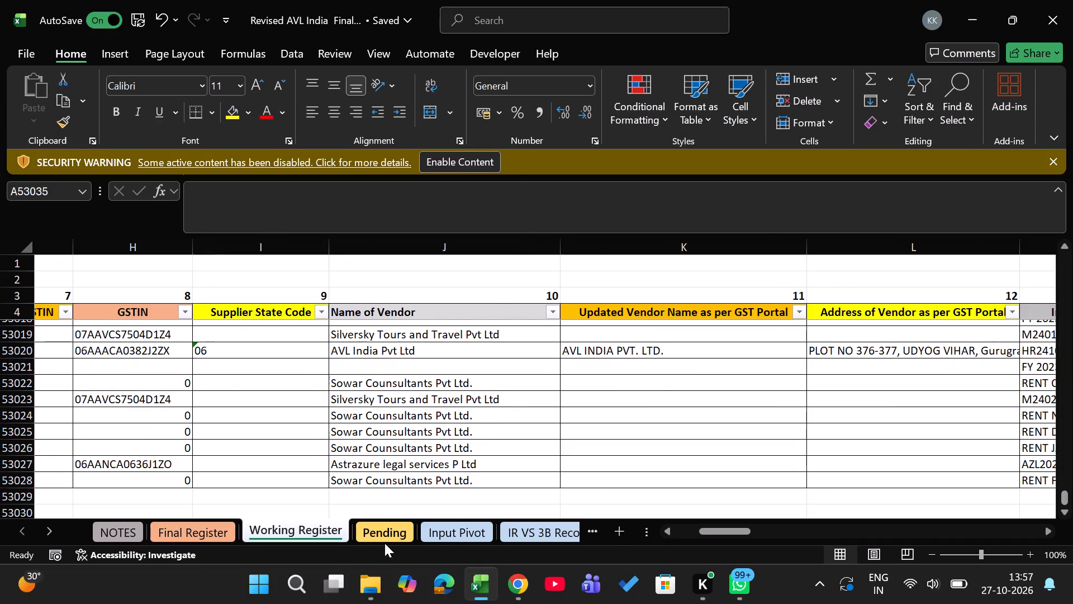
Examine the Pending, Input Pivot, IR VS 3B Reco and CN by vendor sheets.
click(397, 527)
scroll(376, 446, right, 1)
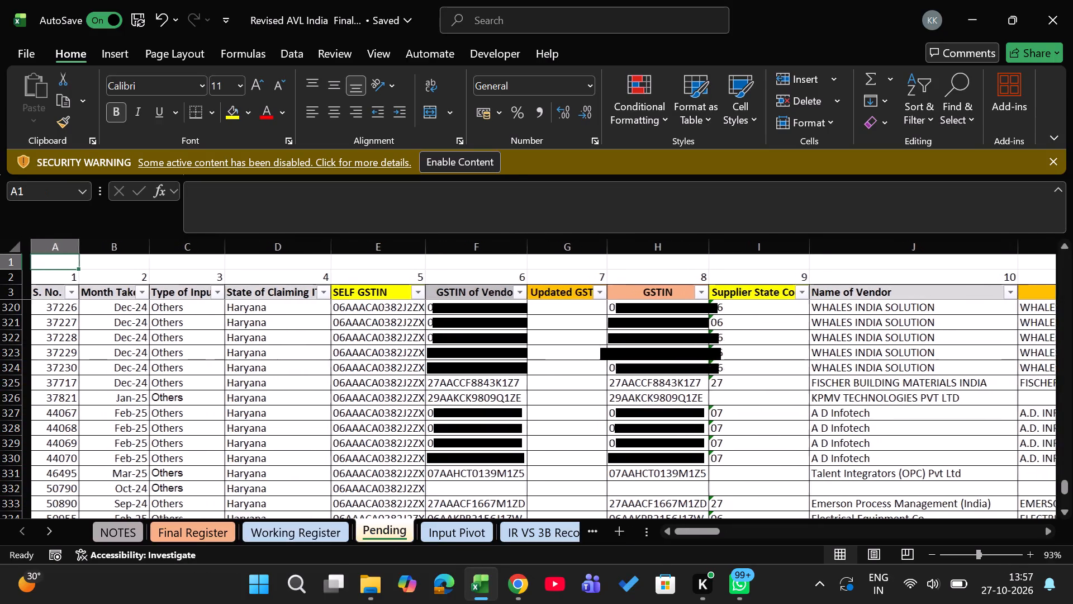
click(457, 532)
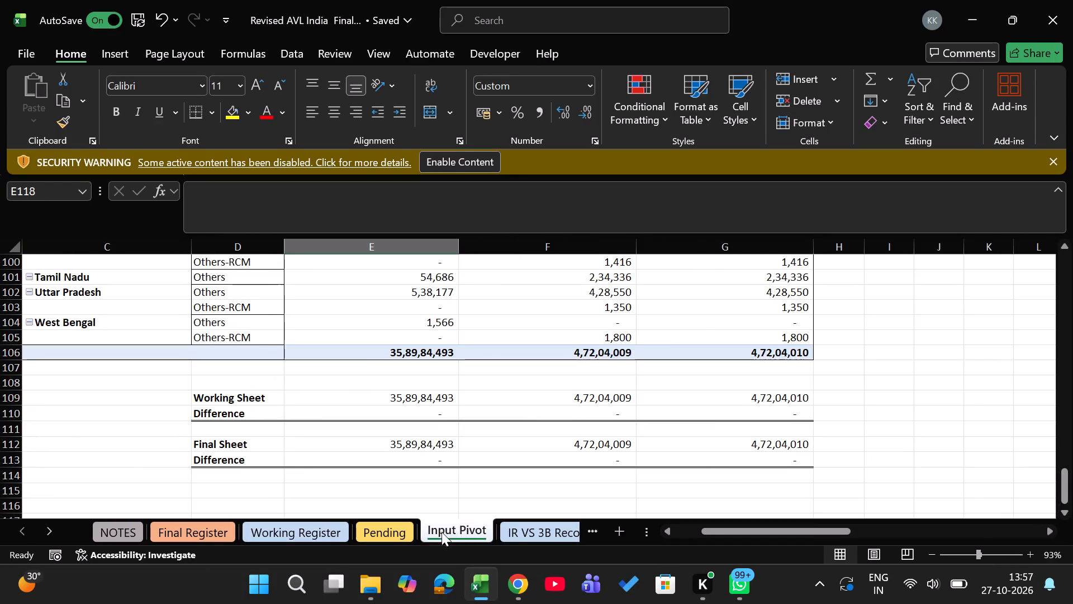
click(511, 524)
click(556, 526)
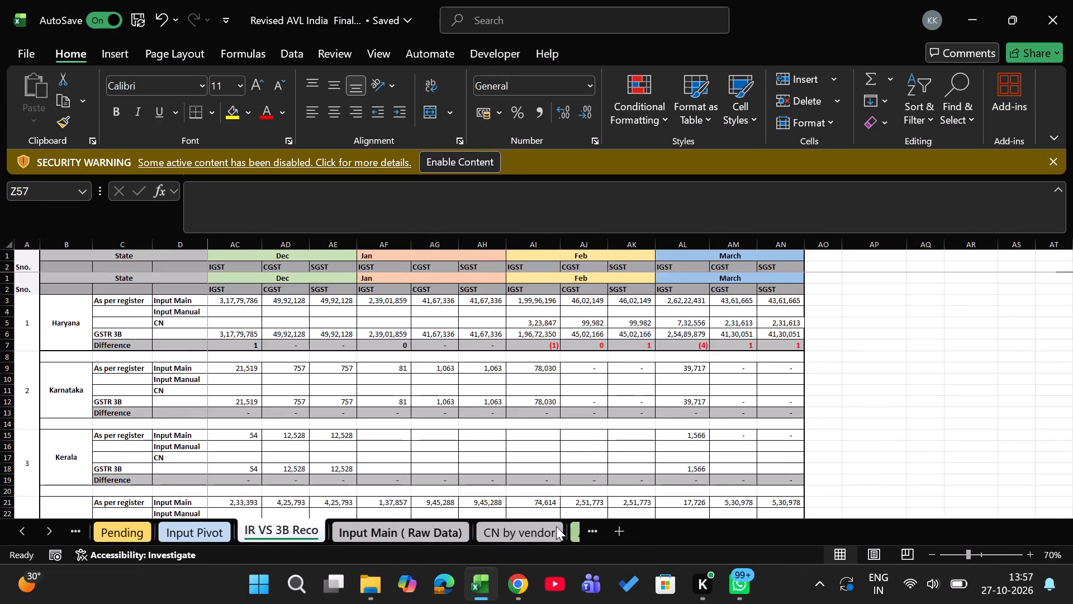
click(556, 526)
triple_click(556, 526)
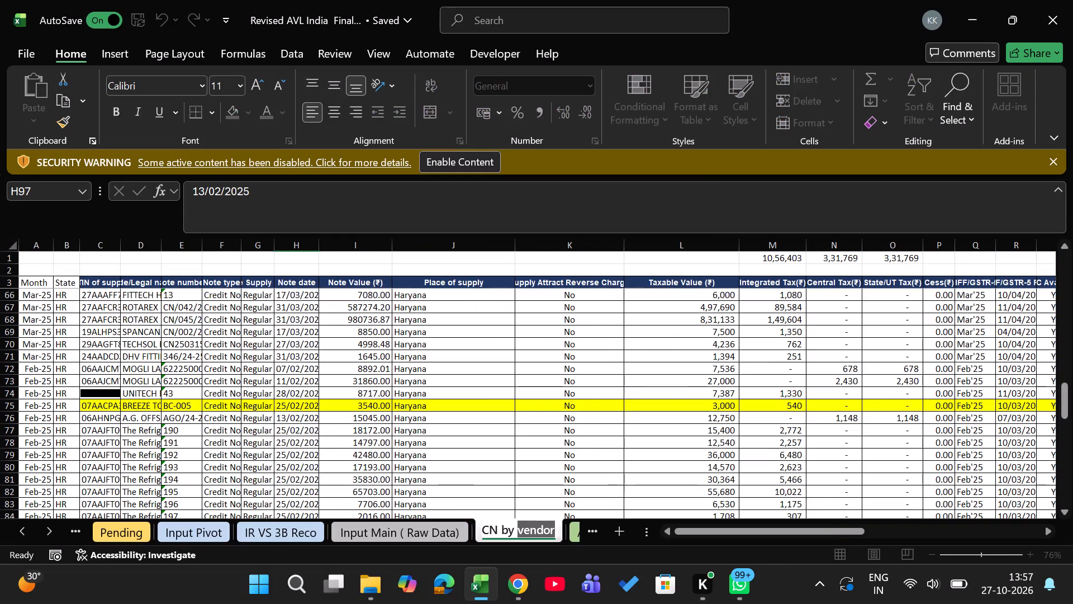
click(467, 478)
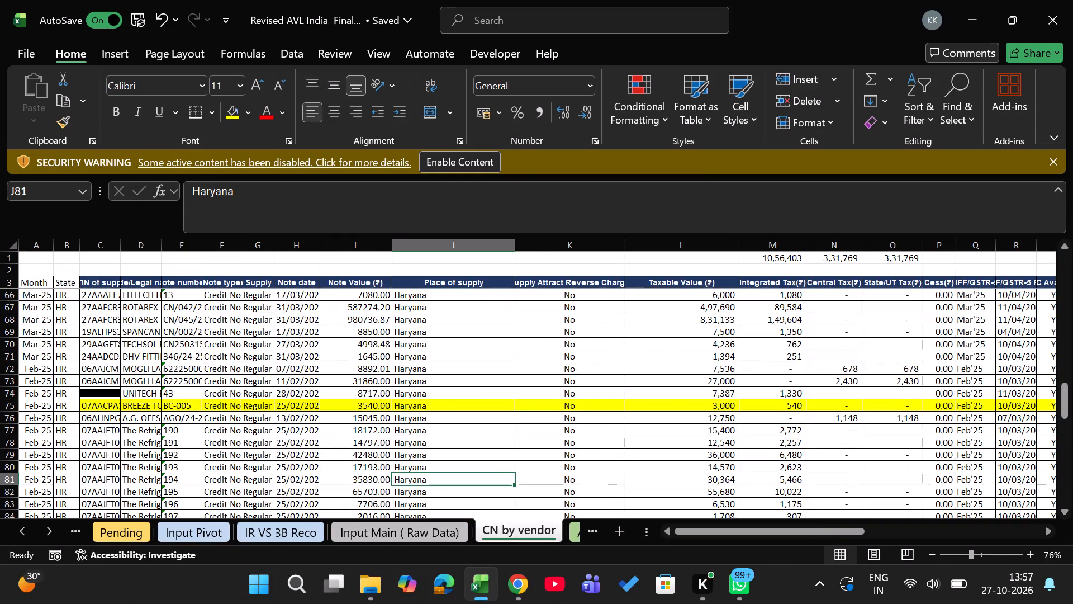
Look through the annexure sheets, from Annexure A to Annexure F, for their sample invoice lists.
key(ctrl+Page_Down)
key(ctrl+Page_Down)
key(ctrl+Page_Down)
key(ctrl+Page_Down)
key(ctrl+Page_Down)
key(ctrl+Page_Down)
key(ctrl+Page_Down)
key(ctrl+Page_Down)
key(ctrl+Page_Down)
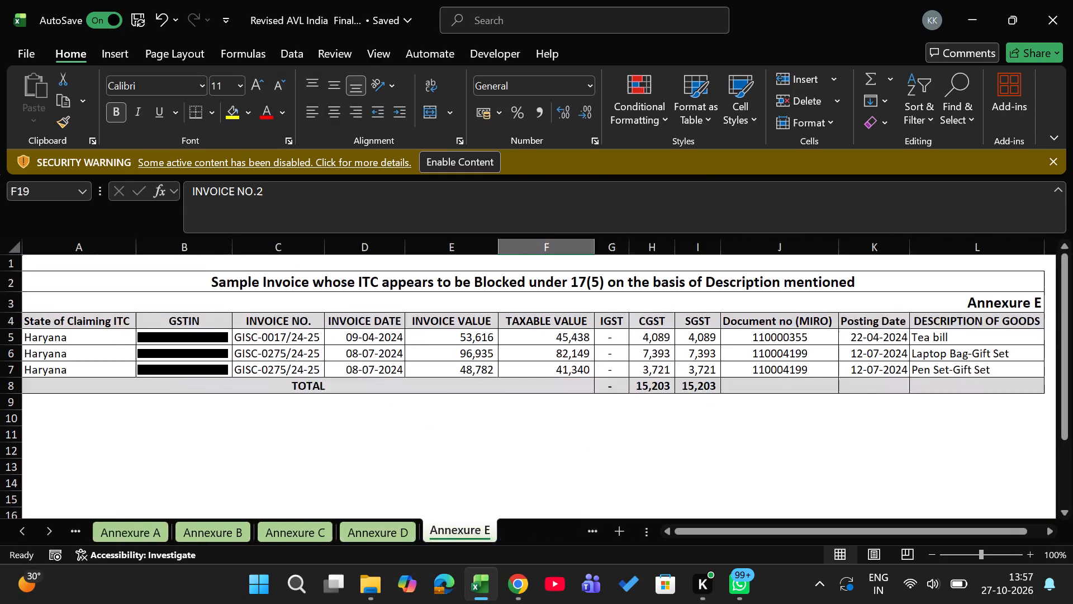
key(ctrl+Page_Down)
key(ctrl+Page_Down)
key(ctrl+Page_Down)
key(ctrl+Page_Down)
key(ctrl+Page_Down)
key(ctrl+Page_Up)
key(ctrl+Page_Up)
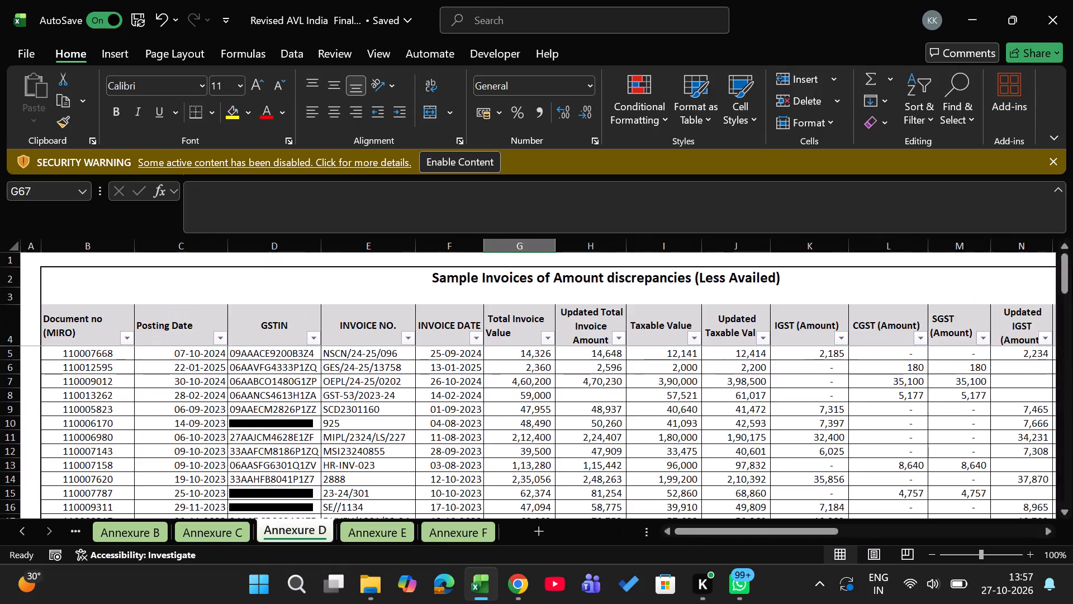
Review the sheets in reverse order from Annexure D back to the NOTES sheet with its colour code legend.
key(ctrl+Page_Up)
key(ctrl+Page_Up)
key(ctrl+Up)
key(ctrl+Up)
key(ctrl+Page_Up)
key(ctrl+Page_Up)
key(ctrl+Up)
key(ctrl+Page_Up)
key(ctrl+Page_Up)
key(ctrl+Page_Up)
key(ctrl+Page_Up)
key(ctrl+Page_Up)
key(ctrl+Page_Up)
key(ctrl+Page_Up)
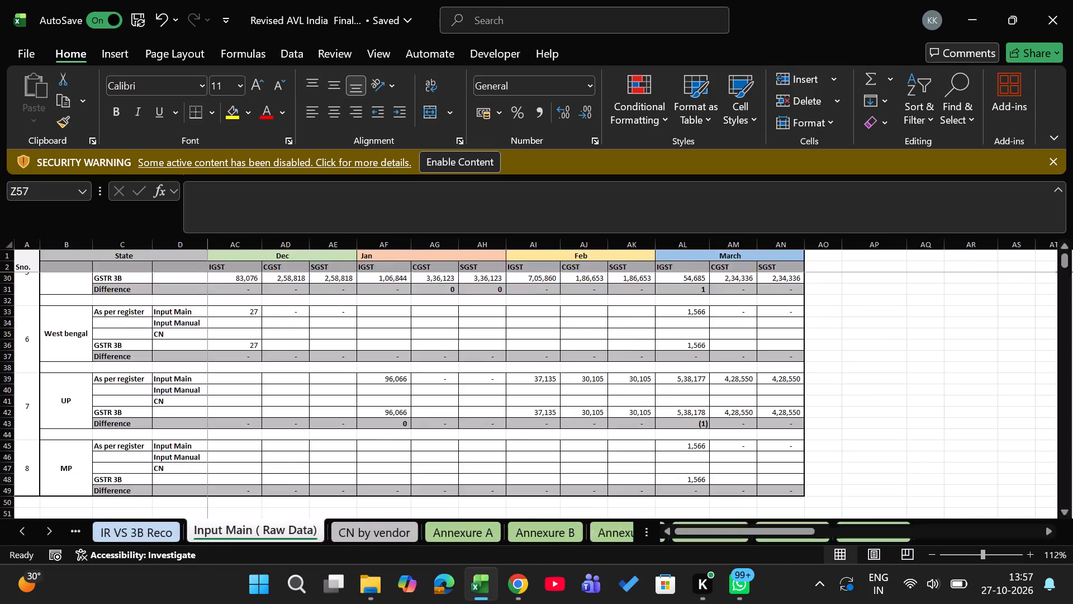
key(ctrl+Up)
key(ctrl+Page_Up)
key(ctrl+Up)
key(ctrl+Page_Up)
key(ctrl+Up)
key(ctrl+Page_Up)
key(ctrl+Up)
key(ctrl+Page_Up)
key(ctrl+Up)
key(ctrl+Up)
key(ctrl+Page_Up)
key(ctrl+Up)
key(ctrl+Up)
key(ctrl+Up)
key(ctrl+Up)
key(ctrl+Up)
key(ctrl+Up)
key(ctrl+Up)
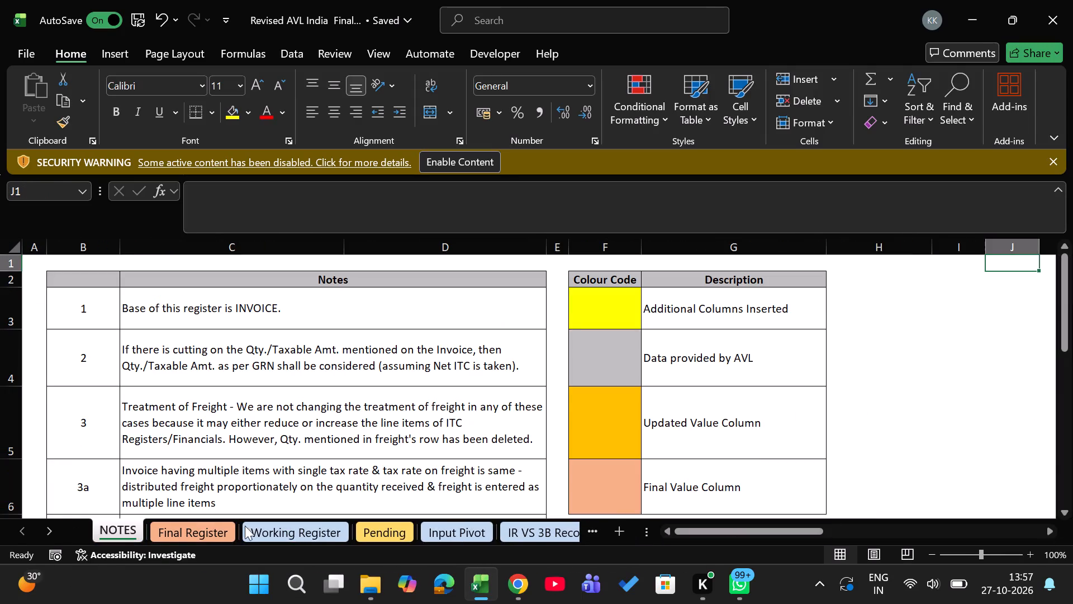
Review the Final Register, Working Register, Pending, IR VS 3B Reco, Input Main (Raw Data) and CN by vendor sheets again.
click(217, 536)
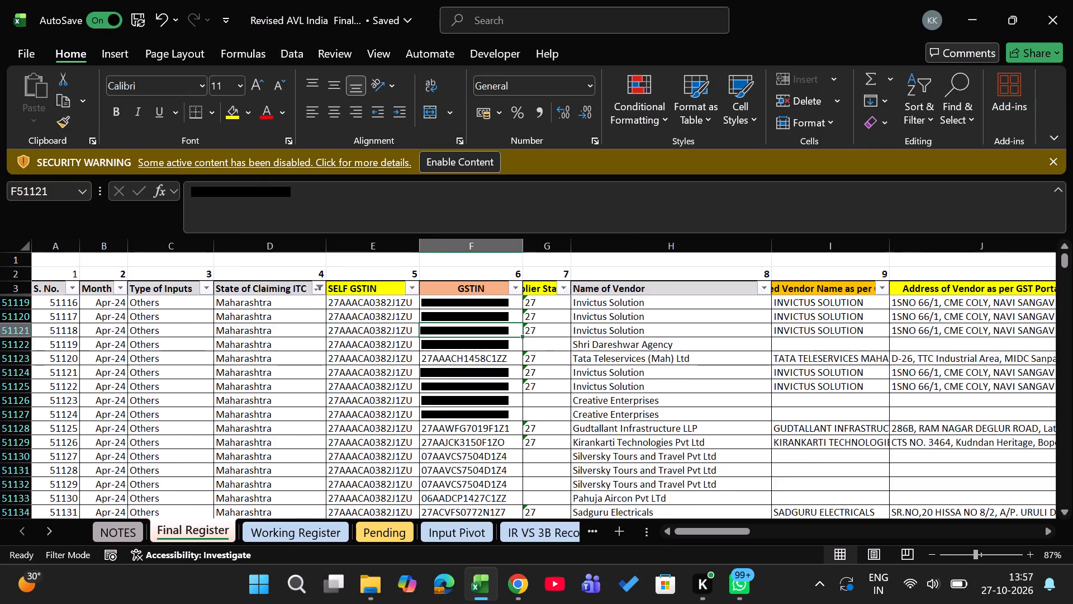
scroll(385, 314, right, 3)
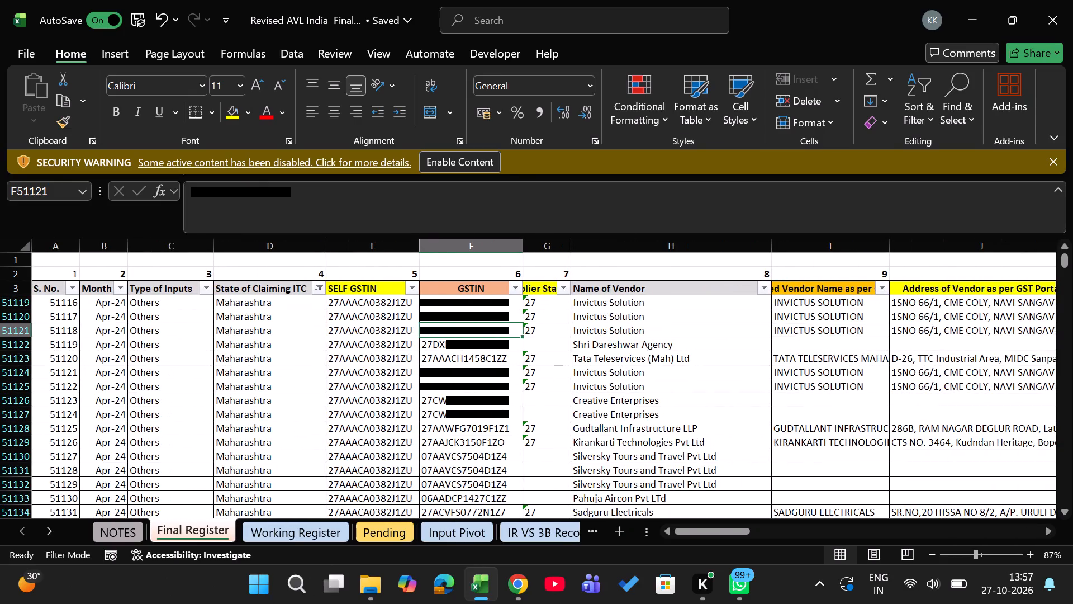
click(300, 537)
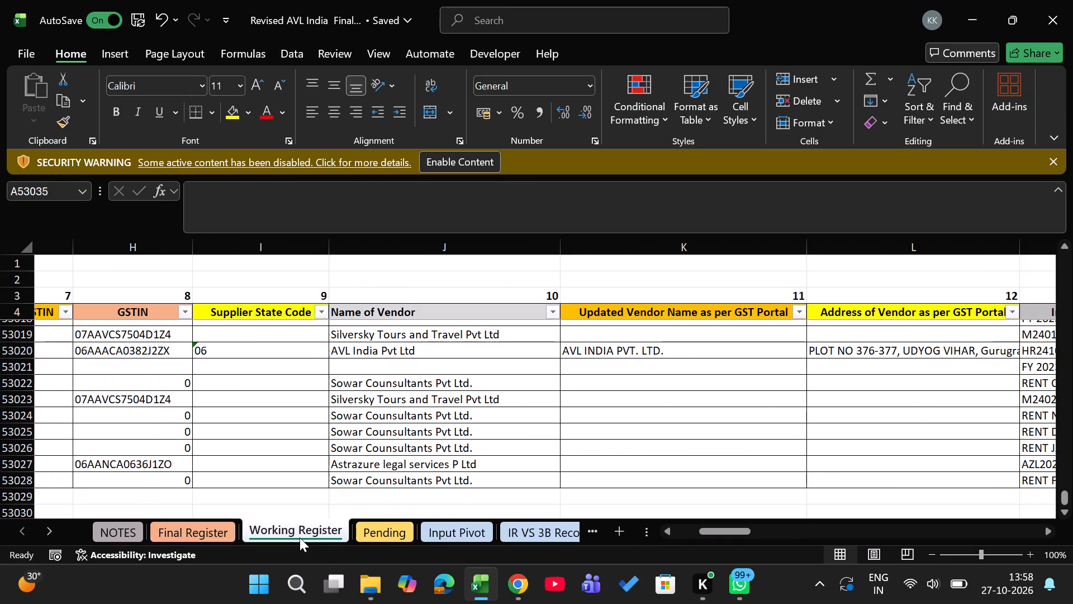
click(388, 537)
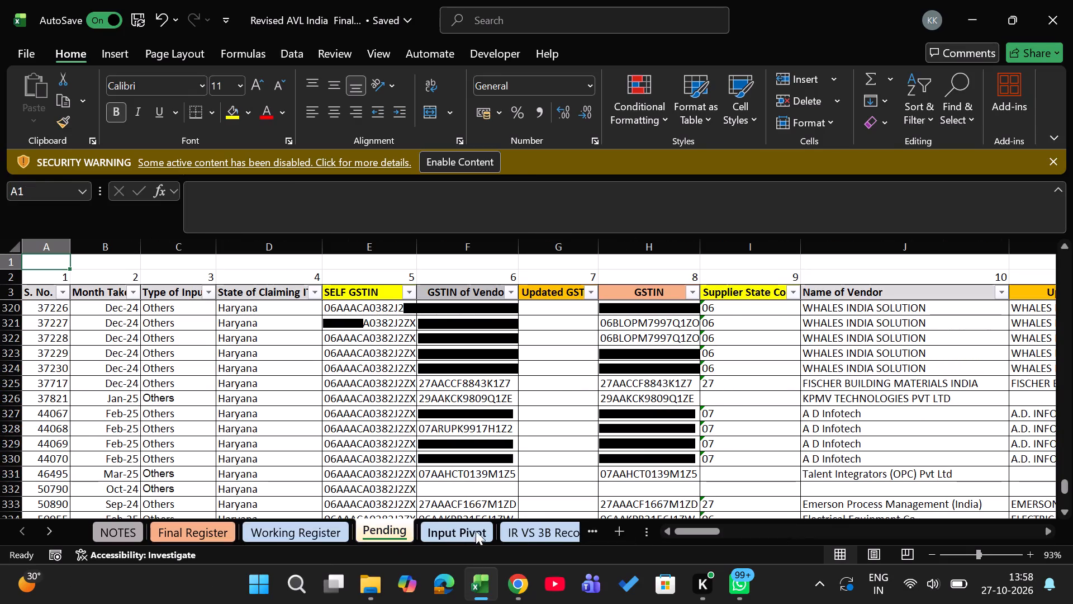
click(534, 535)
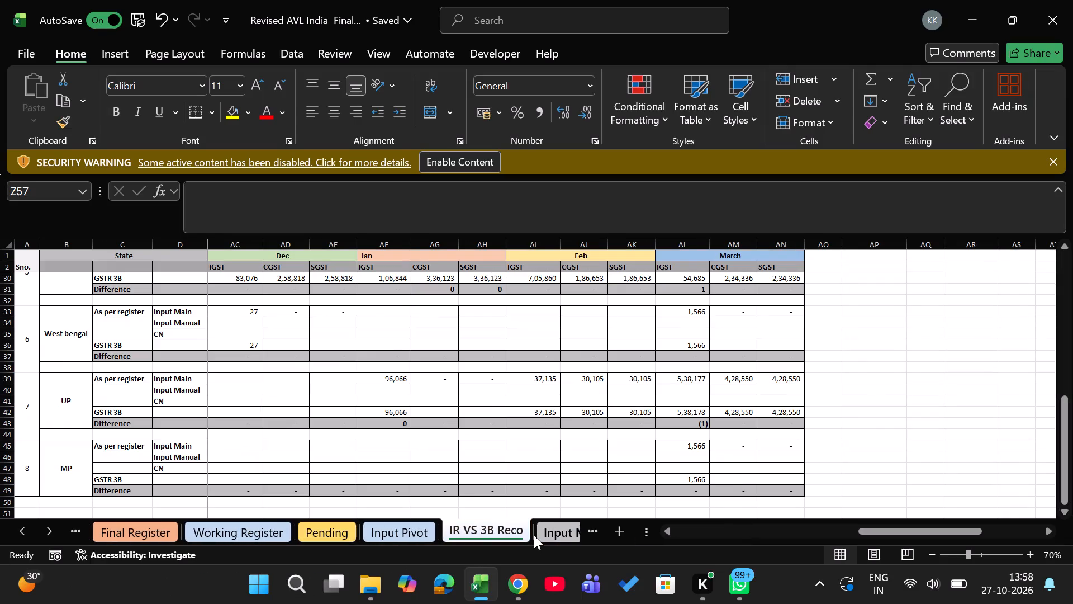
click(534, 535)
click(534, 535)
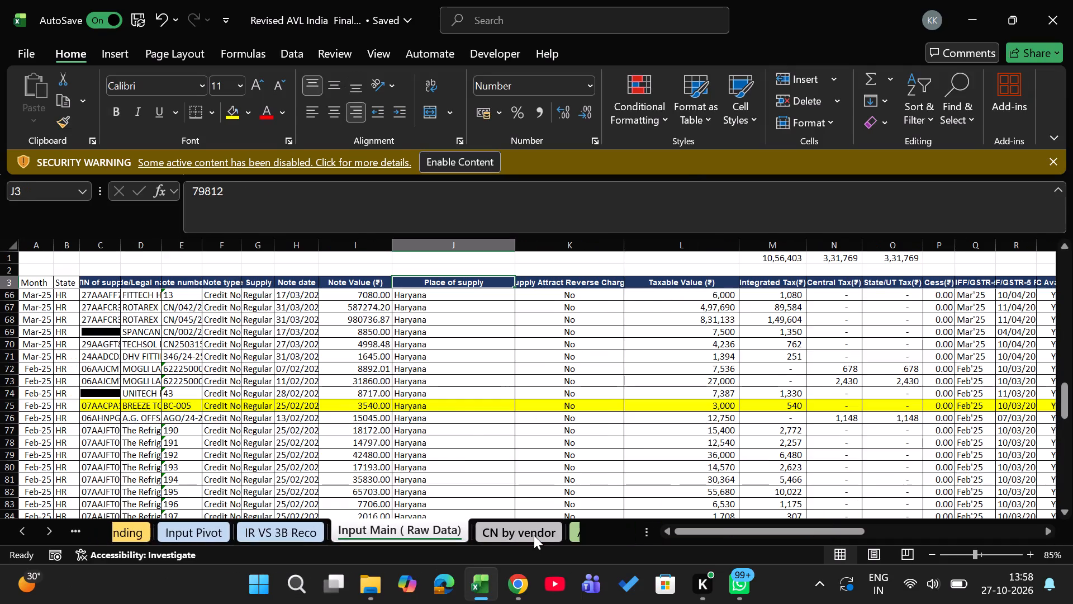
scroll(403, 493, right, 6)
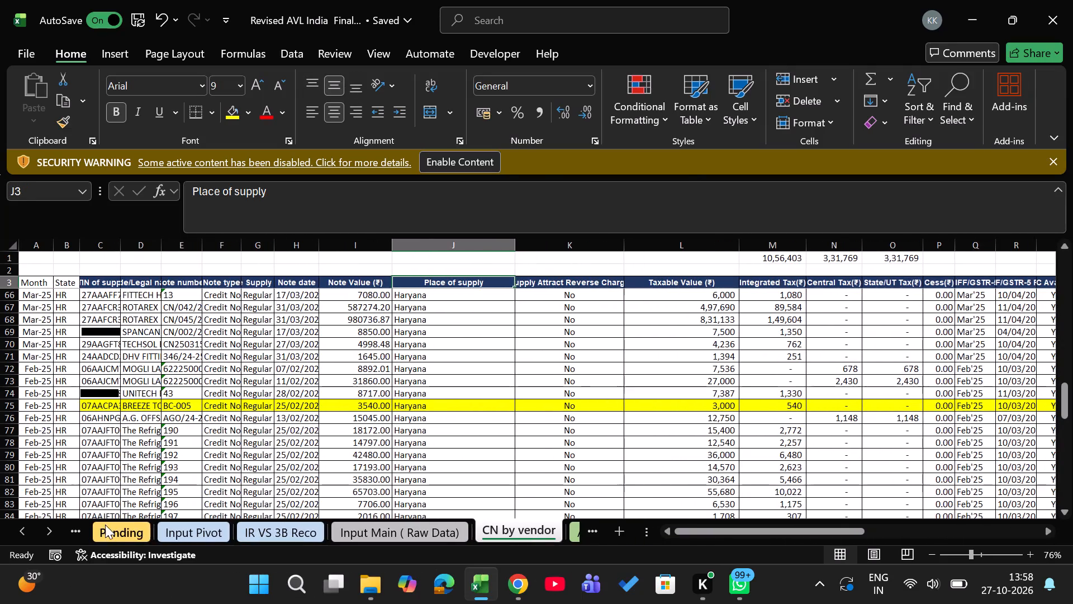
Examine the Working Register's column headings from the vendor and invoice details across to Remark 2.
click(70, 530)
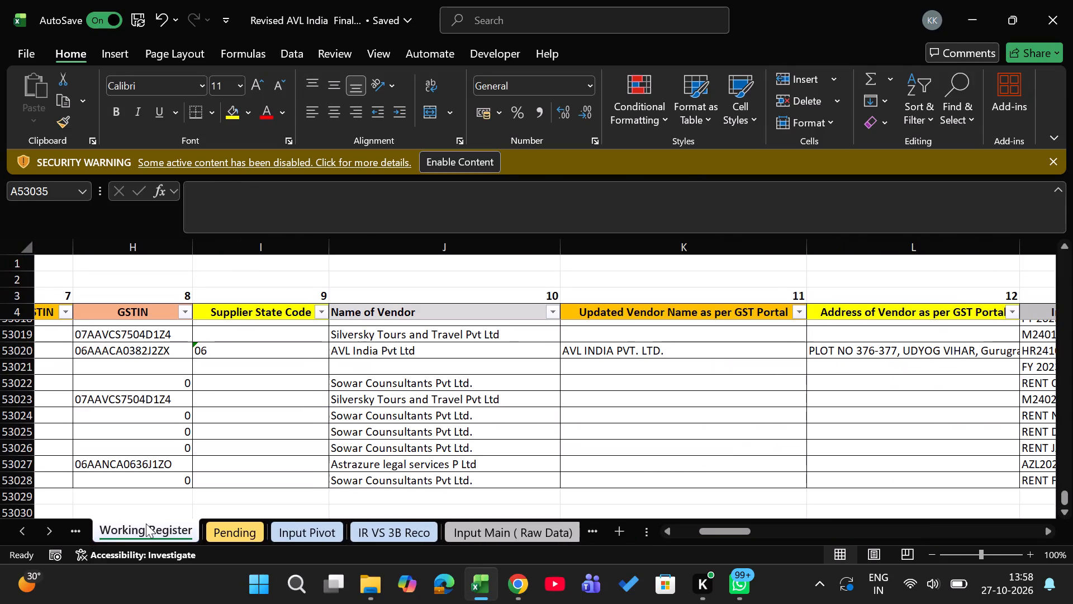
scroll(564, 383, left, 6)
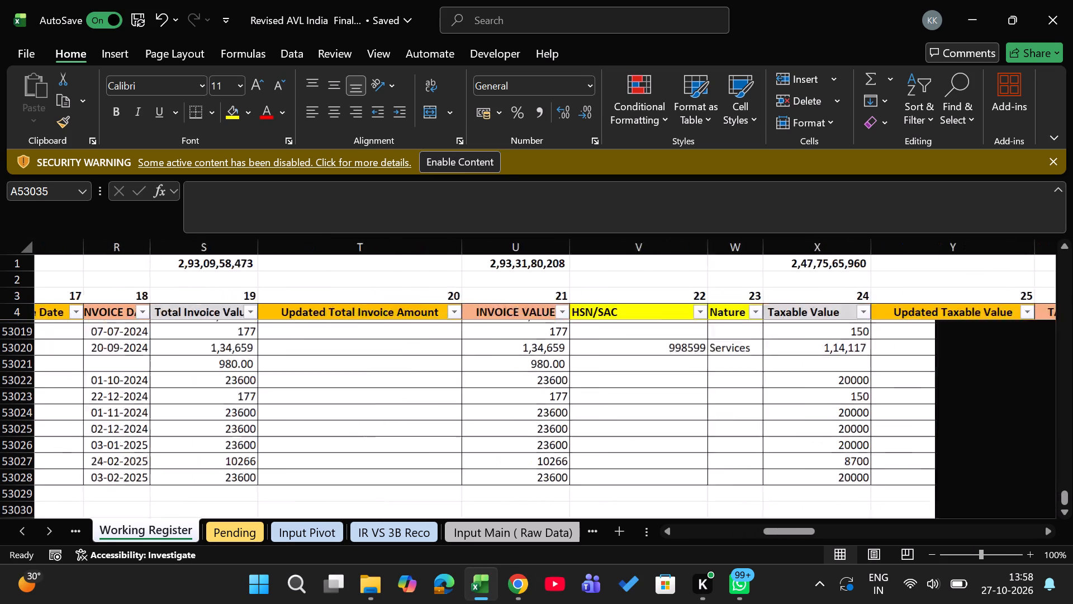
scroll(564, 383, left, 14)
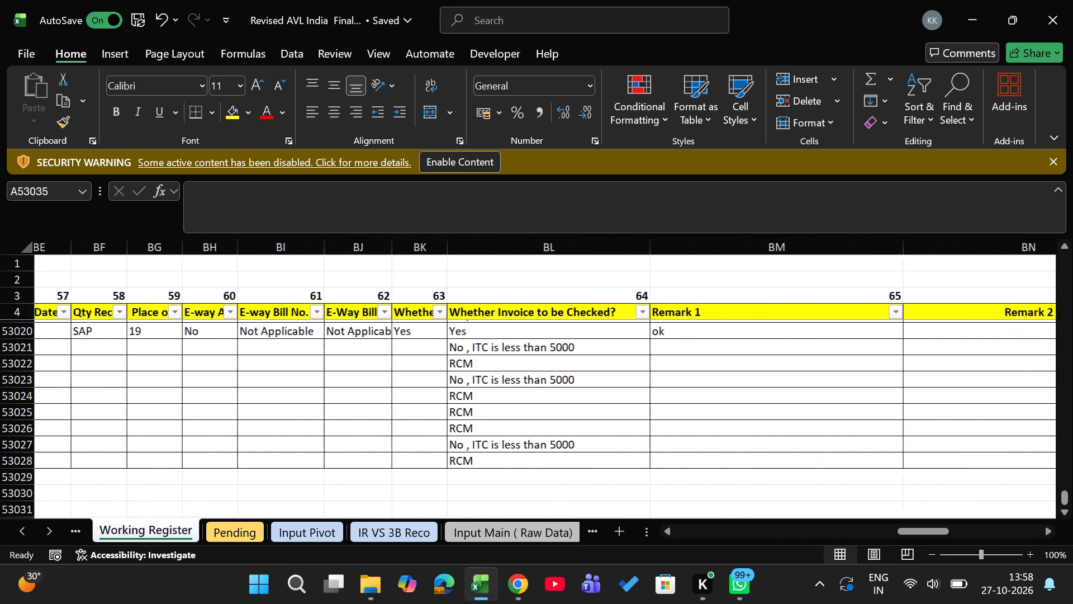
scroll(564, 383, left, 1)
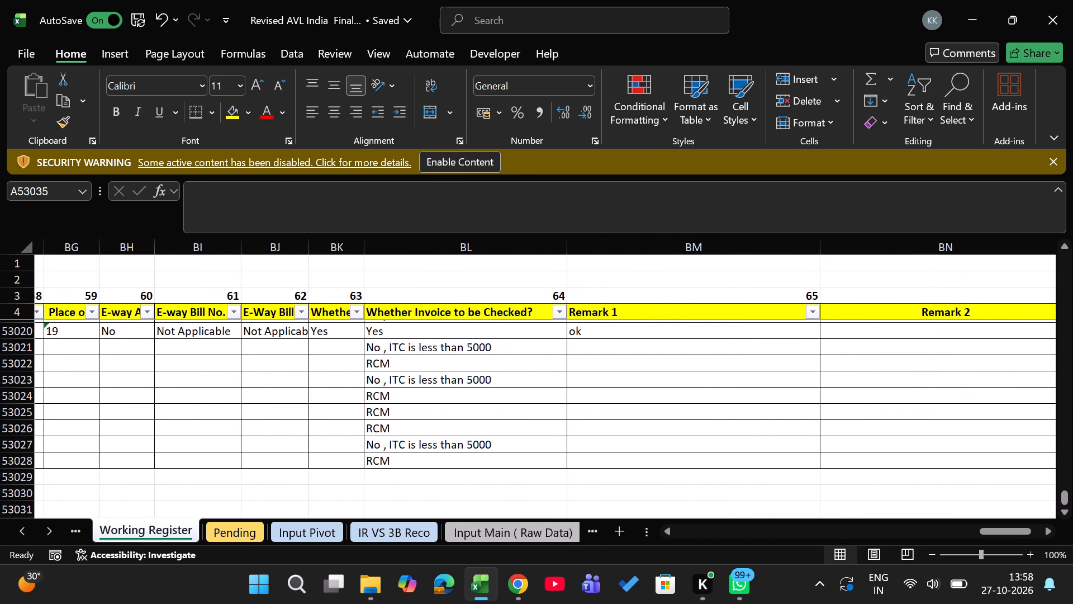
Examine the Final Register's column headings from the GSTIN and vendor details across to the remark columns.
key(ctrl+Page_Up)
key(Up)
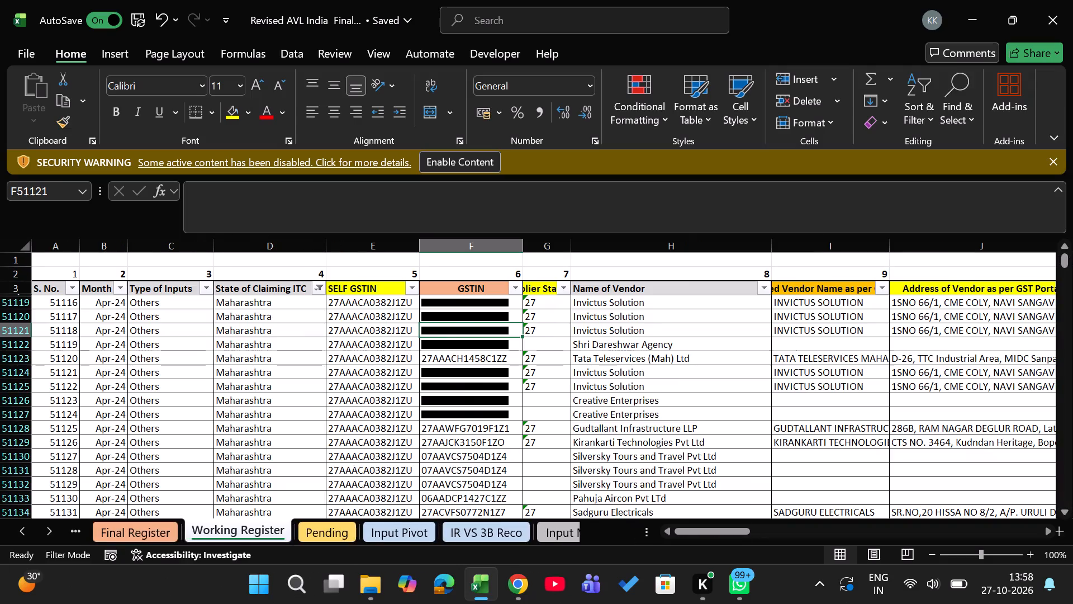
scroll(360, 428, left, 5)
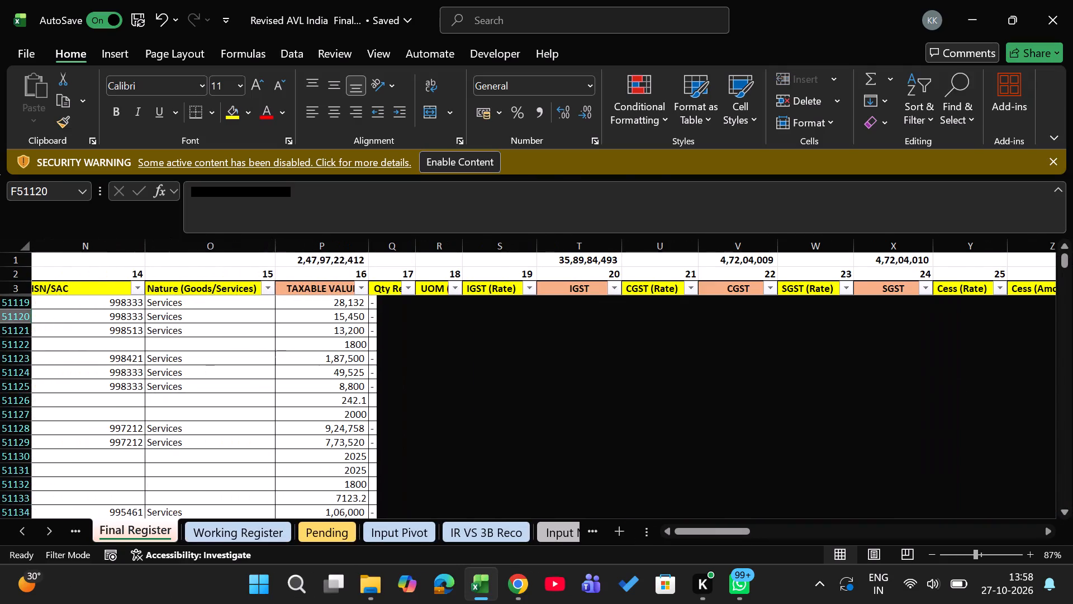
scroll(360, 428, left, 4)
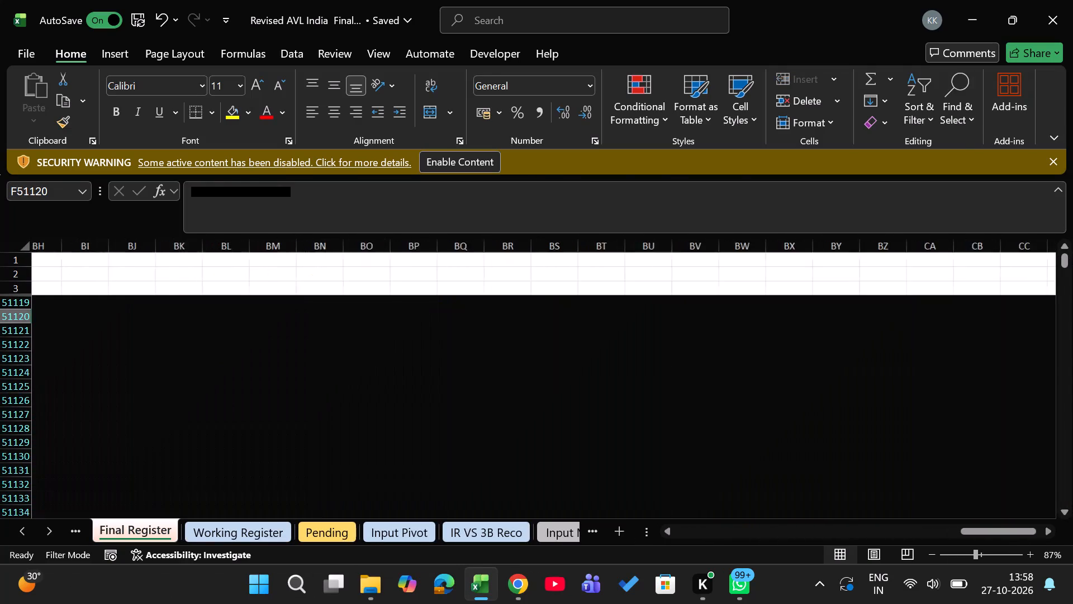
scroll(360, 428, right, 3)
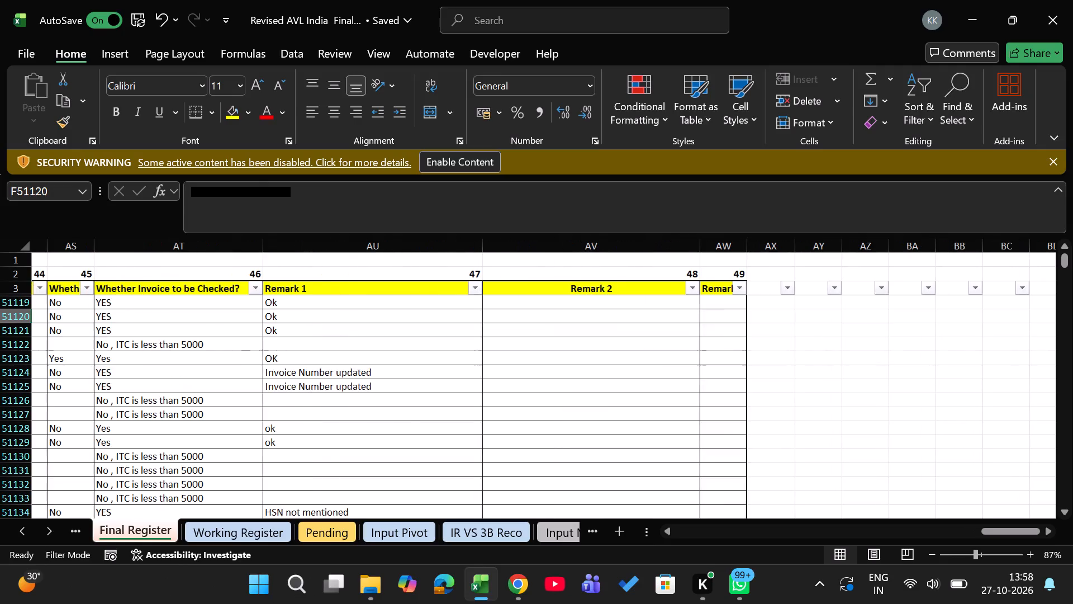
scroll(360, 428, right, 1)
scroll(360, 428, left, 1)
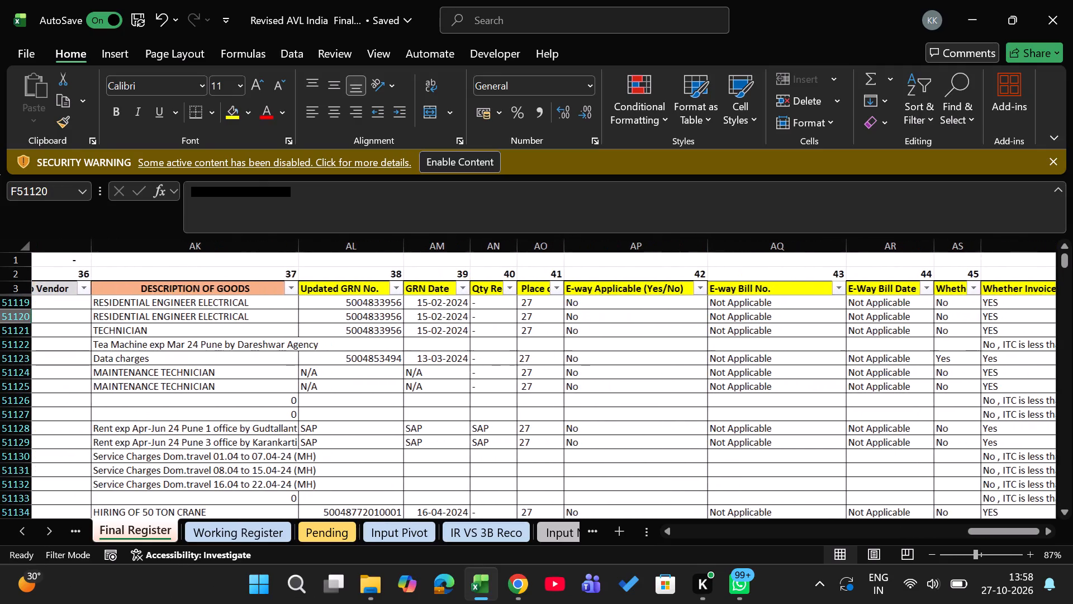
Examine the Working Register's remark columns and its headings from MIRO through Description Of Goods/Services to DESCRIPTION OF GOODS.
click(278, 532)
scroll(496, 361, left, 3)
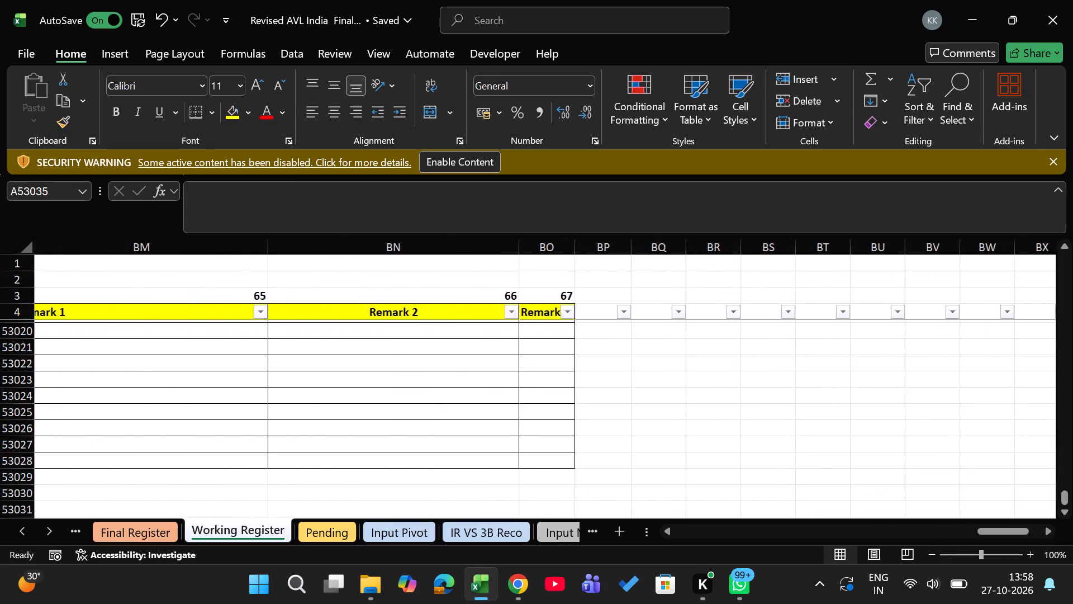
scroll(496, 361, right, 1)
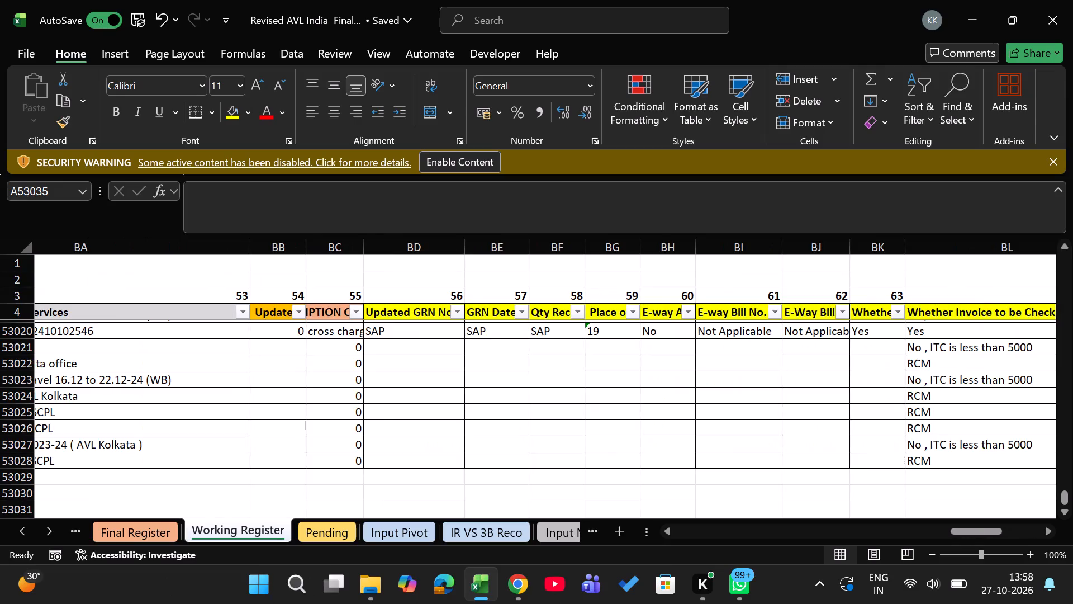
click(334, 310)
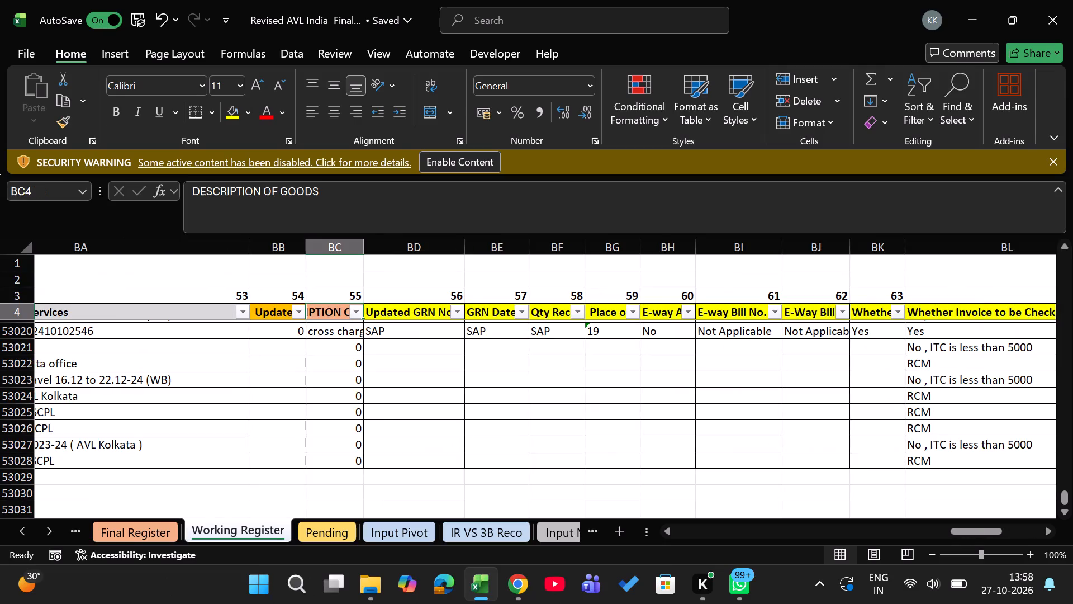
key(Left)
key(Up)
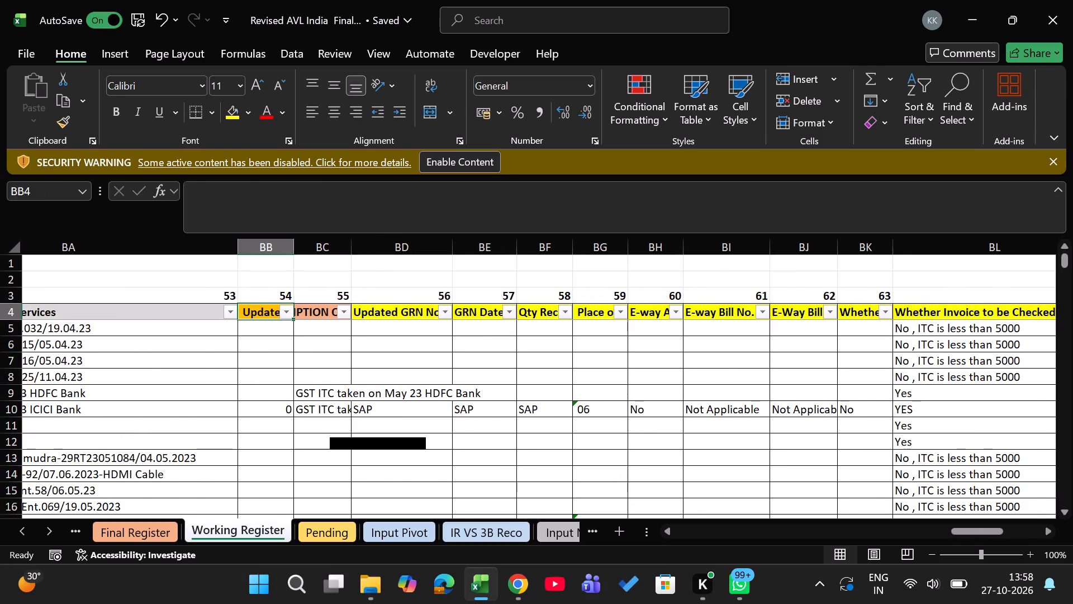
key(Left)
key(Left)
key(Left)
key(Left)
key(Right)
key(Right)
key(Right)
key(Right)
key(Right)
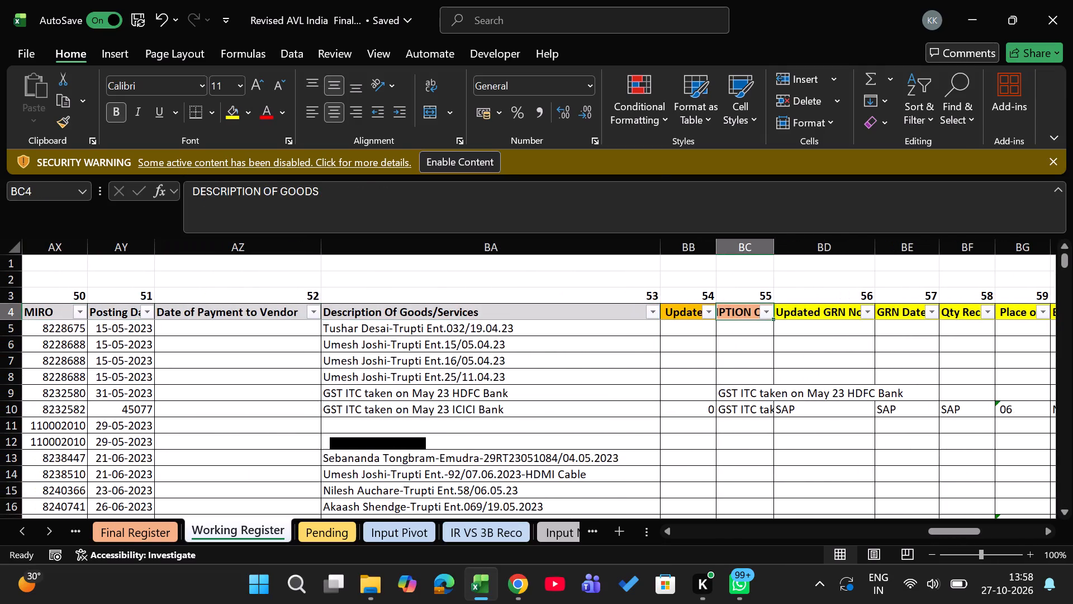
Read the Working Register's full heading texts from Updated GRN No. through Place of Supply (State Code) to E-Way Bill Date.
key(Right)
key(Right)
key(Left)
key(Right)
key(Right)
key(Right)
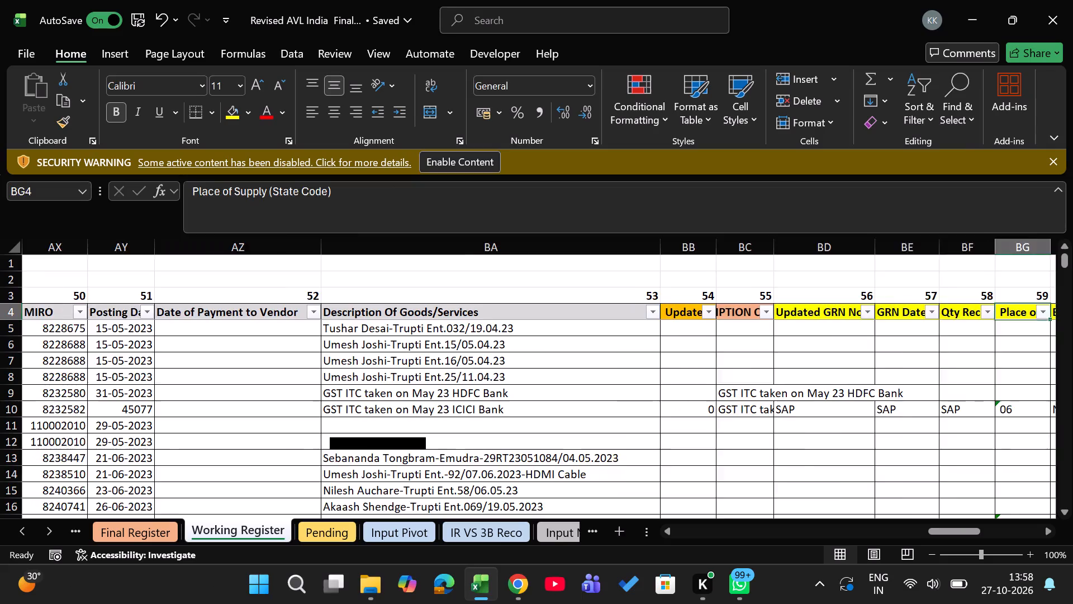
key(Right)
key(Right)
key(Right)
key(Left)
key(Left)
key(Left)
key(Left)
key(Left)
key(Right)
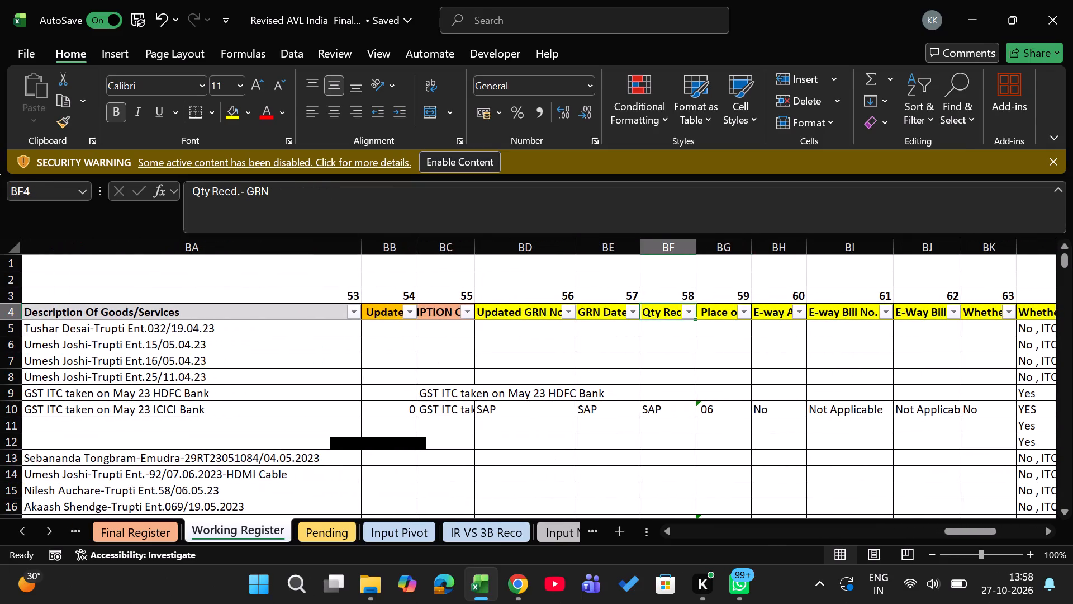
key(Left)
key(Left)
key(Left)
key(ctrl+Left)
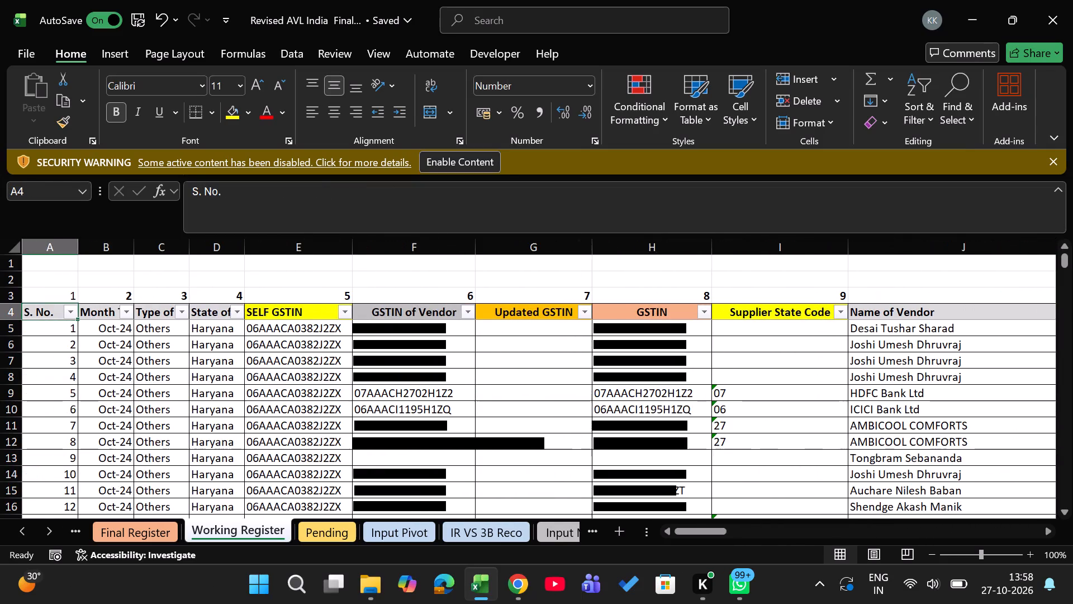
Read the Working Register's full heading texts from S. No. through Updated GSTIN to Nature (Goods/Services).
key(Left)
key(Right)
key(Right)
key(Right)
key(Right)
key(Right)
key(Right)
key(Right)
key(Right)
key(Right)
key(Right)
key(Right)
key(Right)
key(Right)
key(Right)
key(Right)
key(Right)
key(Right)
key(Right)
key(Right)
key(Right)
key(Right)
key(Right)
key(Right)
key(Right)
key(Right)
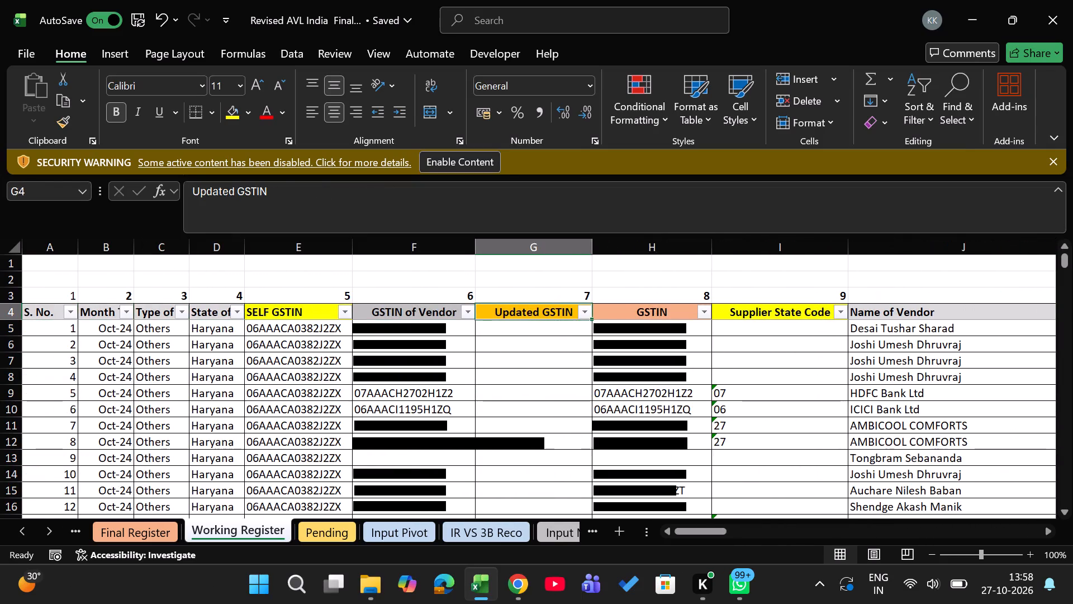
Copy the Final Register's entire heading row, from S. No. through the last remark column.
key(ctrl+Page_Up)
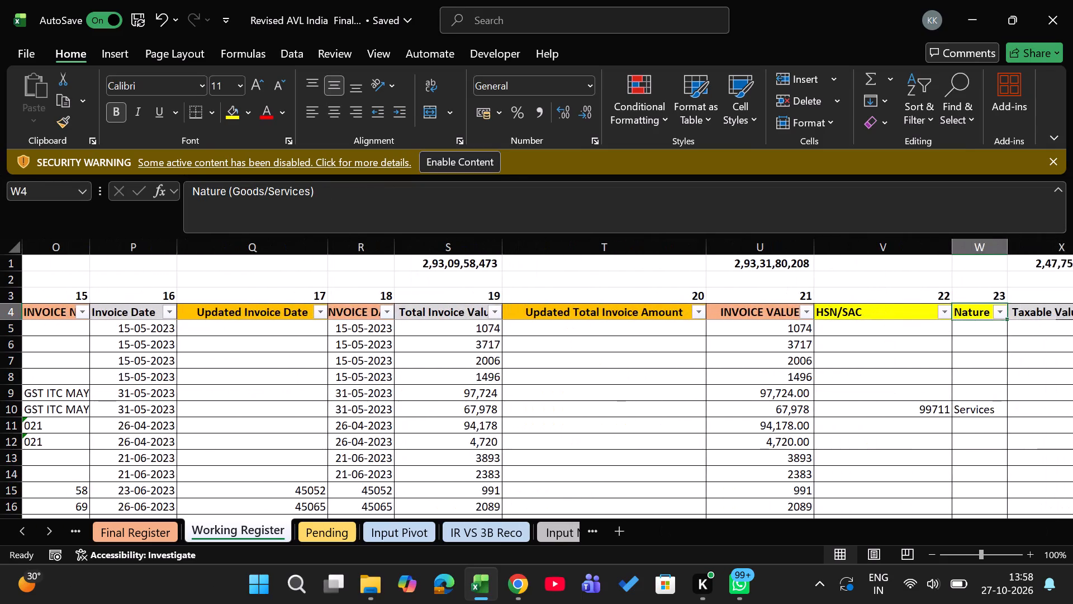
scroll(151, 362, right, 20)
scroll(151, 362, right, 7)
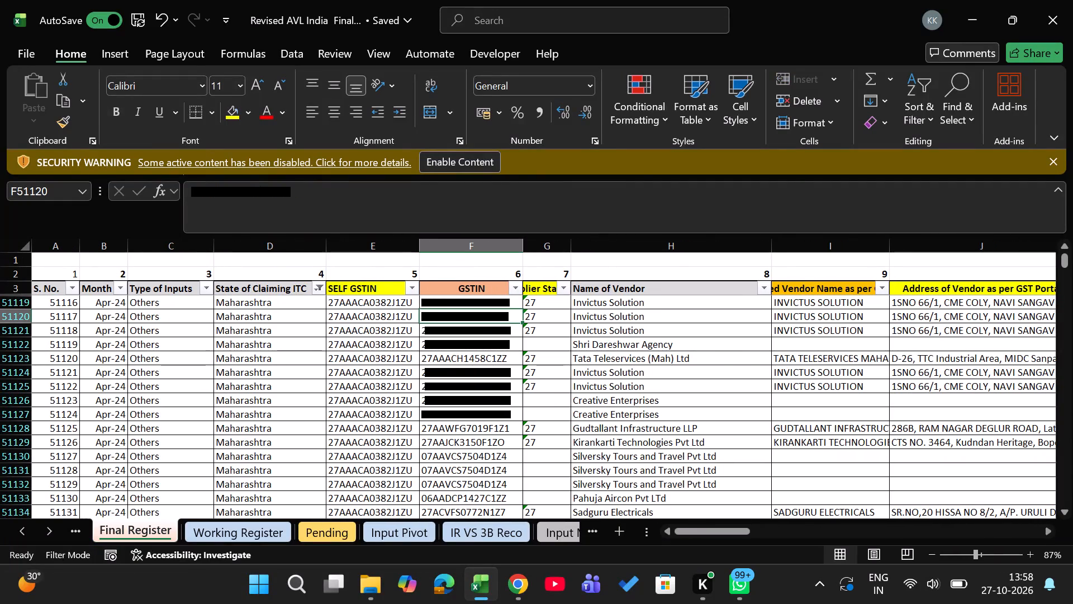
scroll(358, 384, up, 2)
scroll(358, 384, right, 4)
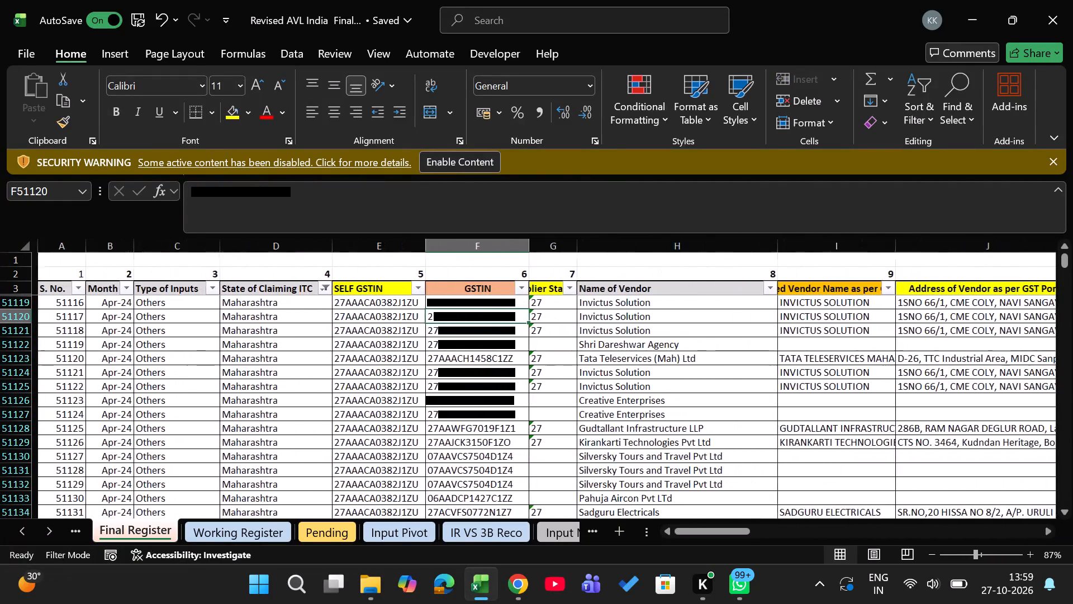
click(53, 287)
key(ctrl+shift+Right)
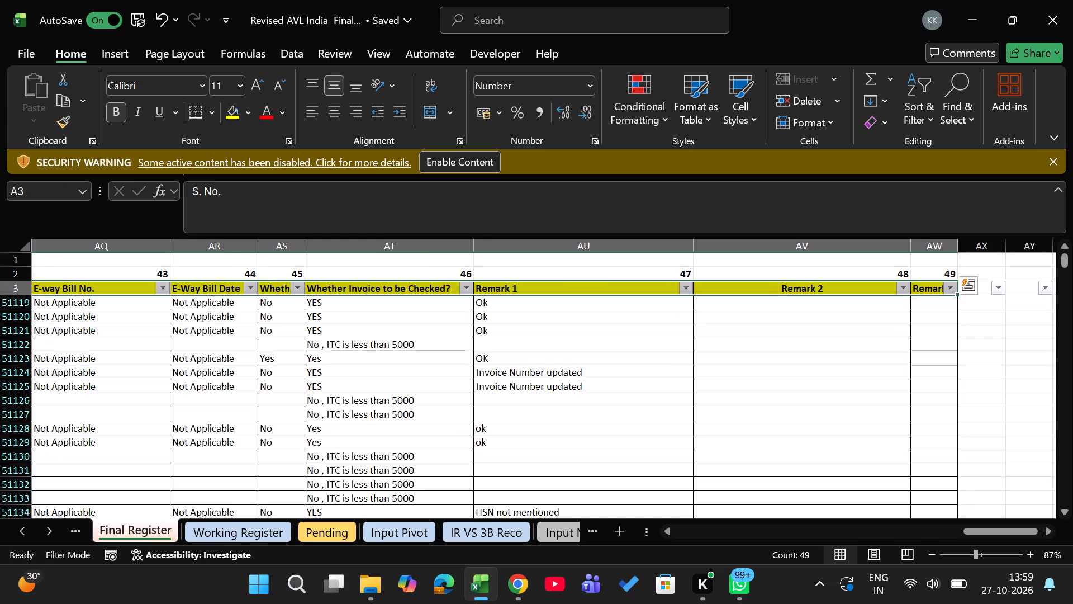
key(ctrl+c)
Switch to the ITC AVL folder in File Explorer and go back to the root of Priyanka (F:).
key(alt+Tab)
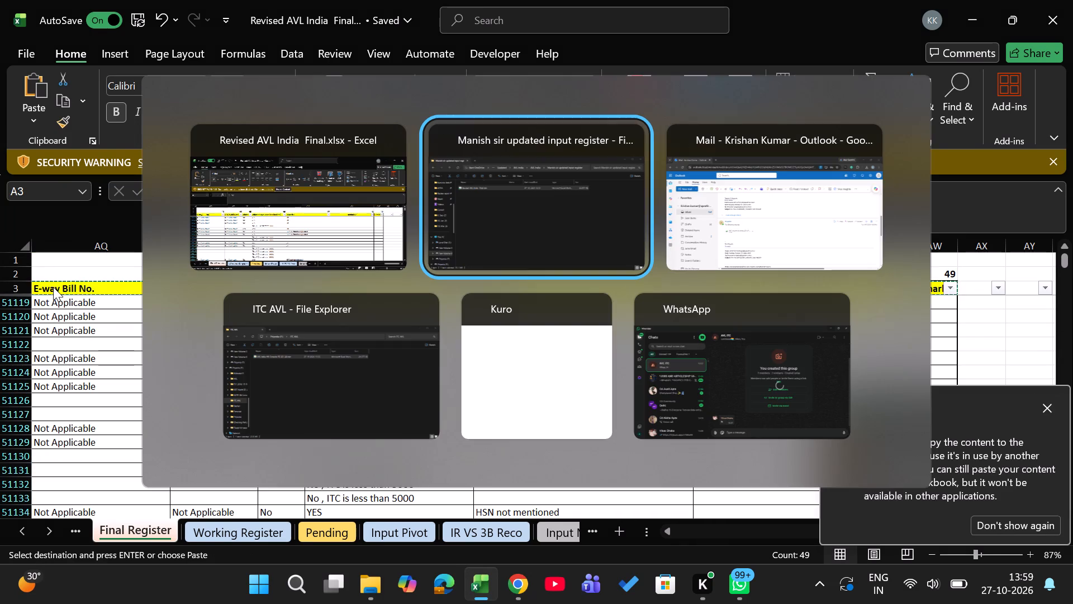
key(alt+Tab)
key(alt+Tab)
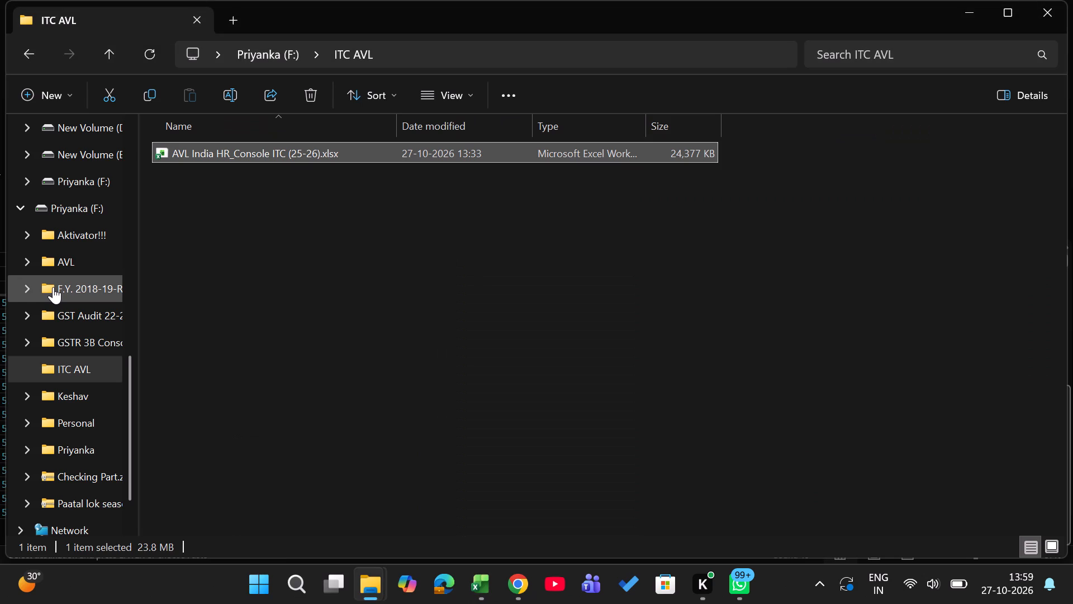
key(BackSpace)
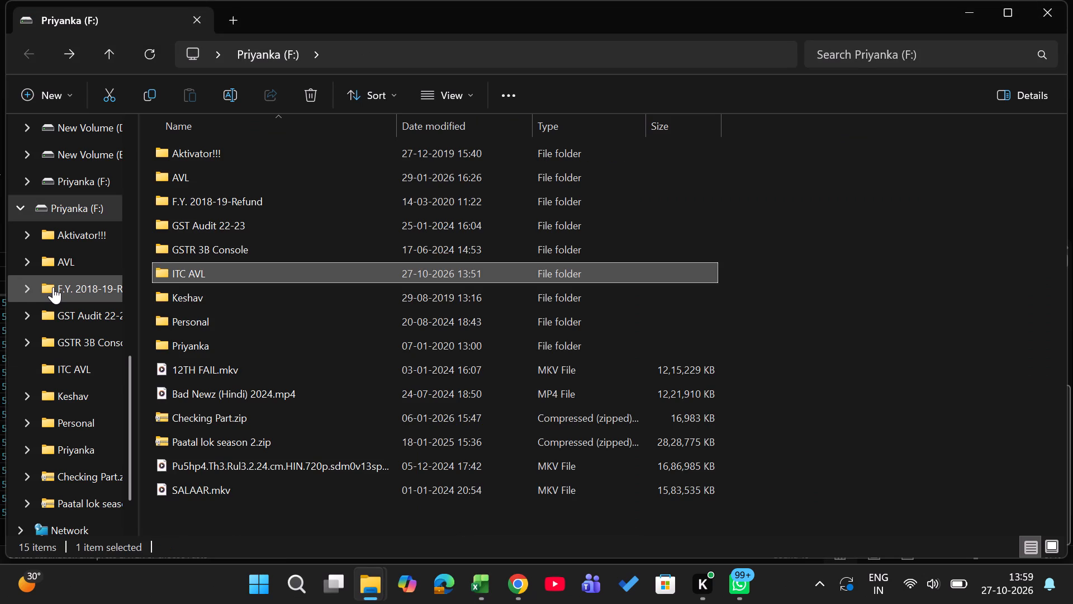
Return to the Revised AVL India Final workbook from the Manish sir updated input register folder and dismiss the clipboard notification.
key(alt+Tab)
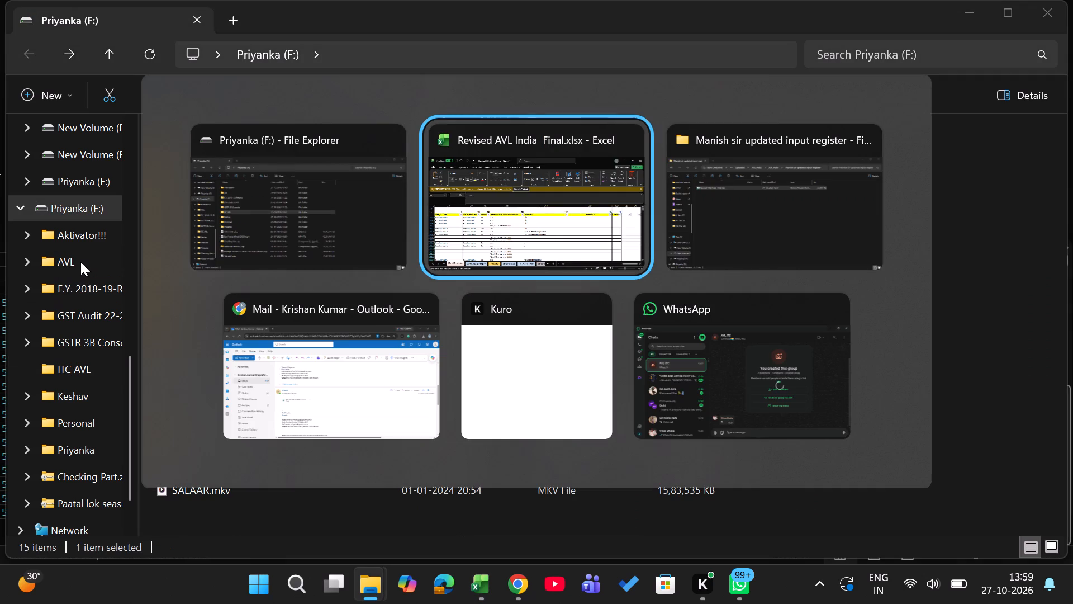
key(alt+Tab)
key(alt+Tab)
key(alt+Tab)
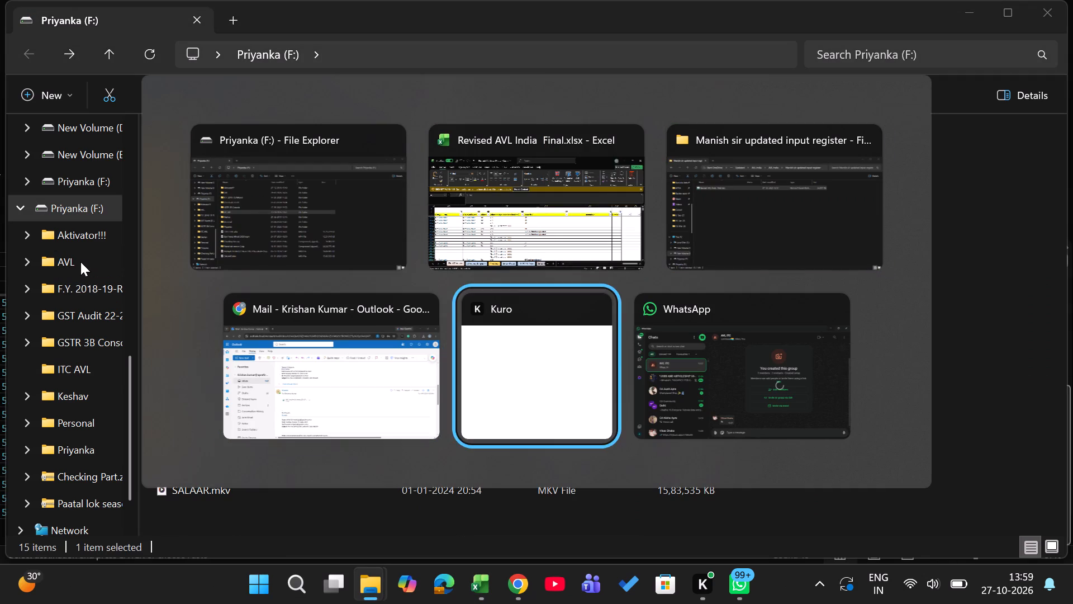
key(alt+Tab)
key(alt+Tab)
key(alt+Tab)
key(alt+Tab)
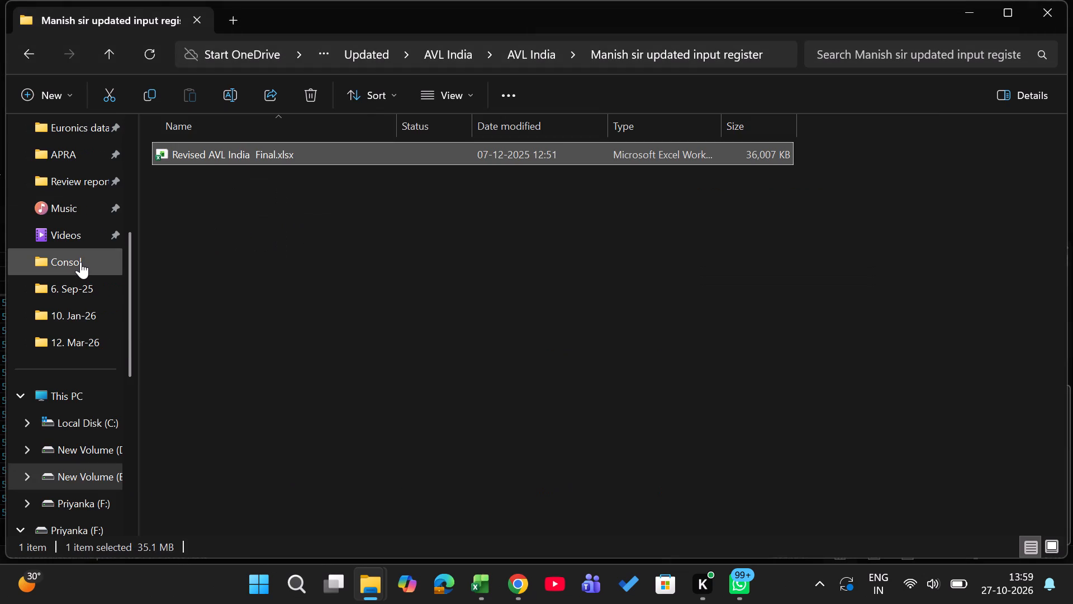
key(Return)
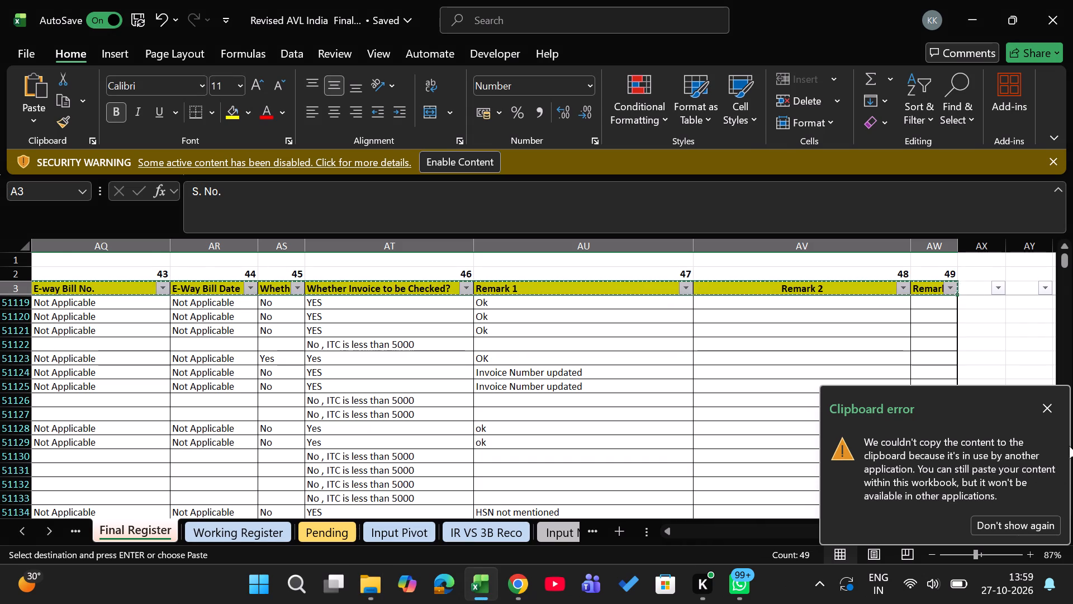
click(1047, 412)
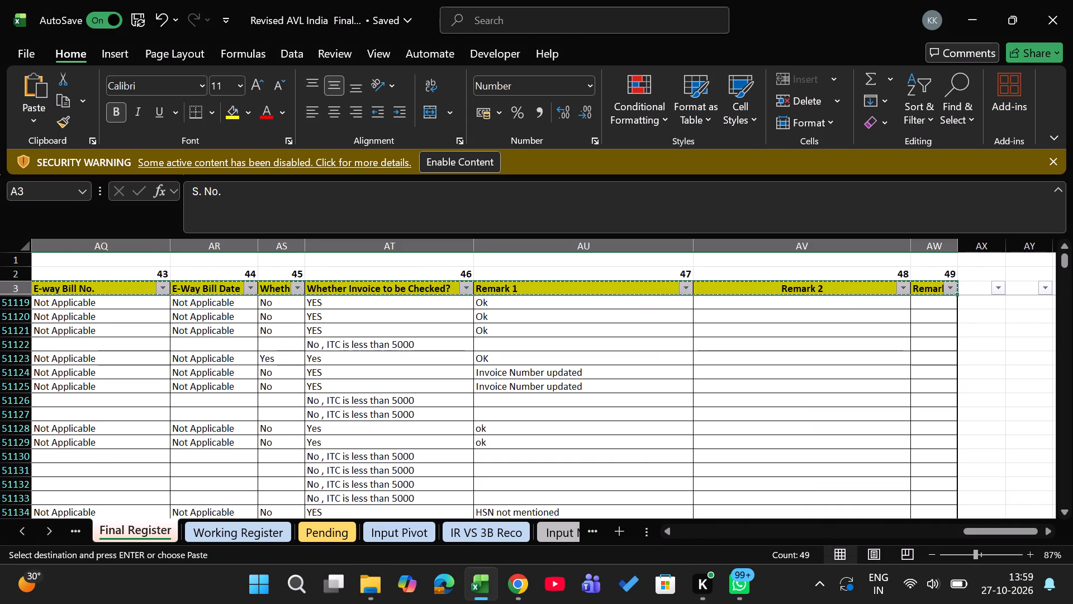
Look through the other open windows for the one to switch to from the Final Register.
scroll(811, 351, up, 1)
key(alt+Tab)
key(alt+Tab)
key(alt+Tab)
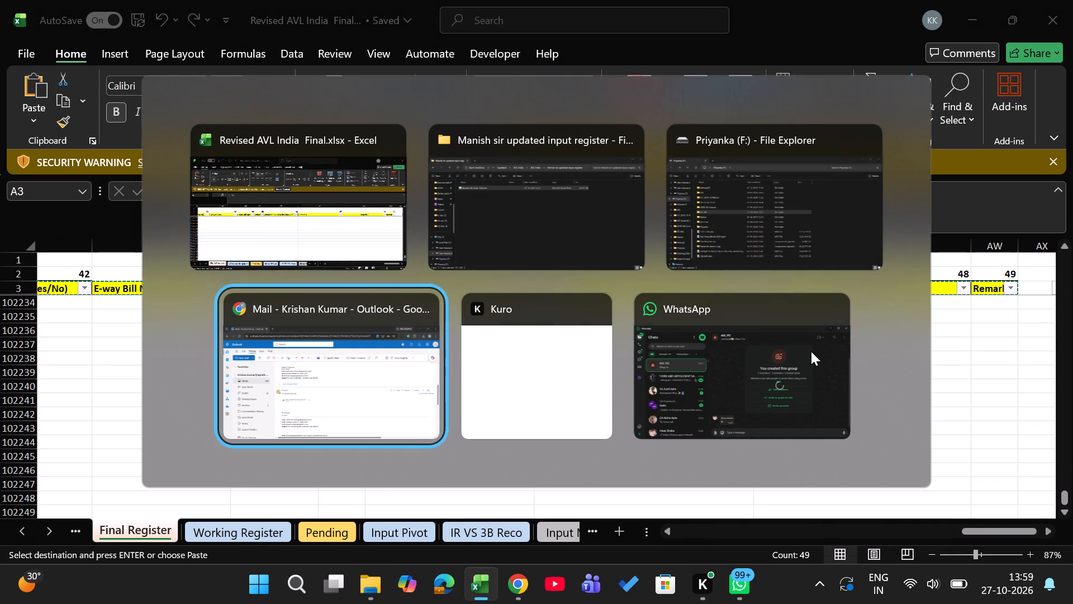
key(alt+Tab)
key(alt+Tab)
key(alt+Tab)
key(alt+Tab)
key(alt+Tab)
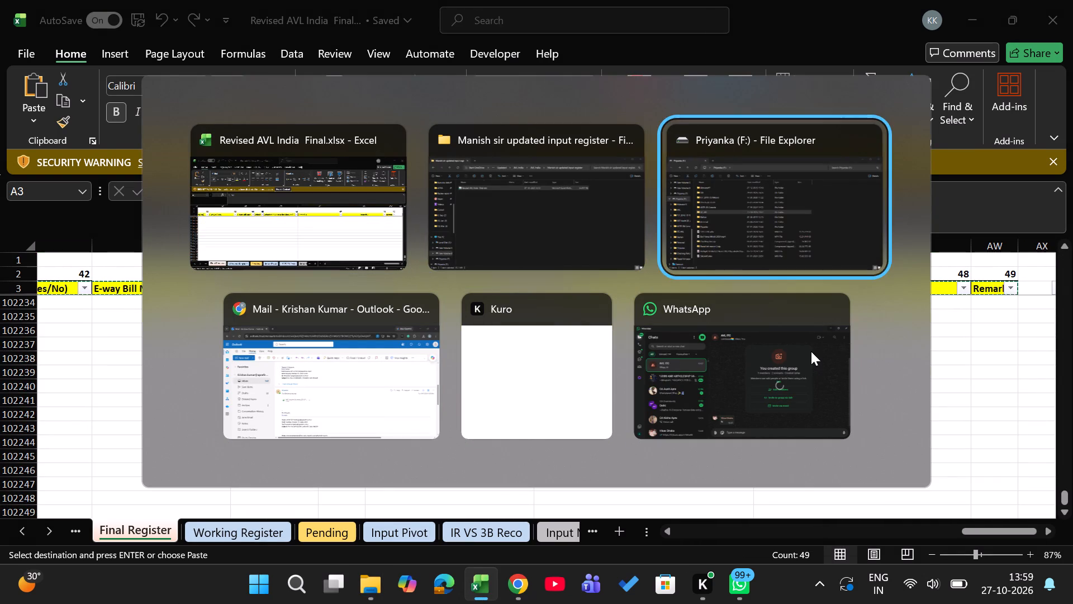
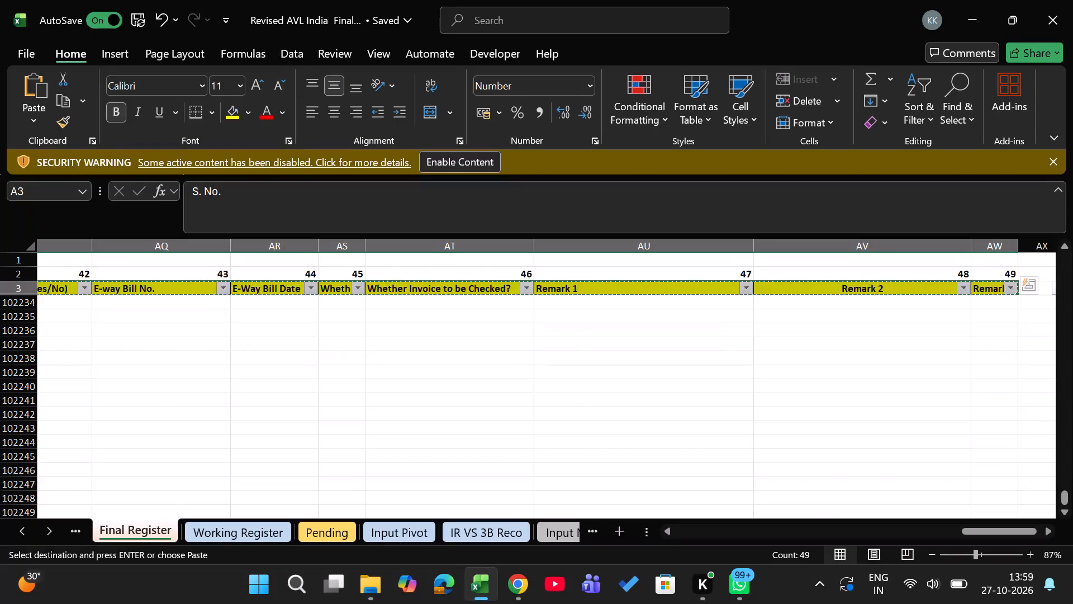
Examine the Final Register's column headings from S. No. through Name of Vendor and INVOICE NO. to Nature (Goods/Services).
key(Right)
key(Right)
key(Right)
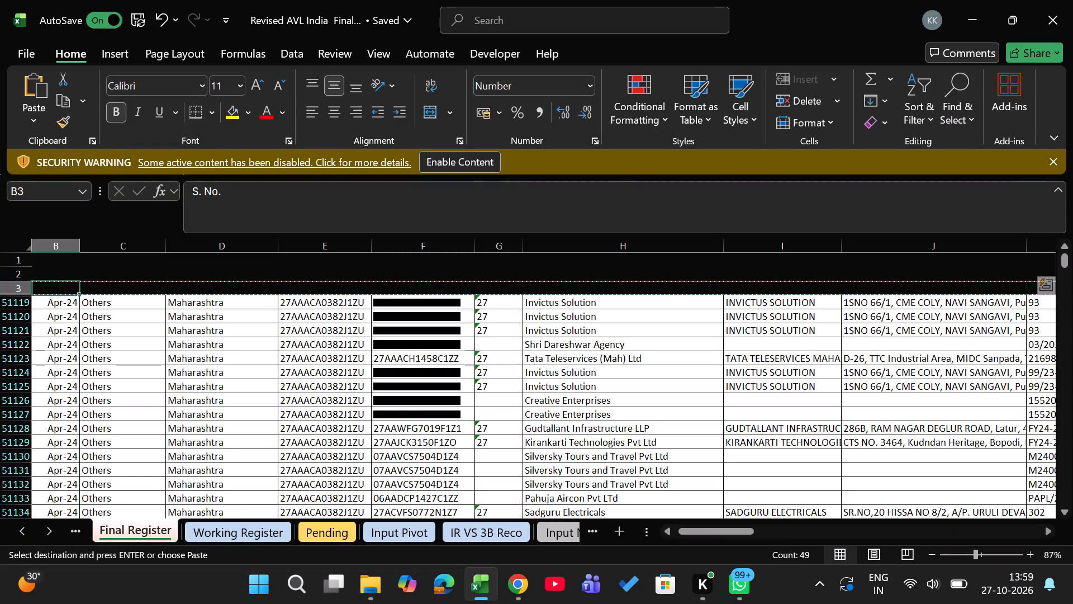
key(Right)
key(Right)
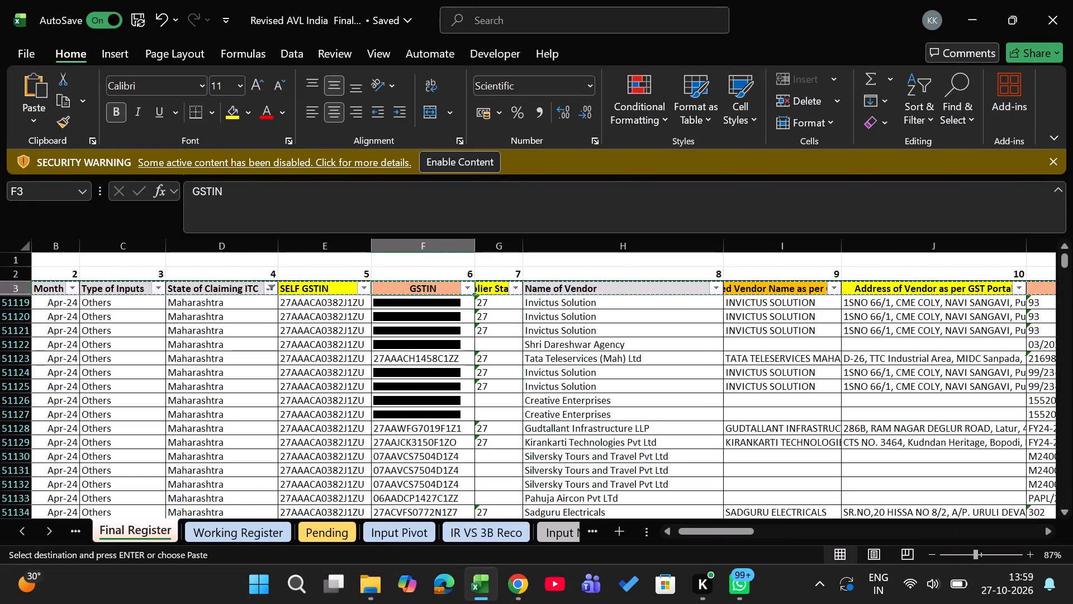
key(Left)
key(Left)
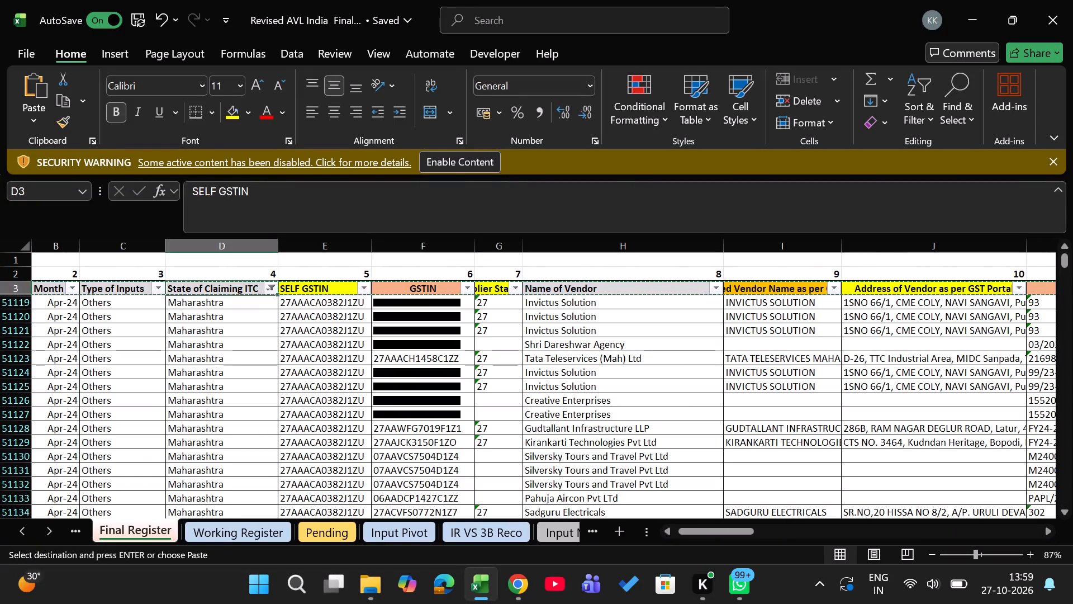
key(Left)
key(Left)
key(Left)
key(Left)
key(Left)
key(Left)
key(Left)
key(Left)
key(Right)
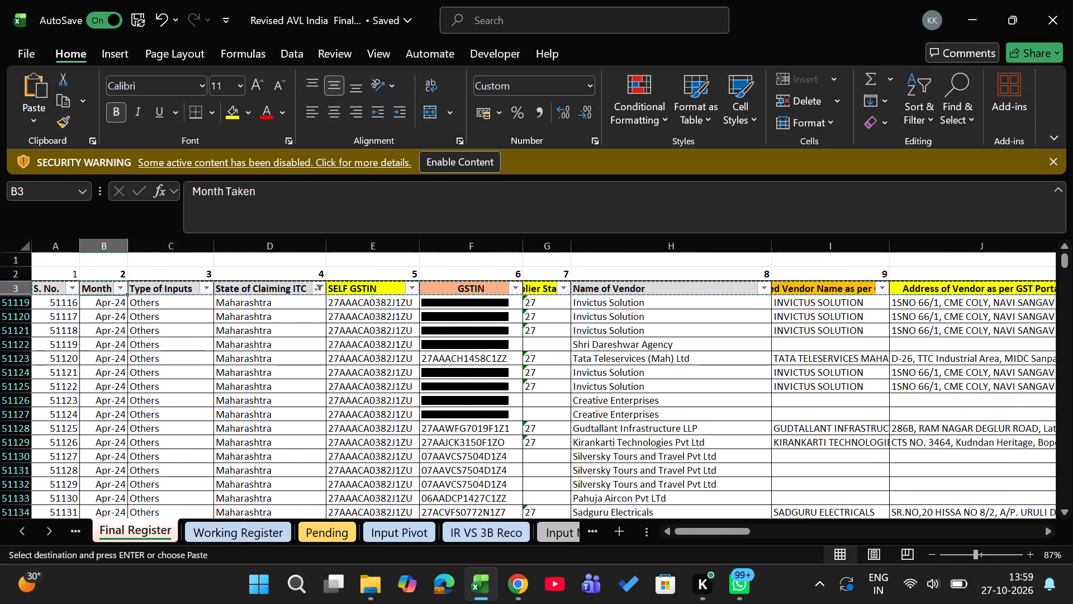
key(Right)
key(Right)
key(Right)
key(Right)
key(Right)
key(Right)
key(Right)
key(Right)
key(Right)
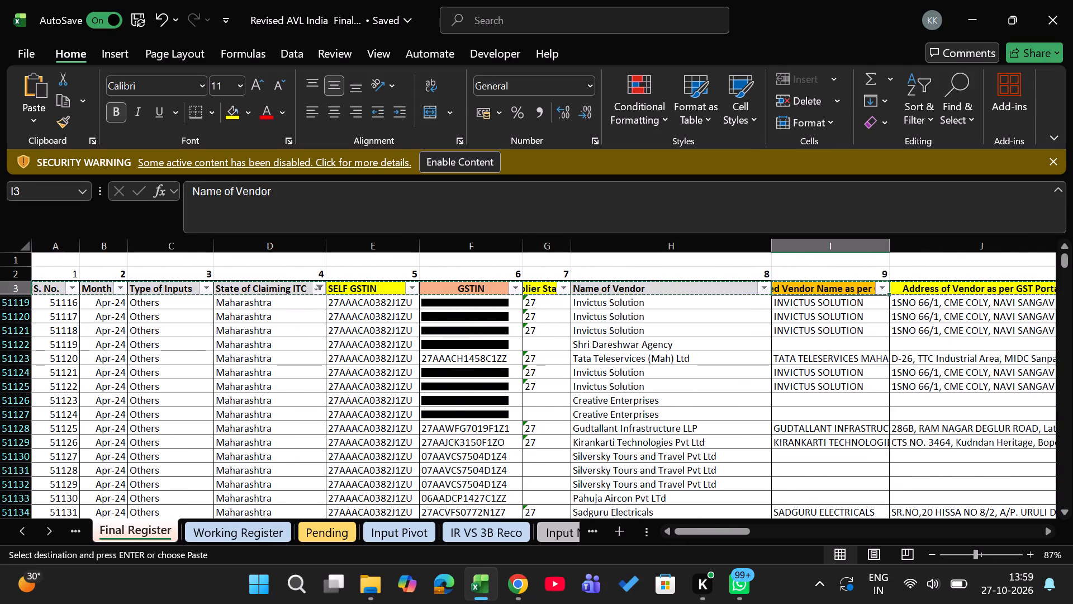
key(Right)
key(Right)
key(Right)
key(Right)
key(Right)
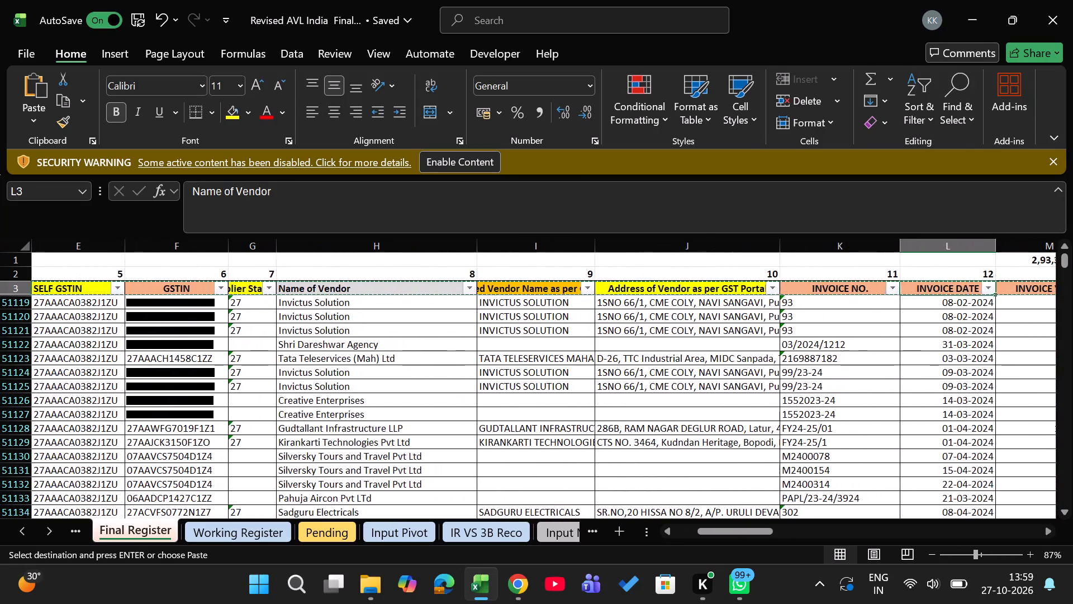
key(Right)
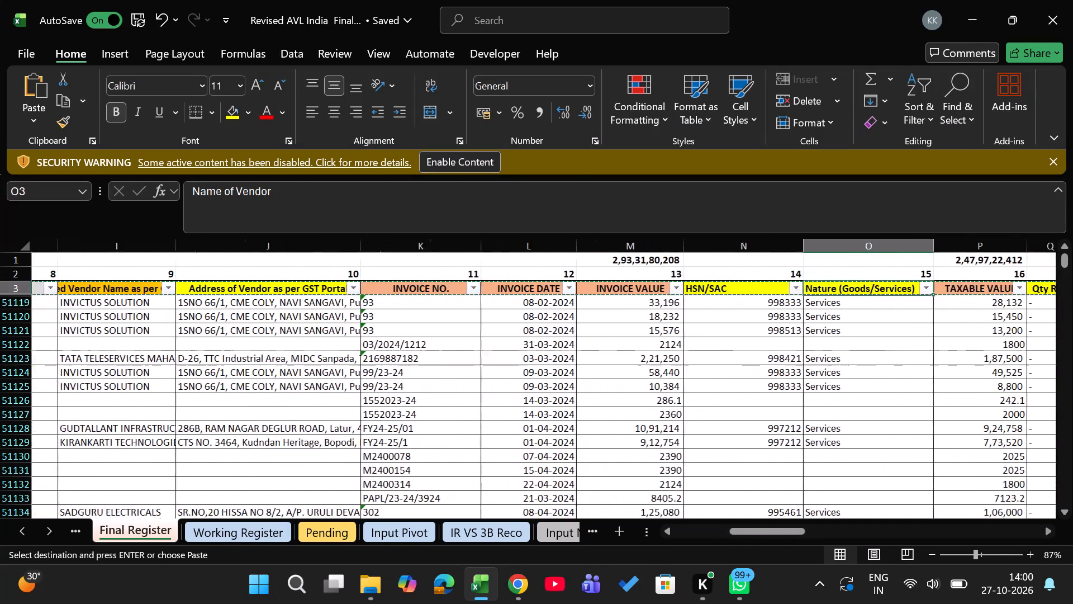
Copy the Working Register's complete heading row, from S. No. through the last remark column.
key(ctrl+Page_Down)
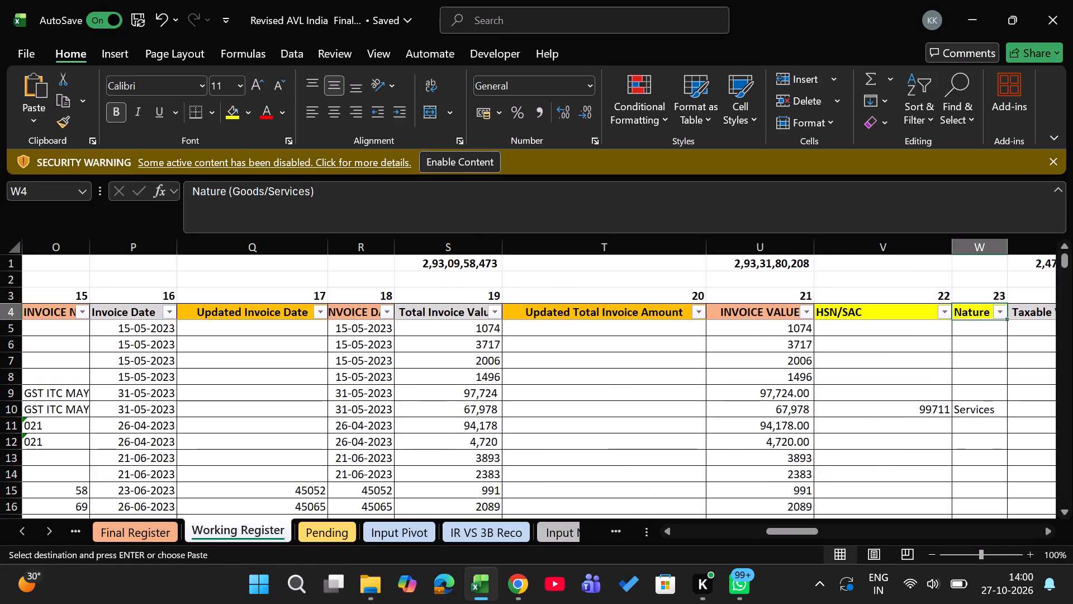
scroll(623, 399, right, 9)
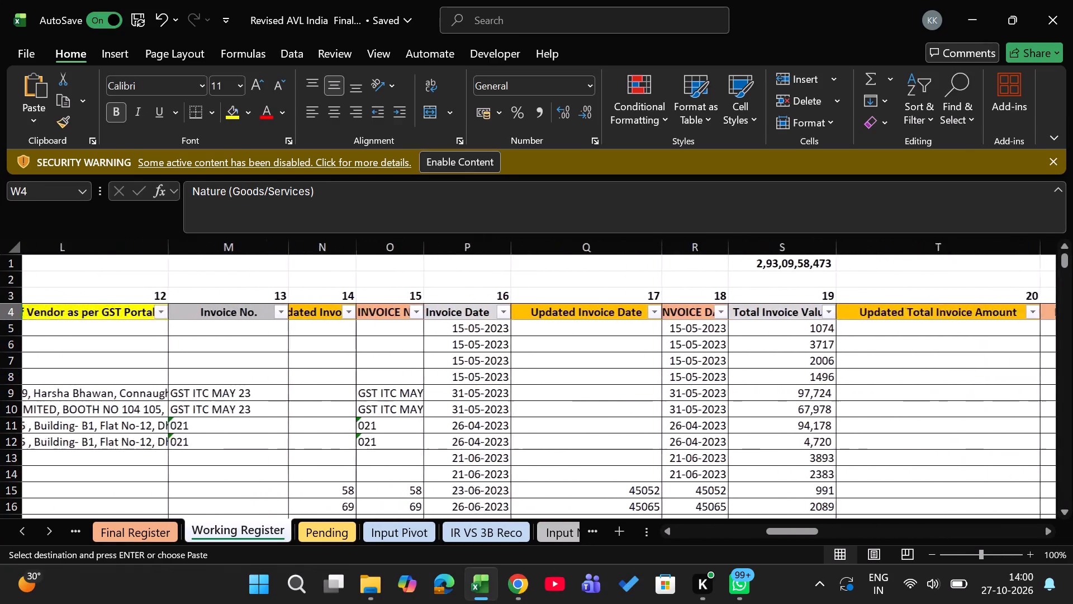
scroll(623, 399, right, 6)
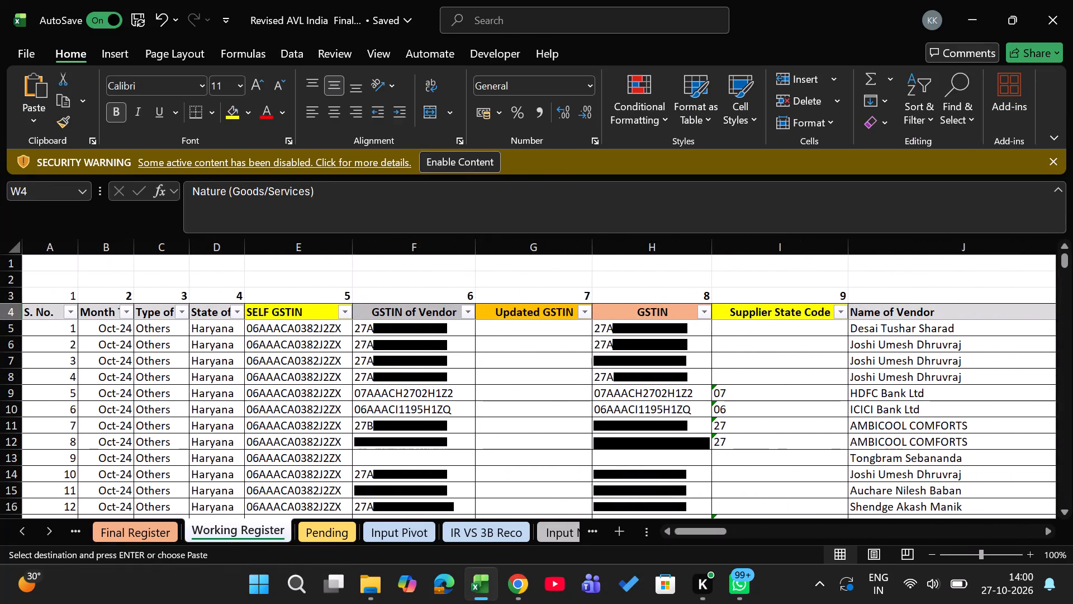
click(50, 310)
key(ctrl+shift+Right)
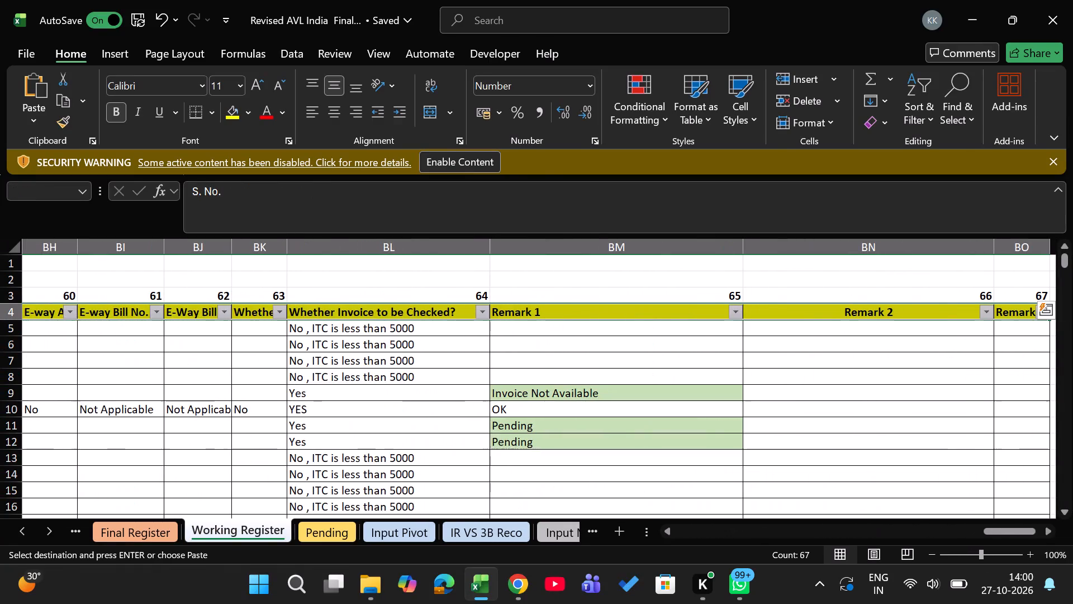
key(ctrl+c)
scroll(439, 378, right, 15)
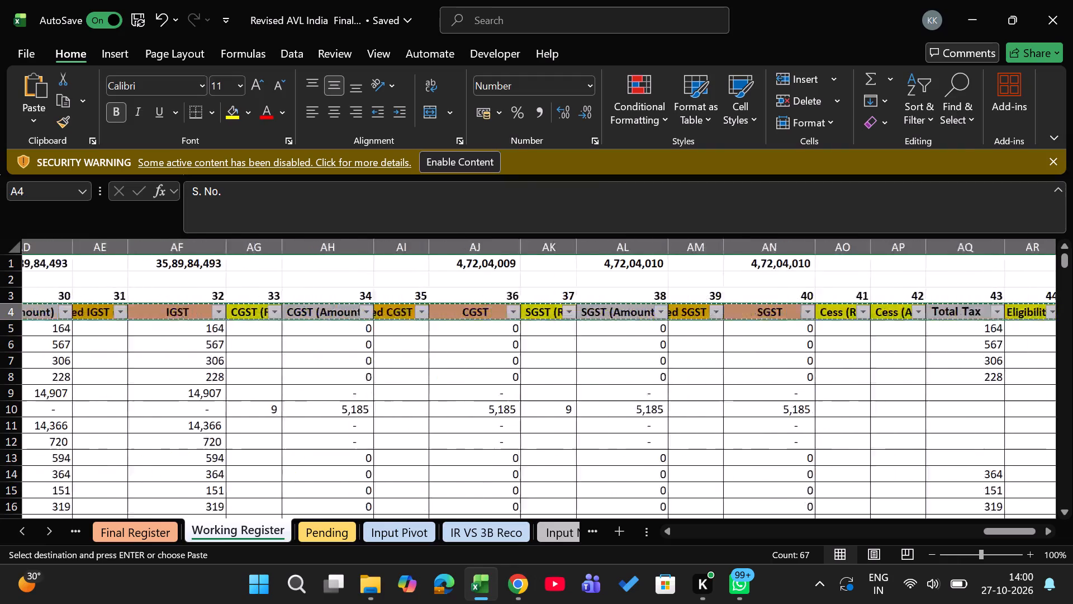
scroll(439, 378, right, 6)
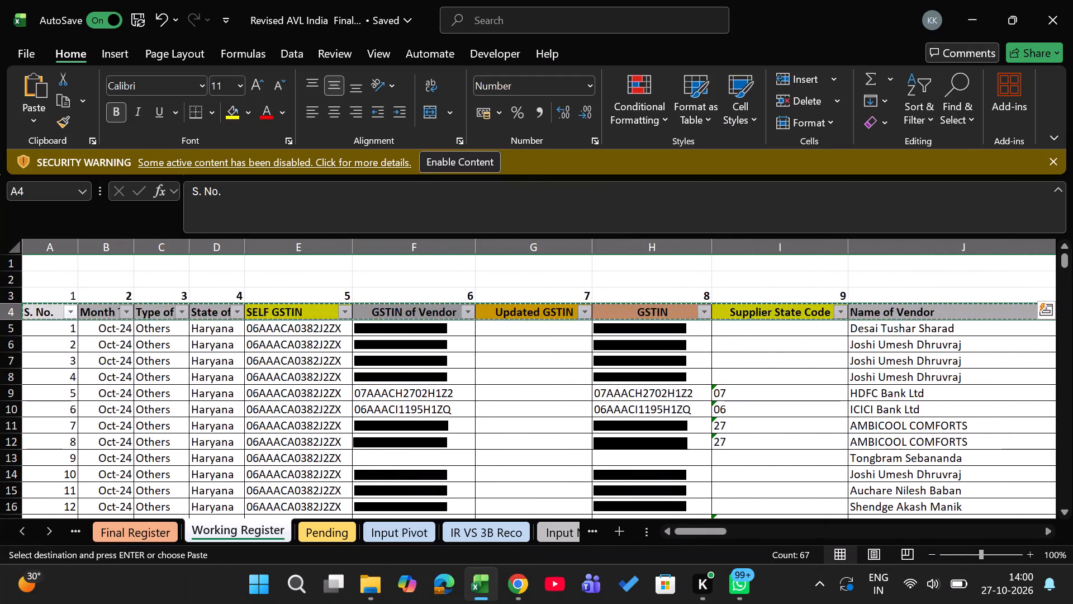
Switch to File Explorer and open the APRA folder under OneDrive - A P R A & Associates LLP on New Volume (E:).
key(alt+Tab)
key(alt+Tab)
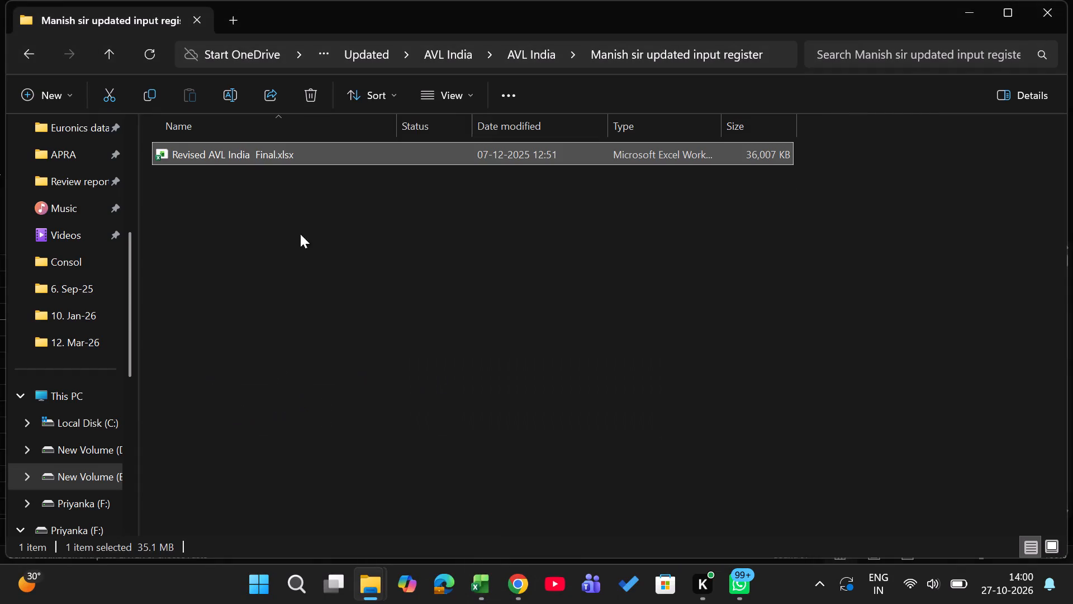
scroll(108, 304, up, 1)
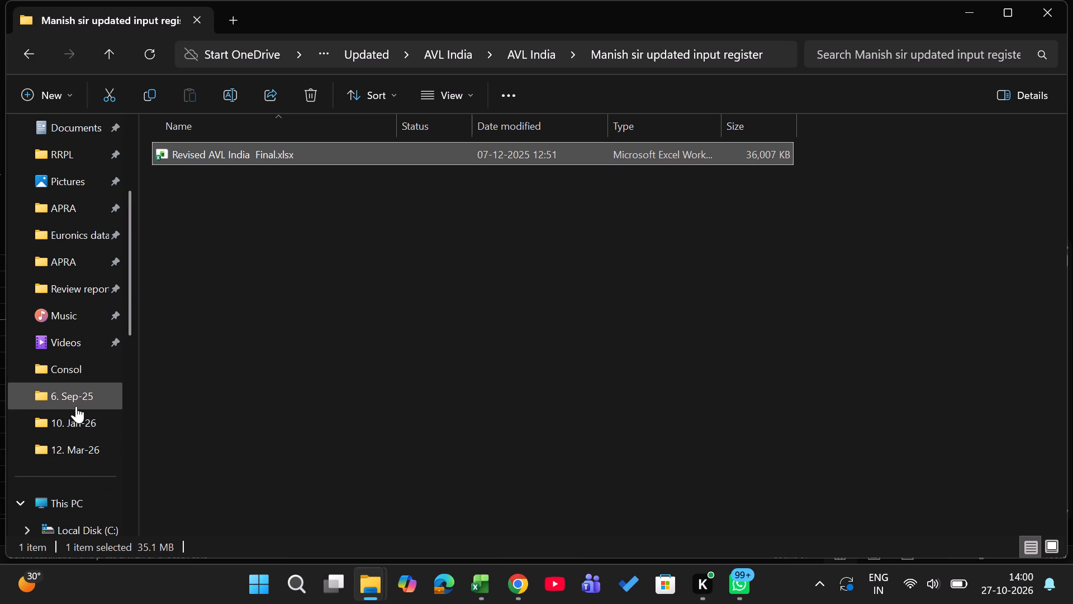
scroll(76, 406, down, 5)
scroll(88, 256, up, 1)
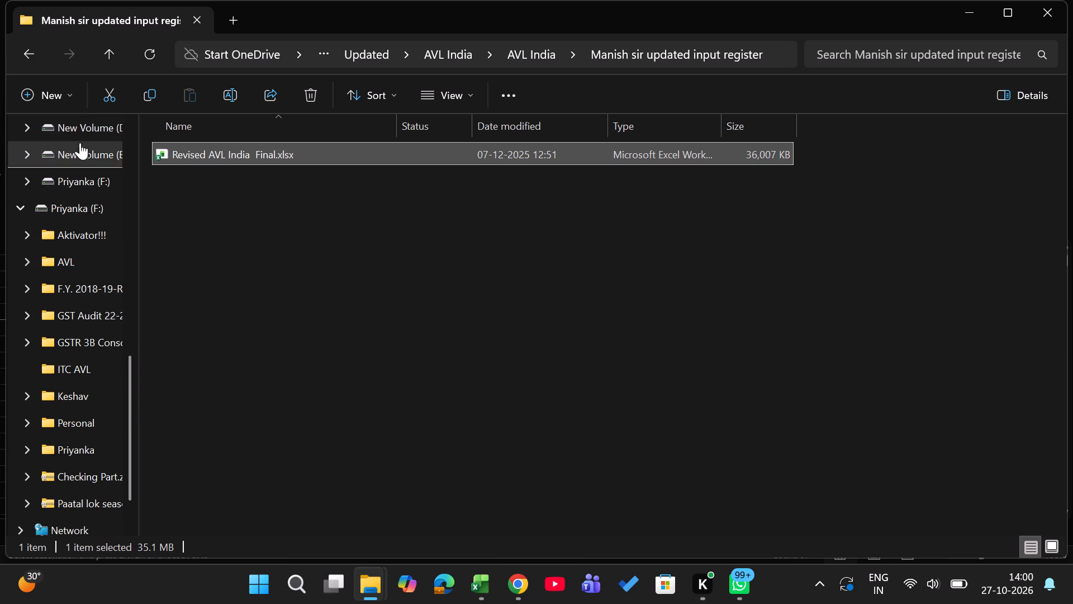
click(83, 148)
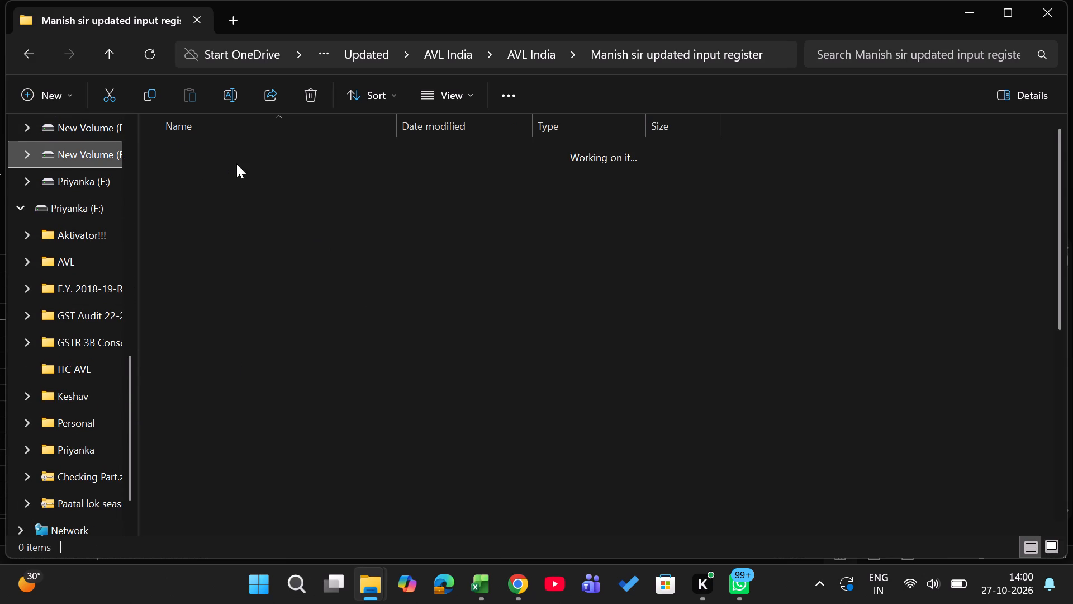
click(278, 171)
key(Left)
key(Left)
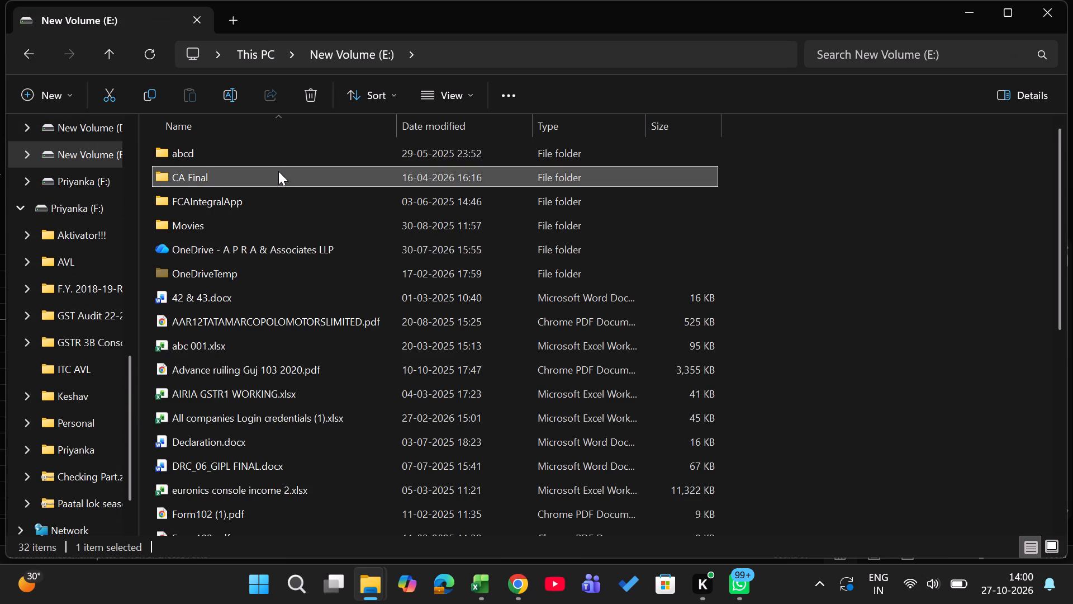
key(Down)
key(Down)
key(Down)
key(Return)
key(Down)
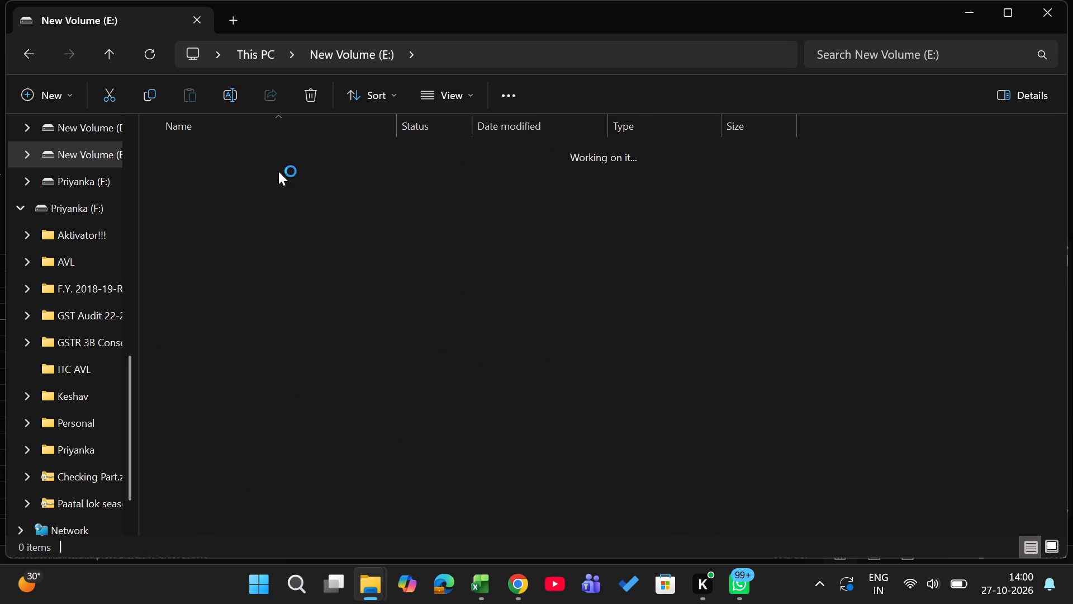
key(Down)
key(Down)
key(Down)
key(Up)
key(Up)
key(Up)
key(Up)
key(Return)
Find and open the AVL folder among the client folders in APRA.
key(Down)
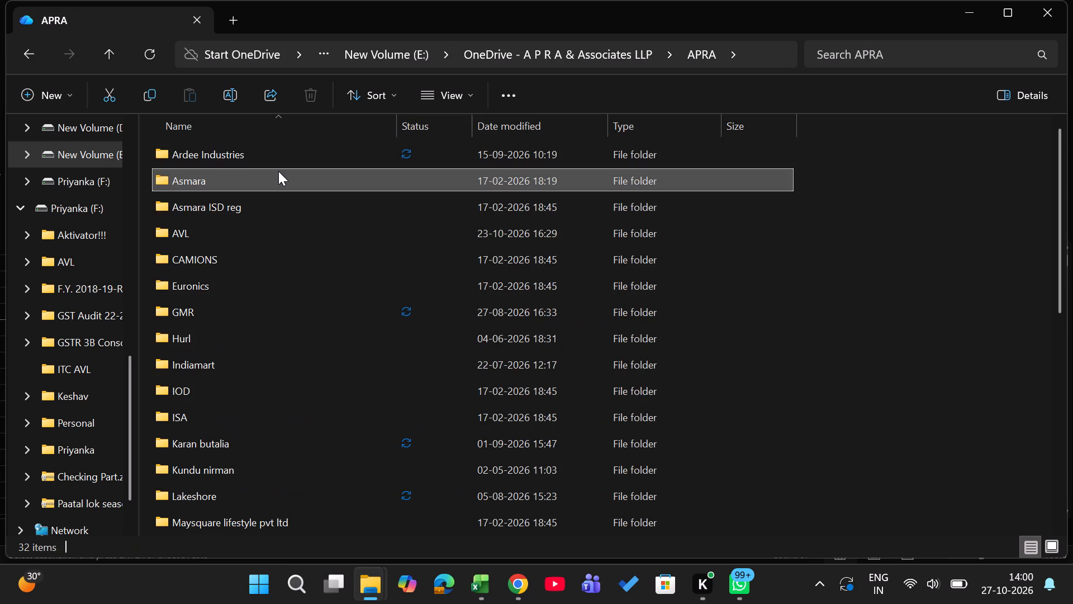
key(Down)
key(Down)
key(Down)
key(Down)
key(Down)
key(Down)
key(Down)
key(Down)
key(Down)
key(Down)
key(Down)
key(Down)
key(Down)
key(Down)
key(Down)
key(Down)
key(Down)
key(Down)
key(Down)
key(Down)
key(Down)
key(Down)
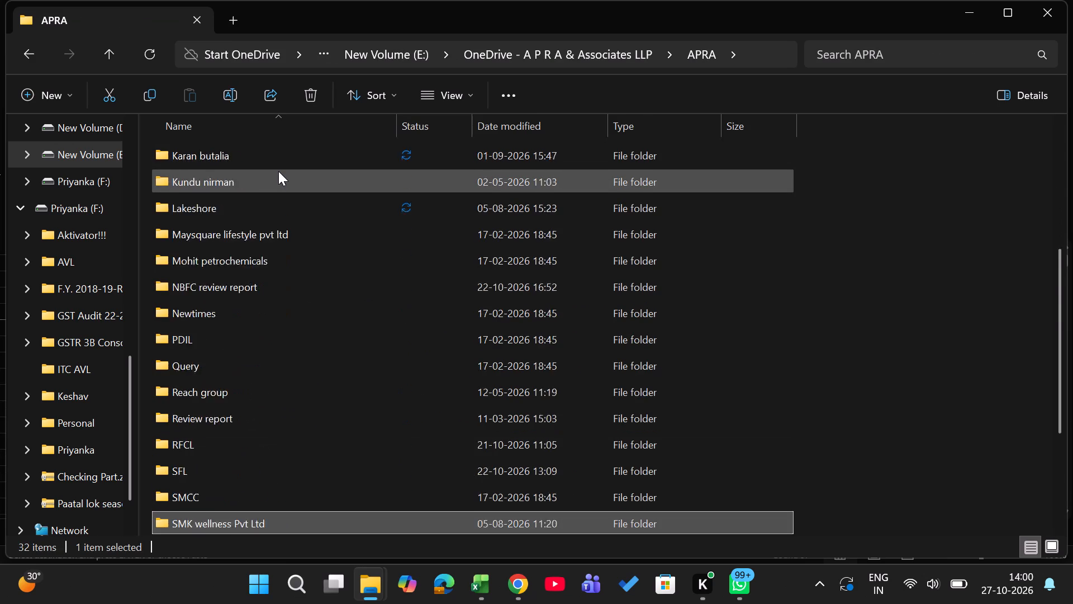
key(Up)
key(Up)
key(Up)
key(Up)
key(Up)
key(Up)
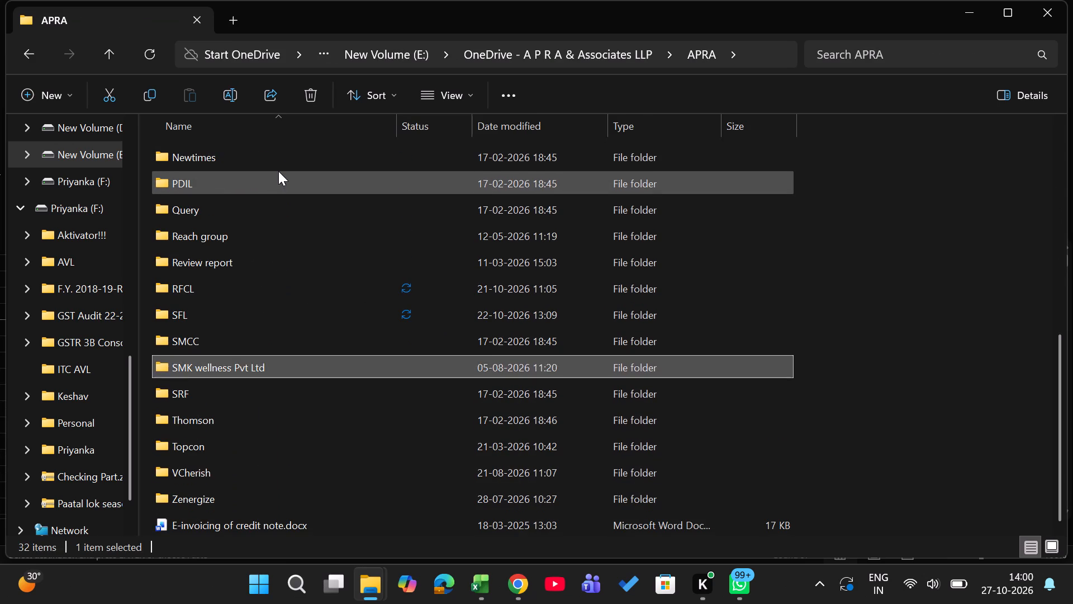
key(Up)
key(Up)
key(Up)
key(Up)
key(Up)
key(Up)
key(Up)
key(Up)
key(Up)
key(Up)
key(Up)
key(Up)
key(Up)
key(Up)
key(Up)
key(Up)
key(Up)
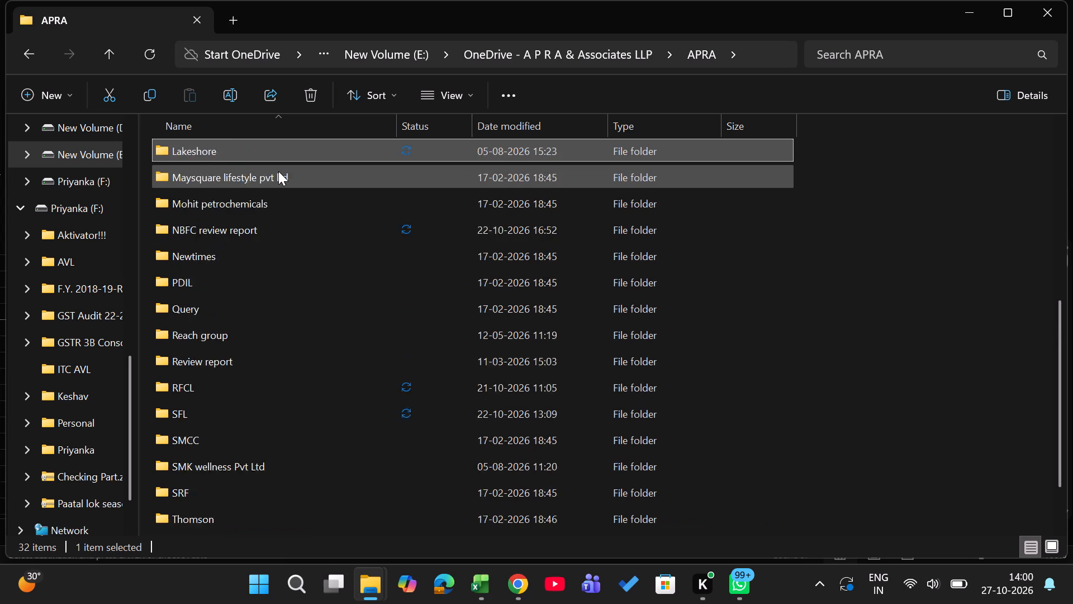
key(Down)
key(Up)
key(Up)
key(Up)
key(Up)
key(Up)
key(Up)
key(Up)
key(Up)
key(Up)
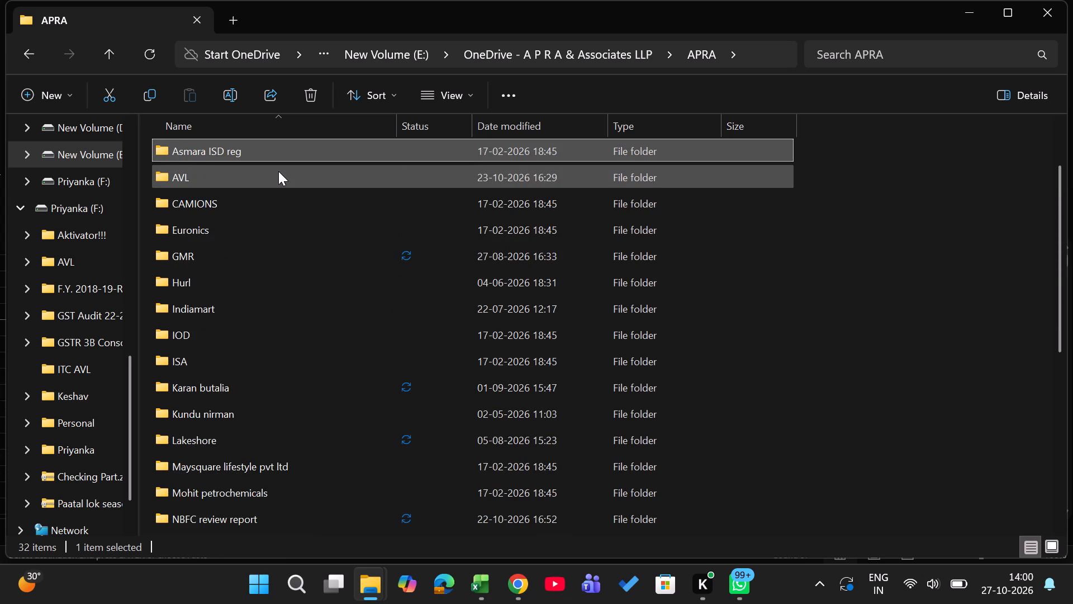
key(Down)
key(Return)
Open the GSTR-9 & 9C for FY 2025-26 folder inside AVL.
key(Down)
key(Down)
key(Down)
key(Down)
key(Down)
key(Down)
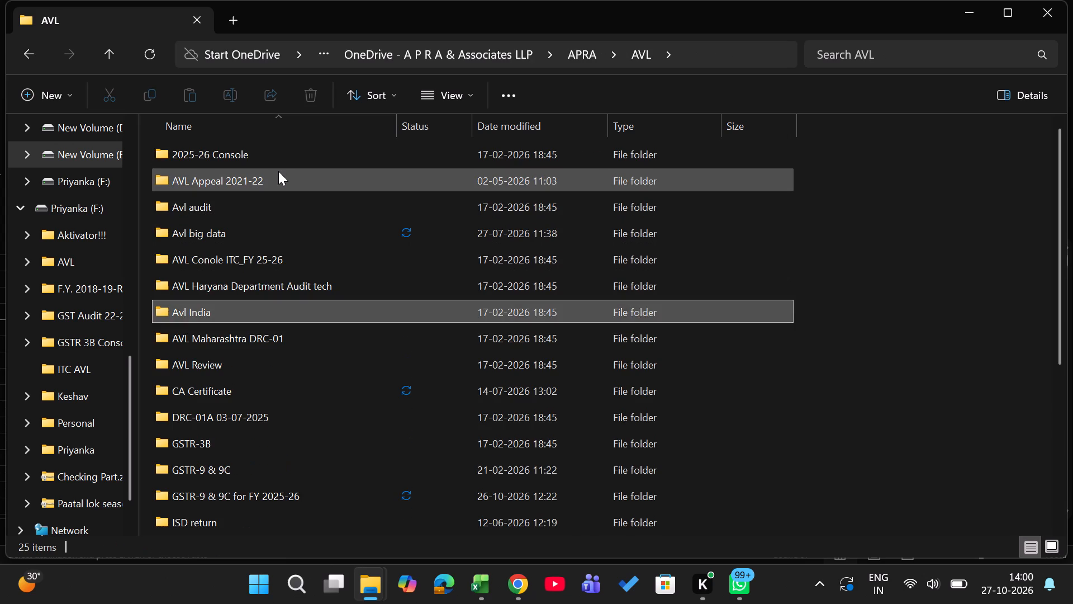
key(Down)
key(Down)
key(Down)
key(Down)
key(Down)
key(Down)
key(Down)
key(Return)
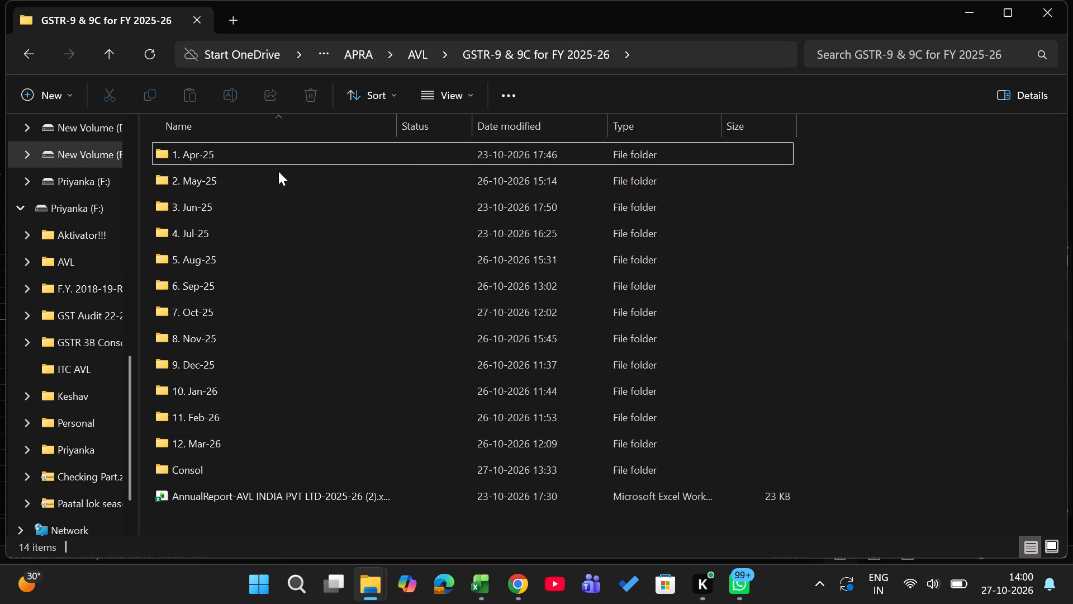
Open the Consol folder that follows the monthly folders.
key(Down)
key(Down)
key(Down)
key(Down)
key(Down)
key(Down)
key(Down)
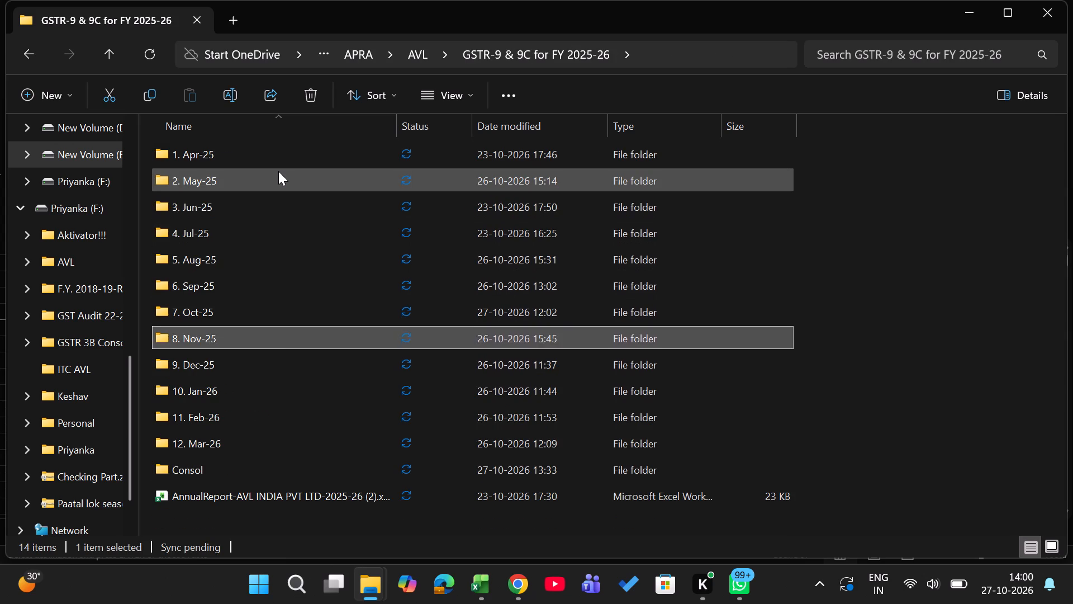
key(Down)
key(Down)
key(Down)
key(Down)
key(Down)
key(Return)
Open the workbook AVL India HR_Console ITC (25-26).xlsx in Excel.
key(Down)
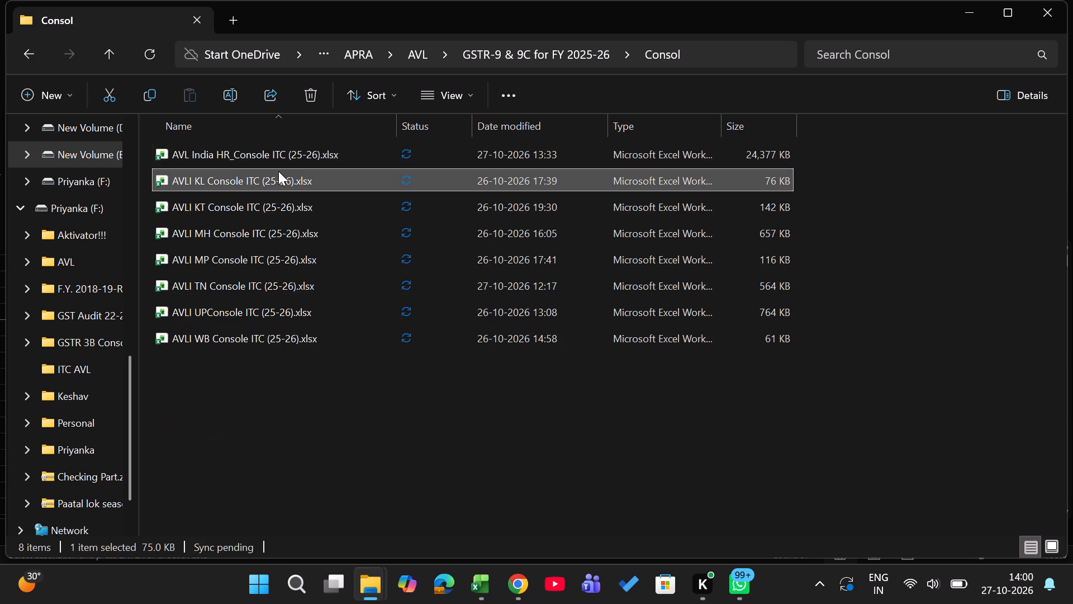
key(Up)
key(Up)
key(Return)
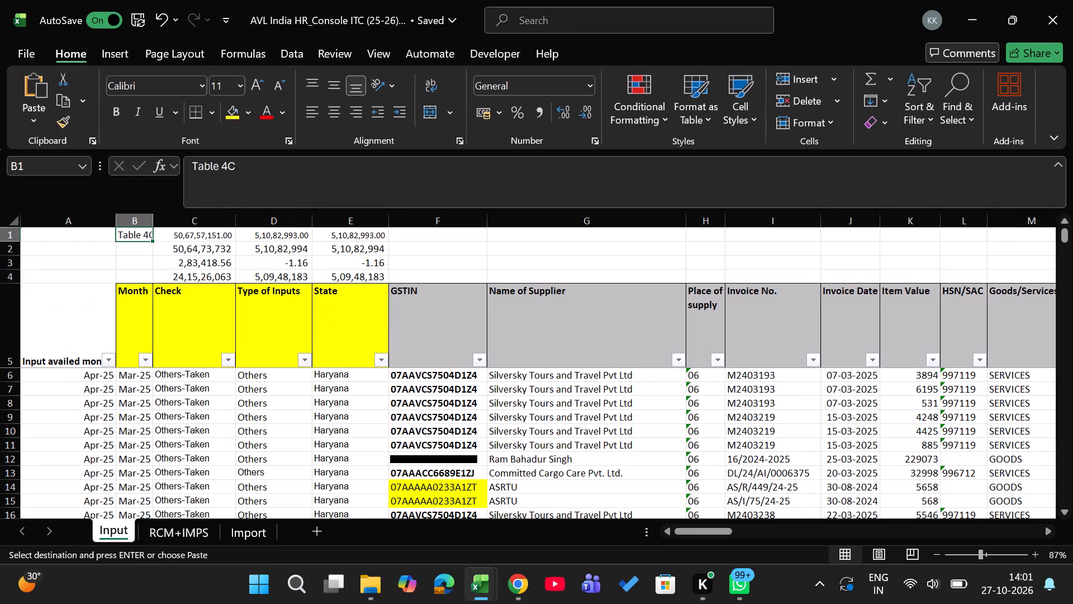
Add a new sheet after Input and paste the copied Working Register headings into row 2, starting at cell B2.
click(315, 536)
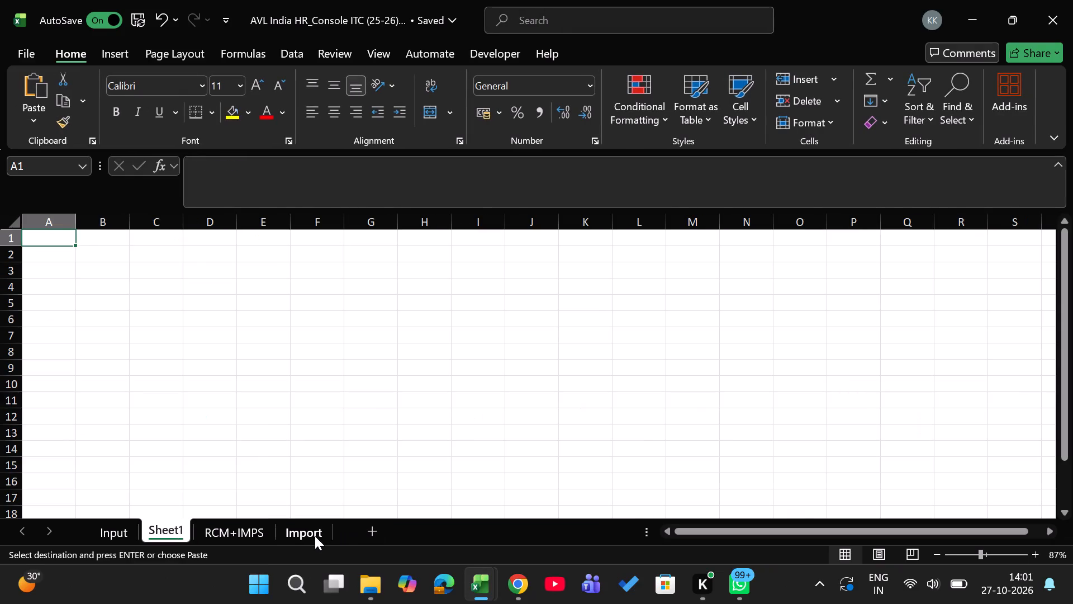
key(Right)
key(Down)
key(ctrl+v)
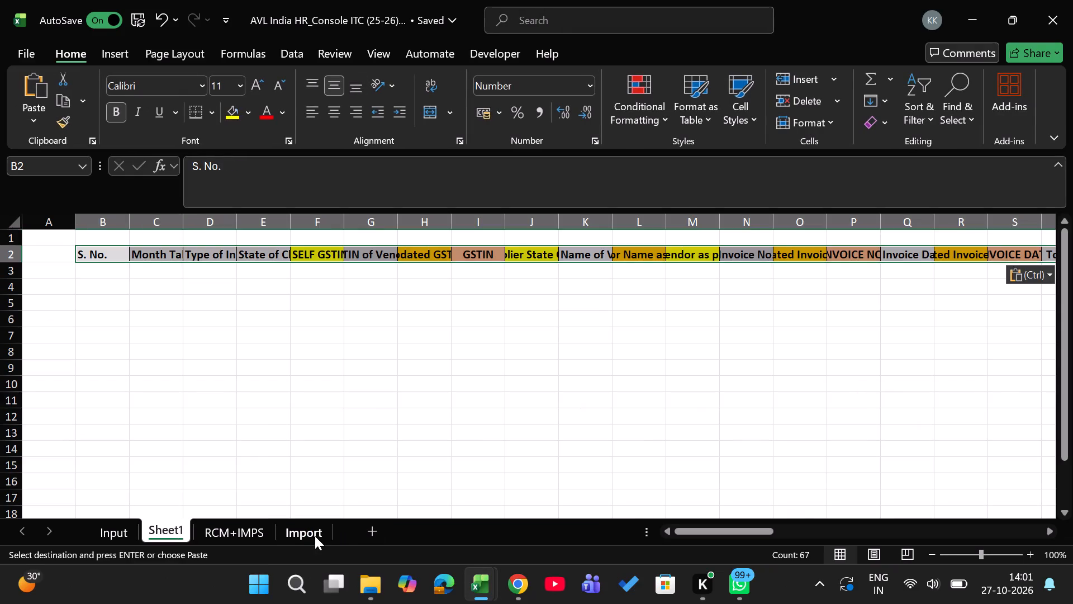
key(Down)
Rename the new sheet with the pasted headings as "Working register".
key(ctrl+Page_Up)
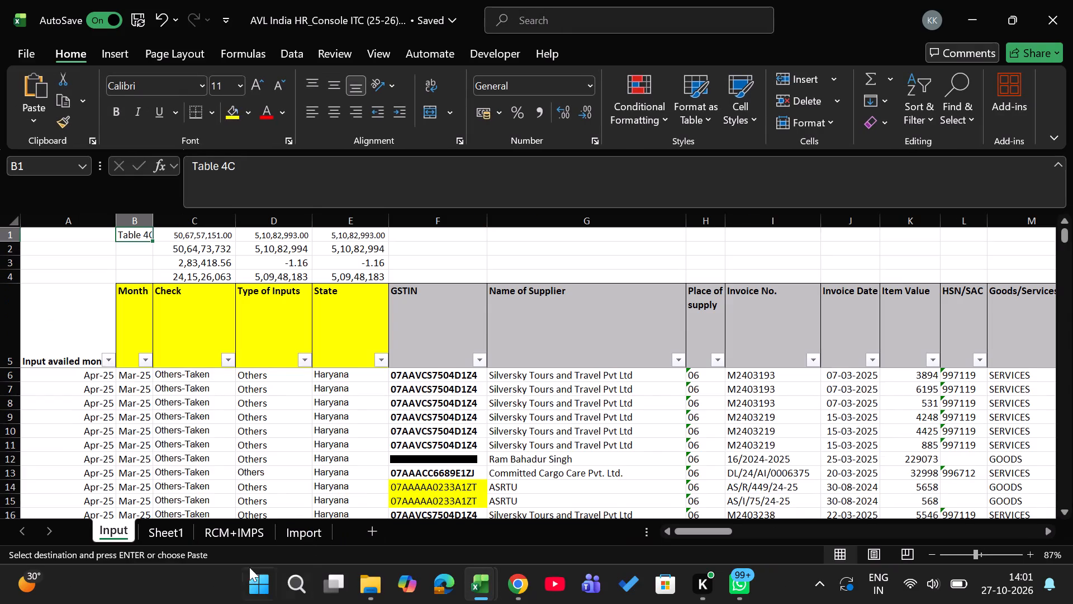
double_click(182, 531)
text(Working register)
key(Return)
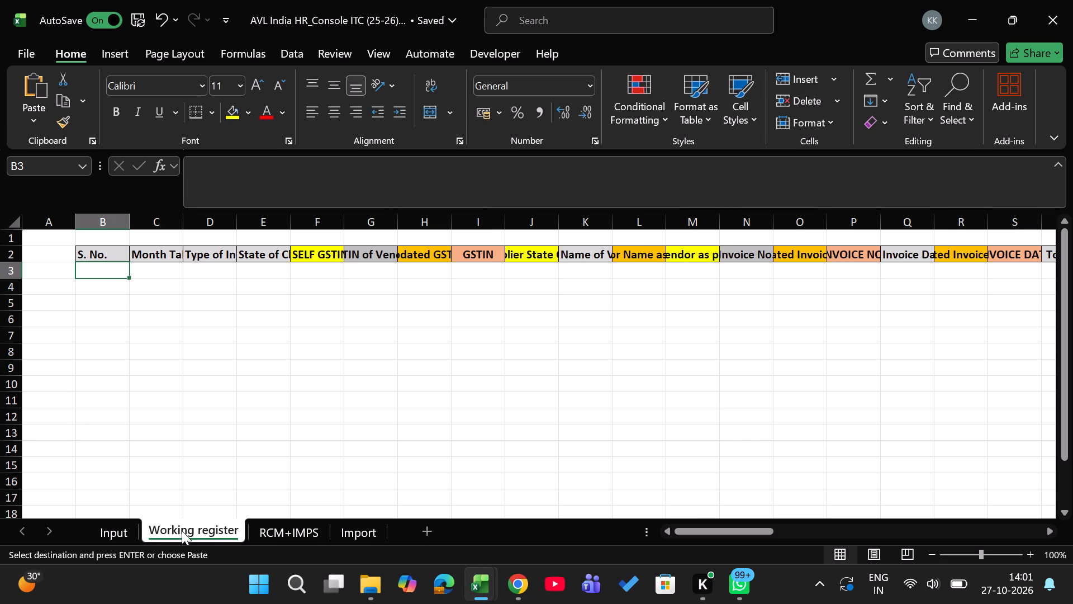
Autofit the column widths across the entire Working register sheet.
key(Right)
key(Up)
key(ctrl+a)
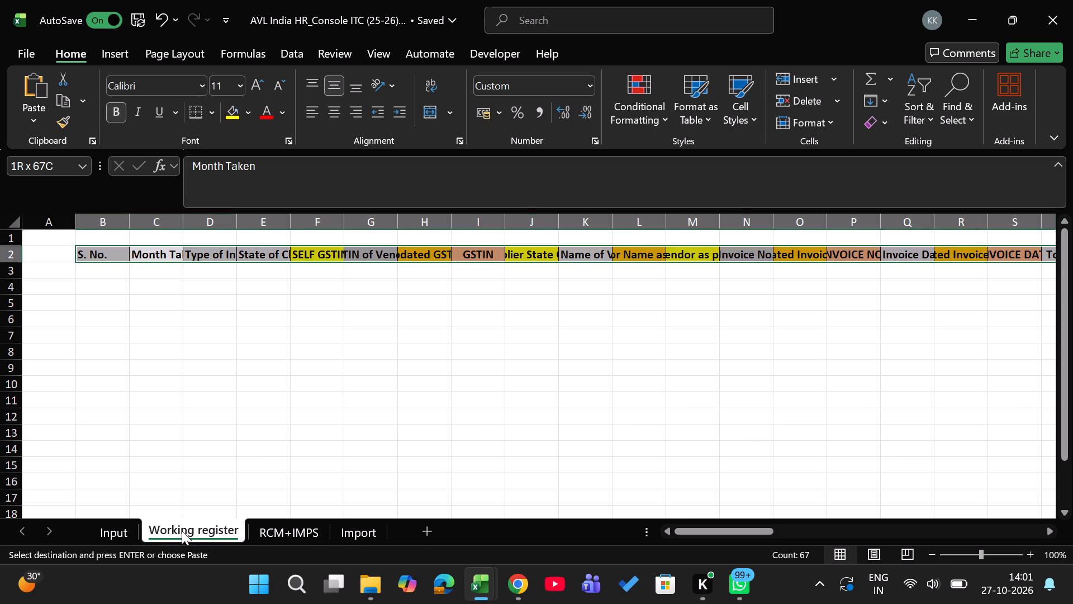
key(ctrl+a)
text(hoi)
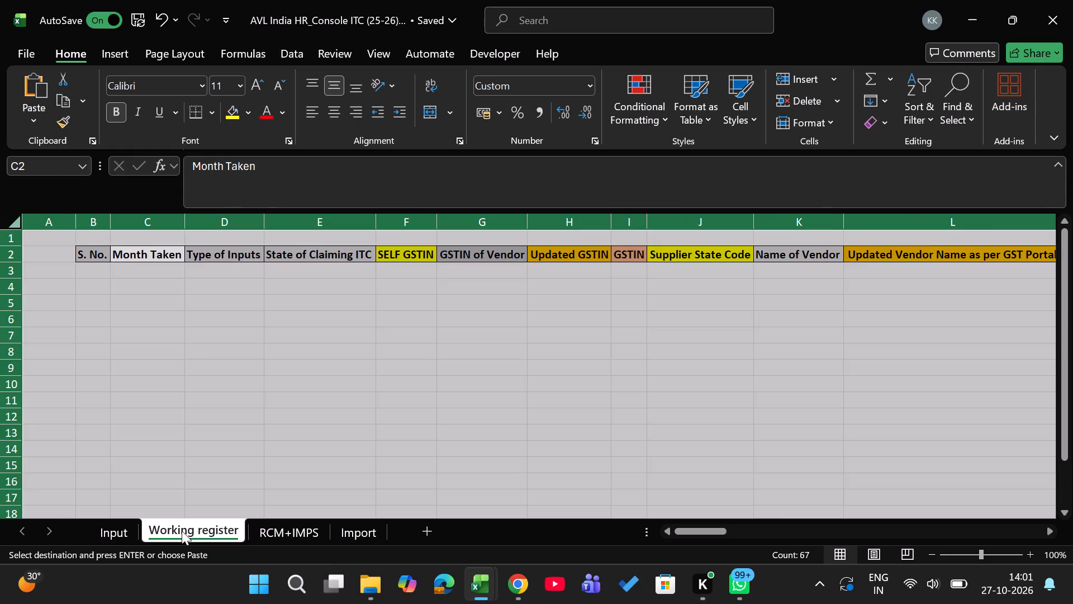
Copy the Input sheet's whole table, from the heading row at A5 to its end, into the Working register starting at B4.
key(Left)
key(ctrl+Page_Up)
key(Left)
key(Down)
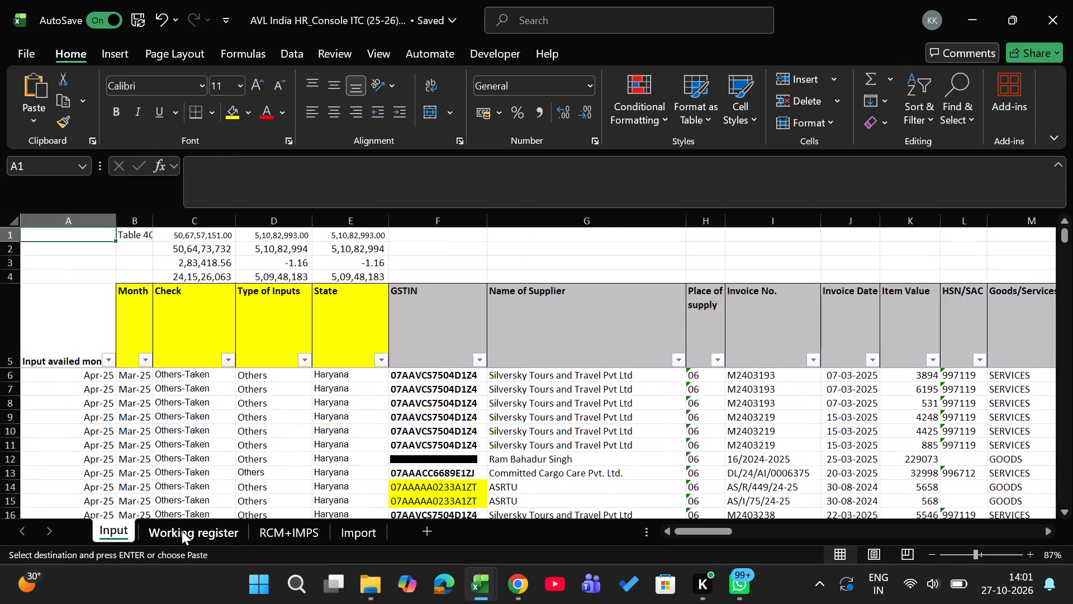
key(Down)
key(Down)
key(Down)
key(ctrl+shift+Down)
key(ctrl+shift+Right)
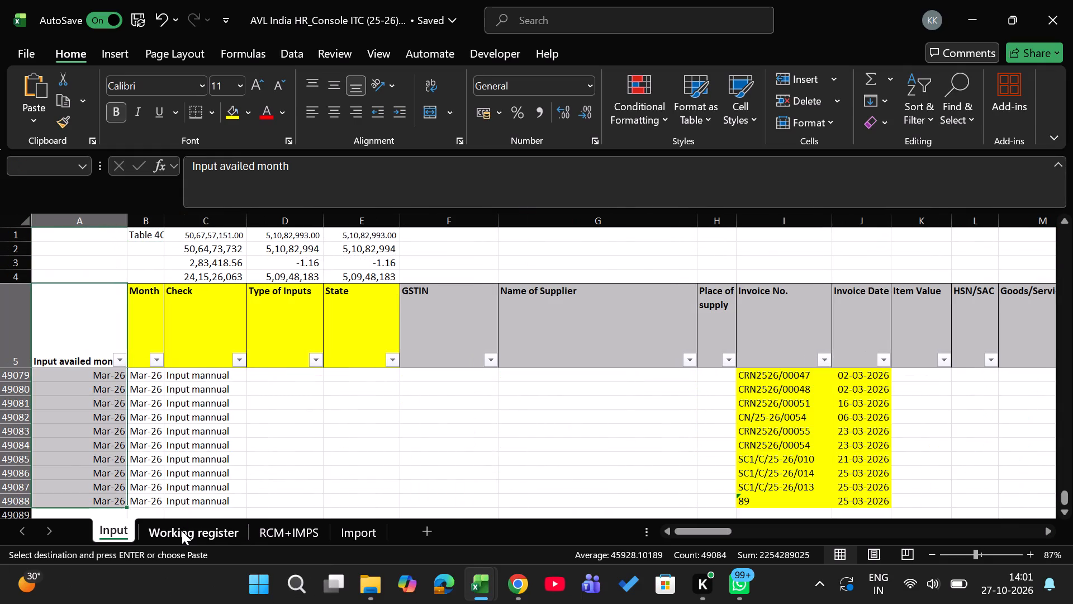
key(ctrl+c)
key(ctrl+Page_Down)
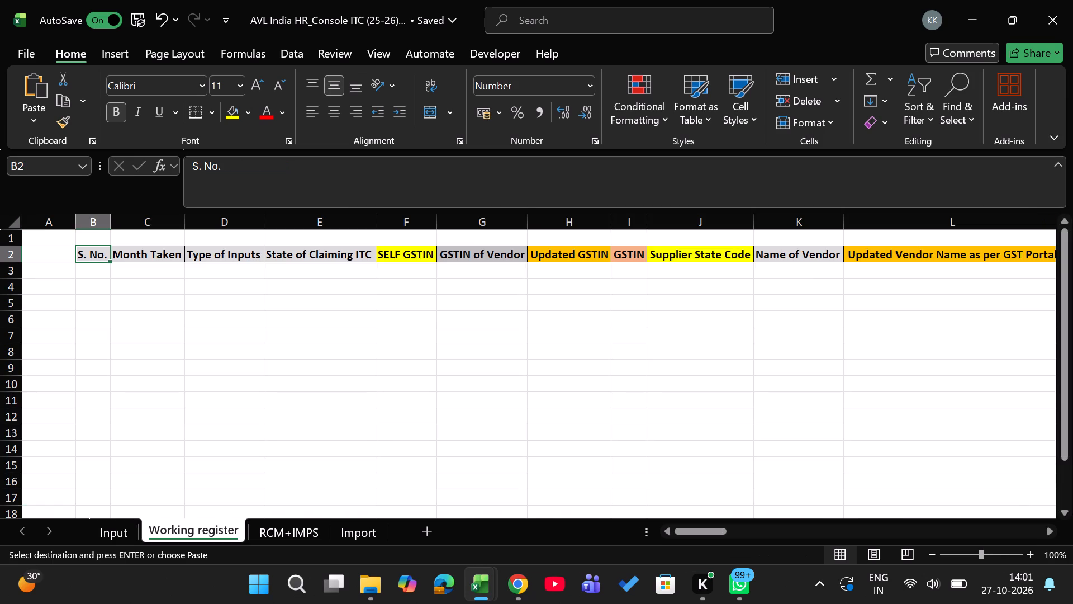
key(Down)
key(Right)
key(Down)
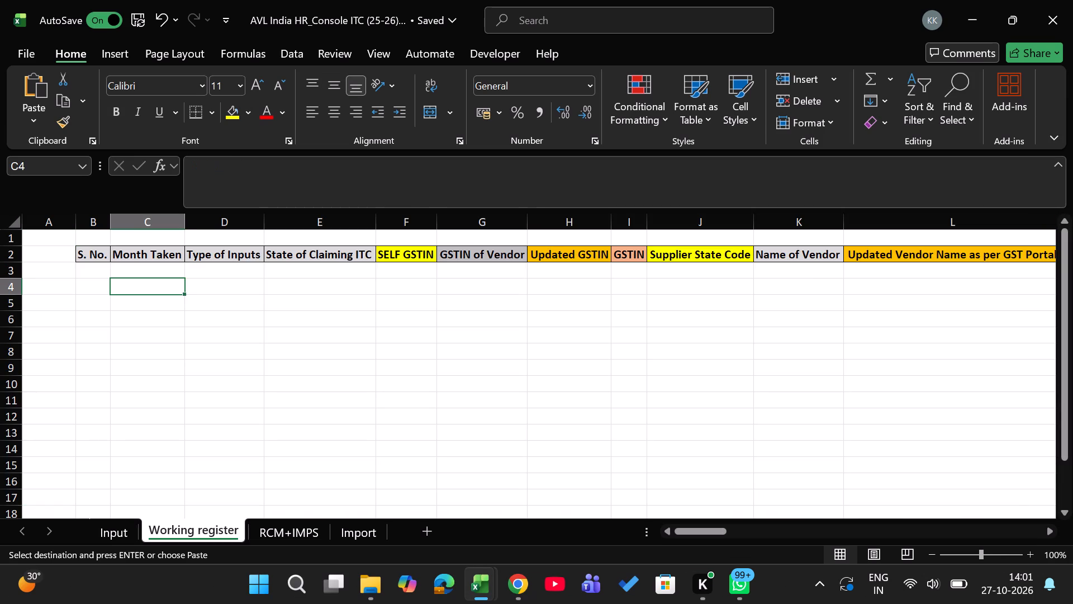
key(Left)
key(Return)
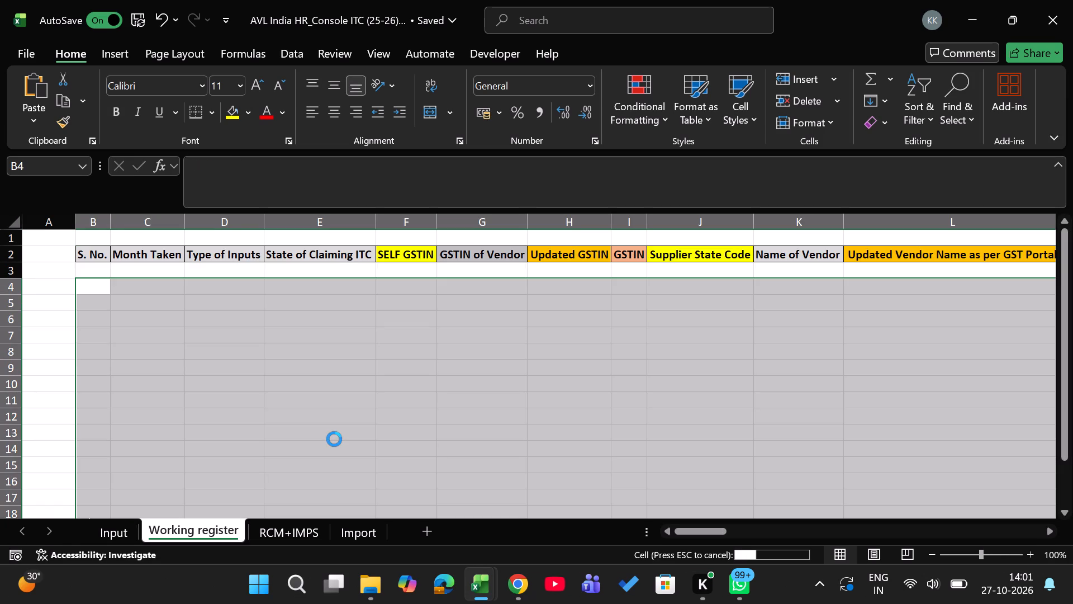
key(Up)
key(Up)
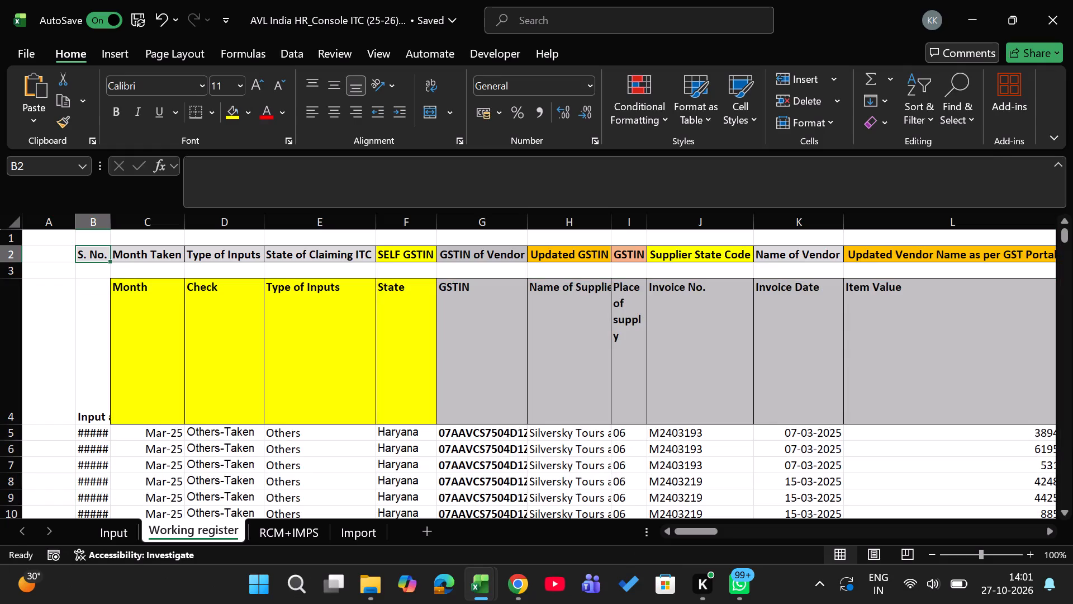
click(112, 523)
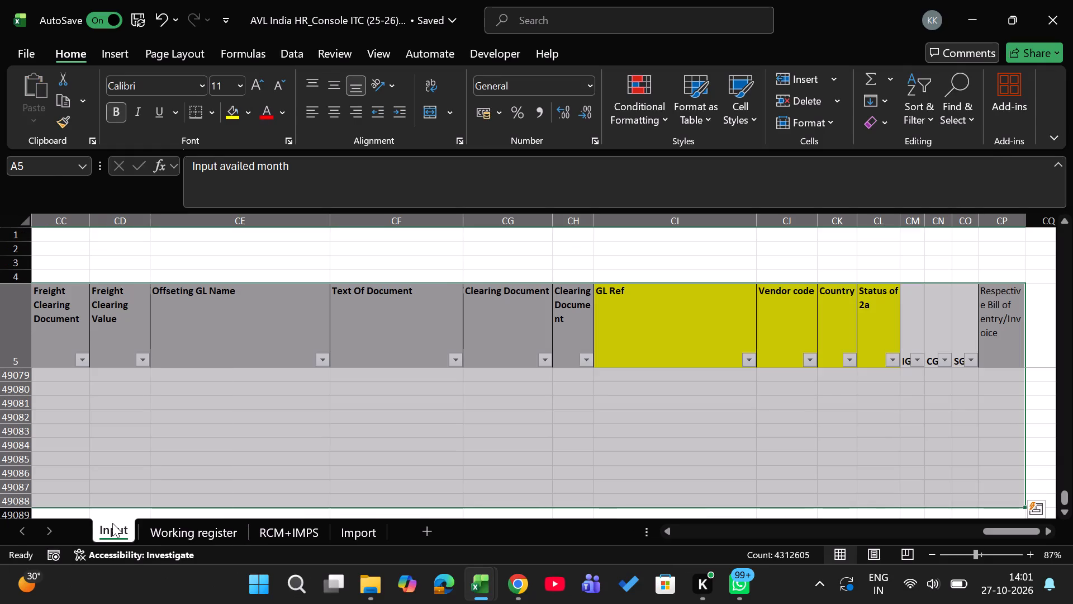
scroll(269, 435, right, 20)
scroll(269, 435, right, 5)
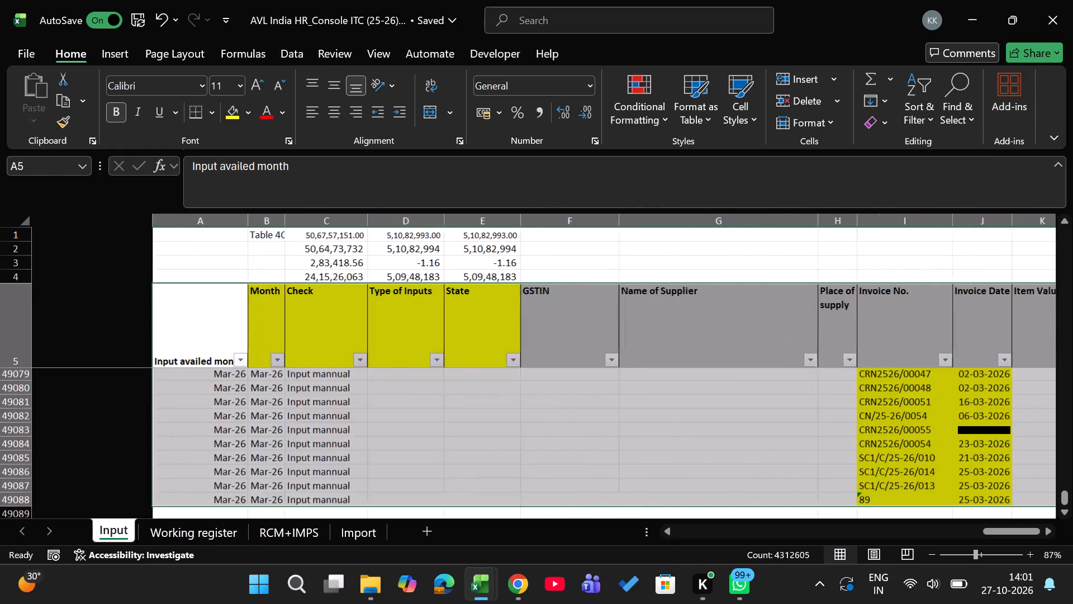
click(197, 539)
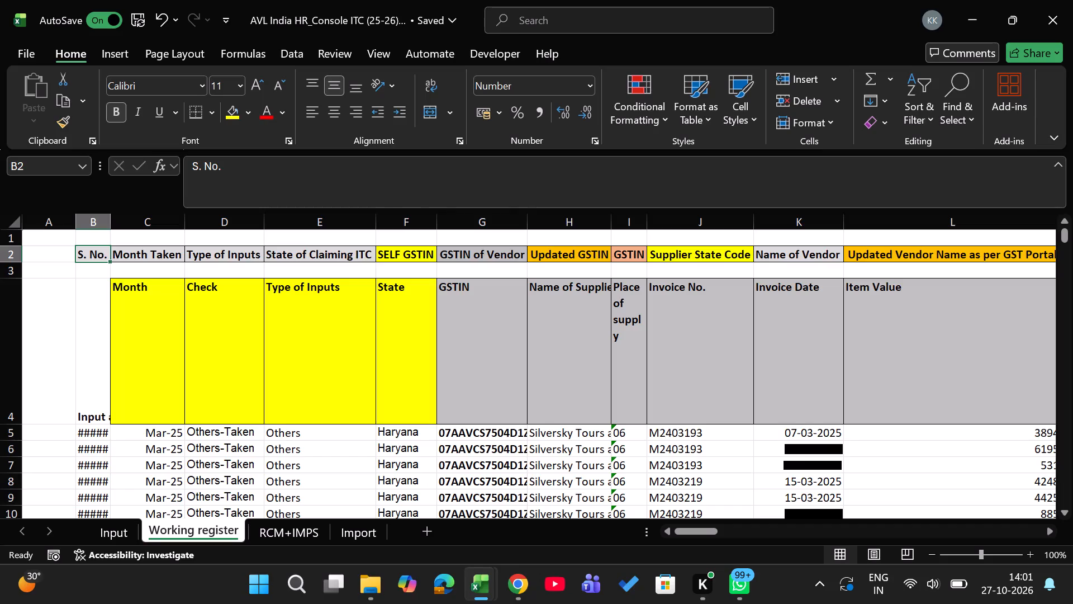
Enter 1 in cell B5 as the first serial number and give the cell the General number format.
key(Down)
key(Down)
key(Down)
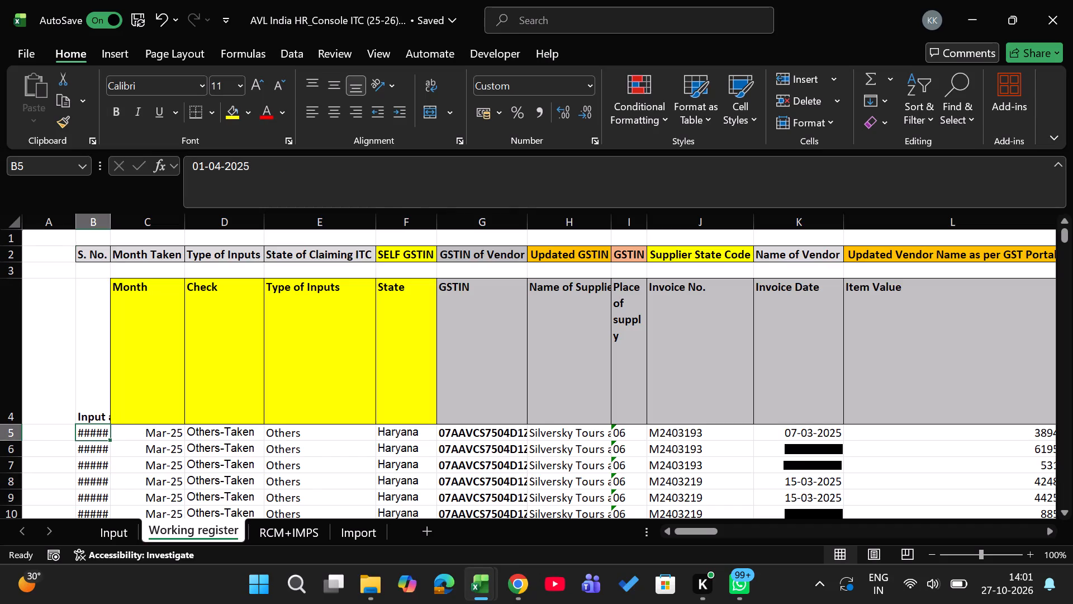
key(1)
key(Return)
key(Up)
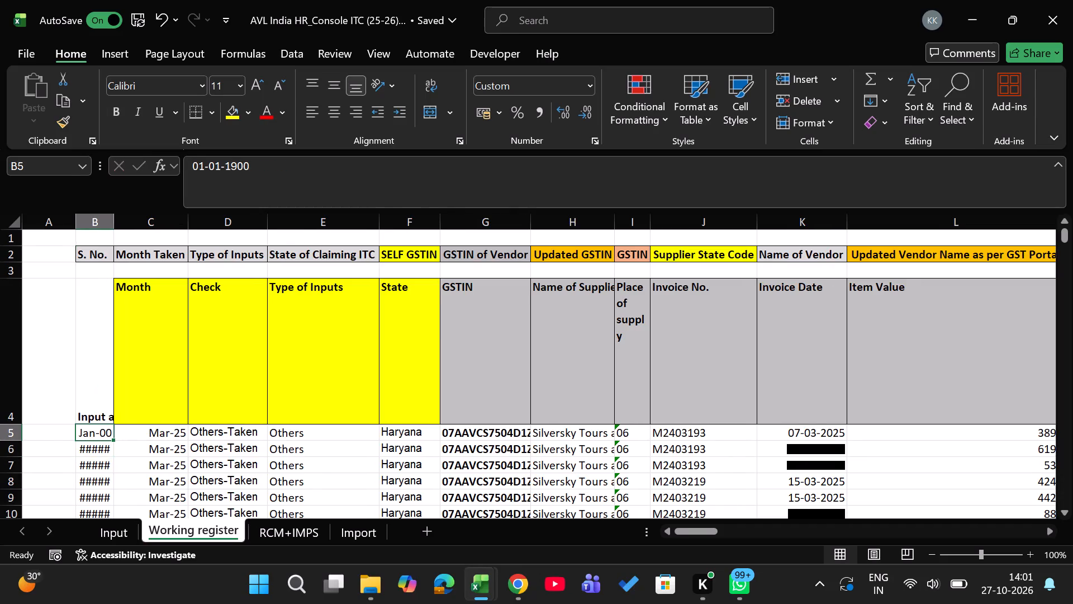
click(591, 84)
click(550, 111)
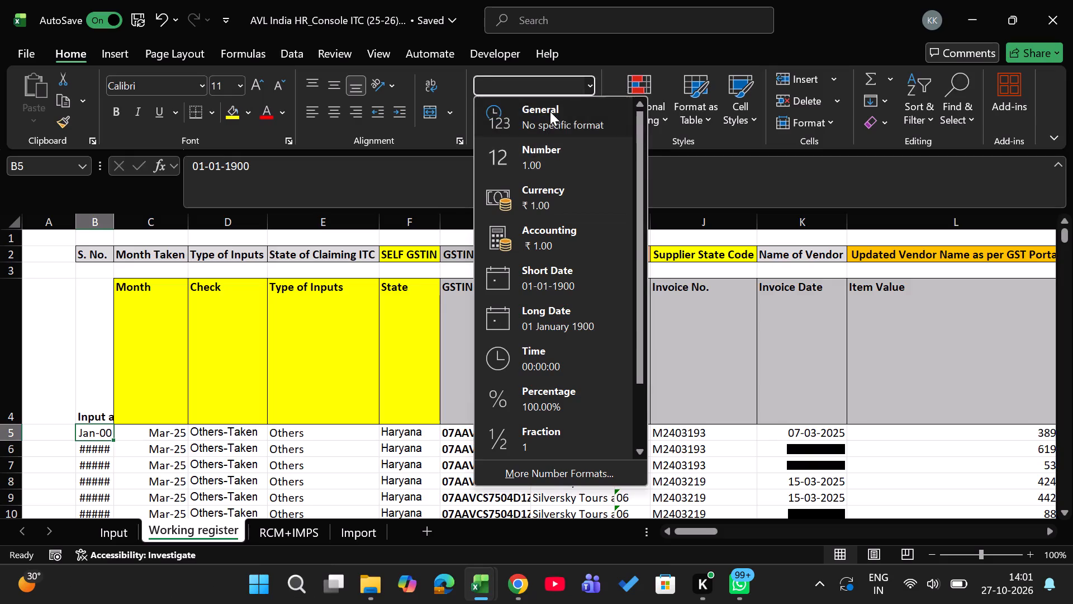
key(Down)
key(Up)
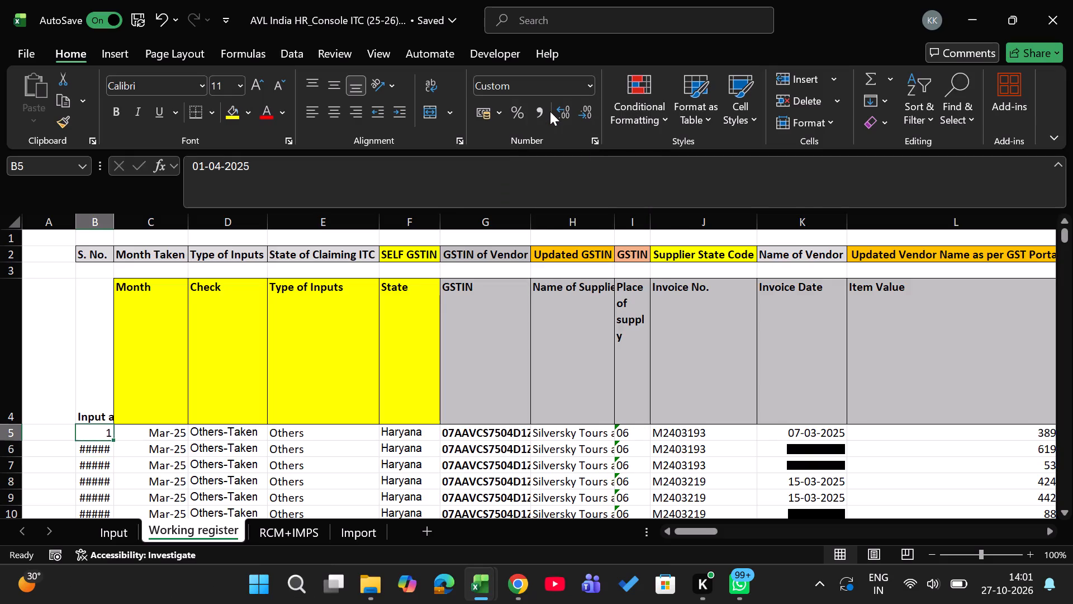
Copy cell B5 onto B6 to carry over its format, and enter 2 there as the second serial number.
key(ctrl+c)
key(Down)
key(Return)
key(2)
key(Return)
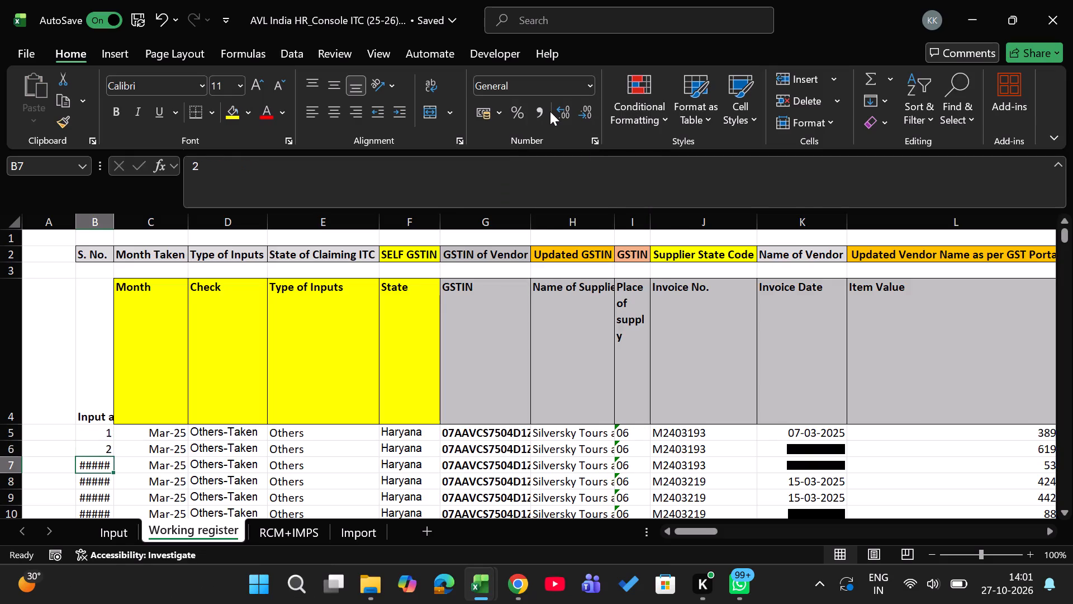
Extend the serial number series from B5:B6 down column B to row 8332.
key(Up)
key(Up)
key(shift+Down)
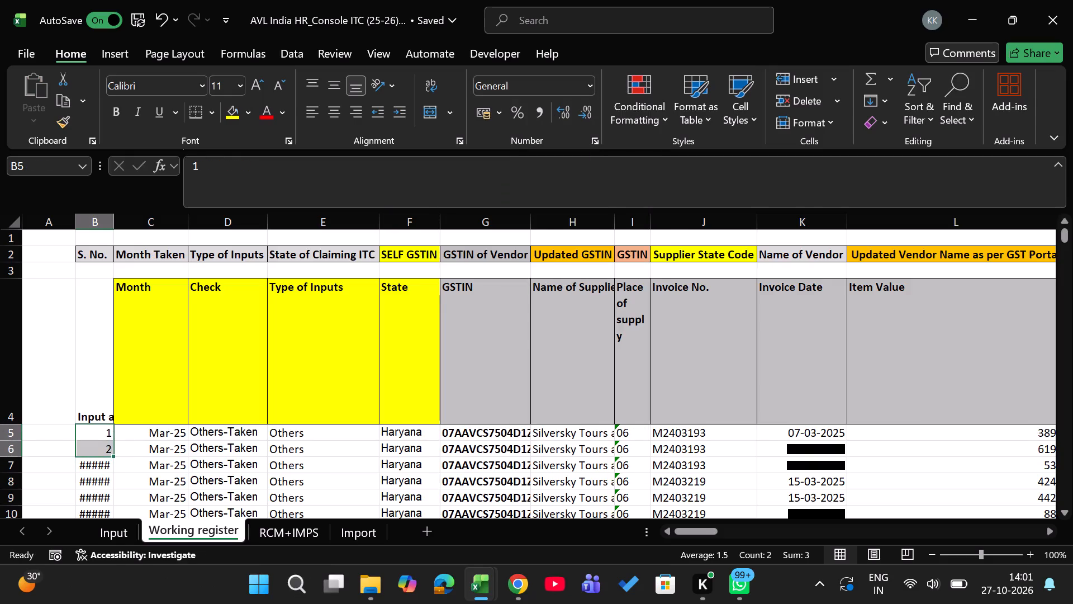
drag(115, 456, 124, 603)
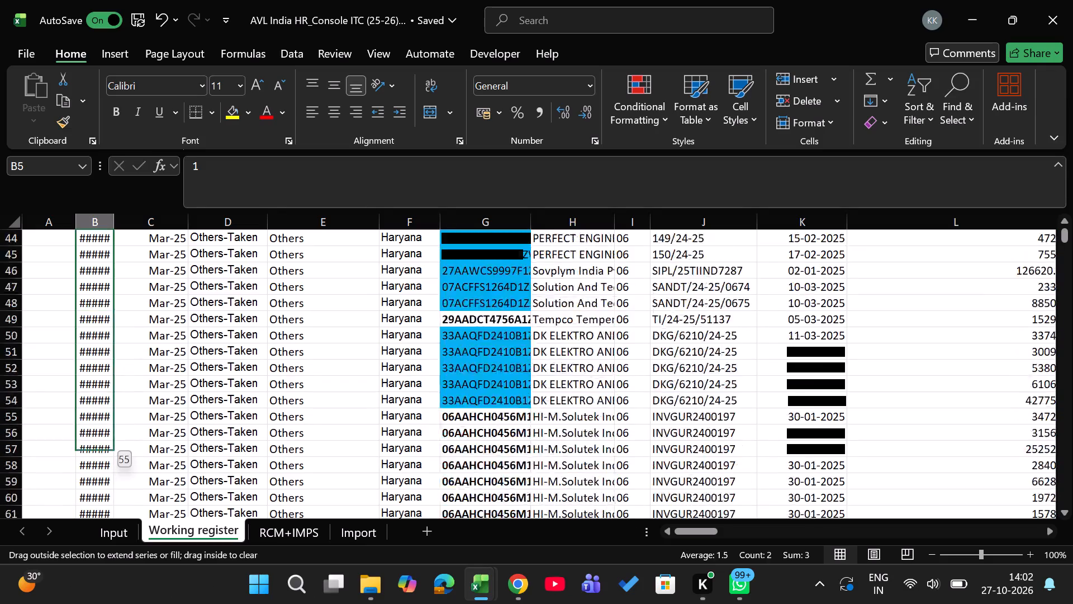
drag(124, 603, 133, 603)
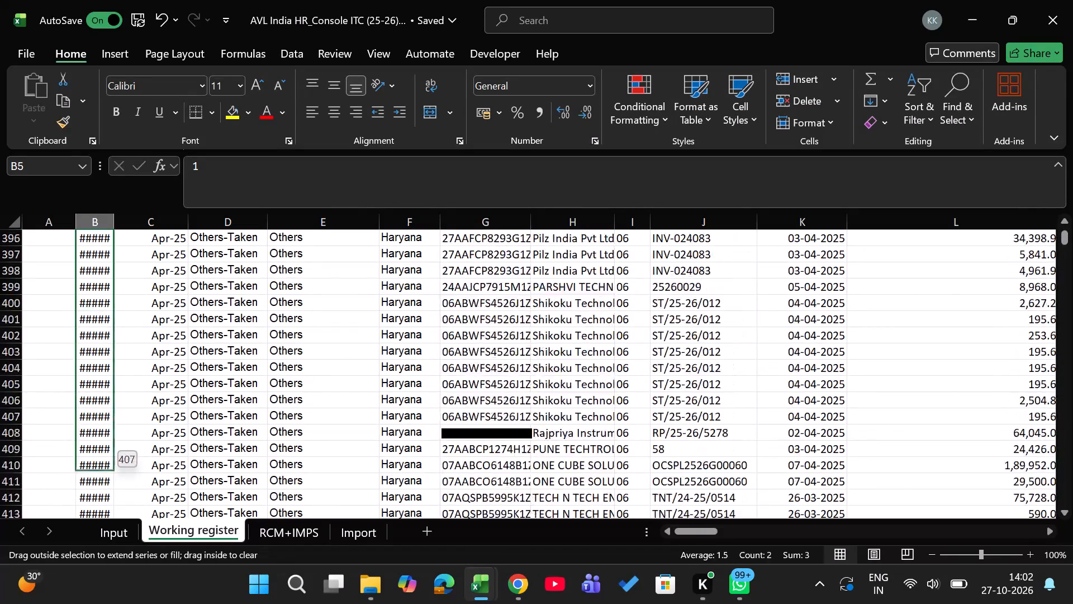
drag(133, 603, 131, 603)
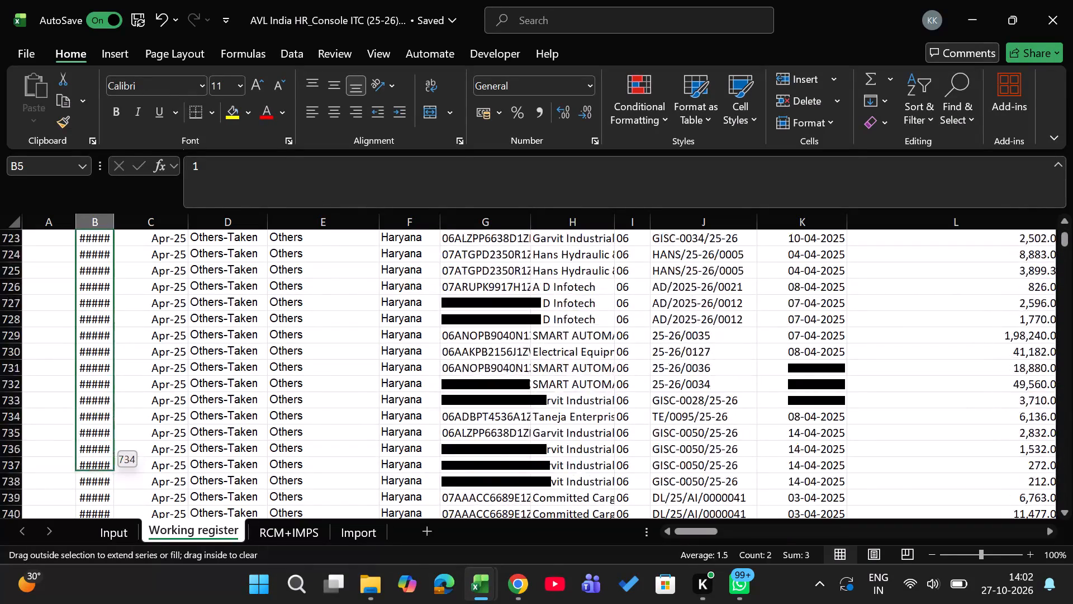
drag(131, 603, 132, 603)
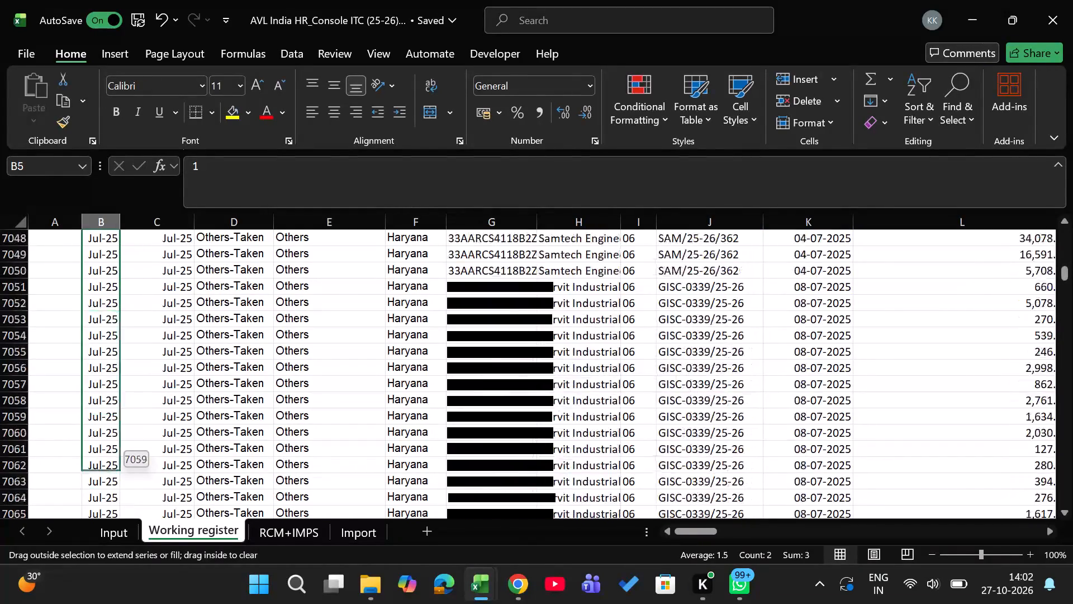
drag(132, 603, 132, 603)
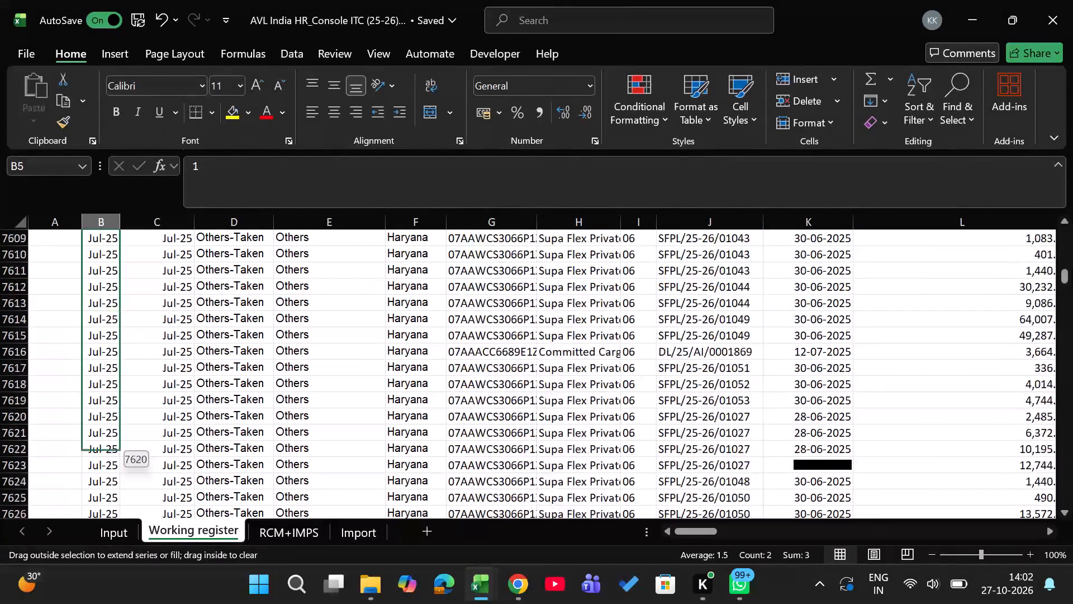
drag(132, 603, 129, 596)
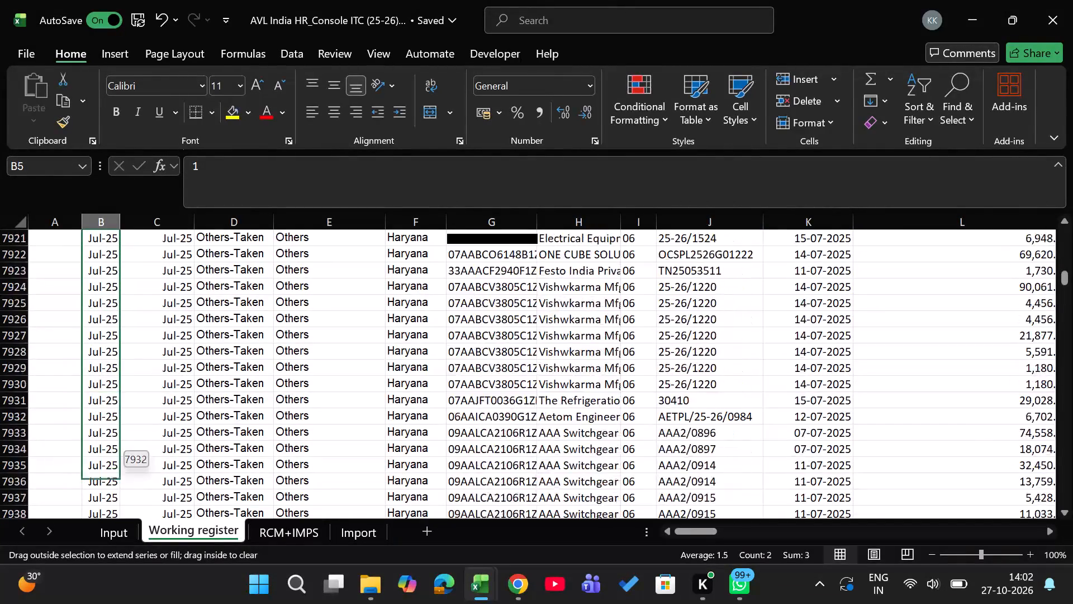
drag(129, 596, 131, 597)
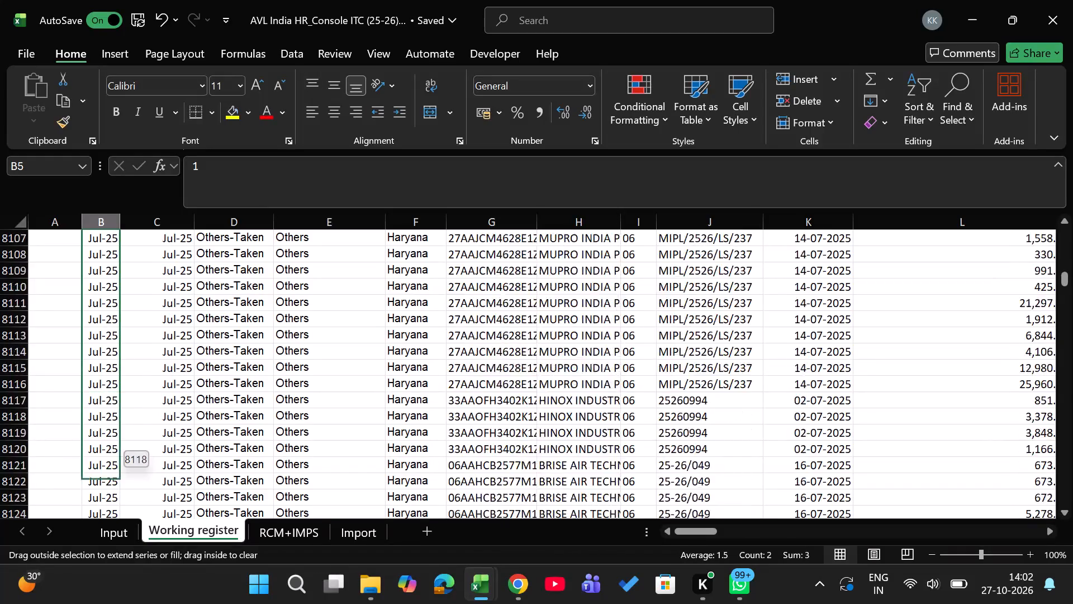
drag(131, 597, 133, 600)
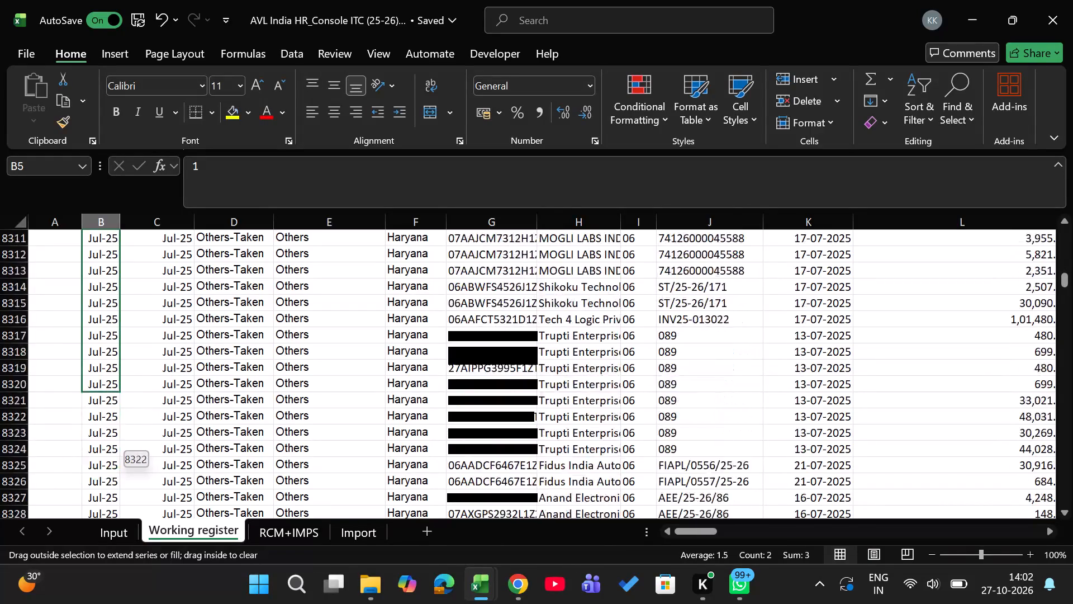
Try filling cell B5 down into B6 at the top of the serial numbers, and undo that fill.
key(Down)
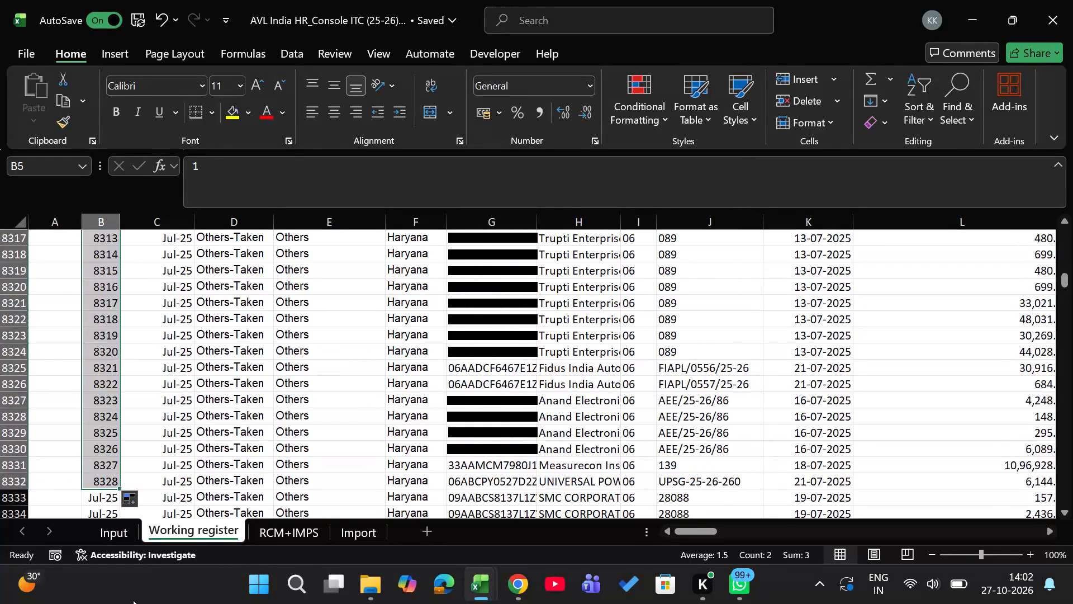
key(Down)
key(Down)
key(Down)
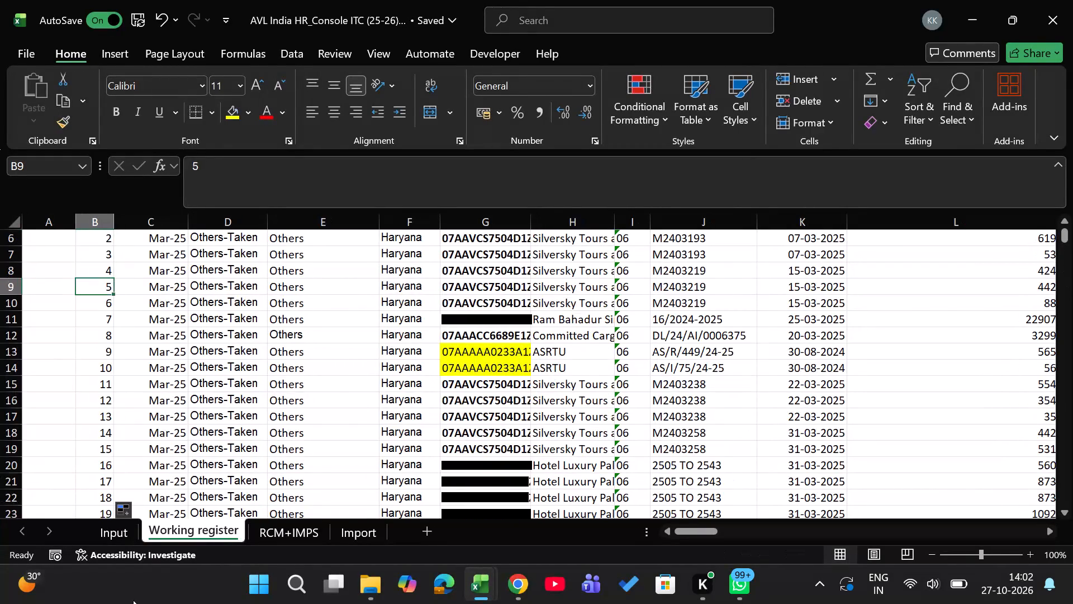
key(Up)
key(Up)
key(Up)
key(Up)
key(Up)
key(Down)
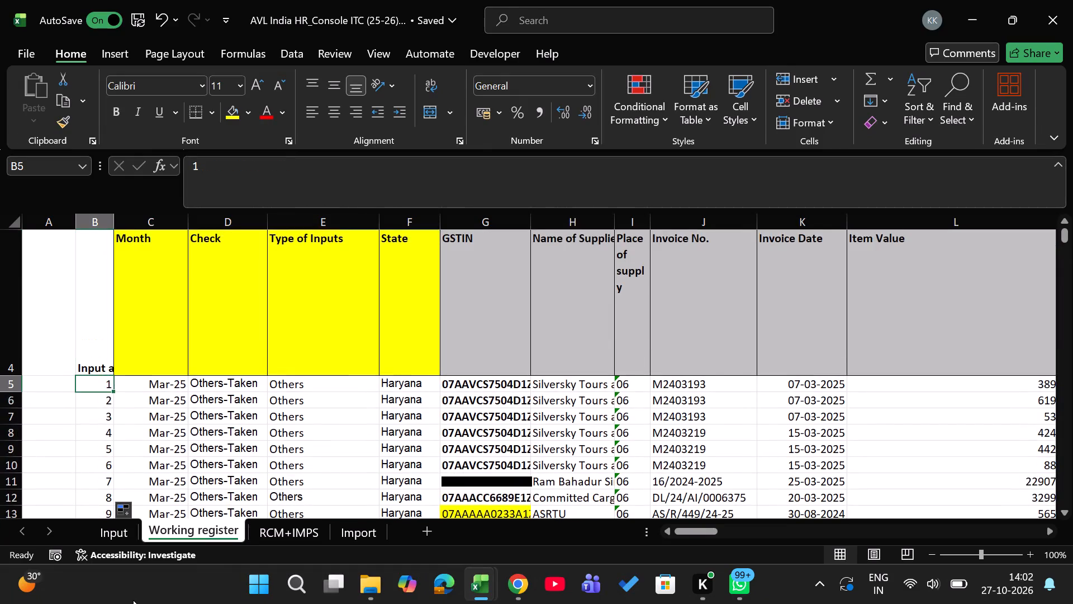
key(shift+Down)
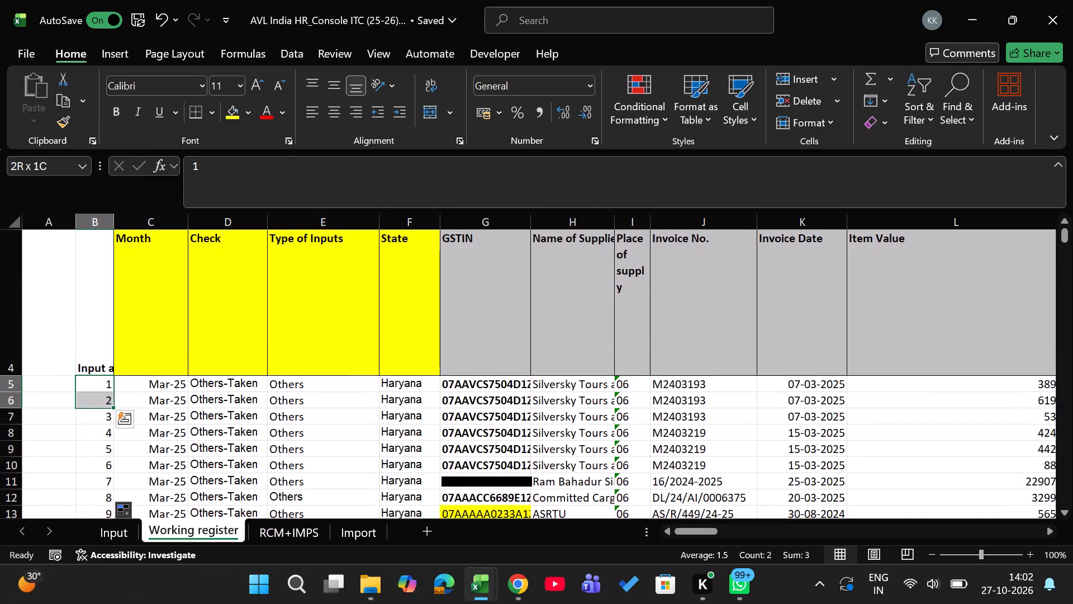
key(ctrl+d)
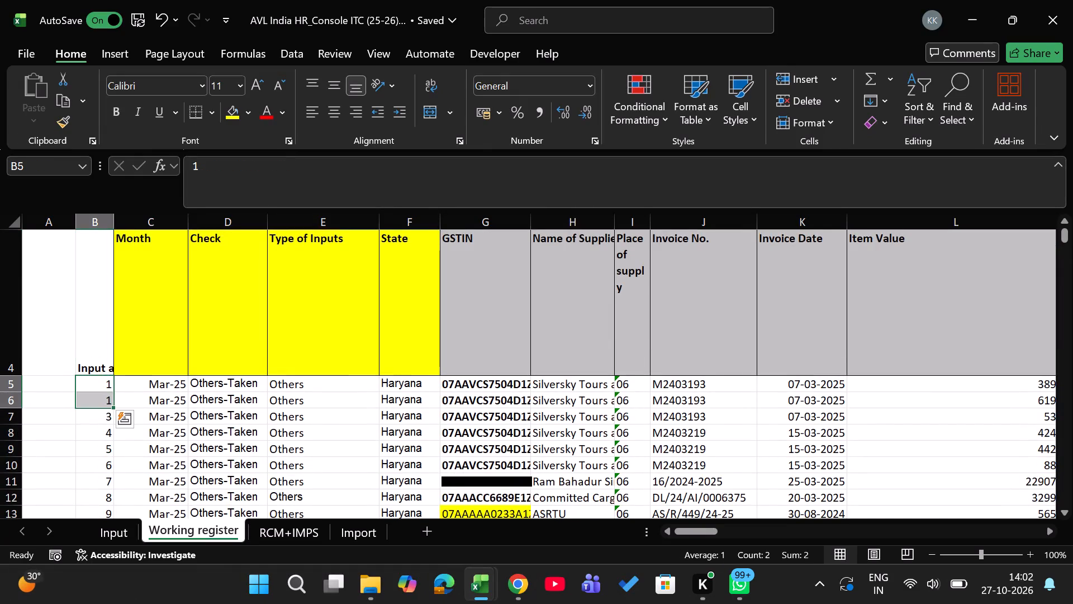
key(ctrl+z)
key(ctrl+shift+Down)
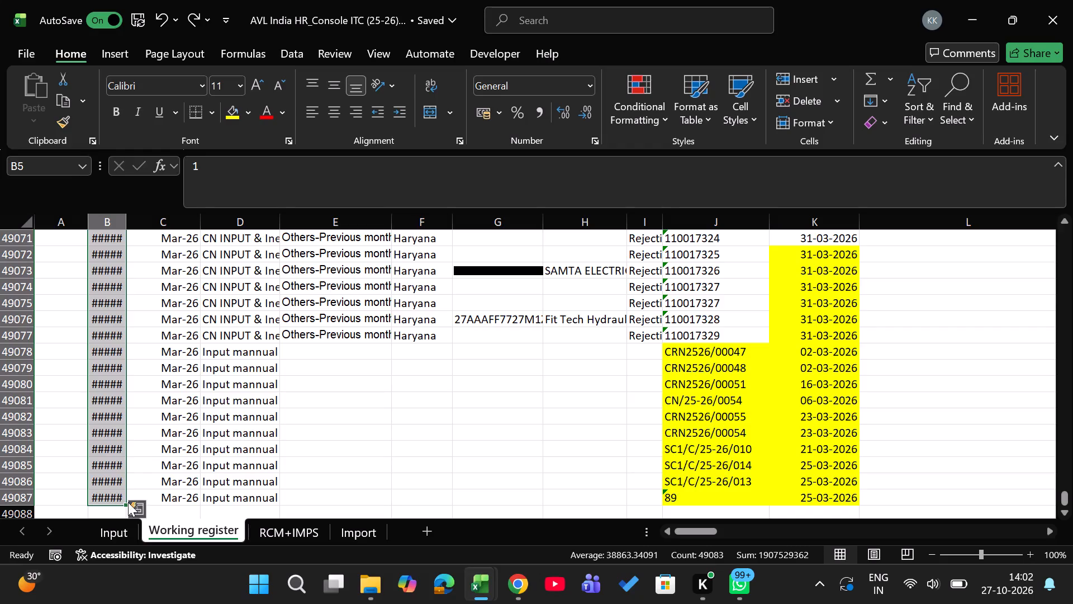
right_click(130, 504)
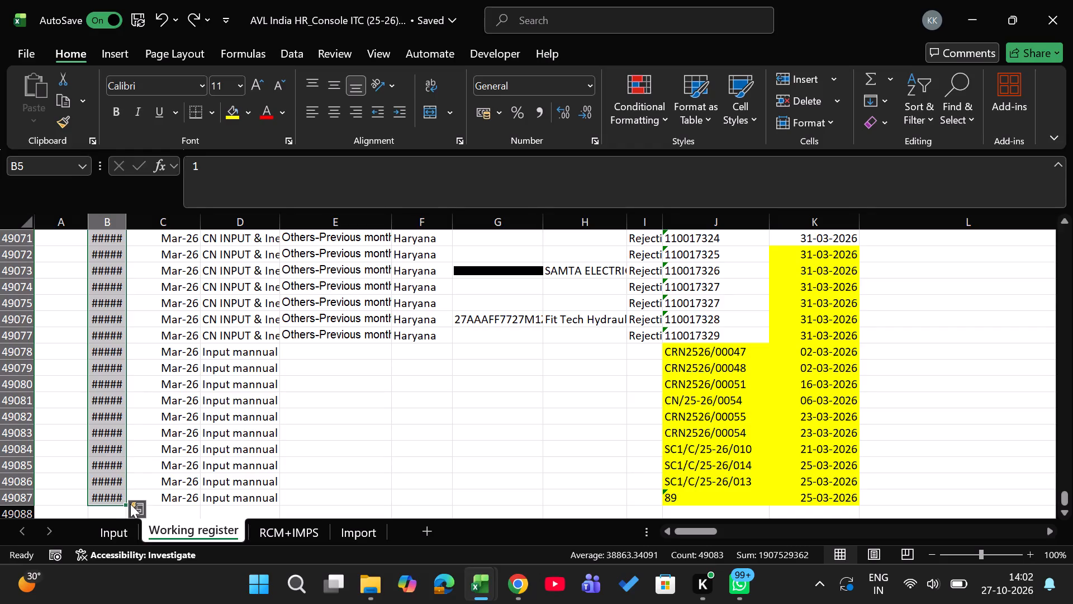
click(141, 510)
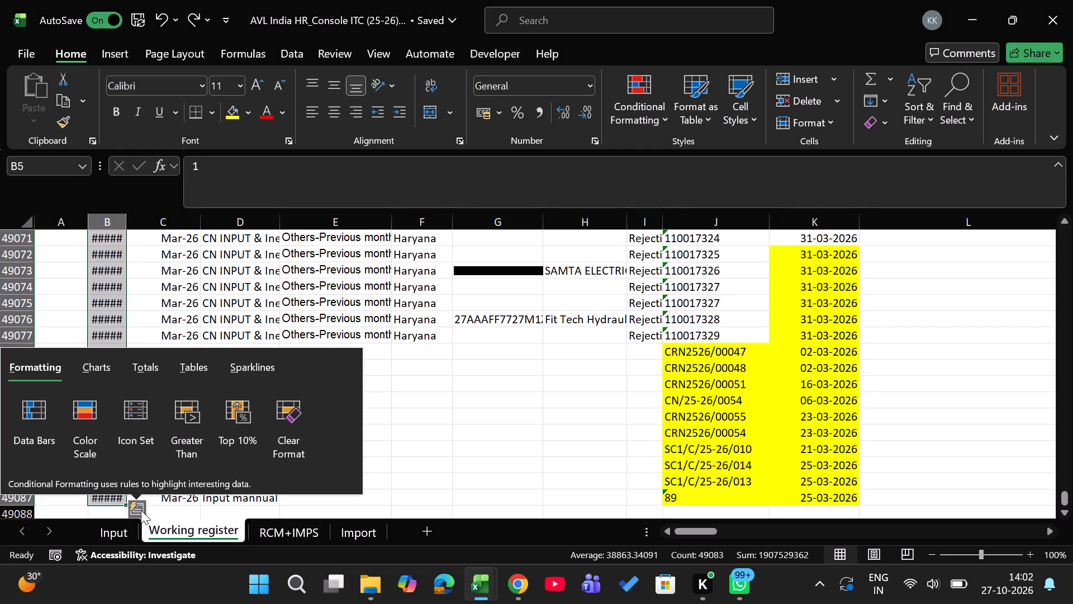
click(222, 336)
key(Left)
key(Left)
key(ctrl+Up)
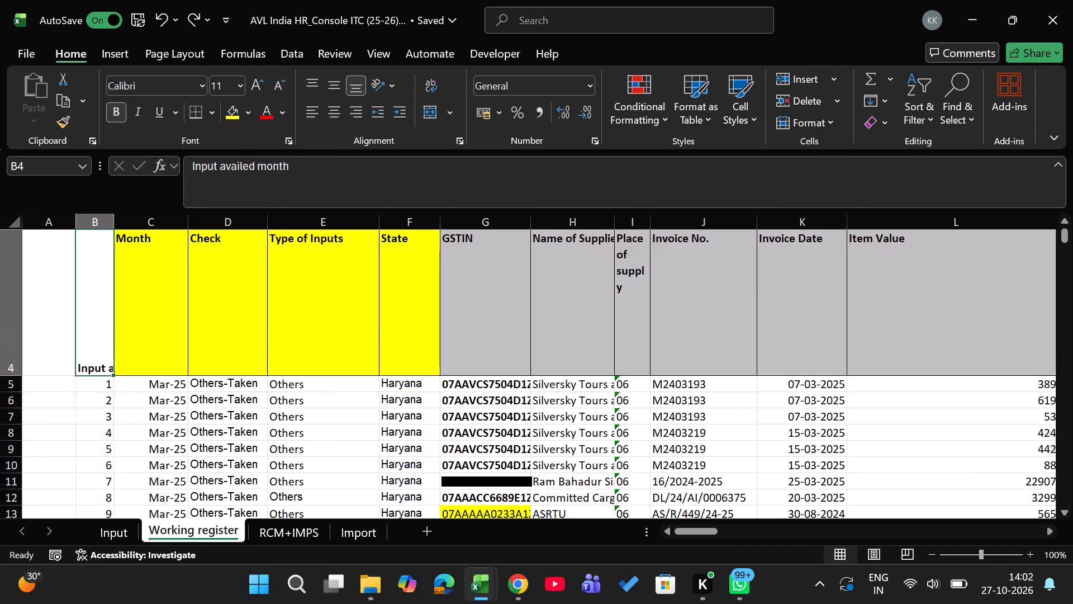
Enter the formula =B5+1 in cell B6 for the second serial number.
key(Up)
key(Down)
key(Down)
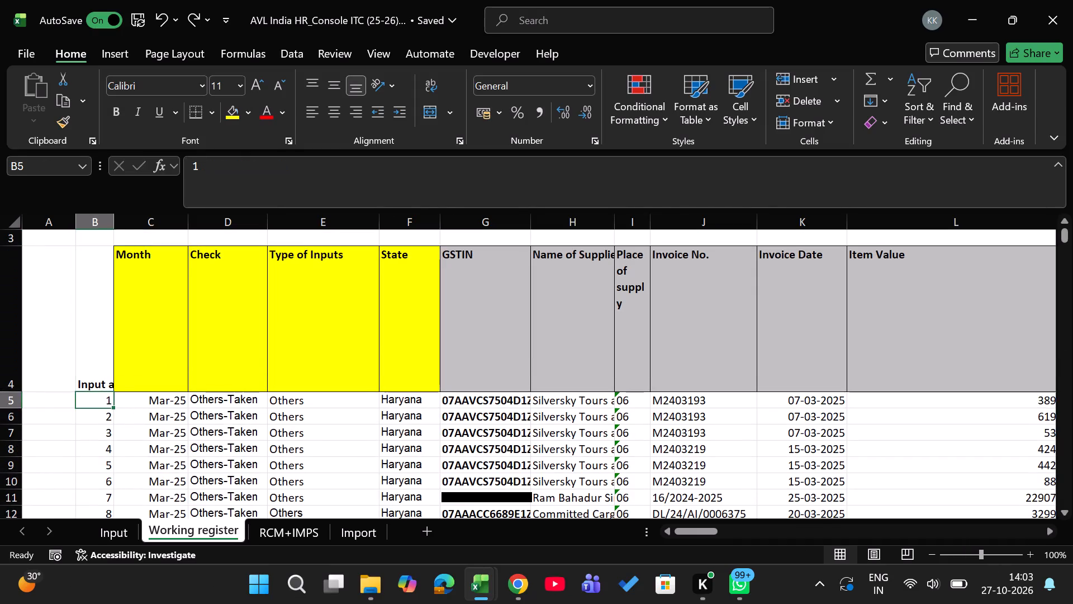
key(Down)
key(equal)
key(Up)
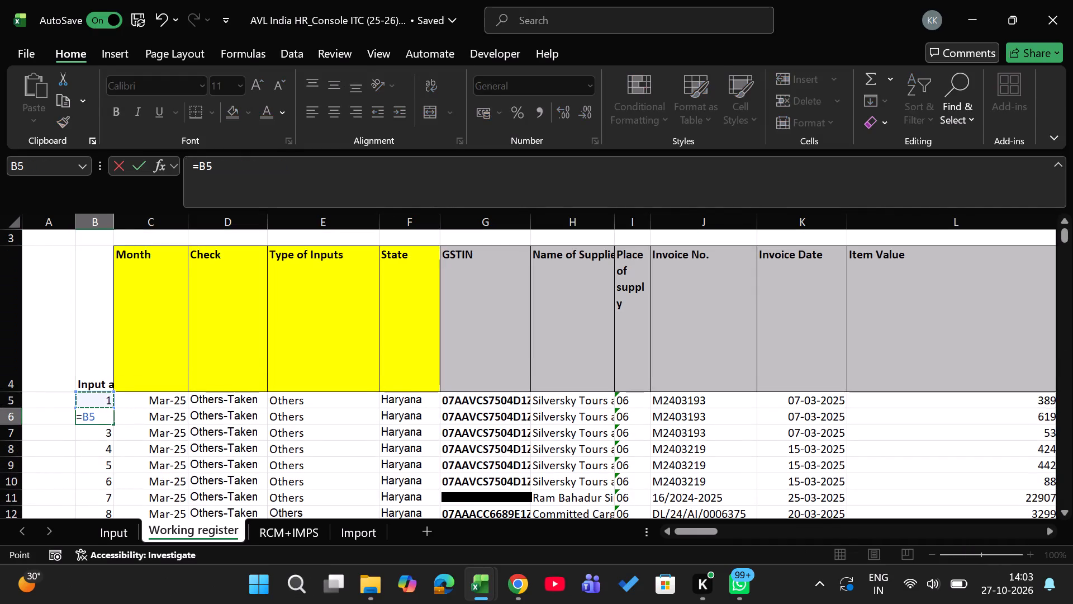
key(shift+plus)
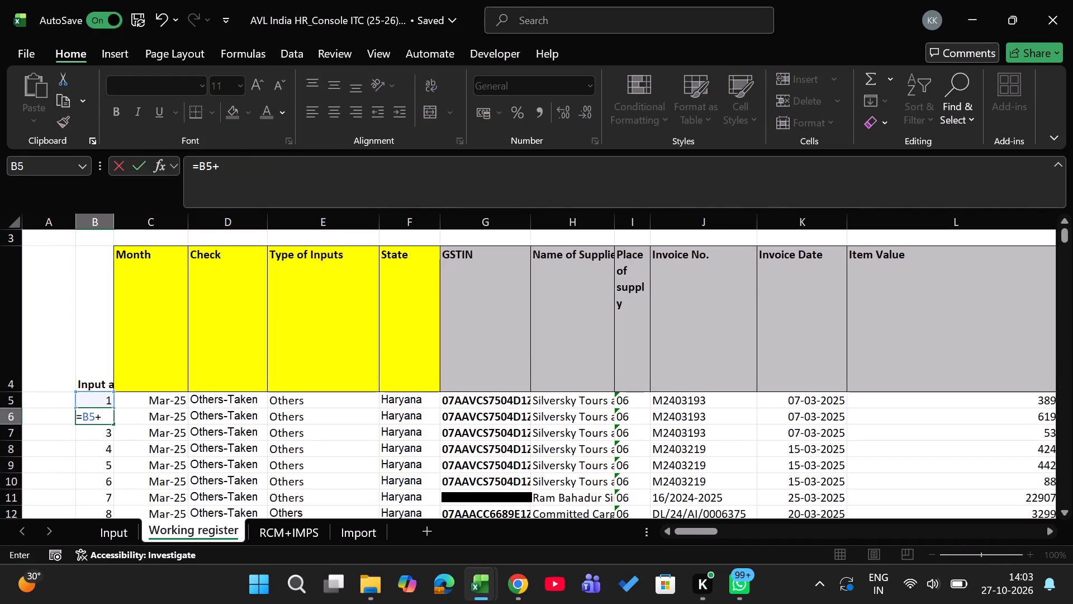
key(1)
key(Return)
Save the workbook and fill the B6 formula down the serial number column to row 49087.
key(Up)
key(ctrl+shift+Down)
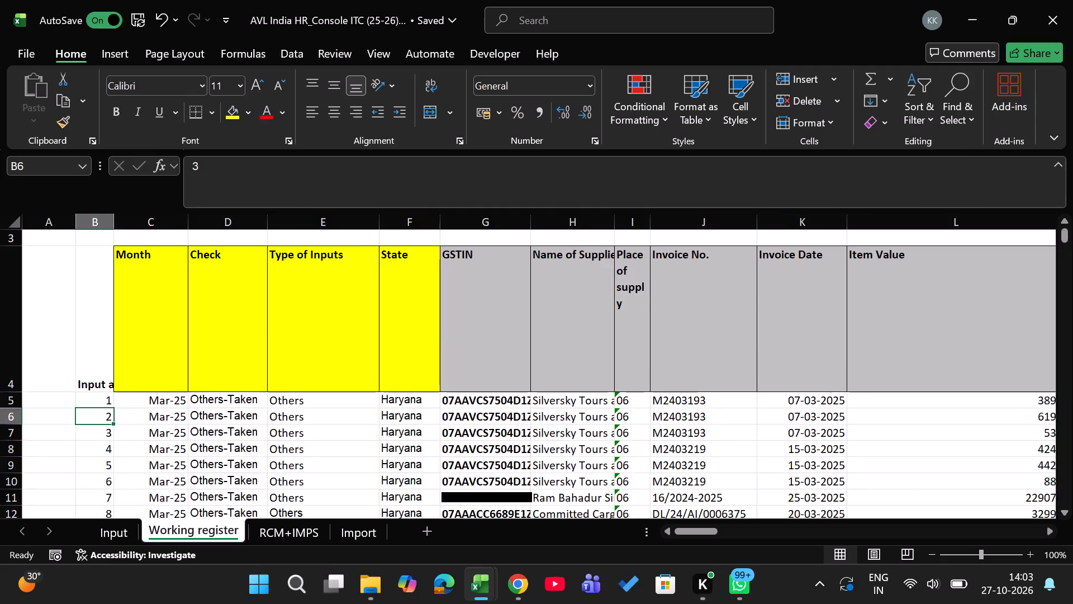
key(ctrl+s)
key(ctrl+d)
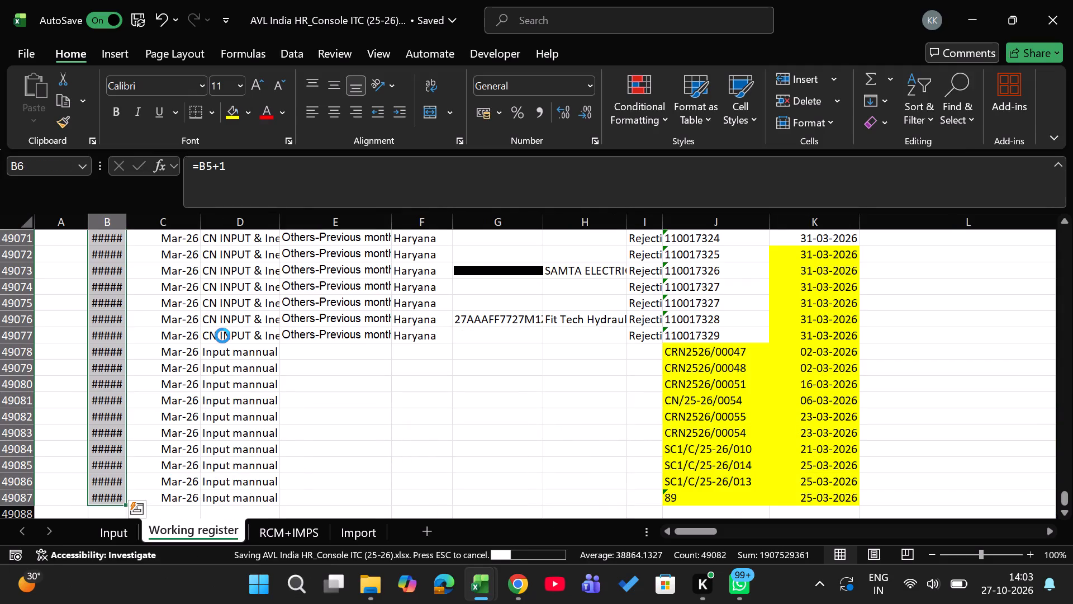
Check the filled serial numbers in column B from the top rows to the last data row.
key(Up)
key(Up)
key(Up)
key(Up)
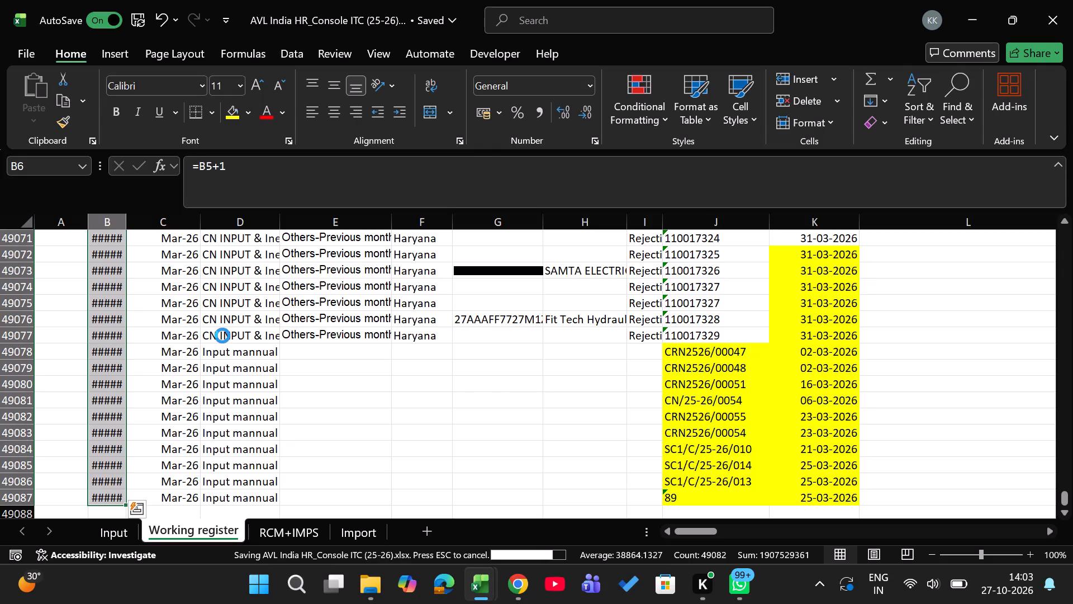
key(Down)
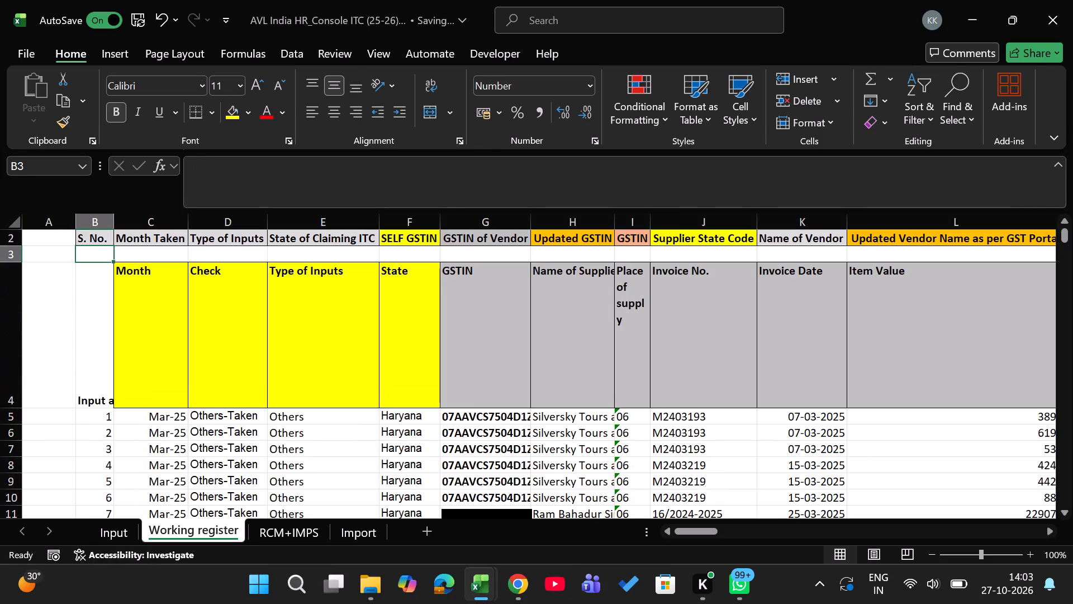
key(Down)
key(Down)
key(Down)
key(Down)
key(Down)
key(Down)
key(Down)
key(ctrl+Down)
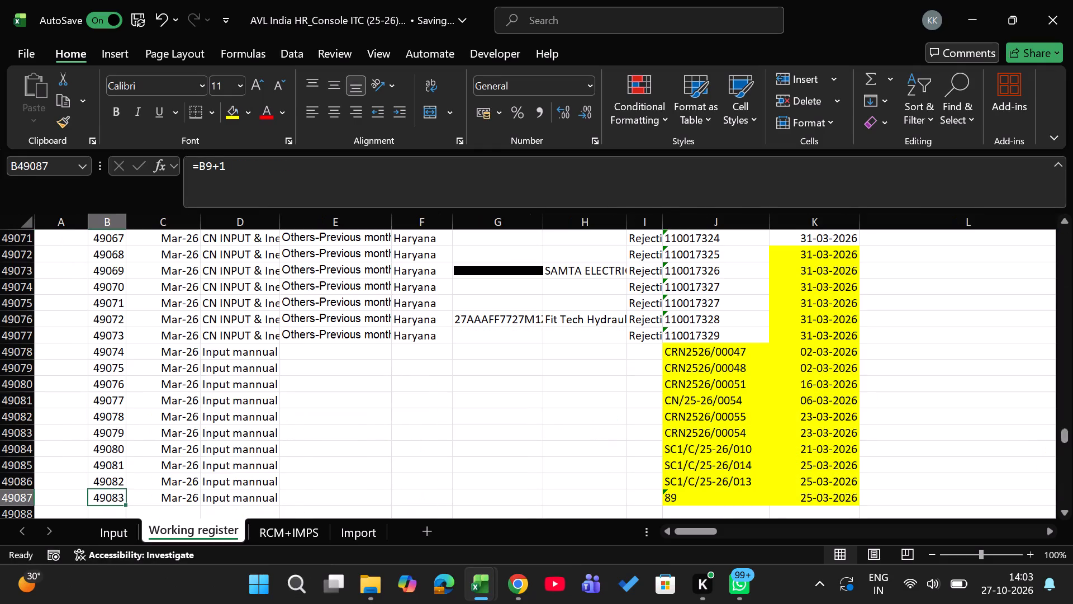
Replace the serial number formulas in B5:B49087 with their plain values in place.
key(ctrl+Up)
key(Down)
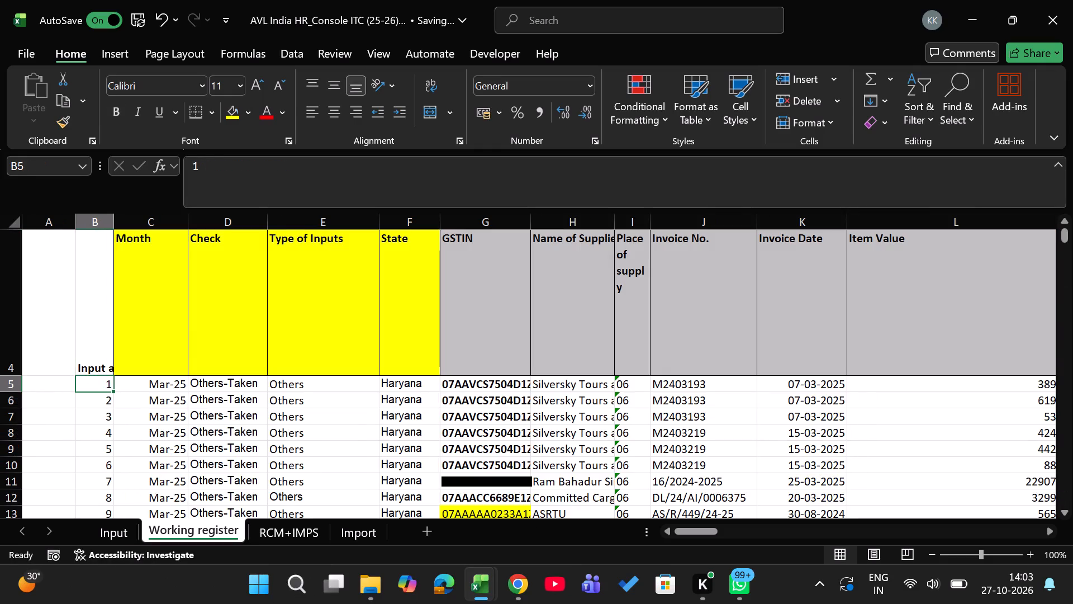
key(ctrl+shift+Down)
key(ctrl+c)
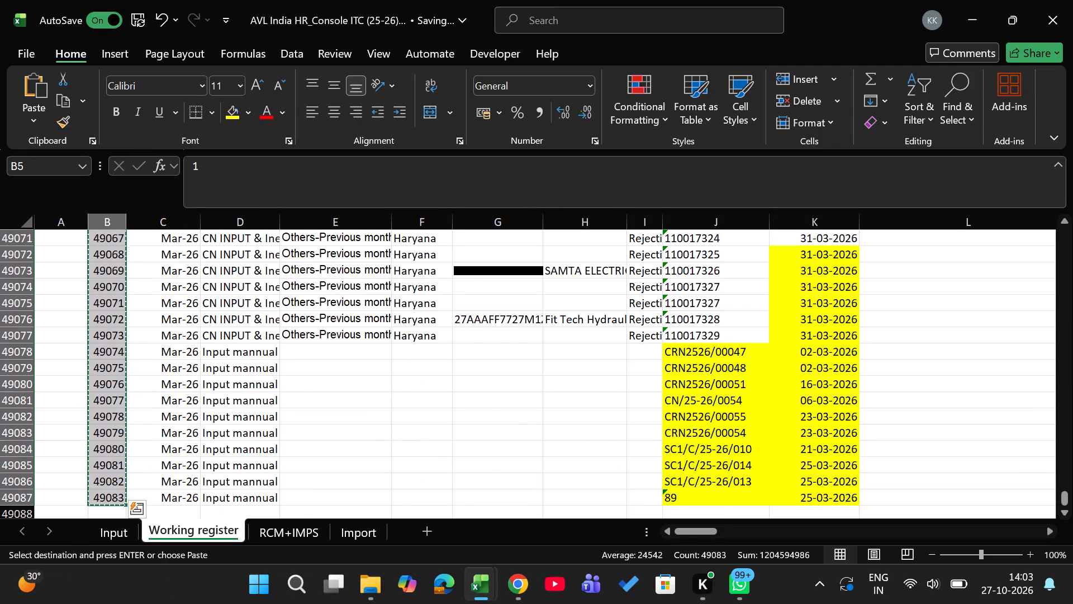
key(ctrl+alt+v)
key(v)
key(Return)
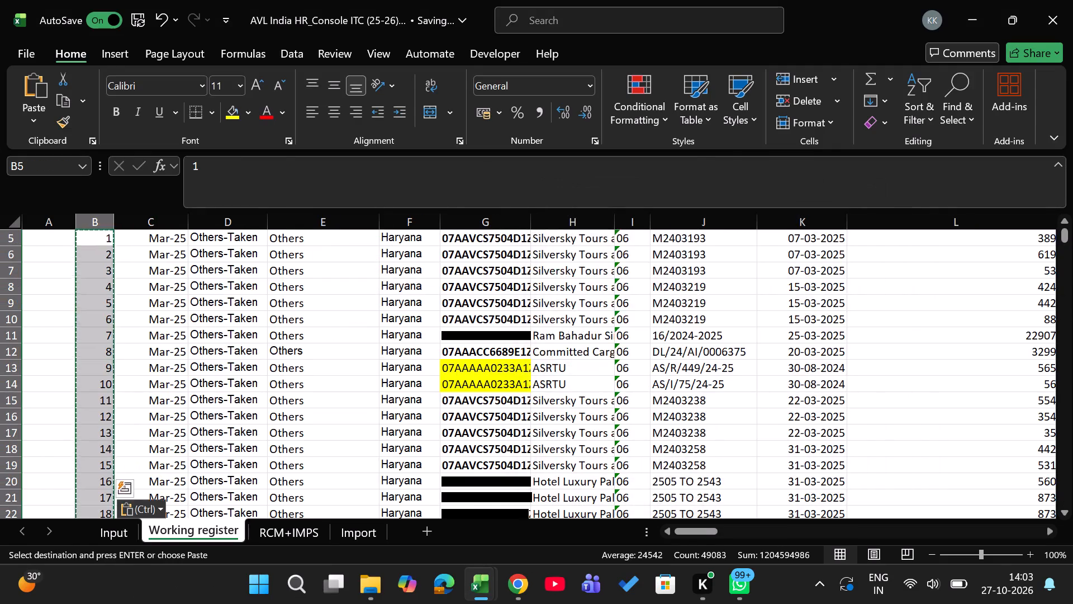
Delete the Check column's cells from D4 to D49087, shifting the remaining cells left.
key(Up)
key(Up)
key(Up)
key(Down)
key(Down)
key(Up)
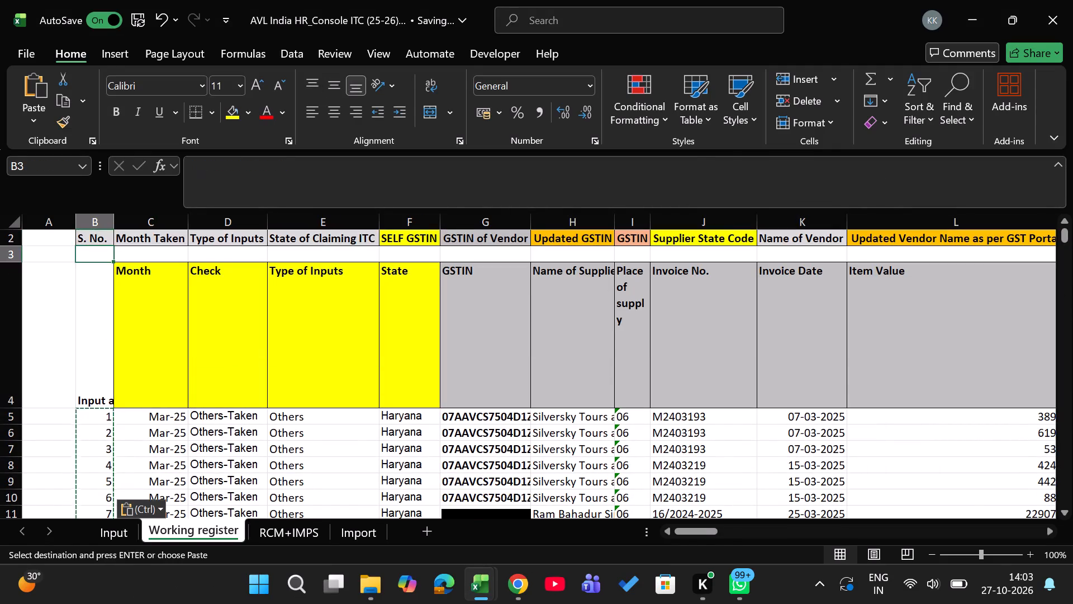
key(Down)
key(Down)
key(Right)
key(Up)
key(Right)
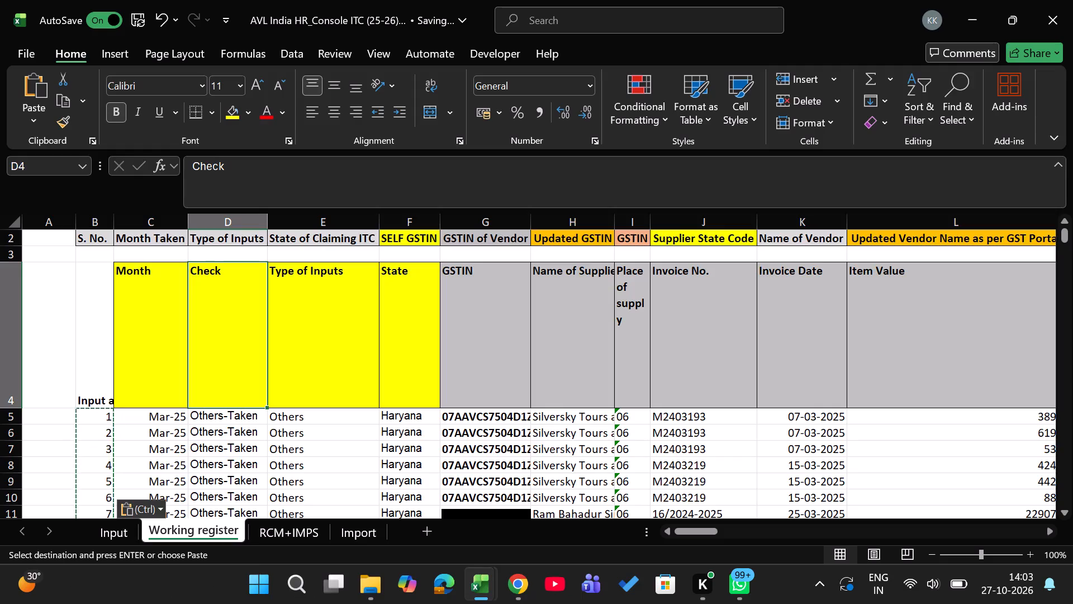
key(ctrl+shift+Down)
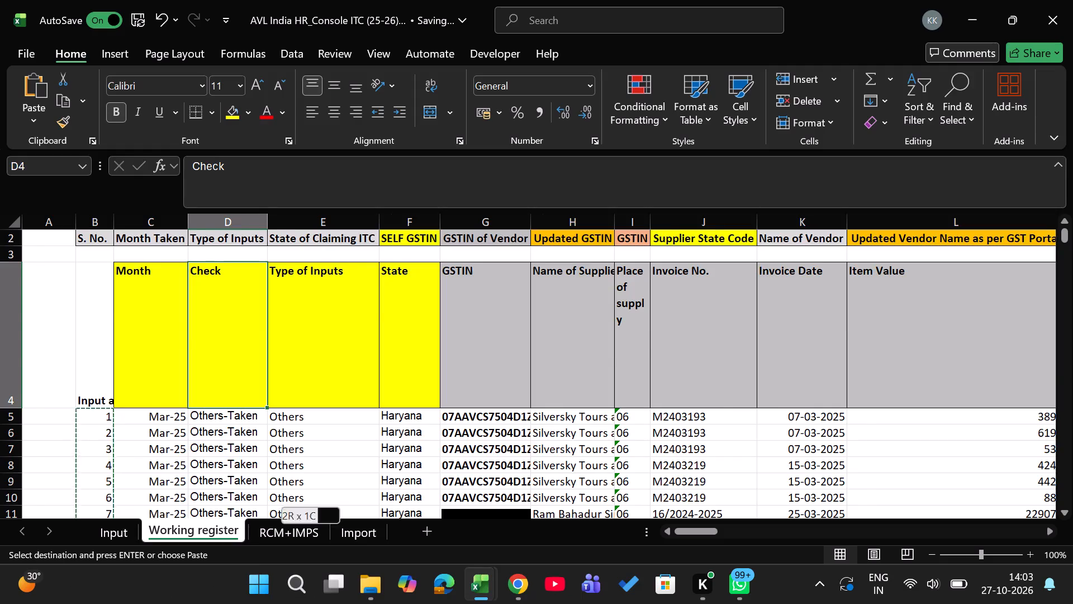
key(ctrl+minus)
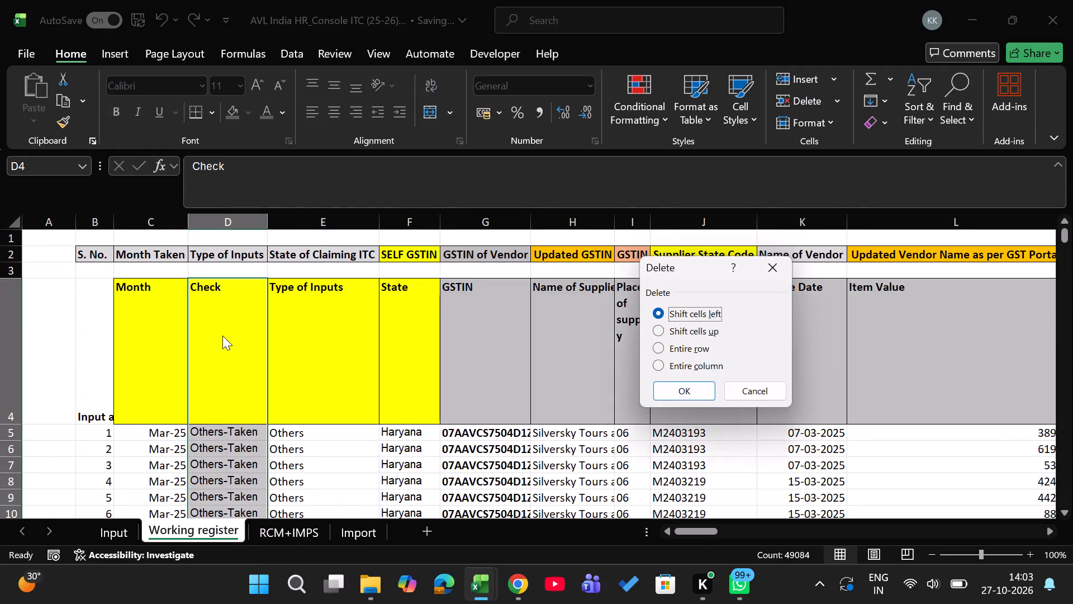
key(Return)
Move the data block from the GSTIN header in F4 through its last column and row 49087 so that it starts at G4.
key(Right)
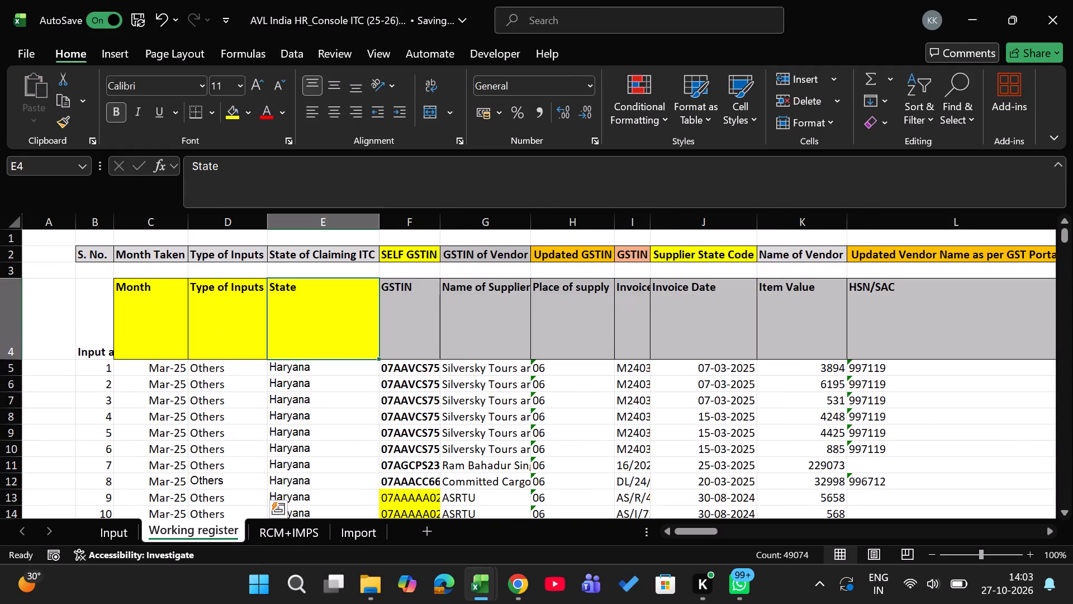
key(Right)
key(Right)
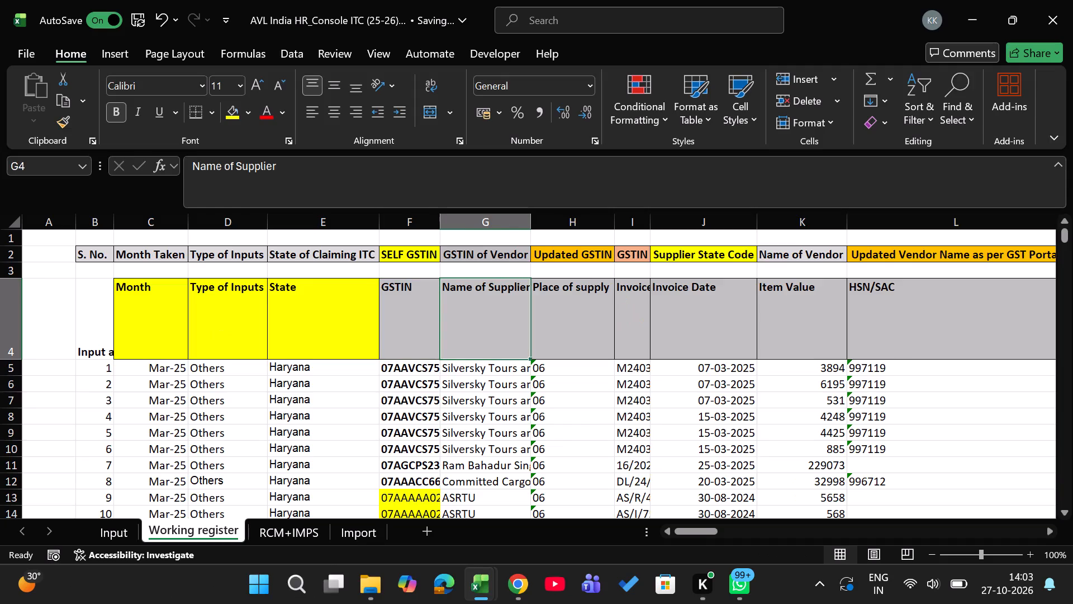
key(Left)
key(ctrl+shift+Down)
key(shift+Down)
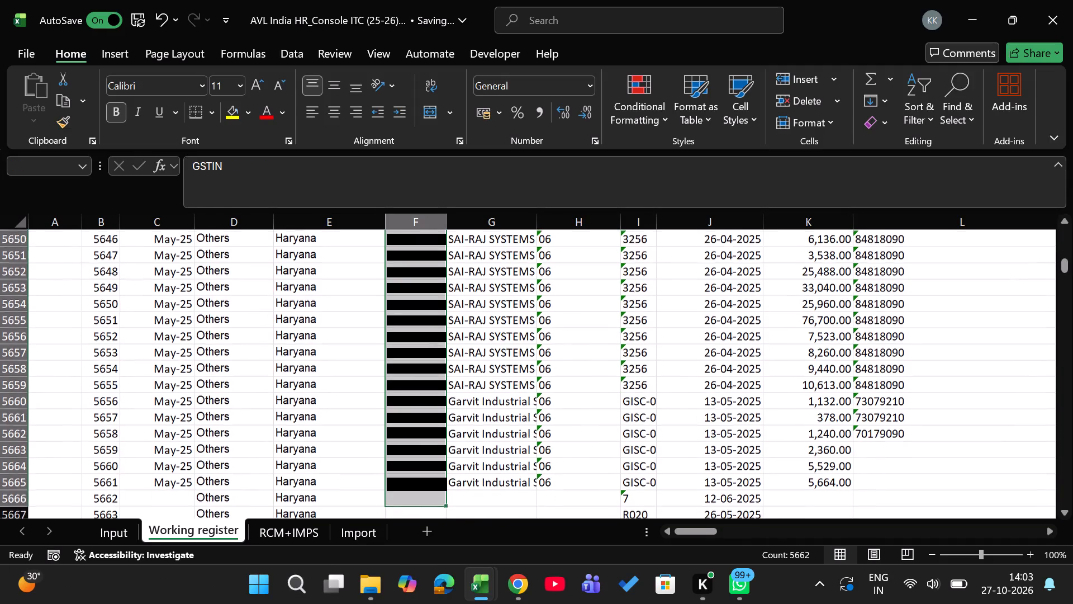
key(shift+Down)
key(shift+Down)
key(shift+Down)
key(ctrl+shift+Down)
key(ctrl+shift+Down)
key(ctrl+shift+Down)
key(ctrl+shift+Down)
key(ctrl+shift+Down)
key(ctrl+shift+Down)
key(ctrl+shift+Down)
key(ctrl+shift+Down)
key(ctrl+shift+Down)
key(ctrl+shift+Down)
key(ctrl+shift+Down)
key(ctrl+shift+Down)
key(ctrl+shift+Down)
key(ctrl+shift+Down)
key(ctrl+shift+Down)
key(ctrl+shift+Down)
key(ctrl+shift+Down)
key(ctrl+shift+Down)
key(ctrl+shift+Down)
key(ctrl+shift+Down)
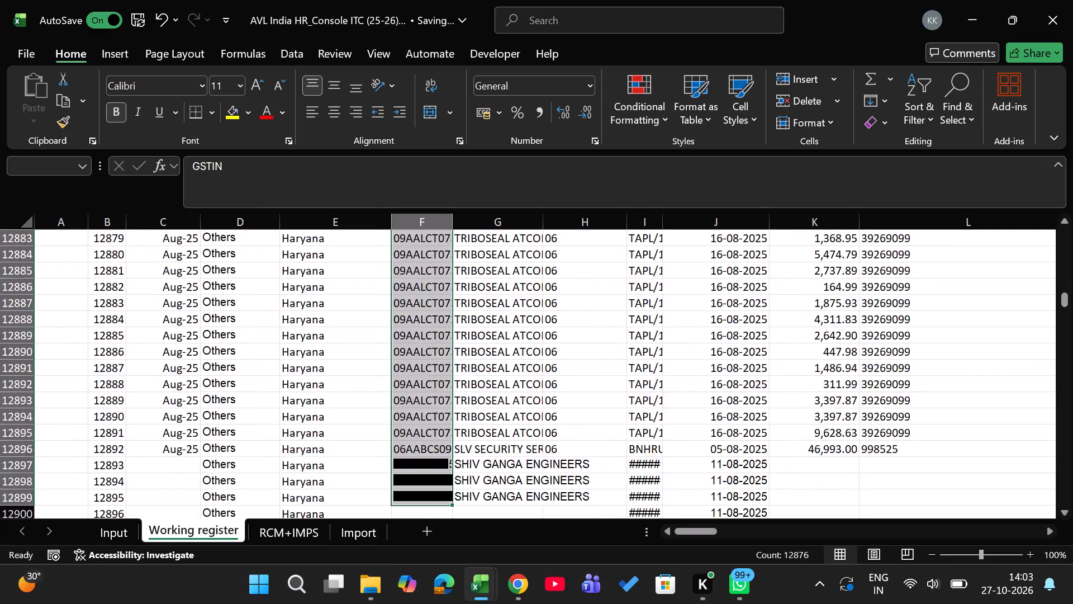
key(ctrl+shift+Up)
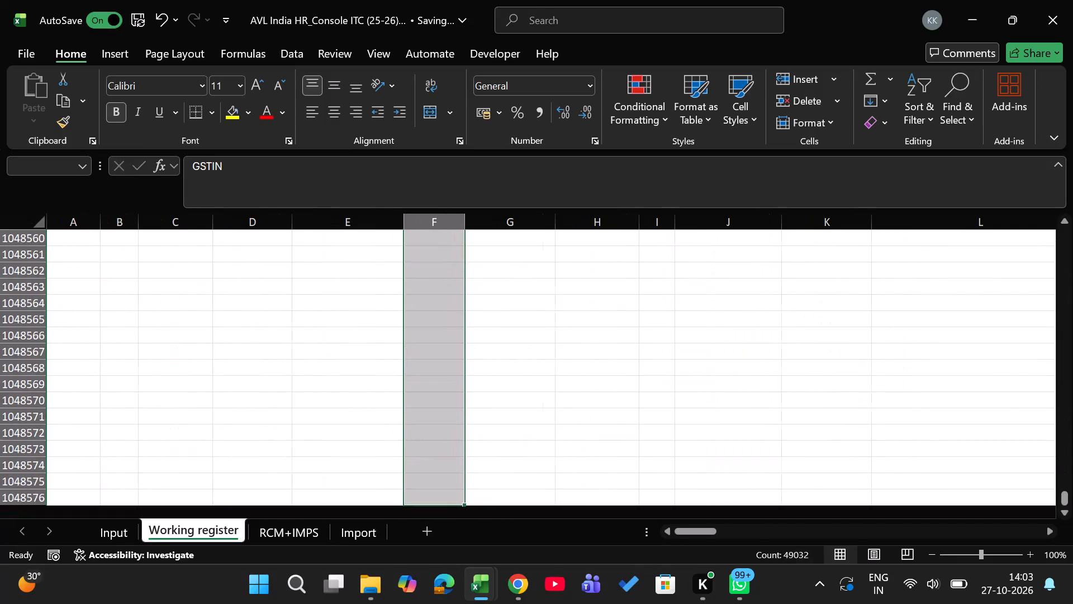
key(shift+Down)
key(shift+Down)
key(shift+Down)
key(shift+Down)
key(shift+Down)
key(shift+Down)
key(shift+Down)
key(shift+Down)
key(shift+Down)
key(shift+Down)
key(shift+Down)
key(ctrl+shift+Right)
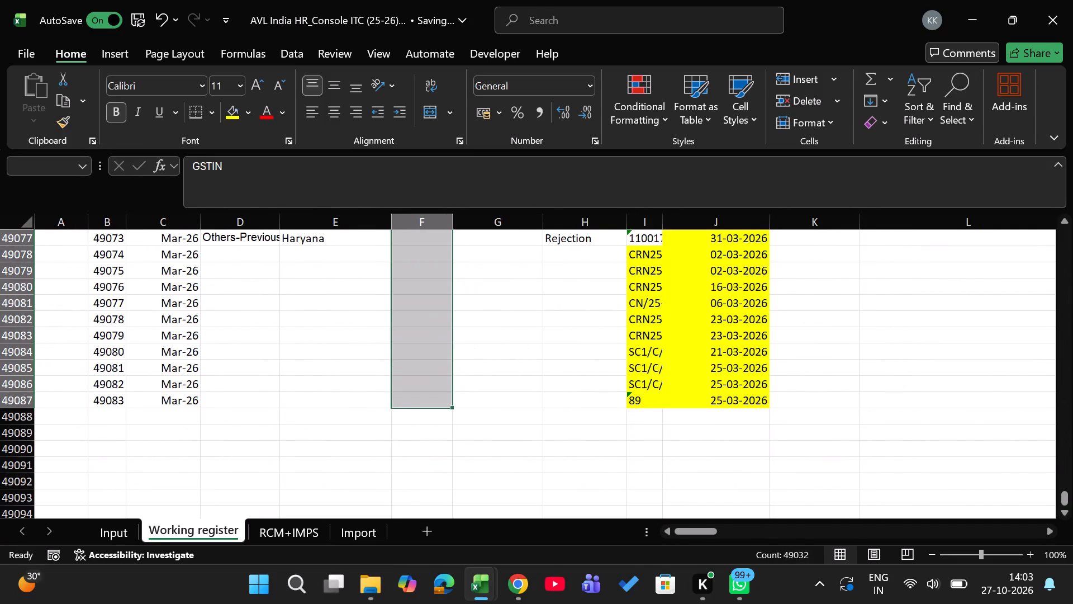
key(ctrl+x)
key(Right)
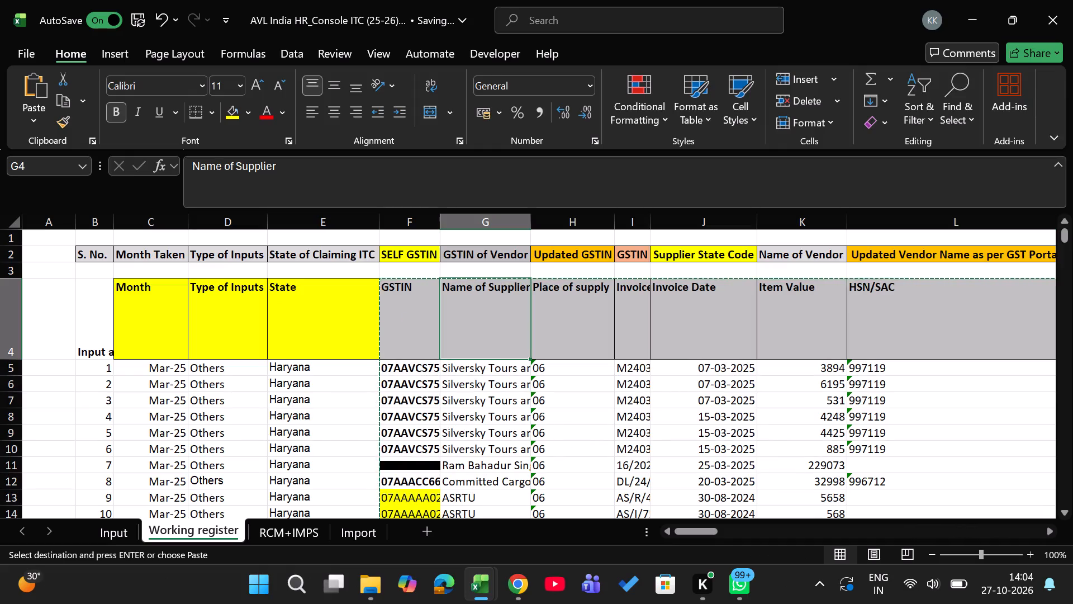
key(Return)
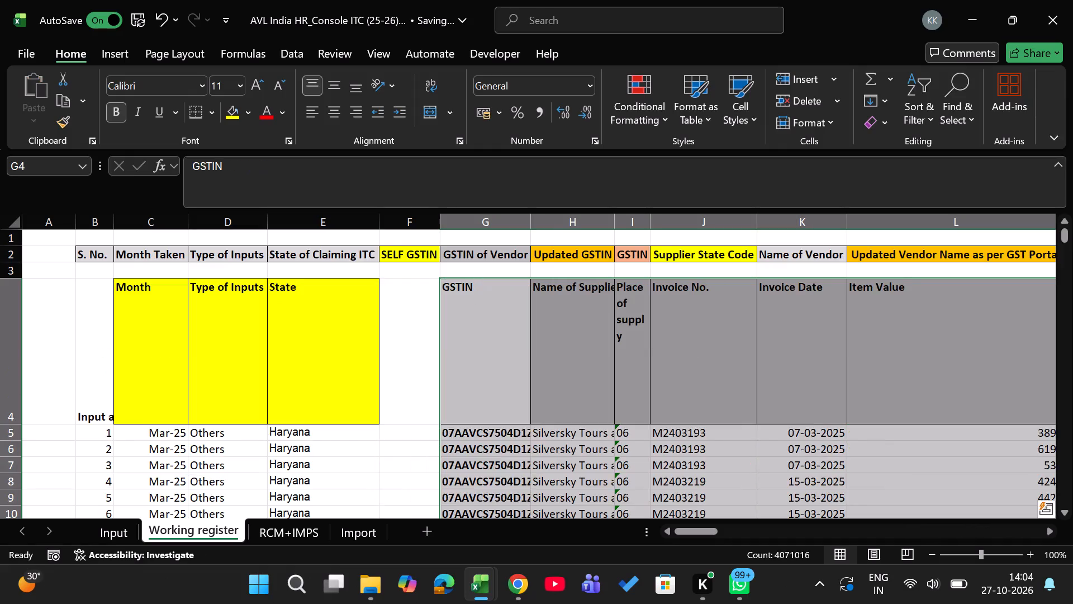
Compare the register headings in row 2 with the source headings in row 4 across columns F to K.
key(Left)
key(Right)
key(Right)
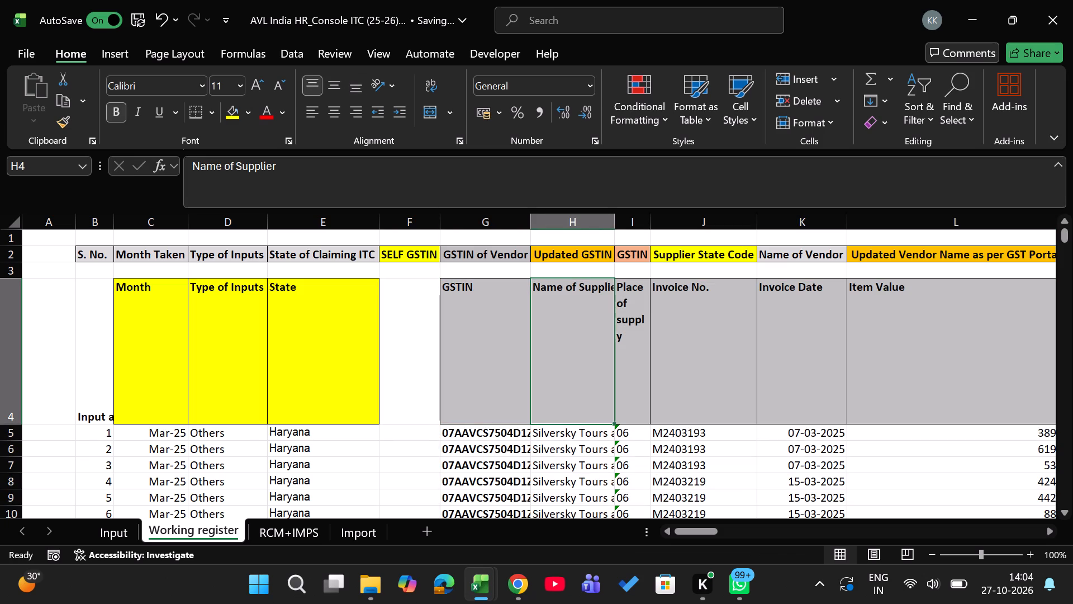
key(Right)
key(Up)
key(Left)
key(Up)
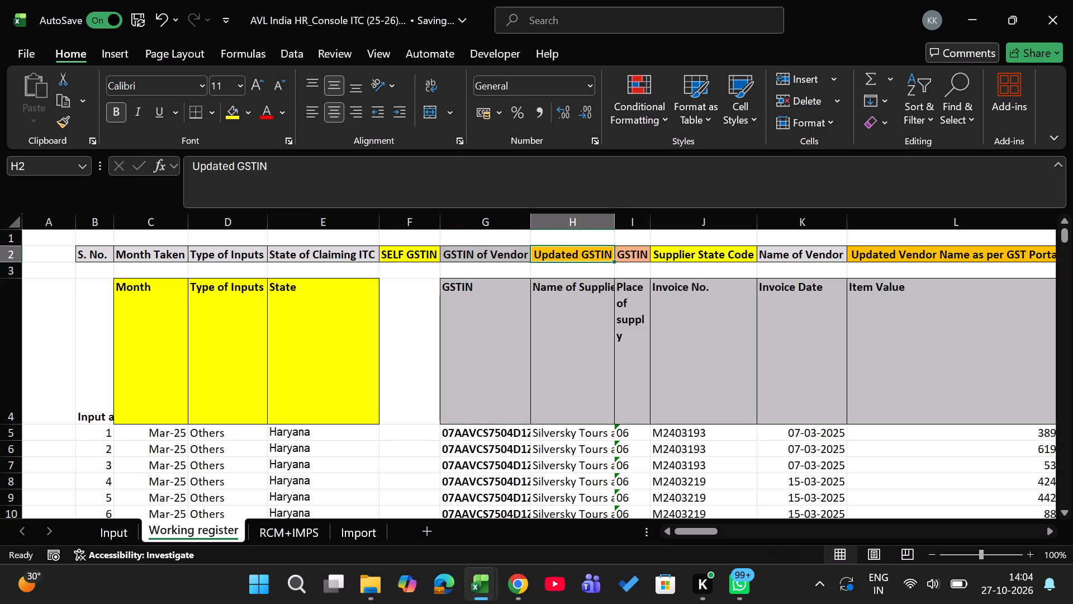
key(Left)
key(Down)
key(Up)
key(Right)
key(Right)
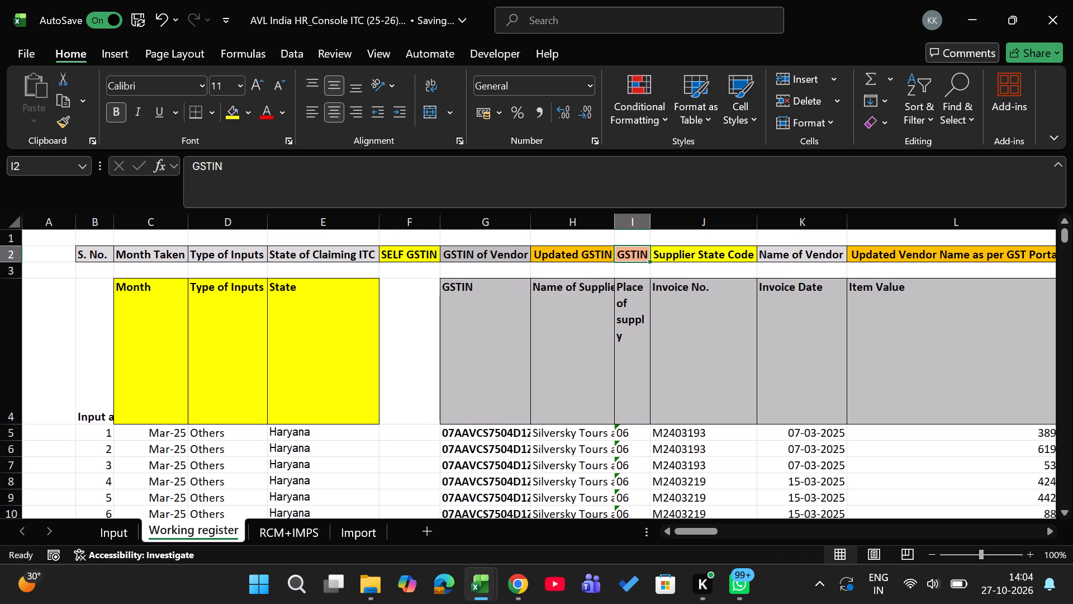
key(Left)
key(Right)
key(Right)
key(Right)
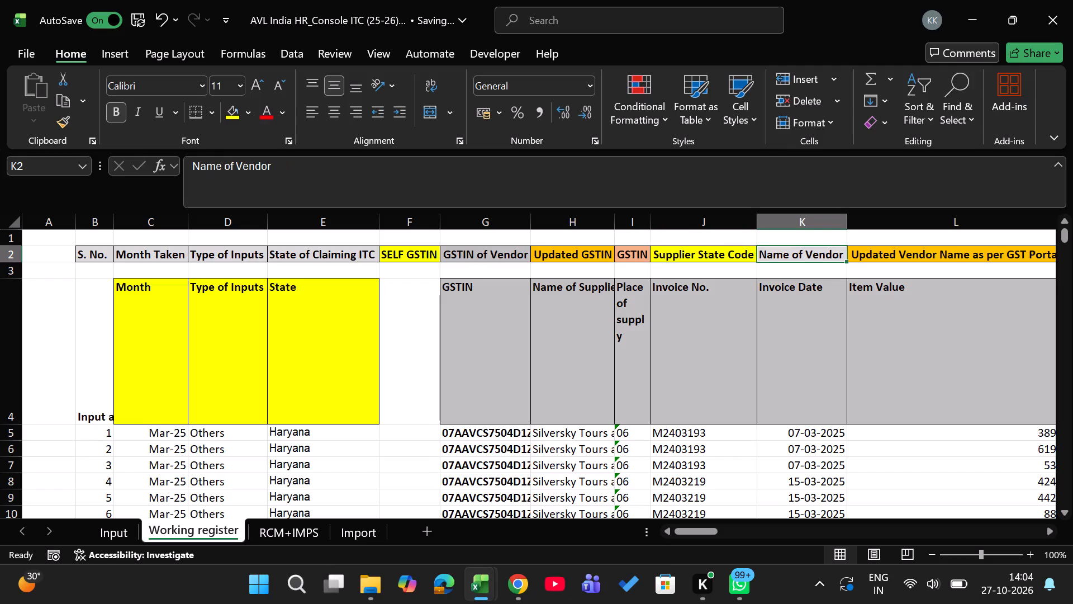
key(Down)
key(Down)
key(Down)
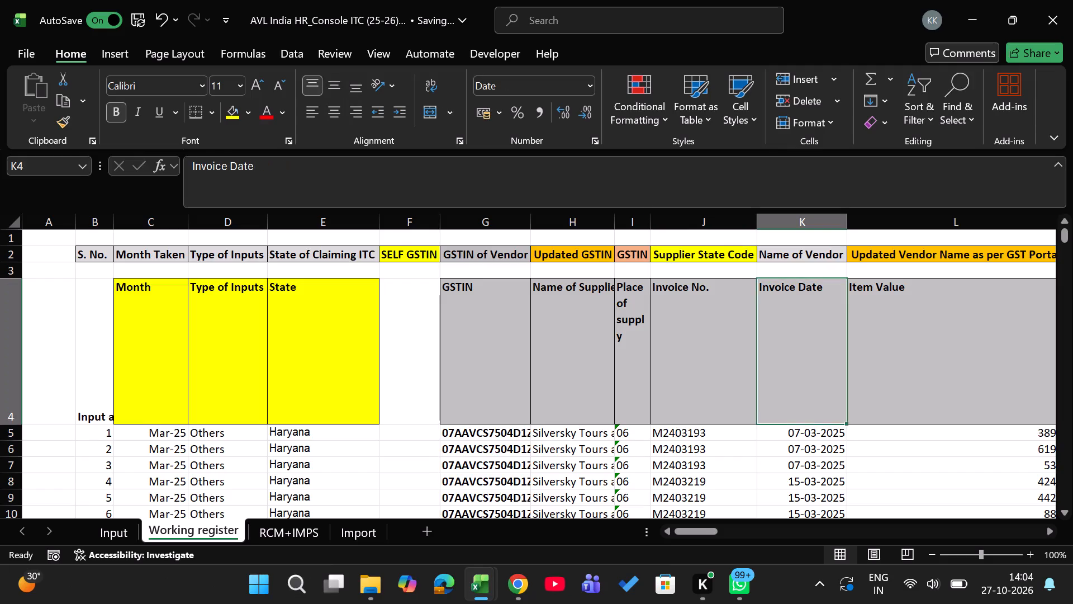
Move the data block from the Name of Supplier header in H4 through its last column and row 49087 so that it starts at K4.
key(Left)
key(Left)
key(Up)
key(Left)
key(ctrl+shift+Down)
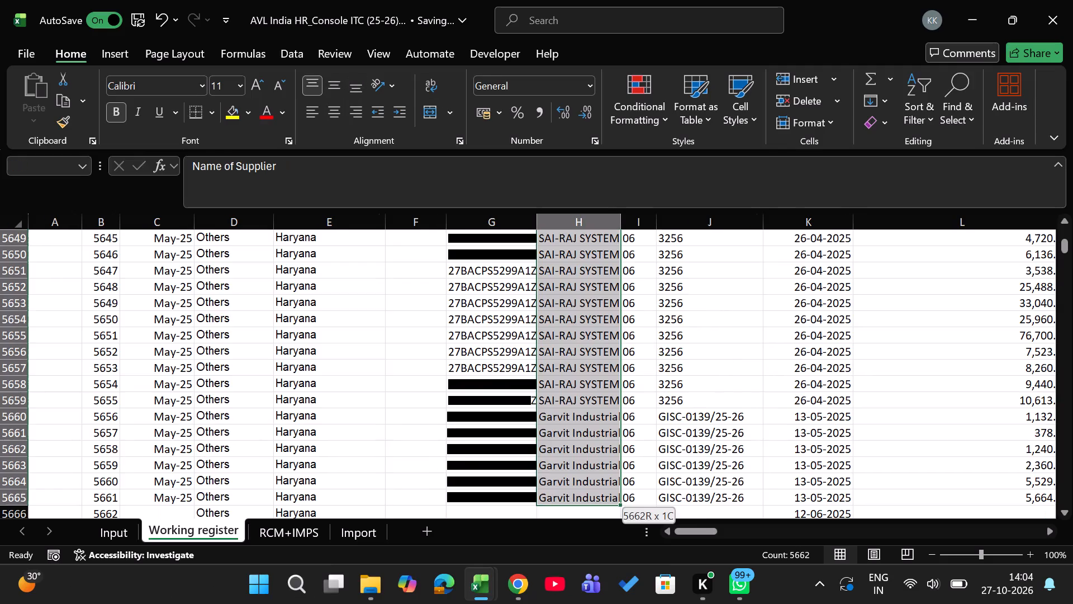
key(ctrl+shift+Down)
key(ctrl+shift+Down)
key(ctrl+shift+Down)
key(ctrl+shift+Down)
key(ctrl+shift+Down)
key(ctrl+shift+Down)
key(ctrl+shift+Down)
key(ctrl+shift+Down)
key(ctrl+shift+Down)
key(ctrl+shift+Down)
key(ctrl+shift+Down)
key(ctrl+shift+Down)
key(ctrl+shift+Down)
key(ctrl+shift+Down)
key(ctrl+shift+Down)
key(ctrl+shift+Down)
key(ctrl+shift+Down)
key(ctrl+shift+Down)
key(ctrl+shift+Down)
key(ctrl+shift+Down)
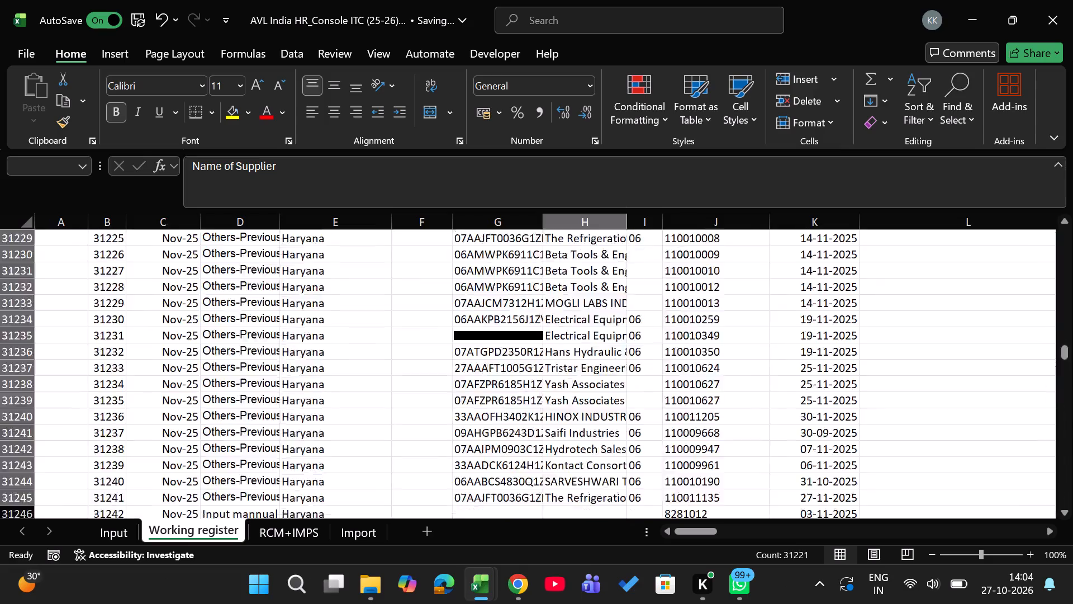
key(ctrl+shift+Up)
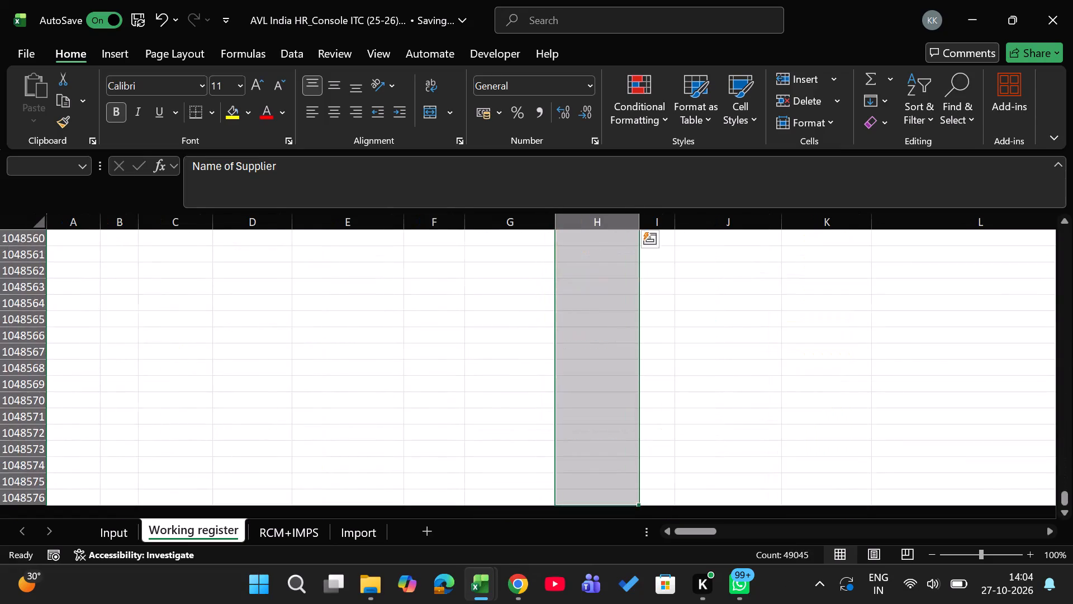
key(shift+Down)
key(shift+Down)
key(shift+Down)
key(shift+Down)
key(shift+Down)
key(shift+Down)
key(shift+Down)
key(shift+Down)
key(shift+Down)
key(shift+Down)
key(shift+Down)
key(shift+Down)
key(shift+Down)
key(shift+Down)
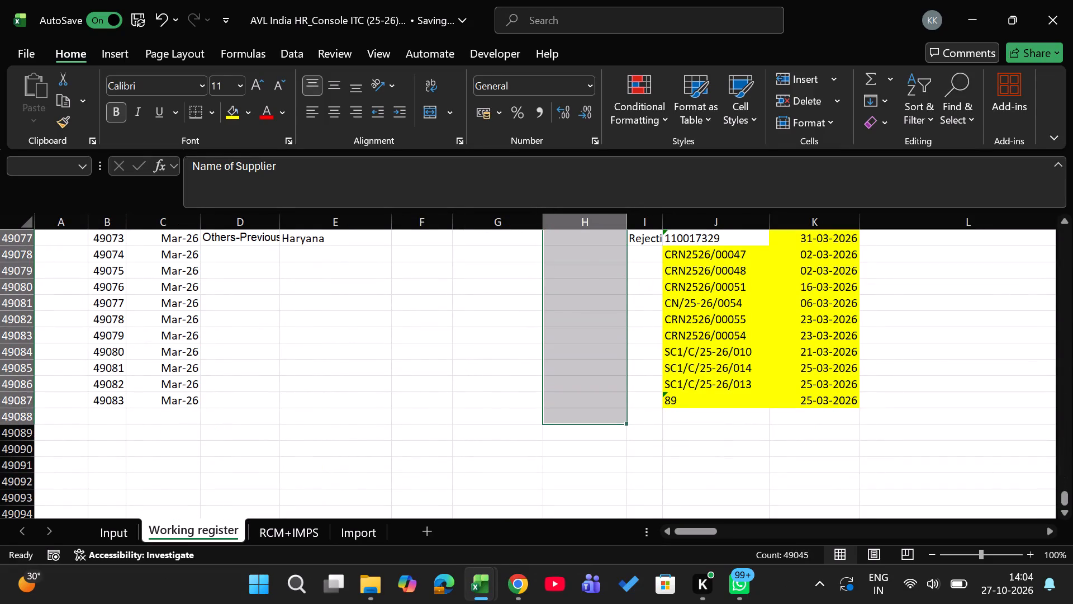
key(shift+Up)
key(shift+Escape)
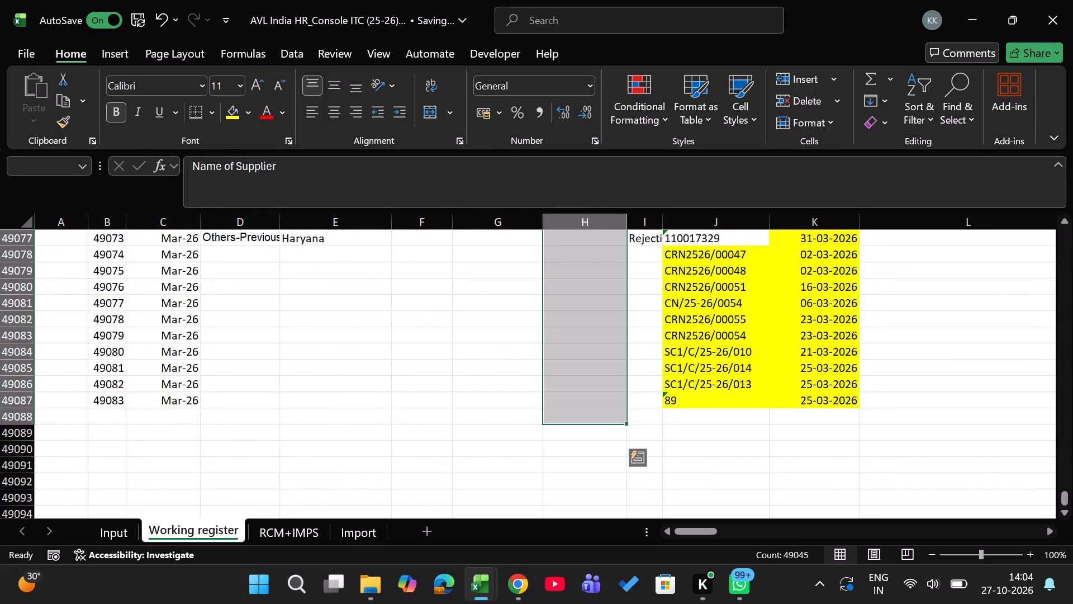
key(shift+Up)
key(ctrl+shift+Right)
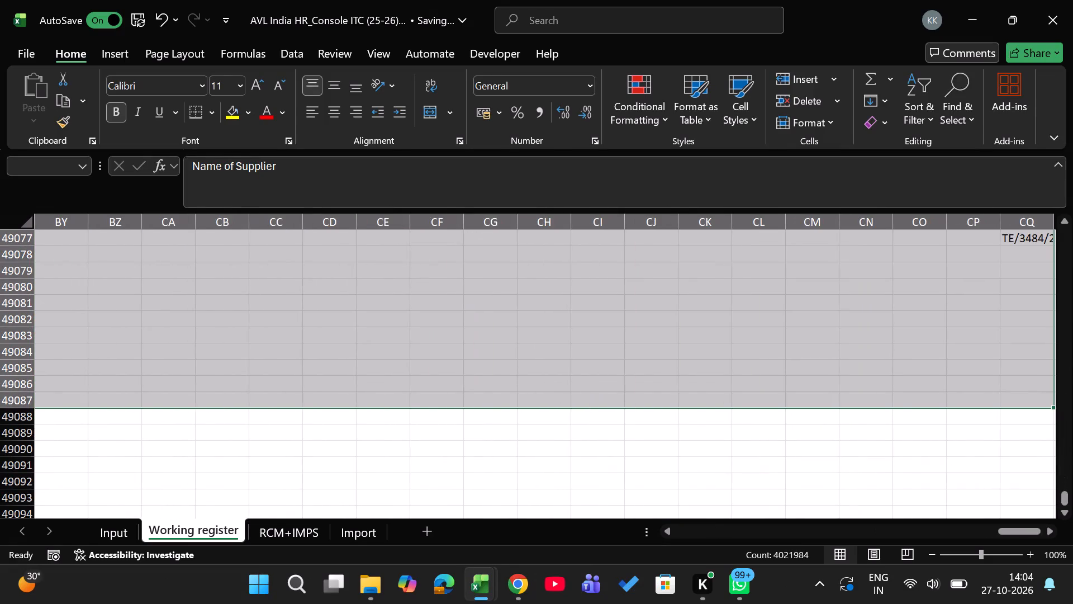
key(ctrl+x)
key(Right)
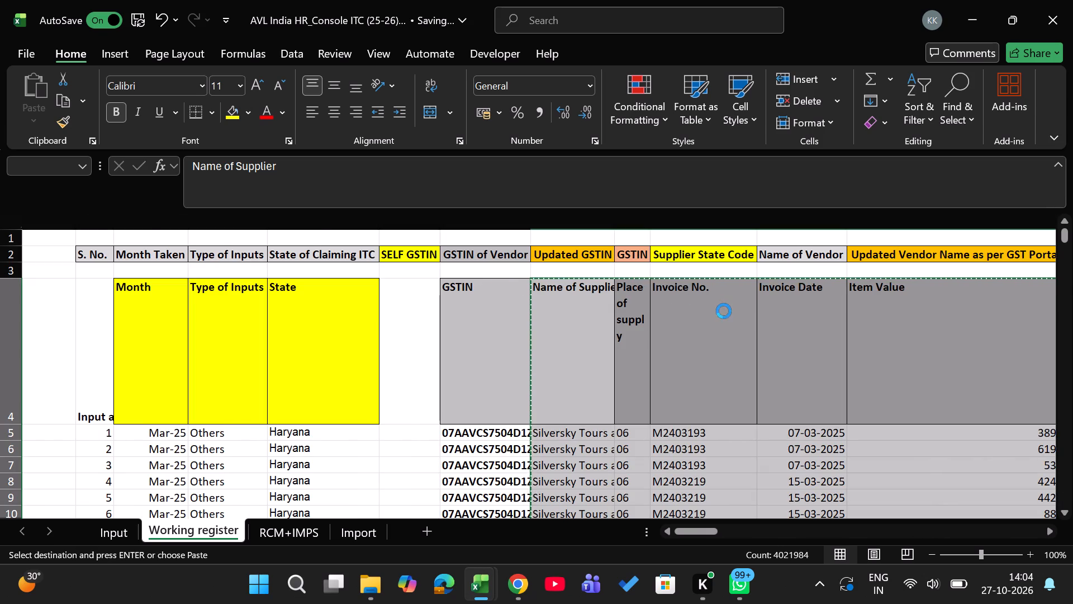
click(796, 308)
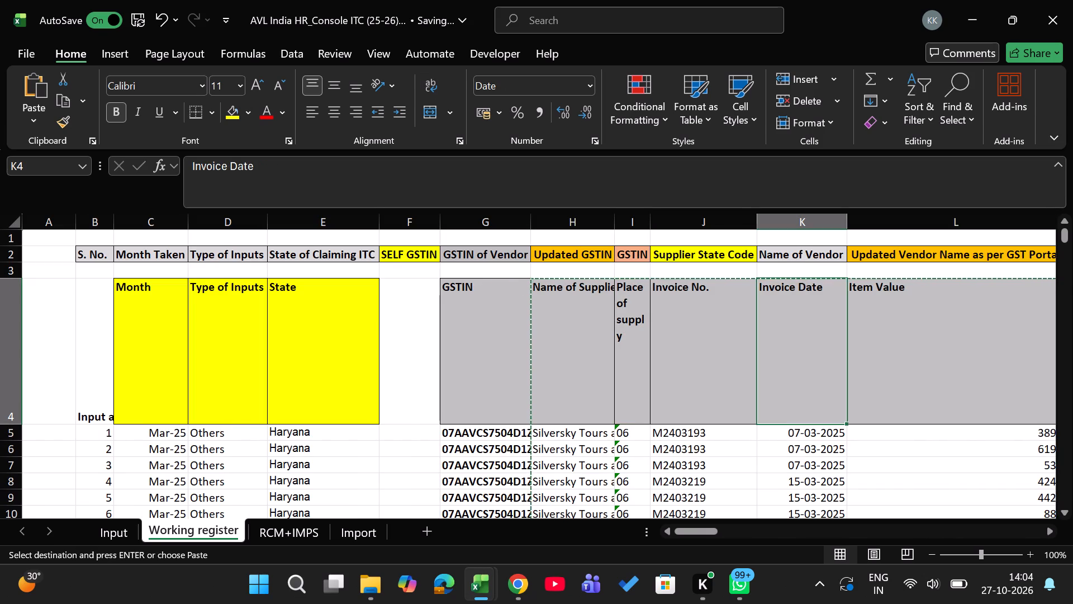
key(Return)
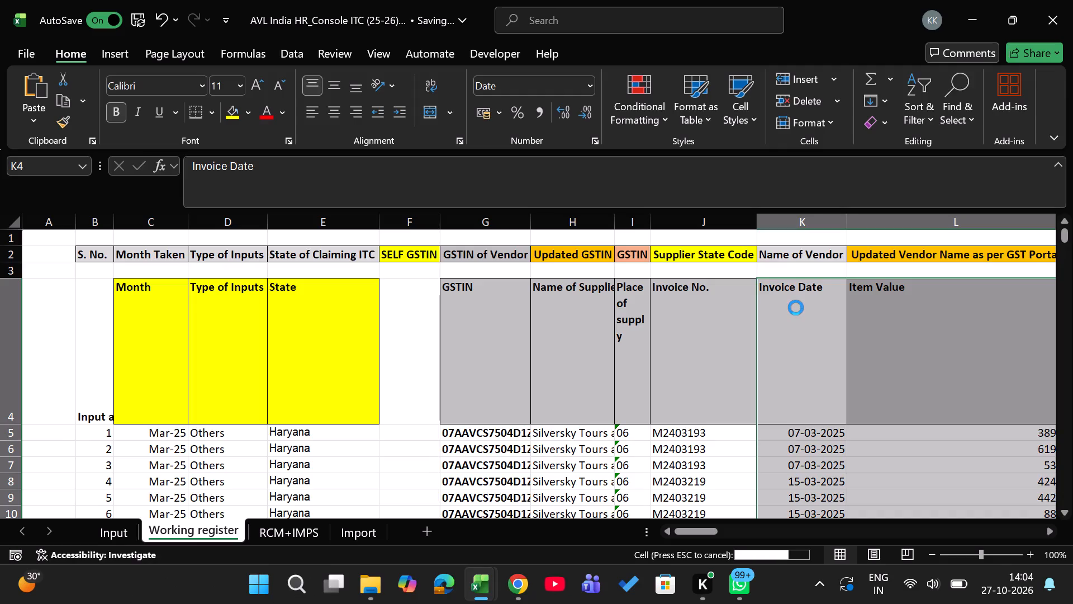
Compare the register headings in row 2 with the source headings in row 4 across columns L to R.
key(Right)
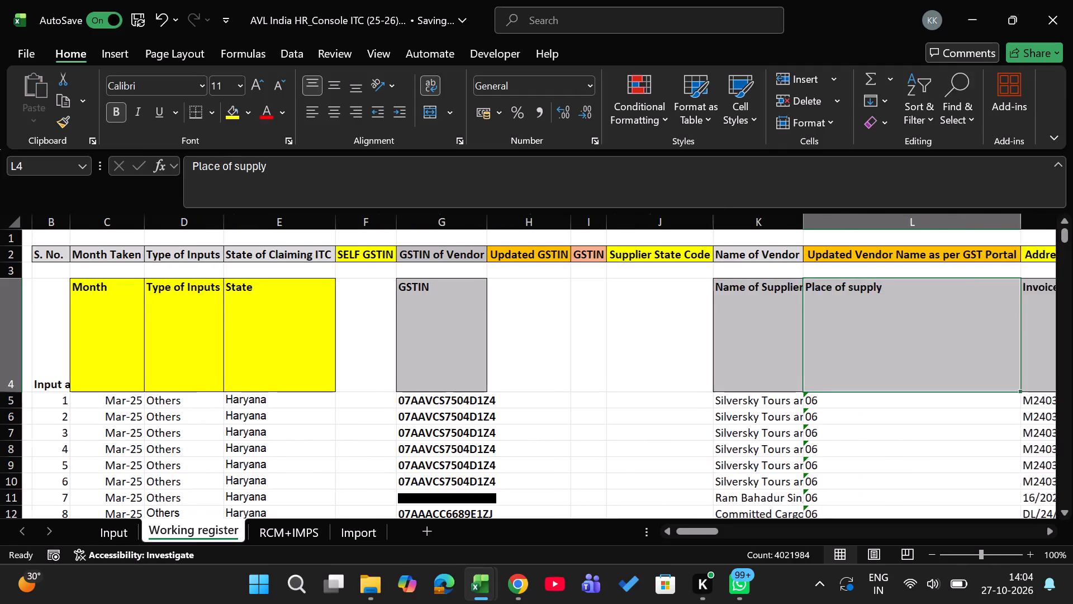
key(Right)
key(Right)
key(Right)
key(Right)
key(Right)
key(Right)
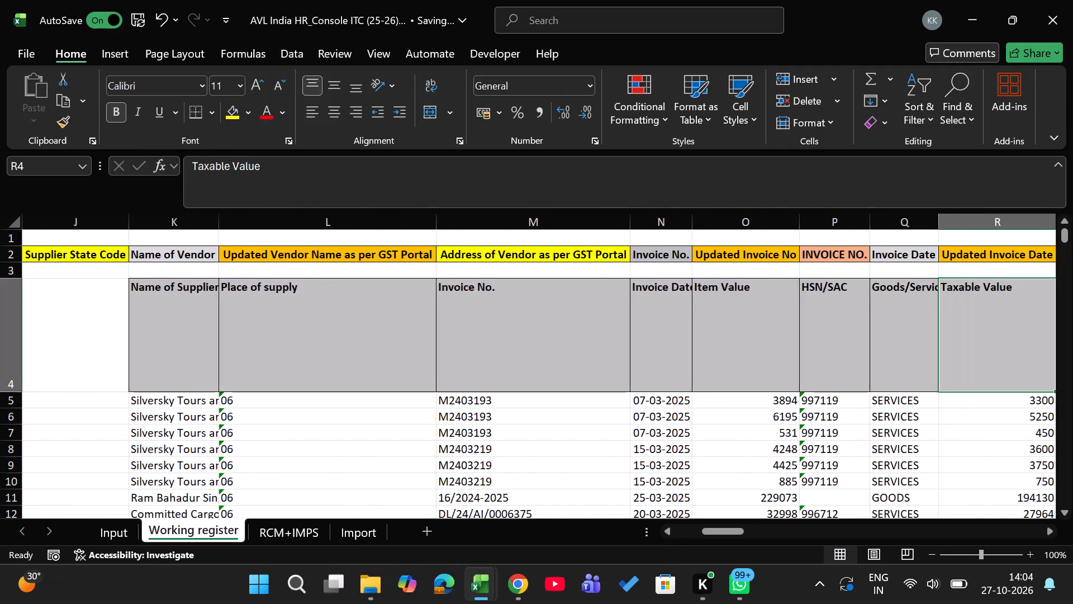
key(Left)
key(Left)
key(Left)
key(Left)
key(Left)
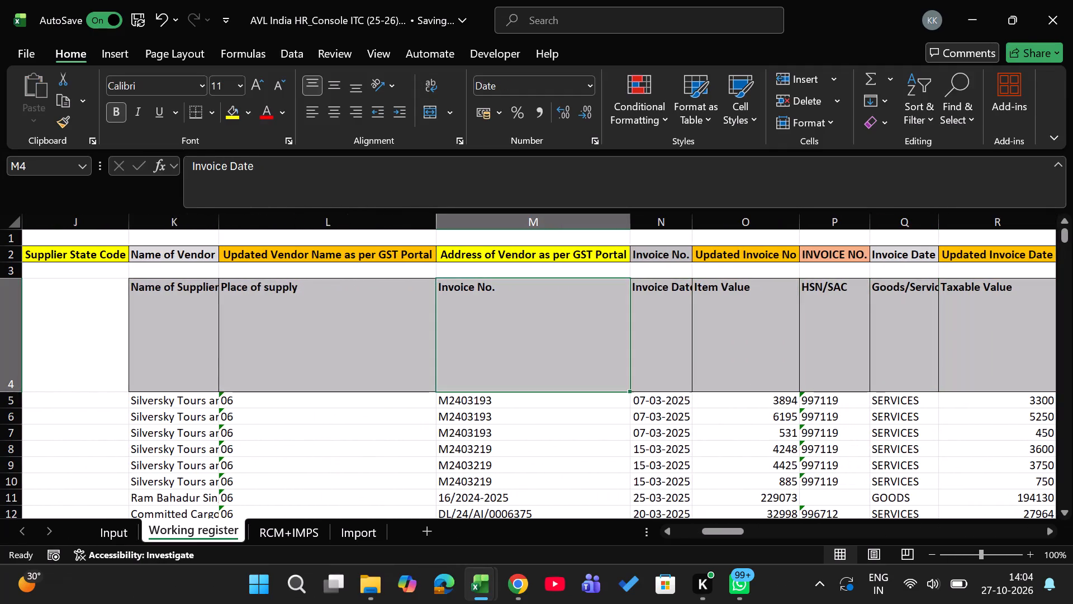
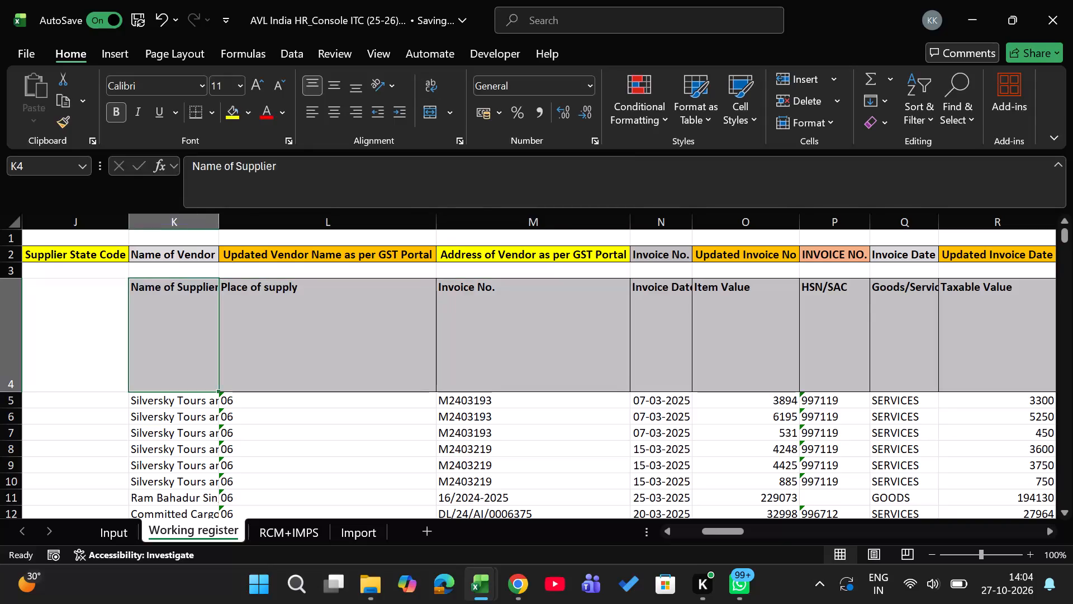
Compare the register headings in row 2 with the source headings in row 4 across columns D to O.
key(Right)
key(Right)
key(Left)
key(Left)
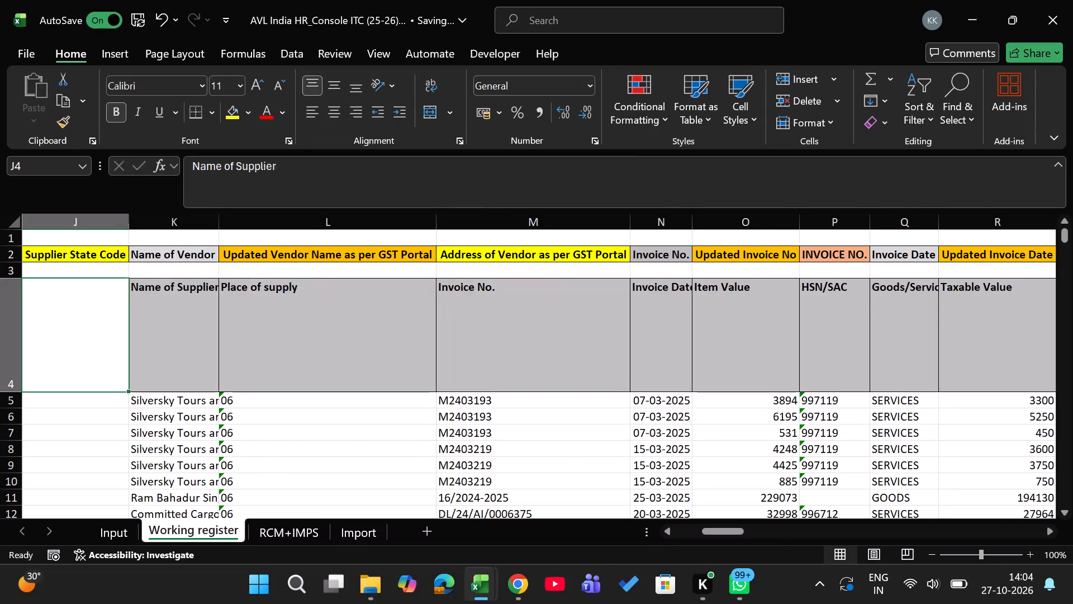
key(Left)
key(Left)
key(Left)
key(Left)
key(Left)
key(Left)
key(Right)
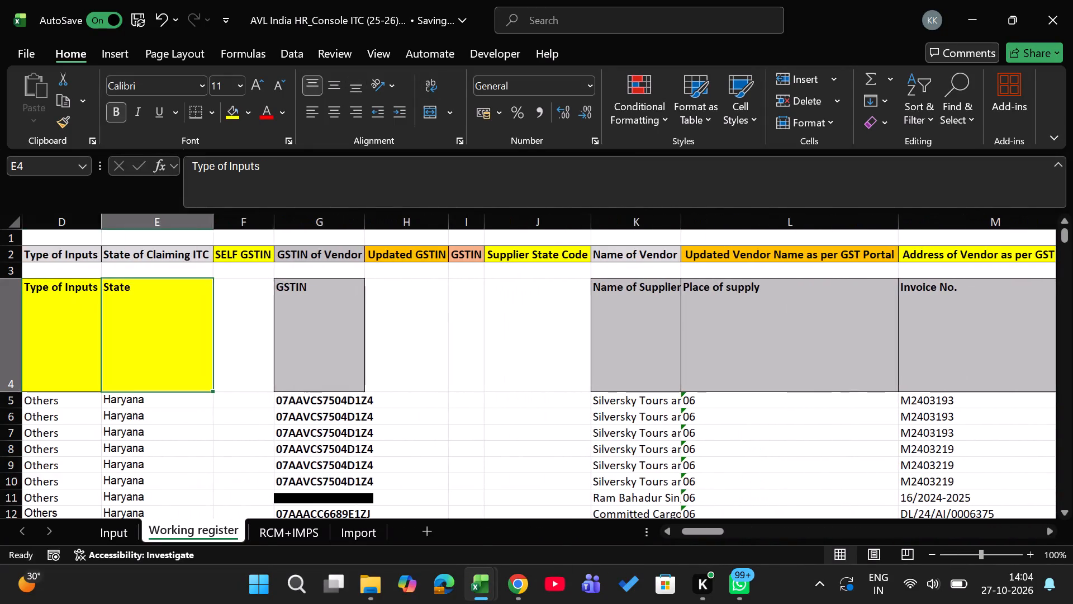
key(Right)
key(Right)
key(Right)
key(Right)
key(Right)
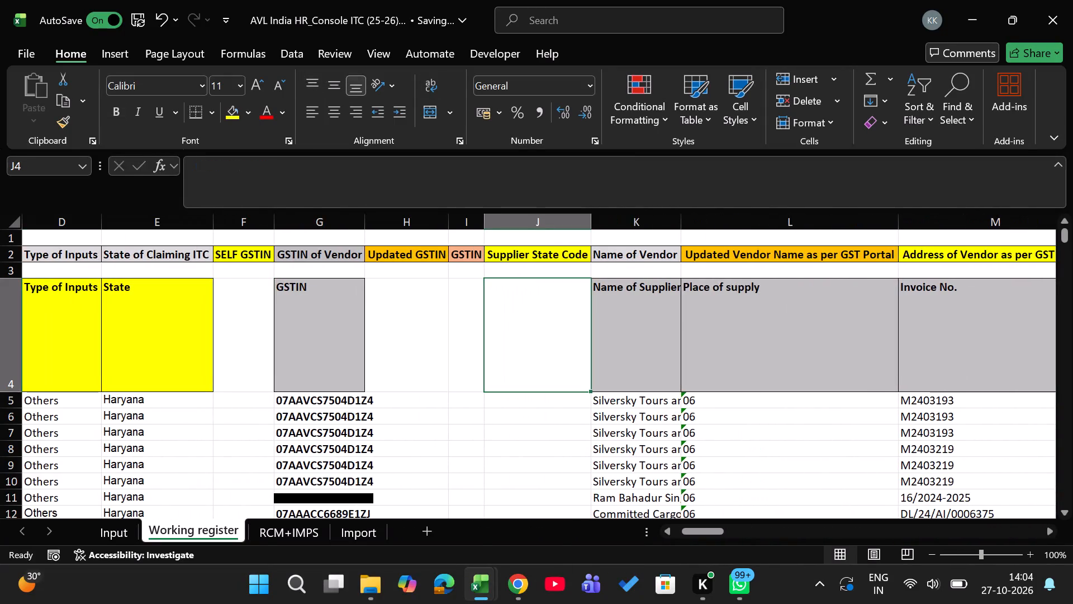
key(Right)
key(Right)
key(Right)
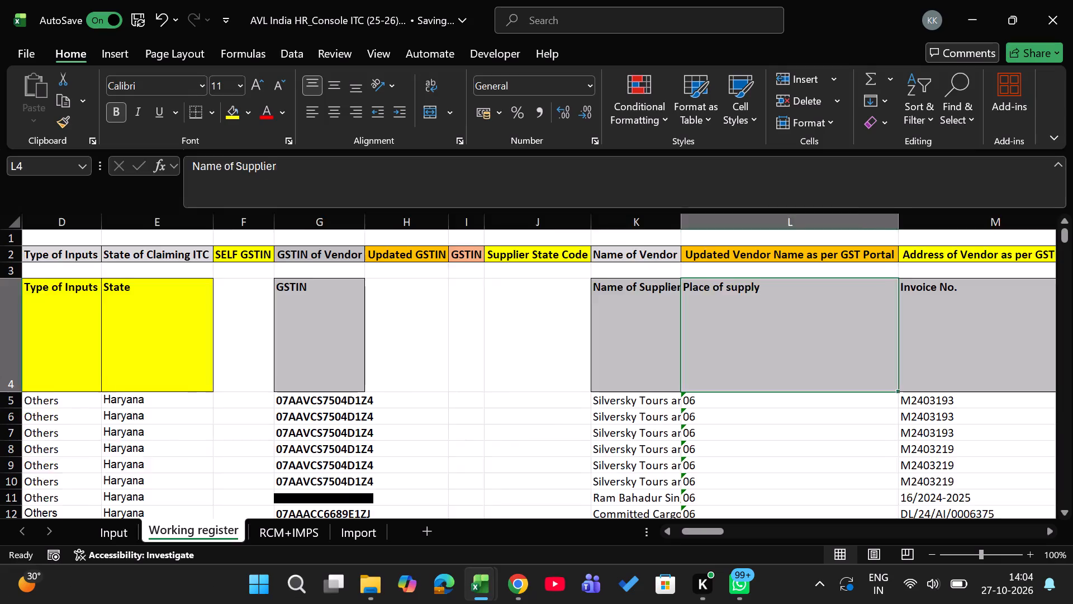
key(Right)
key(Left)
key(Left)
key(Right)
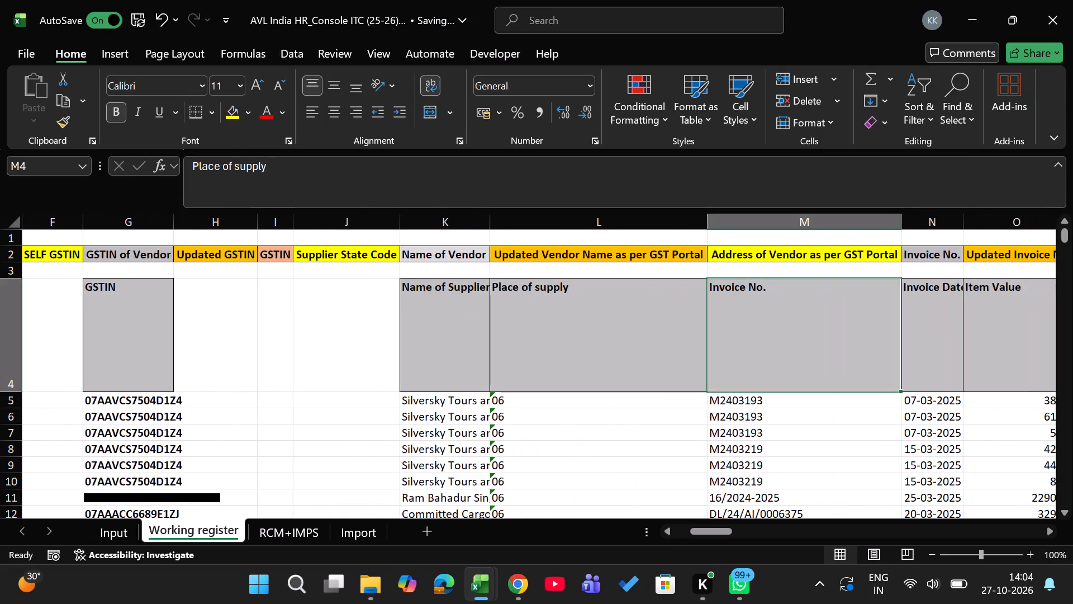
key(Right)
key(Right)
key(Left)
key(Left)
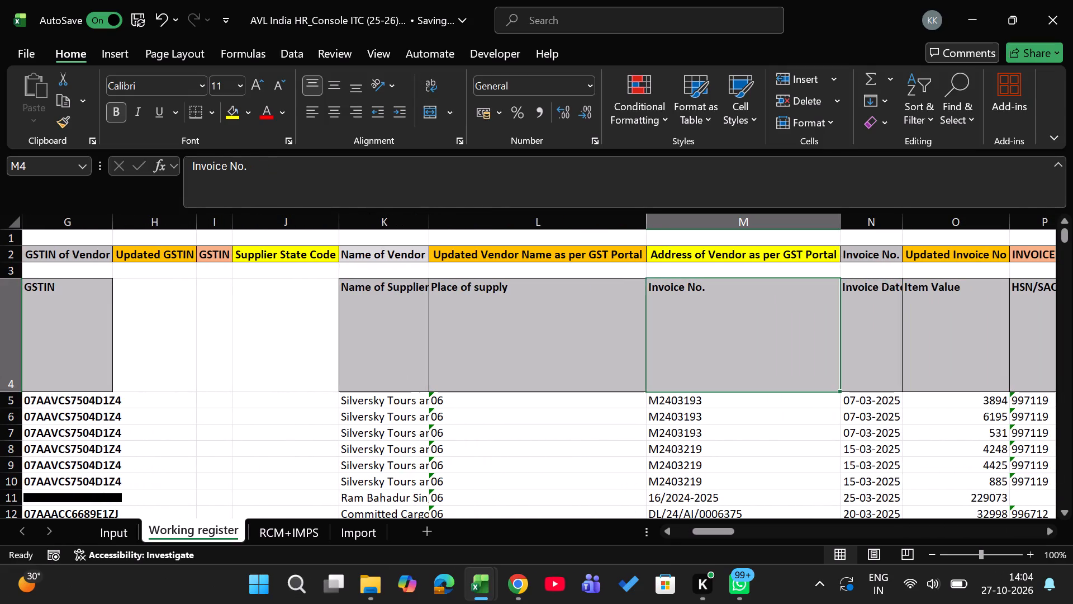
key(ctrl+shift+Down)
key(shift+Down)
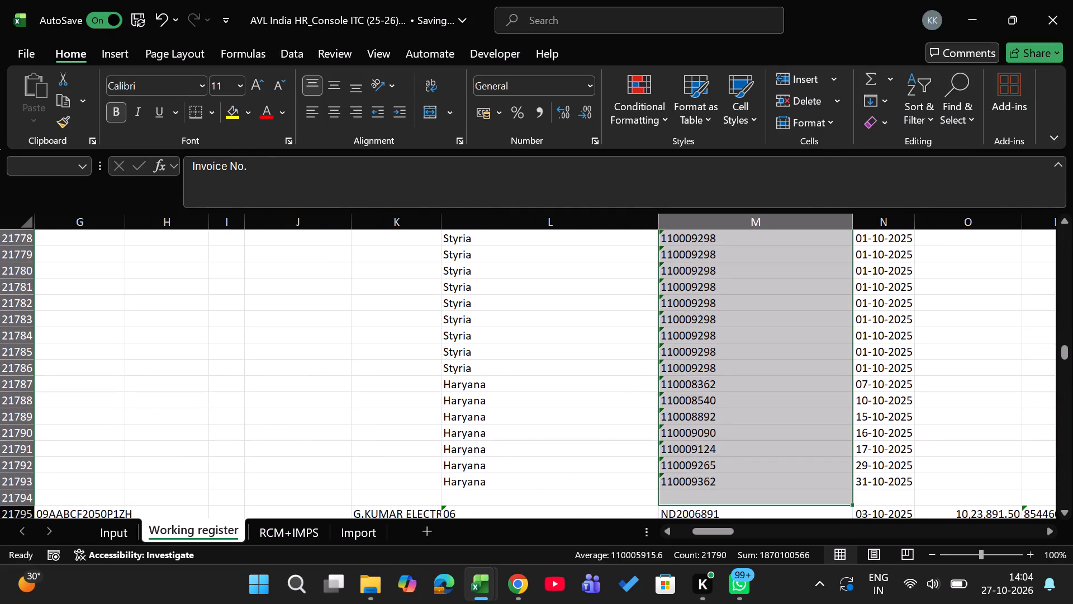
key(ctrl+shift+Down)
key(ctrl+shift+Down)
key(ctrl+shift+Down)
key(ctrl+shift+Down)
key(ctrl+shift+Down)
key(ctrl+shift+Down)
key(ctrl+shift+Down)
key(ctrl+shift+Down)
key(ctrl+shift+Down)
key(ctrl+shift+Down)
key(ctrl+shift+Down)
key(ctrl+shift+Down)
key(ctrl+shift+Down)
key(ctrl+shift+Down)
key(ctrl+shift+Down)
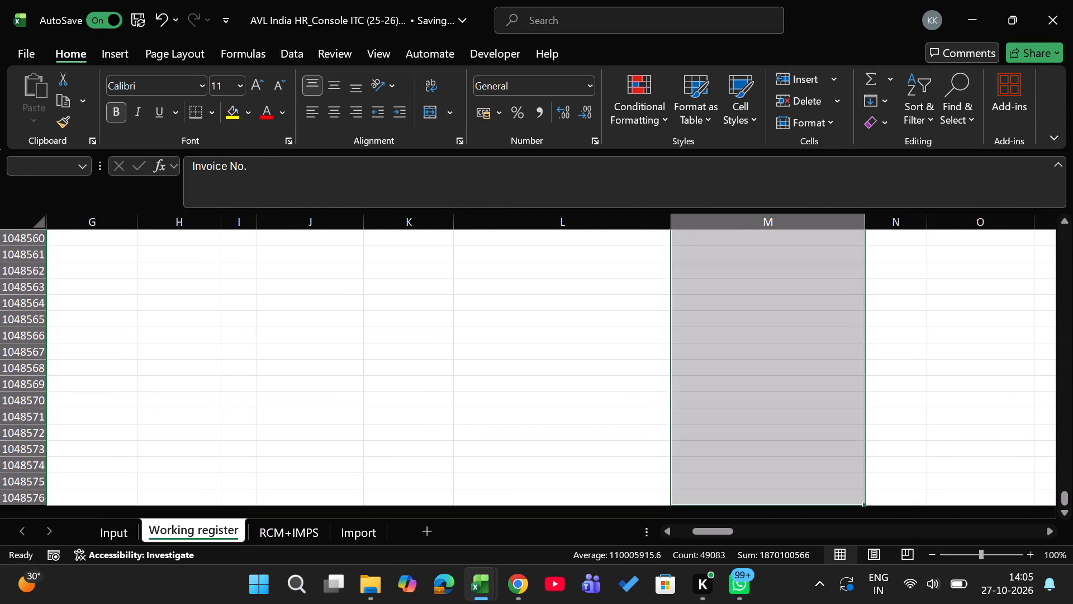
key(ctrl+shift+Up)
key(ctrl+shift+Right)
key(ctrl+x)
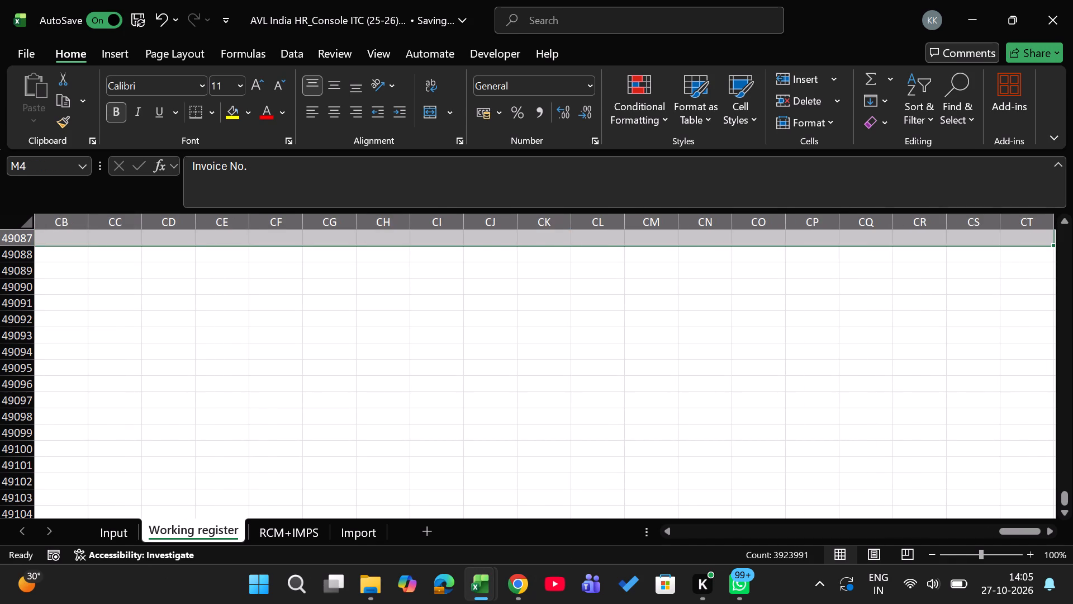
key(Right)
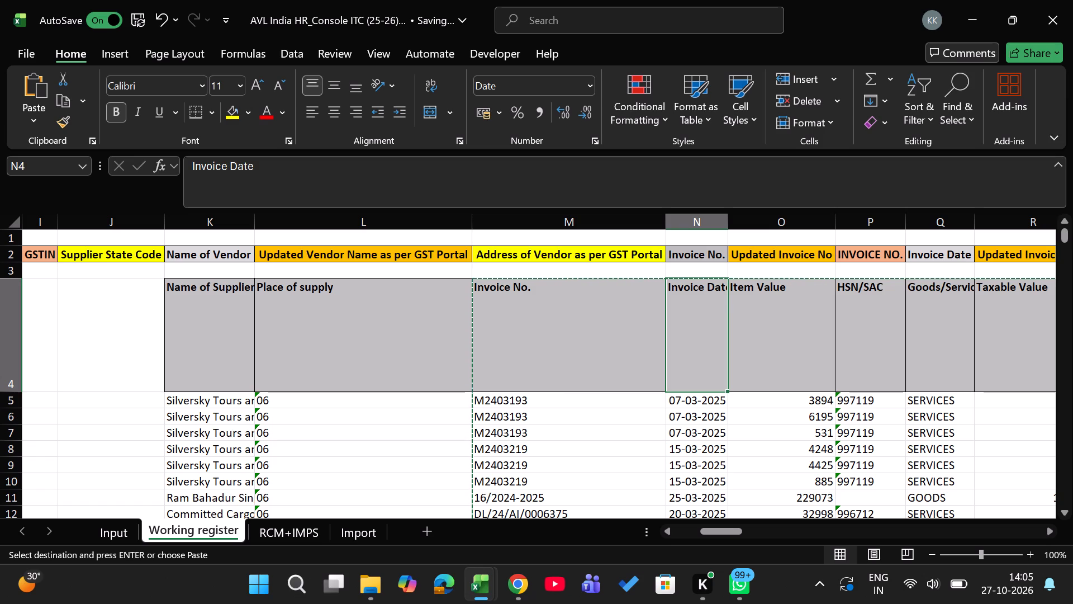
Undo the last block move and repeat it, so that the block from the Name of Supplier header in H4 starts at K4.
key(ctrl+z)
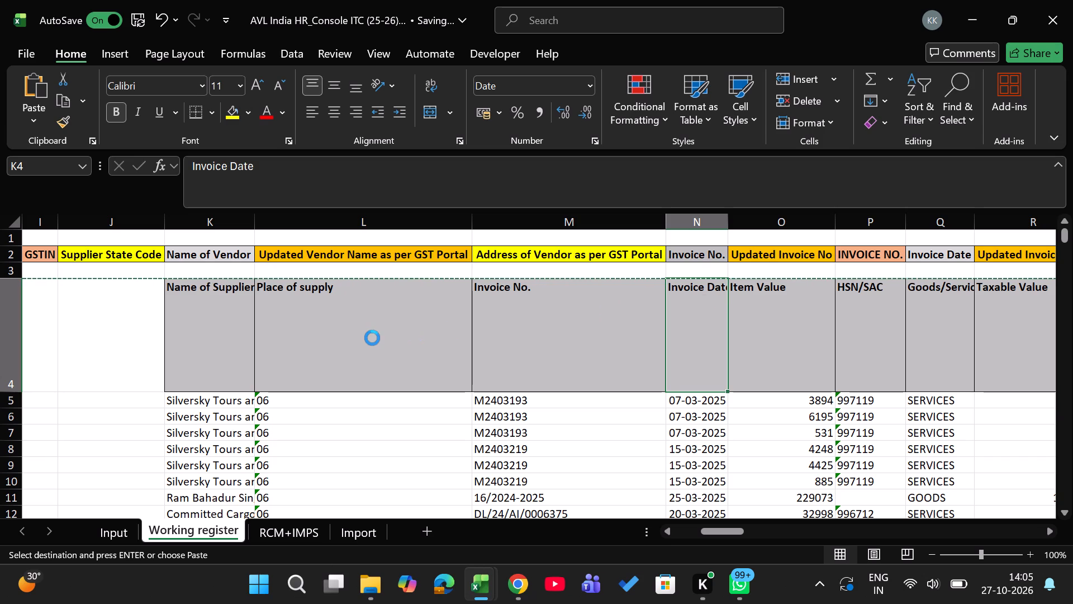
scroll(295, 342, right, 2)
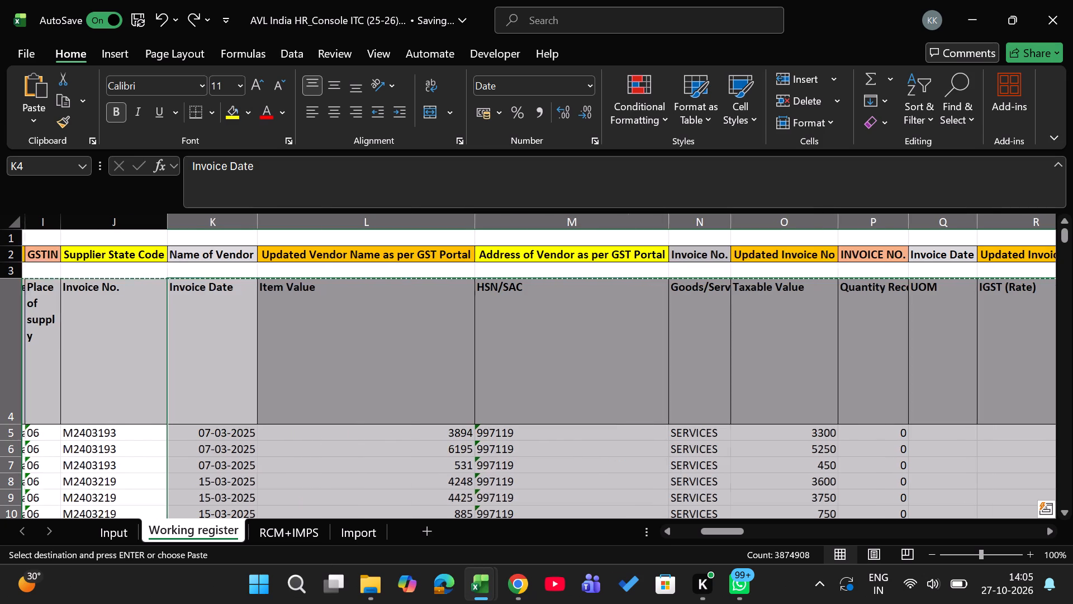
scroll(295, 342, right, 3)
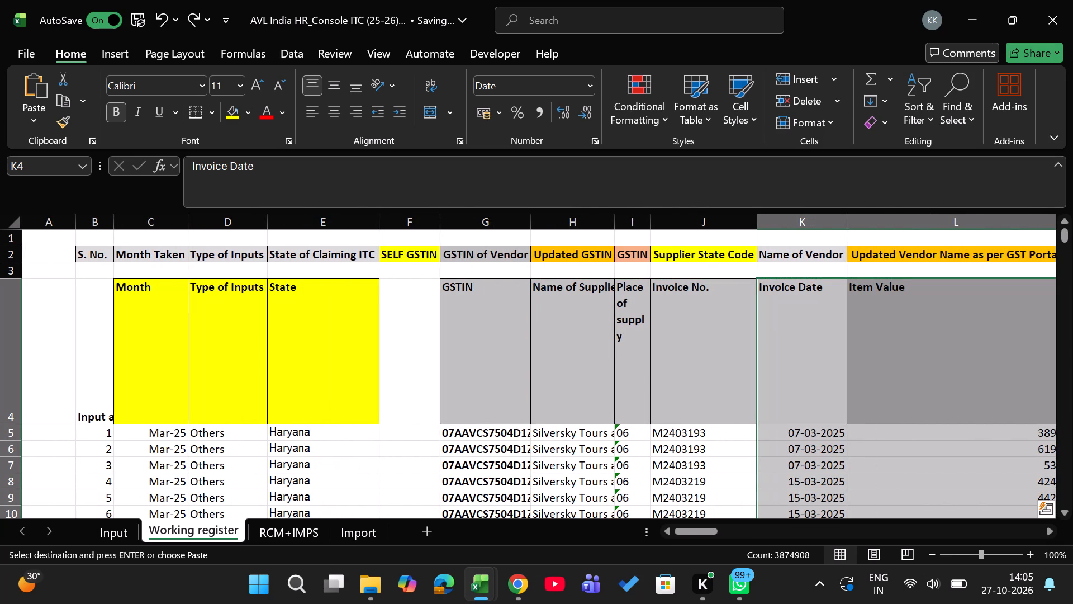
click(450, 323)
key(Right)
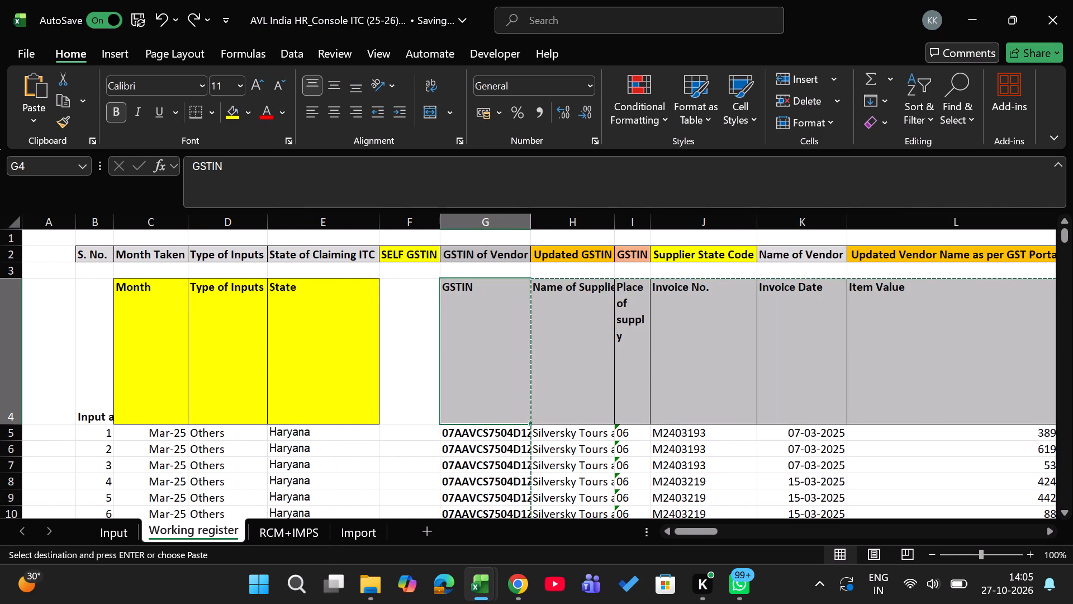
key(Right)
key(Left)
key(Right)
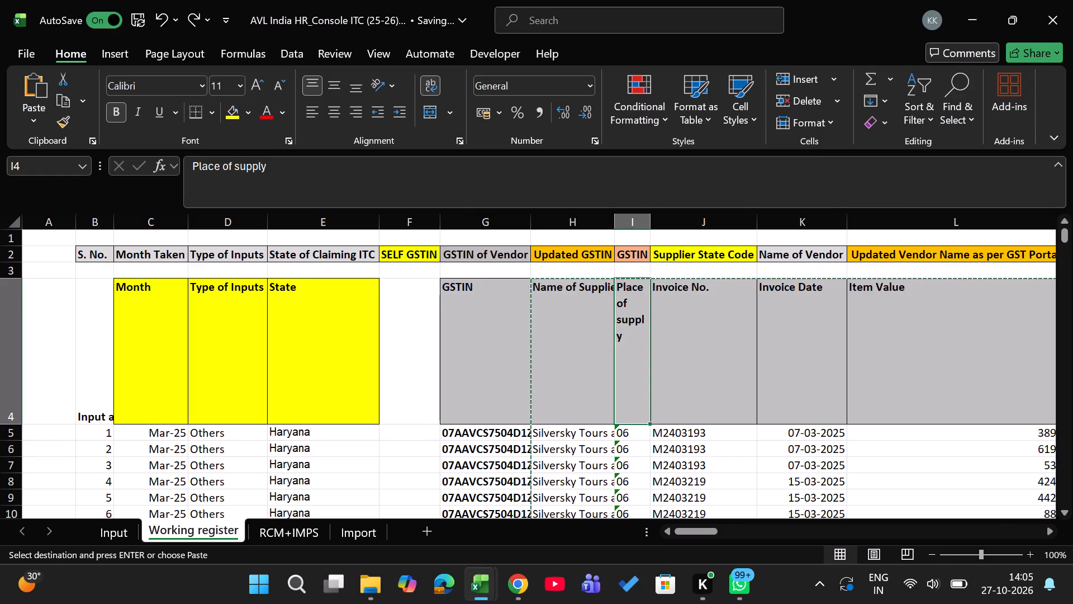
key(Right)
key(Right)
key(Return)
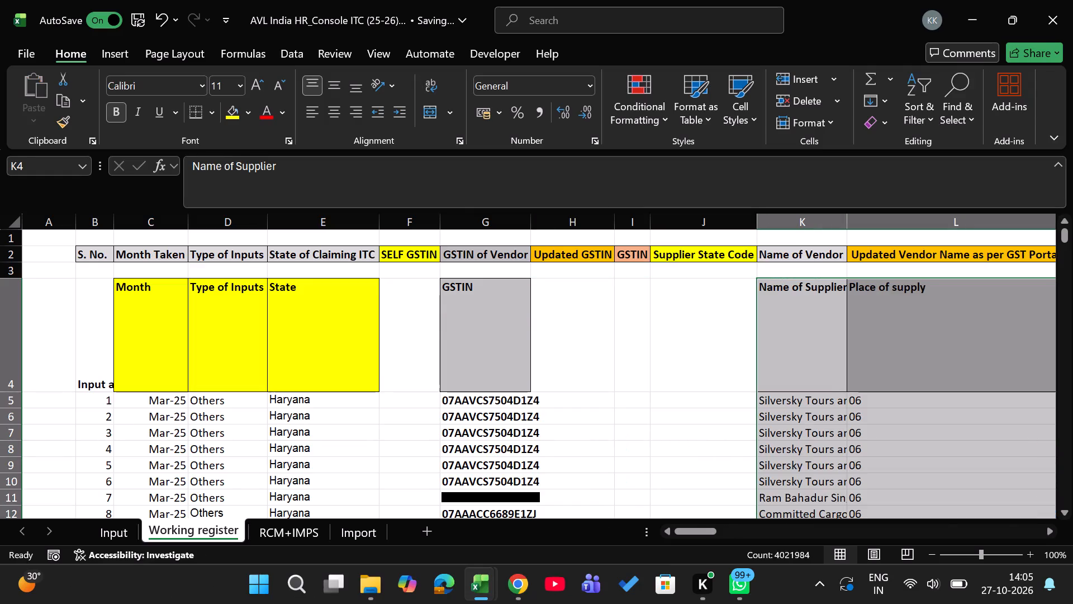
Check the moved Name of Supplier data in column K from its bottom rows back up to the header.
key(Left)
key(ctrl+Down)
key(Right)
key(ctrl+Up)
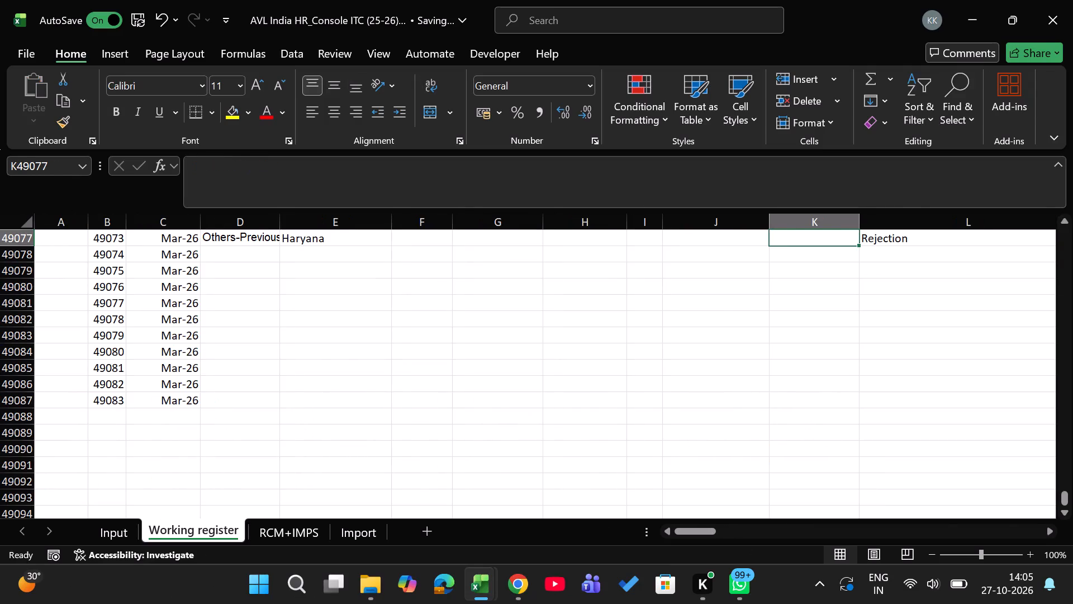
key(ctrl+Up)
key(ctrl+Up)
key(ctrl+Up)
key(ctrl+Up)
key(ctrl+Up)
key(ctrl+Up)
key(ctrl+Up)
key(ctrl+Up)
key(ctrl+Up)
key(ctrl+Up)
key(ctrl+Up)
key(ctrl+Up)
key(ctrl+Up)
key(ctrl+Up)
key(ctrl+Up)
key(ctrl+Up)
key(ctrl+Up)
key(ctrl+Up)
key(ctrl+Up)
key(ctrl+Up)
key(ctrl+Up)
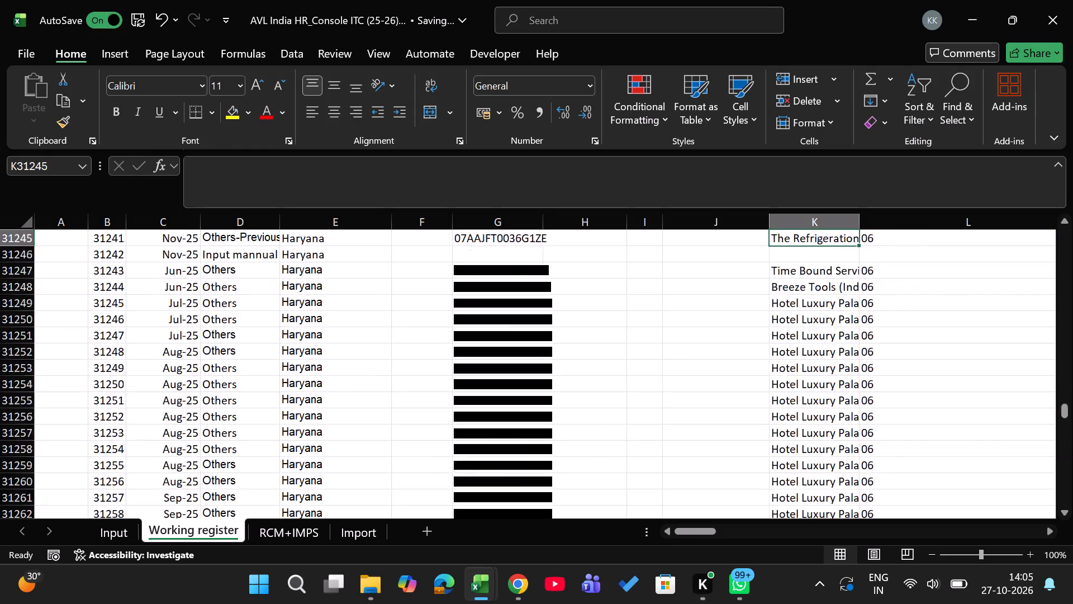
key(Down)
key(Down)
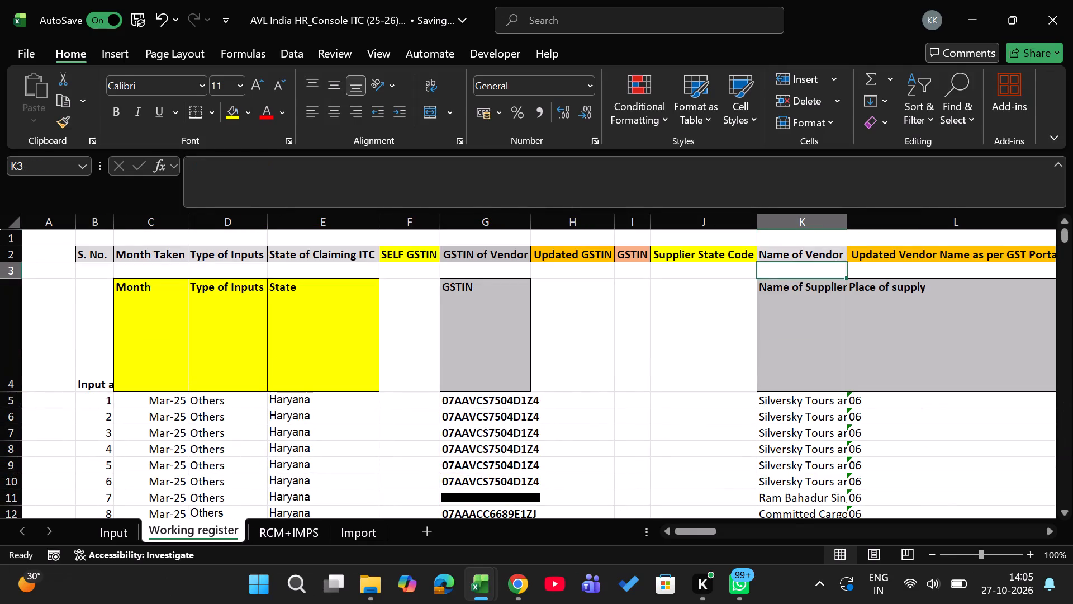
Compare the register headings in row 2 with the source headings in row 4 across columns K to S.
key(Down)
key(Right)
key(Right)
key(Right)
key(Left)
key(Left)
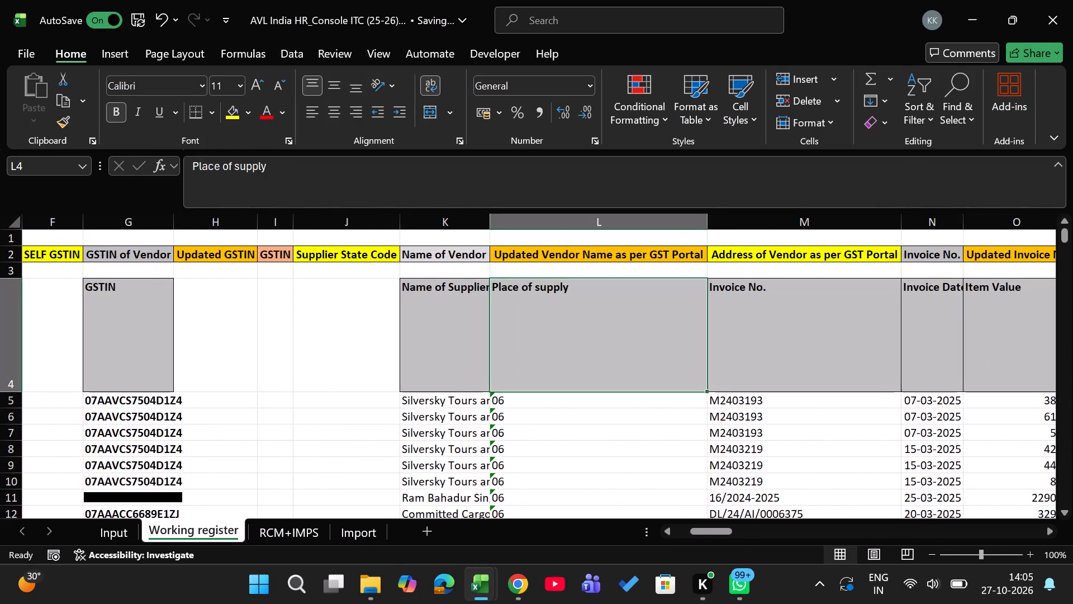
key(Right)
key(Right)
key(Right)
key(Right)
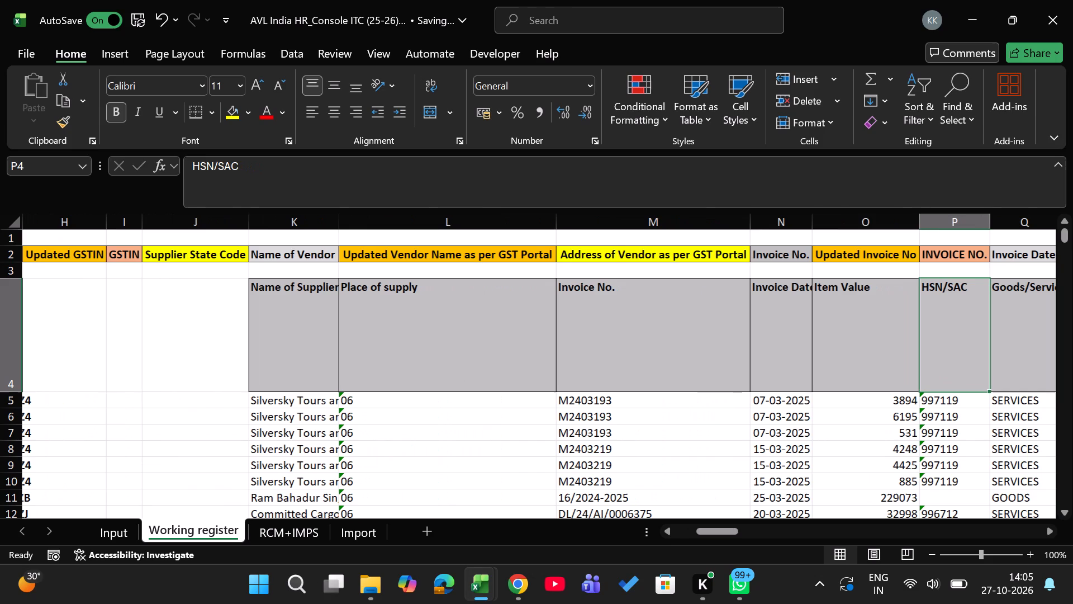
key(Left)
key(Left)
key(Up)
key(Up)
key(Right)
key(Right)
key(Right)
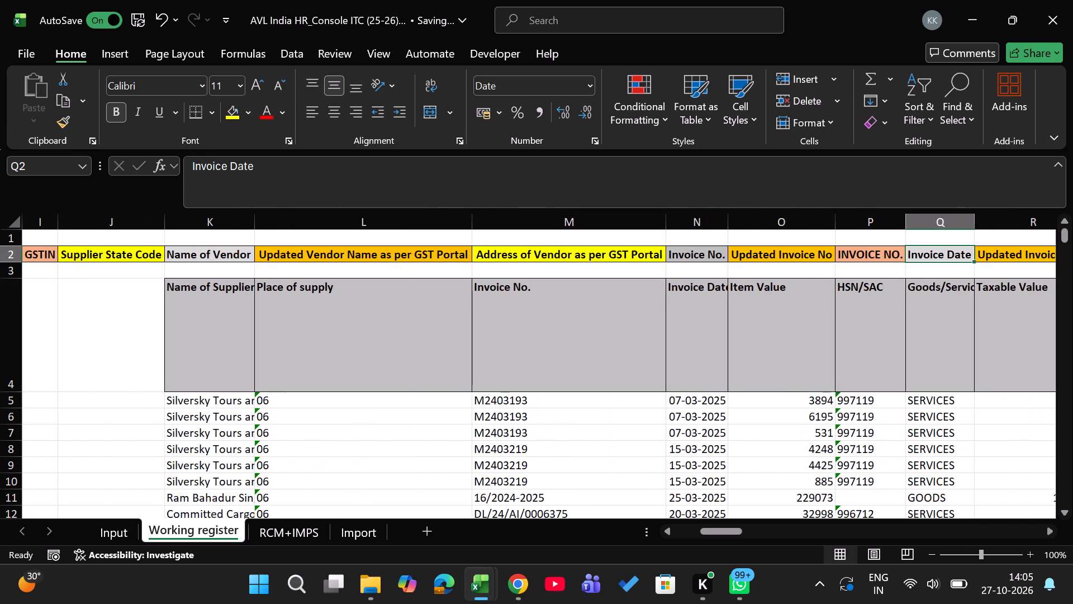
key(Right)
key(Right)
key(Left)
key(Left)
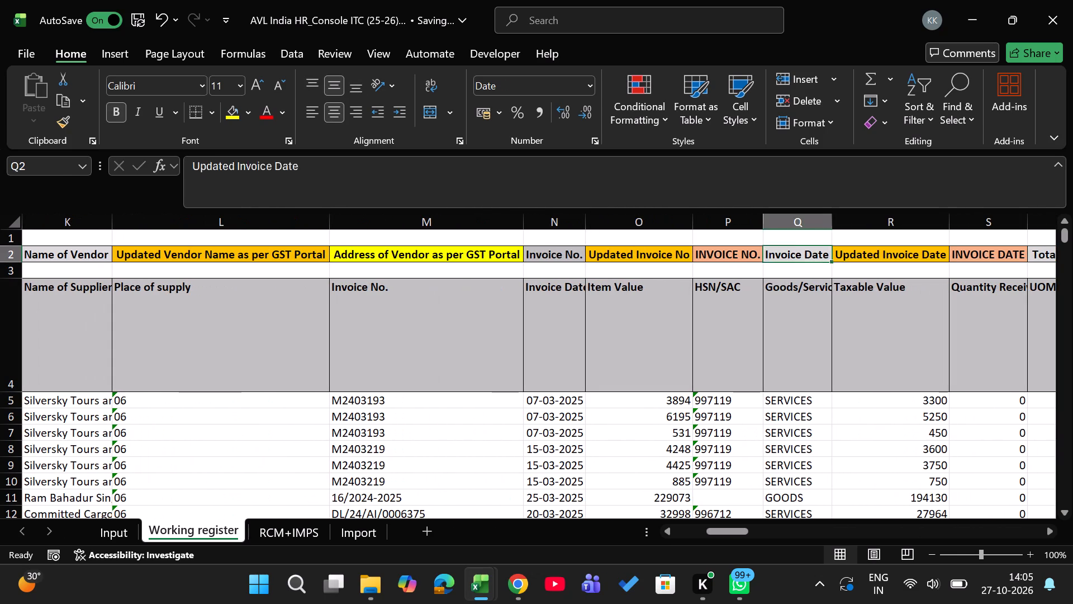
Clear the contents from the Place of supply header in L4 through column CT down to the sheet's last row, 1048576.
key(Left)
key(Left)
key(Left)
key(Left)
key(Left)
key(Left)
key(Down)
key(Right)
key(Down)
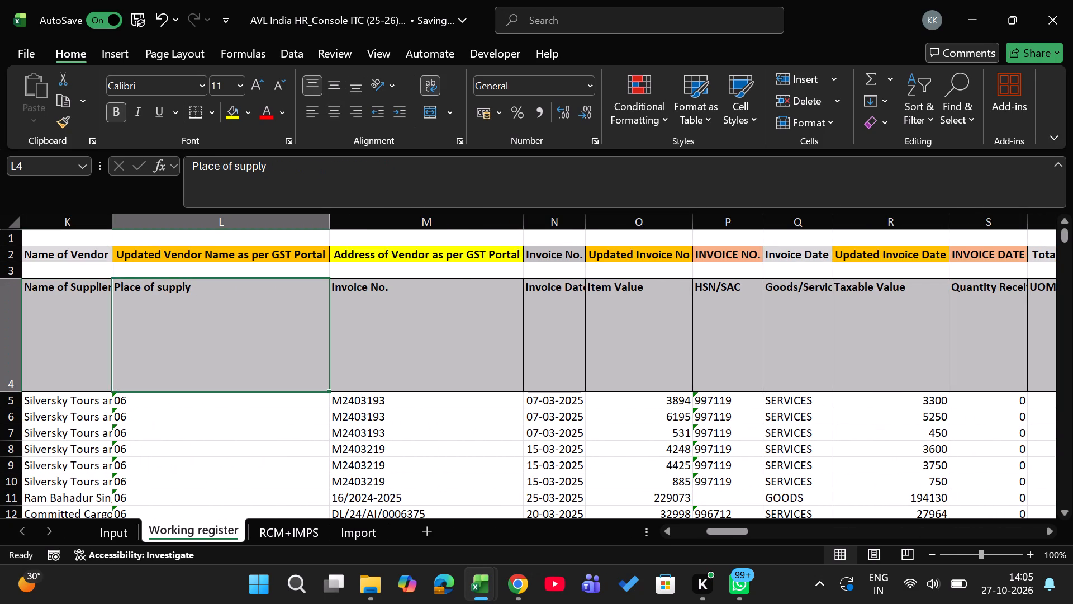
key(ctrl+shift+Right)
key(ctrl+shift+Down)
key(ctrl+shift+Down)
key(ctrl+shift+Down)
key(ctrl+shift+Down)
key(ctrl+shift+Down)
key(ctrl+shift+Down)
key(ctrl+shift+Down)
key(ctrl+shift+Down)
key(ctrl+shift+Down)
key(ctrl+shift+Down)
key(ctrl+shift+Down)
key(ctrl+shift+Down)
key(ctrl+shift+Down)
key(ctrl+shift+Down)
key(ctrl+shift+Down)
key(ctrl+shift+Down)
key(ctrl+shift+Down)
key(ctrl+shift+Down)
key(ctrl+shift+Down)
key(ctrl+shift+Down)
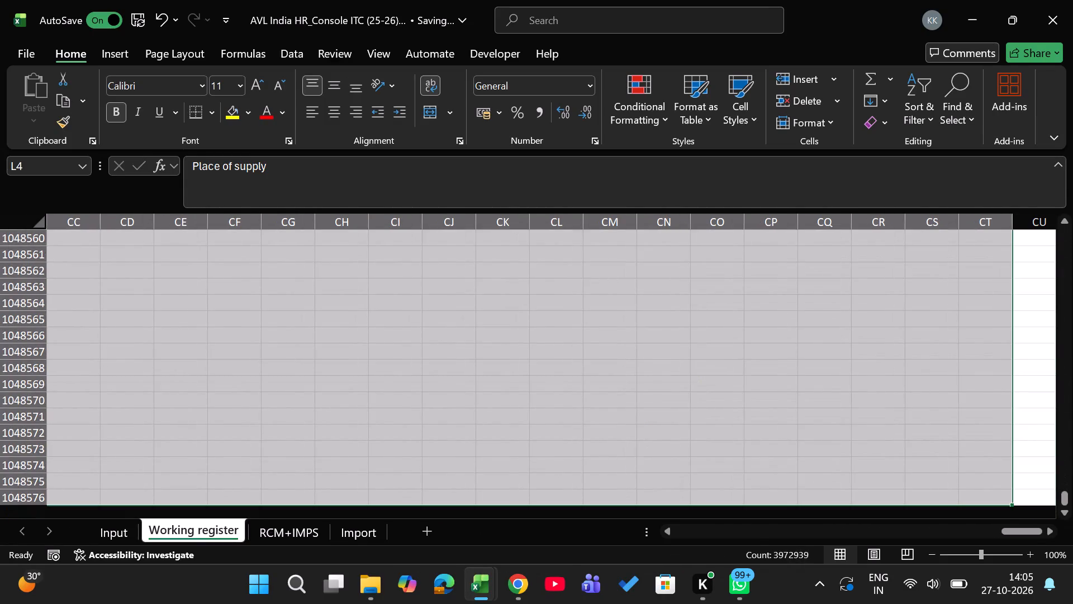
key(Delete)
Examine the headings around columns K to N, and switch to the Revised AVL India Final workbook to view its Working Register headings.
key(Left)
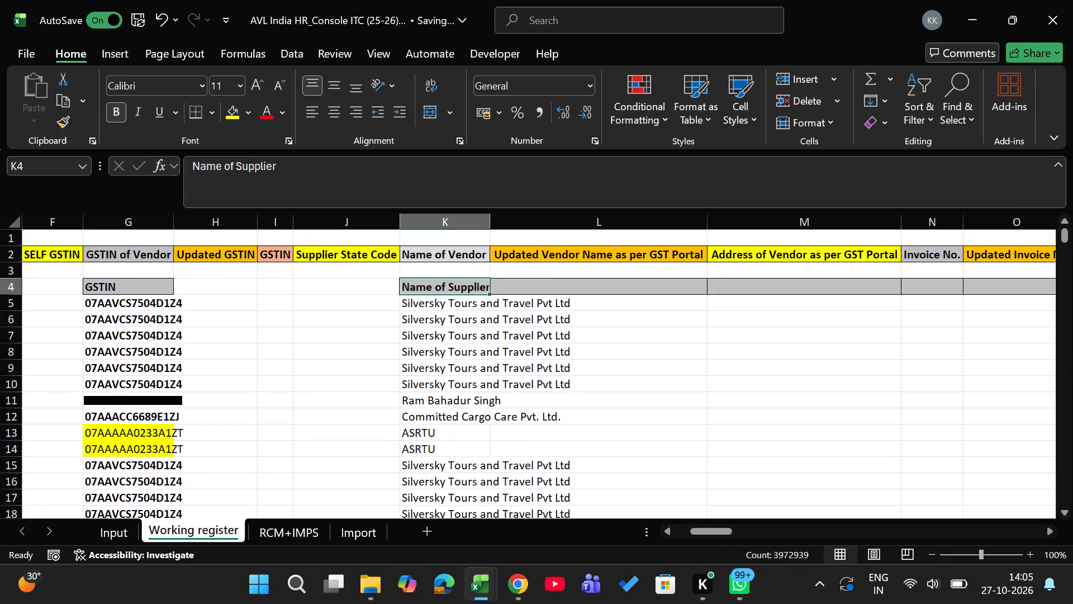
key(Right)
key(Right)
key(Right)
key(Left)
key(Left)
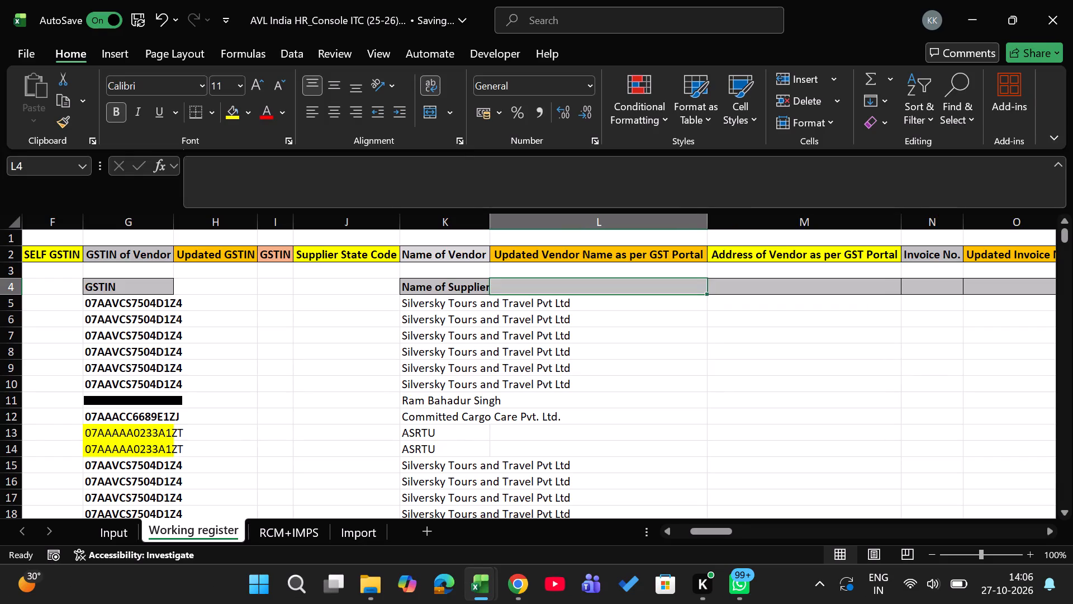
key(Right)
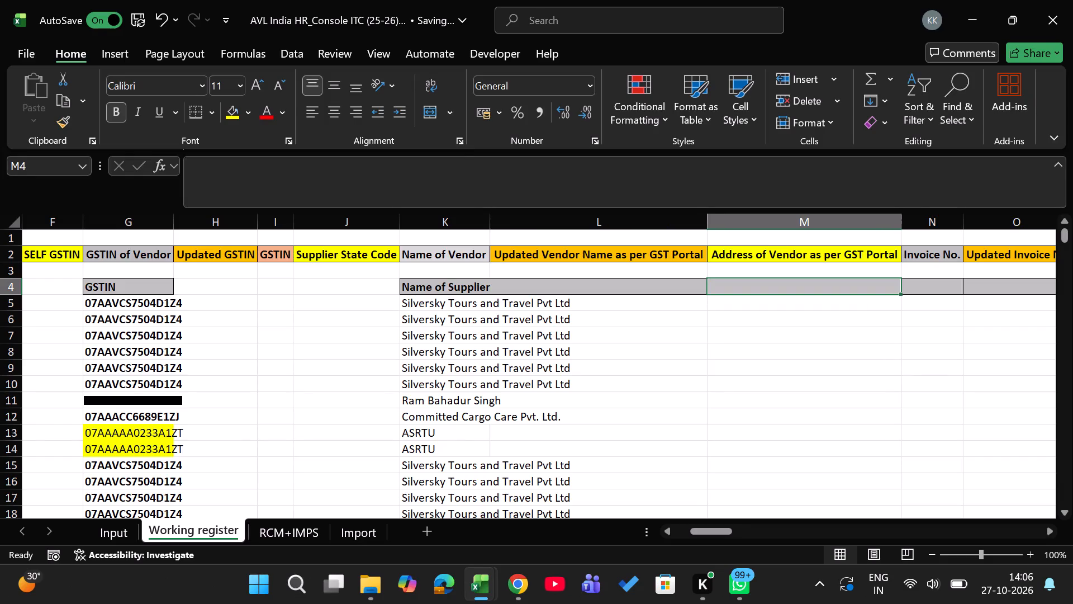
key(Right)
key(alt+Tab)
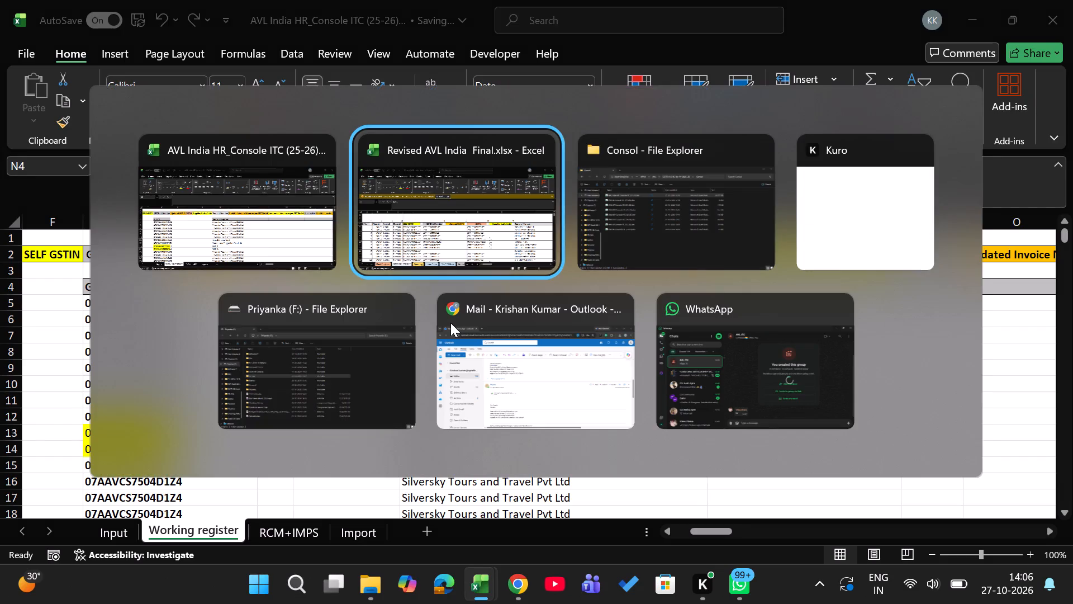
key(Right)
key(Left)
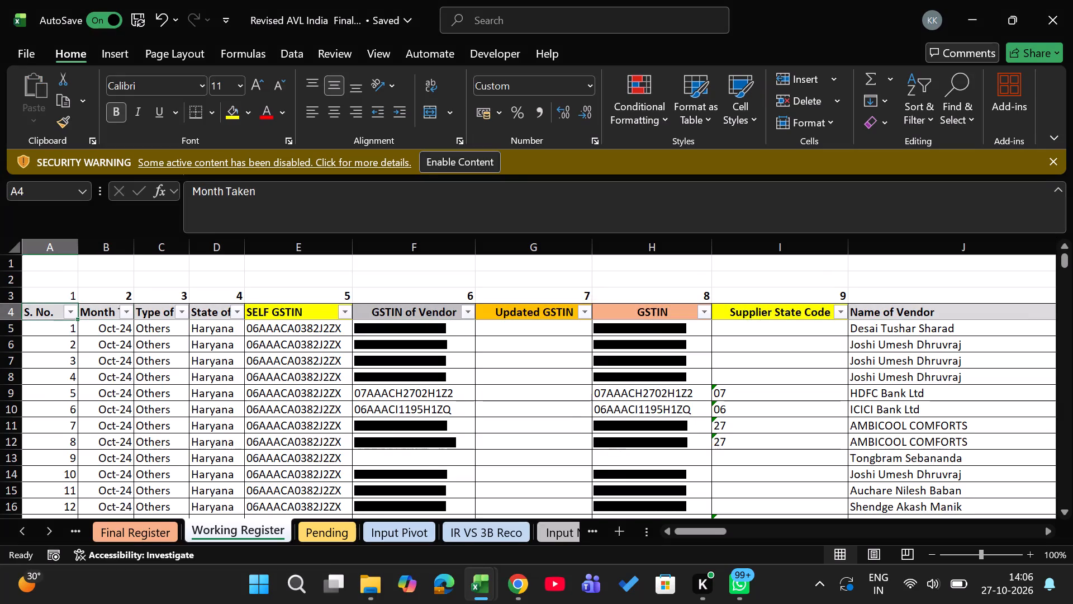
Copy the Input sheet's Invoice Date column, from the J5 header through row 49088, into Working register starting at Q4.
key(alt+Tab)
key(ctrl+Page_Up)
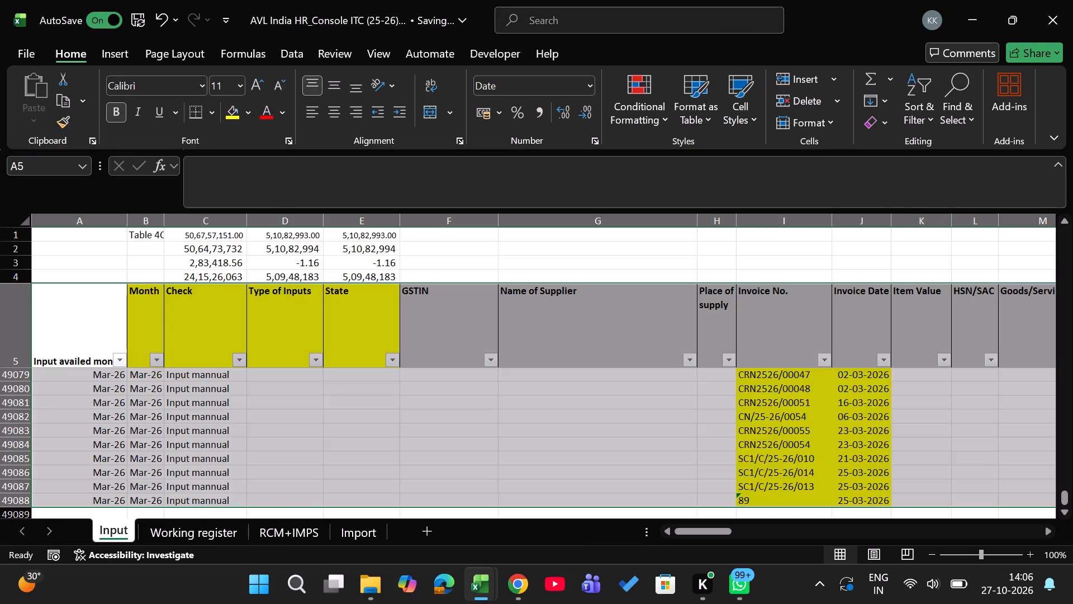
key(Right)
key(Right)
key(Right)
key(Right)
key(Right)
key(Right)
key(Right)
key(Right)
key(Right)
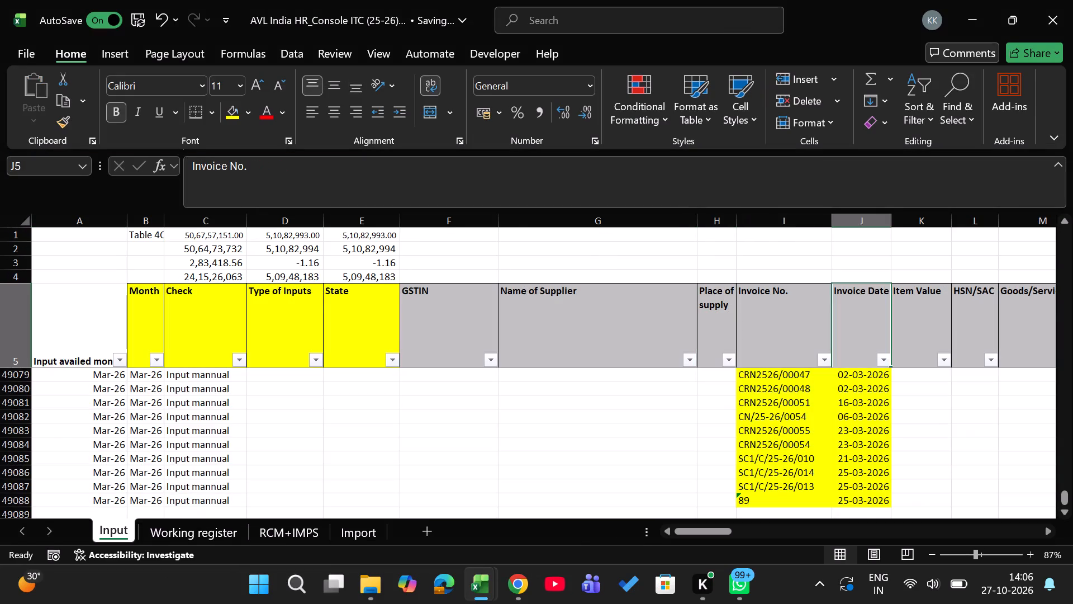
key(Left)
key(Right)
key(ctrl+shift+Down)
key(ctrl+shift+Down)
key(ctrl+shift+Down)
key(ctrl+shift+Down)
key(ctrl+shift+Down)
key(ctrl+shift+Down)
key(ctrl+shift+Down)
key(ctrl+shift+Down)
key(ctrl+shift+Down)
key(ctrl+shift+Down)
key(ctrl+shift+Down)
key(ctrl+shift+Down)
key(ctrl+shift+Down)
key(ctrl+shift+Down)
key(ctrl+shift+Down)
key(ctrl+shift+Down)
key(ctrl+shift+Down)
key(ctrl+shift+Down)
key(ctrl+shift+Down)
key(ctrl+shift+Down)
key(ctrl+shift+Down)
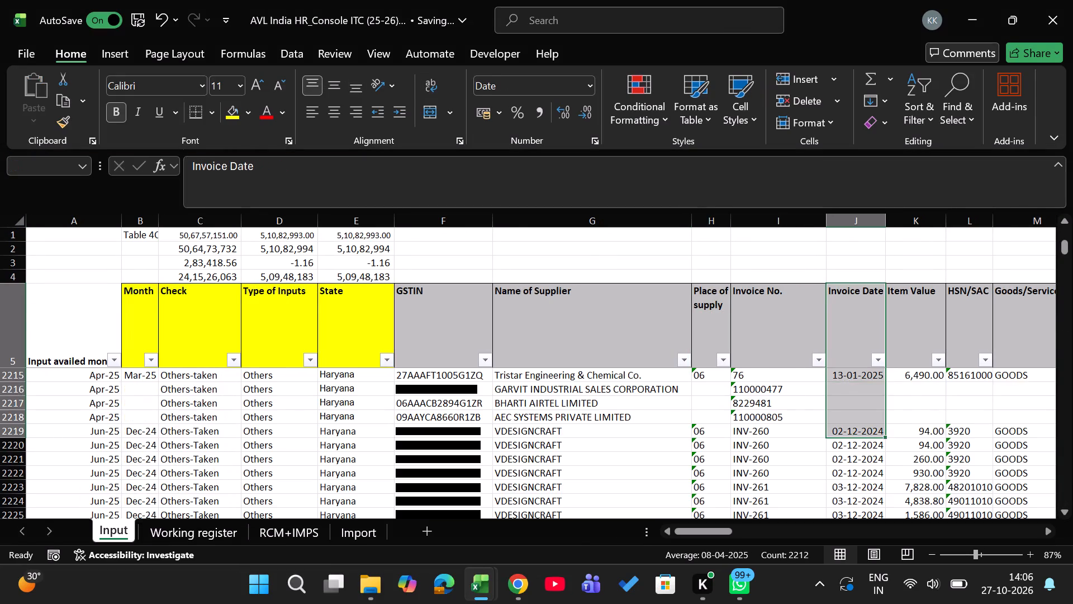
key(ctrl+shift+Up)
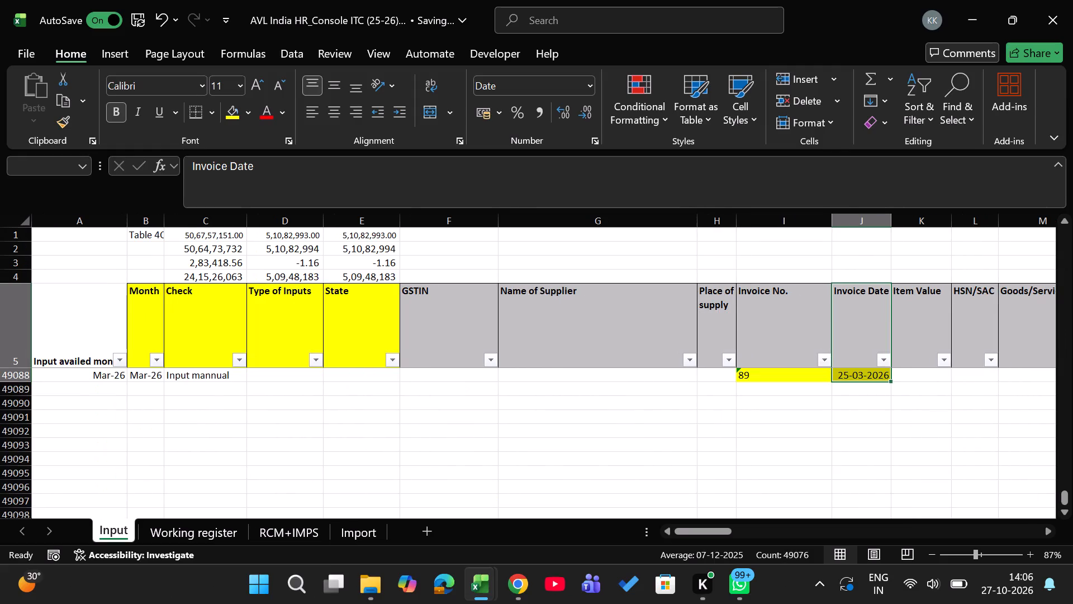
key(ctrl+c)
key(alt+Tab)
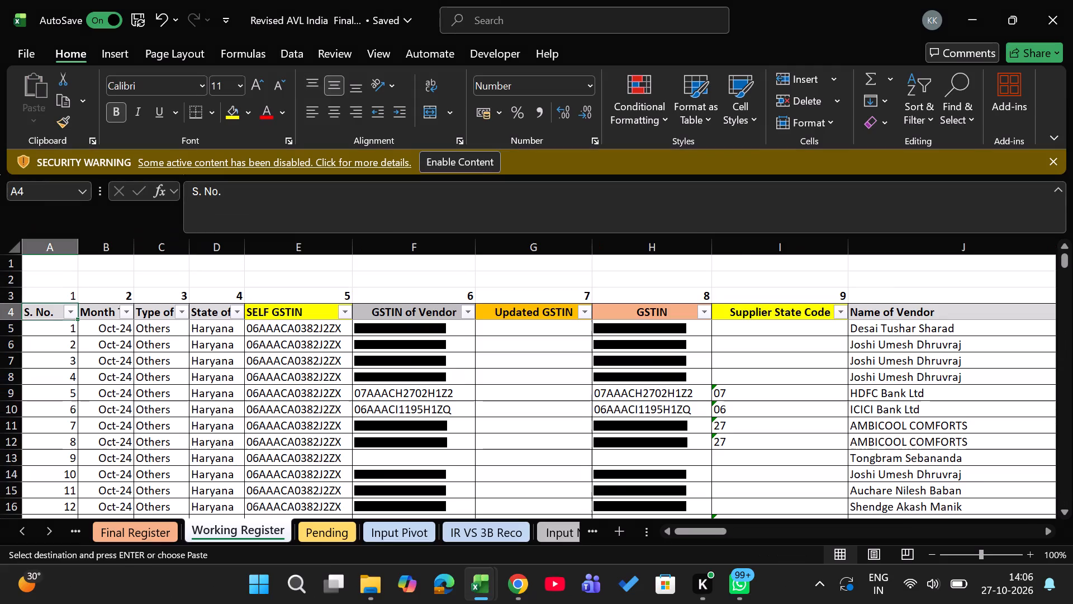
key(Right)
key(alt+Tab)
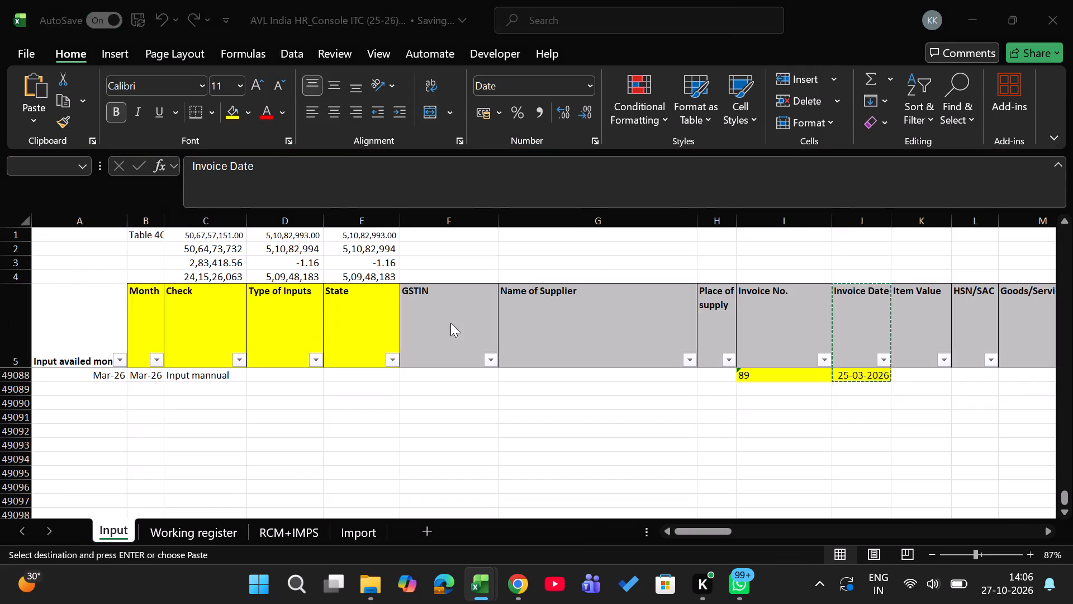
key(Right)
key(Down)
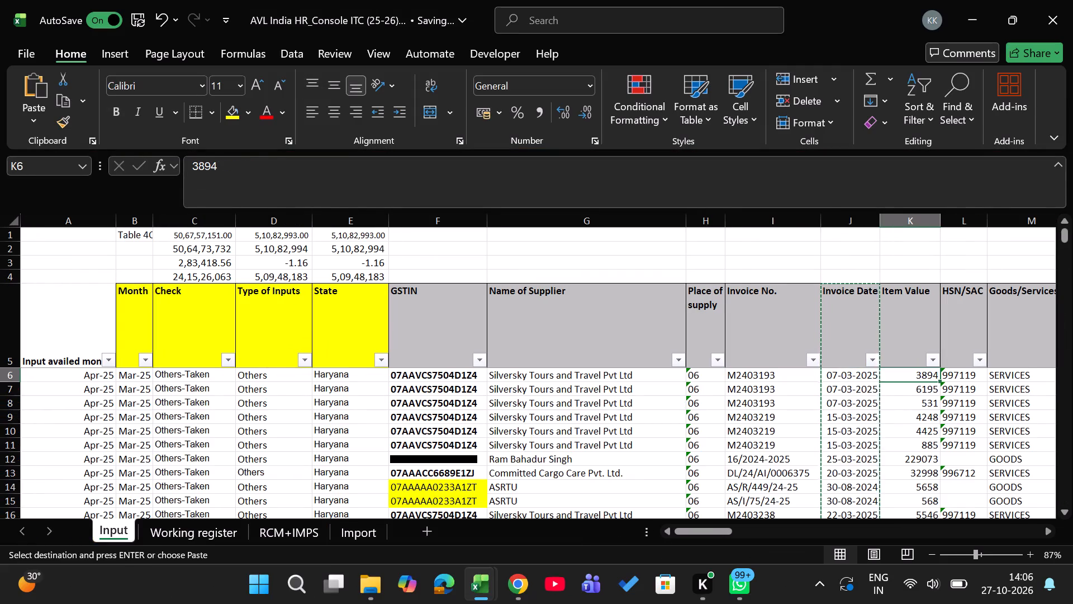
key(Down)
key(ctrl+Page_Down)
key(Right)
key(Right)
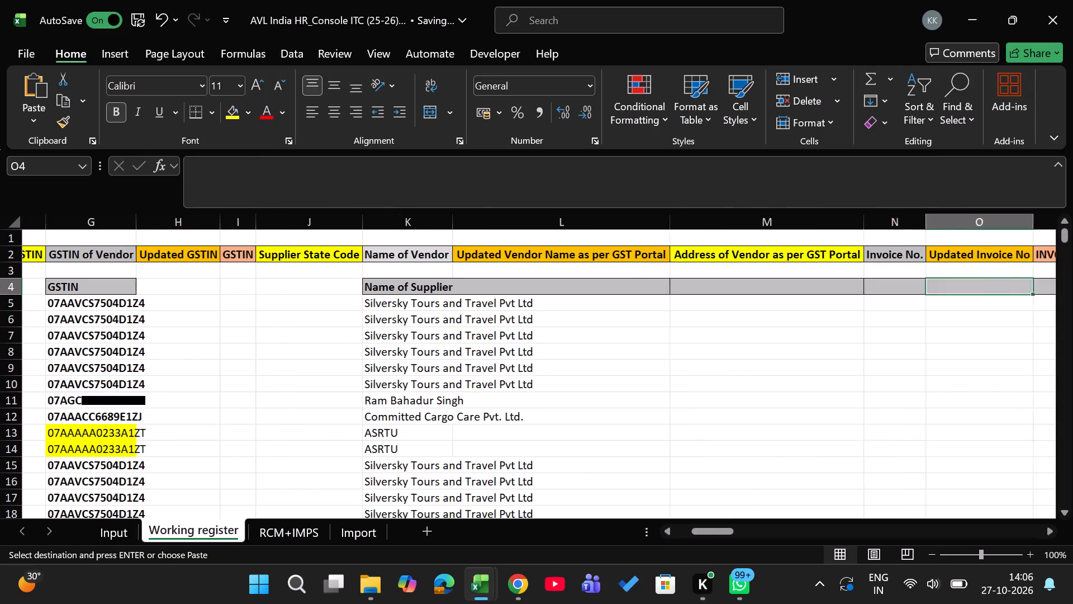
key(Left)
key(Left)
key(Right)
key(Right)
key(Right)
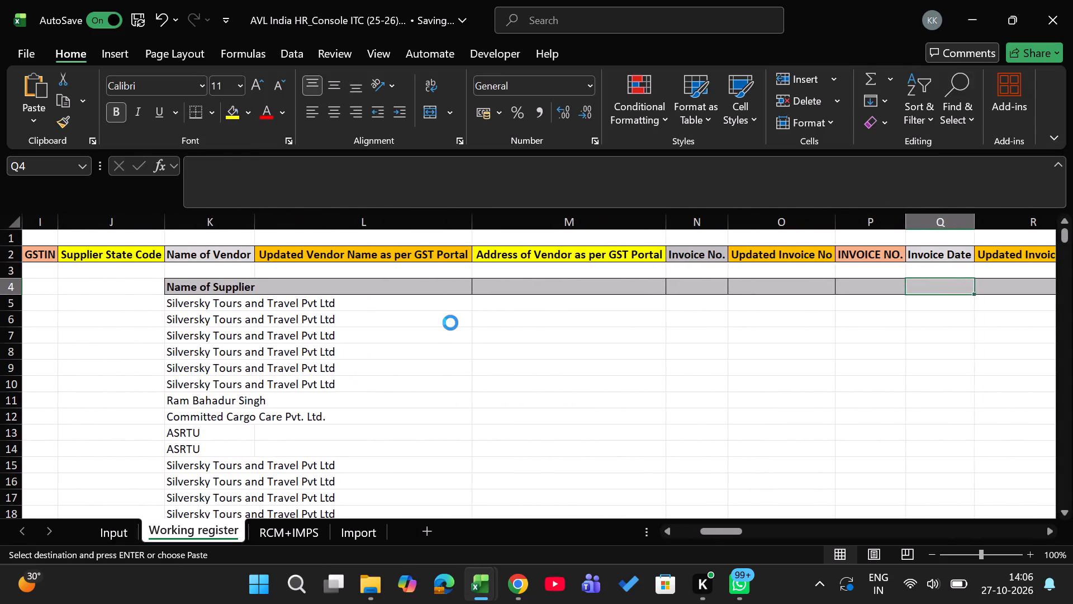
key(Return)
Copy the Input sheet's Invoice No. column, from the I5 header through row 49088, into Working register starting at N4.
key(Left)
key(Left)
key(Left)
key(ctrl+Page_Up)
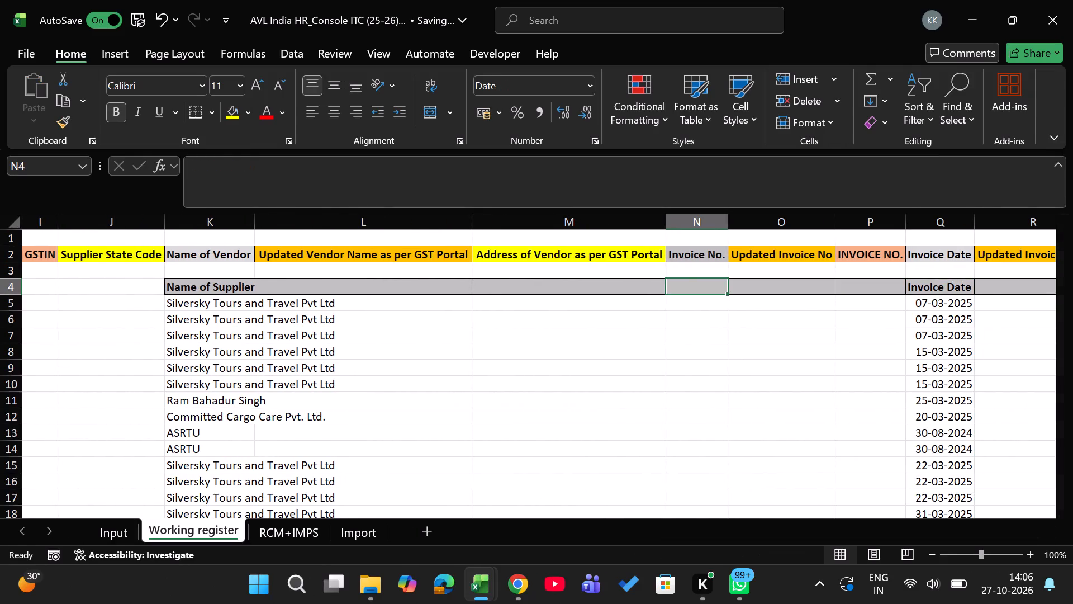
key(Left)
key(Left)
key(Up)
key(Up)
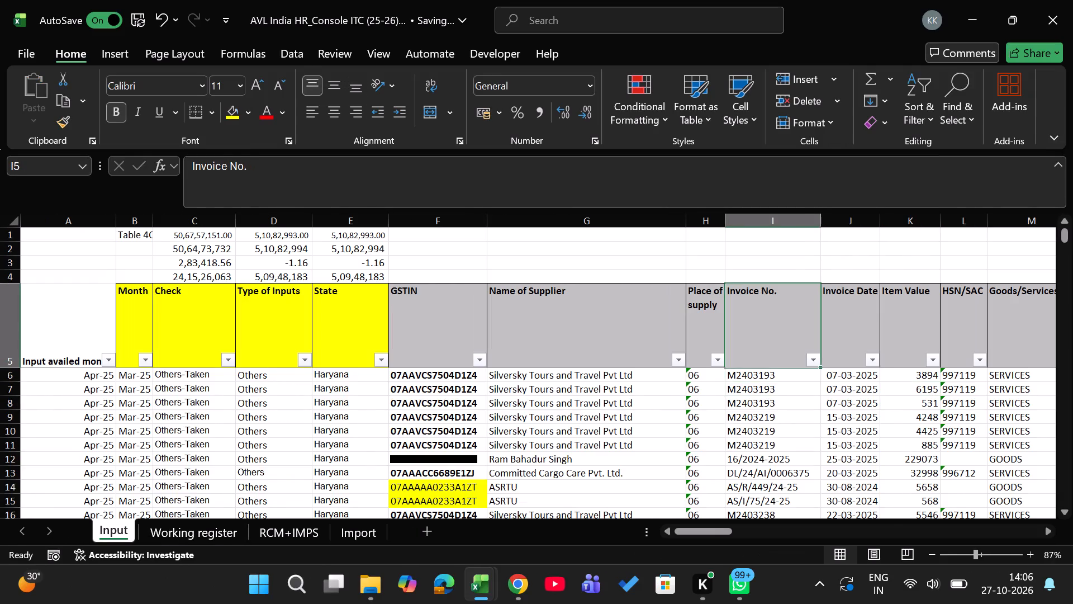
key(ctrl+shift+Down)
key(shift+Down)
key(ctrl+shift+Down)
key(ctrl+shift+Down)
key(ctrl+shift+Down)
key(ctrl+shift+Down)
key(ctrl+shift+Down)
key(ctrl+shift+Down)
key(ctrl+shift+Down)
key(ctrl+shift+Down)
key(ctrl+shift+Down)
key(ctrl+shift+Down)
key(ctrl+shift+Down)
key(ctrl+shift+Down)
key(ctrl+shift+Down)
key(ctrl+shift+Down)
key(ctrl+shift+Down)
key(ctrl+shift+Down)
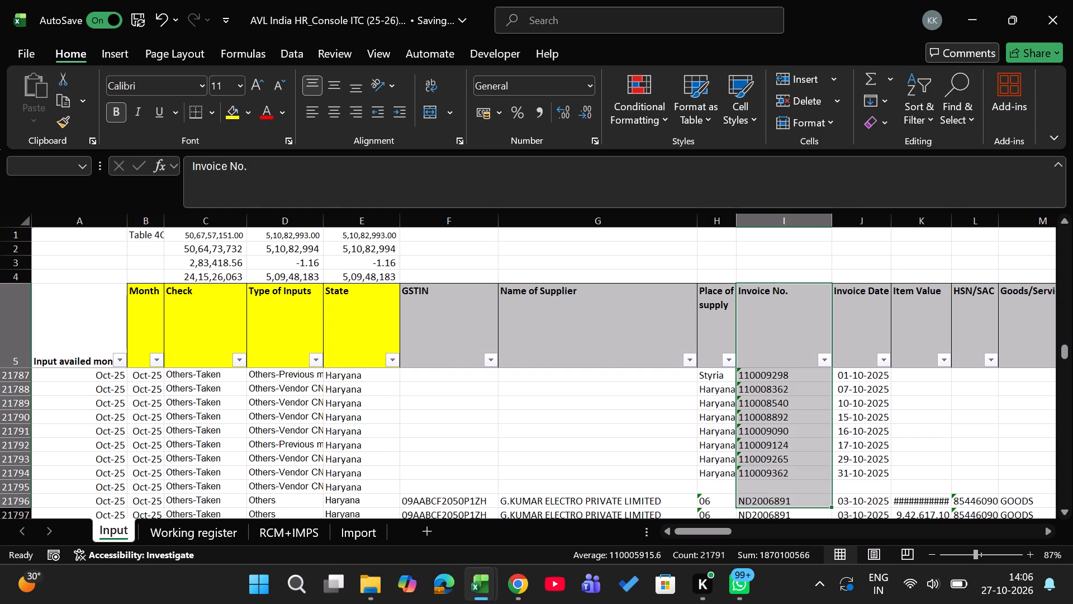
key(ctrl+shift+Up)
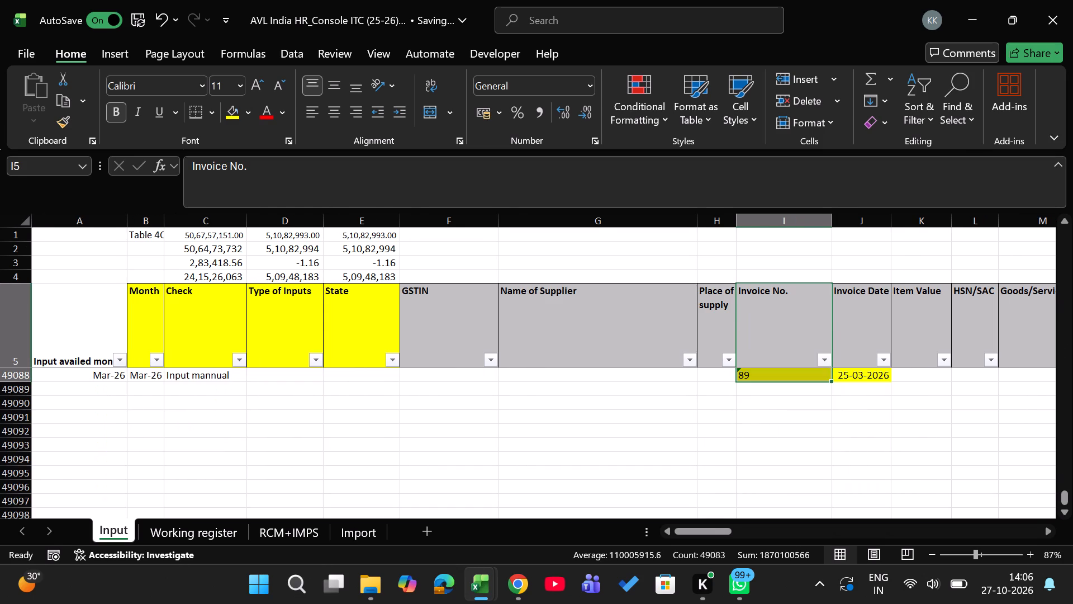
key(ctrl+c)
key(ctrl+Page_Down)
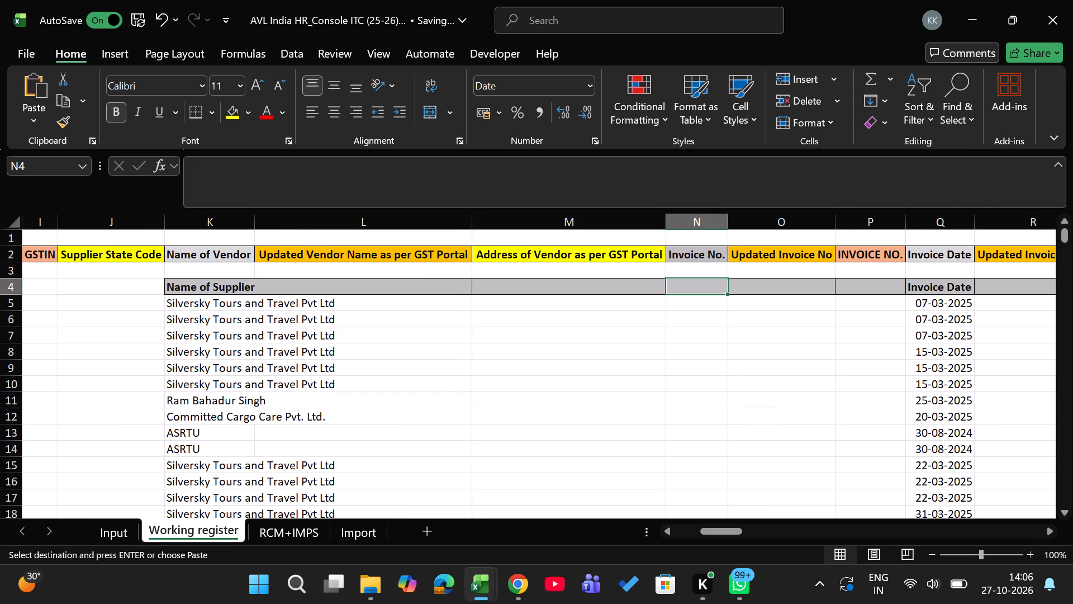
key(Return)
Compare the register headings in columns O to U with the Input sheet headings from Item Value to UOM.
key(Right)
key(Right)
key(Right)
key(Right)
key(Right)
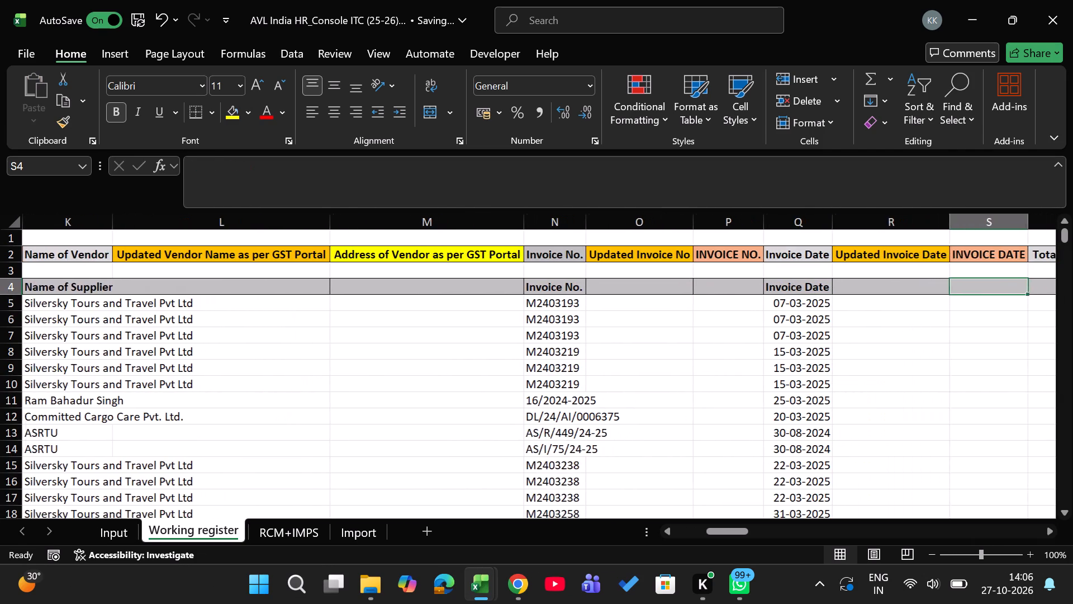
key(Right)
key(Right)
key(Left)
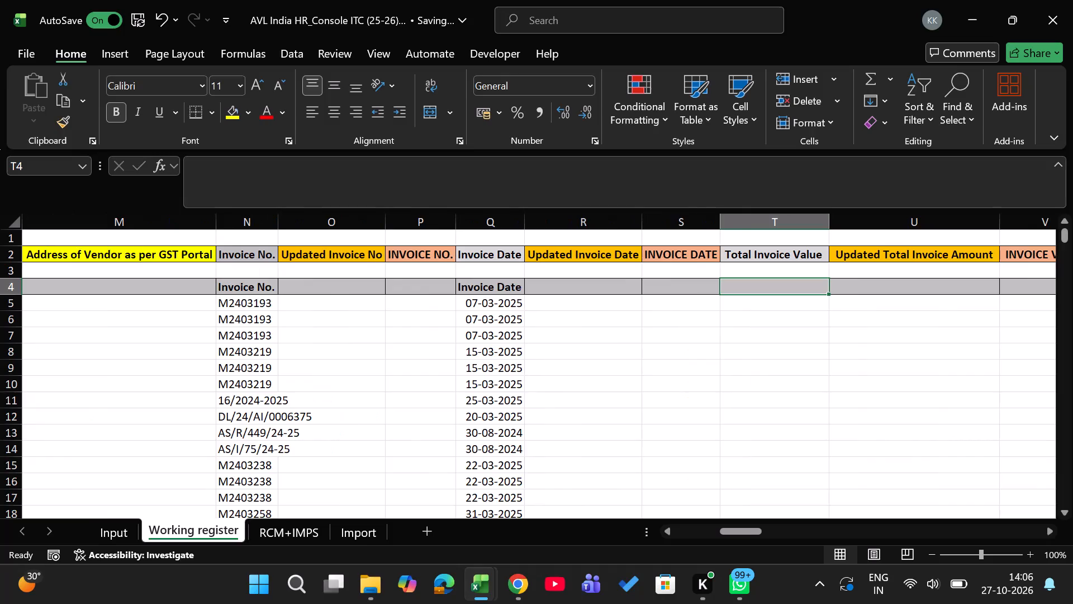
key(ctrl+Page_Up)
key(Right)
key(Right)
key(Right)
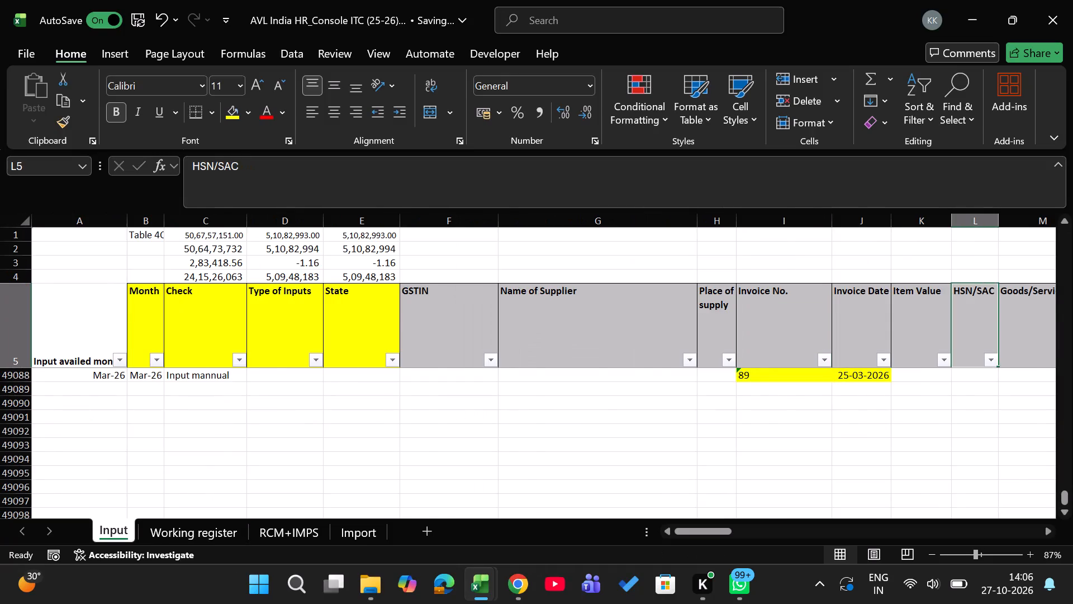
key(Right)
key(Right)
key(Right)
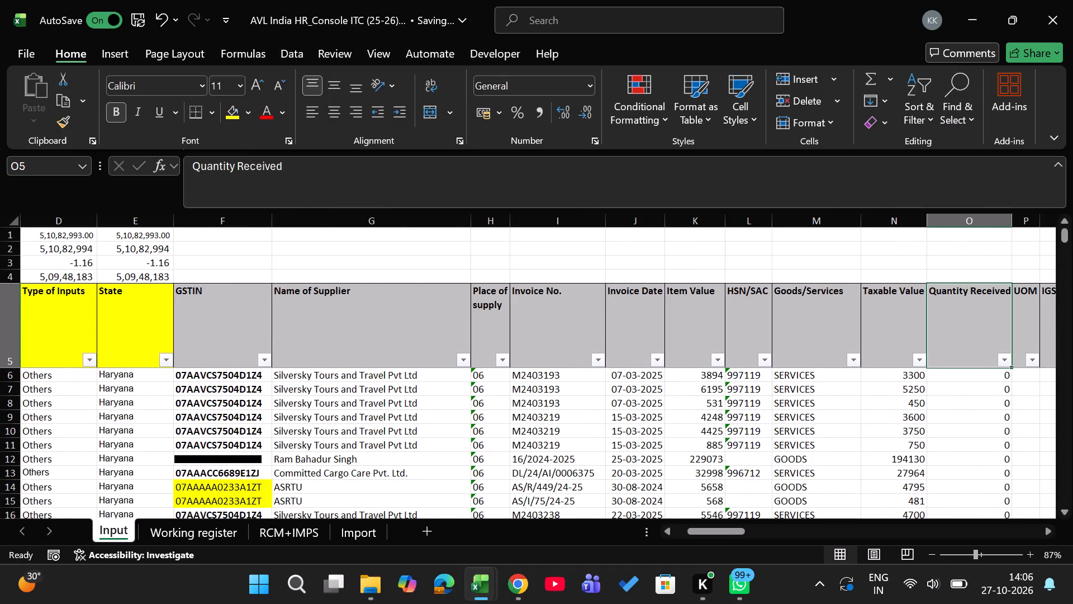
key(Right)
key(Left)
key(Left)
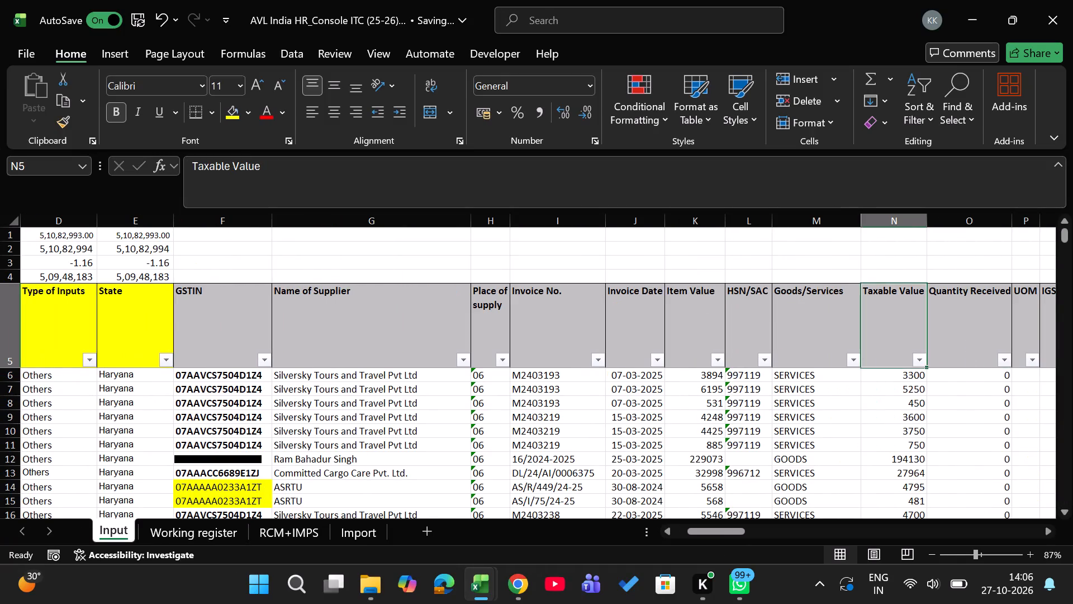
key(ctrl+Page_Down)
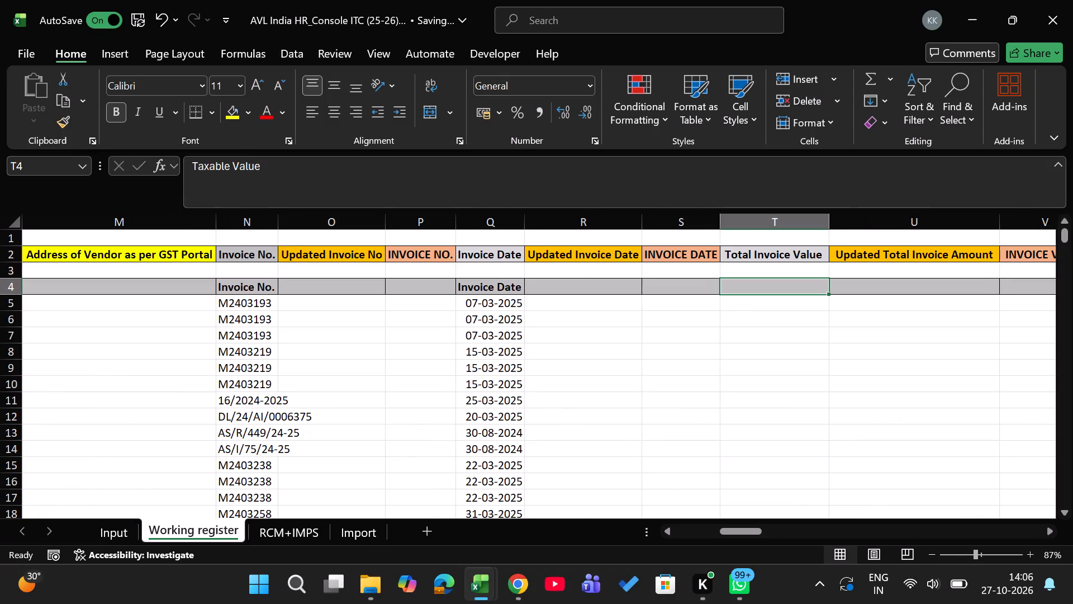
key(ctrl+Page_Up)
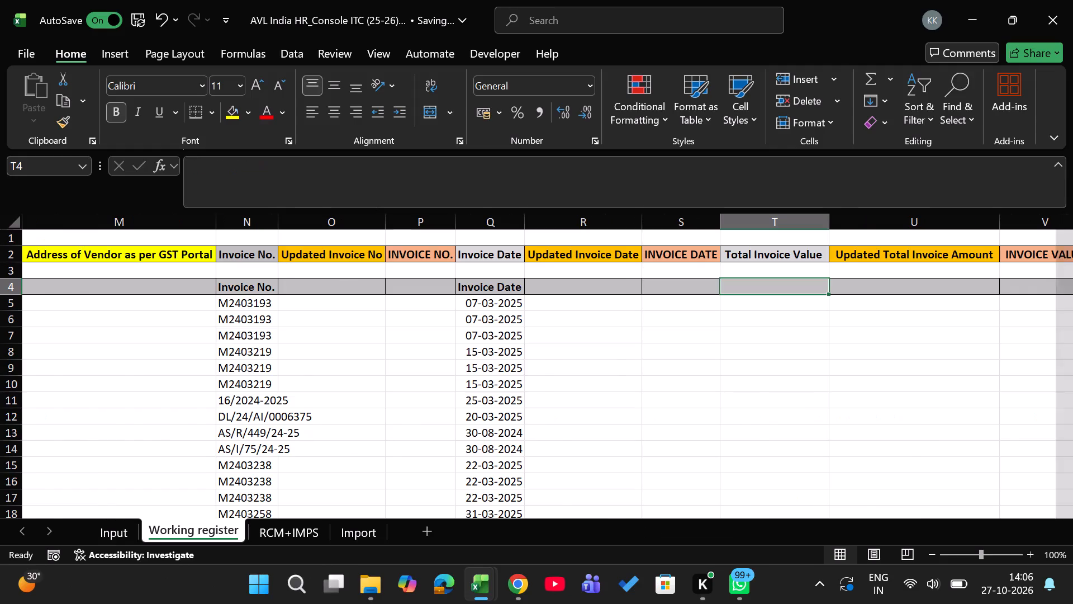
Examine the remaining Input headings past Taxable Value, through the tax amount and ITC columns to Accounting Document No.
scroll(634, 381, left, 5)
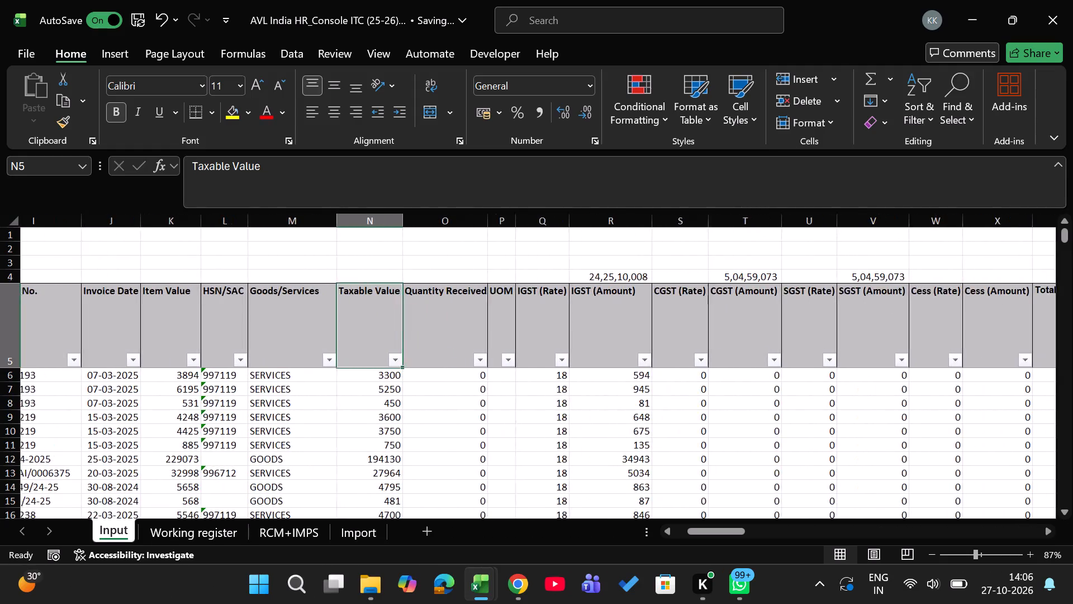
scroll(634, 381, left, 4)
scroll(832, 355, left, 1)
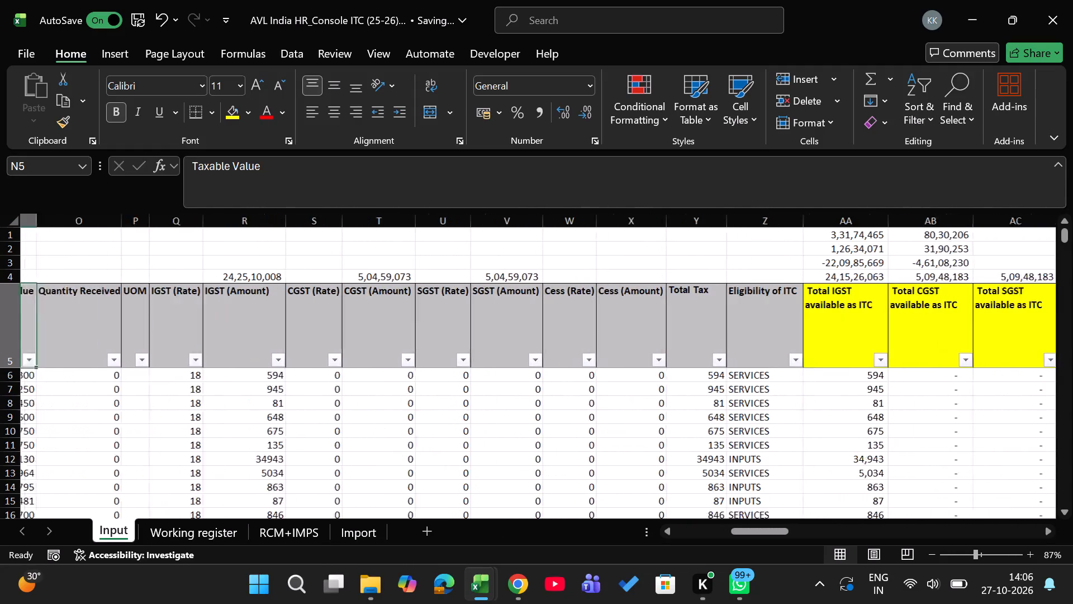
scroll(832, 355, left, 5)
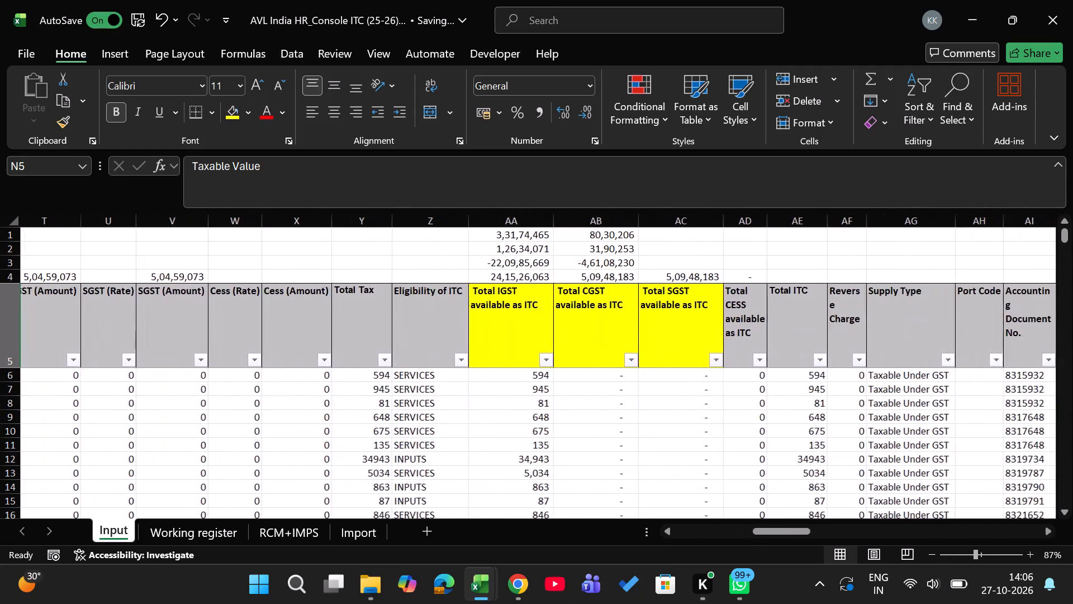
scroll(832, 355, left, 2)
scroll(832, 355, right, 2)
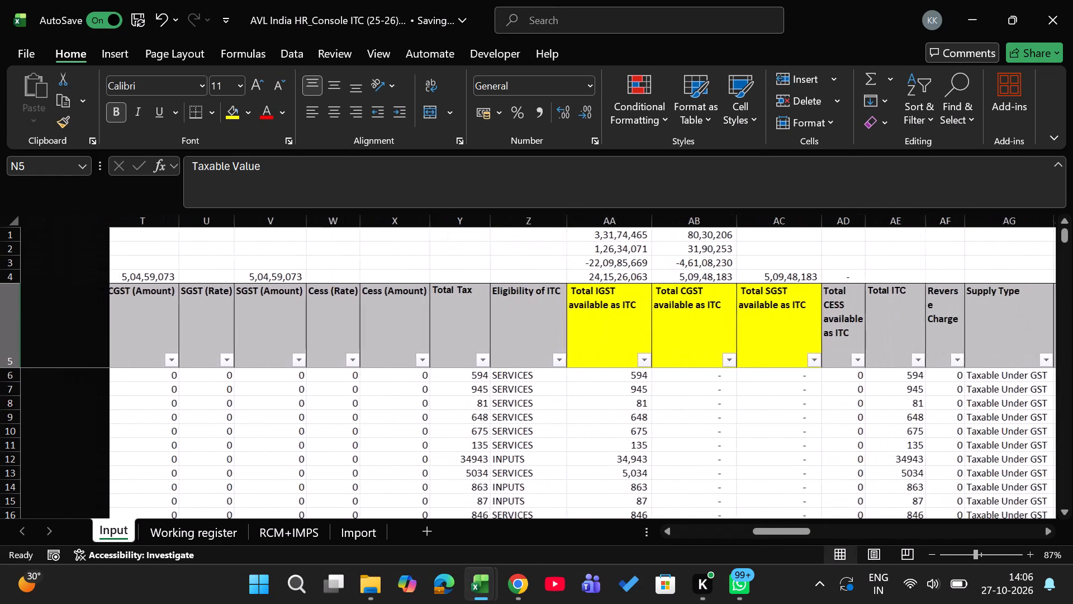
scroll(832, 355, right, 2)
Examine the Working register headings from Total Invoice Value in column T to Taxable Value in column Y.
key(ctrl+Page_Down)
key(Right)
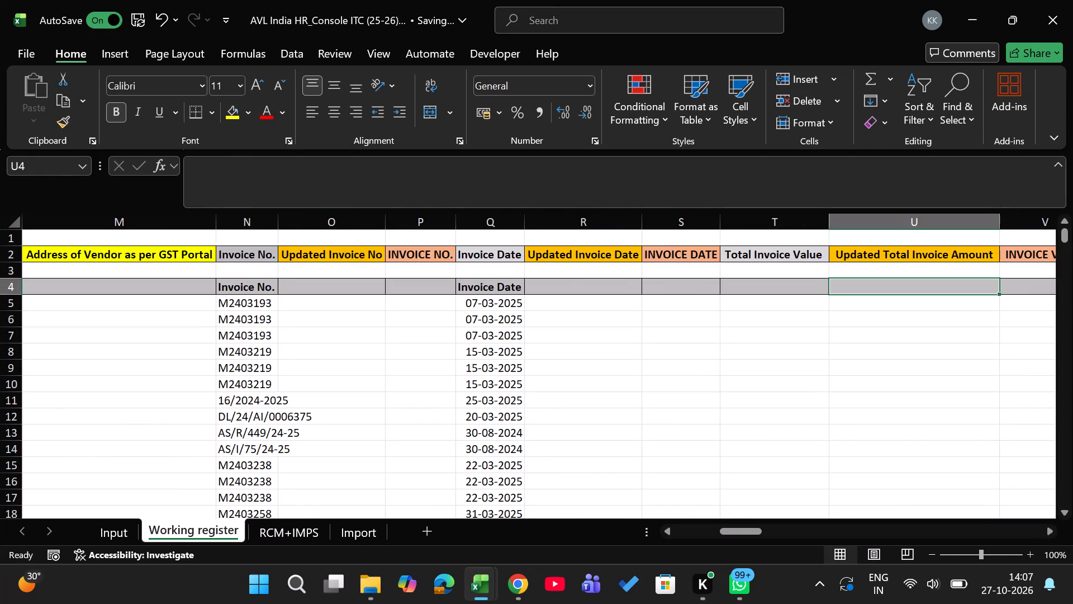
key(Left)
key(Right)
key(Right)
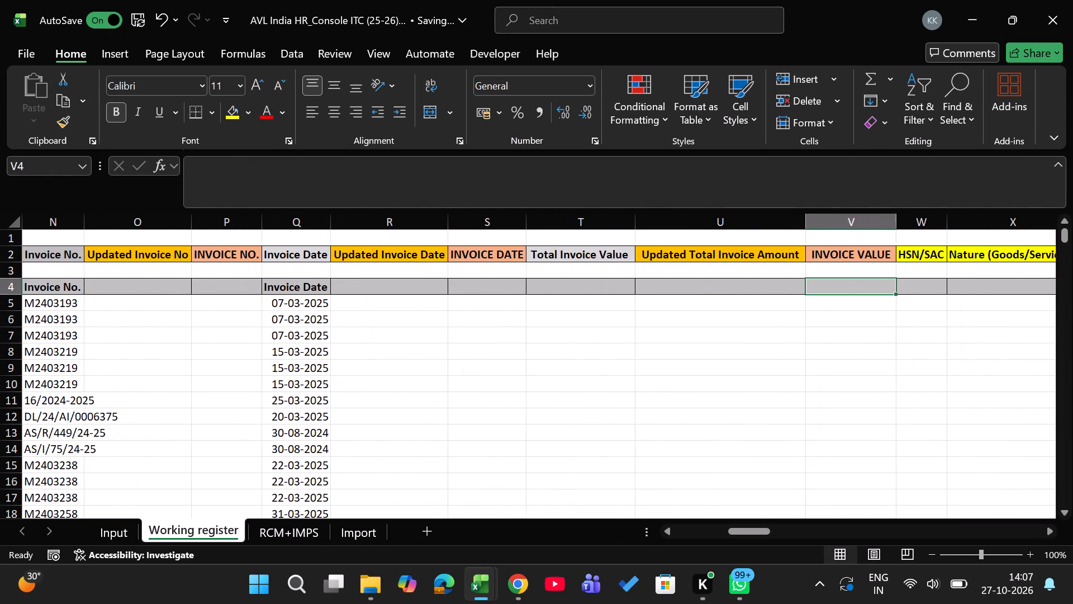
key(Left)
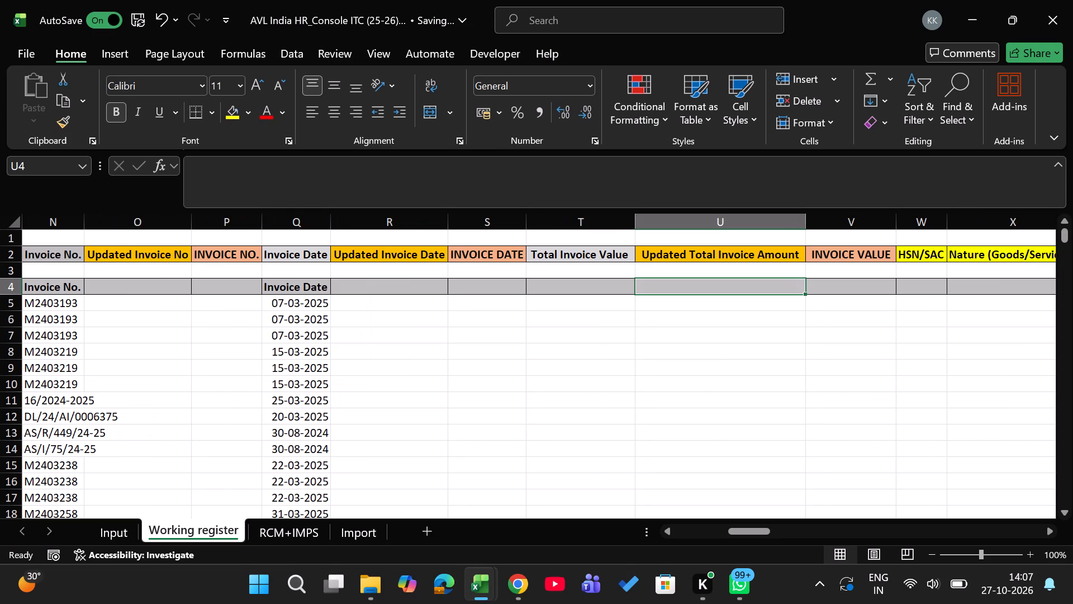
key(Right)
key(Right)
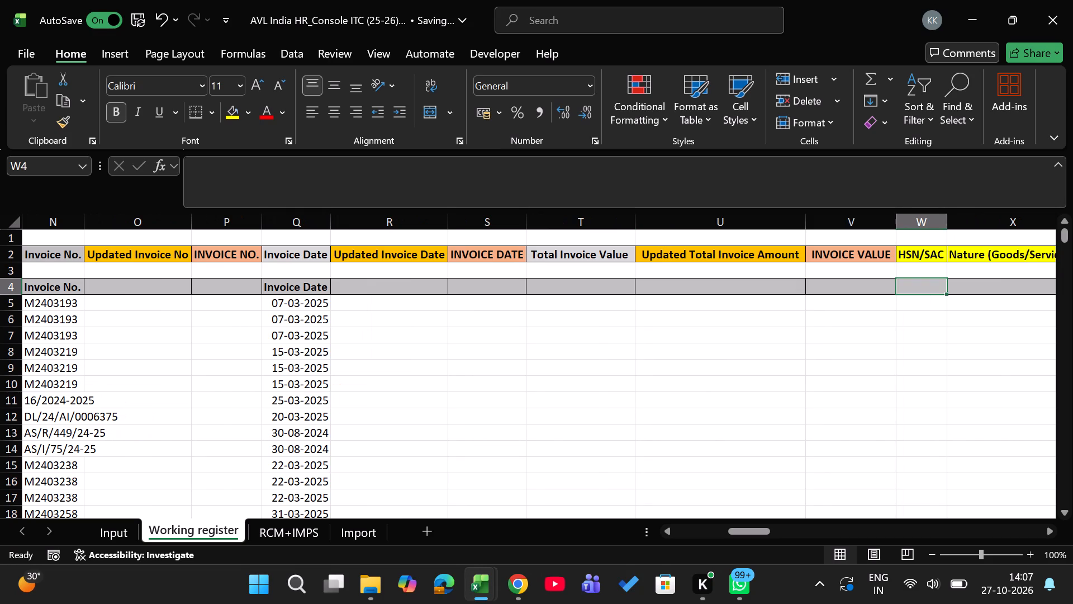
key(ctrl+Page_Up)
key(ctrl+Page_Down)
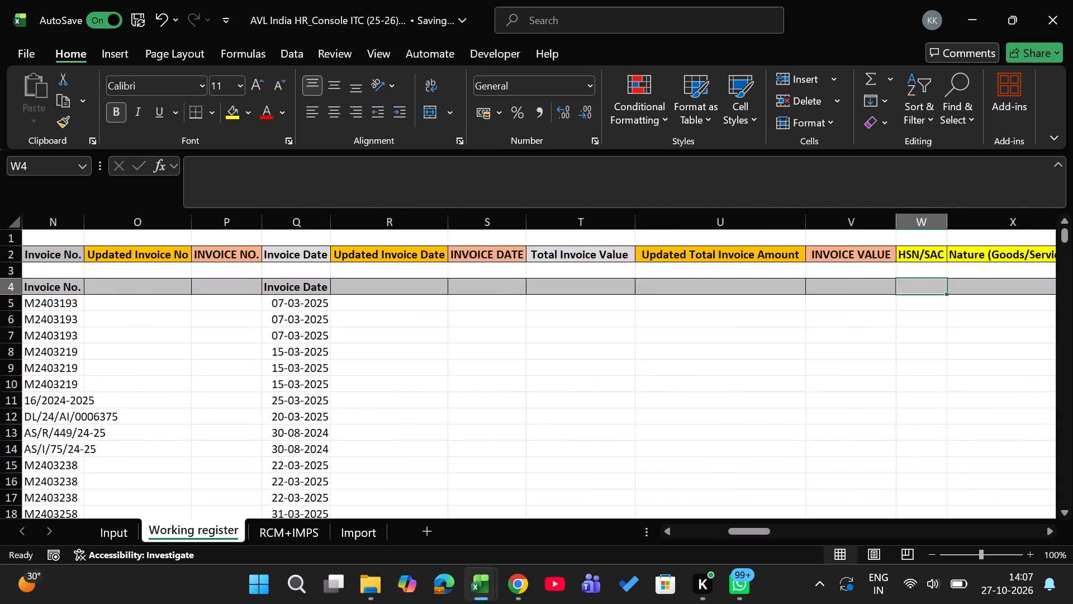
key(Right)
key(Right)
key(Left)
key(Right)
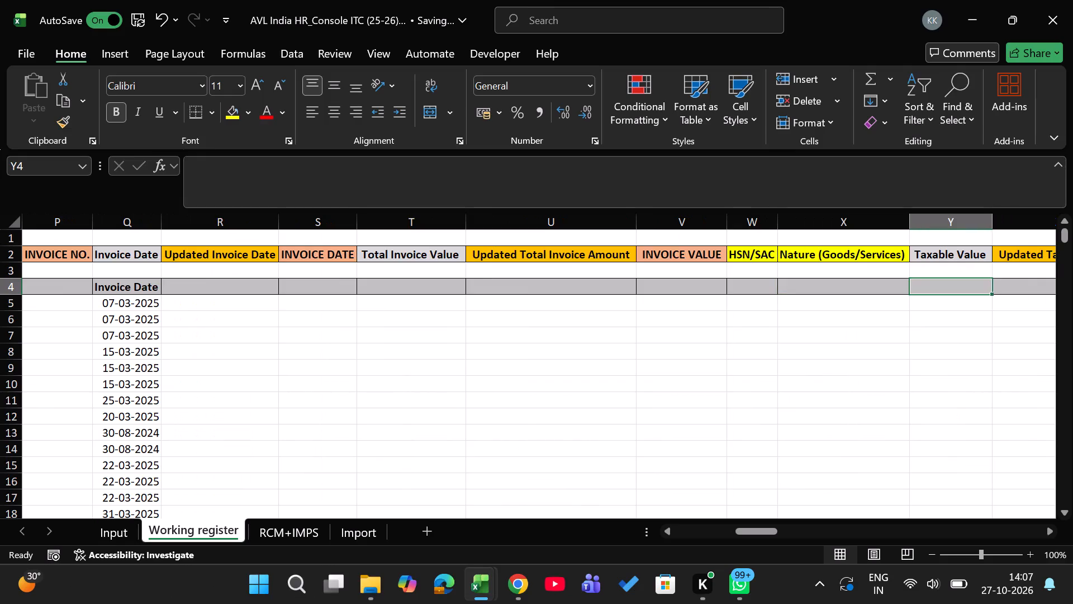
Recheck the Input sheet headings from GSTIN in column F to Taxable Value in column N.
key(ctrl+Page_Up)
key(Left)
key(Left)
key(Left)
key(Right)
key(Right)
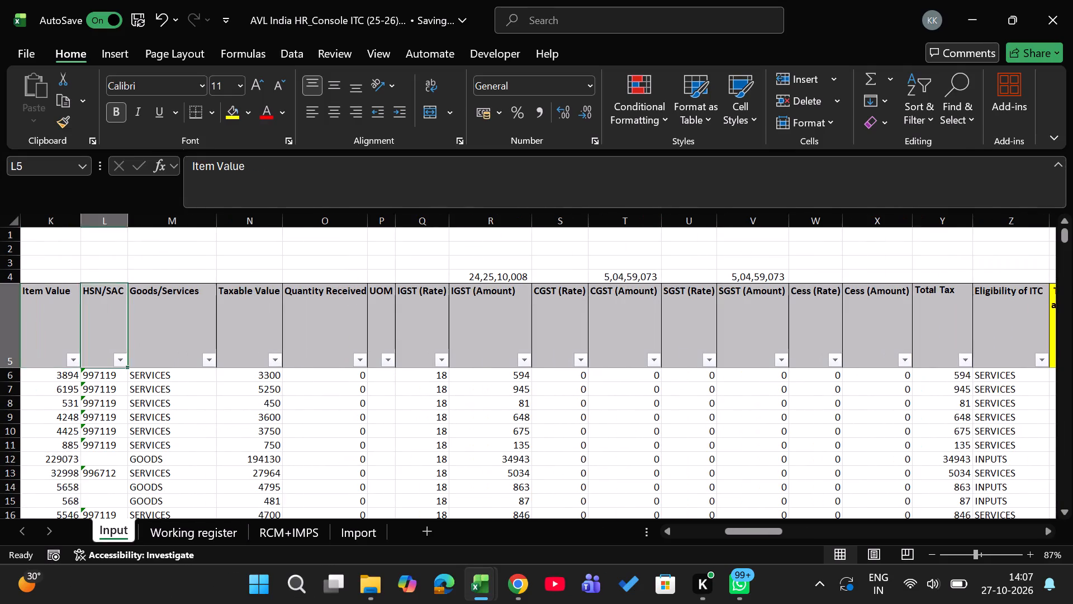
key(Left)
key(Left)
key(Left)
key(Left)
key(Left)
key(Right)
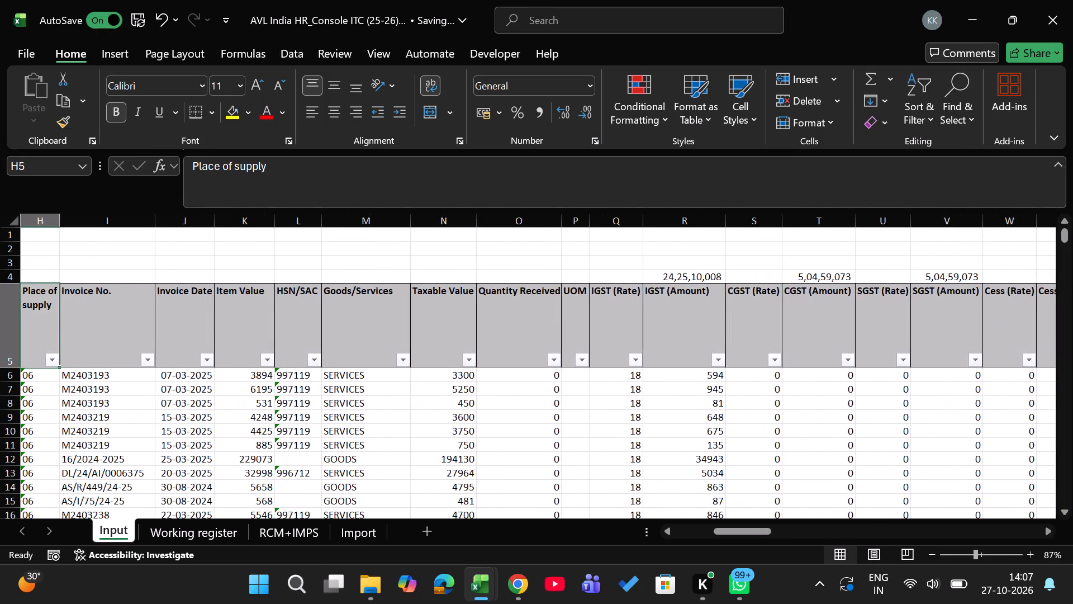
key(Right)
key(Left)
key(Left)
key(Left)
key(Left)
key(Right)
key(Right)
key(Right)
key(Right)
key(Right)
key(Right)
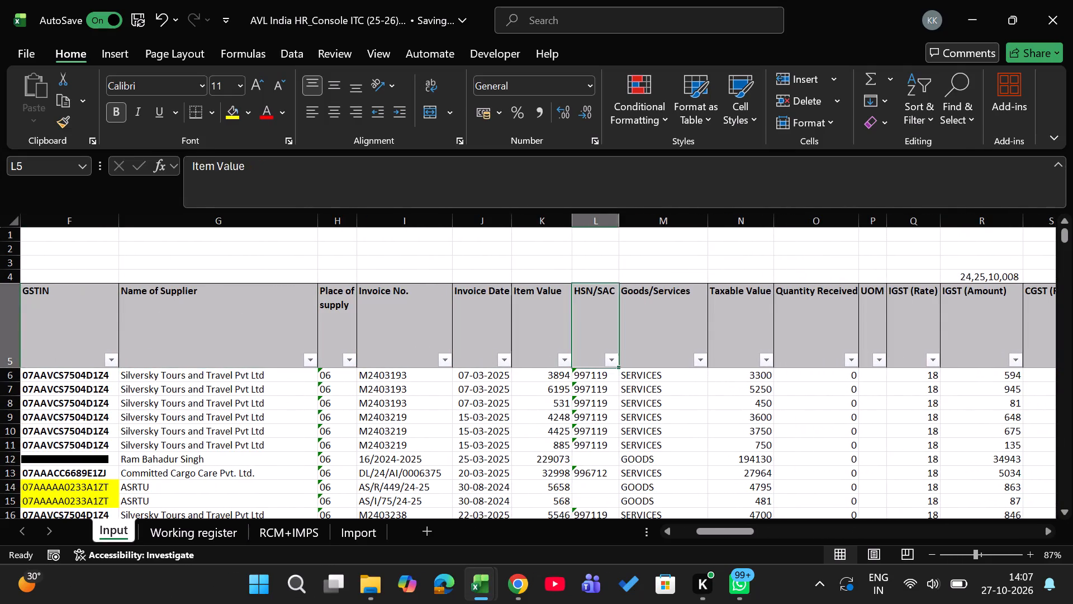
Select the Taxable Value column on the Input sheet from its row 5 heading down to the end of the invoice records.
key(Right)
key(Right)
key(ctrl+shift+Down)
key(shift+Down)
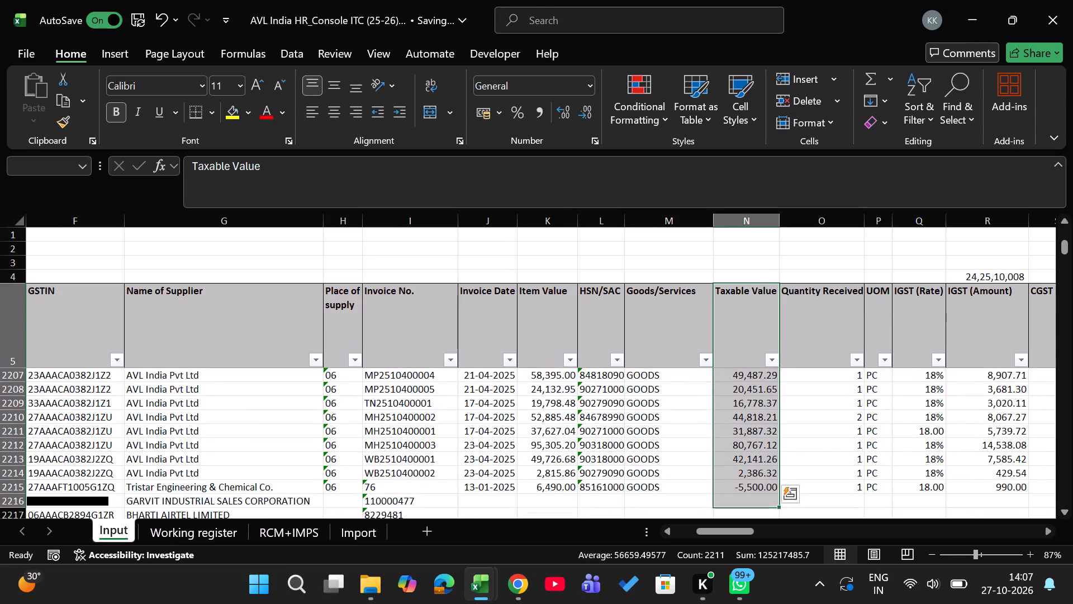
key(ctrl+shift+Down)
key(ctrl+shift+Down)
key(ctrl+shift+Down)
key(ctrl+shift+Down)
key(ctrl+shift+Down)
key(ctrl+shift+Down)
key(ctrl+shift+Down)
key(ctrl+shift+Down)
key(ctrl+shift+Down)
key(ctrl+shift+Down)
key(ctrl+shift+Down)
key(ctrl+shift+Down)
key(ctrl+shift+Down)
key(ctrl+shift+Down)
key(ctrl+shift+Down)
key(ctrl+shift+Down)
key(ctrl+shift+Down)
key(ctrl+shift+Down)
key(ctrl+shift+Down)
key(ctrl+shift+Down)
key(ctrl+shift+Down)
key(ctrl+shift+Down)
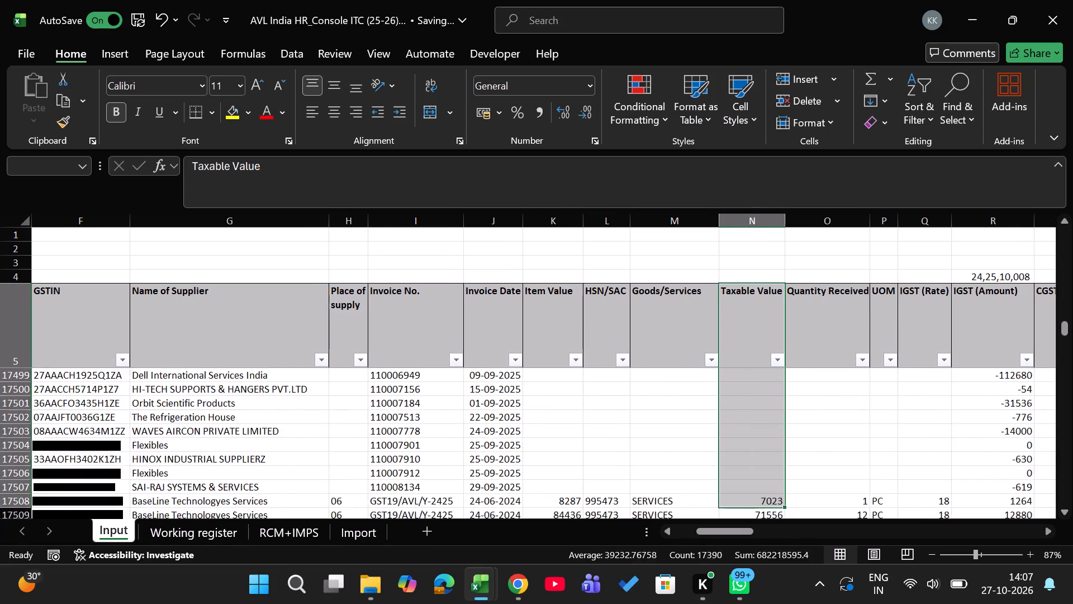
key(ctrl+shift+Up)
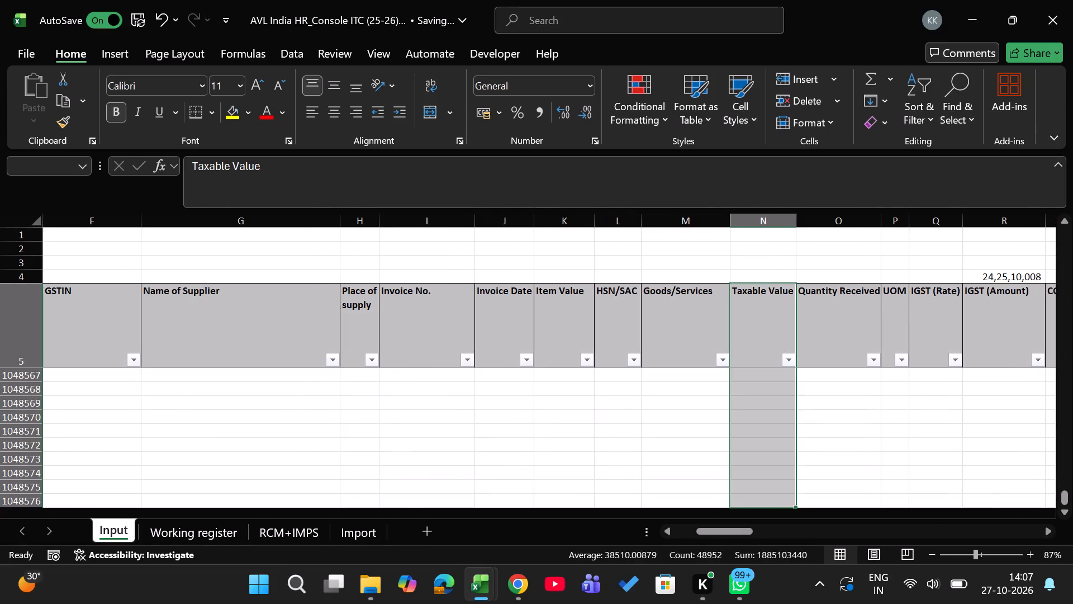
key(shift+Down)
key(shift+Down)
key(shift+Down)
key(shift+Down)
key(shift+Down)
key(shift+Down)
key(shift+Down)
key(shift+Down)
key(shift+Down)
key(shift+Down)
key(shift+Down)
key(shift+Down)
key(shift+Down)
key(shift+Down)
key(shift+Down)
key(shift+Down)
key(shift+Down)
key(shift+Down)
key(shift+Down)
key(shift+Down)
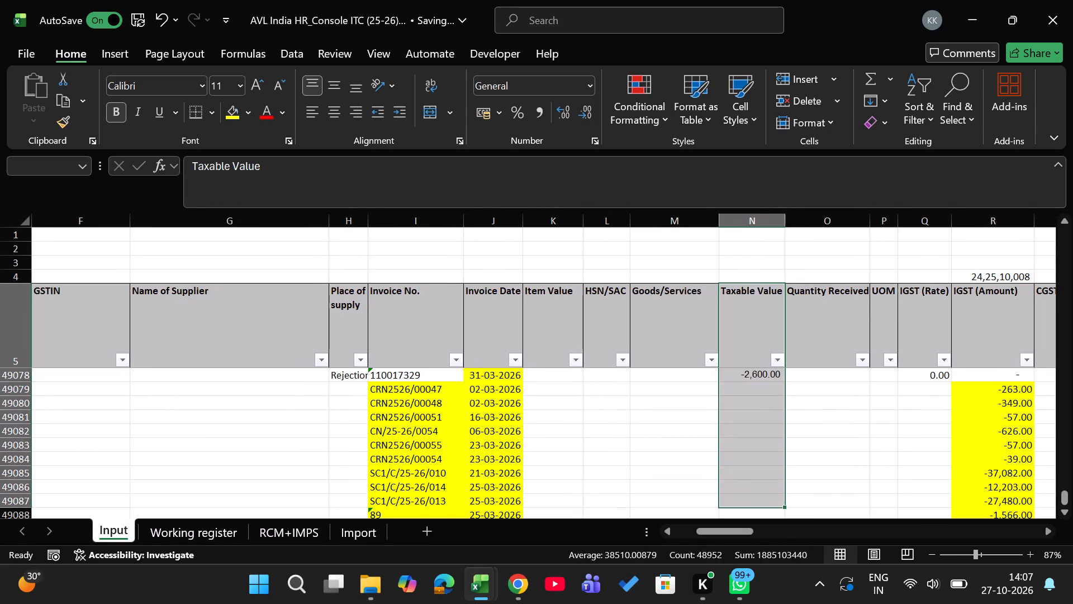
key(shift+Up)
key(shift+Up)
key(shift+Up)
key(shift+Up)
key(shift+Up)
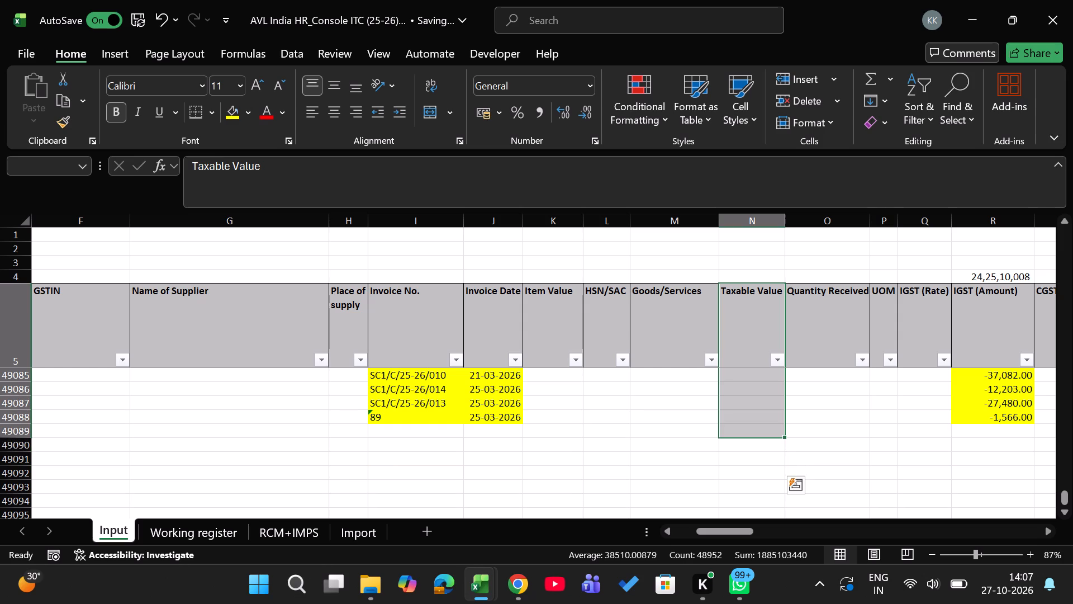
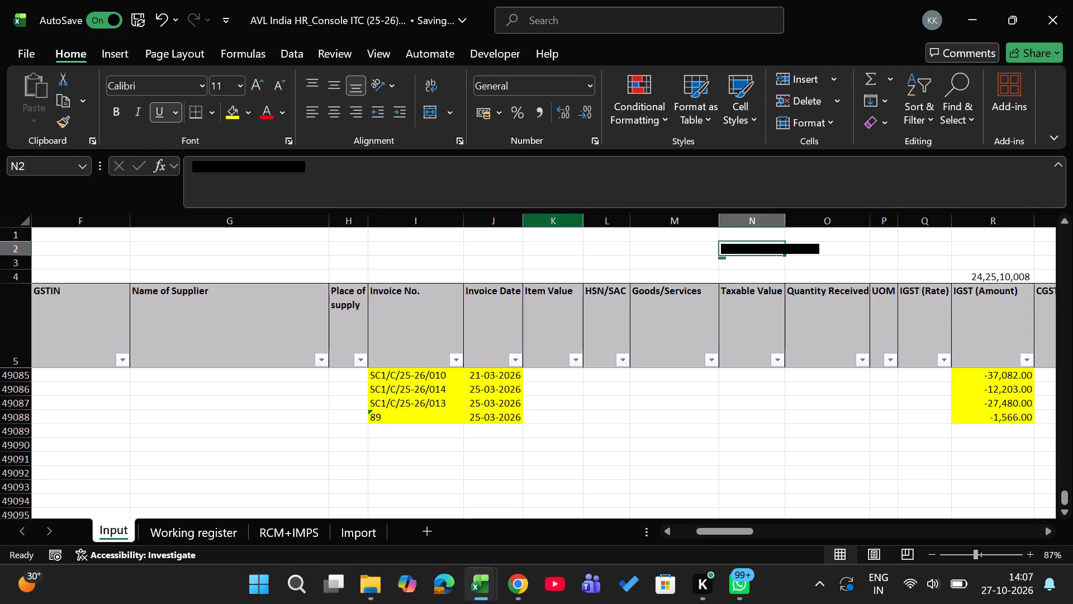
Copy the full text held in cell N2, above the Taxable Value heading on the Input sheet.
drag(496, 197, 183, 191)
key(ctrl+c)
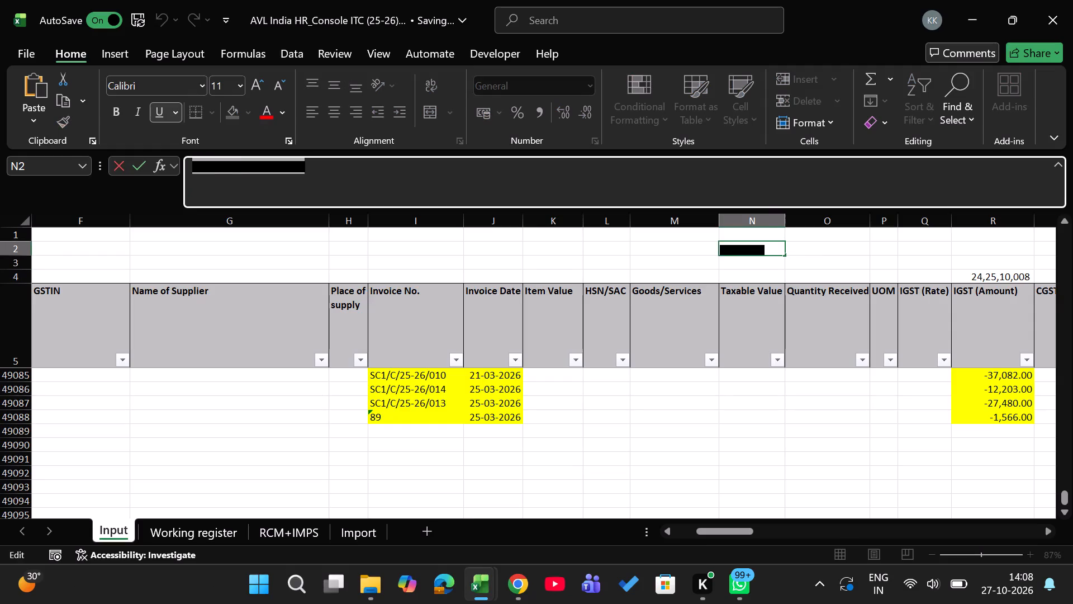
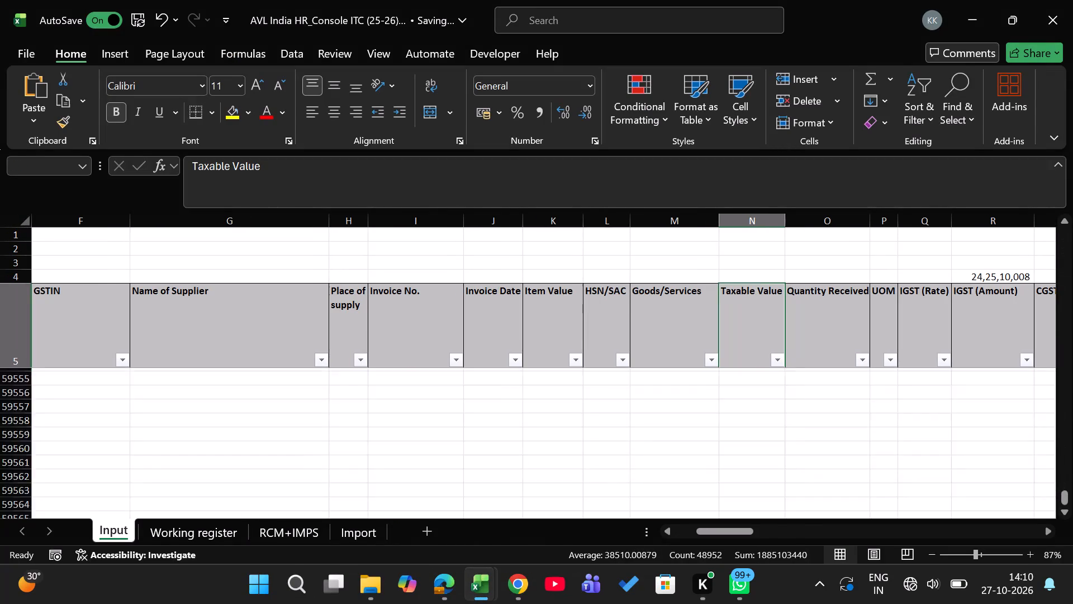
Copy the Input sheet's Taxable Value column from its row 5 heading through row 49088 into Y4 on the Working register.
key(ctrl+shift+Up)
key(shift+Down)
key(shift+Down)
key(shift+Down)
key(shift+Down)
key(shift+Down)
key(shift+Down)
key(shift+Down)
key(shift+Down)
key(shift+Down)
key(shift+Down)
key(shift+Down)
key(shift+Down)
key(shift+Down)
key(shift+Down)
key(shift+Down)
key(shift+Down)
key(shift+Down)
key(shift+Down)
key(shift+Down)
key(shift+Down)
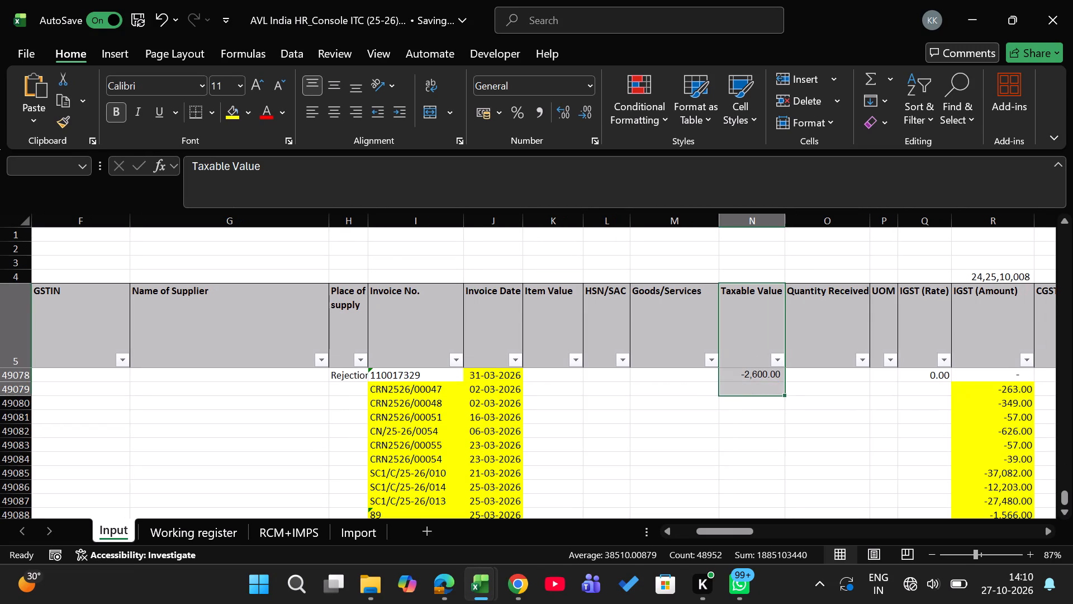
key(shift+Up)
key(shift+Up)
key(shift+Up)
key(shift+Up)
key(shift+Up)
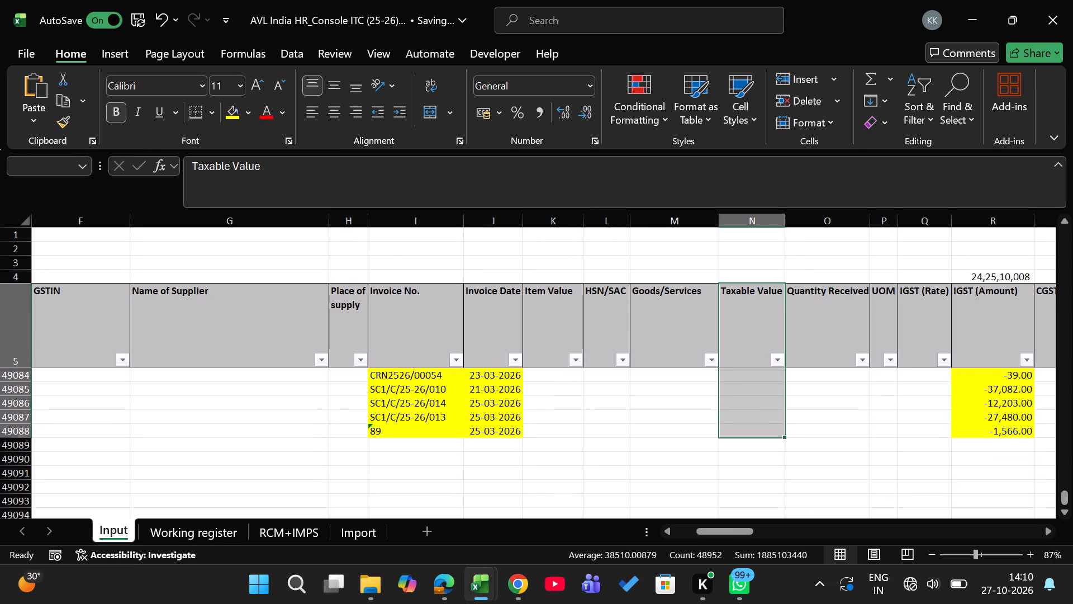
key(ctrl+c)
key(ctrl+Page_Down)
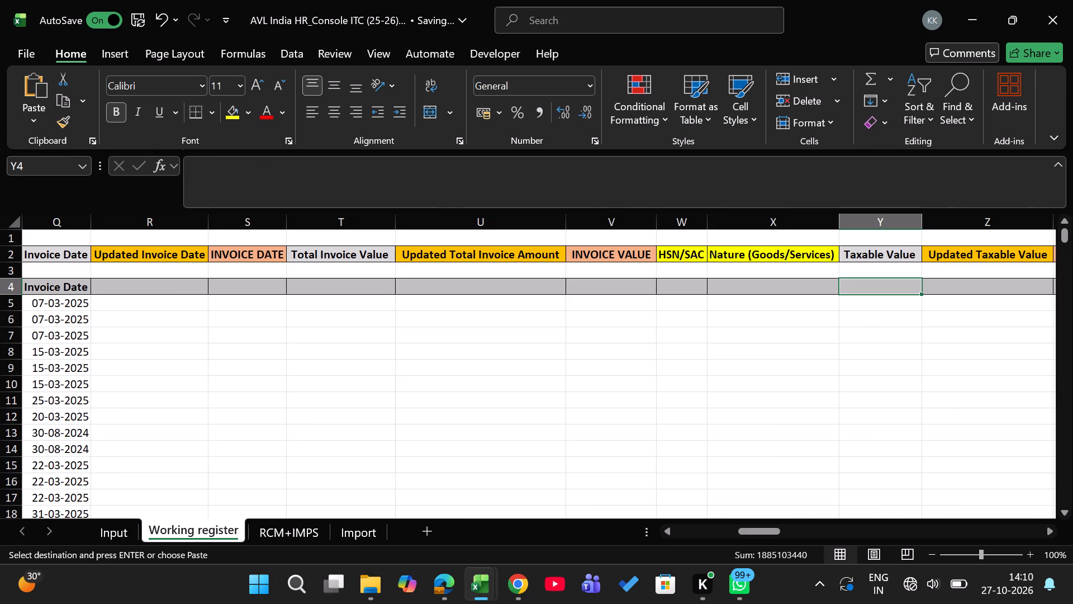
key(Return)
Examine the Working register headings from Taxable Value in column Y to IGST (Amount) in column AE, and glance at the RCM+IMPS sheet.
key(Right)
key(Right)
key(Right)
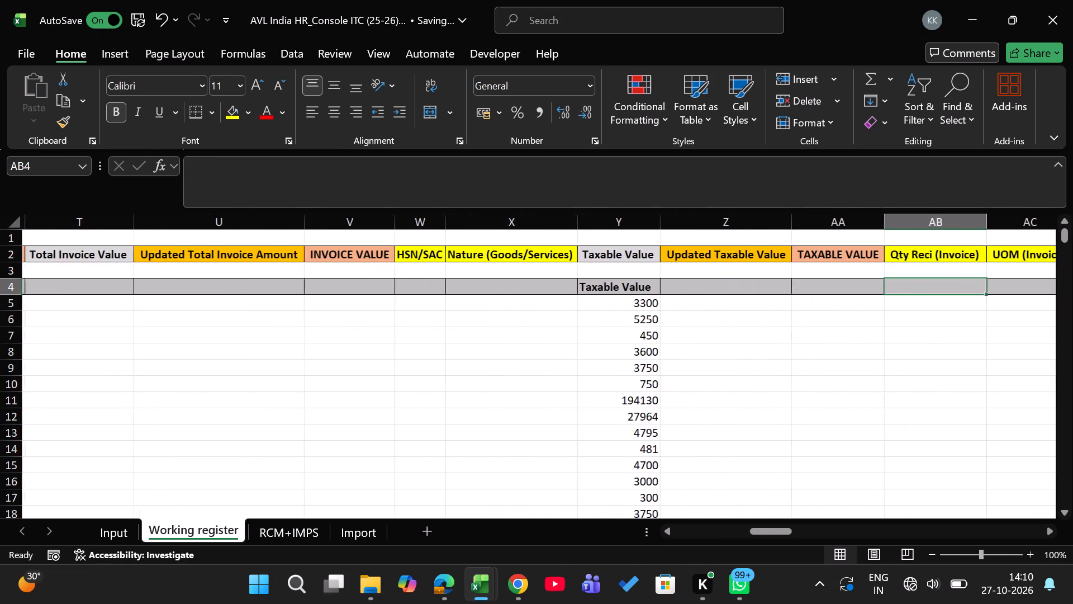
key(Right)
key(Left)
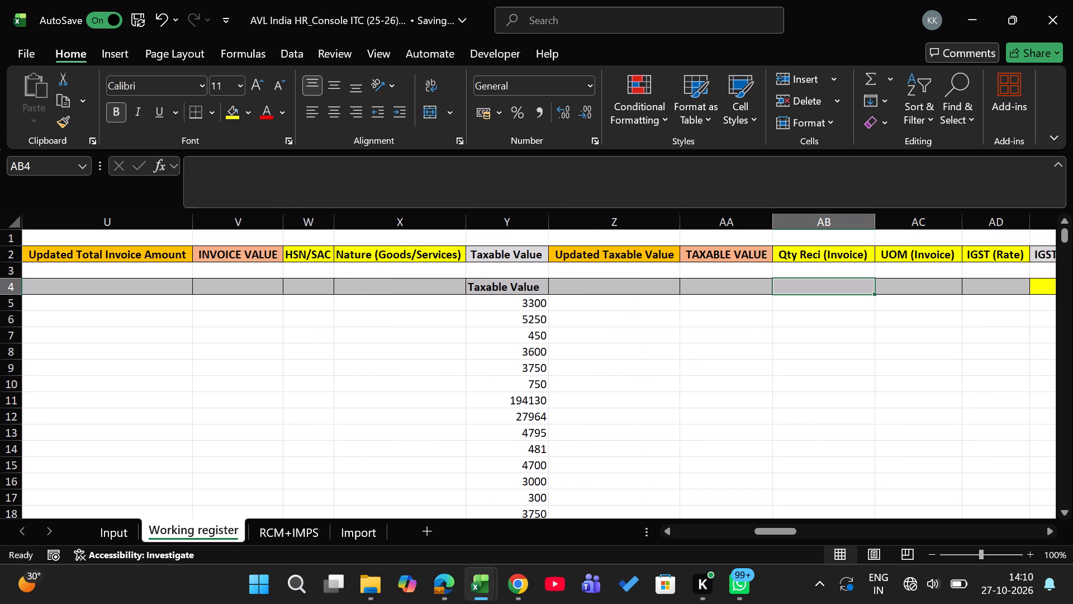
key(Up)
key(Up)
key(Down)
key(Down)
key(Right)
key(Right)
key(Right)
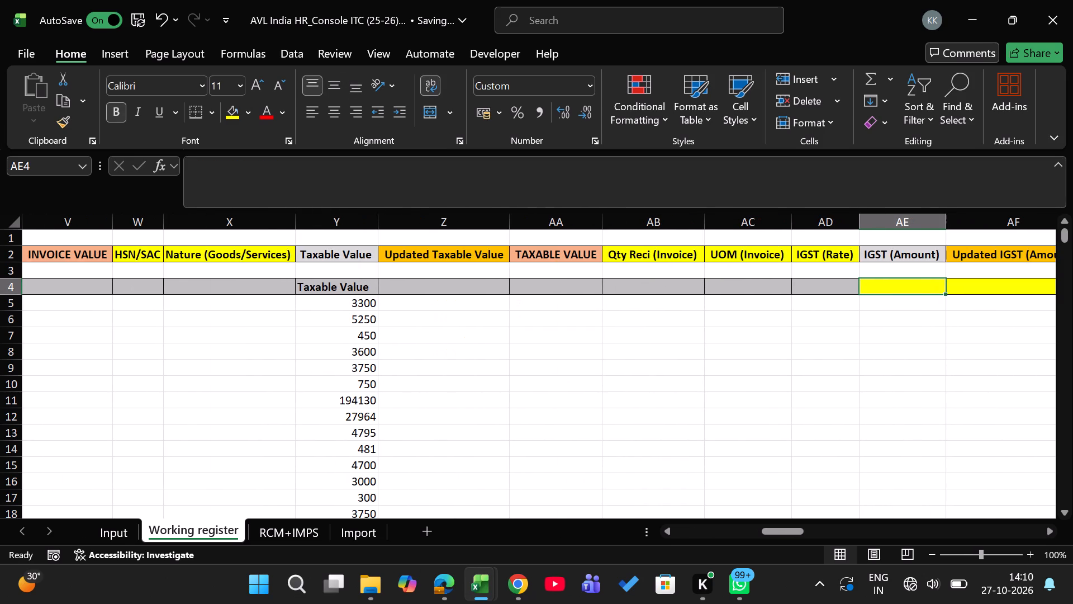
key(ctrl+Page_Down)
key(Down)
key(Down)
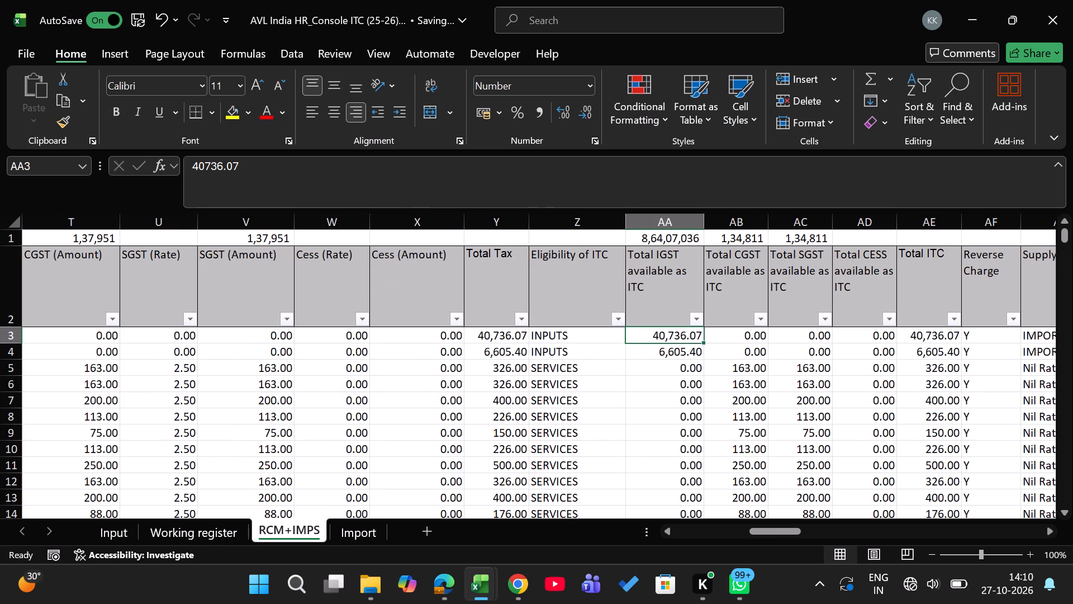
key(ctrl+Page_Up)
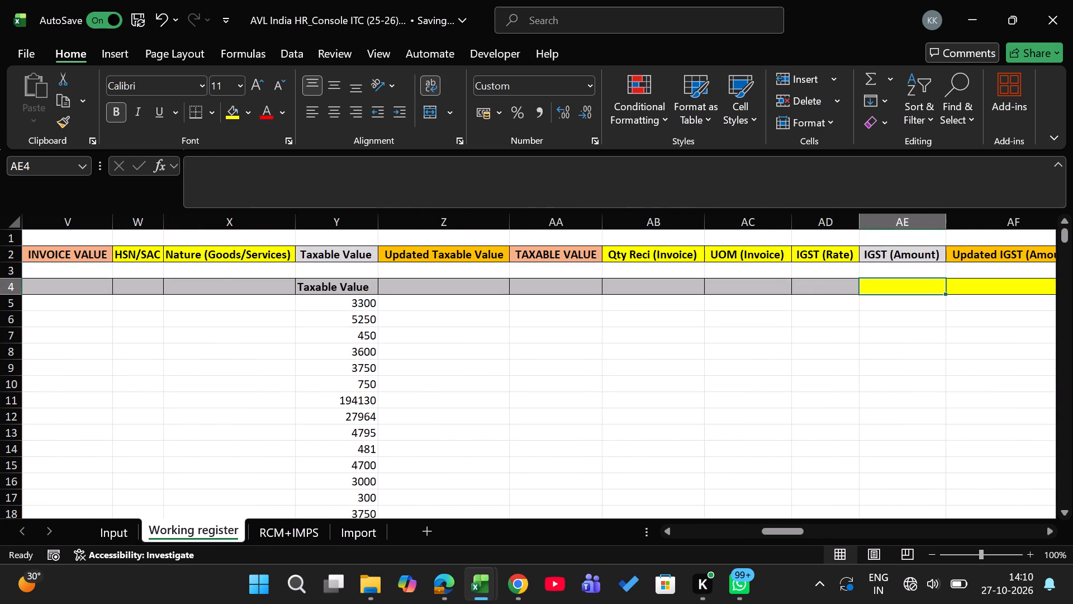
Examine the Working register's remaining headings between IGST (Amount) in column AE and Updated description Of Goods/Services in column BC.
scroll(607, 313, left, 10)
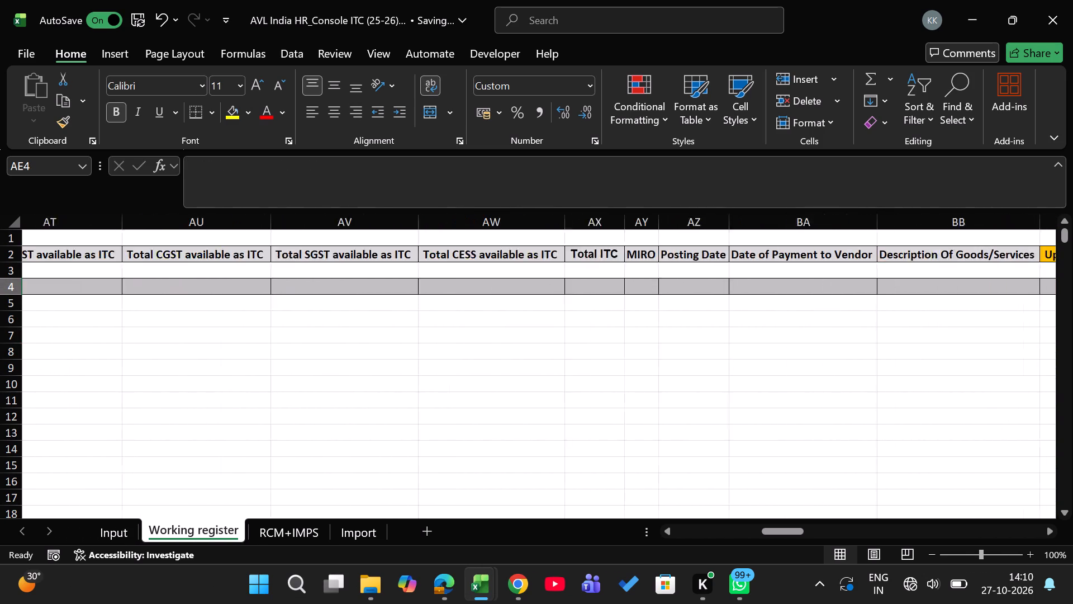
scroll(607, 313, right, 3)
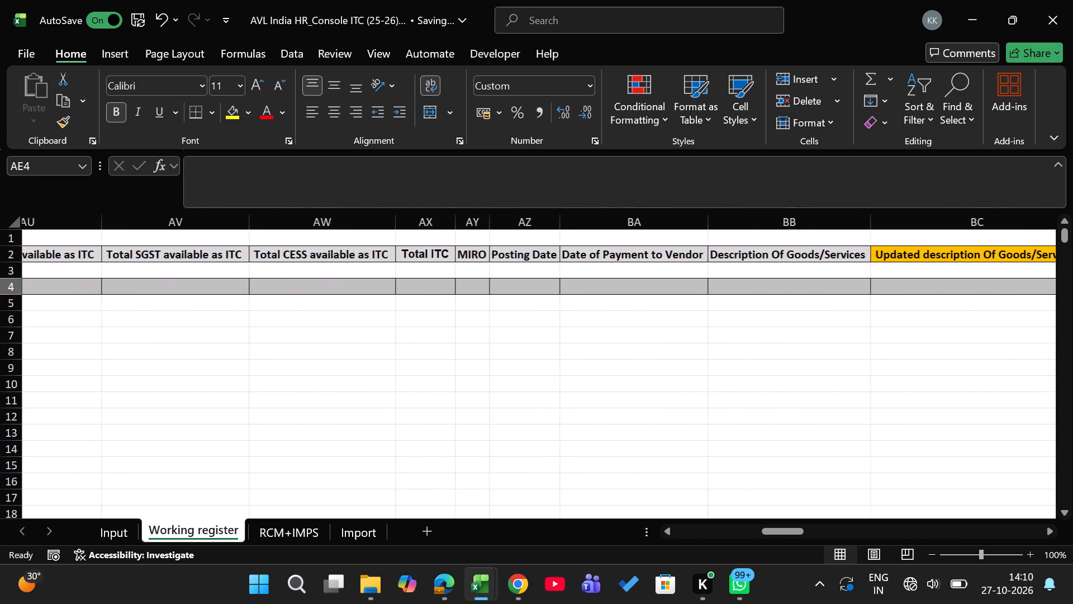
scroll(607, 313, right, 5)
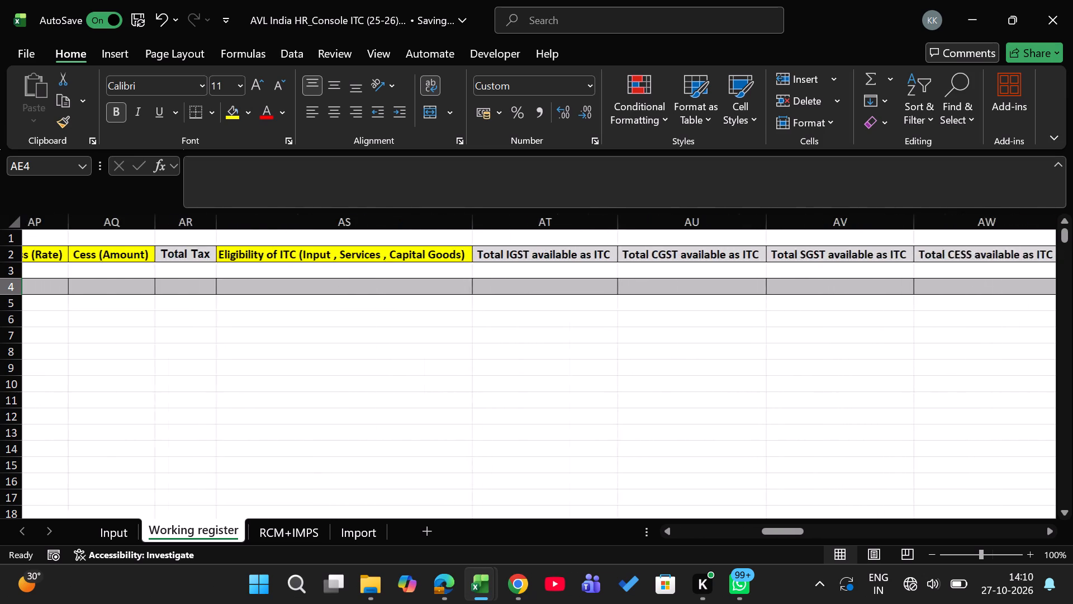
scroll(607, 313, right, 4)
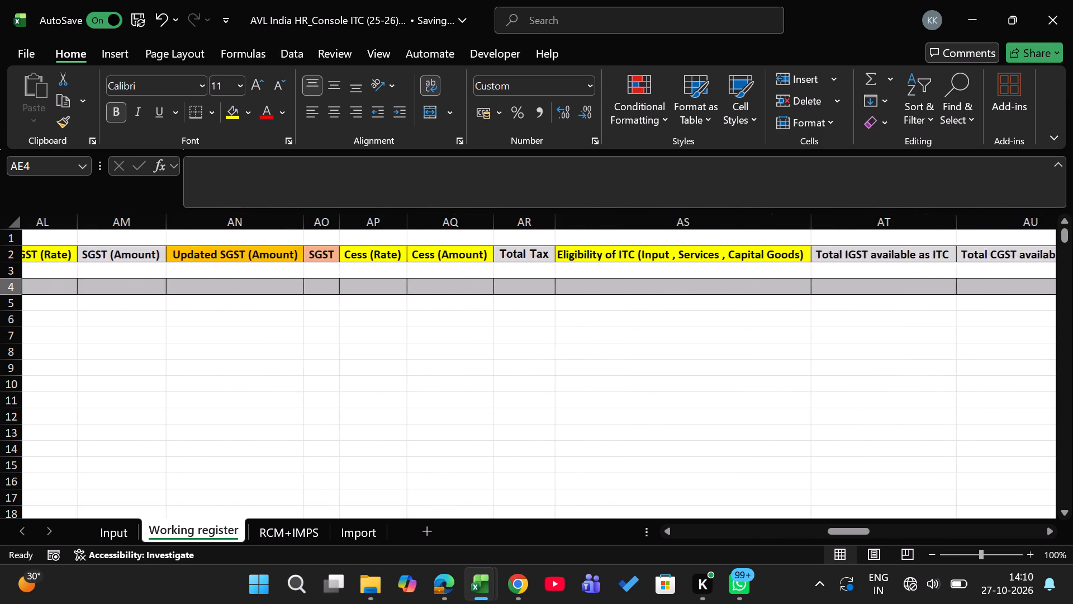
scroll(607, 313, right, 2)
scroll(417, 308, right, 1)
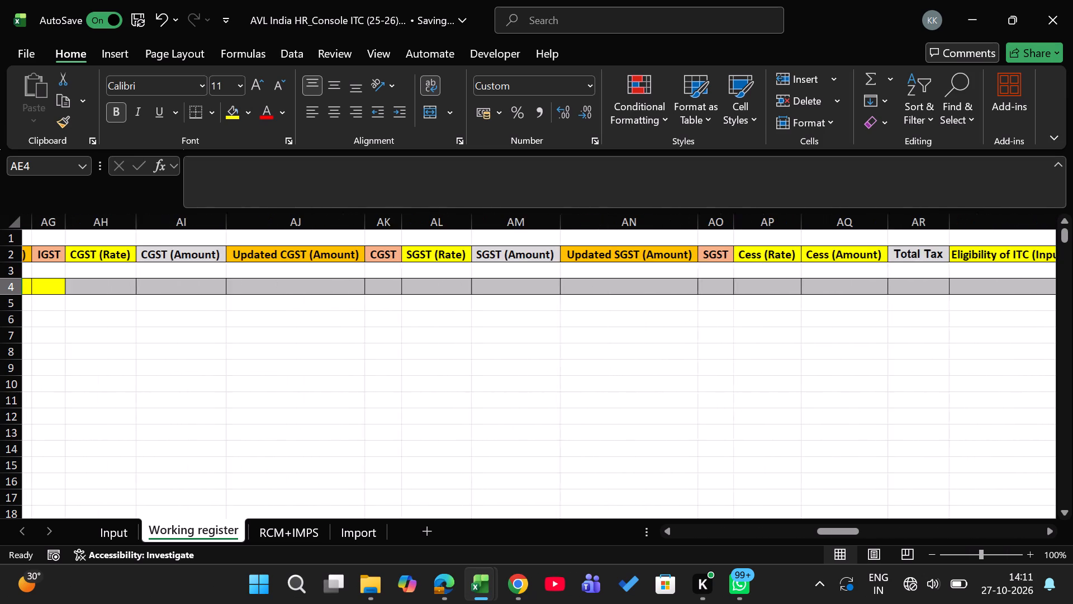
scroll(417, 308, right, 1)
scroll(227, 292, right, 3)
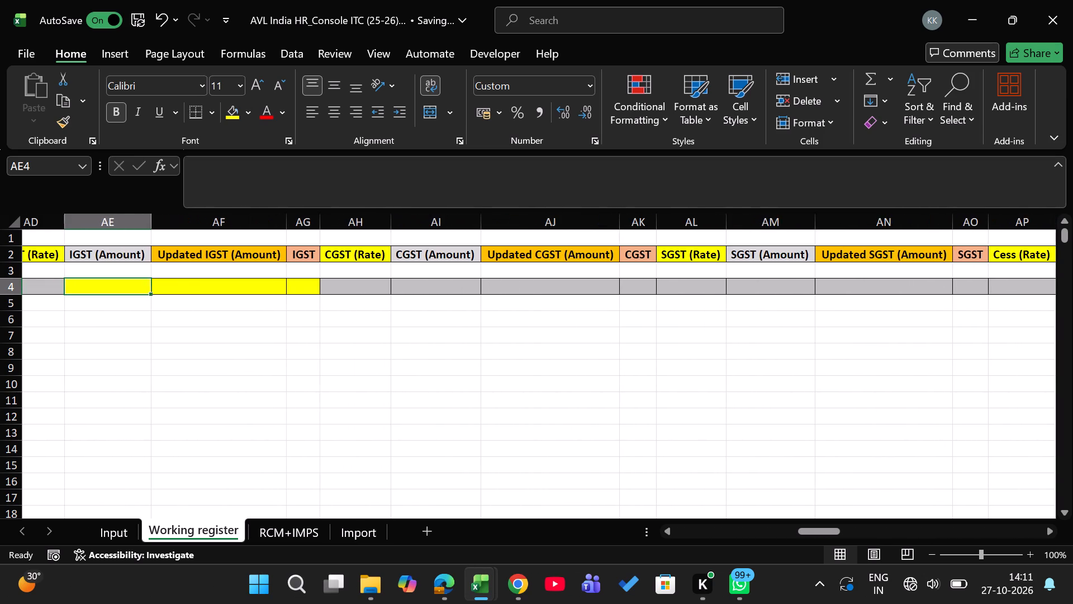
scroll(227, 292, right, 1)
Copy the Input sheet's Total IGST available as ITC values from AA6 through row 49088 into AE4 under IGST (Amount) on the Working register.
key(ctrl+Page_Up)
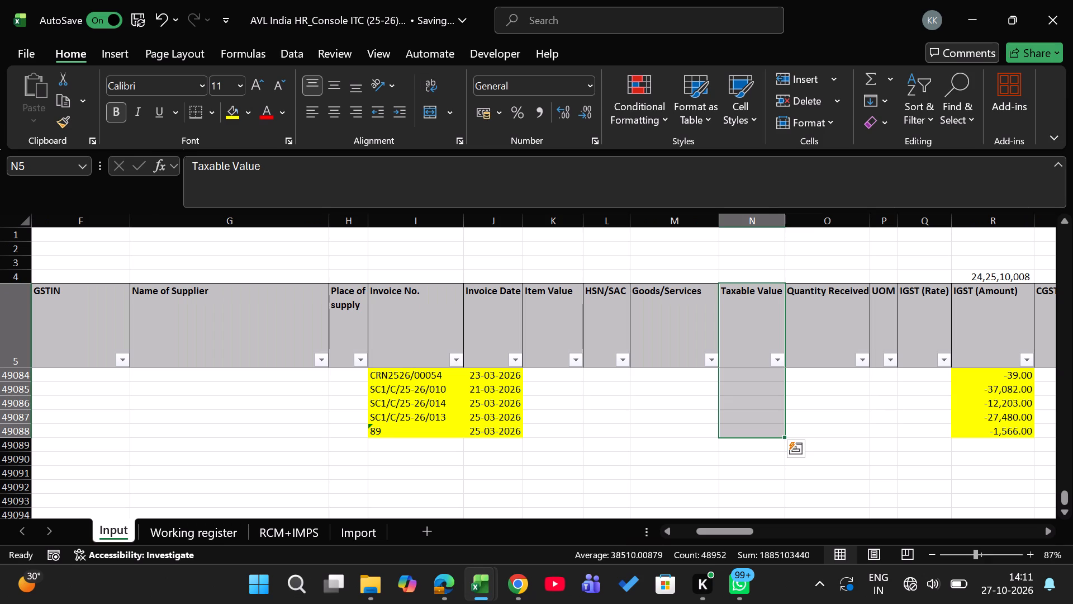
scroll(476, 374, left, 7)
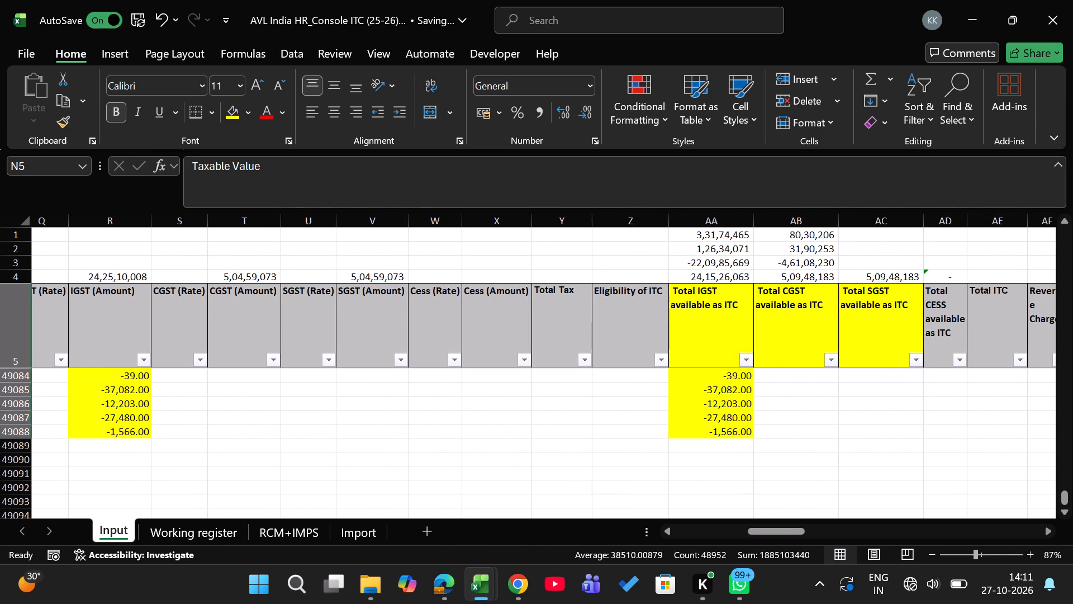
click(721, 329)
key(Down)
key(ctrl+shift+Down)
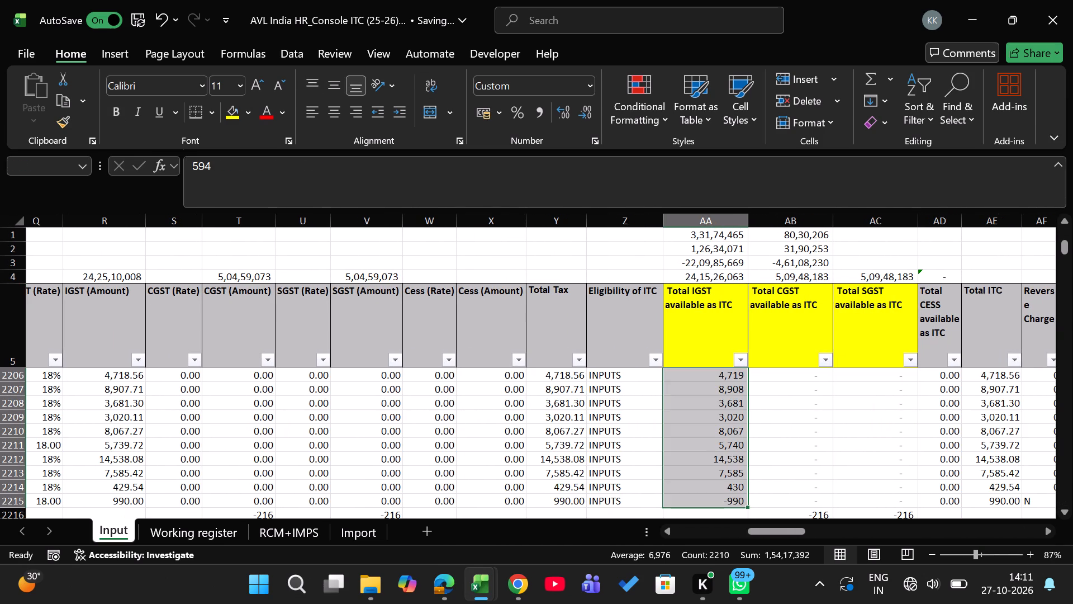
key(shift+Down)
key(ctrl+shift+Down)
key(ctrl+shift+Down)
key(ctrl+shift+Down)
key(ctrl+shift+Down)
key(ctrl+shift+Down)
key(ctrl+shift+Down)
key(ctrl+shift+Down)
key(ctrl+shift+Down)
key(ctrl+shift+Down)
key(ctrl+shift+Down)
key(ctrl+shift+Down)
key(ctrl+shift+Down)
key(ctrl+shift+Down)
key(ctrl+shift+Down)
key(ctrl+shift+Down)
key(ctrl+shift+Down)
key(ctrl+shift+Down)
key(ctrl+shift+Down)
key(ctrl+shift+Down)
key(ctrl+shift+Down)
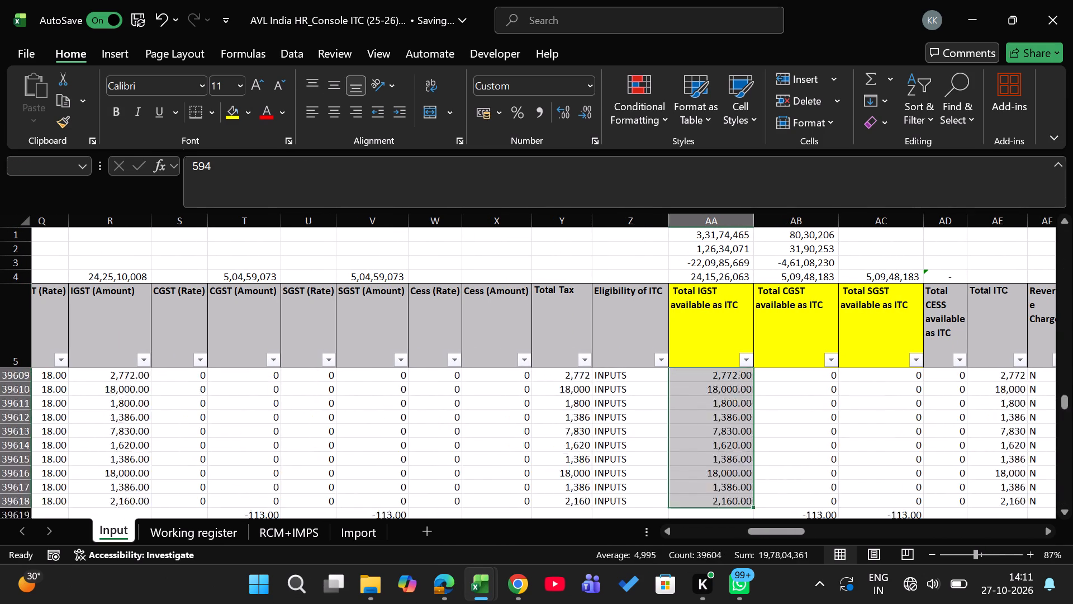
key(ctrl+shift+Up)
key(ctrl+c)
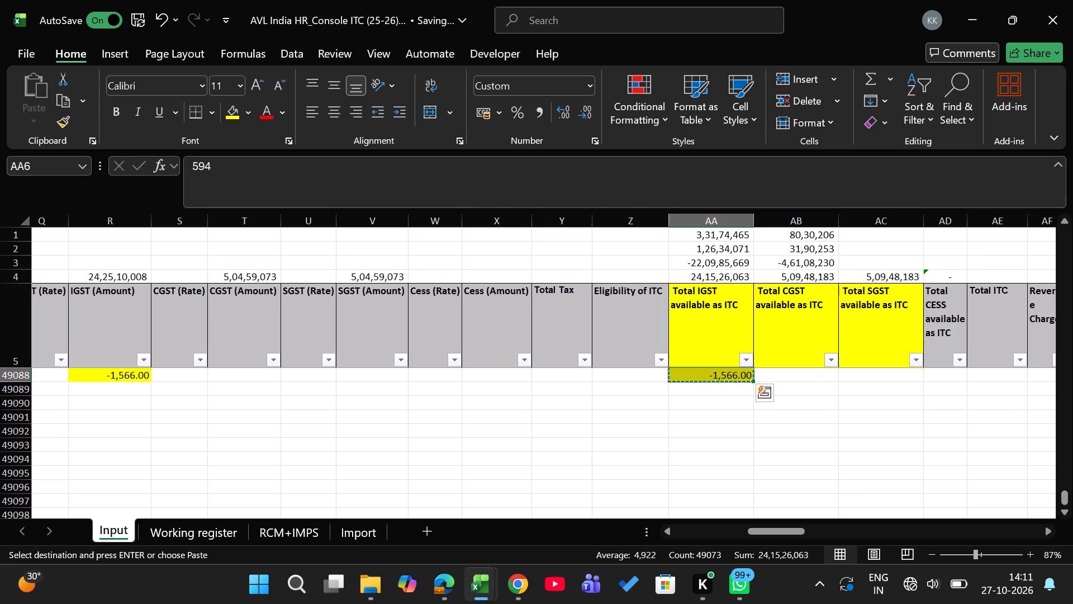
key(ctrl+Page_Down)
key(Right)
key(Right)
key(Left)
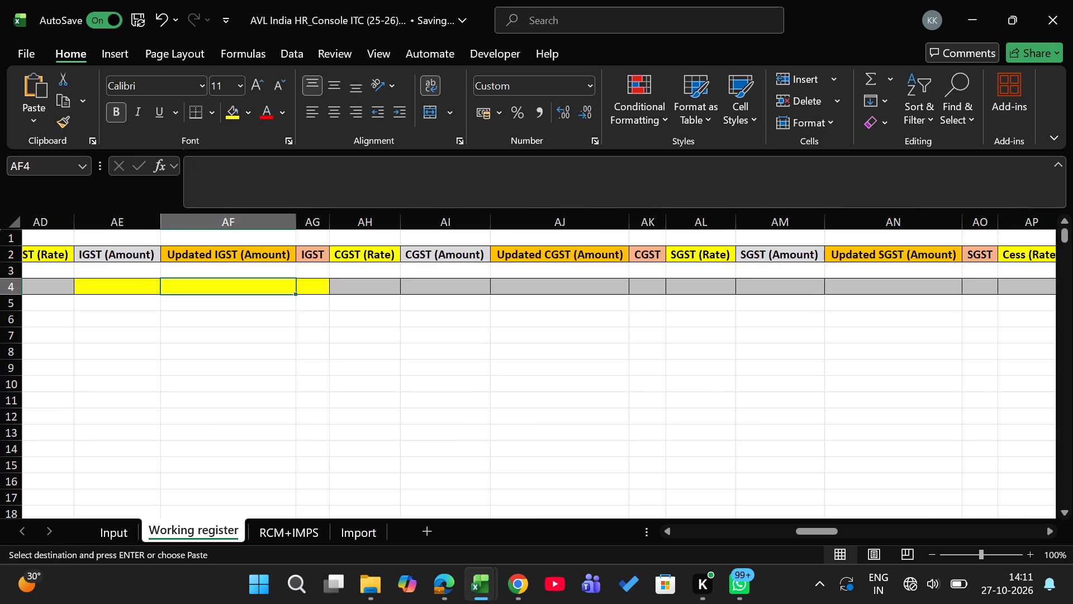
key(Left)
key(Return)
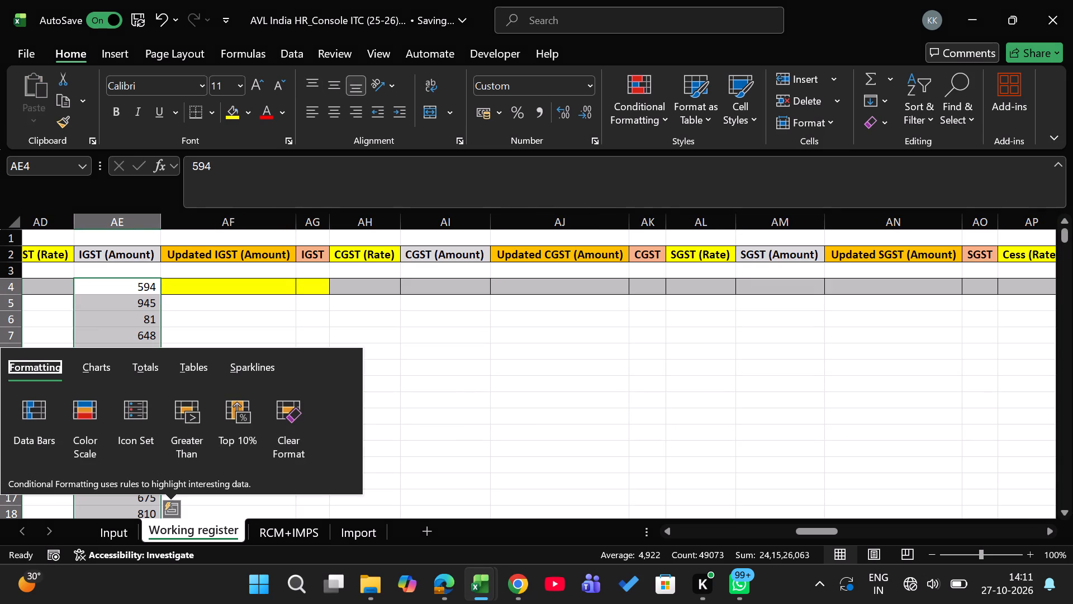
key(Escape)
Copy the pasted IGST (Amount) values into AT4 under Total IGST available as ITC on the Working register.
key(ctrl+c)
key(Right)
key(Right)
key(Right)
key(Right)
key(Right)
key(Right)
key(Right)
key(Right)
key(Right)
key(Right)
key(Right)
key(Right)
key(Right)
key(Right)
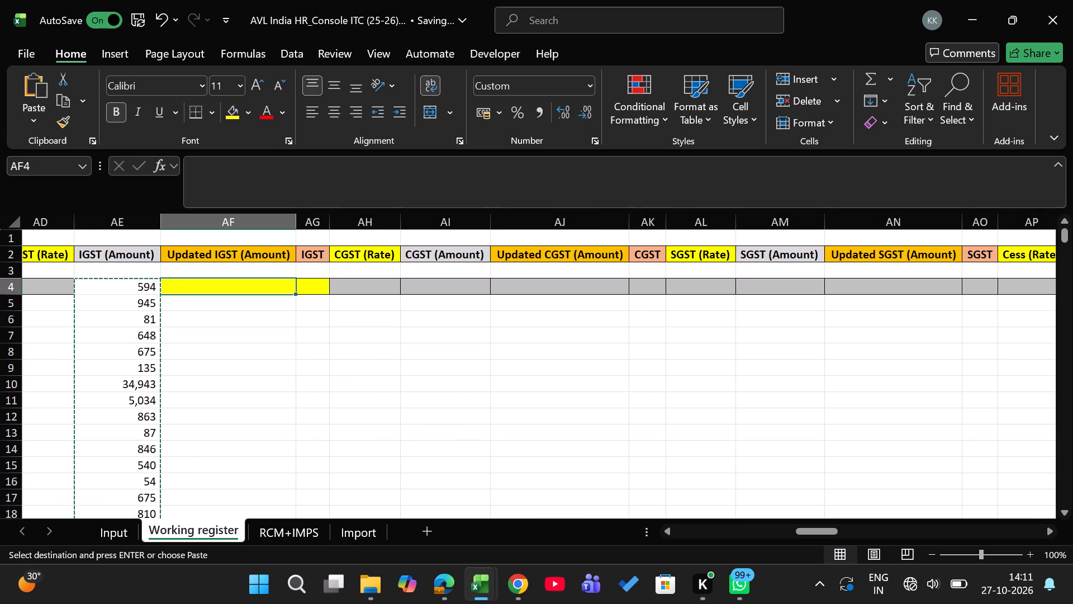
key(Right)
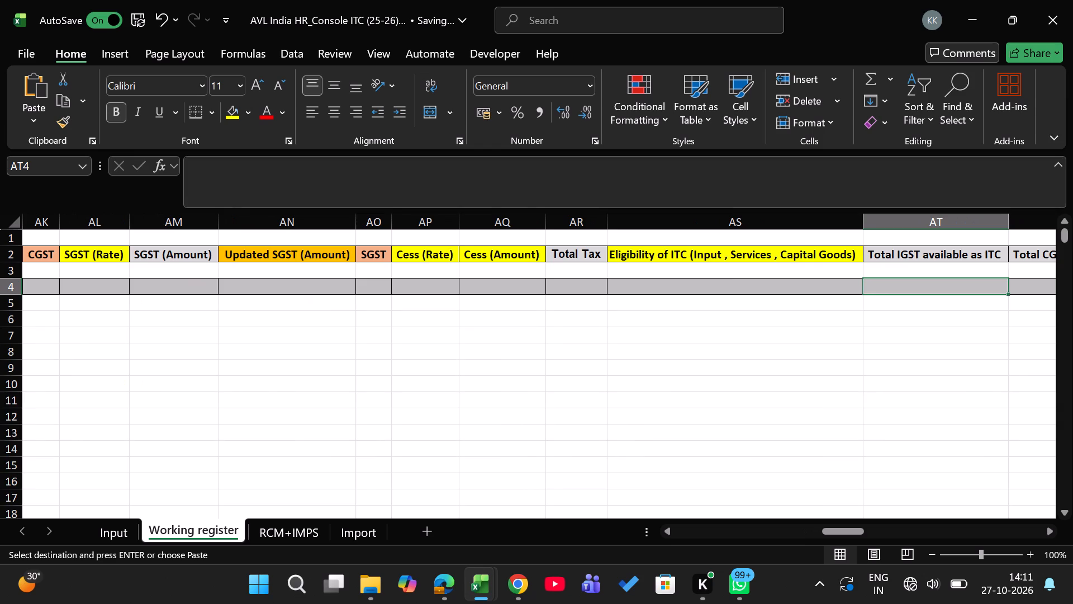
key(Return)
Copy the Input sheet's Total CGST available as ITC values from AB6 through row 49078 into AI5 under CGST (Amount) on the Working register.
key(Left)
key(Left)
key(Left)
key(Left)
key(Left)
key(Left)
key(Left)
key(Left)
key(Left)
key(Left)
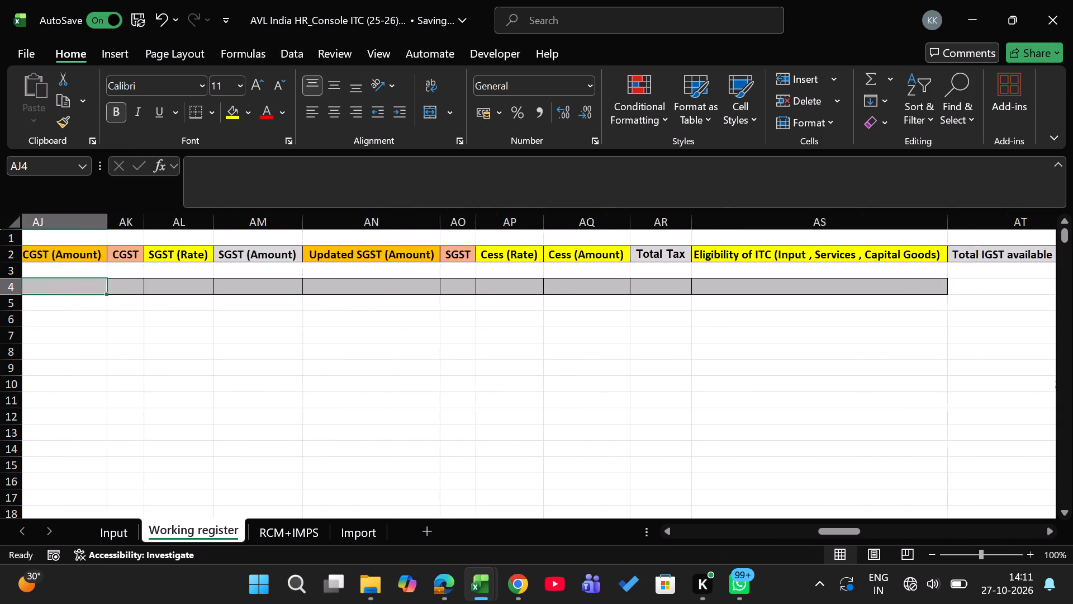
key(Left)
key(Left)
key(Left)
key(Left)
key(Left)
key(Right)
key(Right)
key(Right)
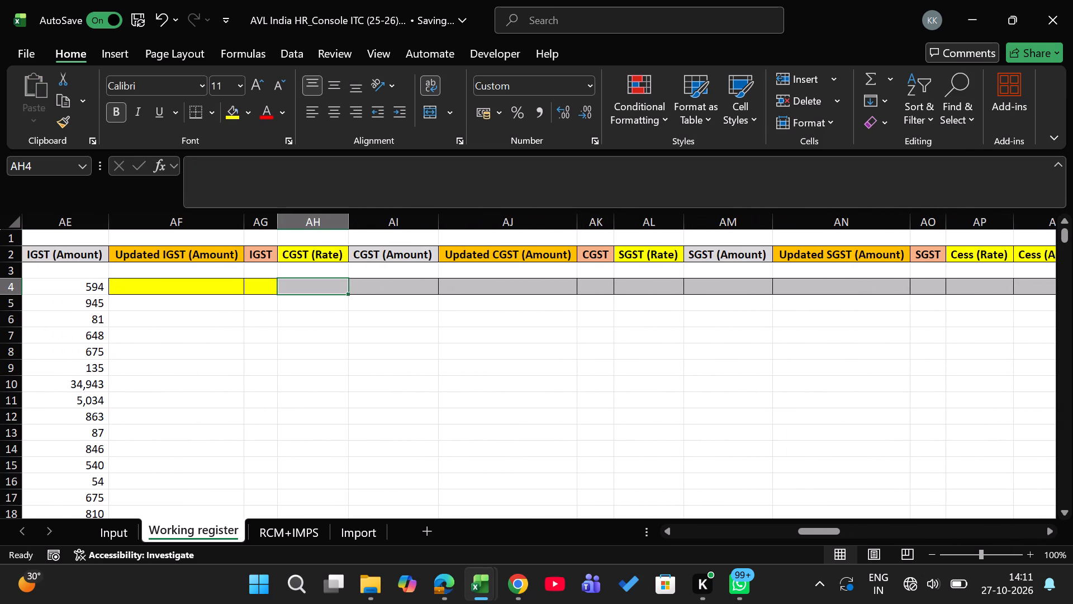
key(Right)
key(Right)
key(Left)
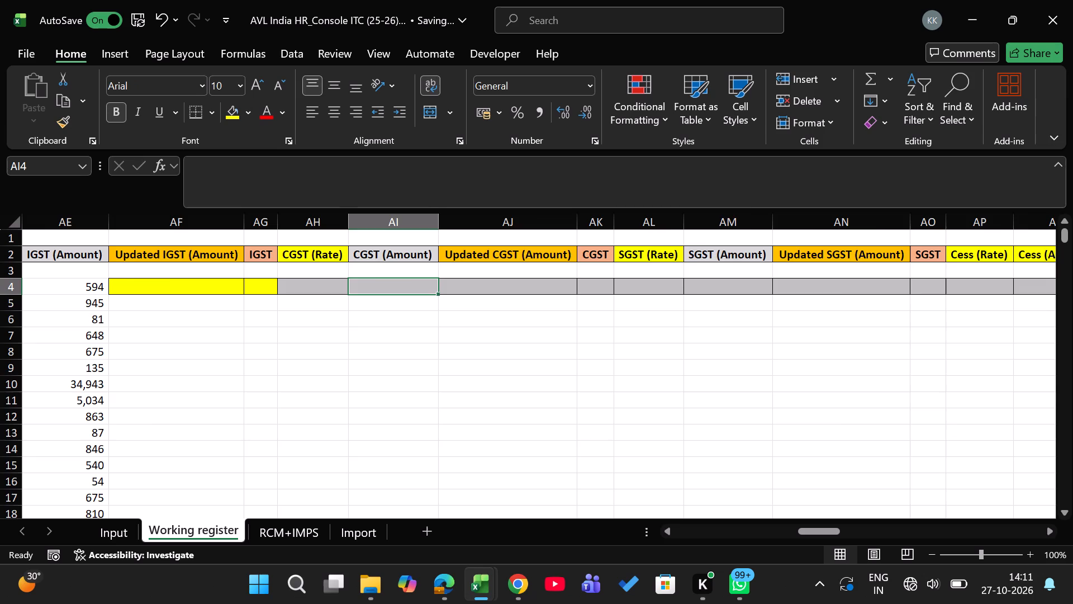
key(ctrl+Page_Up)
key(Right)
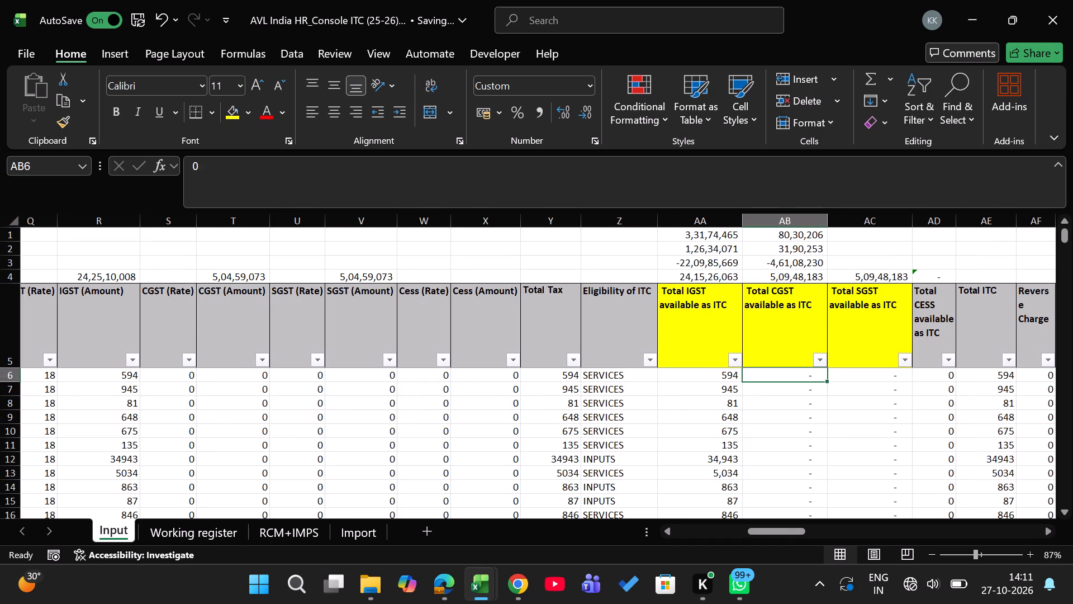
key(Up)
key(Down)
key(ctrl+shift+Down)
key(ctrl+shift+Down)
key(ctrl+shift+Down)
key(ctrl+shift+Down)
key(ctrl+shift+Down)
key(ctrl+shift+Down)
key(ctrl+shift+Down)
key(ctrl+shift+Down)
key(ctrl+shift+Down)
key(ctrl+shift+Down)
key(ctrl+shift+Down)
key(ctrl+shift+Down)
key(ctrl+shift+Down)
key(ctrl+shift+Down)
key(ctrl+shift+Down)
key(ctrl+shift+Down)
key(ctrl+shift+Down)
key(ctrl+shift+Down)
key(ctrl+shift+Down)
key(ctrl+shift+Down)
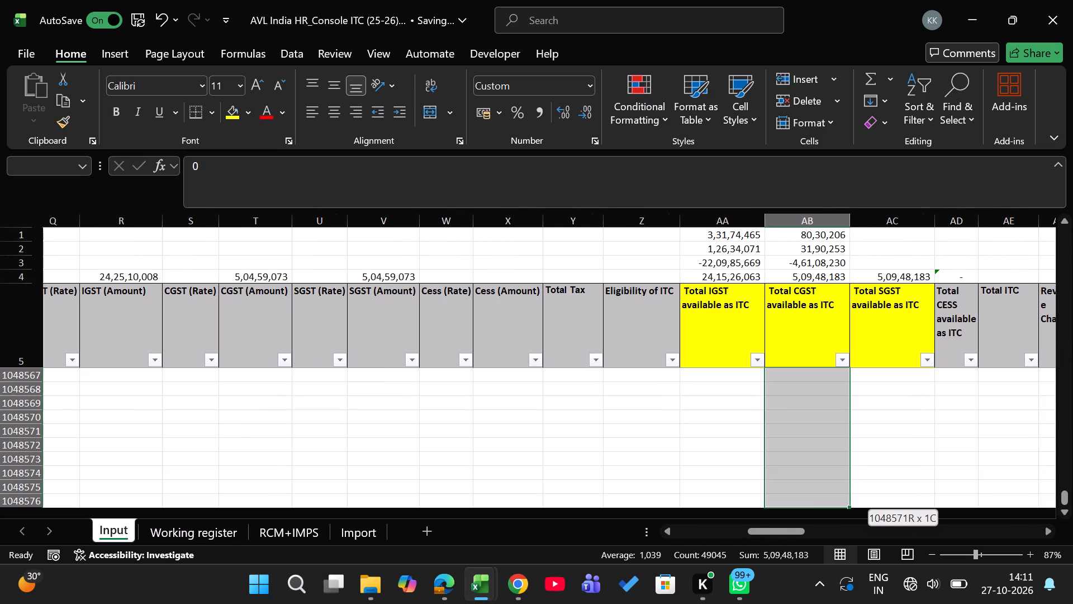
key(ctrl+shift+Up)
key(ctrl+c)
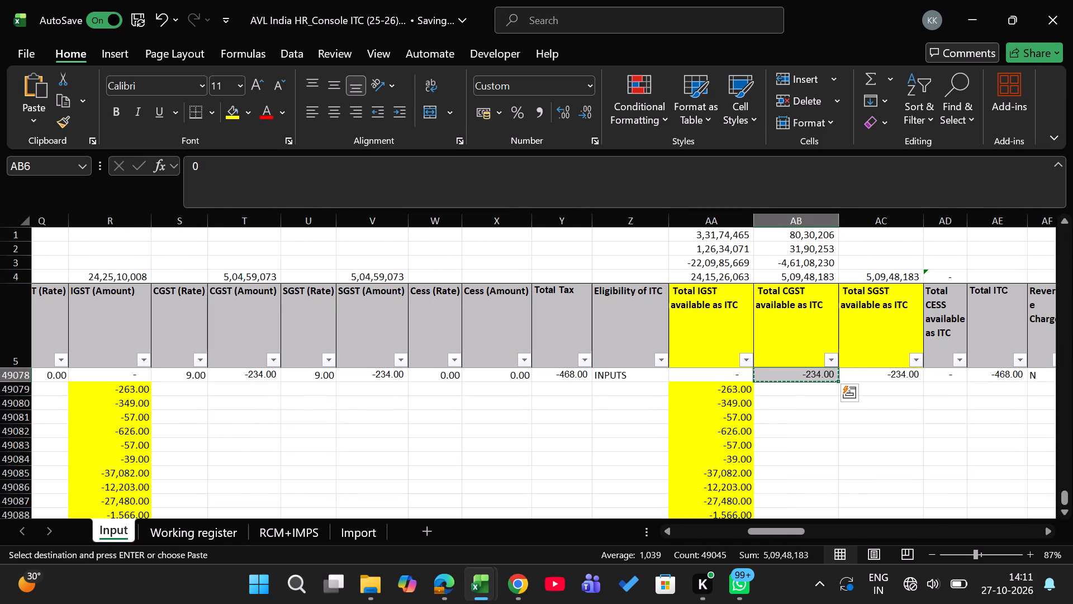
key(ctrl+Page_Down)
key(ctrl+Down)
key(Up)
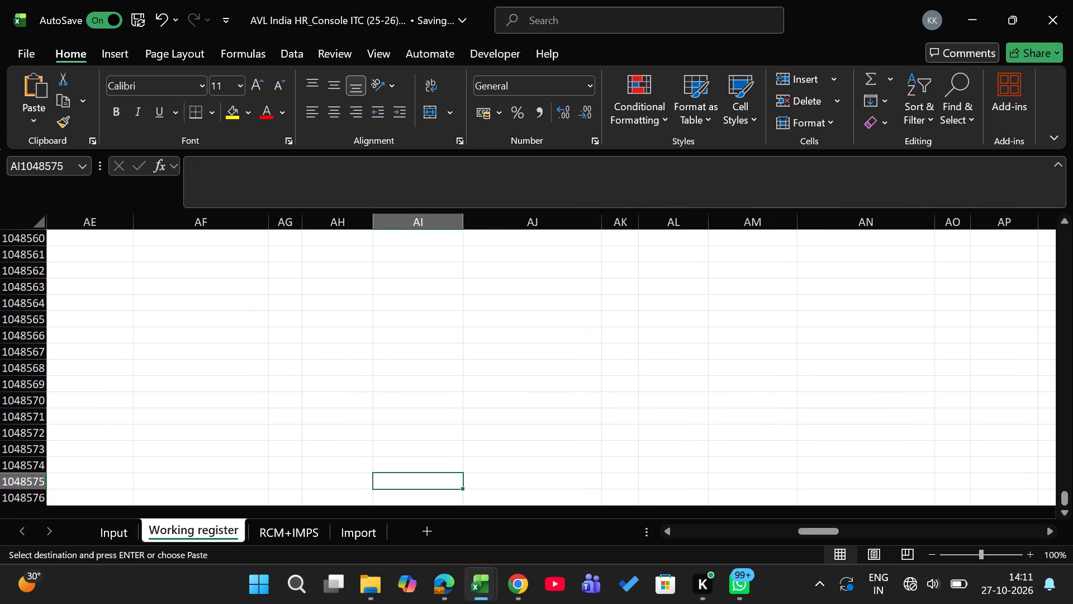
key(ctrl+Up)
key(Up)
key(Down)
key(Down)
key(Down)
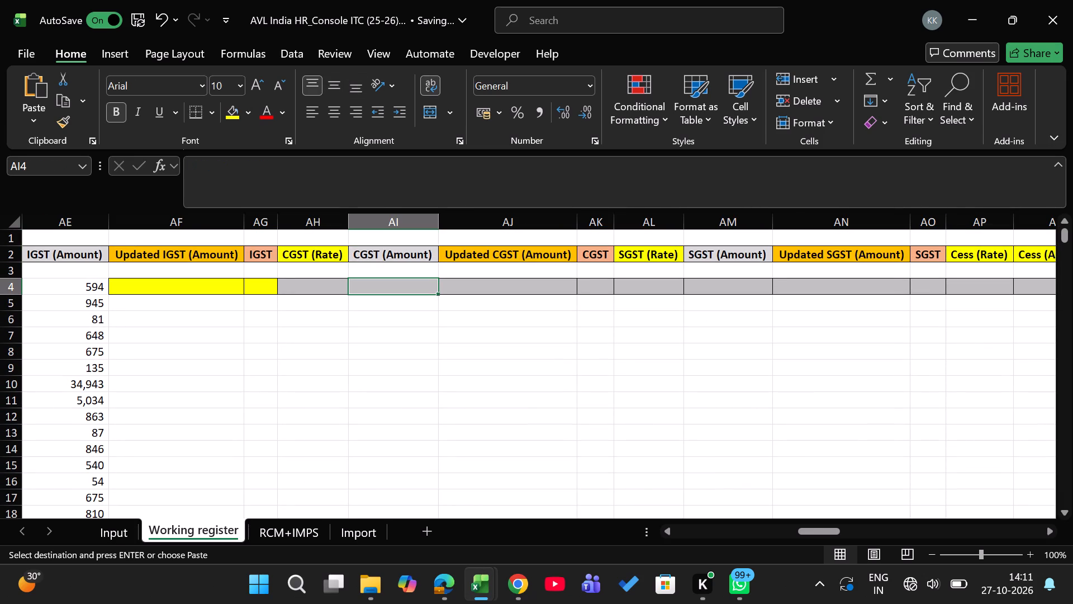
key(Left)
key(Left)
key(Left)
key(Left)
key(Right)
key(Right)
key(Right)
key(Right)
key(Down)
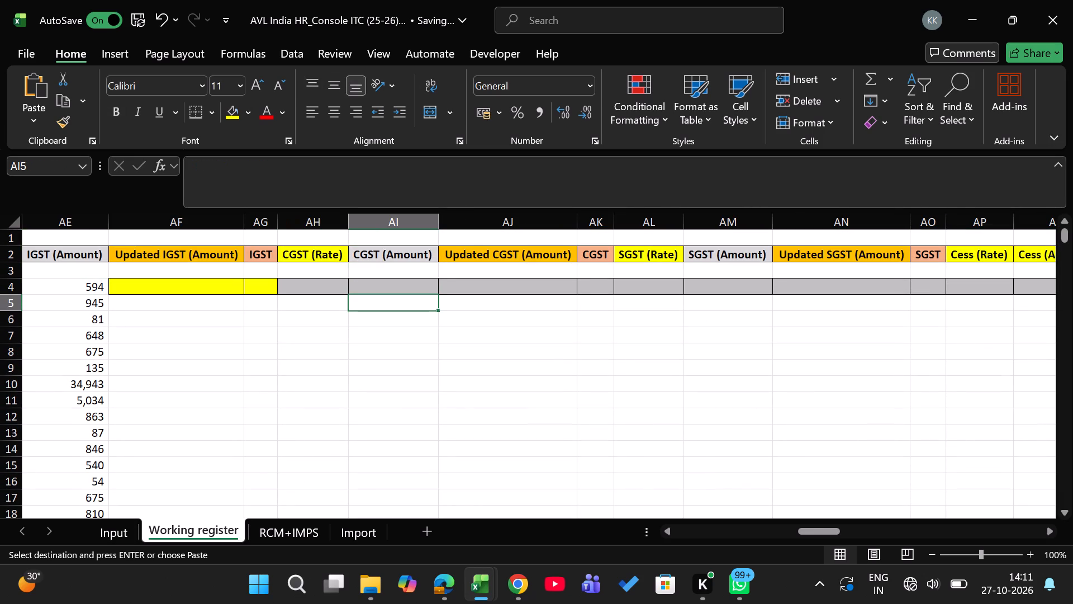
key(Return)
Shift the Working register's IGST (Amount) values down one row by copying AE4 through row 49086 into AE5 and clearing AE4.
key(Left)
key(Left)
key(Left)
key(Left)
key(Up)
key(ctrl+shift+Down)
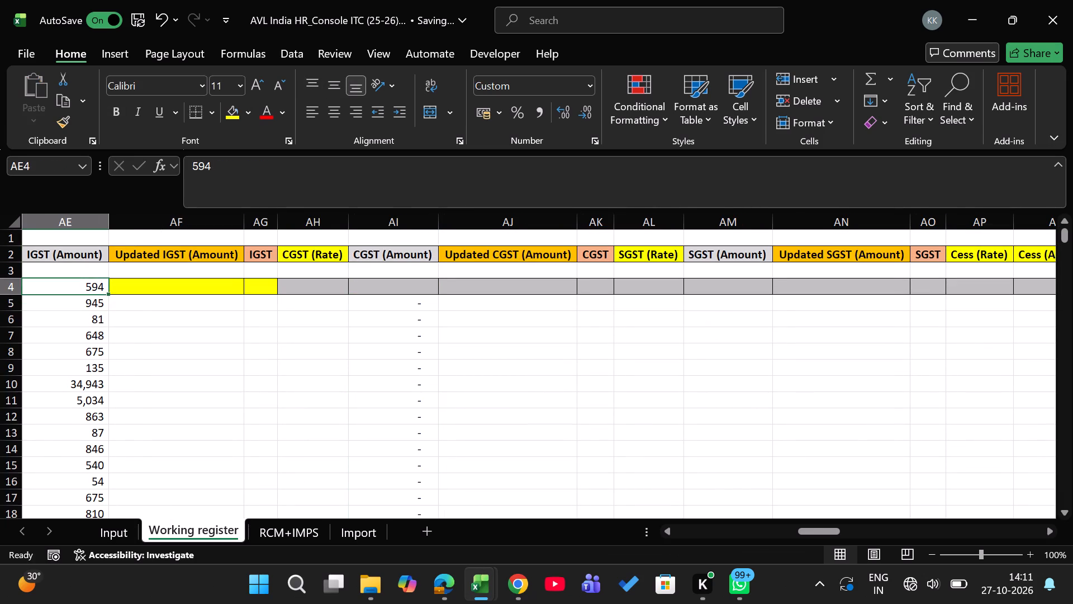
key(shift+Down)
key(ctrl+shift+Down)
key(ctrl+shift+Down)
key(ctrl+shift+Down)
key(ctrl+shift+Down)
key(ctrl+shift+Down)
key(ctrl+shift+Down)
key(ctrl+shift+Down)
key(ctrl+shift+Down)
key(ctrl+shift+Down)
key(ctrl+shift+Down)
key(ctrl+shift+Down)
key(ctrl+shift+Down)
key(ctrl+shift+Down)
key(ctrl+shift+Down)
key(ctrl+shift+Down)
key(ctrl+shift+Down)
key(ctrl+shift+Down)
key(ctrl+shift+Down)
key(ctrl+shift+Down)
key(ctrl+shift+Down)
key(ctrl+shift+Down)
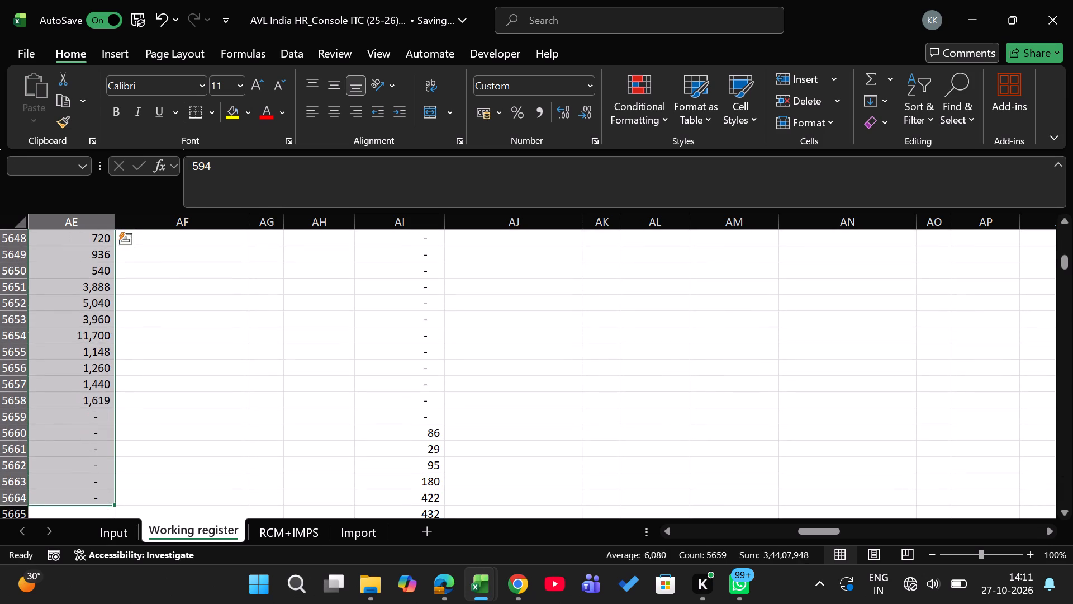
key(ctrl+shift+Up)
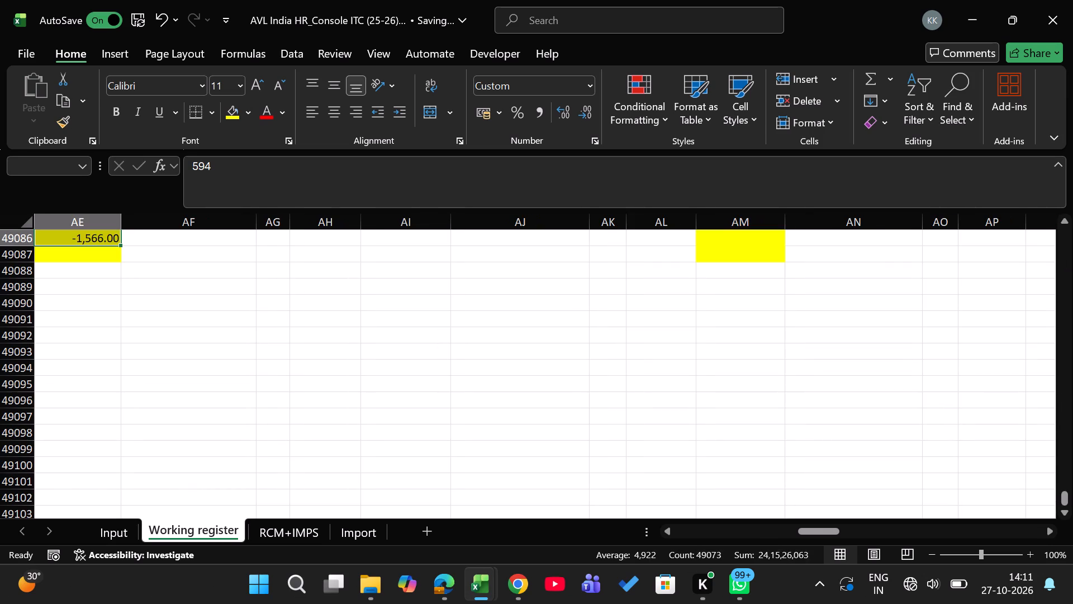
key(ctrl+c)
key(Down)
key(Return)
key(Up)
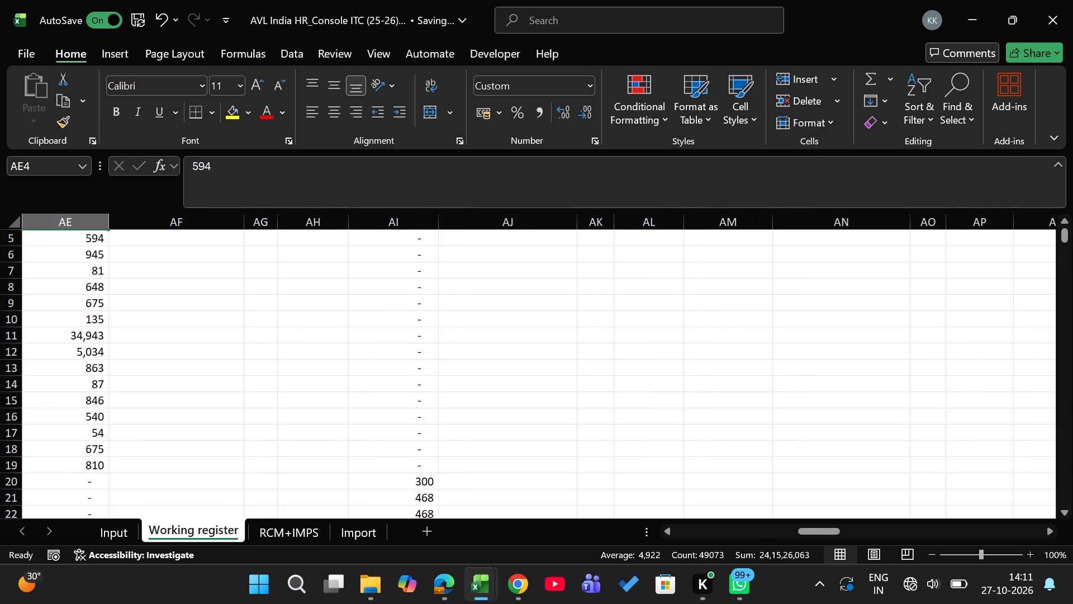
key(Delete)
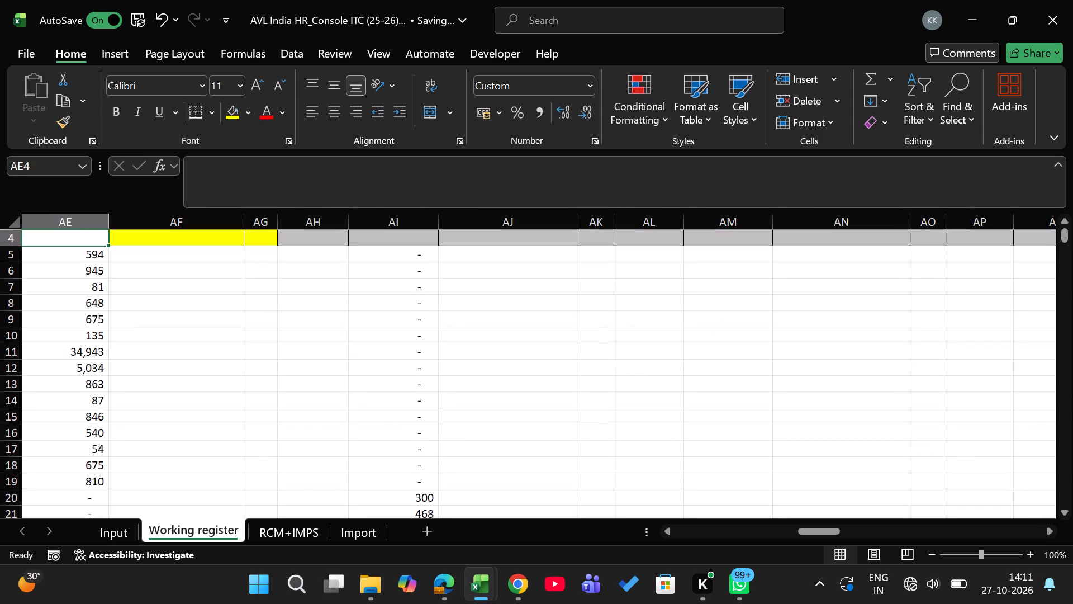
Examine row 4 and where the data starts in the Working register between column AF and Taxable Value in column Y.
key(Up)
key(Right)
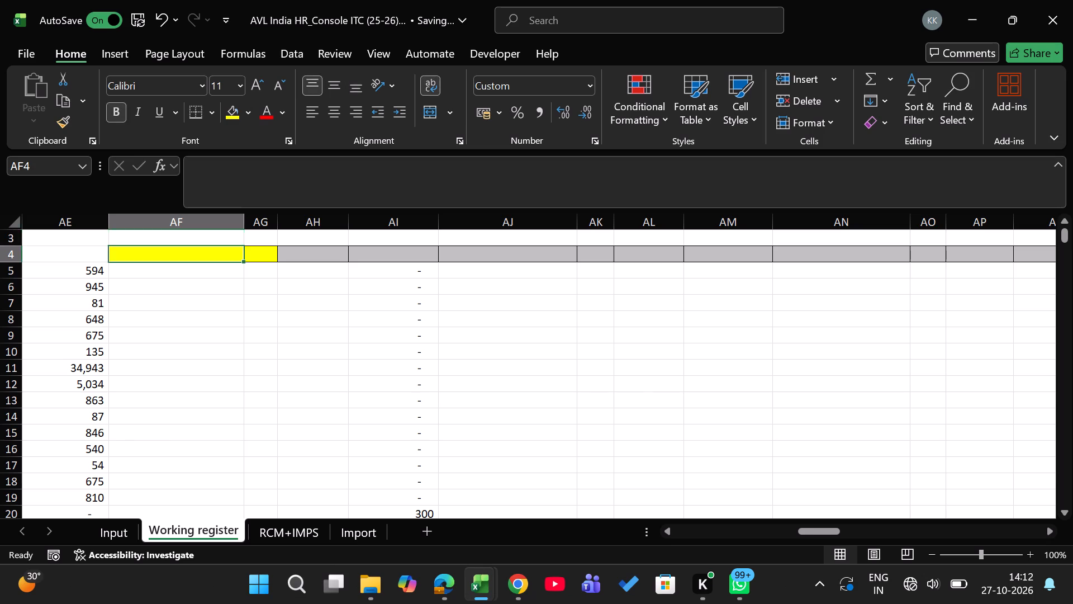
key(Left)
key(Left)
key(Left)
key(Left)
key(Left)
key(Left)
key(Left)
key(Left)
key(Left)
key(Right)
key(Right)
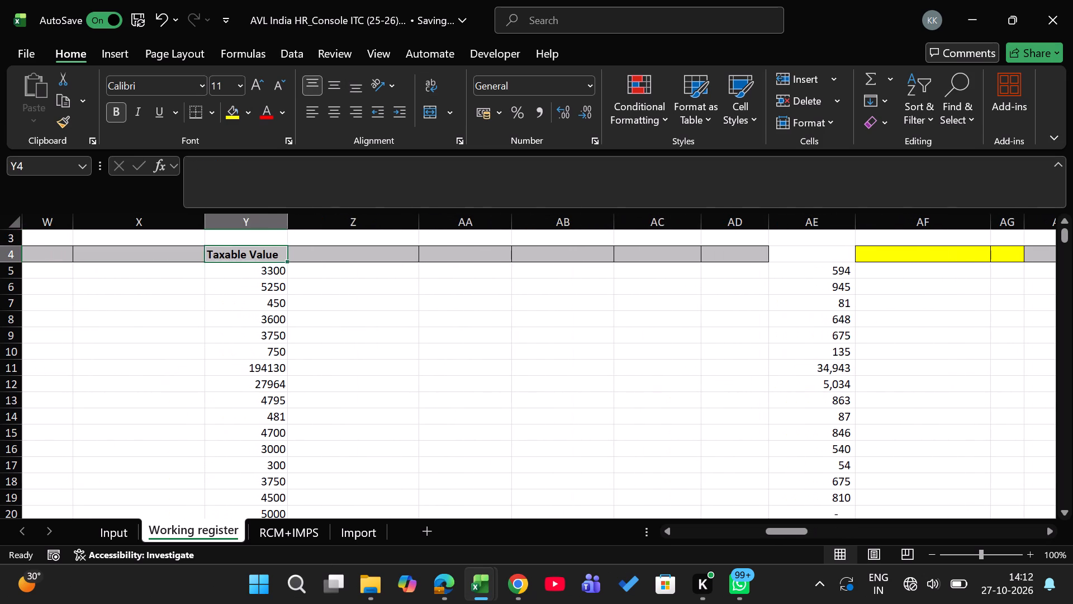
Copy the IGST (Amount) heading from AE2 into AE4 above its values on the Working register.
key(Right)
key(Right)
key(Right)
key(Right)
key(Right)
key(Right)
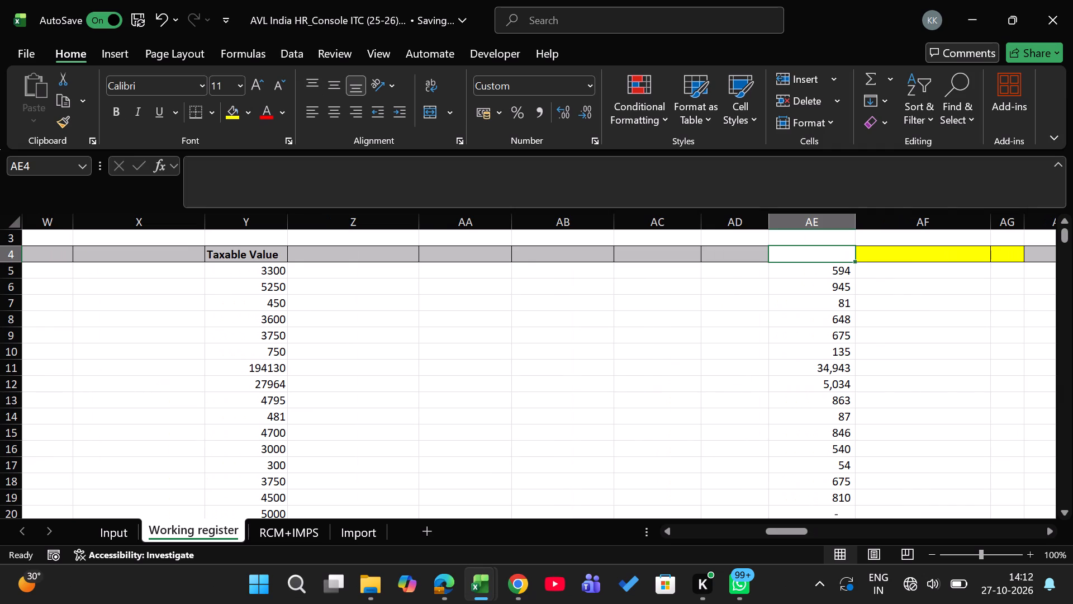
key(ctrl+Up)
key(ctrl+c)
key(Down)
key(Down)
key(Return)
Copy the CGST (Amount) heading from AI2 into AI4 above its values on the Working register.
key(Right)
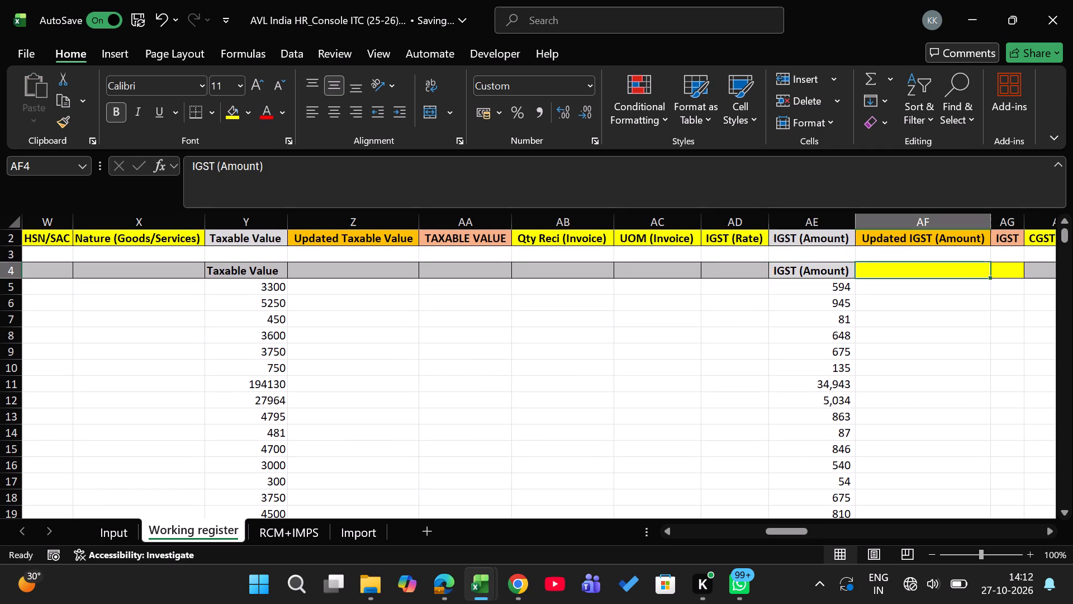
key(Right)
key(Right)
key(Right)
key(Right)
key(Up)
key(Left)
key(Up)
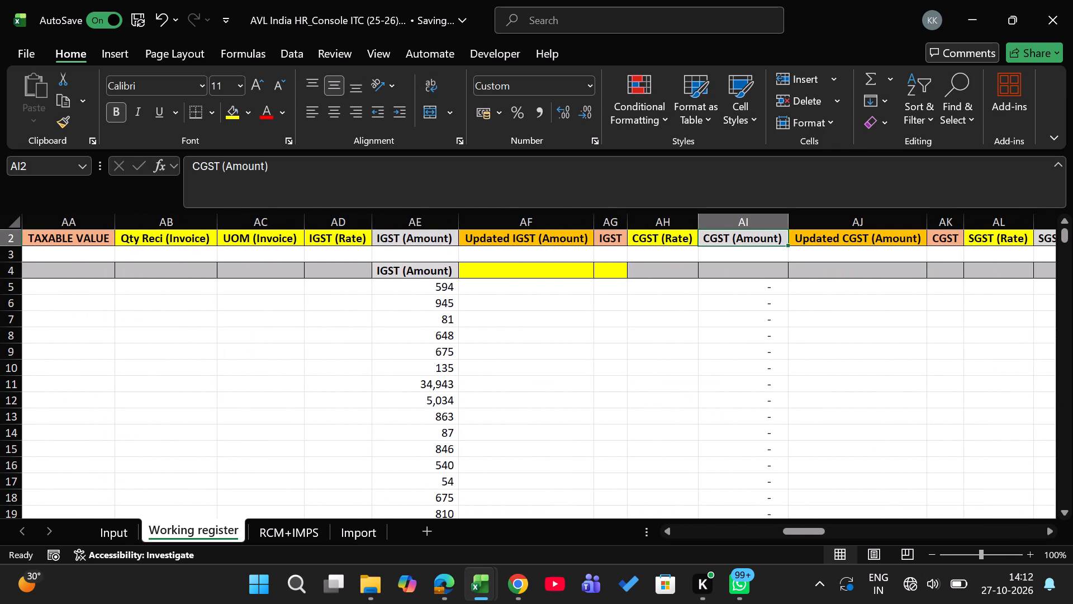
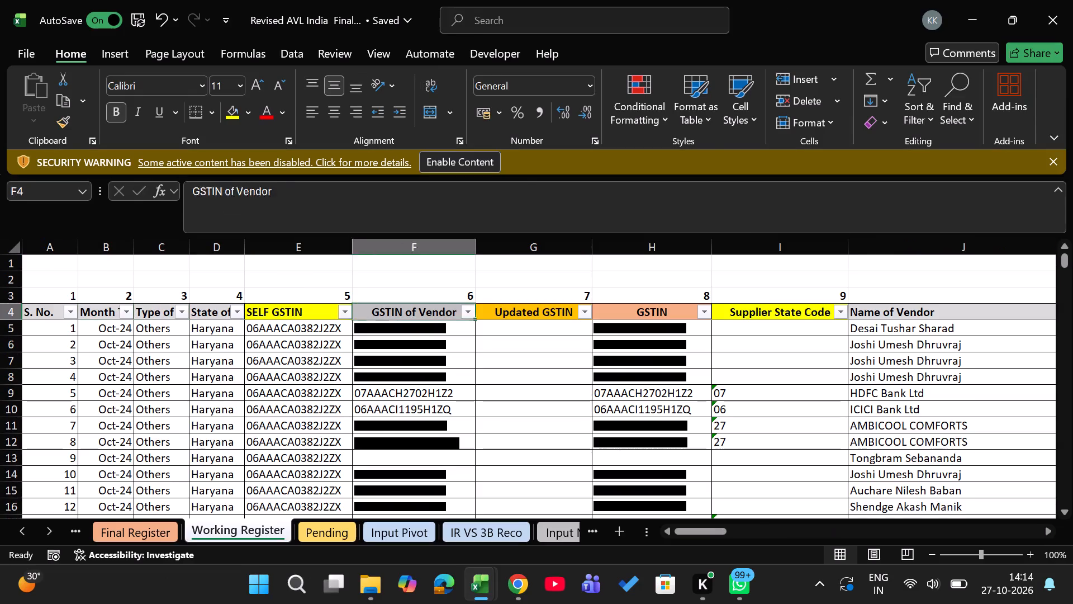
Examine the row 4 headings of the Revised AVL India Final workbook's Working Register from GSTIN of Vendor across to Total IGST available as ITC.
key(Right)
key(Down)
key(Up)
key(Right)
key(Right)
key(Right)
key(Right)
key(Right)
key(Right)
key(Right)
key(Right)
key(Right)
key(Right)
key(Right)
key(Right)
key(Right)
key(Right)
key(Right)
key(Right)
key(Right)
key(Right)
key(Right)
key(Right)
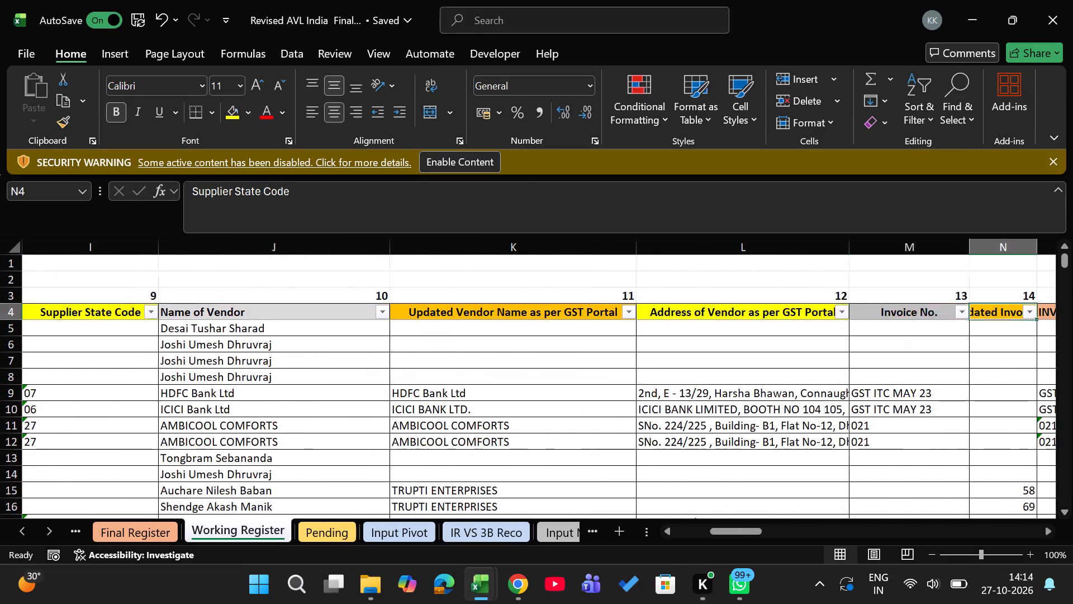
key(Right)
key(Right)
key(Right)
key(Right)
key(Right)
key(Right)
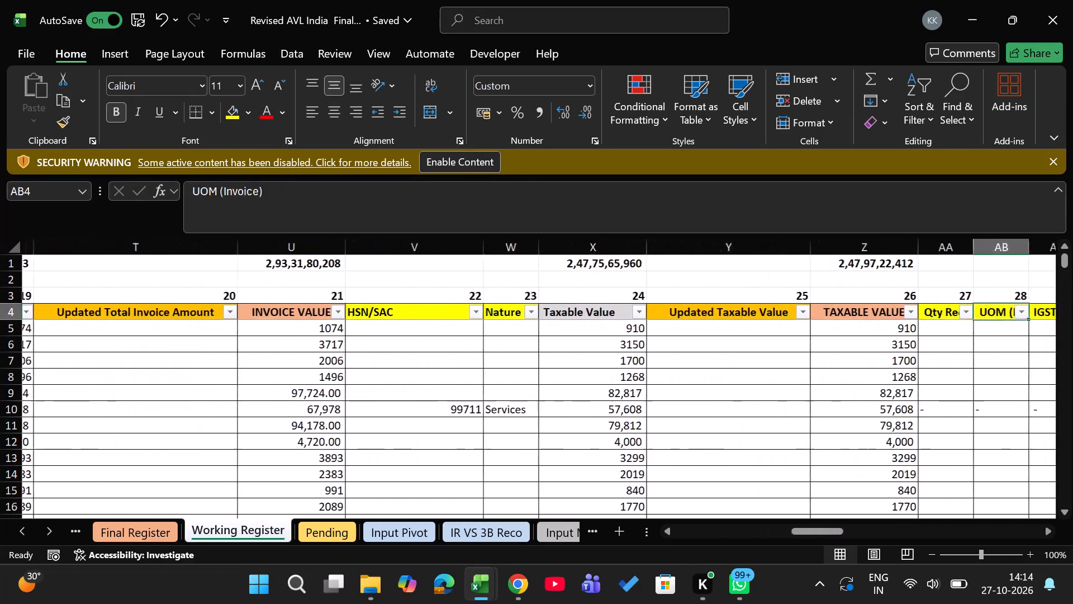
key(Right)
key(Right)
key(Right)
key(Right)
key(Right)
key(Right)
key(Right)
key(Right)
key(Right)
key(Right)
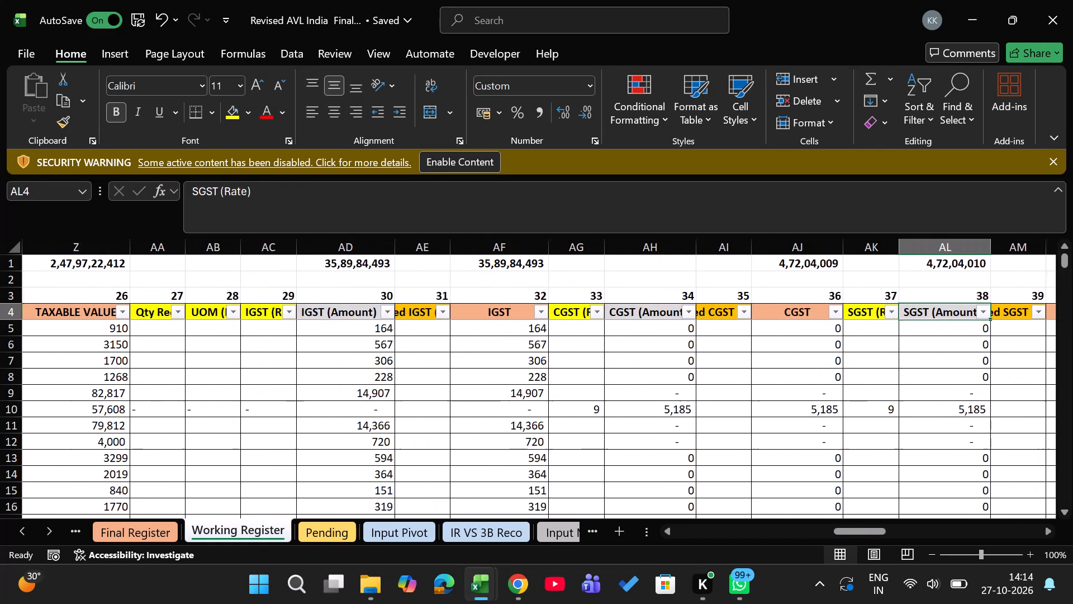
key(Right)
key(Right)
key(Right)
key(Right)
key(Right)
key(Right)
key(Right)
key(Right)
key(Right)
key(Right)
key(Right)
key(Right)
key(Right)
key(Right)
key(Right)
key(Right)
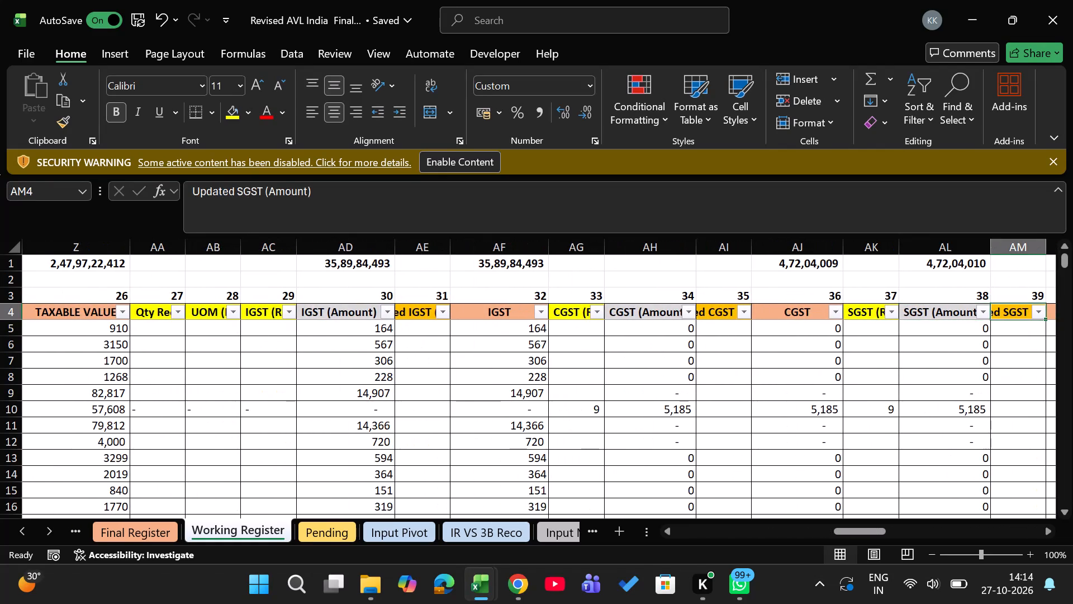
In the AVL India HR Console workbook, copy Input's Total SGST available as ITC values, AC6 through row 49078, into AM5 on the Working register.
key(alt+Tab)
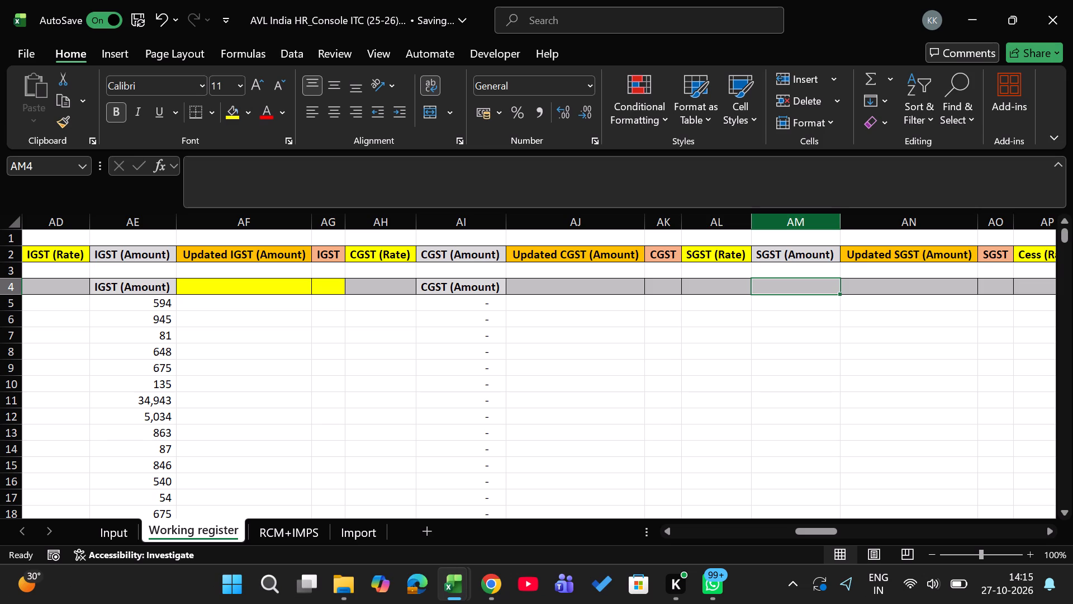
key(alt+Tab)
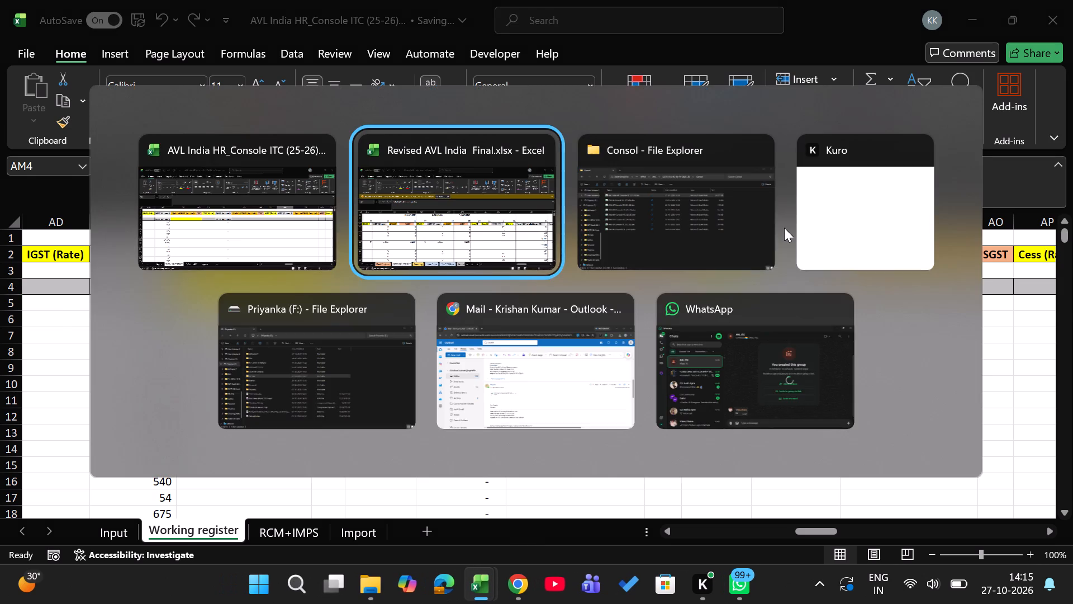
key(alt+Tab)
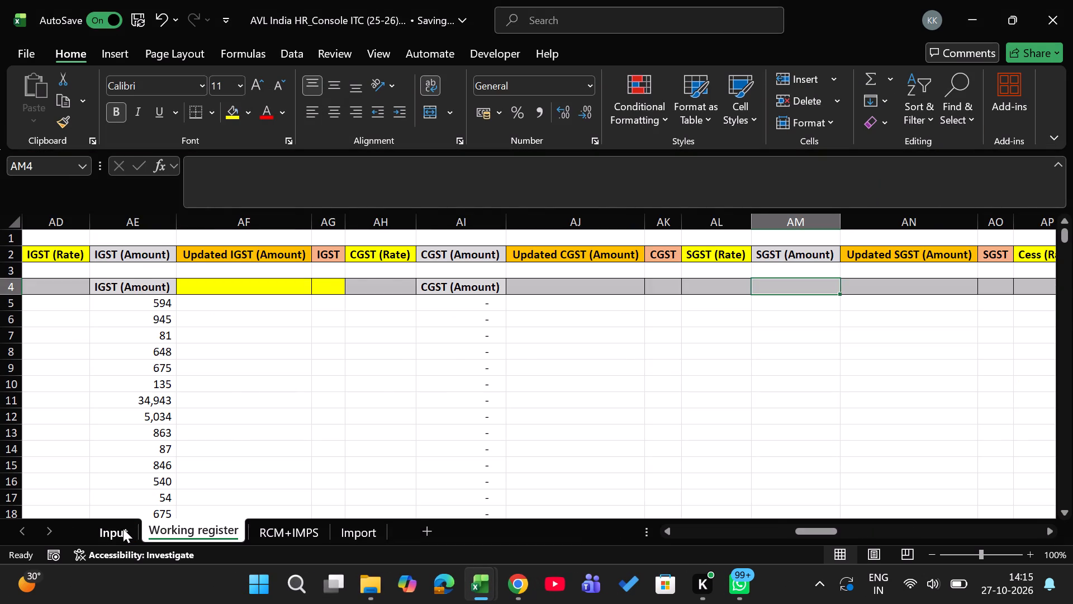
click(123, 528)
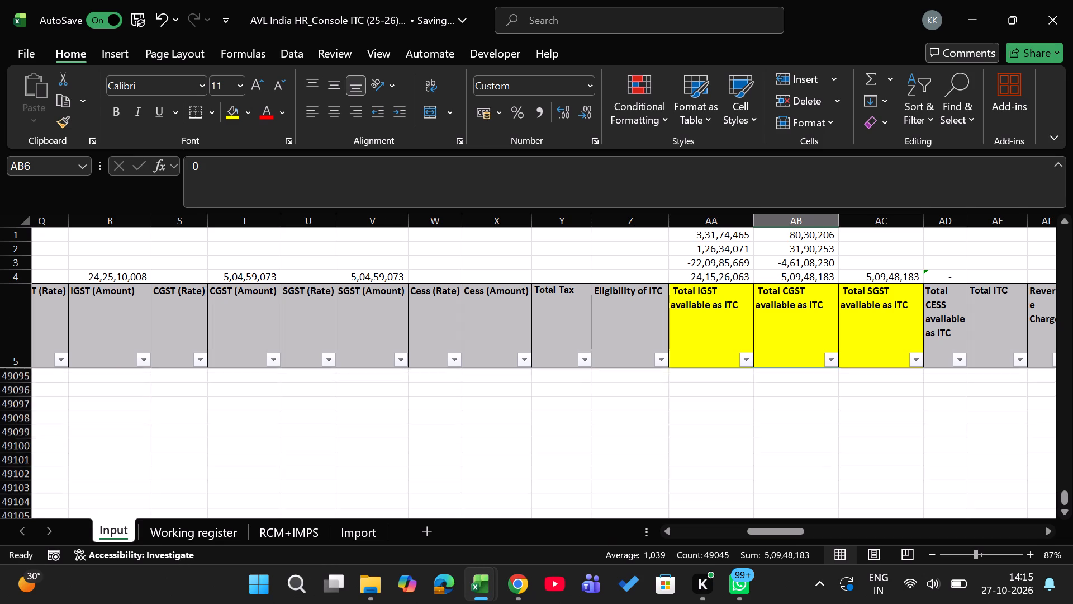
key(Up)
key(Right)
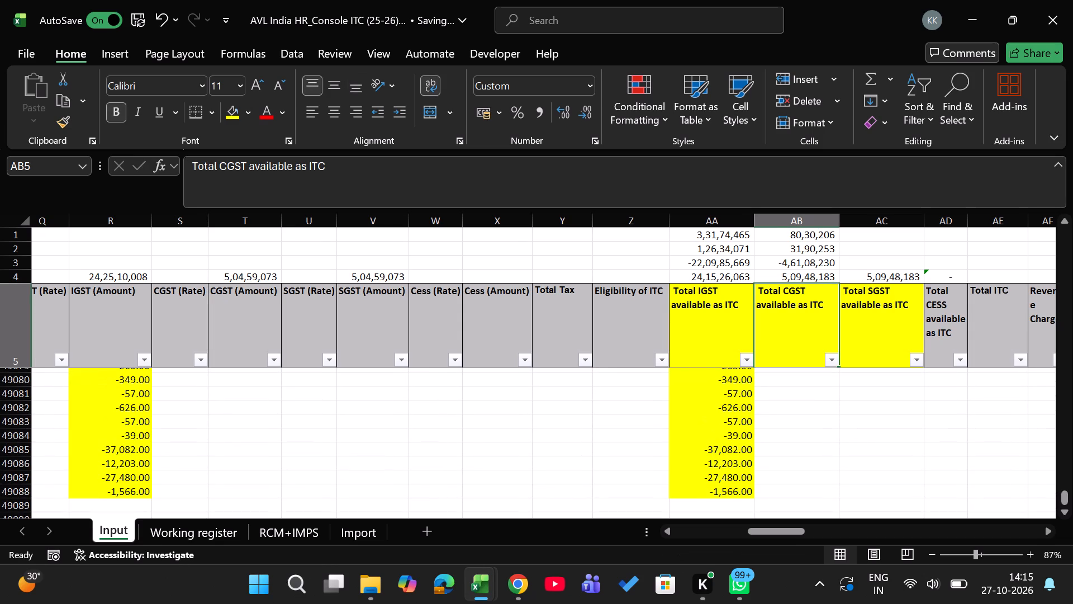
key(Down)
key(Down)
key(Up)
key(ctrl+shift+Down)
key(ctrl+shift+Down)
key(ctrl+shift+Down)
key(ctrl+shift+Down)
key(ctrl+shift+Down)
key(ctrl+shift+Down)
key(ctrl+shift+Down)
key(ctrl+shift+Down)
key(ctrl+shift+Down)
key(ctrl+shift+Down)
key(ctrl+shift+Down)
key(ctrl+shift+Down)
key(ctrl+shift+Down)
key(ctrl+shift+Down)
key(ctrl+shift+Down)
key(ctrl+shift+Down)
key(ctrl+shift+Down)
key(ctrl+shift+Down)
key(ctrl+shift+Down)
key(ctrl+shift+Down)
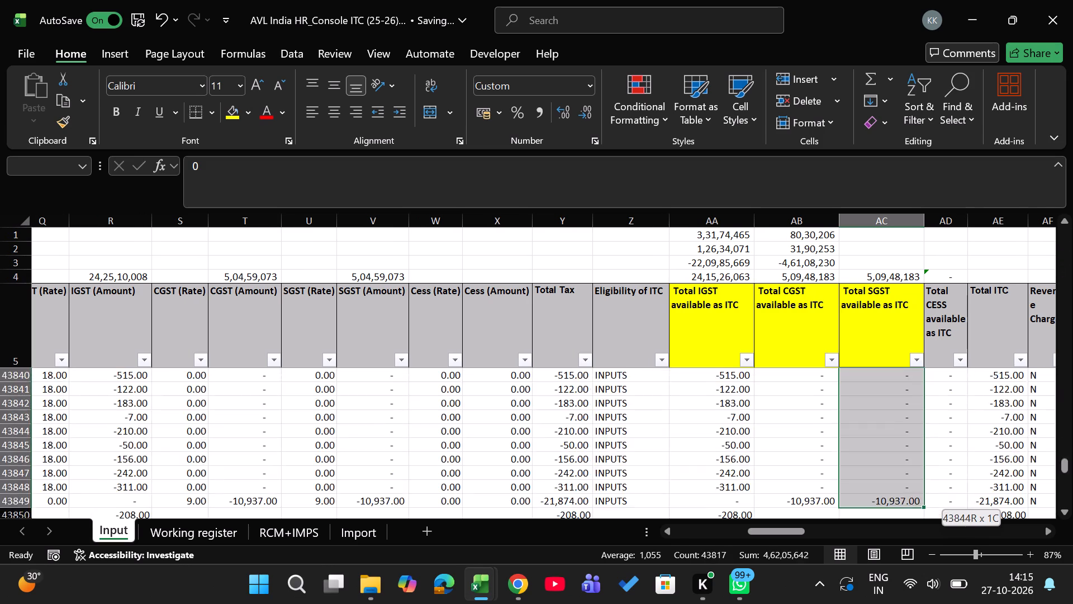
key(ctrl+shift+Down)
key(ctrl+shift+Down)
key(ctrl+shift+Up)
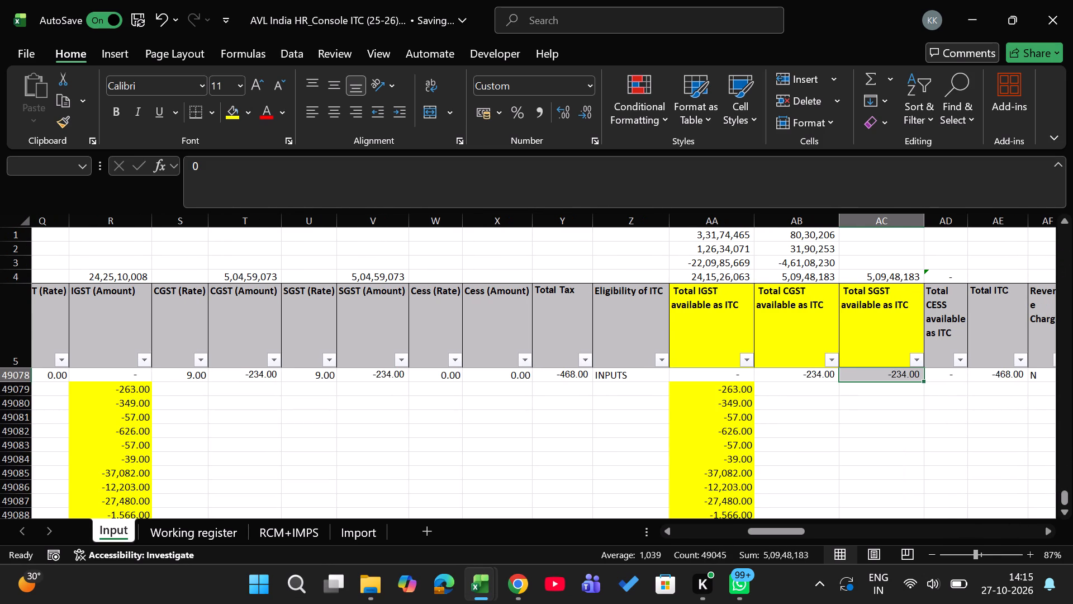
key(ctrl+c)
key(alt+Tab)
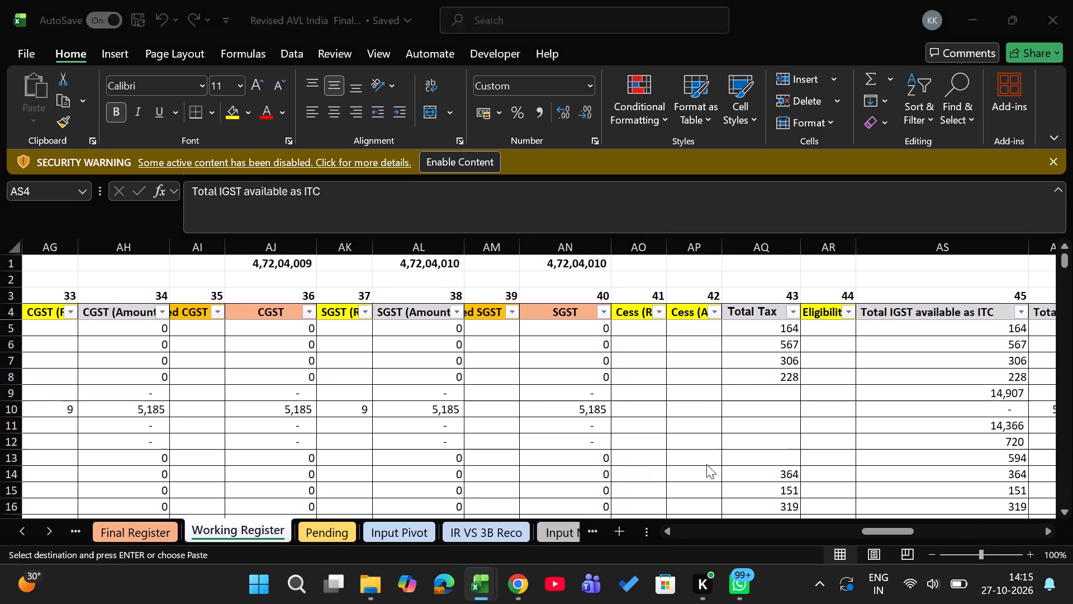
key(alt+Tab)
key(Up)
key(Down)
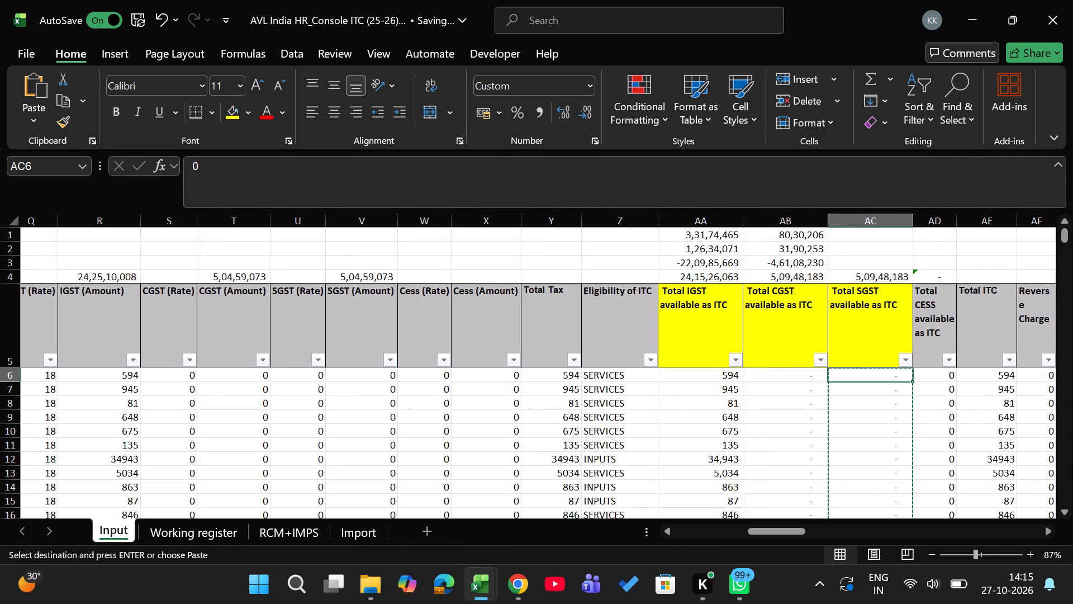
key(alt+Tab)
click(494, 228)
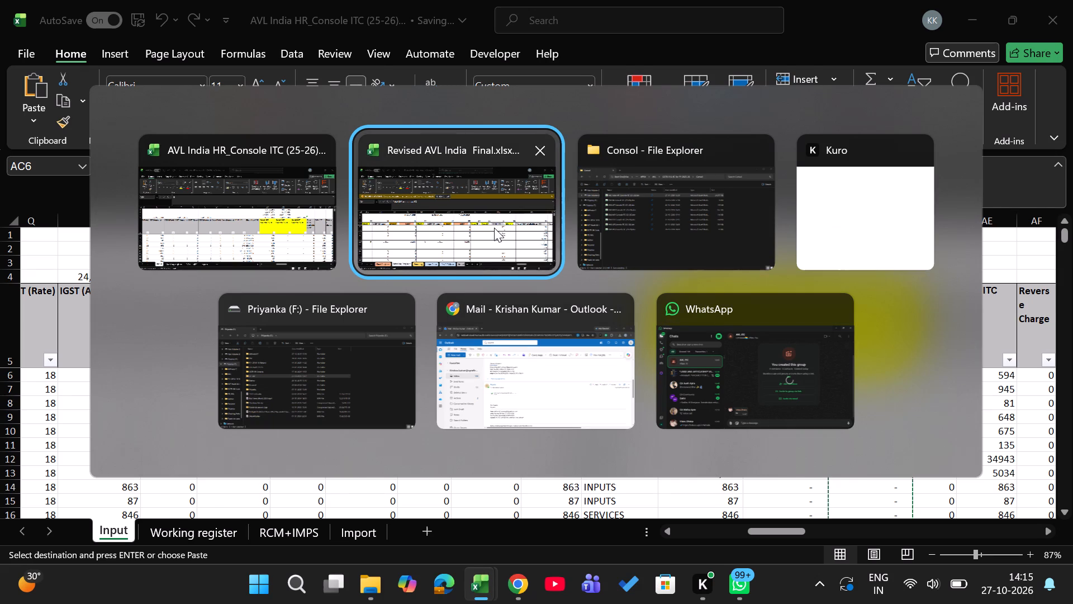
key(alt+Tab)
key(ctrl+Page_Down)
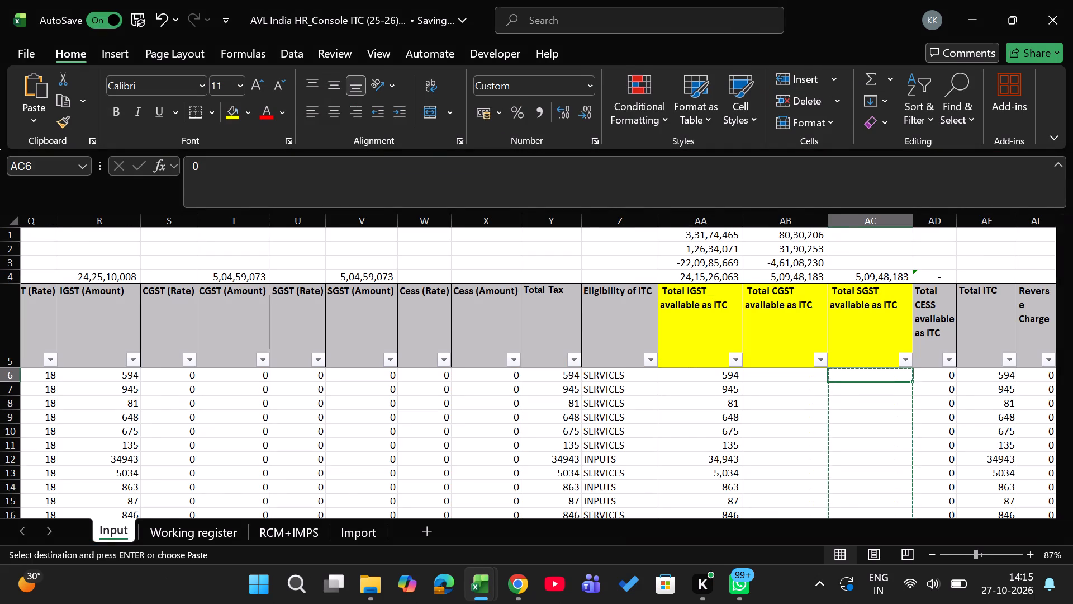
key(Right)
key(Left)
key(Down)
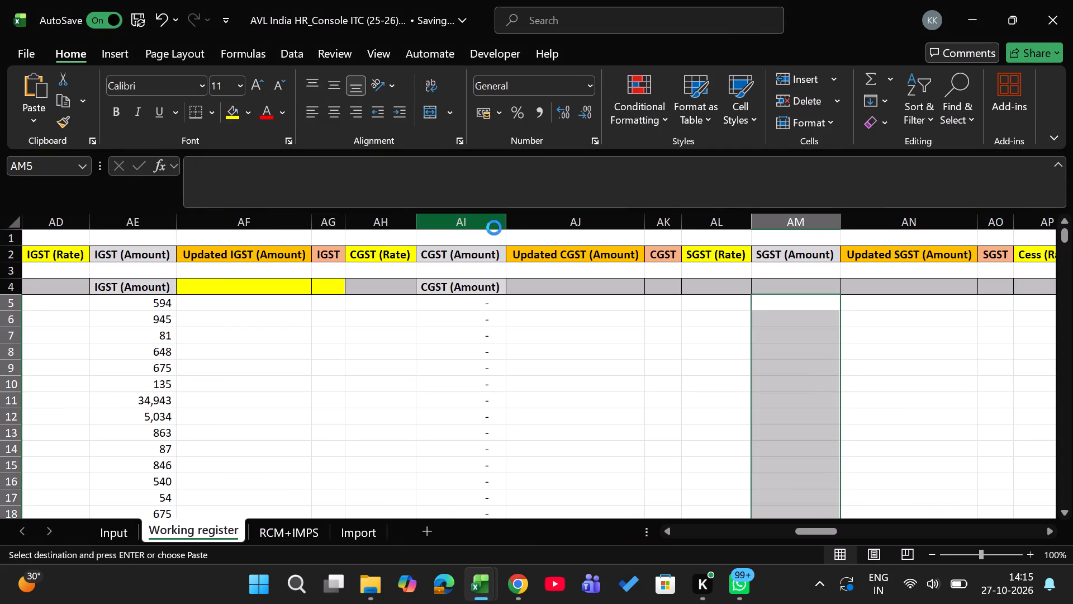
key(Return)
Copy the SGST (Amount) heading from AM2 into AM4 above the pasted values on the Working register.
key(Up)
key(Up)
key(Up)
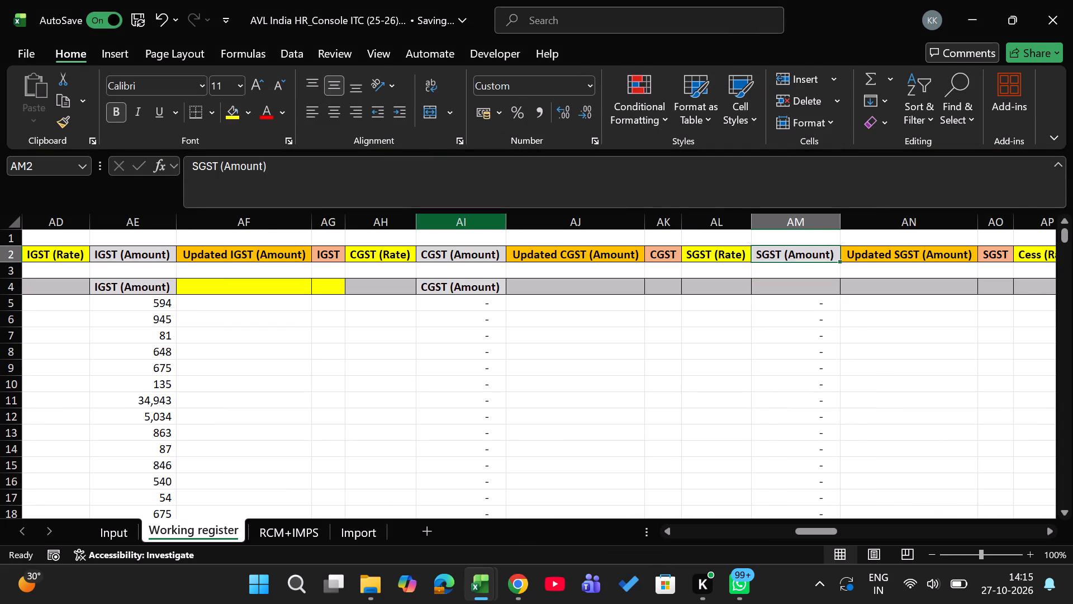
key(ctrl+c)
key(Down)
key(Down)
key(Return)
Examine the Working register's row 4 between the CGST and SGST columns and across to Total CESS available as ITC.
key(Left)
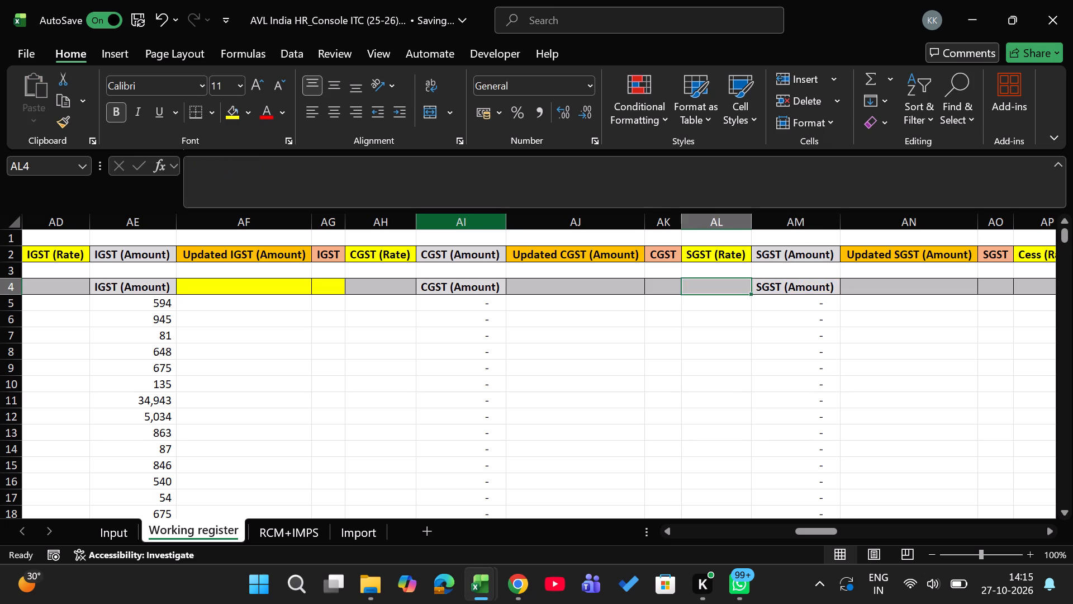
key(Left)
key(Left)
key(Left)
key(Left)
key(Left)
key(Left)
key(Right)
key(Right)
key(Right)
key(Right)
key(Right)
key(Right)
key(Right)
key(Right)
key(Right)
key(Right)
key(Right)
key(Right)
key(Right)
key(Right)
key(Right)
key(Right)
key(Right)
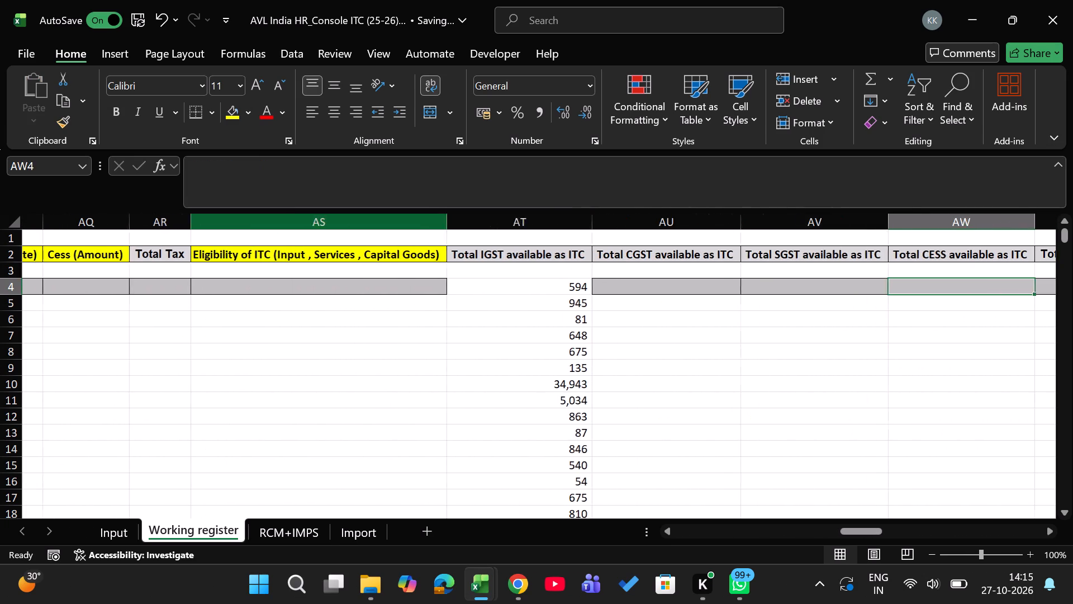
key(Left)
key(Left)
key(Left)
key(Left)
key(Left)
key(Left)
key(Left)
key(Left)
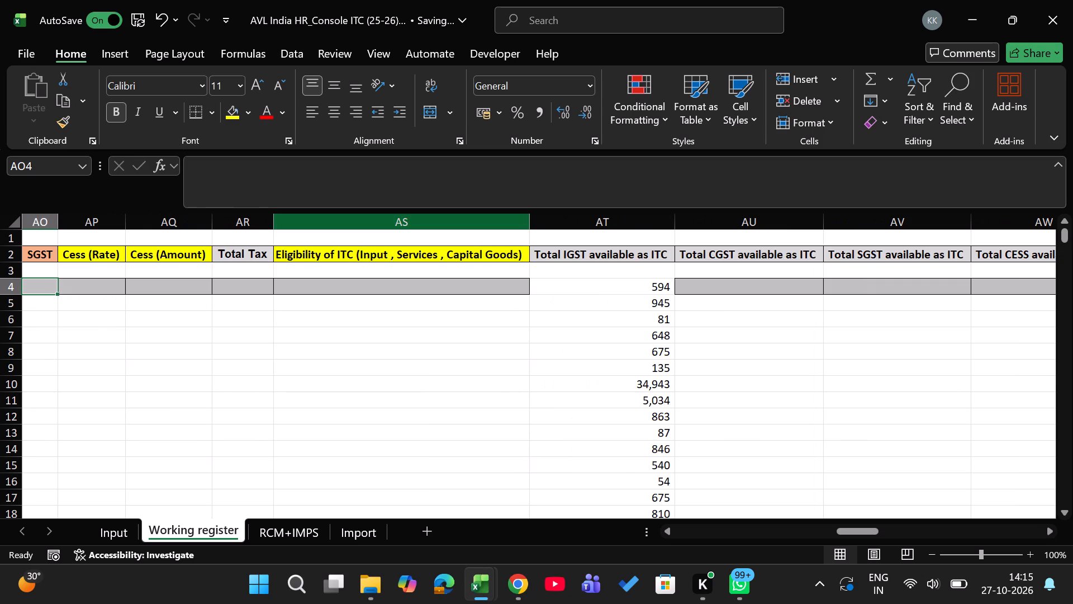
Compare the Working register's Total IGST available as ITC column with the IGST, CGST and SGST ITC columns in the Revised AVL India Final workbook.
click(642, 287)
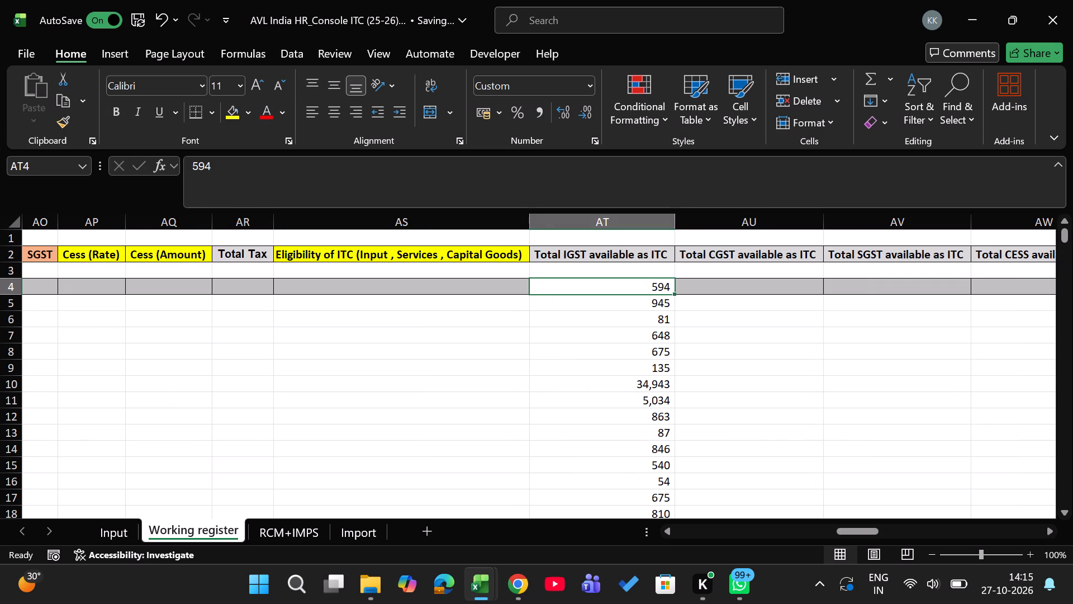
key(ctrl+shift+Down)
key(Up)
key(Up)
key(Down)
key(Down)
key(alt+Tab)
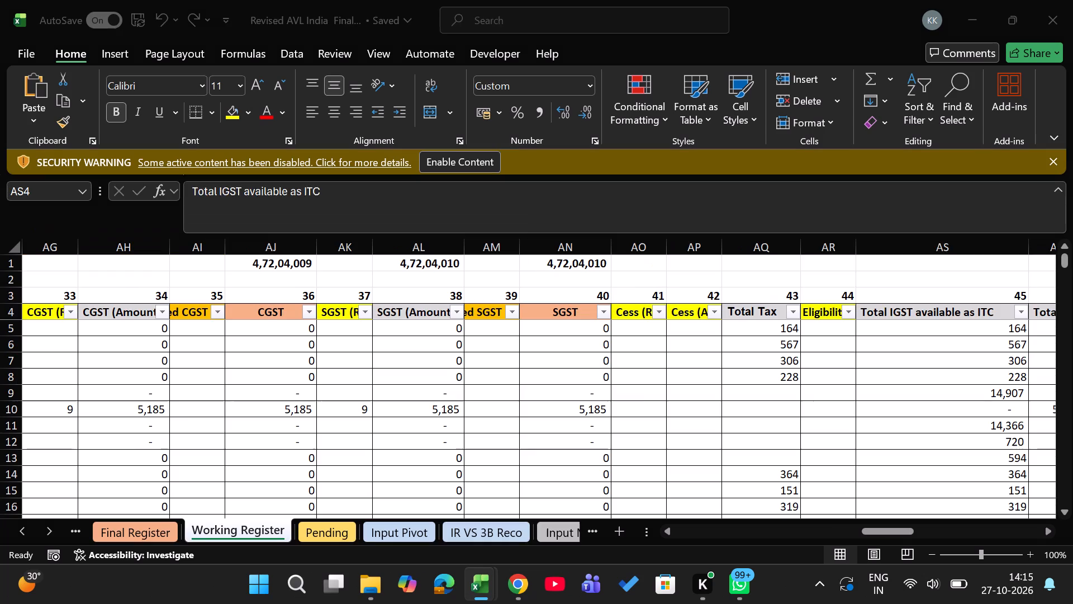
key(Up)
key(Up)
key(Down)
key(Down)
key(Down)
key(Right)
key(Right)
key(Up)
key(Left)
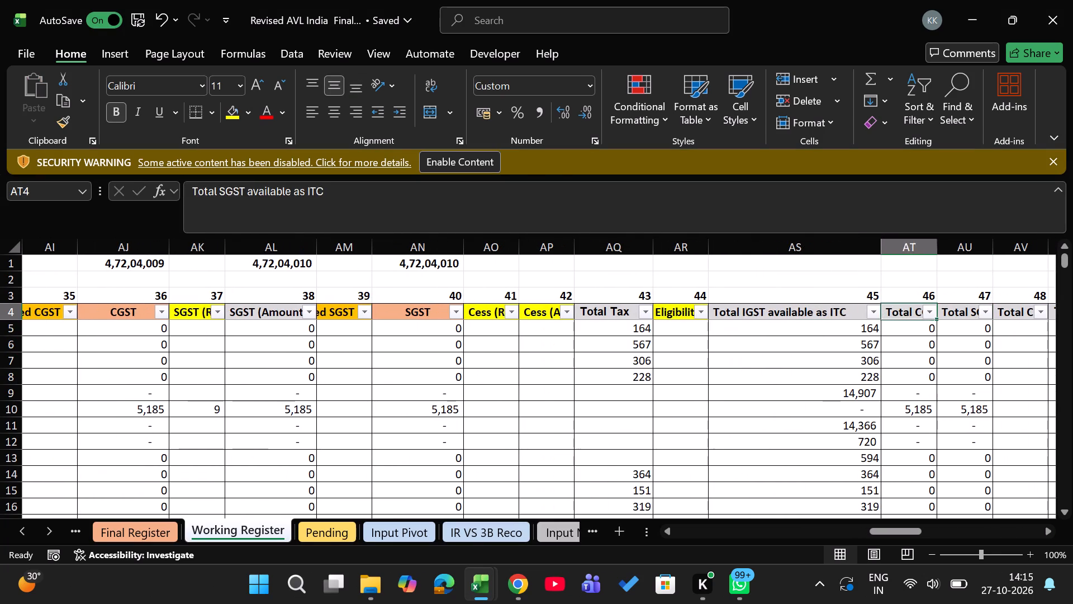
key(Left)
key(Left)
key(Left)
key(Tab)
key(alt+Tab)
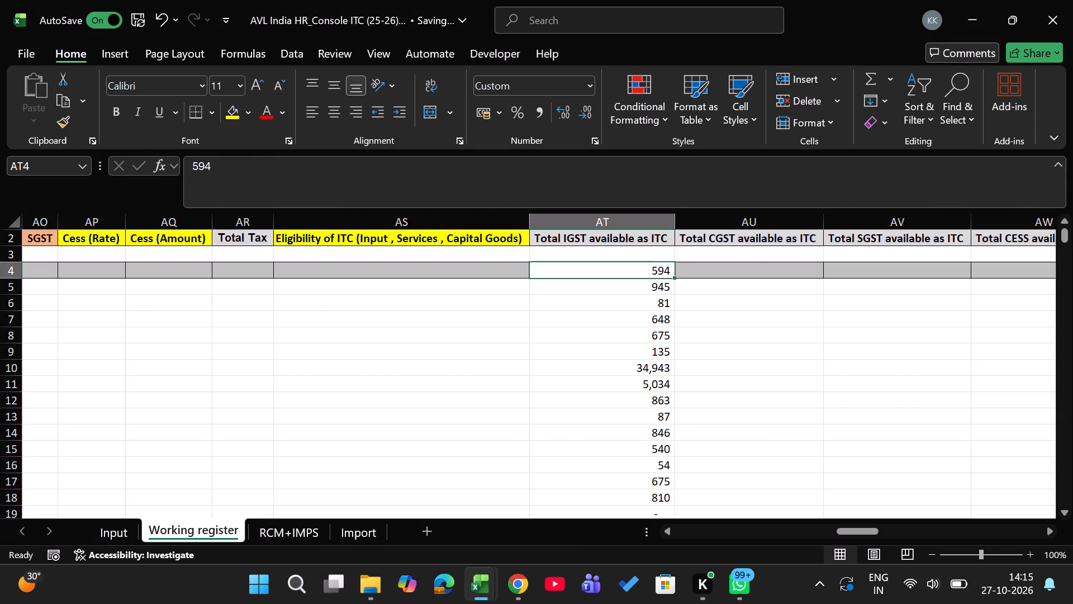
Copy Input's Total IGST, CGST and SGST available as ITC columns with headings, AA5 through AC49088, into AT4 on the Working register.
key(ctrl+Page_Up)
key(Left)
key(Left)
key(Left)
key(Left)
key(Left)
key(Up)
key(Up)
key(Right)
key(Right)
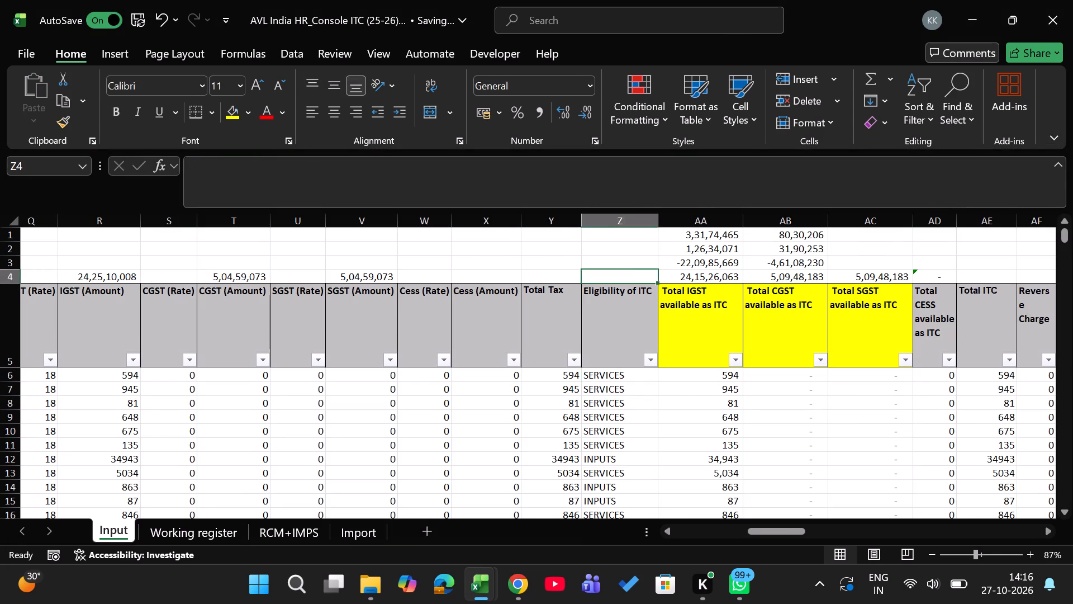
key(Right)
key(Right)
key(Down)
key(Left)
key(Left)
key(Down)
key(Up)
key(Right)
key(shift+Right)
key(shift+Right)
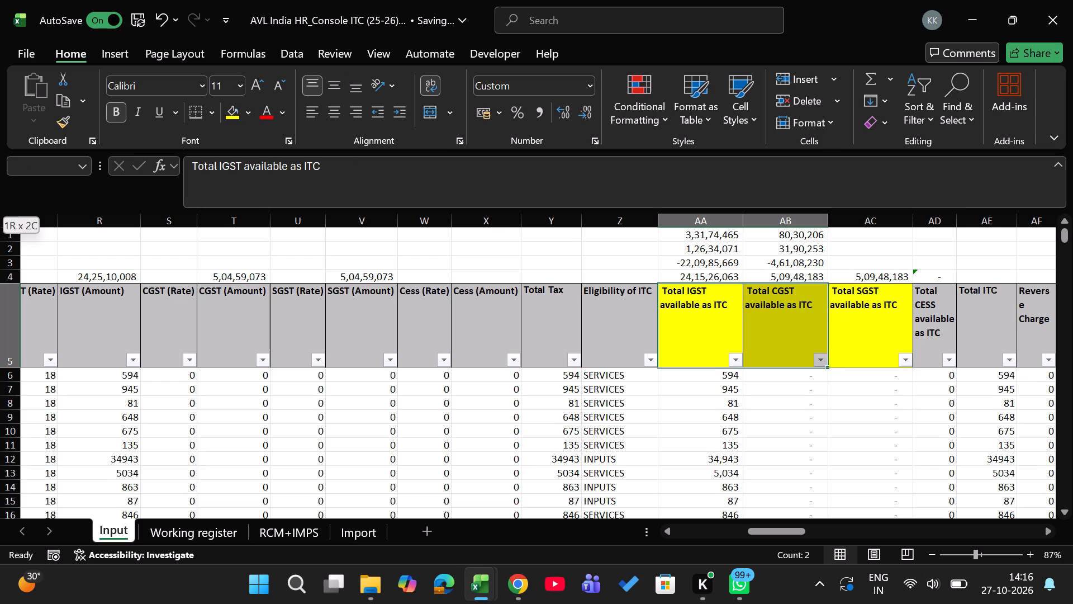
key(ctrl+shift+Down)
key(shift+Down)
key(shift+Down)
key(ctrl+shift+Down)
key(ctrl+shift+Down)
key(ctrl+shift+Down)
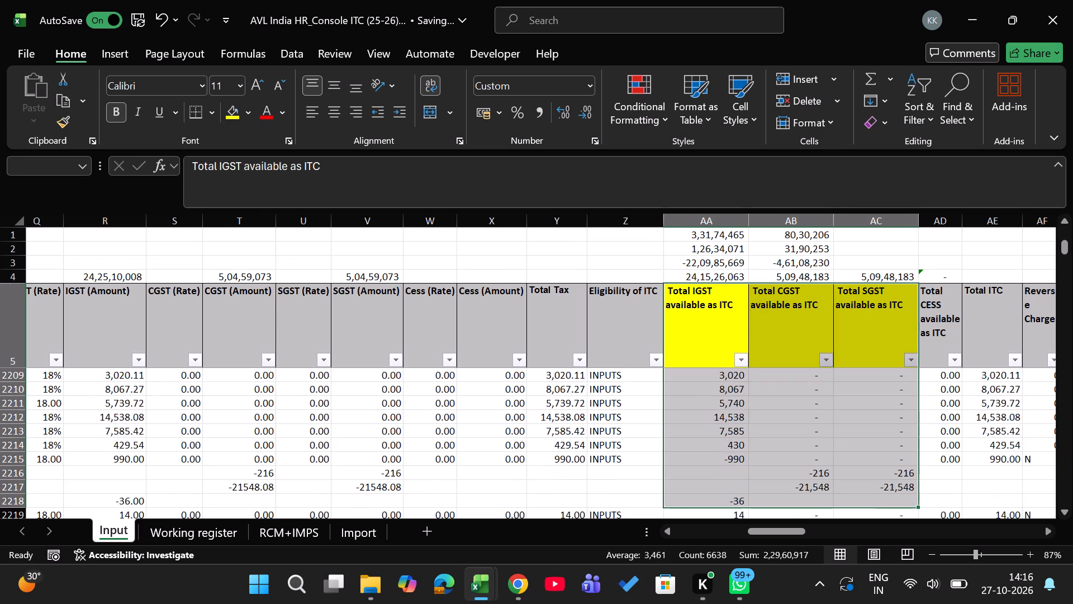
key(ctrl+shift+Down)
key(ctrl+shift+Down)
key(ctrl+shift+Down)
key(ctrl+shift+Down)
key(ctrl+shift+Down)
key(ctrl+shift+Down)
key(ctrl+shift+Down)
key(ctrl+shift+Down)
key(ctrl+shift+Down)
key(ctrl+shift+Down)
key(ctrl+shift+Down)
key(ctrl+shift+Down)
key(ctrl+shift+Down)
key(ctrl+shift+Down)
key(ctrl+shift+Down)
key(ctrl+shift+Down)
key(ctrl+shift+Down)
key(ctrl+shift+Down)
key(ctrl+shift+Down)
key(ctrl+shift+Down)
key(ctrl+shift+Down)
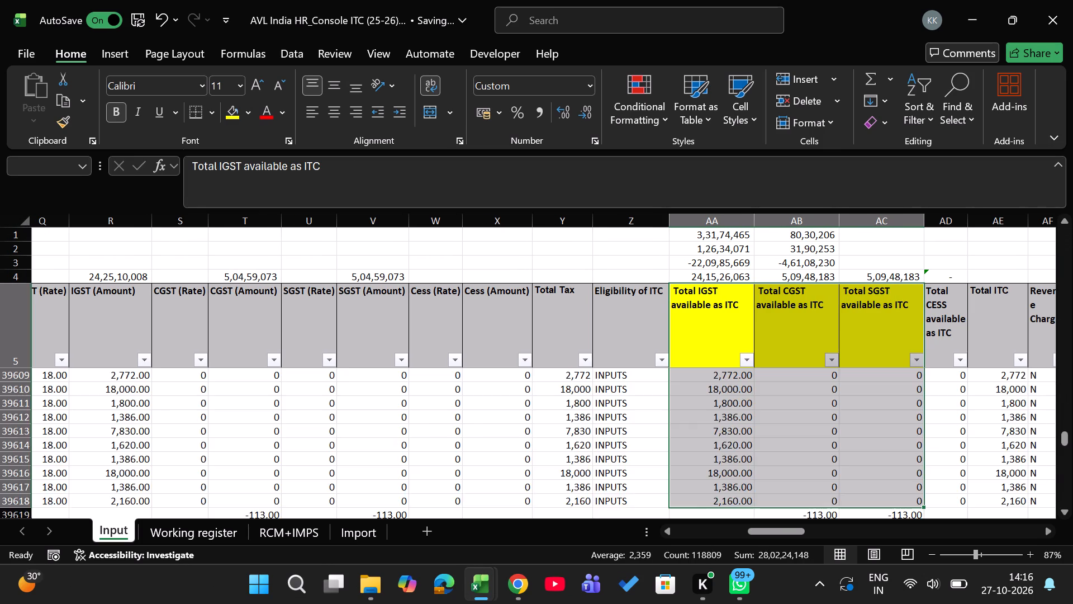
key(ctrl+shift+Up)
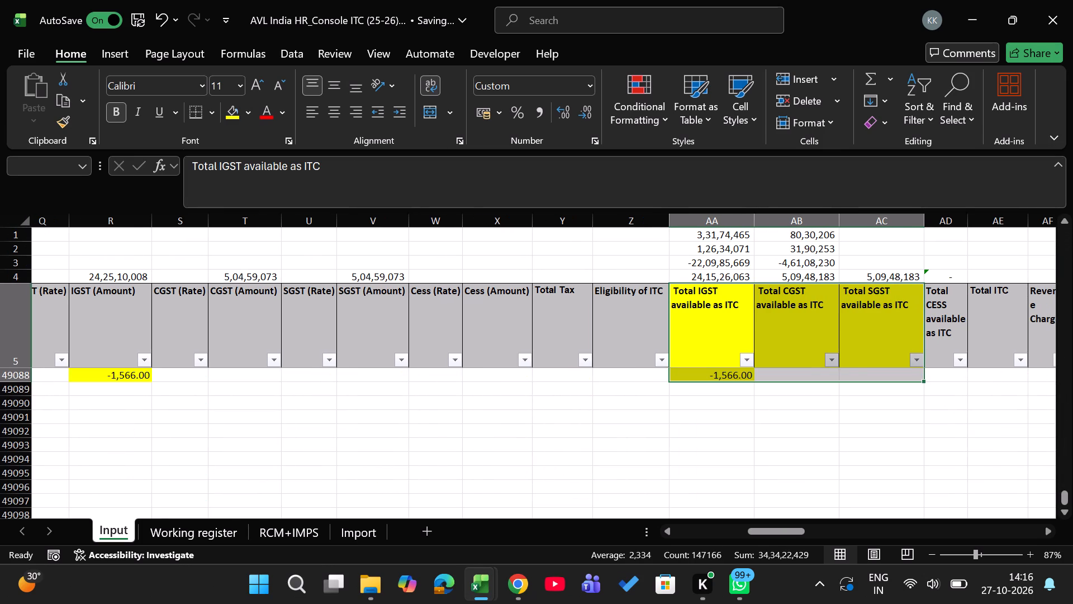
key(ctrl+c)
key(alt+Tab)
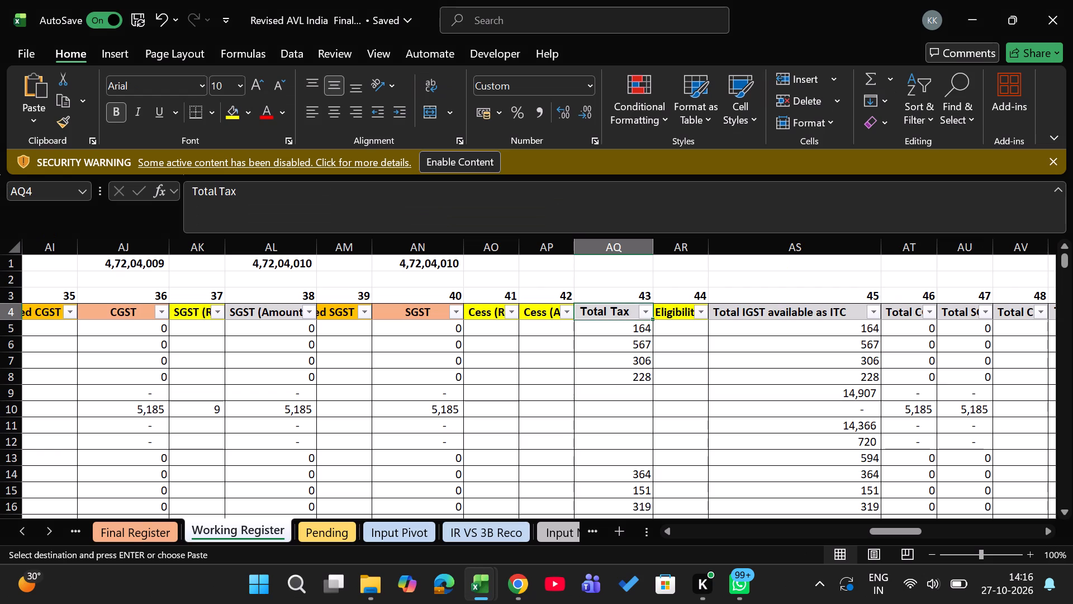
key(alt+Tab)
key(ctrl+Page_Down)
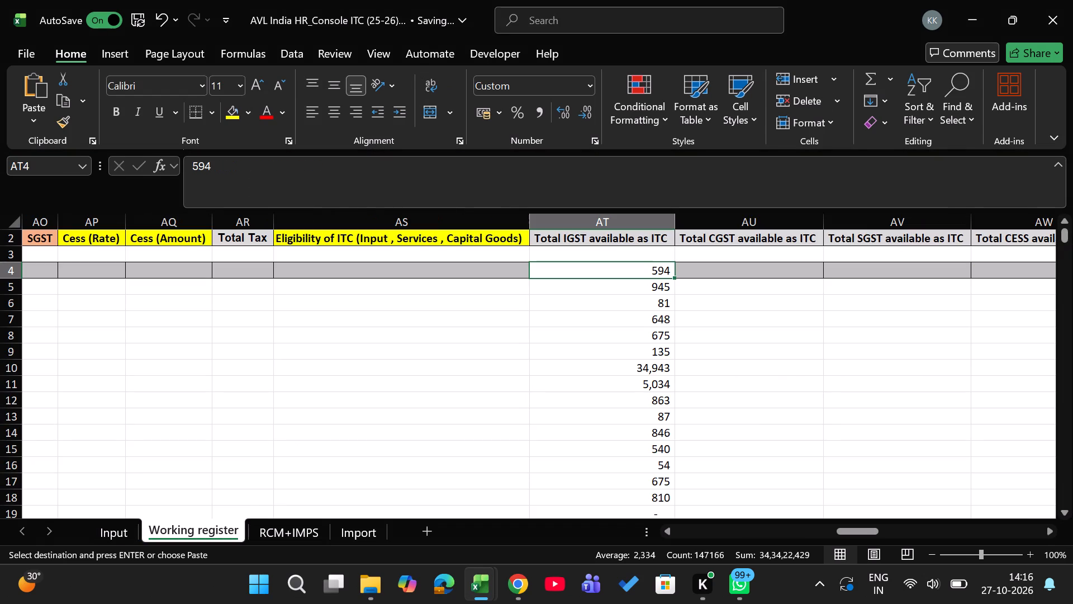
key(Return)
Check the Total CESS available as ITC and Total ITC headings beside the pasted columns, ending on AW4 of the Working register.
key(Right)
key(Right)
key(Right)
key(Right)
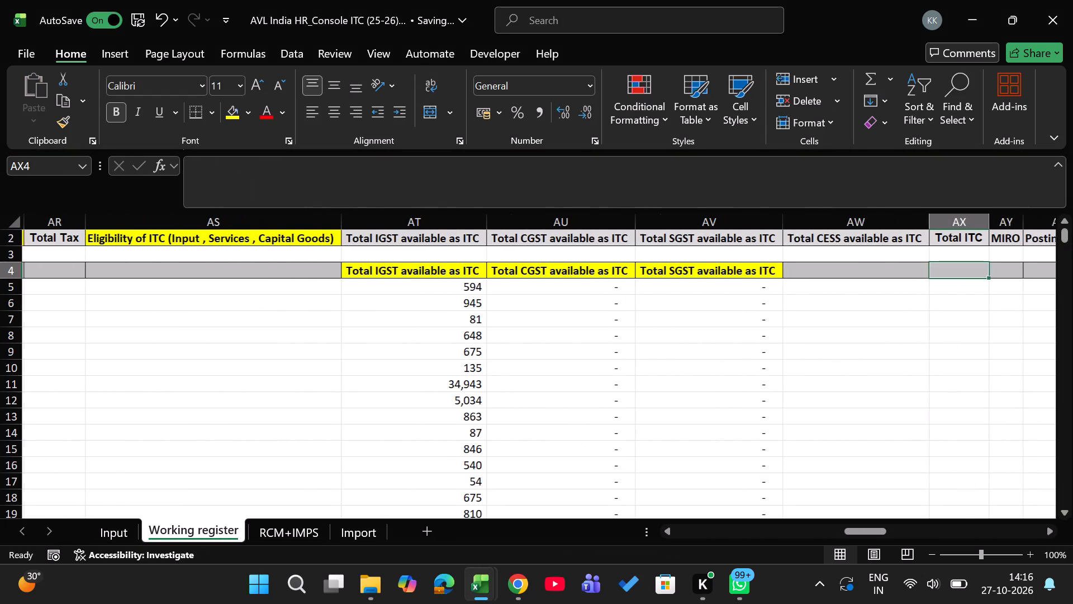
key(Left)
key(Up)
key(Up)
key(Down)
key(Down)
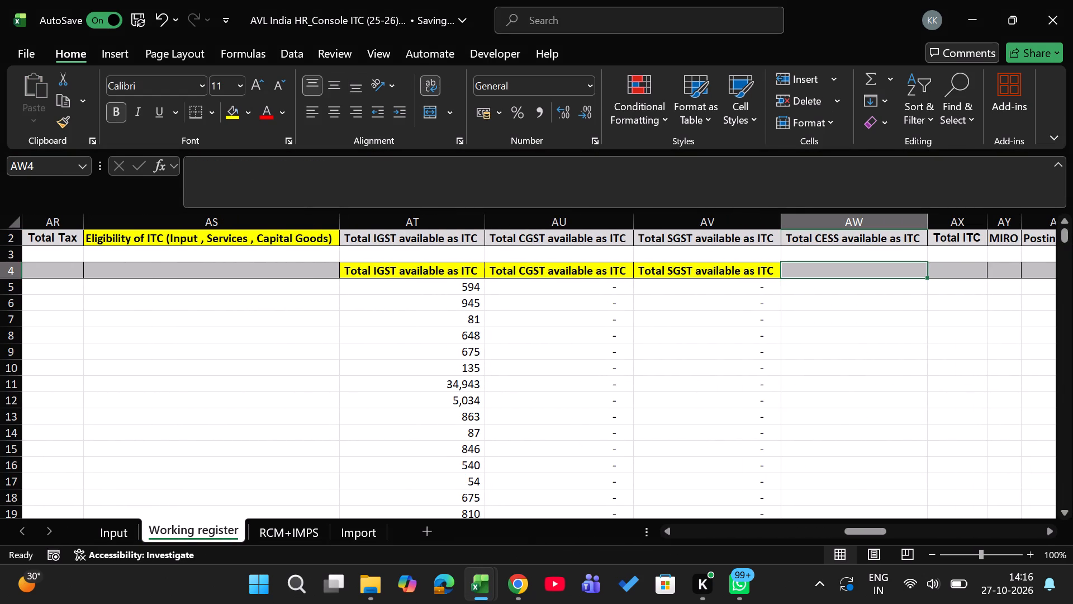
key(alt+Tab)
key(alt+Tab)
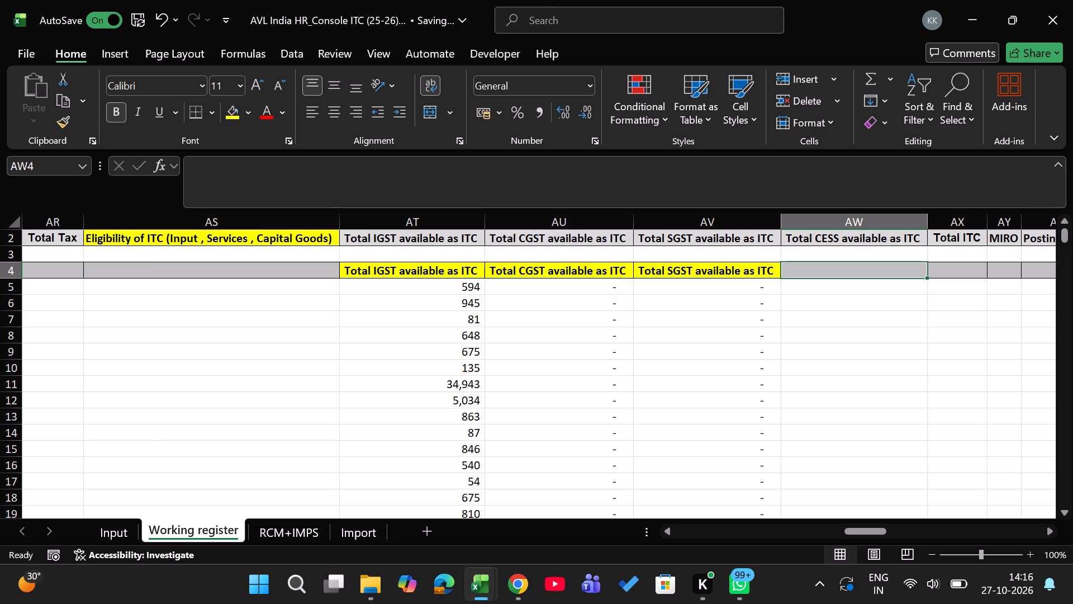
On Input, copy the subtotal formula above Total SGST available as ITC in AC4 into AD4 above Total CESS available as ITC.
key(ctrl+Page_Up)
key(Right)
key(Right)
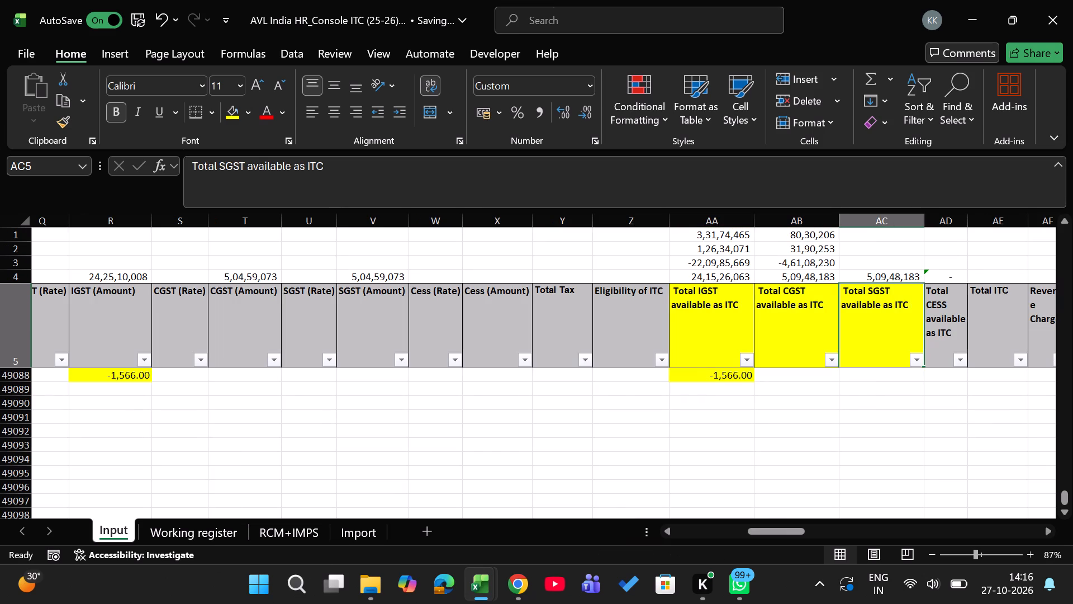
key(Down)
key(Right)
key(Up)
key(Up)
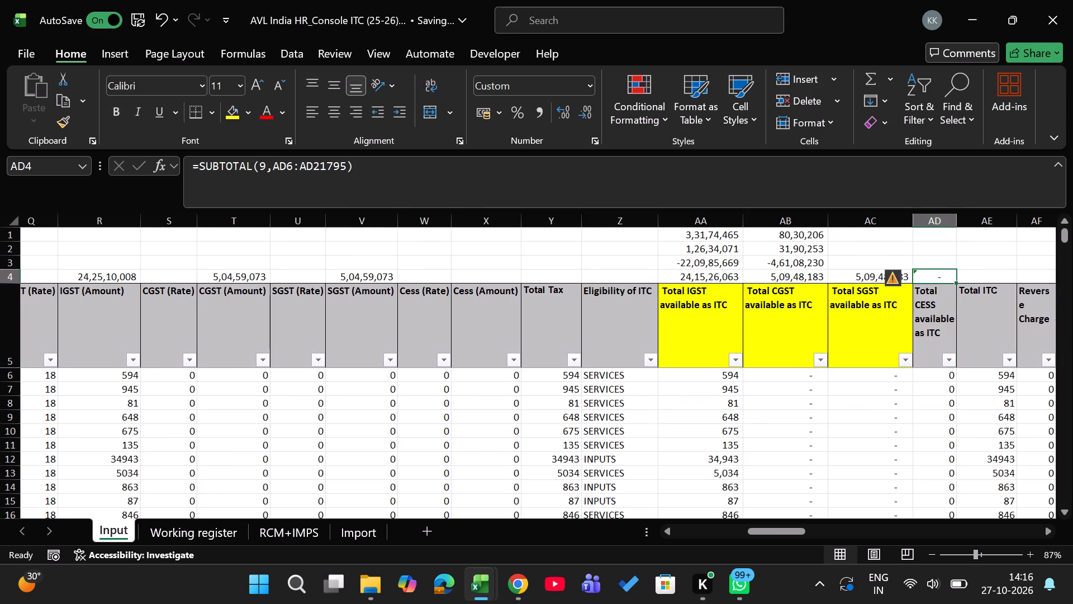
key(Left)
key(ctrl+c)
key(Right)
key(Return)
key(Right)
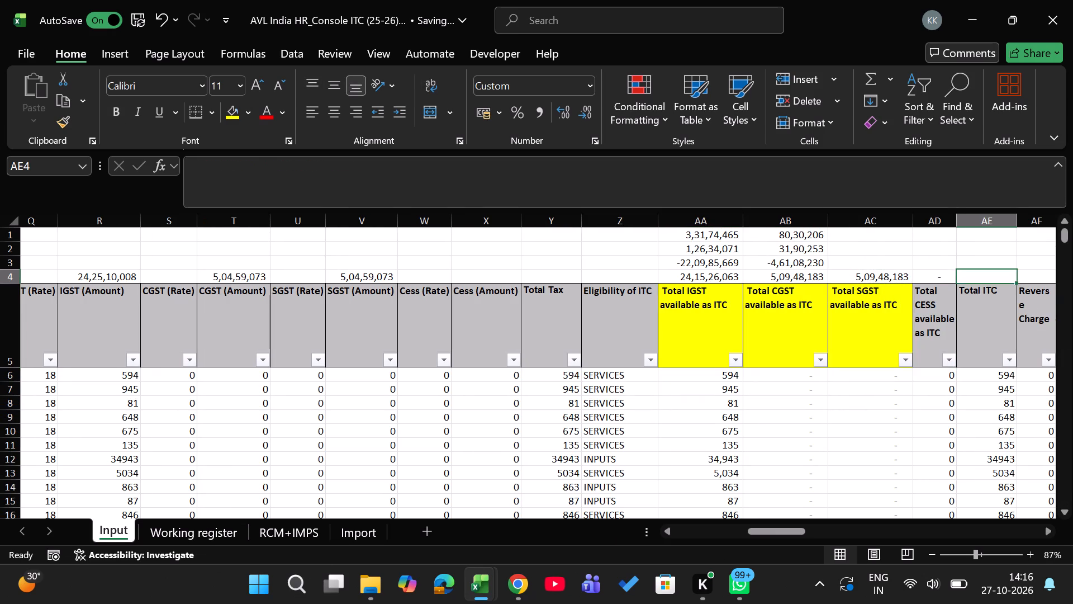
Copy Input's Total CESS available as ITC and Total ITC columns with headings, AD5 through AE49078, into AW4 on the Working register.
key(Down)
key(Left)
key(shift+Right)
key(ctrl+shift+Down)
key(ctrl+shift+Down)
key(ctrl+shift+Down)
key(ctrl+shift+Down)
key(ctrl+shift+Down)
key(ctrl+shift+Down)
key(ctrl+shift+Down)
key(ctrl+shift+Down)
key(ctrl+shift+Down)
key(ctrl+shift+Down)
key(ctrl+shift+Down)
key(ctrl+shift+Down)
key(ctrl+shift+Down)
key(ctrl+shift+Down)
key(ctrl+shift+Down)
key(ctrl+shift+Down)
key(ctrl+shift+Down)
key(ctrl+shift+Down)
key(ctrl+shift+Down)
key(ctrl+shift+Down)
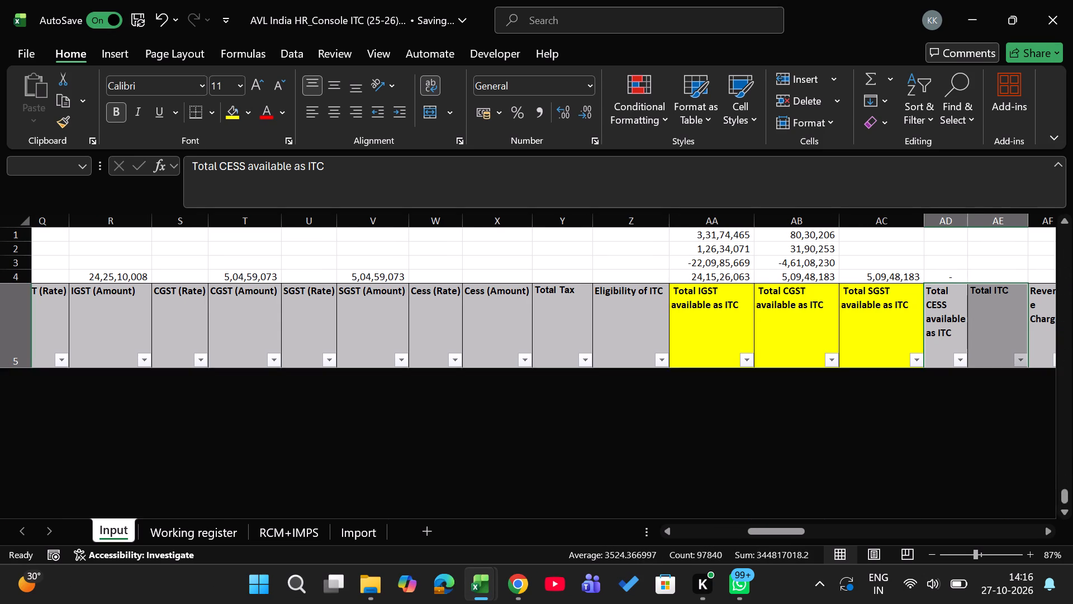
key(ctrl+shift+Up)
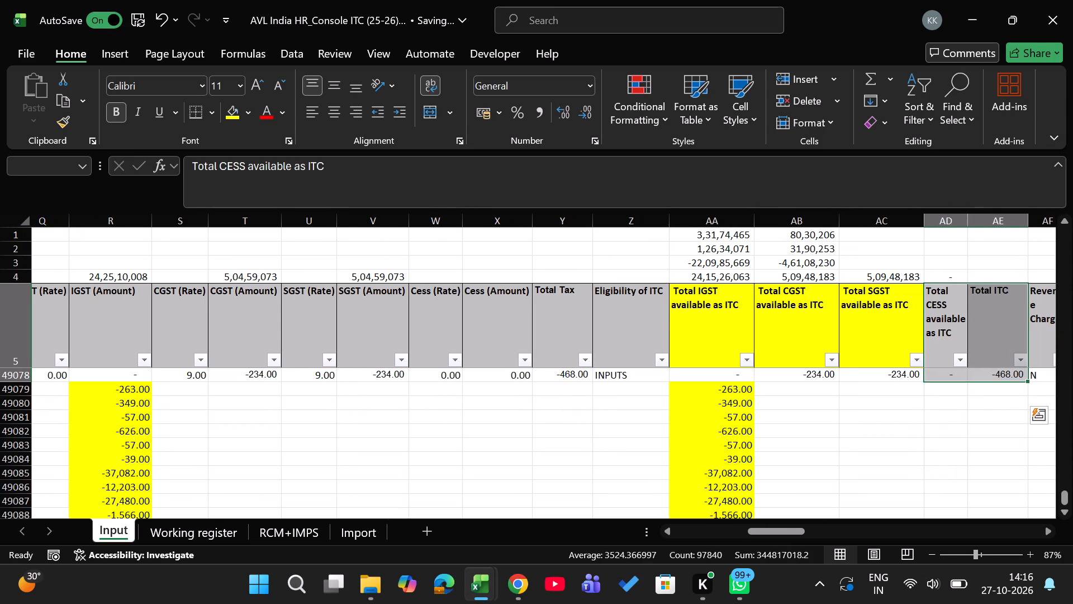
key(ctrl+c)
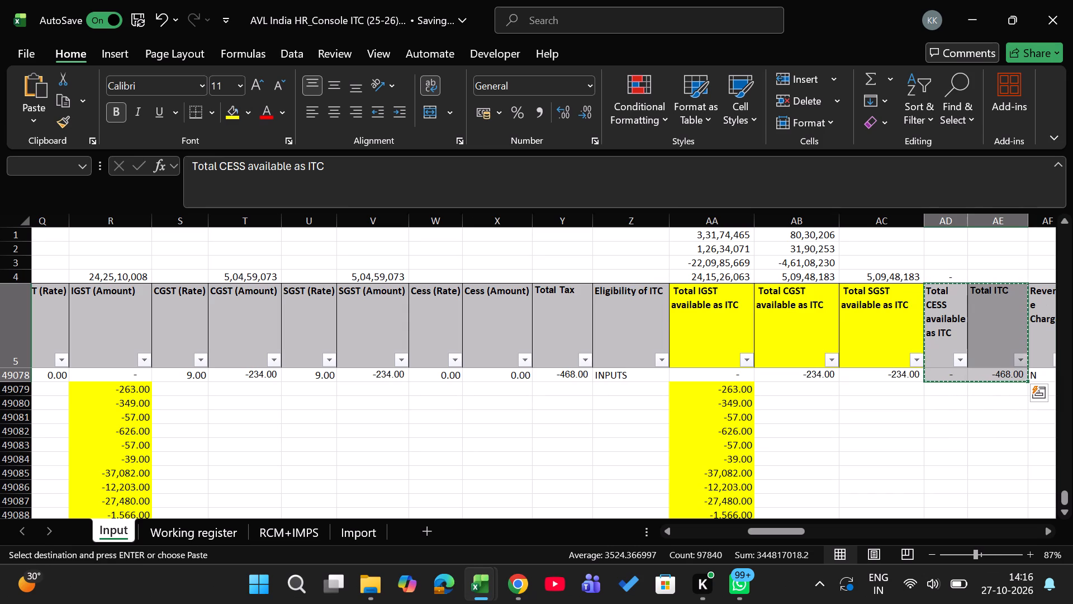
click(201, 529)
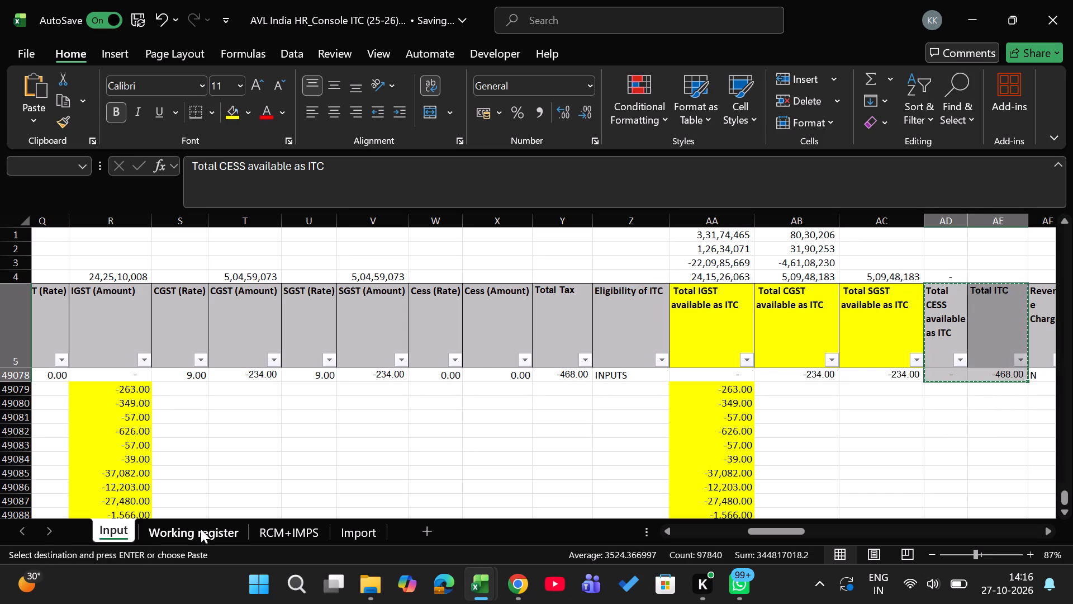
key(Right)
key(Left)
key(Return)
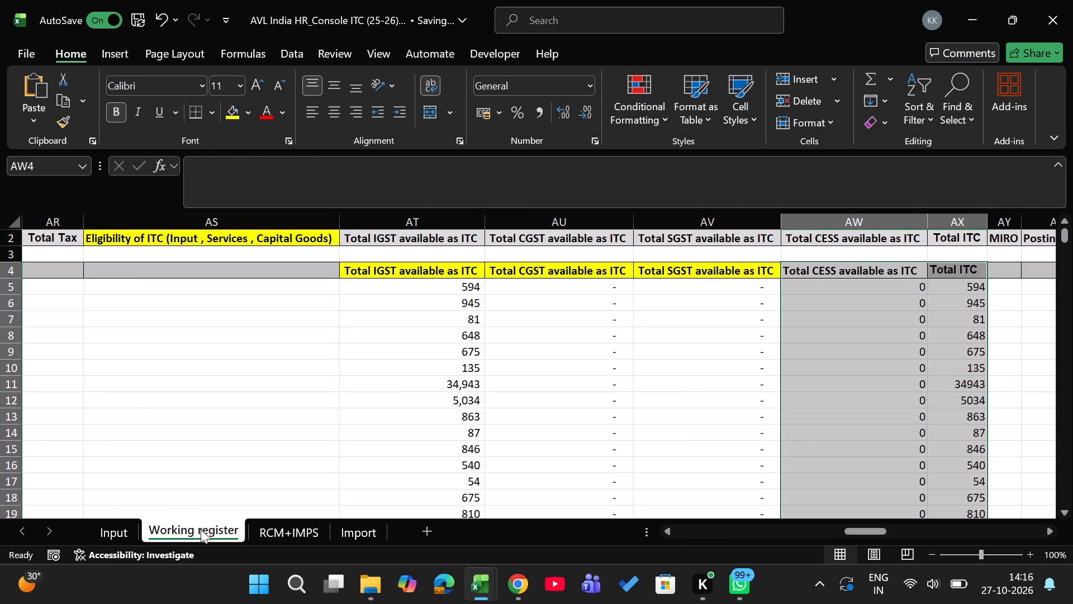
Locate Input's MIRO No. column and compare it with the MIRO heading and the headings following it on the Working register.
key(Right)
key(Right)
key(ctrl+Page_Up)
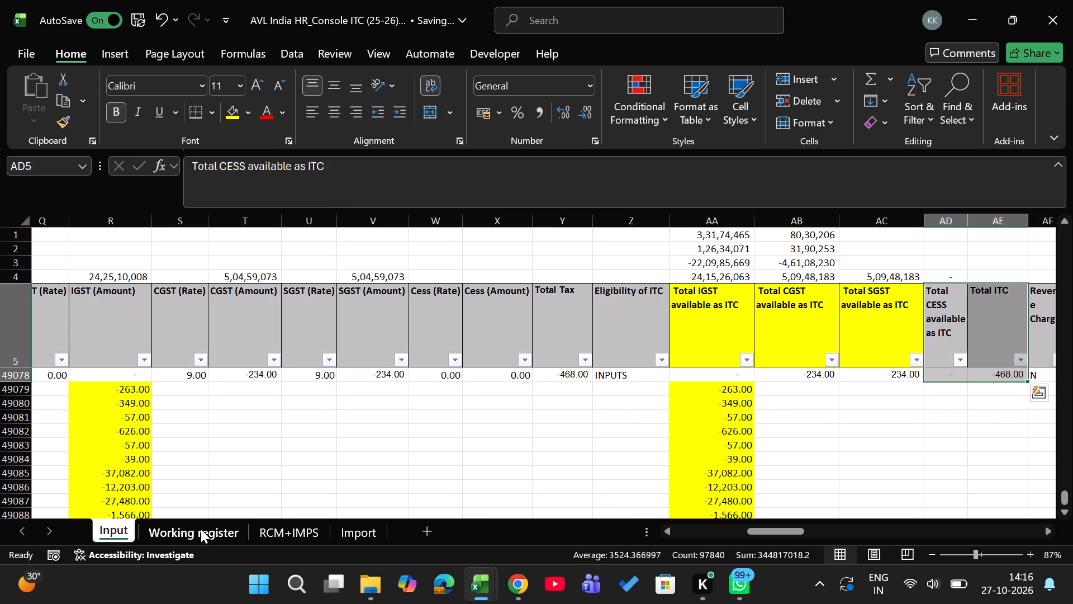
key(Right)
key(Right)
key(Right)
key(Right)
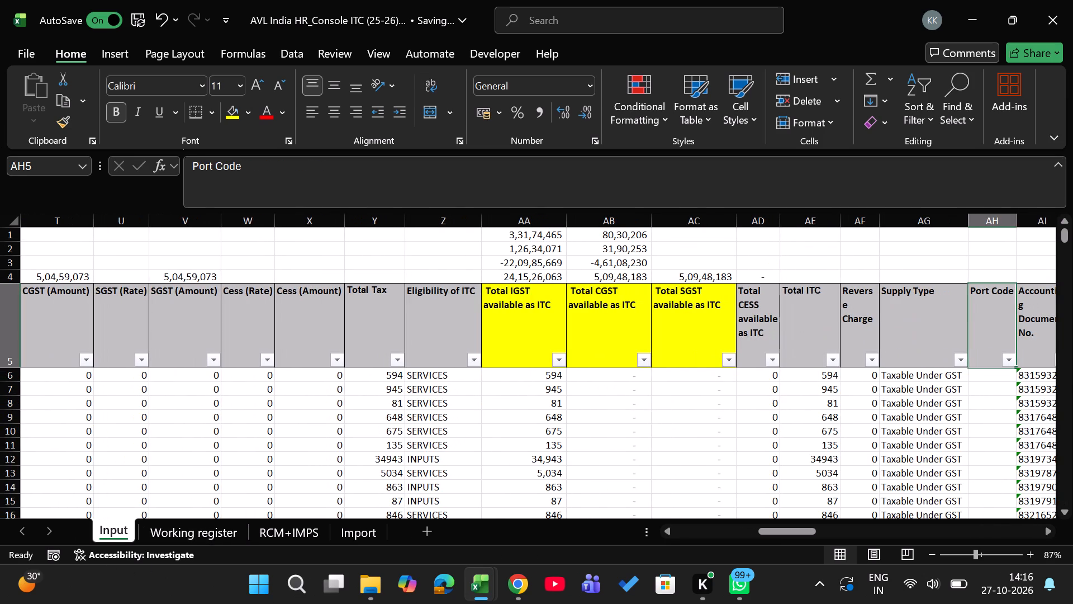
scroll(451, 445, left, 3)
scroll(751, 394, left, 2)
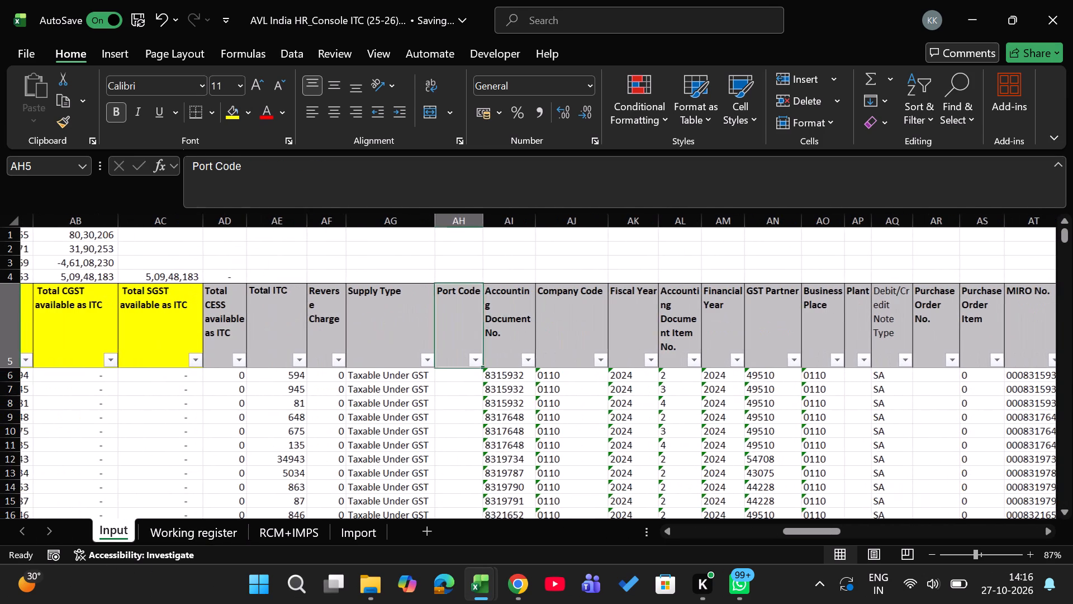
scroll(751, 394, left, 1)
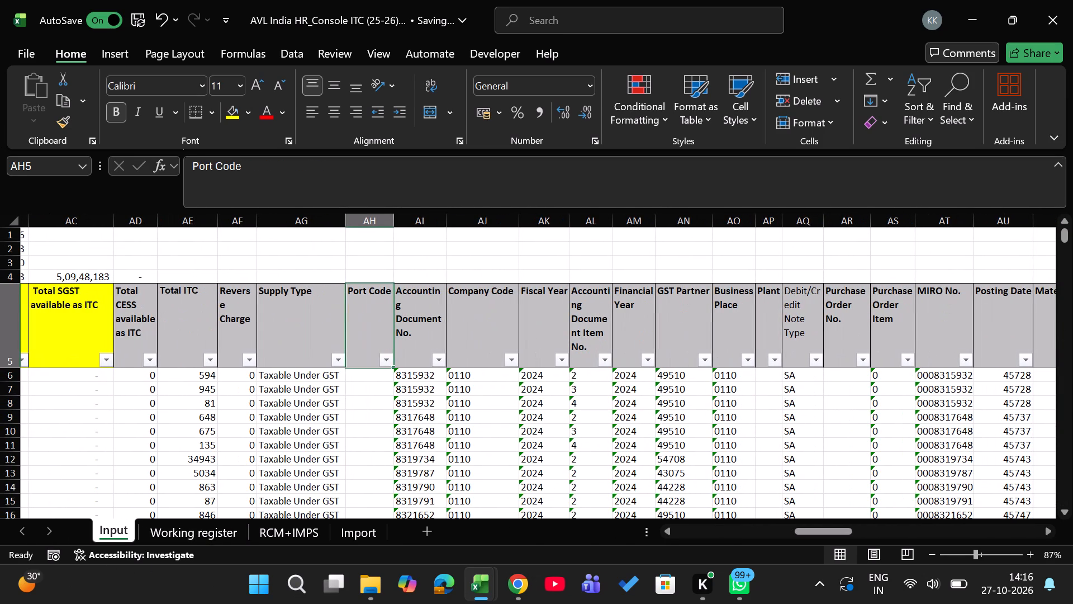
click(963, 309)
key(ctrl+Page_Down)
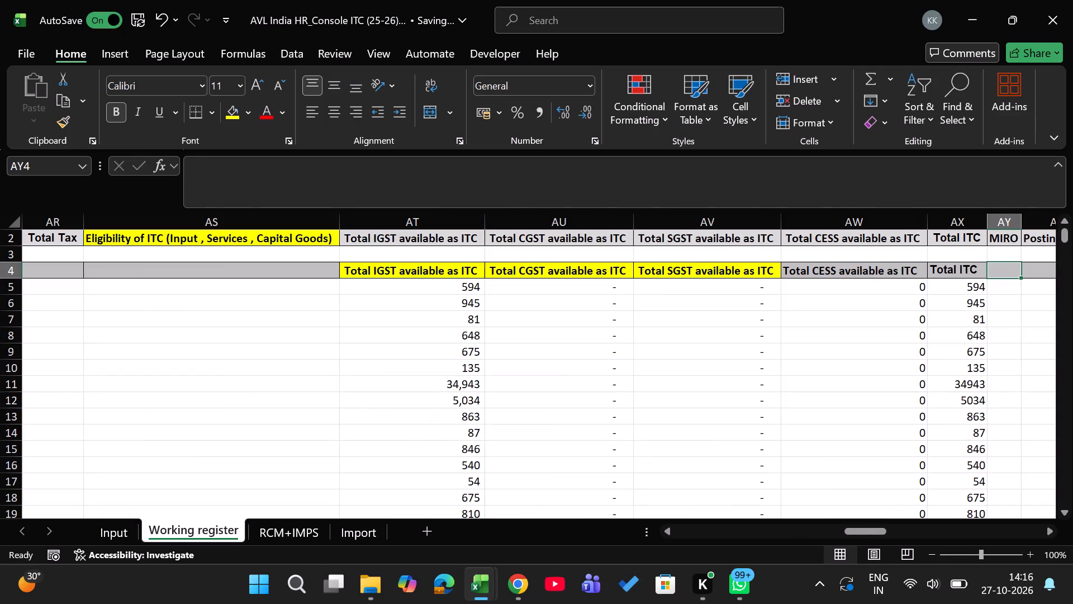
key(Right)
key(Right)
key(Left)
key(Left)
key(ctrl+Page_Down)
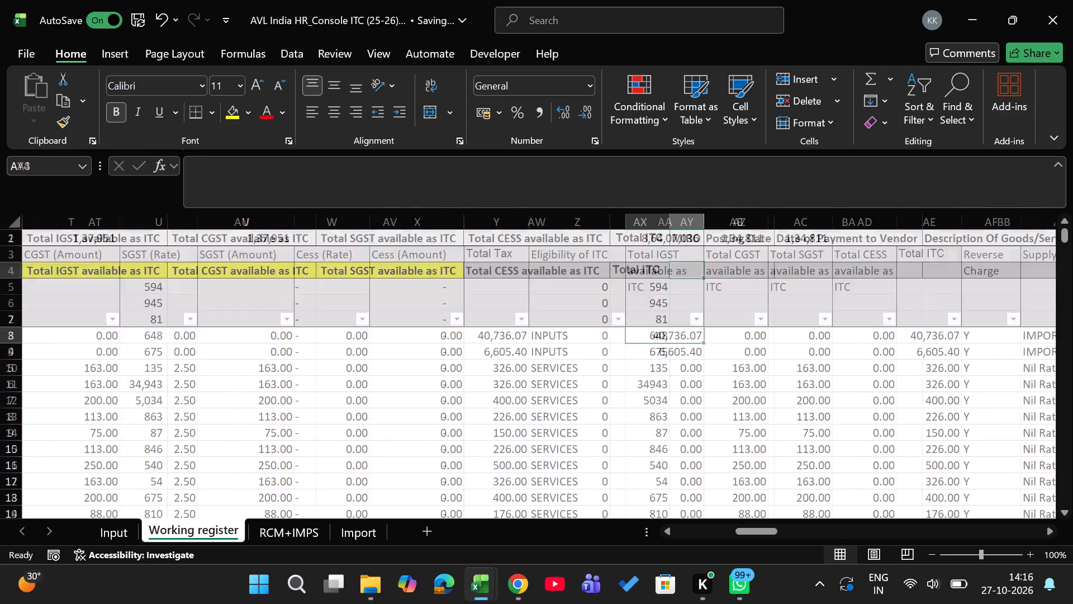
key(ctrl+Page_Up)
key(ctrl+Page_Up)
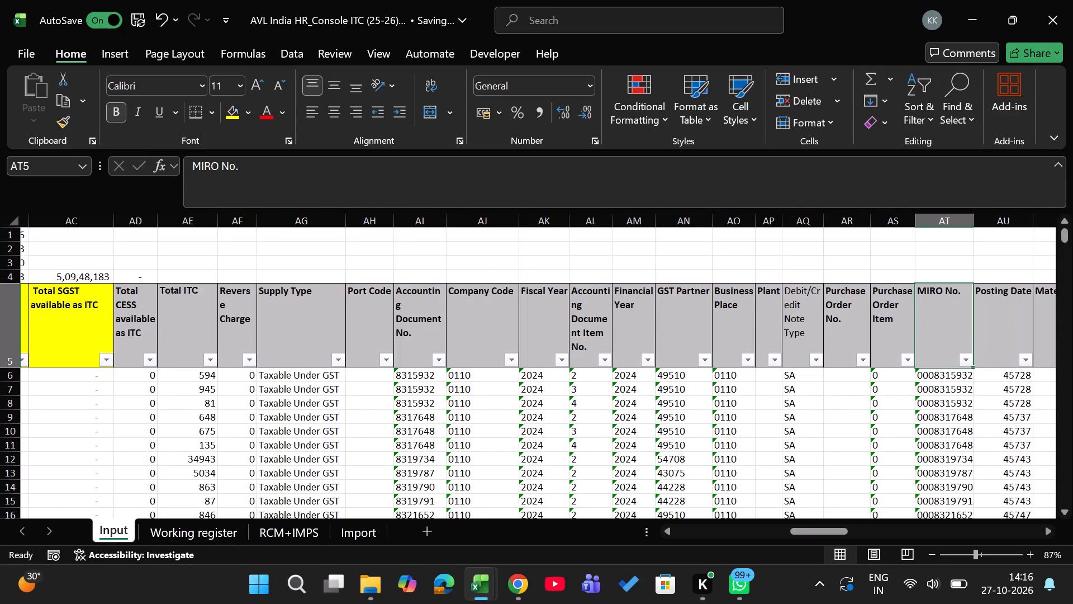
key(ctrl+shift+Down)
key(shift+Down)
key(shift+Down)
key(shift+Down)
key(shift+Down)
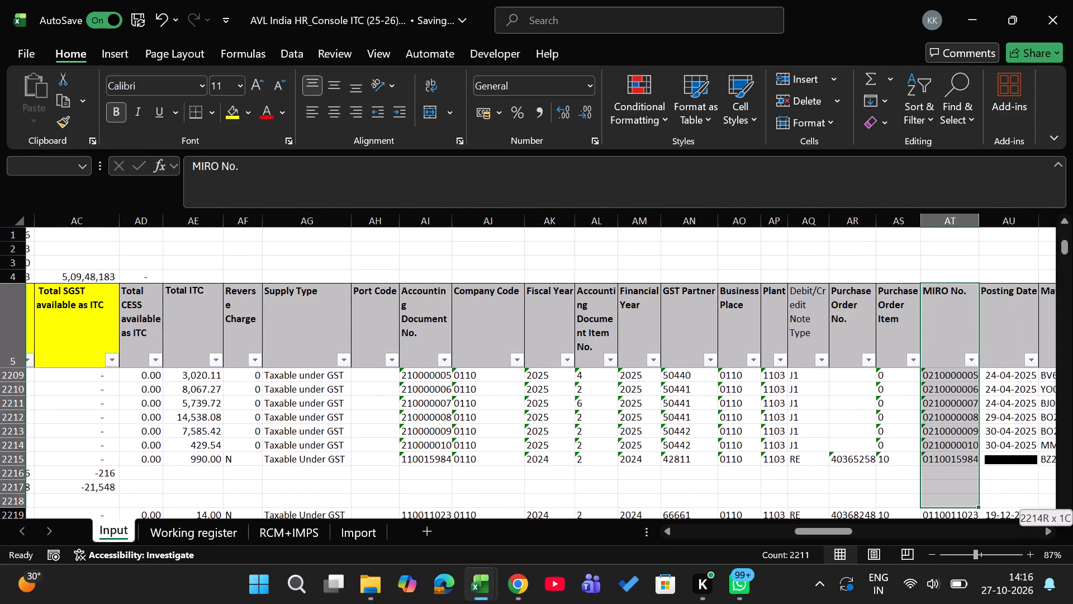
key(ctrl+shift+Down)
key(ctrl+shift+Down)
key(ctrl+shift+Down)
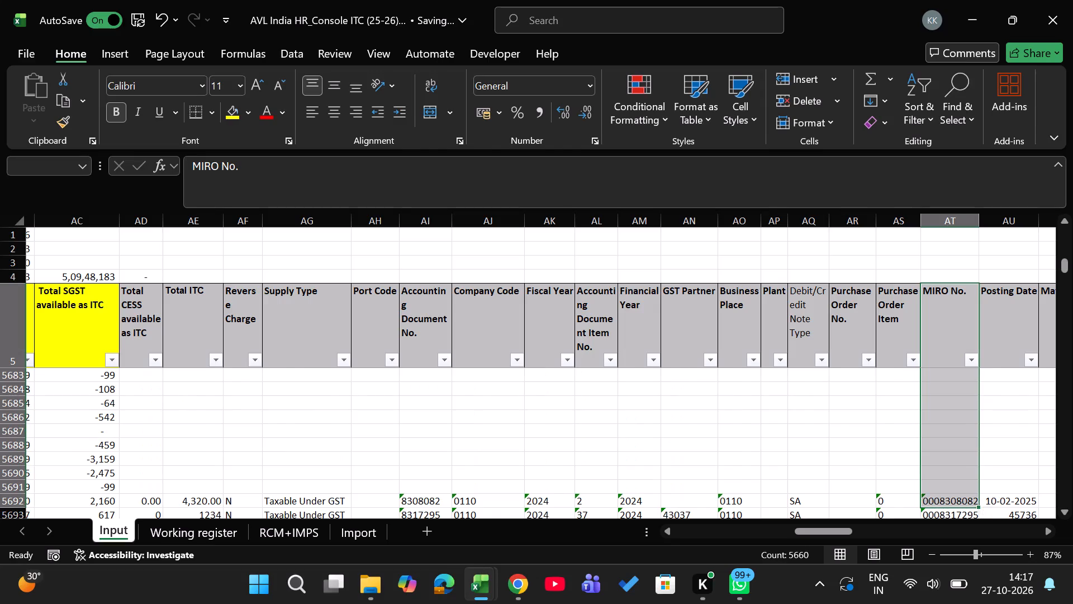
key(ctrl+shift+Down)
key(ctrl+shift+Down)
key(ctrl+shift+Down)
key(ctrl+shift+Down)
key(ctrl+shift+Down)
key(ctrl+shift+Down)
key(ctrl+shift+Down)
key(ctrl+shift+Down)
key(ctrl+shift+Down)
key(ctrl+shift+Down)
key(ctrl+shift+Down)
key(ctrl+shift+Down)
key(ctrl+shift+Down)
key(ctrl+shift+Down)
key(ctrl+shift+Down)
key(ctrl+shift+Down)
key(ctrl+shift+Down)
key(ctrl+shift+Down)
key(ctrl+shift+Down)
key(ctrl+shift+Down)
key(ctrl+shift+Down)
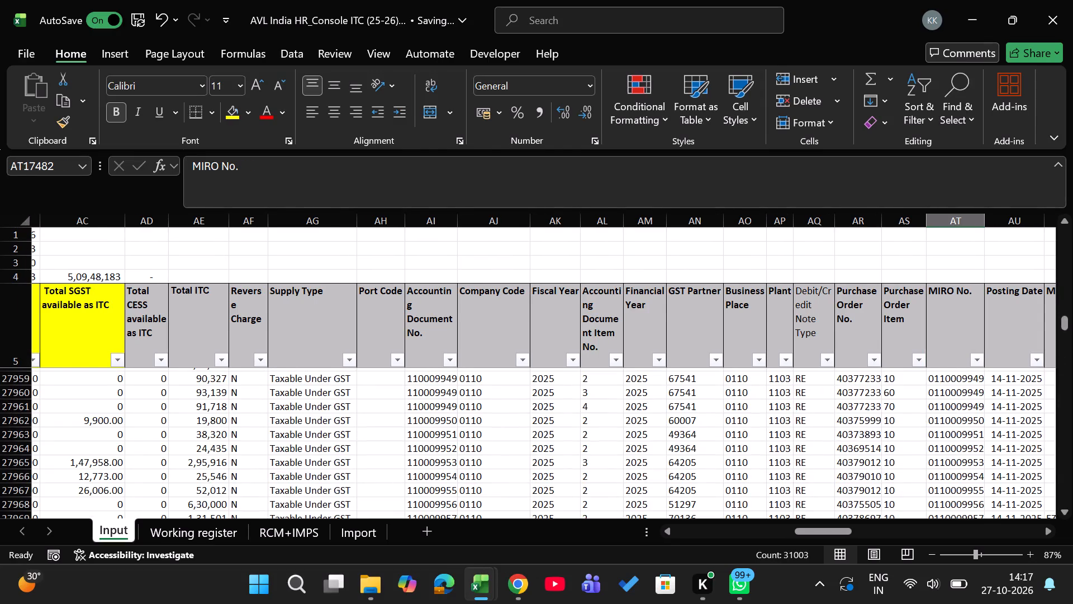
Compare Input's MIRO No. and Posting Date headings with the headings following Total ITC on the Working register, ending on AY4.
click(975, 313)
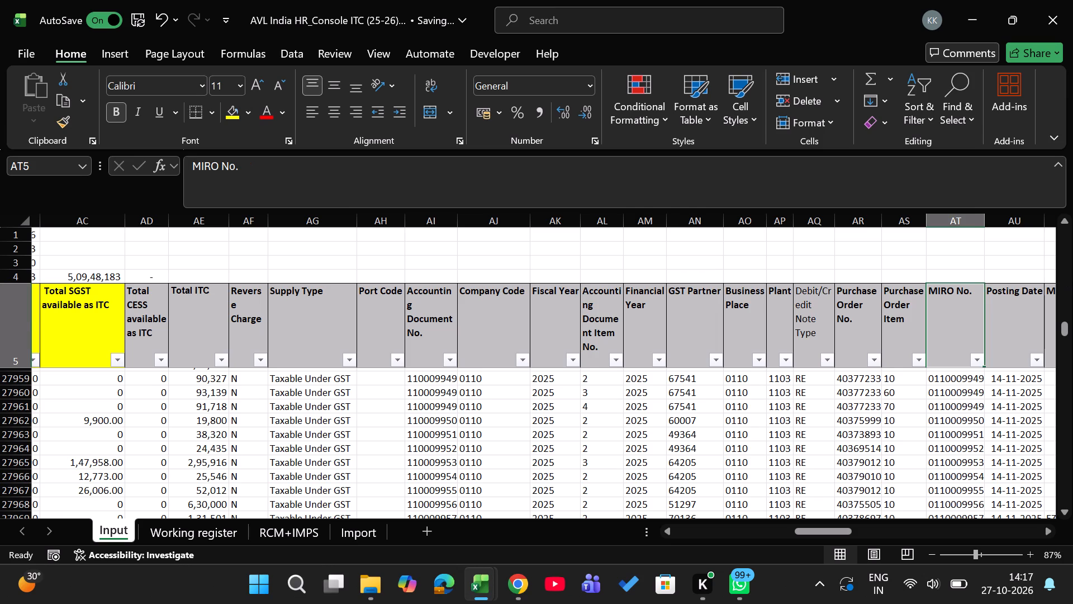
key(Right)
key(Right)
key(Left)
key(Left)
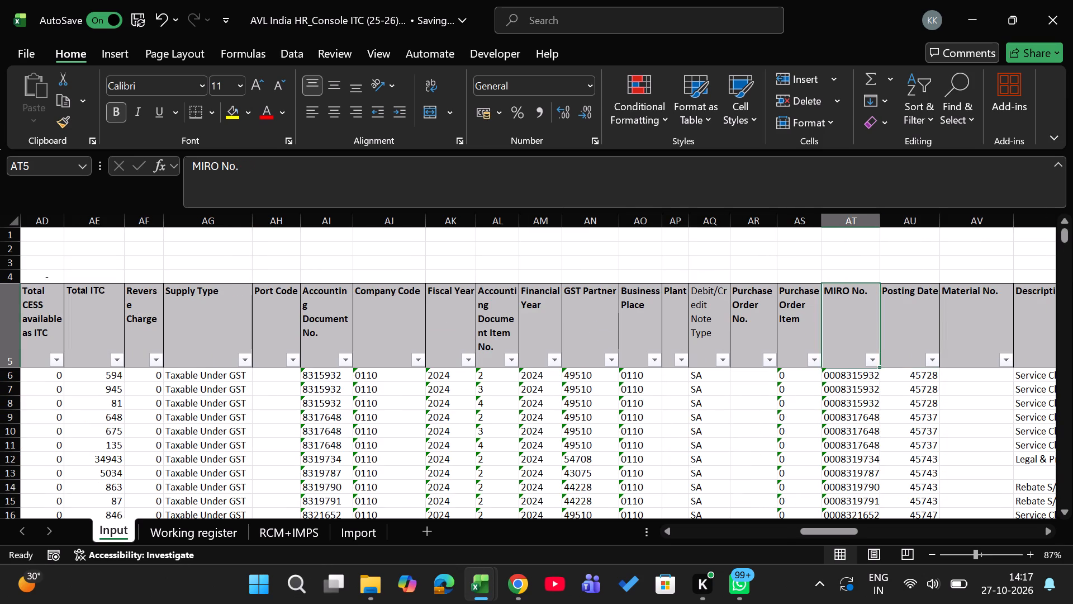
key(ctrl+Page_Down)
key(ctrl+Down)
key(ctrl+Up)
key(Up)
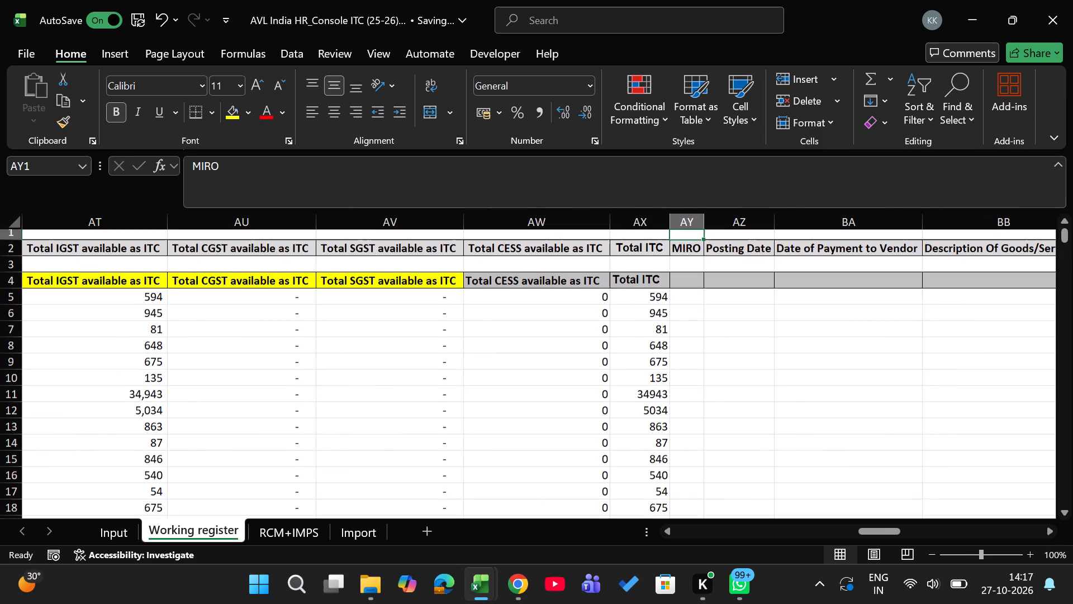
key(Down)
key(Down)
key(ctrl+Page_Up)
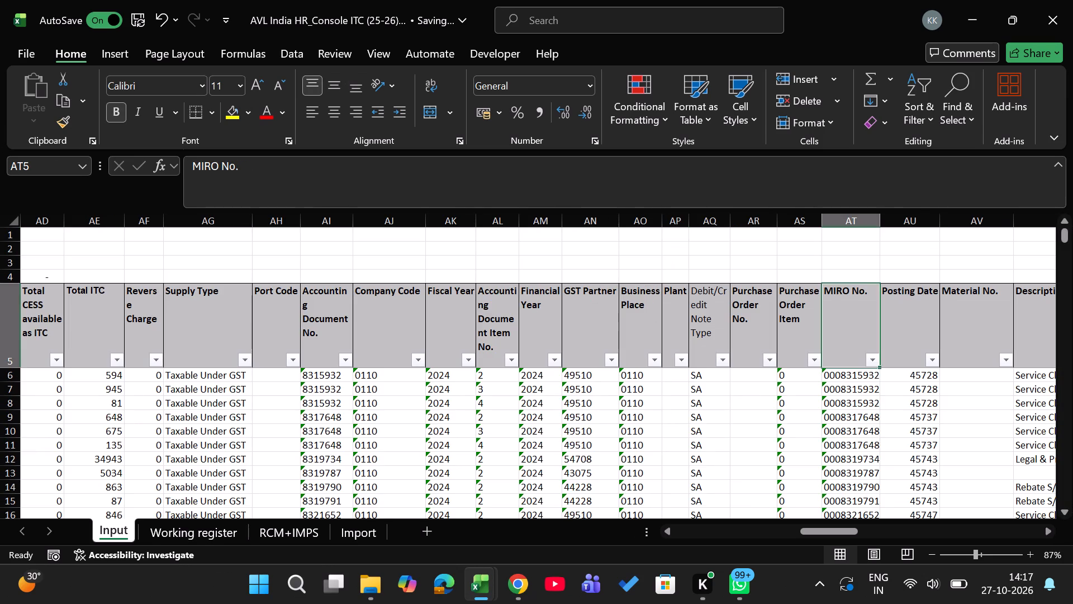
key(Right)
key(ctrl+Page_Down)
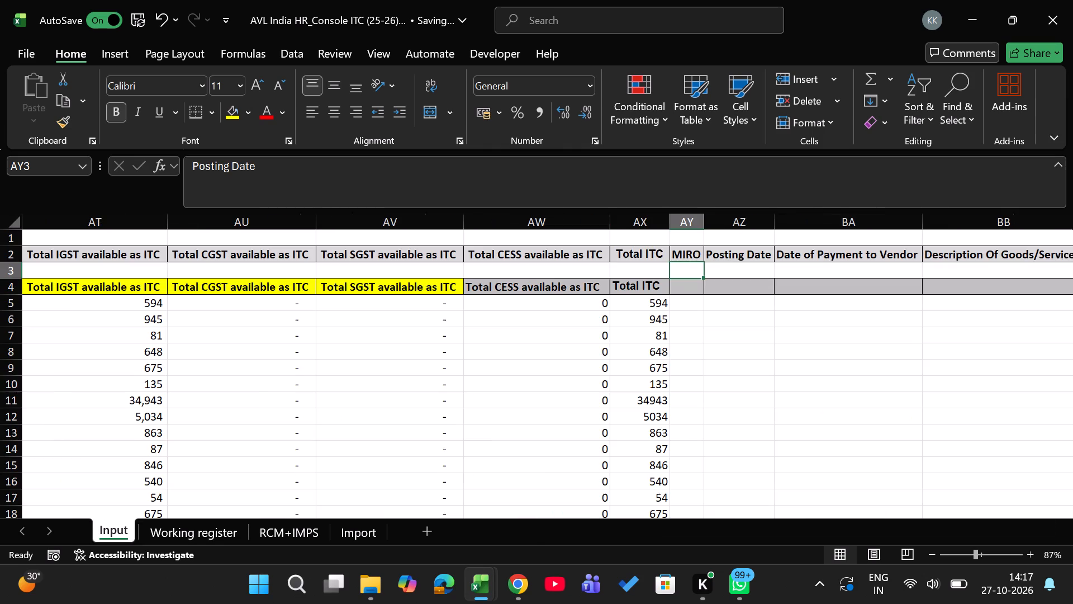
key(Right)
key(Right)
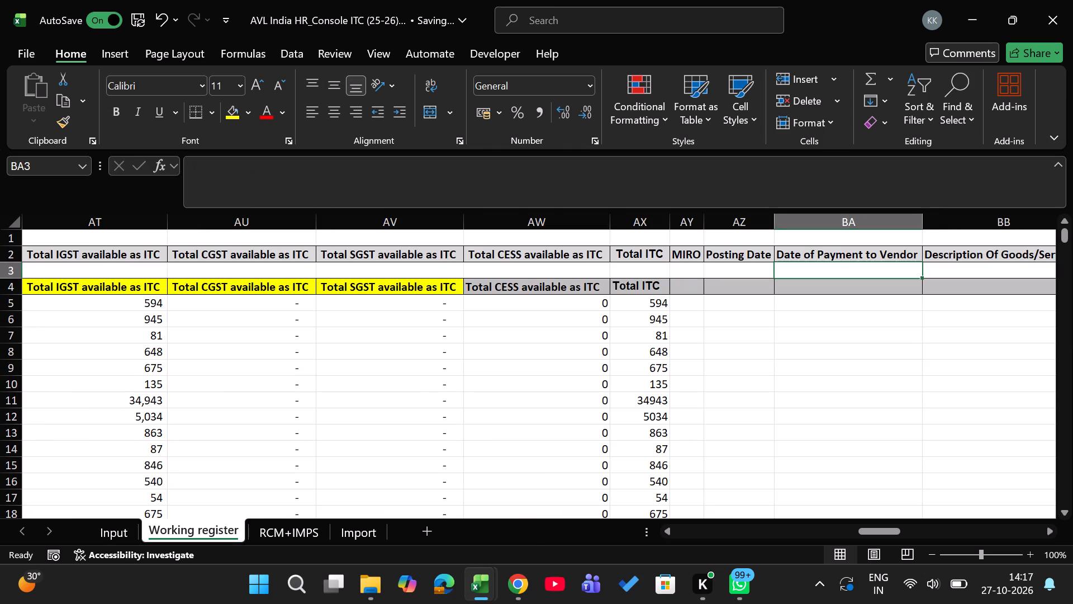
key(Left)
key(Left)
key(Down)
key(ctrl+Page_Up)
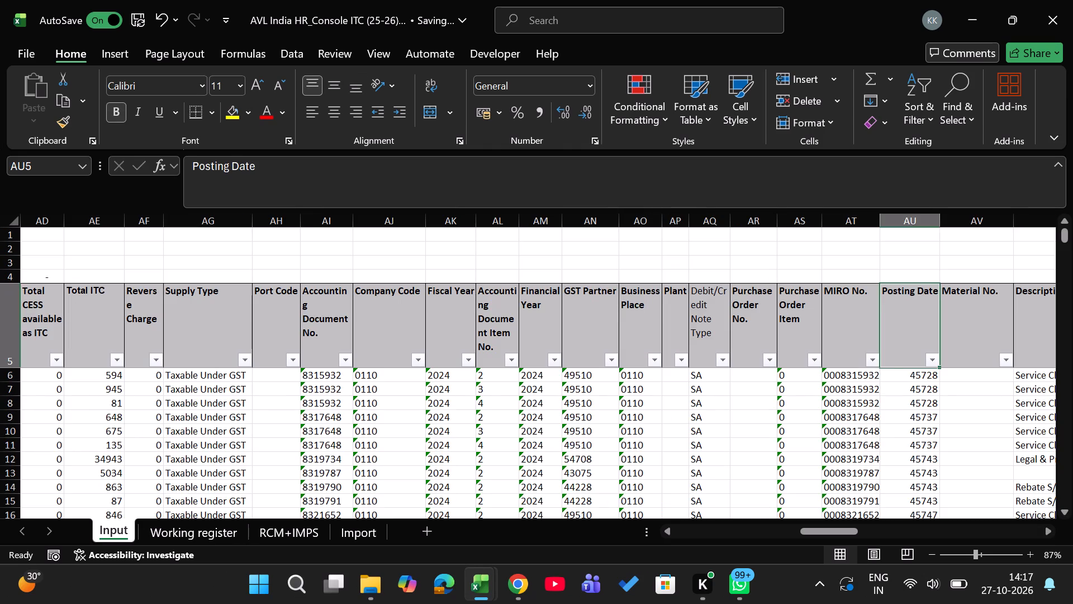
Copy Input's MIRO No. and Posting Date columns with headings, AT5 through AU49074, into AY4 on the Working register.
key(Right)
key(Left)
key(shift+Right)
key(Left)
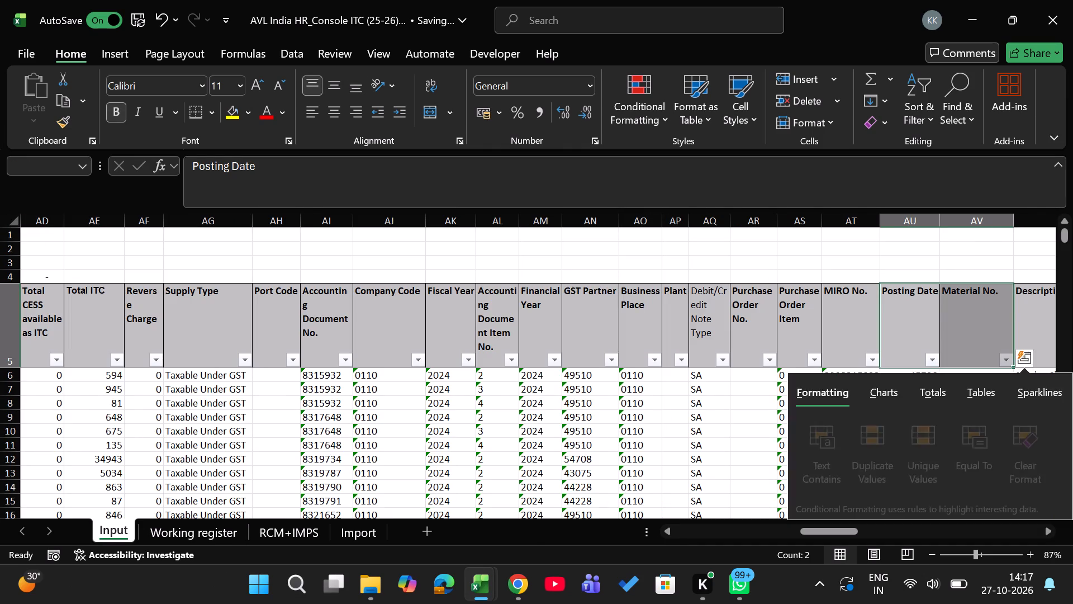
key(Escape)
key(Left)
key(shift+Right)
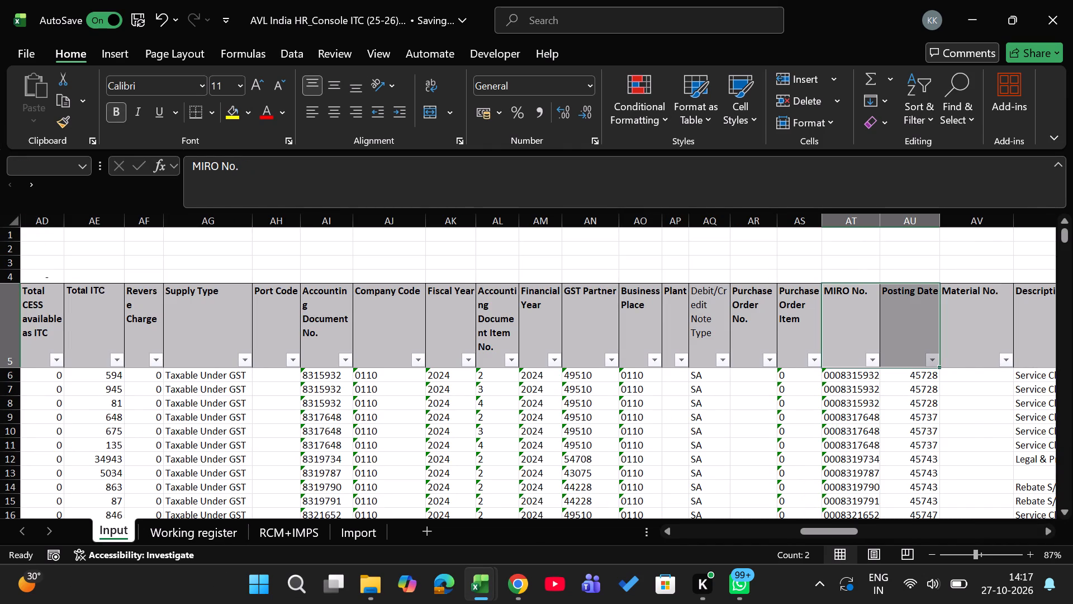
key(ctrl+shift+Down)
key(ctrl+shift+Down)
key(ctrl+shift+Down)
key(ctrl+shift+Down)
key(ctrl+shift+Down)
key(ctrl+shift+Down)
key(ctrl+shift+Down)
key(ctrl+shift+Down)
key(ctrl+shift+Down)
key(ctrl+shift+Down)
key(ctrl+shift+Down)
key(ctrl+shift+Down)
key(ctrl+shift+Down)
key(ctrl+shift+Down)
key(ctrl+shift+Down)
key(ctrl+shift+Down)
key(ctrl+shift+Down)
key(ctrl+shift+Down)
key(ctrl+shift+Down)
key(ctrl+shift+Down)
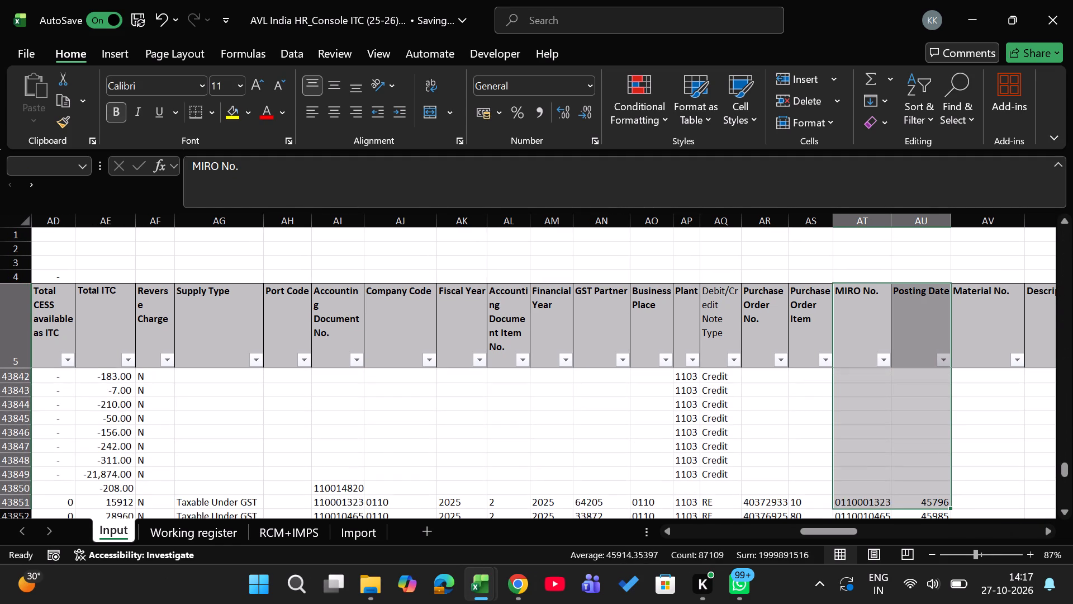
key(ctrl+shift+Down)
key(ctrl+shift+Down)
key(ctrl+shift+Down)
key(ctrl+shift+Down)
key(ctrl+shift+Down)
key(ctrl+shift+Down)
key(ctrl+shift+Down)
key(ctrl+shift+Down)
key(ctrl+shift+Down)
key(ctrl+shift+Down)
key(ctrl+shift+Down)
key(ctrl+shift+Down)
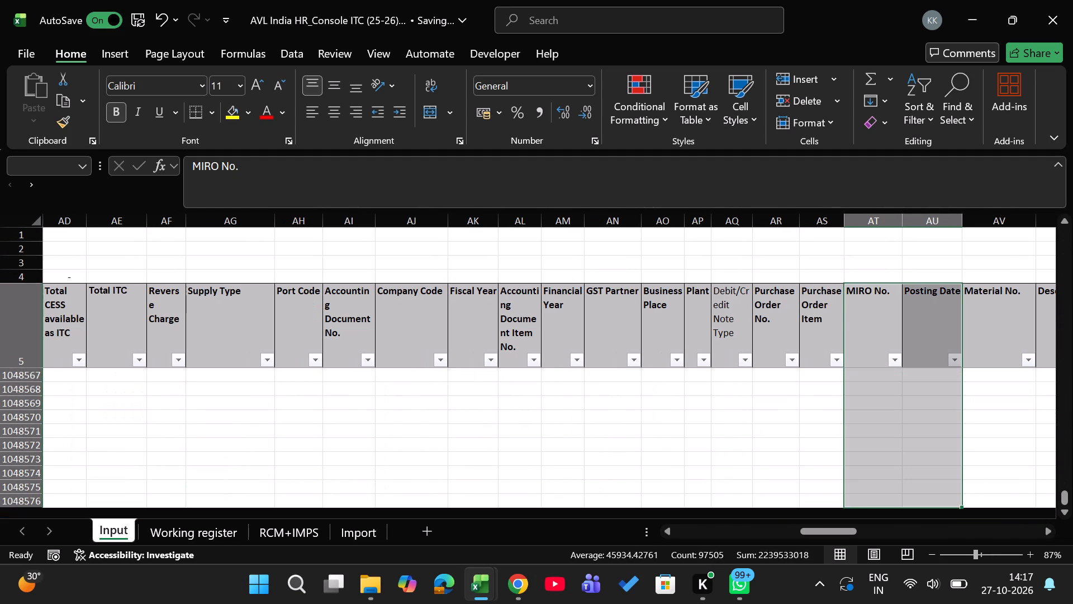
key(ctrl+shift+Up)
key(shift+Down)
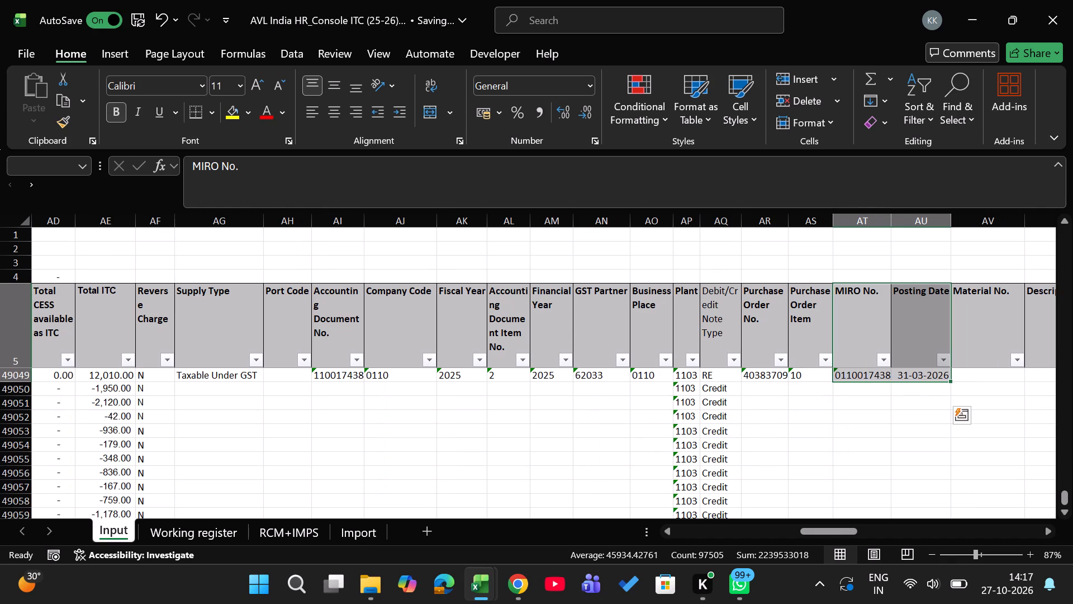
key(shift+Down)
key(shift+Down)
key(shift+Down)
key(shift+Down)
key(shift+Down)
key(shift+Down)
key(shift+Down)
key(shift+Down)
key(shift+Down)
key(shift+Down)
key(shift+Down)
key(shift+Down)
key(shift+Down)
key(shift+Down)
key(shift+Down)
key(shift+Down)
key(shift+Down)
key(shift+Down)
key(shift+Down)
key(shift+Down)
key(shift+Down)
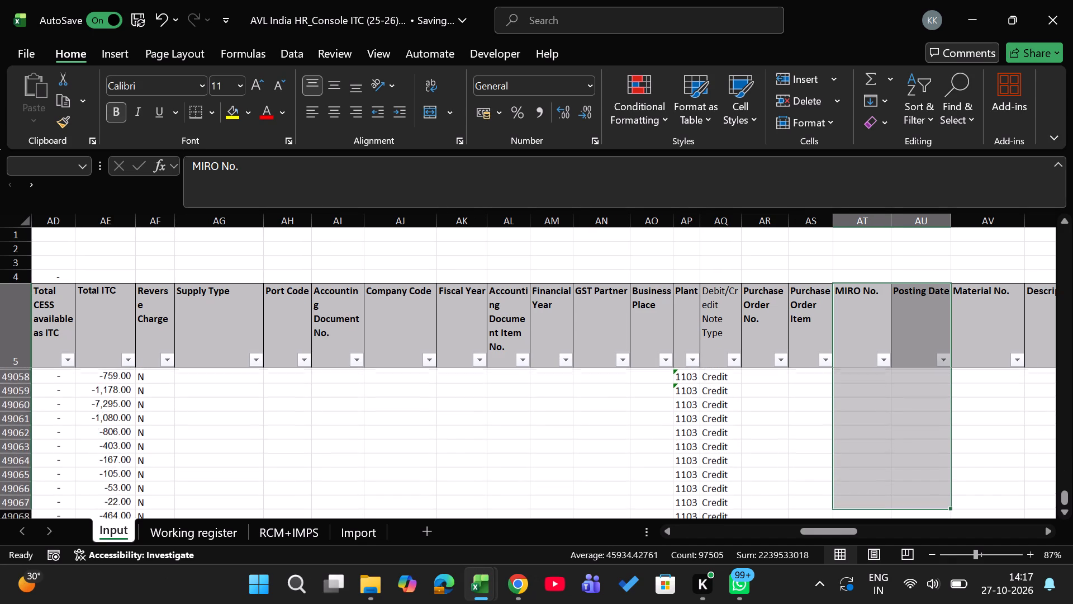
key(ctrl+c)
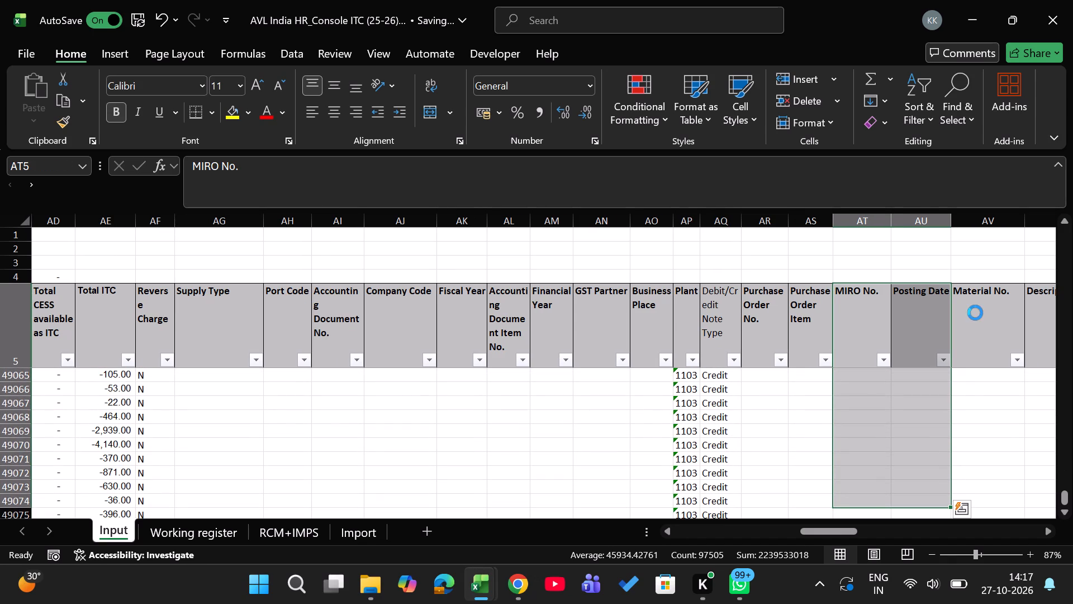
scroll(916, 426, down, 4)
scroll(916, 426, up, 1)
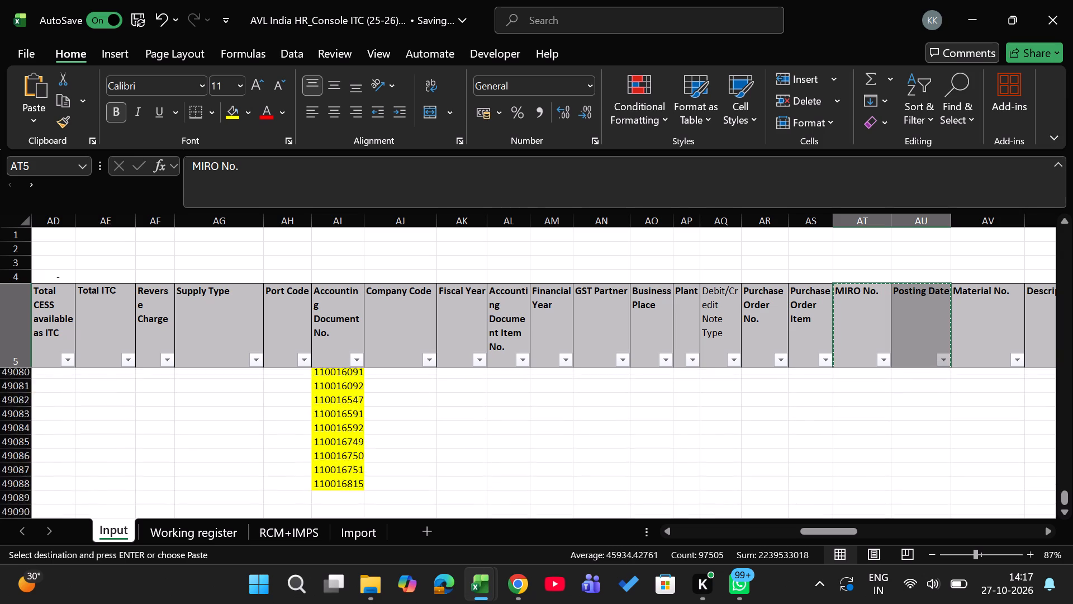
scroll(916, 426, up, 1)
scroll(916, 426, down, 1)
click(208, 540)
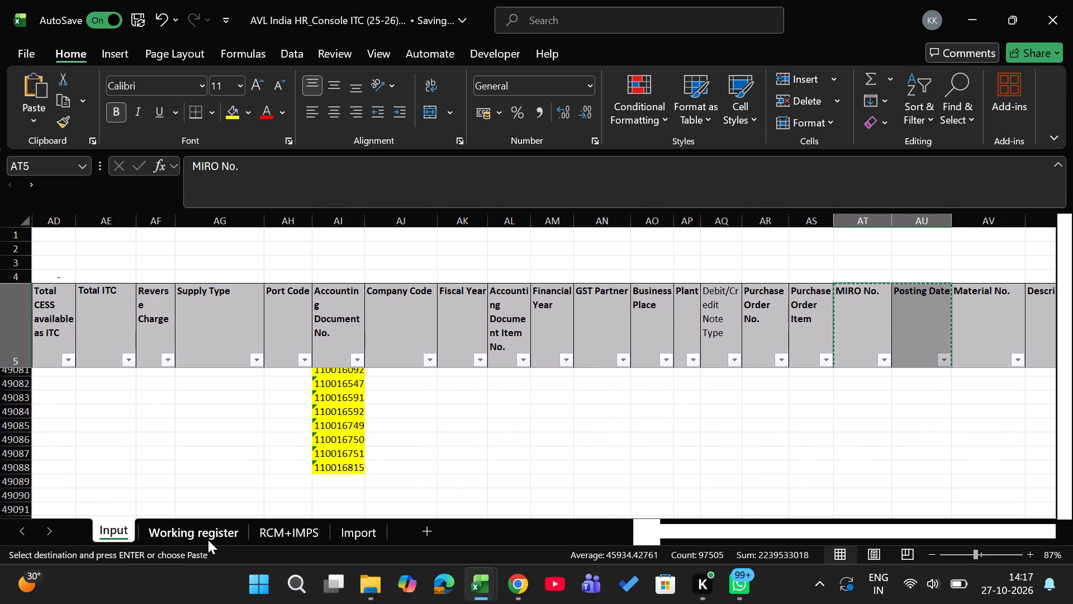
key(Right)
key(Left)
key(Return)
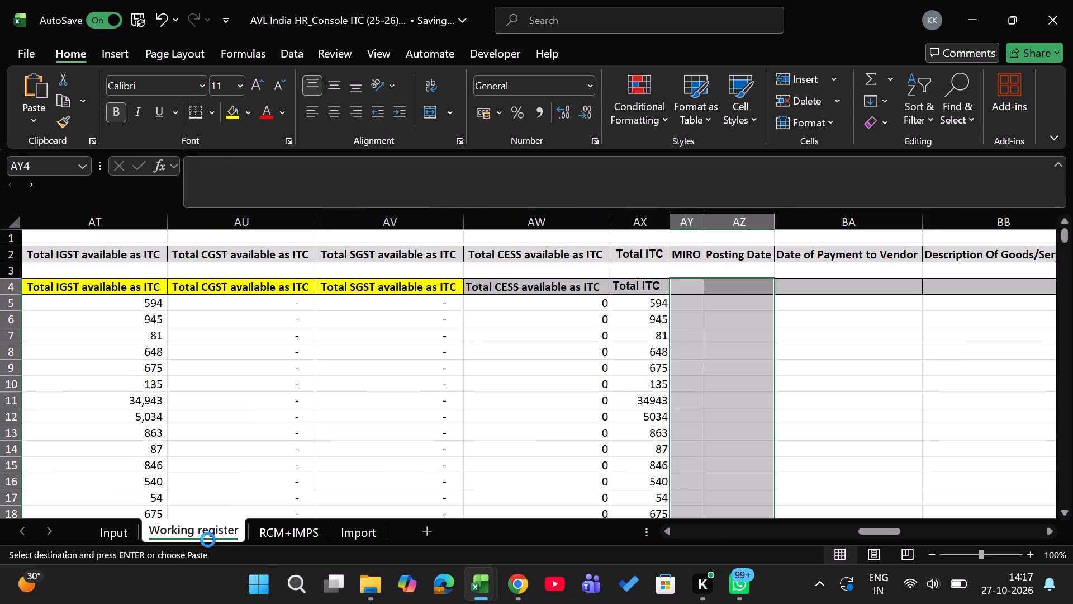
Examine the Working register headings that follow Posting Date, ending on Date of Payment to Vendor in BA2.
key(Right)
key(Right)
key(Right)
key(Right)
key(Right)
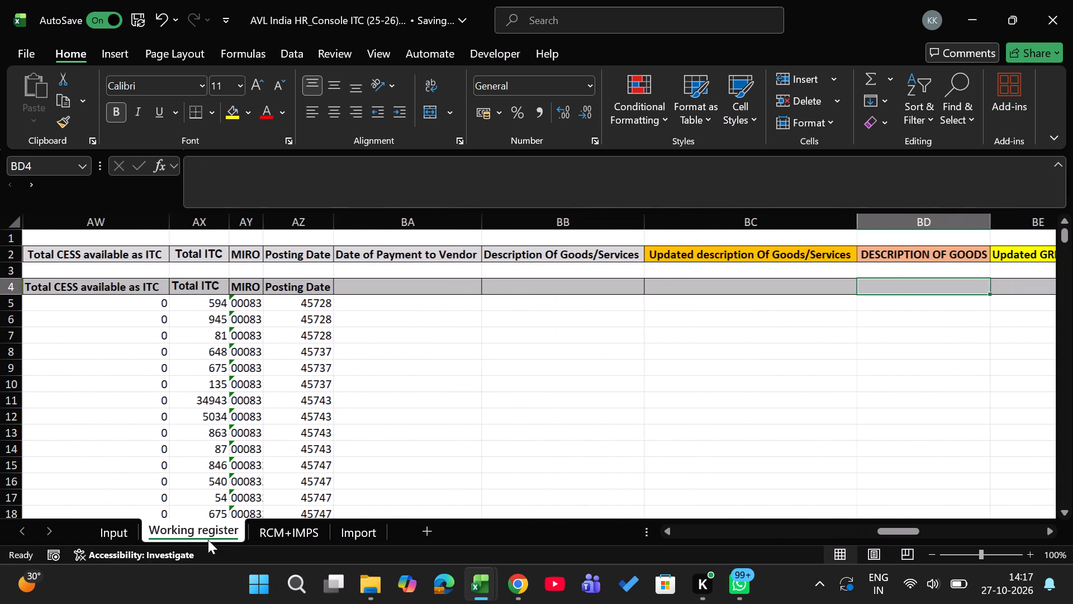
key(Left)
key(Left)
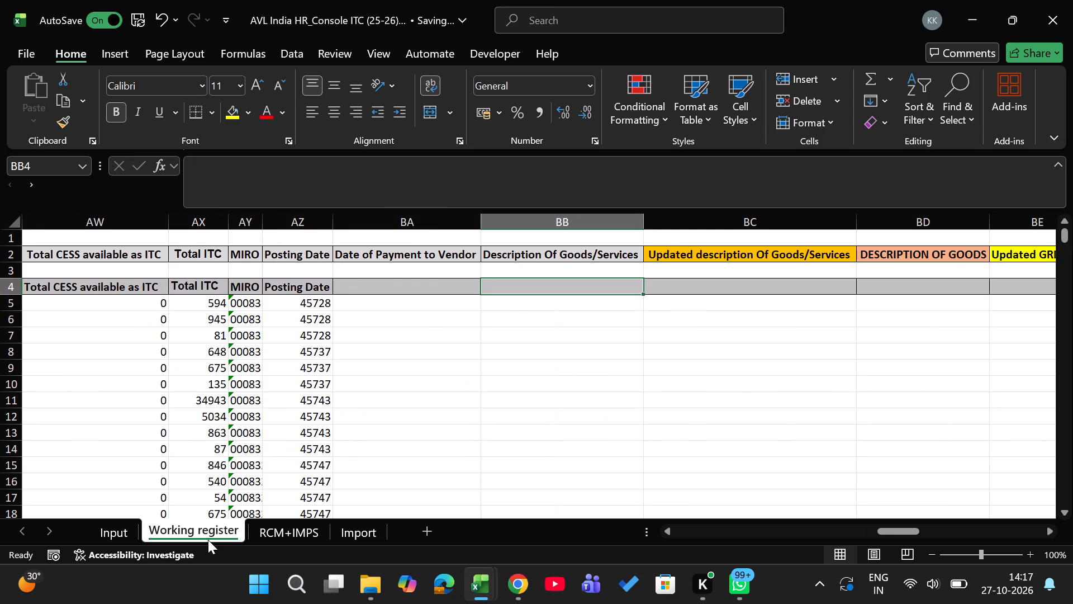
key(Left)
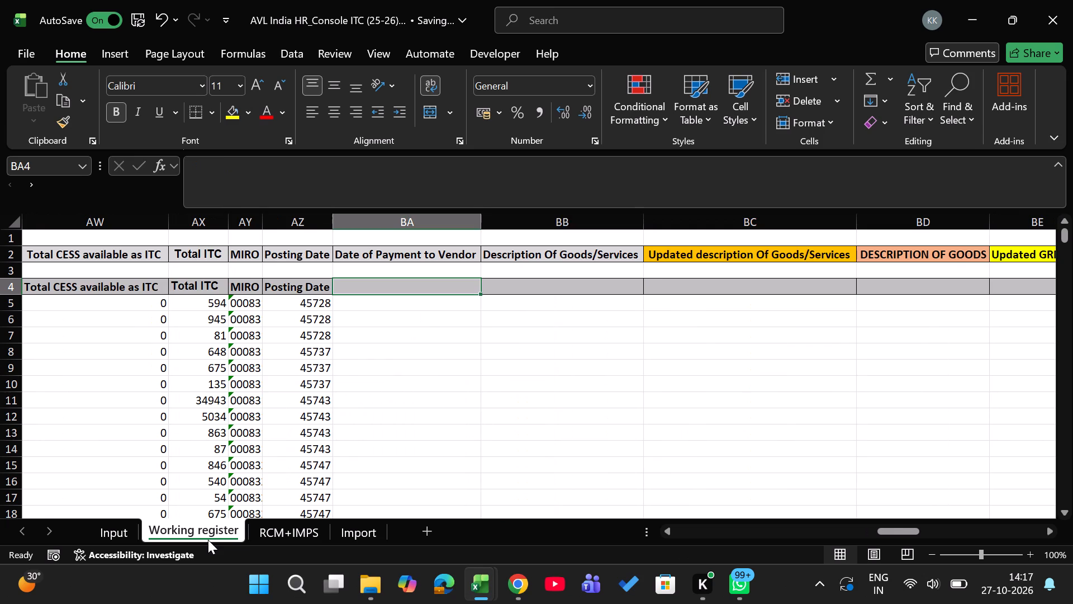
key(ctrl+Up)
Look along Input's row 5 headings for the vendor payment date column that matches Date of Payment to Vendor.
key(ctrl+Page_Up)
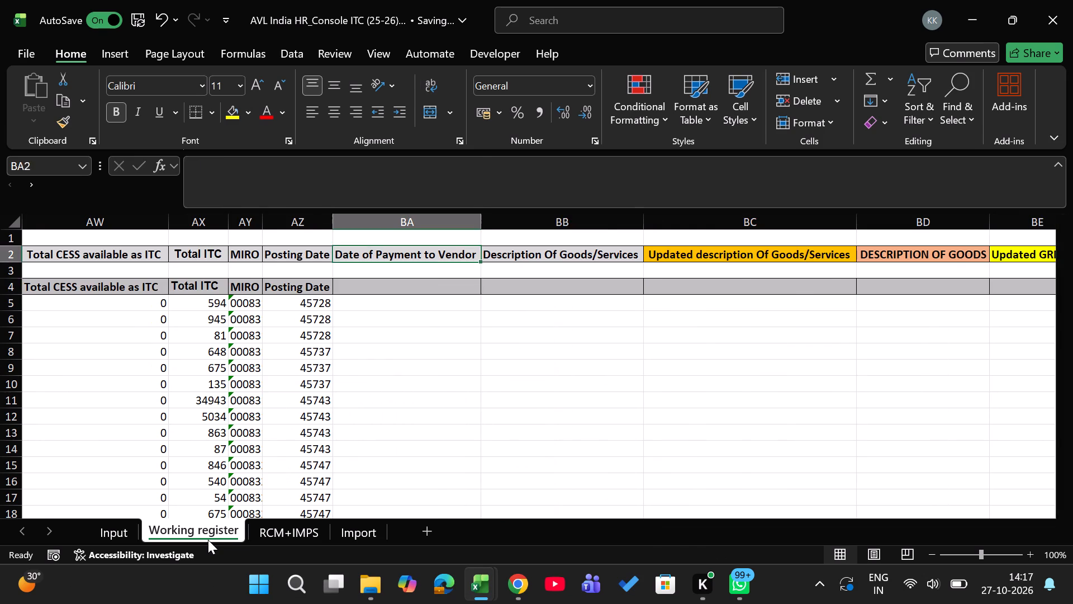
key(Right)
key(Right)
key(Right)
key(Right)
key(Right)
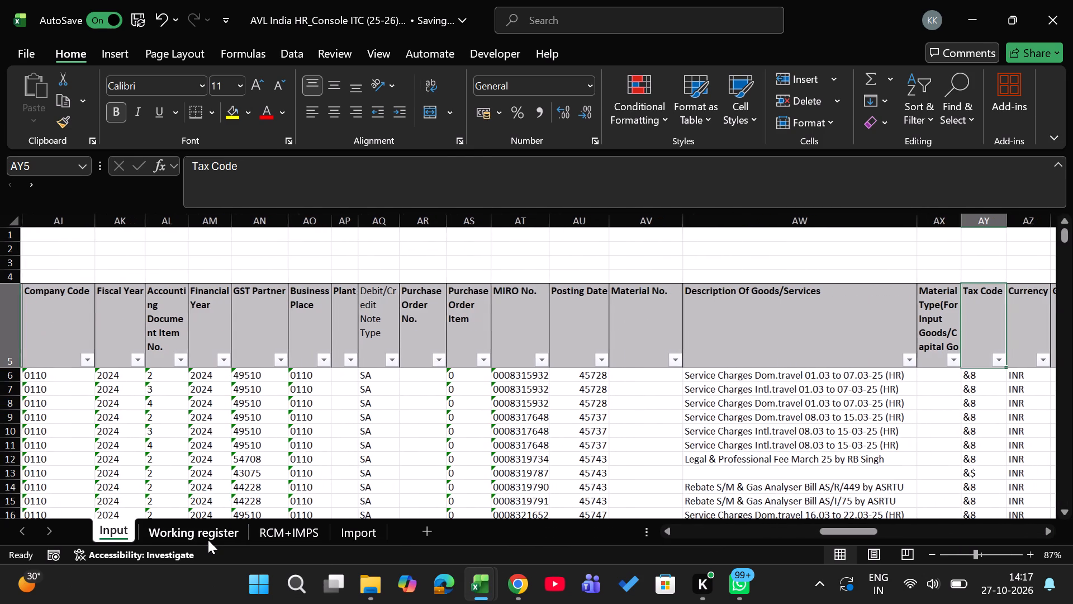
key(Right)
key(Right)
key(Right)
key(Right)
key(Right)
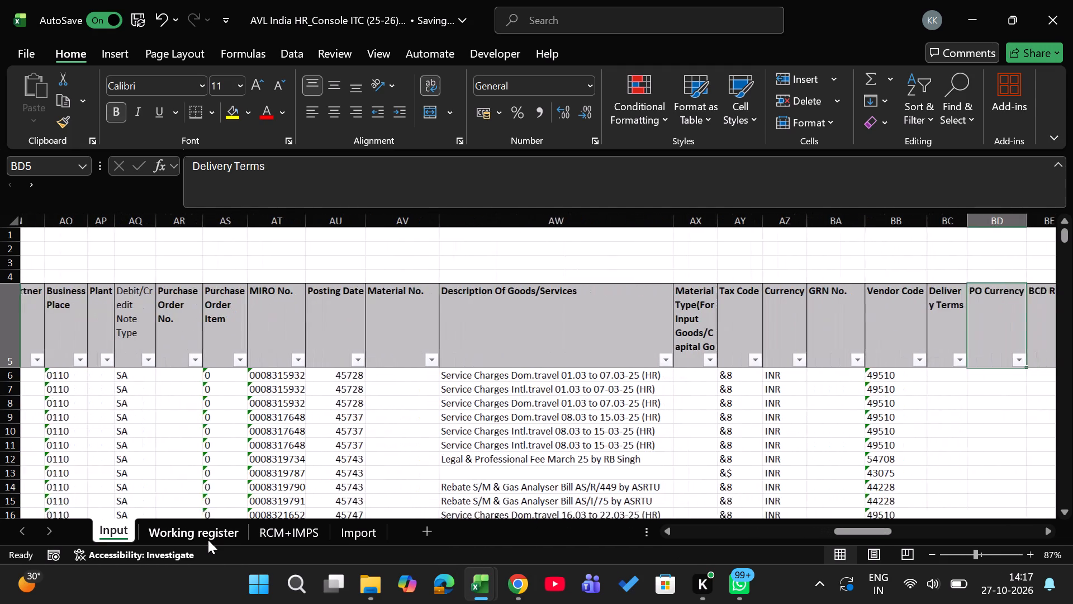
key(Right)
key(Right)
key(Right)
key(Right)
key(Right)
key(Right)
key(Right)
key(Right)
key(Right)
key(Right)
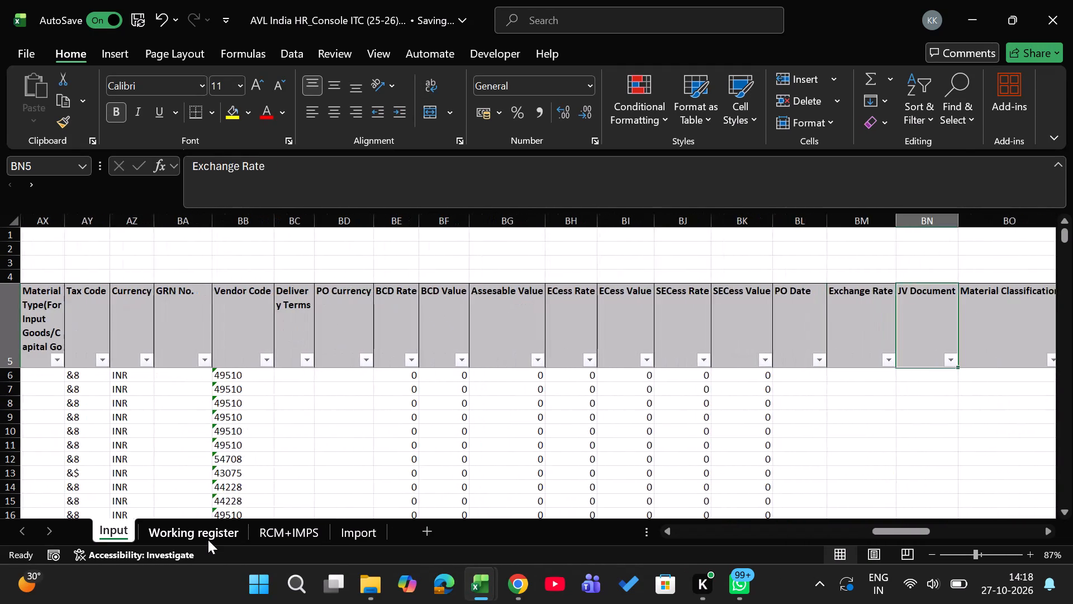
key(Right)
key(Right)
key(Right)
key(Right)
key(Right)
key(Right)
key(Right)
key(Right)
key(Right)
key(Right)
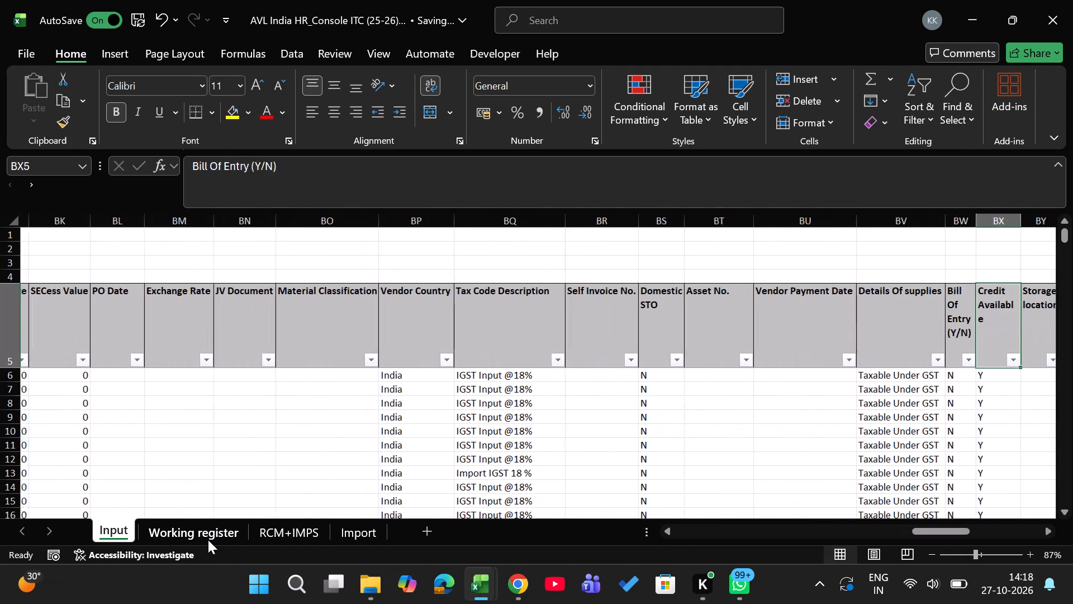
key(Left)
key(Left)
key(Left)
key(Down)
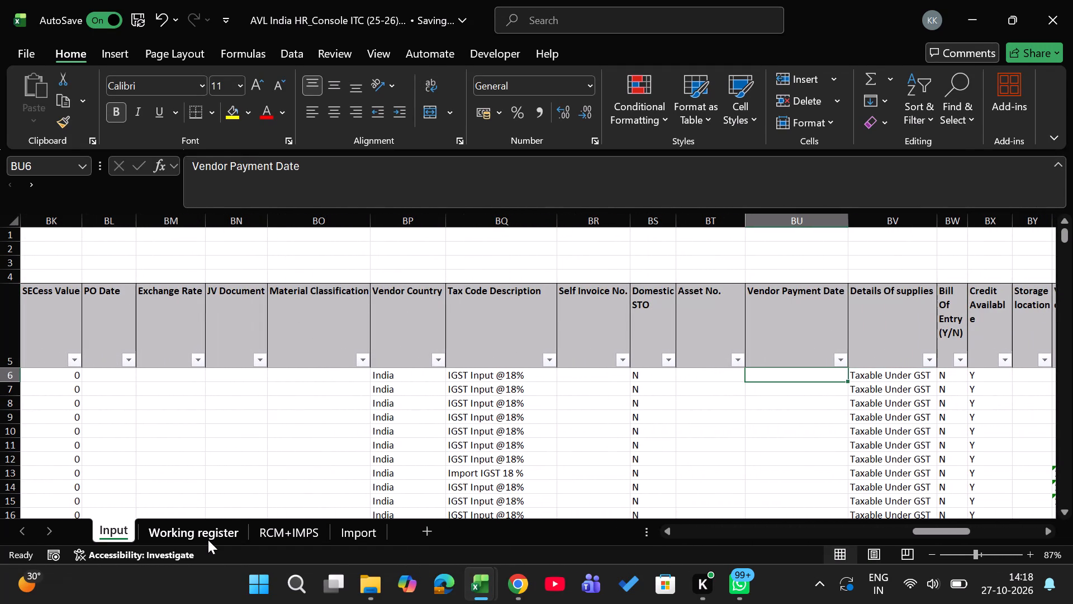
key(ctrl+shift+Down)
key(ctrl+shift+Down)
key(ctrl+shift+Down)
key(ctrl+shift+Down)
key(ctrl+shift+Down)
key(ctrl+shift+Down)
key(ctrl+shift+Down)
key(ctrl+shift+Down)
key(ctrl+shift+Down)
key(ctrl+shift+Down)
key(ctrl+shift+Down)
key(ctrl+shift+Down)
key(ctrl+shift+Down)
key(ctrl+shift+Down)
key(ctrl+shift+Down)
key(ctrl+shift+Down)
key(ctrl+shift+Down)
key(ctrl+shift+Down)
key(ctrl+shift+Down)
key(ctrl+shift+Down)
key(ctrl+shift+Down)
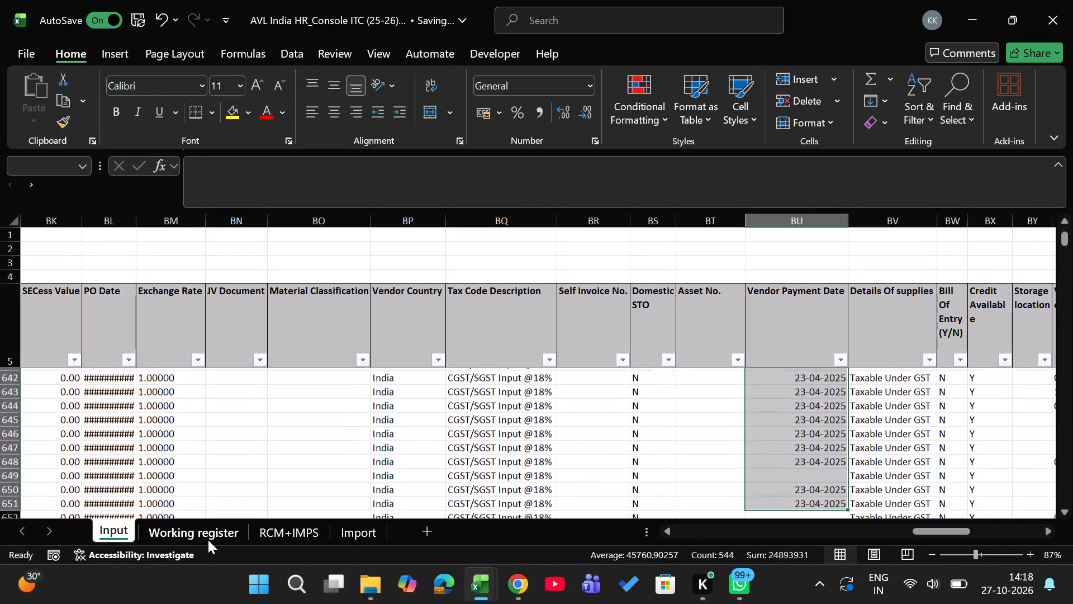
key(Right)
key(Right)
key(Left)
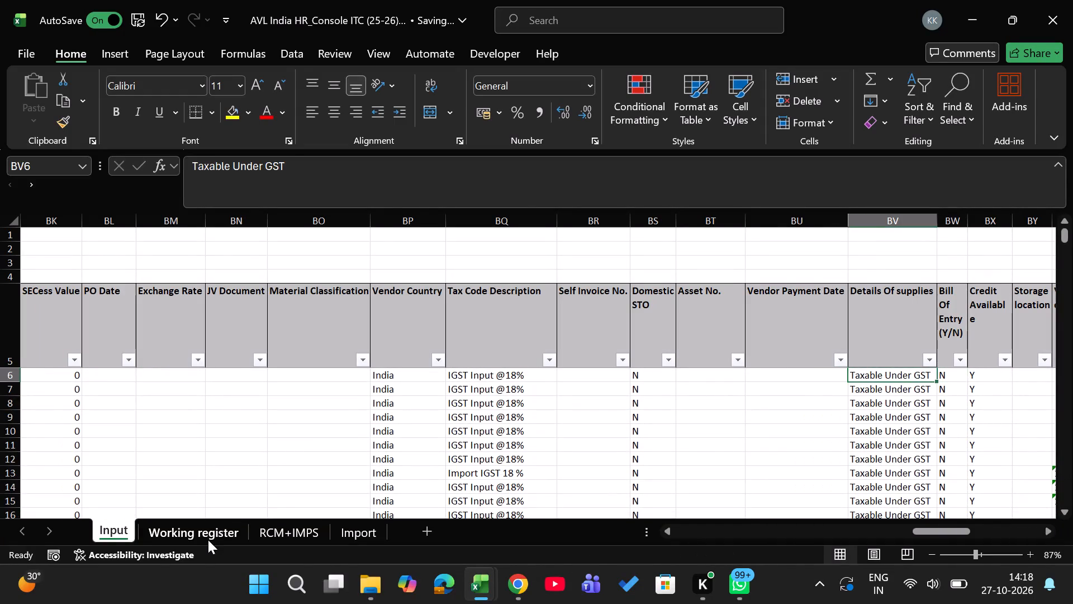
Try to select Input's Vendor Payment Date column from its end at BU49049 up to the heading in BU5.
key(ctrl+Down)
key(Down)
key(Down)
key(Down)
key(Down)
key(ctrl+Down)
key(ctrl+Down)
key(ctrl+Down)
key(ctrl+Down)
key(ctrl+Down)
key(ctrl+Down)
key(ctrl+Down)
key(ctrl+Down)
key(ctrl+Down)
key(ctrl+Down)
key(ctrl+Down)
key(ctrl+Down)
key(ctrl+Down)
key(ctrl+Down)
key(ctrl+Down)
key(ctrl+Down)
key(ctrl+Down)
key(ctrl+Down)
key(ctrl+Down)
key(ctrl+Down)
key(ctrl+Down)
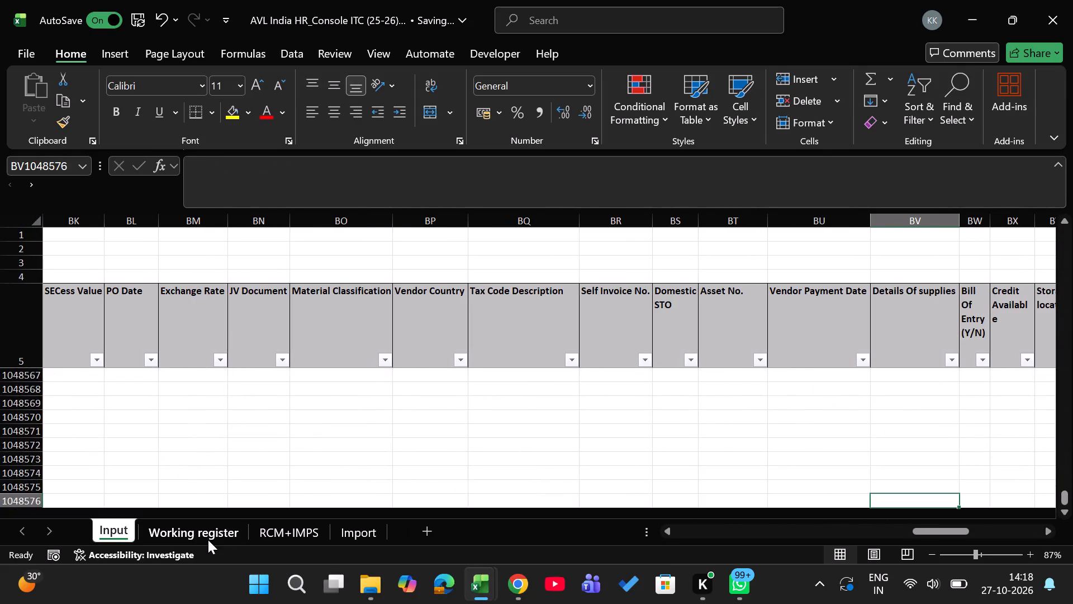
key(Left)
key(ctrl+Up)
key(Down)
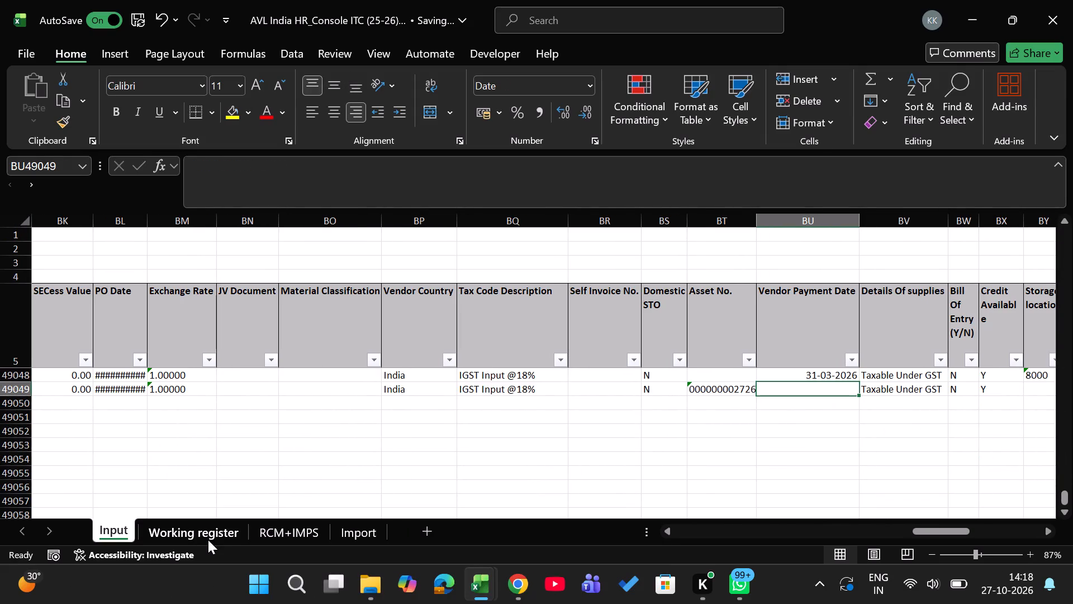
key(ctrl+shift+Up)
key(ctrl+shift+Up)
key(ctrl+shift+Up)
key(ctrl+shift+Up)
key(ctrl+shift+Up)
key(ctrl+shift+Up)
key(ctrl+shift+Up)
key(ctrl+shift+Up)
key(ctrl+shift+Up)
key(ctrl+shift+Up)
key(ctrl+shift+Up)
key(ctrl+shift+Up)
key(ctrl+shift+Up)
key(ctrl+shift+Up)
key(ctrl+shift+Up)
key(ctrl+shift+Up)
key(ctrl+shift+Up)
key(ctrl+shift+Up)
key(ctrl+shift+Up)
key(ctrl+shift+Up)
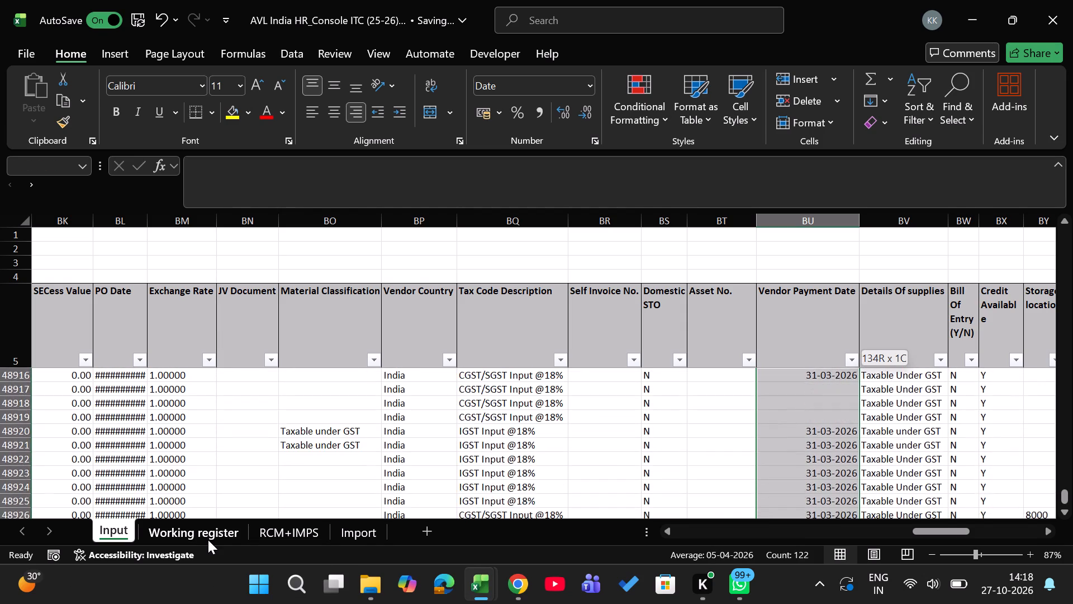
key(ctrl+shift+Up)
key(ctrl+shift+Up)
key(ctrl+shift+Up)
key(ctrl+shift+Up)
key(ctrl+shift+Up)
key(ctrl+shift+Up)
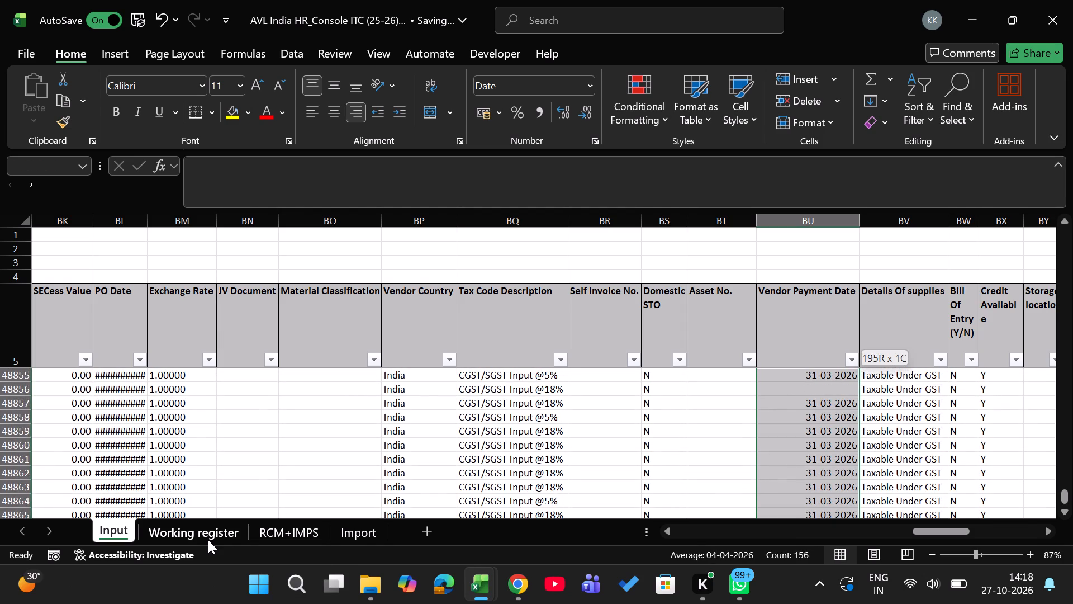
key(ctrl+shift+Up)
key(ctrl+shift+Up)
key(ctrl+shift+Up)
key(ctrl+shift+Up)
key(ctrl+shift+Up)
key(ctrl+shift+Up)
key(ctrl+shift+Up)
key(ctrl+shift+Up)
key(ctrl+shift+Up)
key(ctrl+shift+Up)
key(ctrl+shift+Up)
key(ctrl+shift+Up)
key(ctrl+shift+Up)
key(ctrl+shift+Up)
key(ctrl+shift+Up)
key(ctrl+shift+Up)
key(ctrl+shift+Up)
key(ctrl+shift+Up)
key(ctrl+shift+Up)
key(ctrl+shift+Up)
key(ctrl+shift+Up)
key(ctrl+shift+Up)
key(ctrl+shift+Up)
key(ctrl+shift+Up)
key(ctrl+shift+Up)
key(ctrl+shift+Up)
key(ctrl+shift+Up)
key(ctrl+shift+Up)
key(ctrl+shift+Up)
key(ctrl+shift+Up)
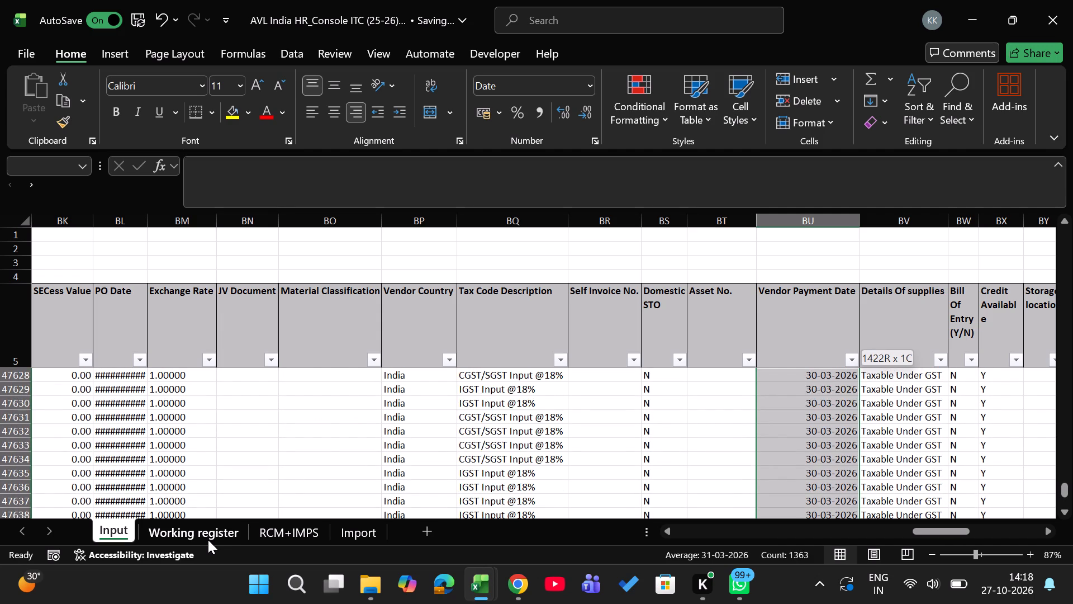
Examine Input's Details Of supplies column around rows 43831 to 43852 for breaks in the data.
key(Right)
key(ctrl+Up)
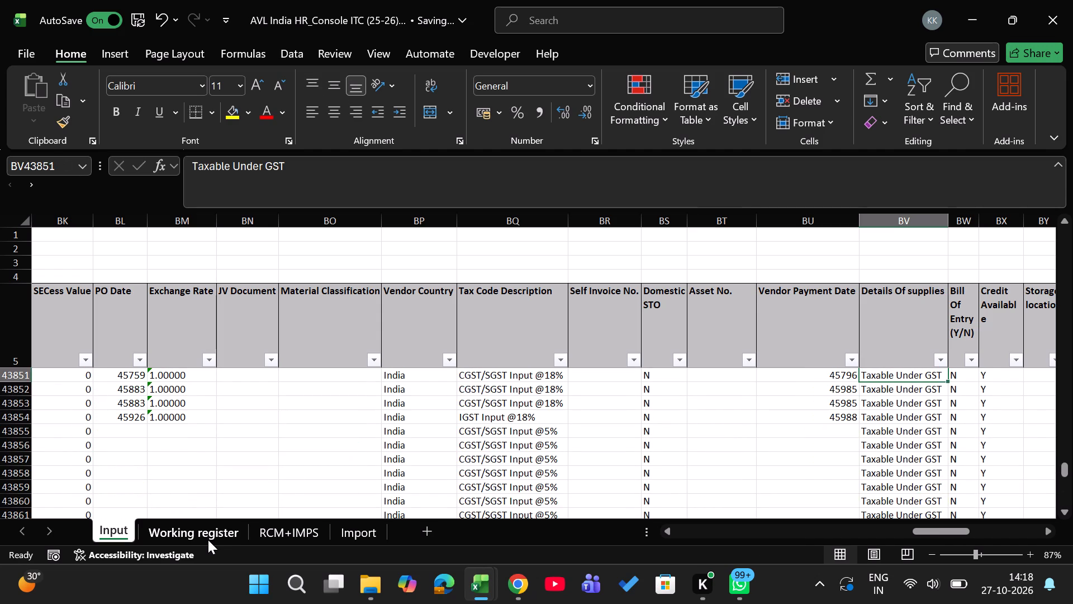
key(ctrl+Up)
key(Up)
key(Down)
key(Down)
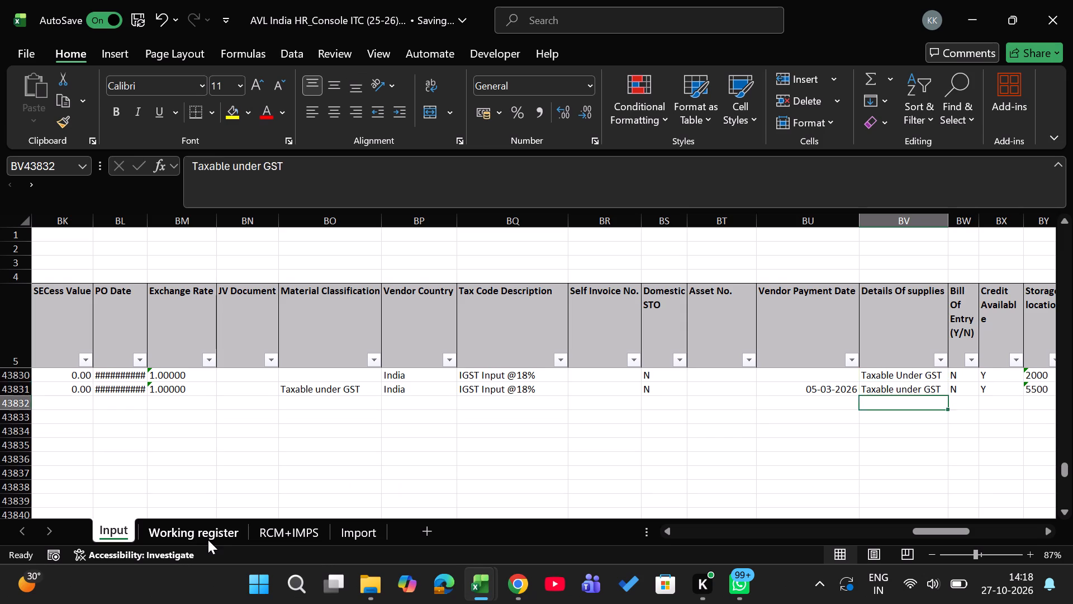
key(Down)
key(ctrl+Down)
key(Down)
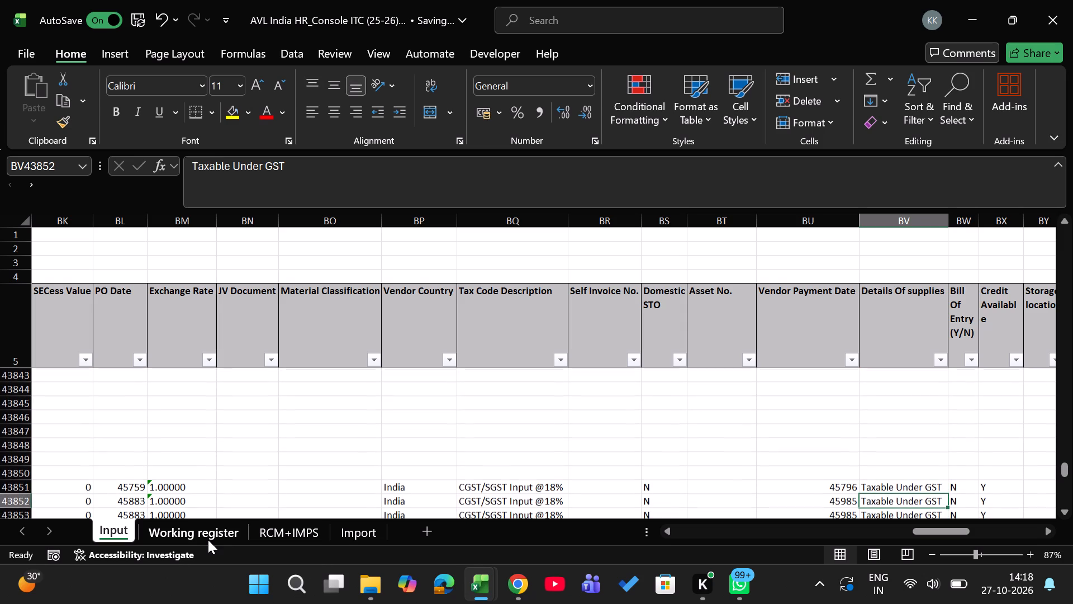
key(ctrl+Up)
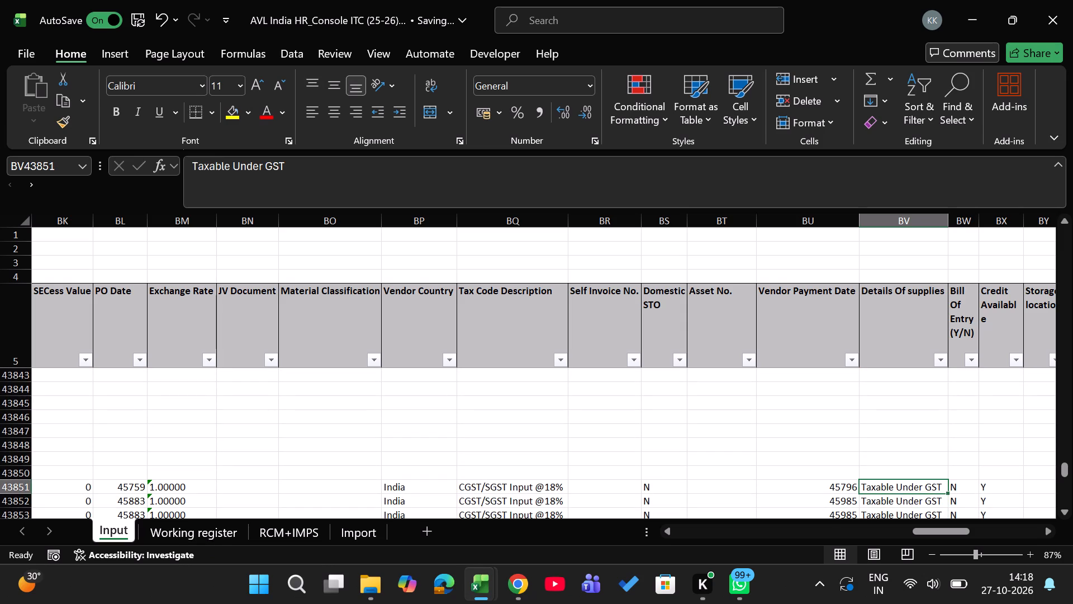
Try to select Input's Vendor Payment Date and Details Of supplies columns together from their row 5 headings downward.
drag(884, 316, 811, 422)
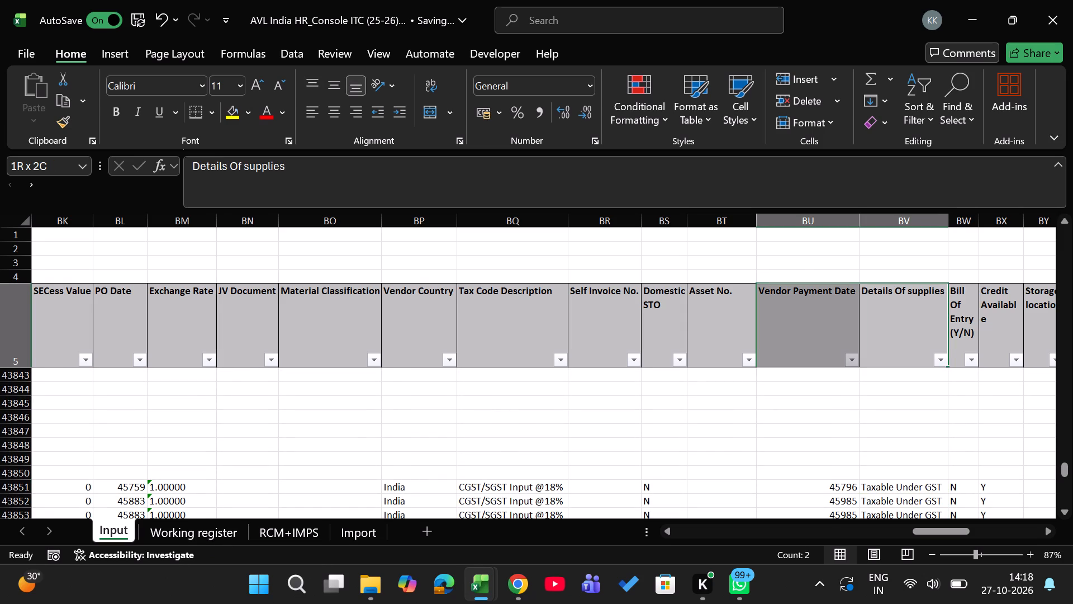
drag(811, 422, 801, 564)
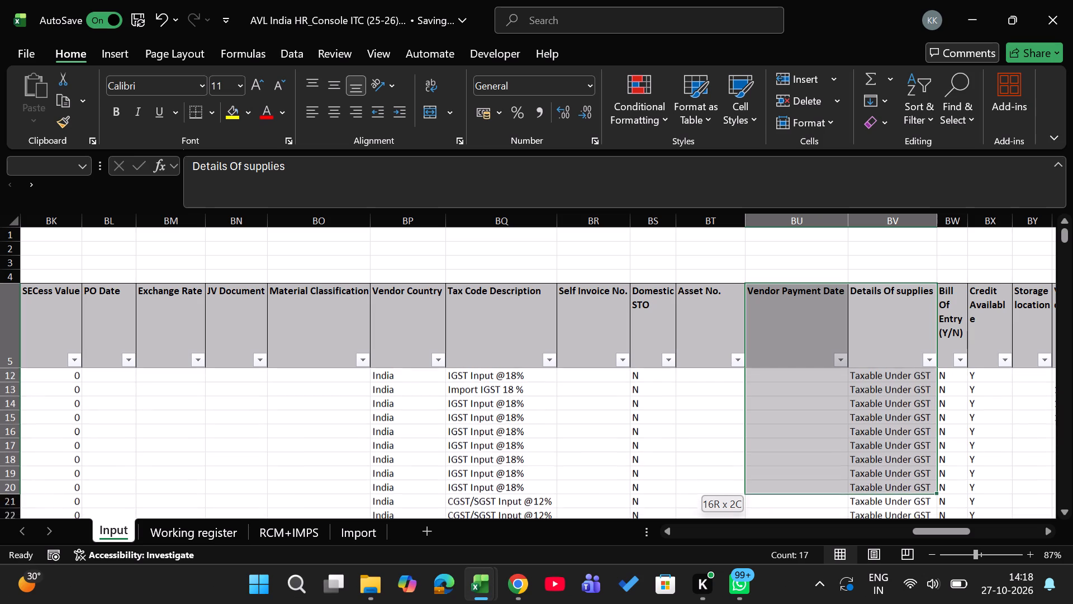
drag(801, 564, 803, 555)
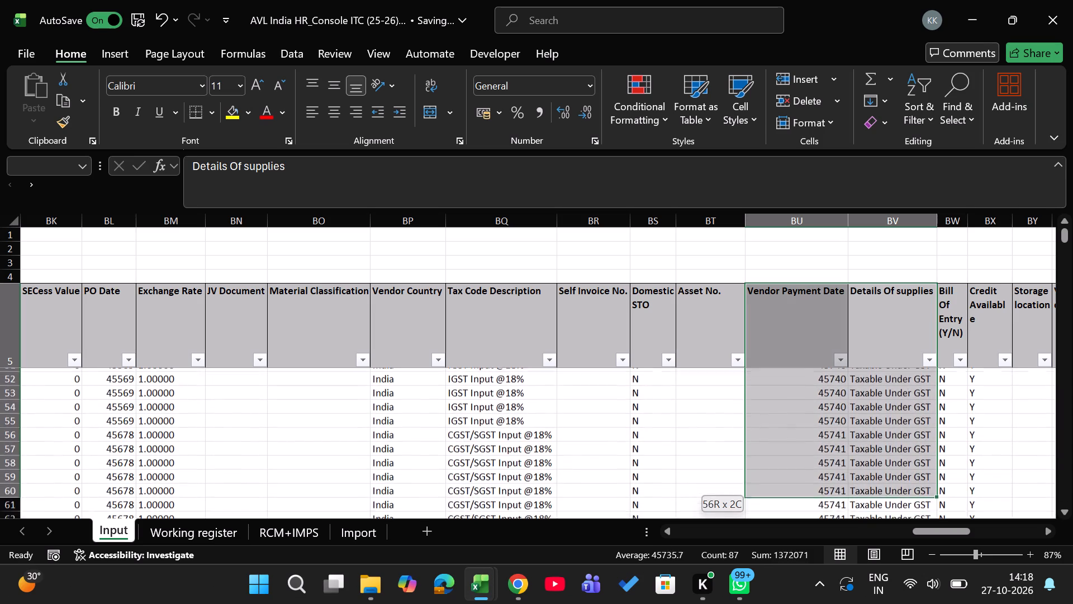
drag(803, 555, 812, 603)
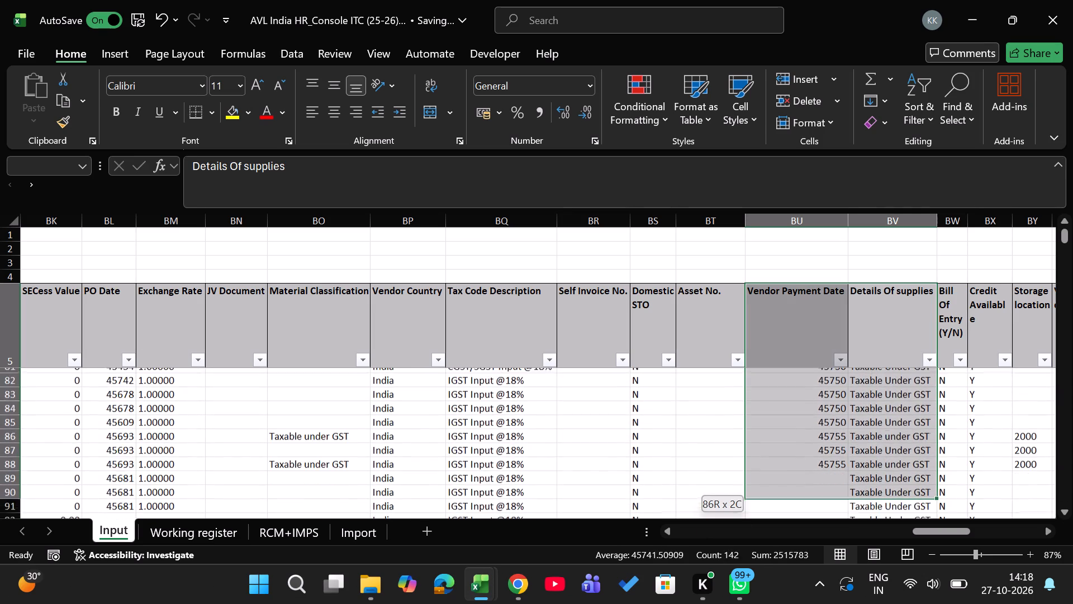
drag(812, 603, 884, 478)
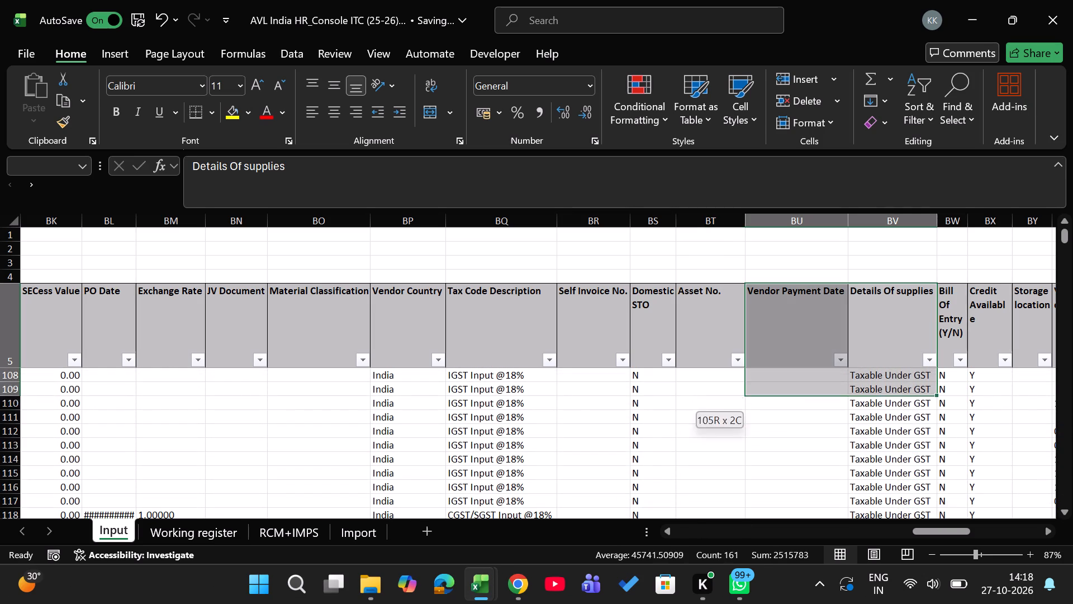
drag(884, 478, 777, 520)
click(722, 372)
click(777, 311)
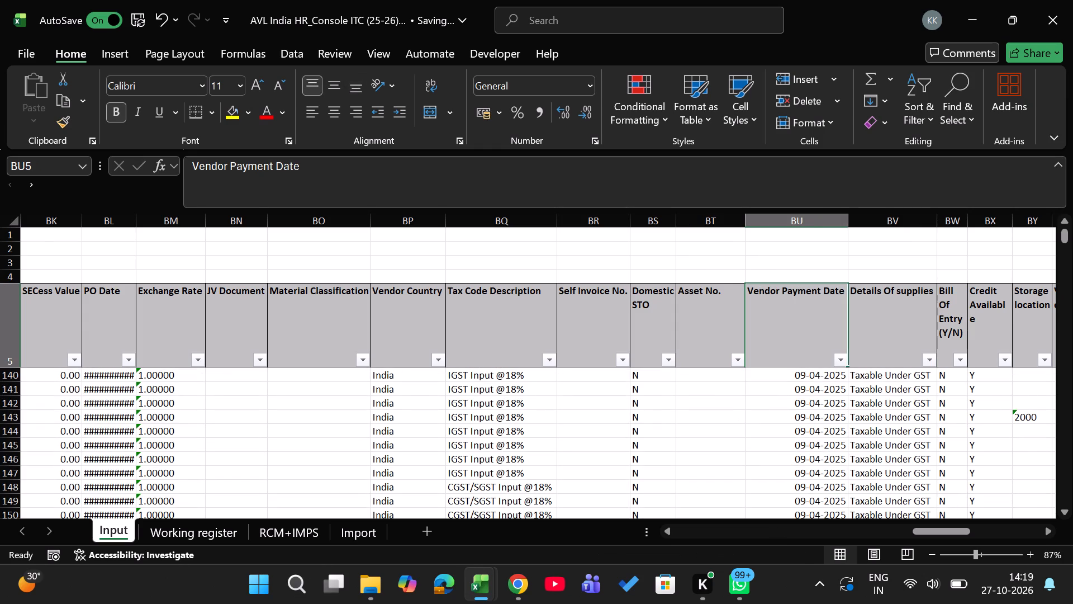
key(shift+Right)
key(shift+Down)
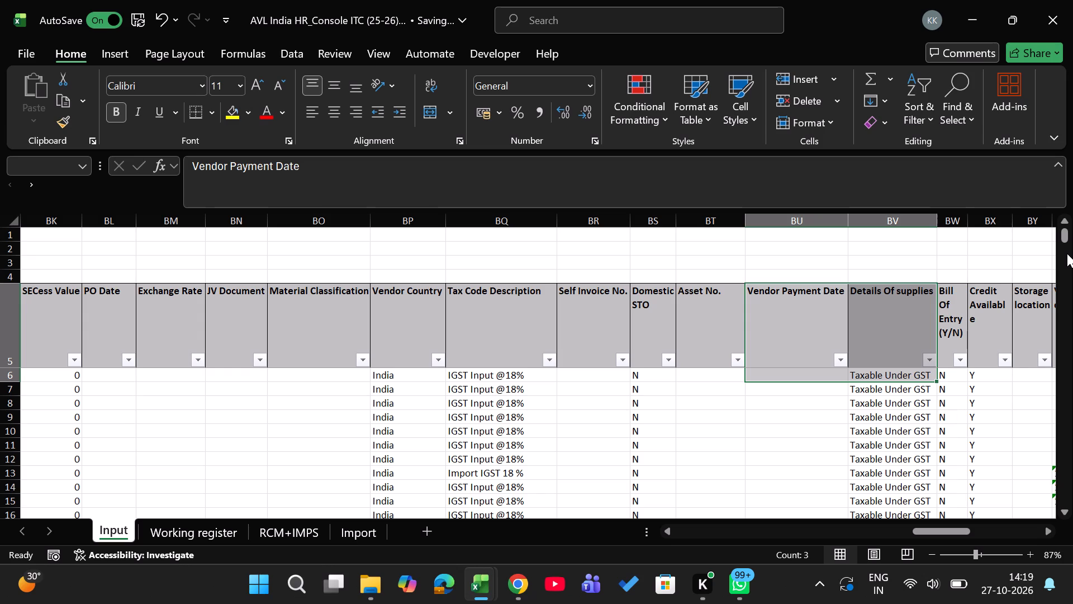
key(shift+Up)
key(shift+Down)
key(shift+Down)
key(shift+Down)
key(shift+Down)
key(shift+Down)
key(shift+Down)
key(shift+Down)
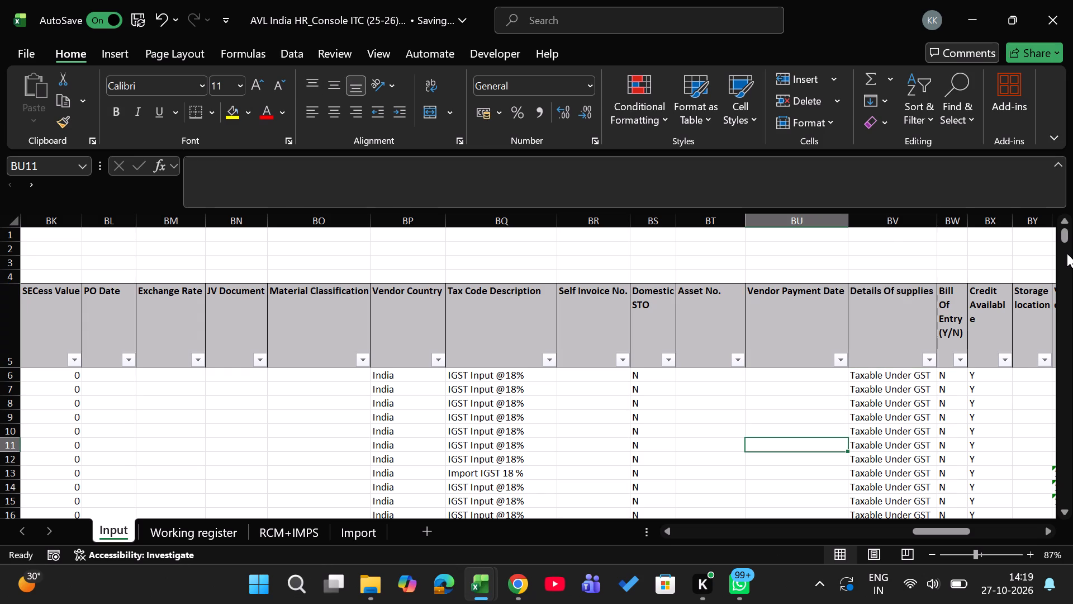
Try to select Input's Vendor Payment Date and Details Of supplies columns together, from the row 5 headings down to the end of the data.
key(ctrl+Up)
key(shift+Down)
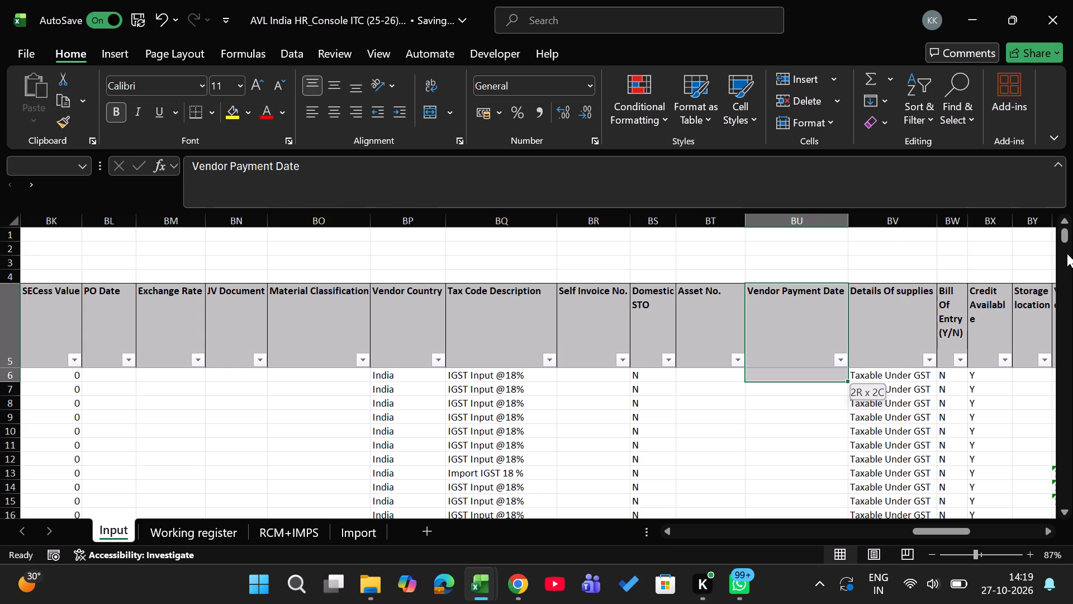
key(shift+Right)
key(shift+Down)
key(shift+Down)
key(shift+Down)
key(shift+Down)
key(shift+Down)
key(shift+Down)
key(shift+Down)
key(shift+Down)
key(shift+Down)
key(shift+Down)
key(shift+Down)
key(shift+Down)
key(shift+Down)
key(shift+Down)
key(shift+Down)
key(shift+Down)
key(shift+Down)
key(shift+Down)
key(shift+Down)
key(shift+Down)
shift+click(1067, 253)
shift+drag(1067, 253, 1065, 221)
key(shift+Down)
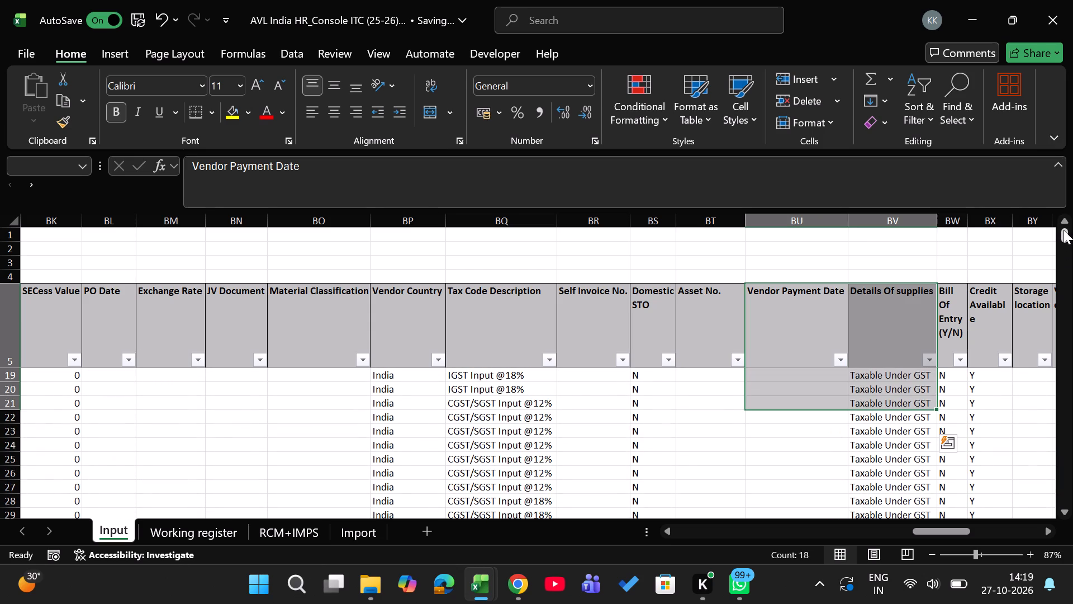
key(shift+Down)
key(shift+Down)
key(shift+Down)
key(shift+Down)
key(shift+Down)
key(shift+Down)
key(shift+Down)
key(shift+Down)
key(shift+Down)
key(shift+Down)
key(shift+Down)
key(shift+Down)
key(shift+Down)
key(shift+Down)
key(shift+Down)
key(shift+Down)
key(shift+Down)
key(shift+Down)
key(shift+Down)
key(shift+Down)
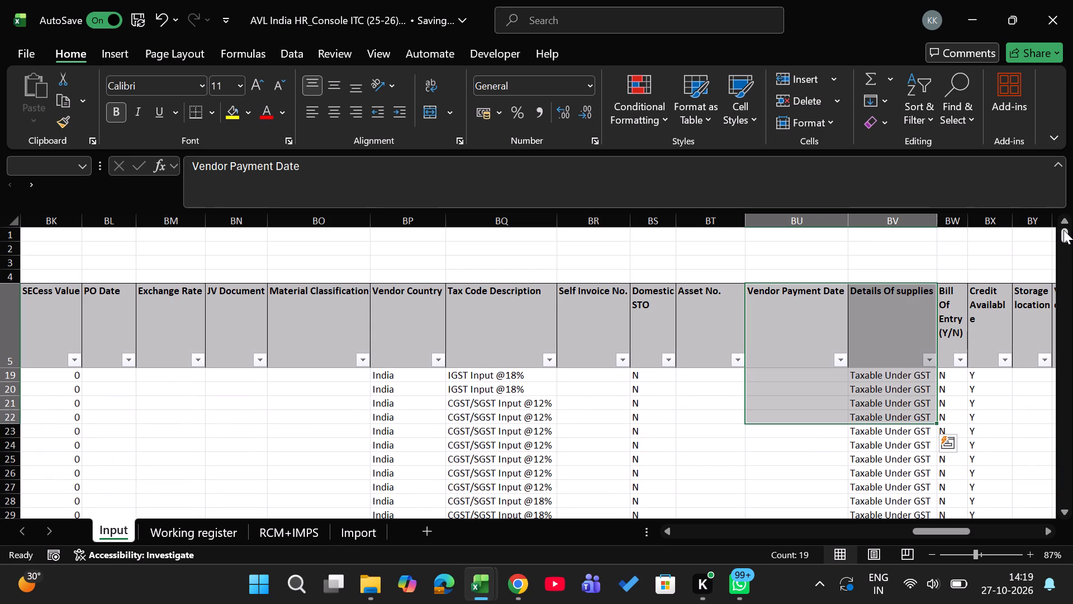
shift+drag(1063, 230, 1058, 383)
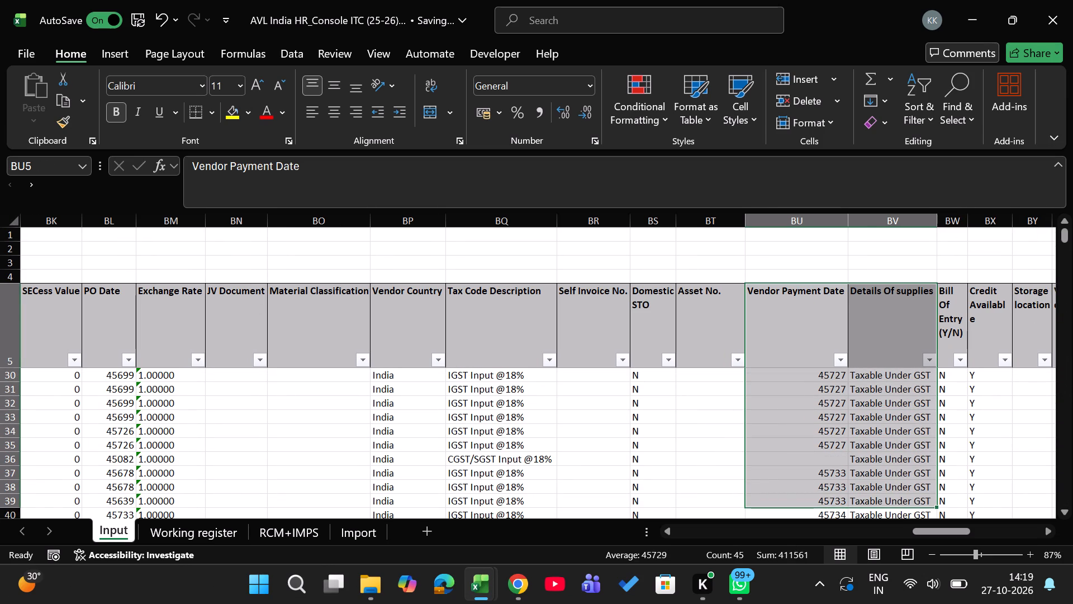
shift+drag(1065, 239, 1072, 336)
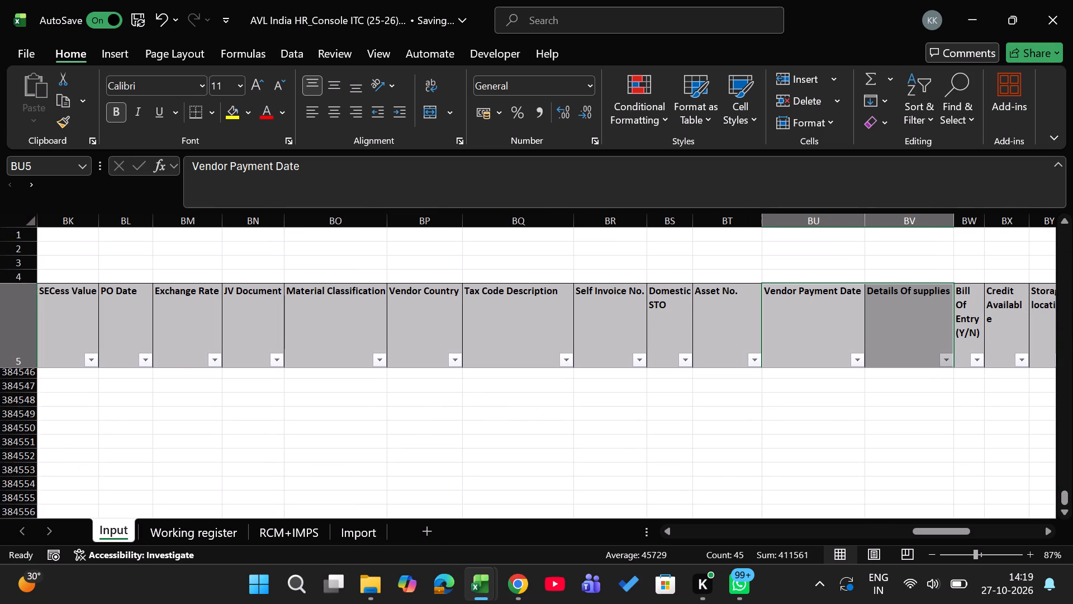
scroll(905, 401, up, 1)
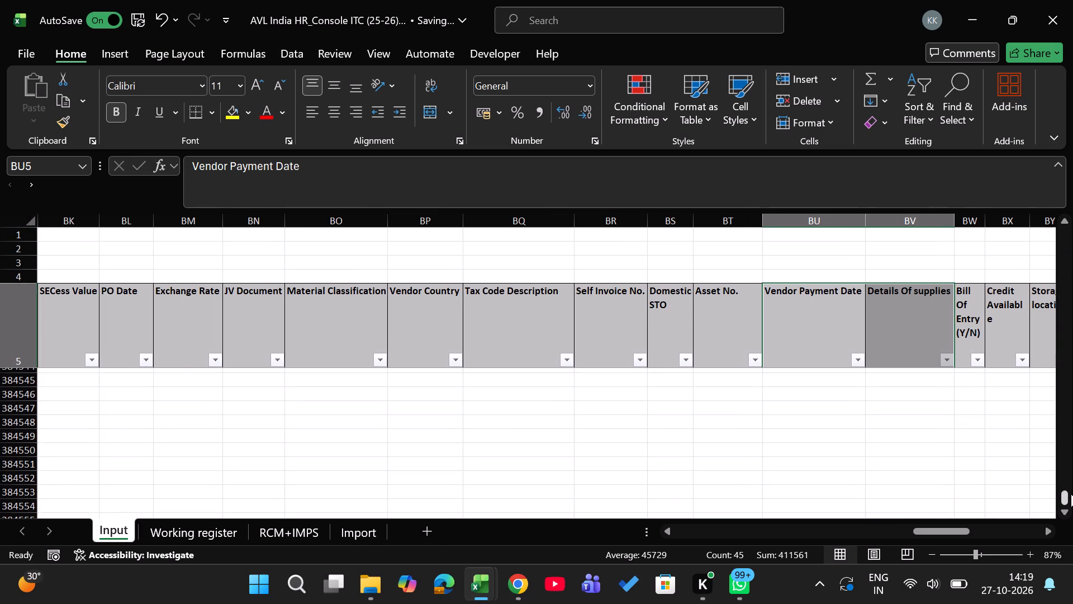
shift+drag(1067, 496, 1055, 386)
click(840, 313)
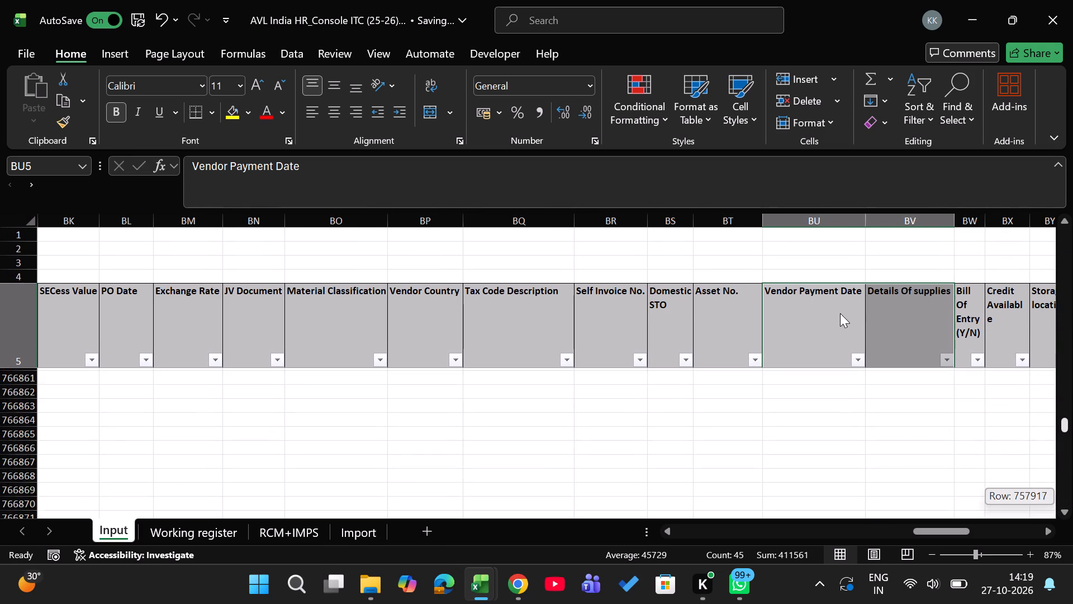
Compare Working register's Date of Payment to Vendor and Description Of Goods/Services headings with Input's Vendor Payment Date and Details Of supplies columns.
key(Right)
key(Left)
key(Right)
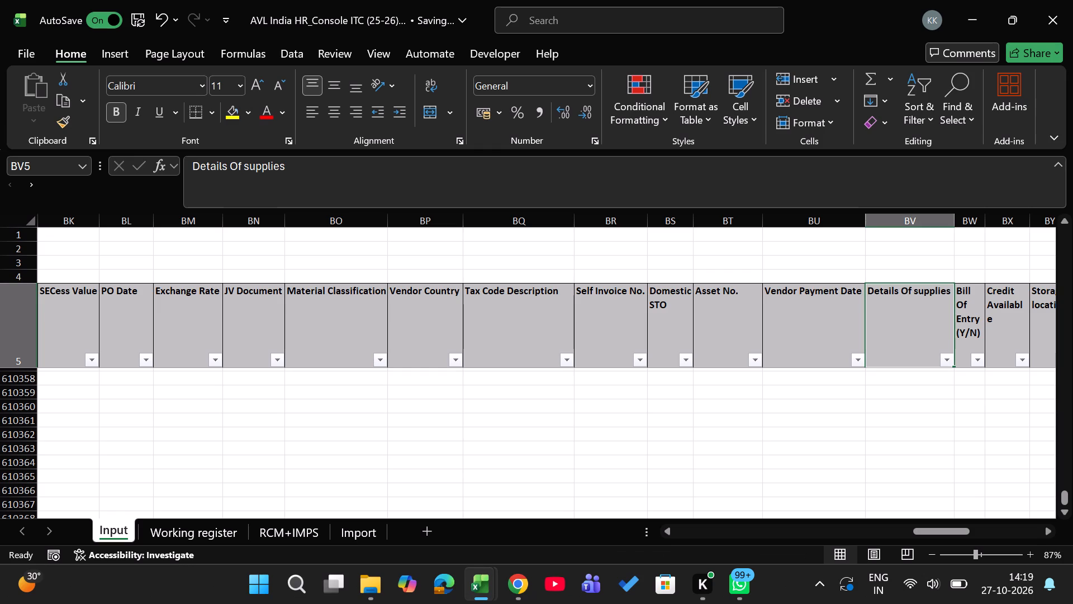
key(ctrl+Page_Down)
key(Right)
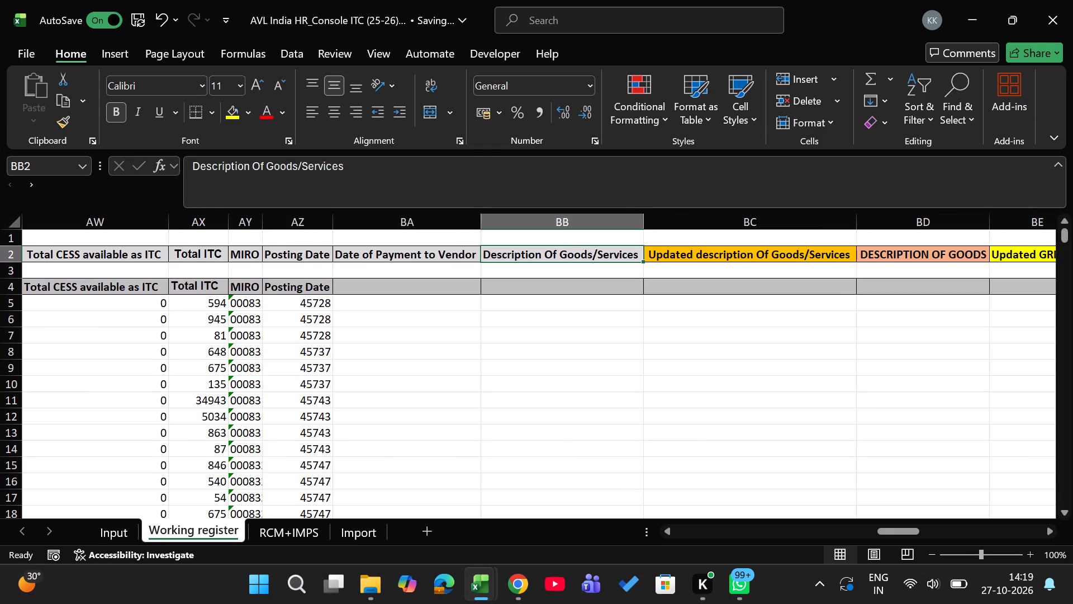
key(Down)
key(Left)
key(Down)
key(ctrl+Page_Up)
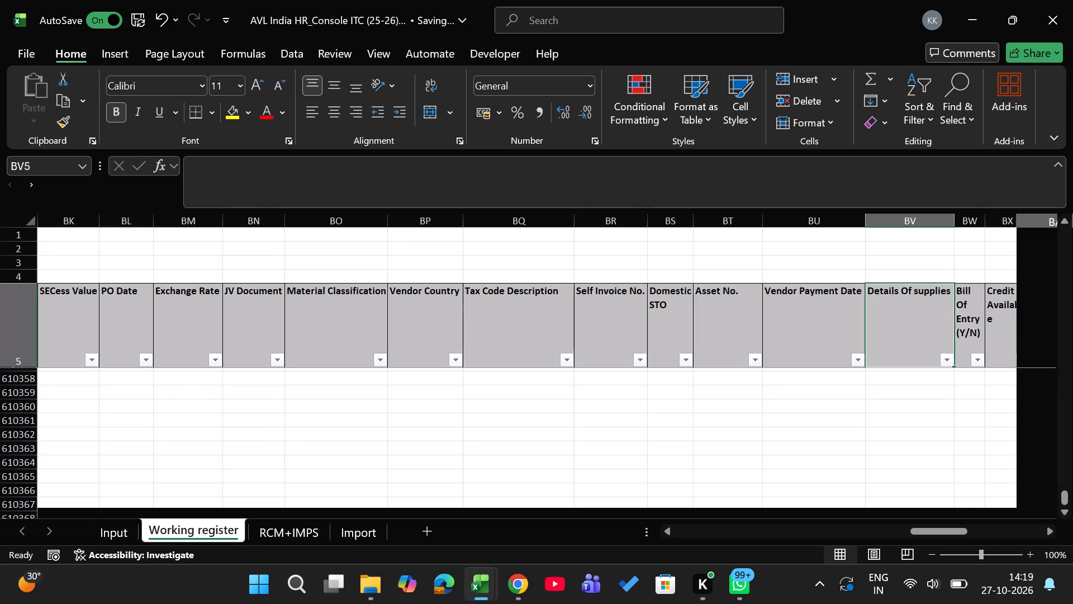
key(Right)
key(Down)
key(Left)
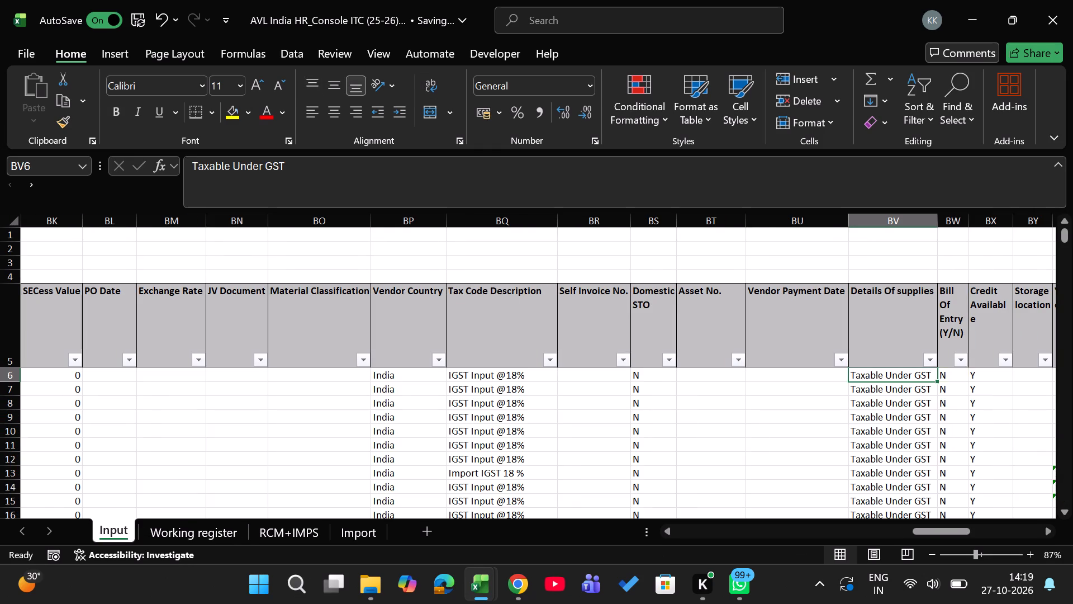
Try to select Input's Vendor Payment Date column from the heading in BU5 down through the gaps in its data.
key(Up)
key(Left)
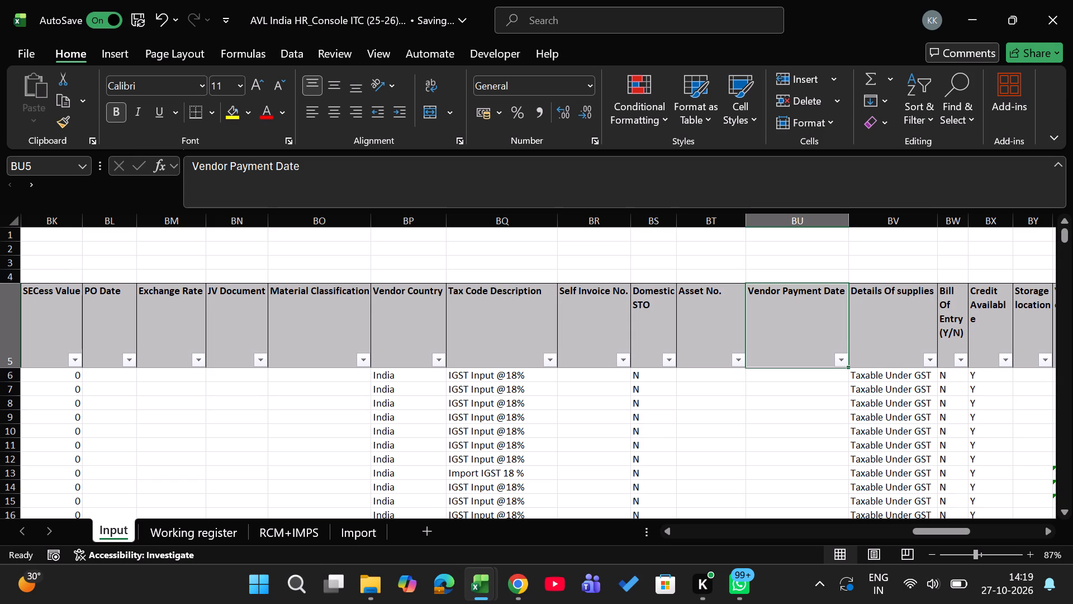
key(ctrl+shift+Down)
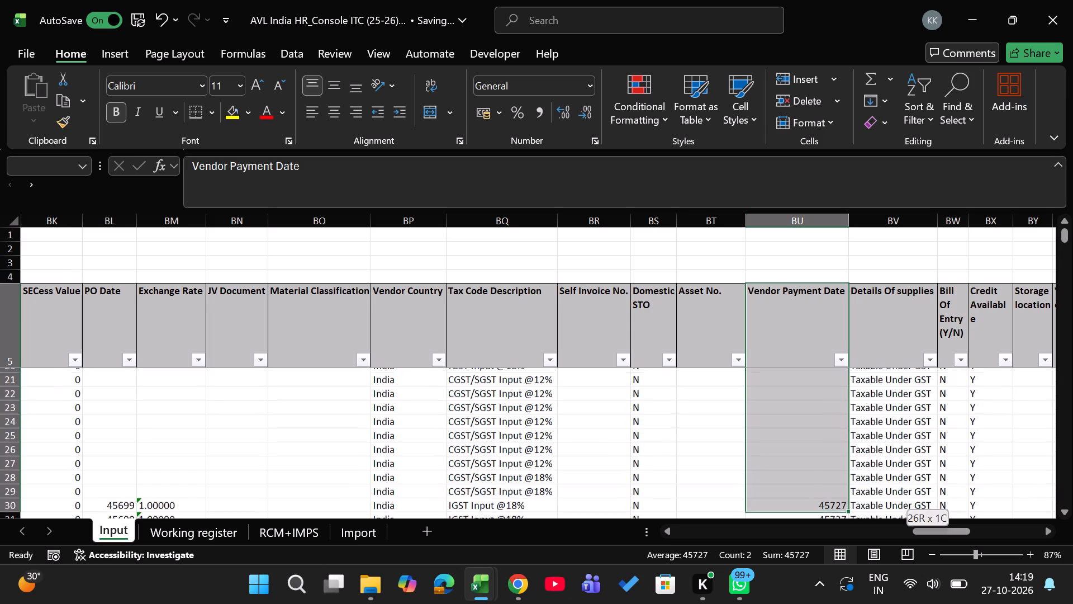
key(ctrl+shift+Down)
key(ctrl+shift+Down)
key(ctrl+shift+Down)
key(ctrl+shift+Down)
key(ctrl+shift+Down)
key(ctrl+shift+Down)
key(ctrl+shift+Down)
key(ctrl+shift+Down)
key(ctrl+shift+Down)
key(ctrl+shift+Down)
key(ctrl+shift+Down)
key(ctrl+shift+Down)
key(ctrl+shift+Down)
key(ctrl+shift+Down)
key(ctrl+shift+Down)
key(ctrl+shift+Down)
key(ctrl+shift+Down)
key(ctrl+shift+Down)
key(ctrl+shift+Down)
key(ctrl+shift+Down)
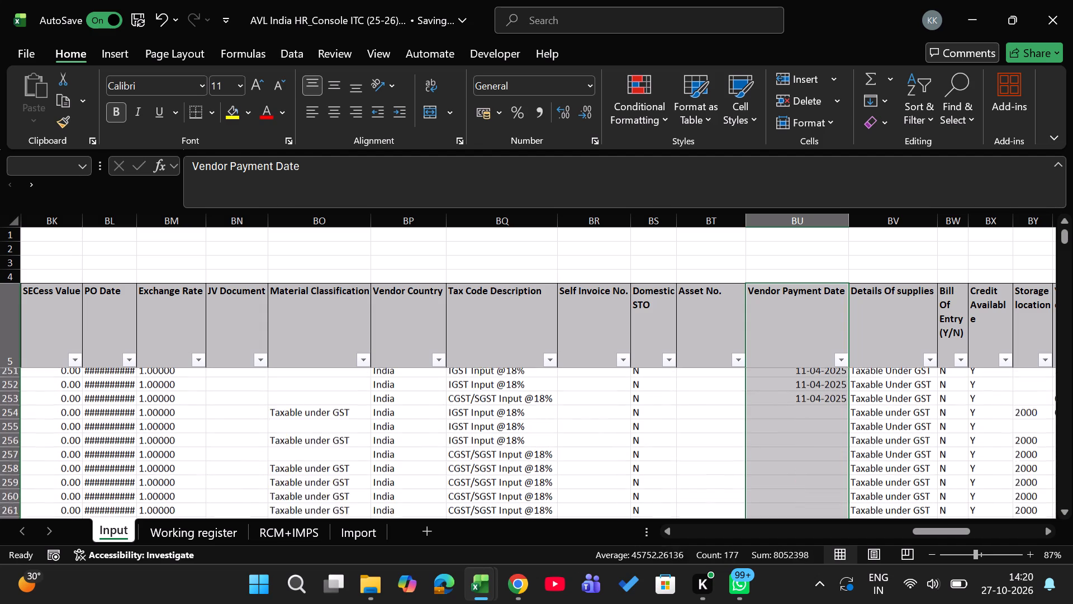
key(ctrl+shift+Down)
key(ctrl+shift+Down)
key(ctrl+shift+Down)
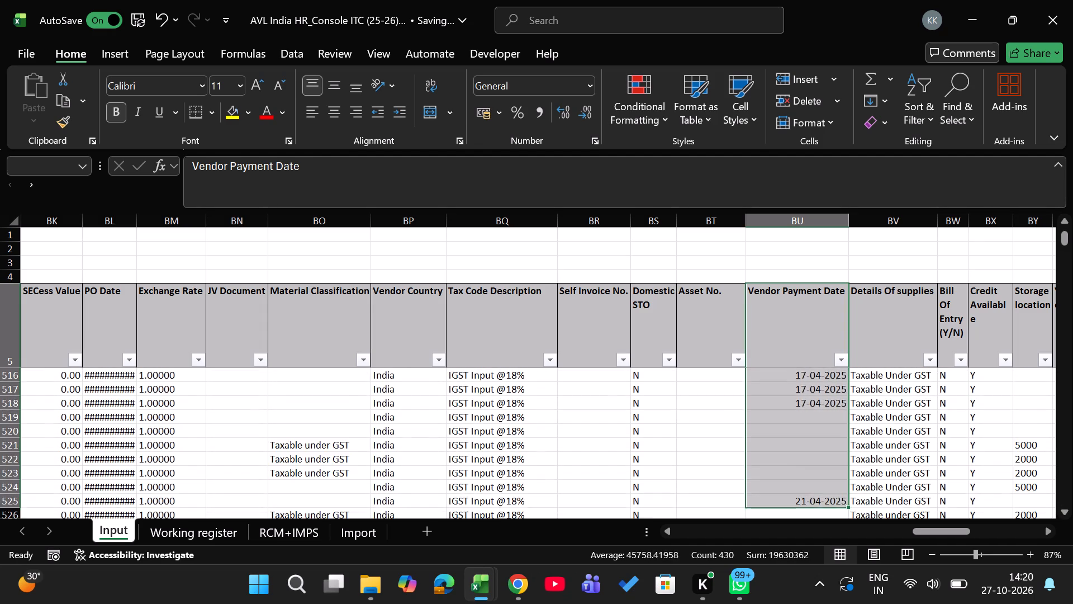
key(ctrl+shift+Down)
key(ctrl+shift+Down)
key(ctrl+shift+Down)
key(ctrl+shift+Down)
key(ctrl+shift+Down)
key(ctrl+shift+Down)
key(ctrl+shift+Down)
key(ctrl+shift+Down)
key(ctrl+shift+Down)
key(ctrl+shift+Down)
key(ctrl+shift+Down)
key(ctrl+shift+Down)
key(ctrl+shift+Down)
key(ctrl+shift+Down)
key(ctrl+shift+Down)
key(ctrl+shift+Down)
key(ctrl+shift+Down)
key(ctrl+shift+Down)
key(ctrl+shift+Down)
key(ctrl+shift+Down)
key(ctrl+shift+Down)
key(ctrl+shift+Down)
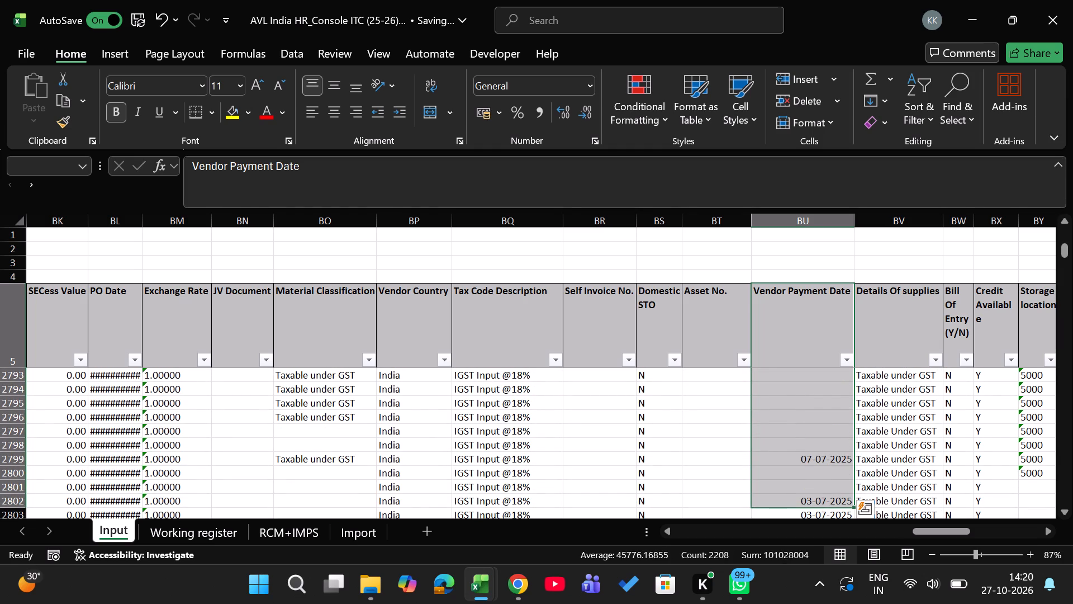
Examine the end of Input's data around rows 49079 to 49088, across the columns from CP back to Total IGST available as ITC.
key(ctrl+End)
key(ctrl+End)
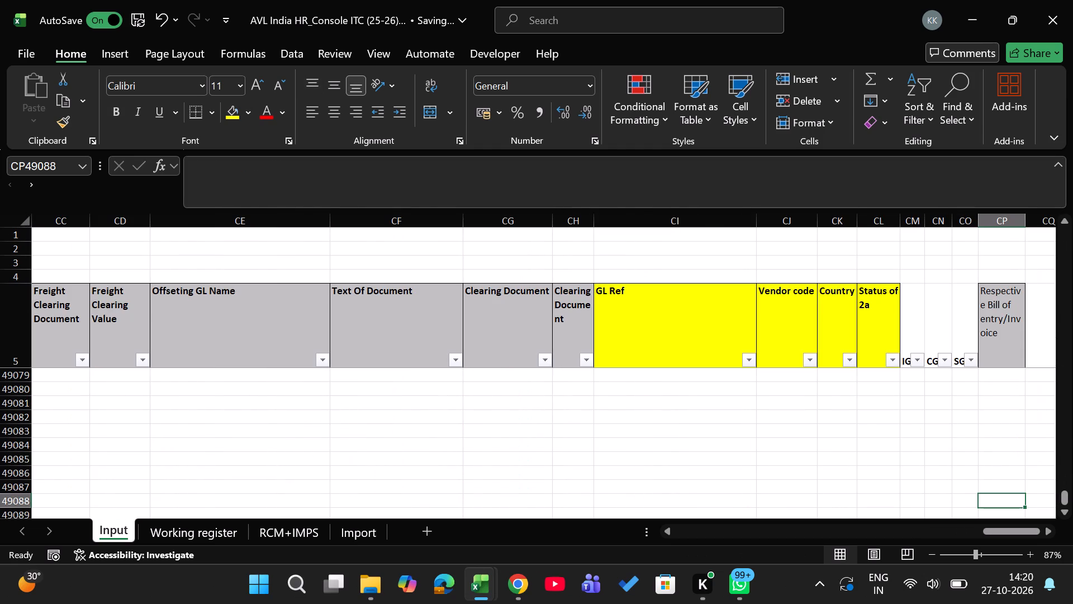
key(Left)
key(Left)
key(Left)
key(Left)
key(Left)
key(Left)
key(Left)
key(Left)
key(Left)
key(Left)
key(Left)
key(Left)
key(Left)
key(Left)
key(Left)
key(Left)
key(Left)
key(Left)
key(Left)
key(Left)
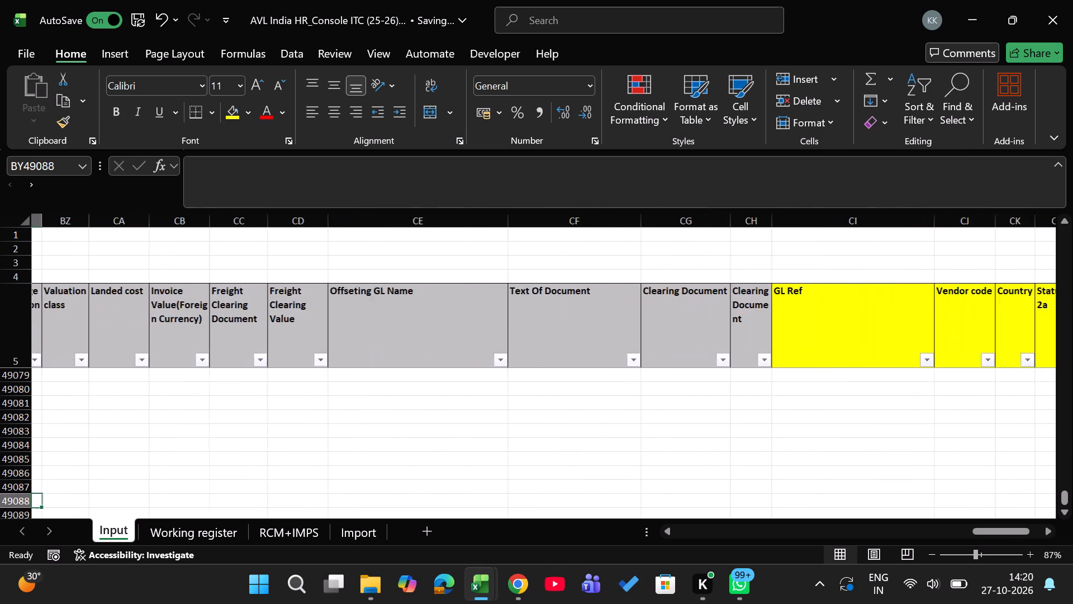
scroll(602, 424, right, 4)
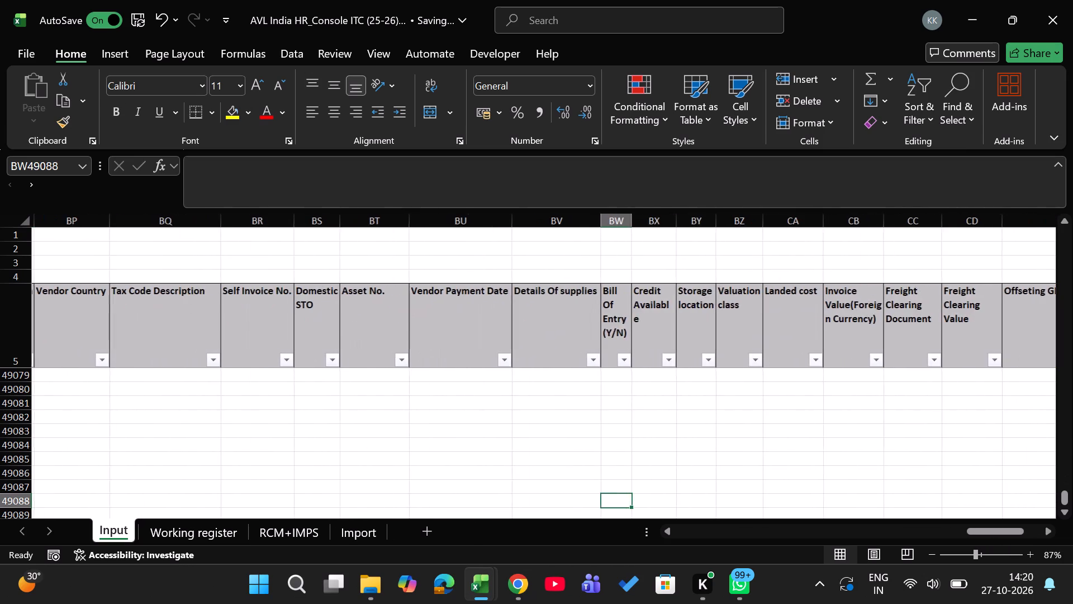
scroll(602, 424, right, 5)
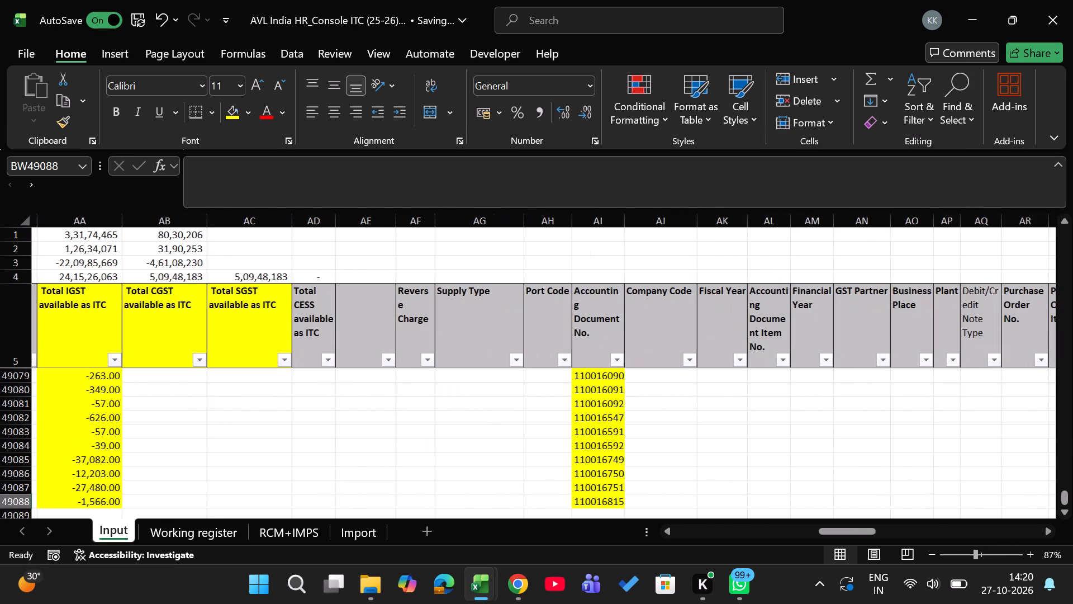
scroll(602, 424, right, 1)
scroll(602, 424, left, 3)
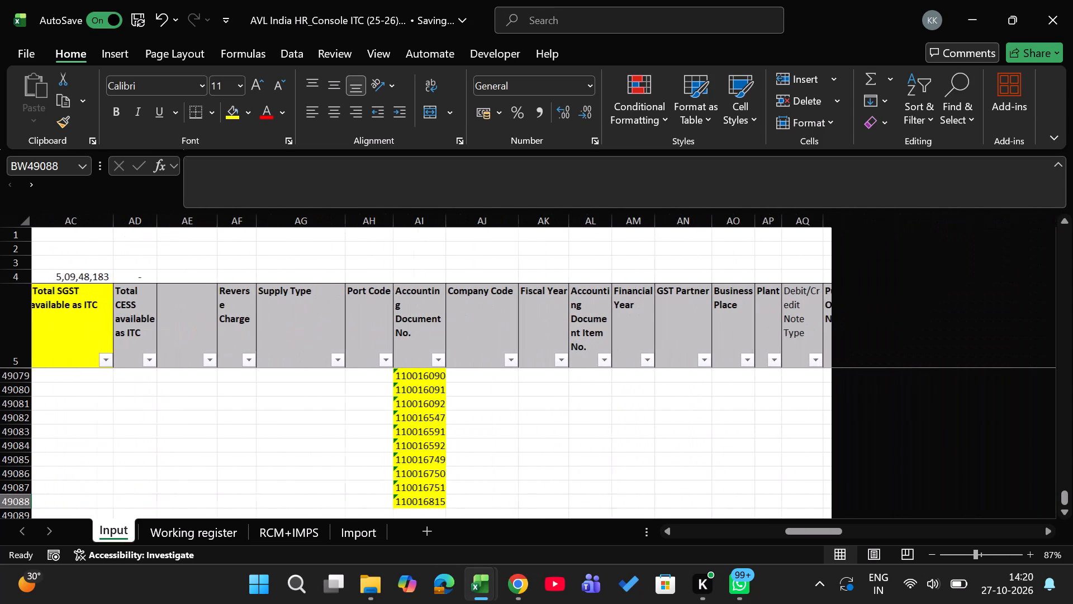
scroll(602, 424, left, 1)
scroll(757, 408, left, 2)
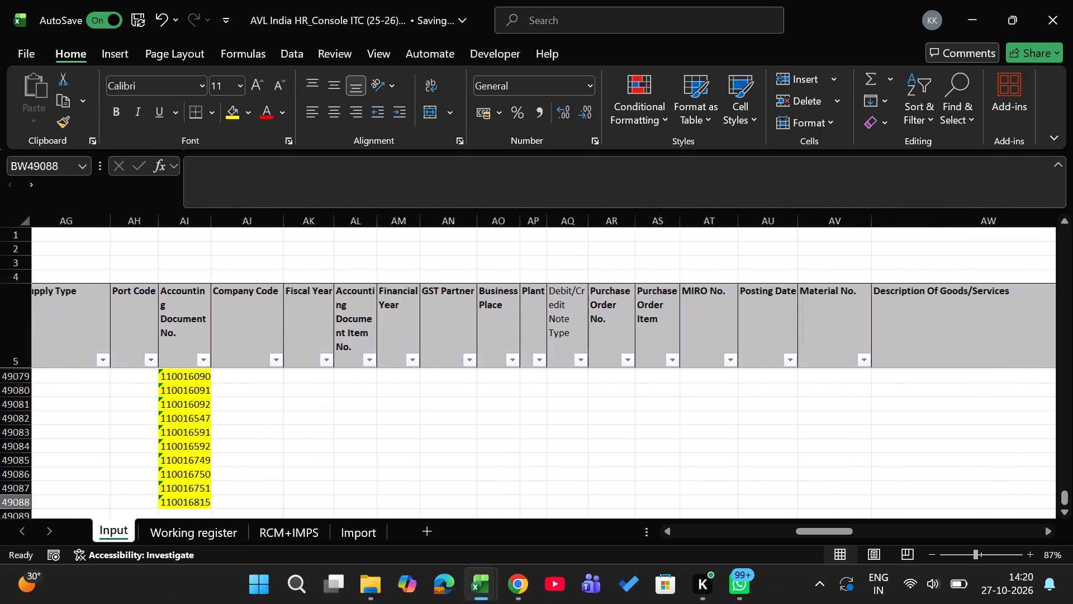
scroll(757, 408, left, 1)
Compare Input's row 5 headings from Material No. through Vendor Country with Working register's Description Of Goods/Services heading.
click(725, 318)
key(Right)
key(Right)
key(Right)
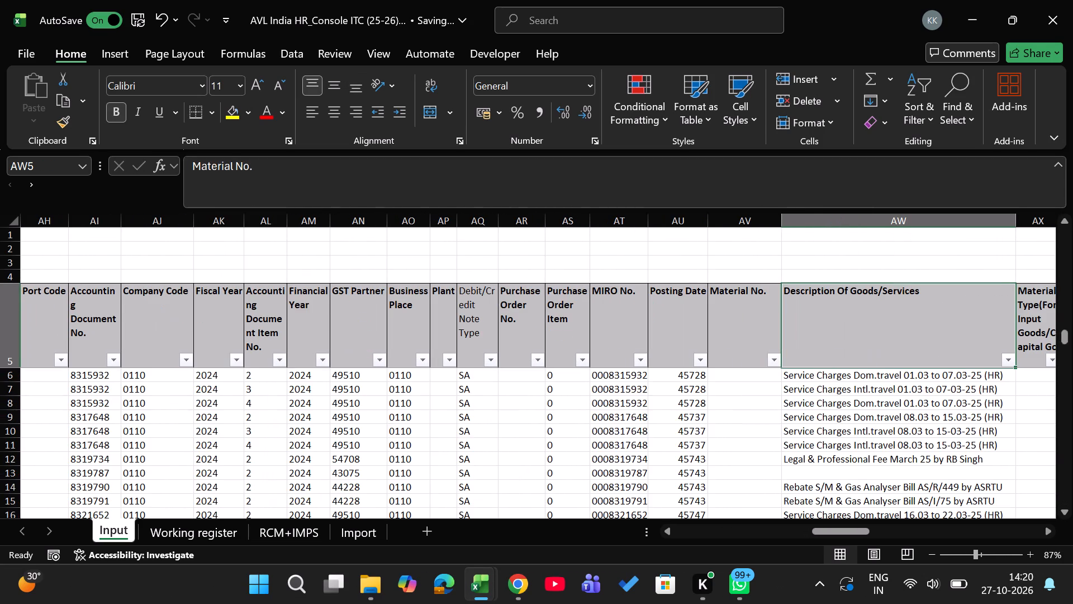
key(Down)
key(Left)
key(Right)
key(Right)
key(Right)
key(Right)
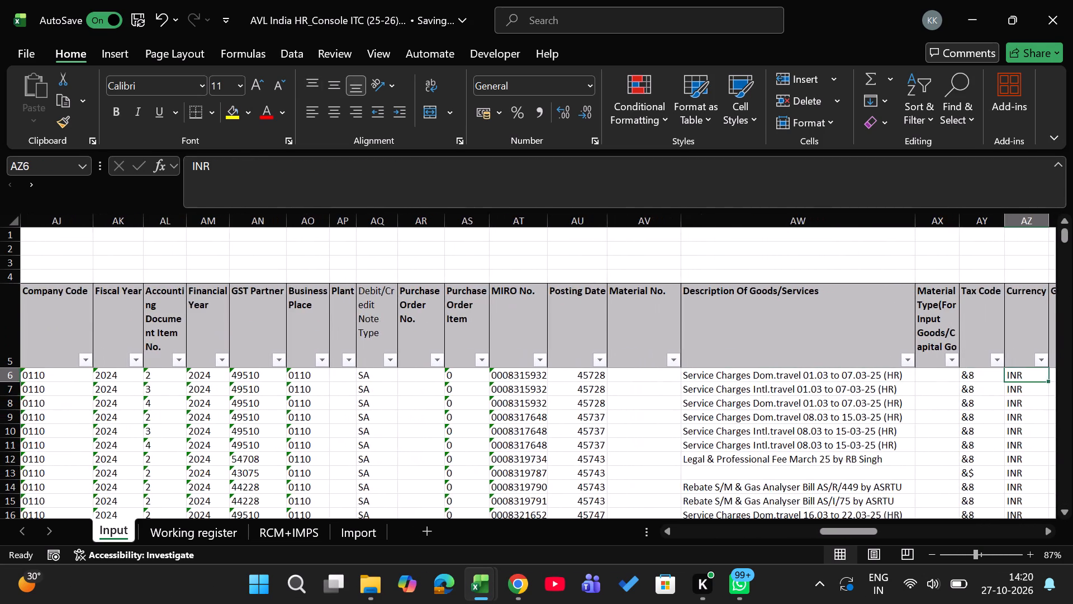
key(Right)
key(Right)
key(Right)
key(Right)
key(Right)
key(Right)
key(Right)
key(Right)
key(Right)
key(Right)
key(Right)
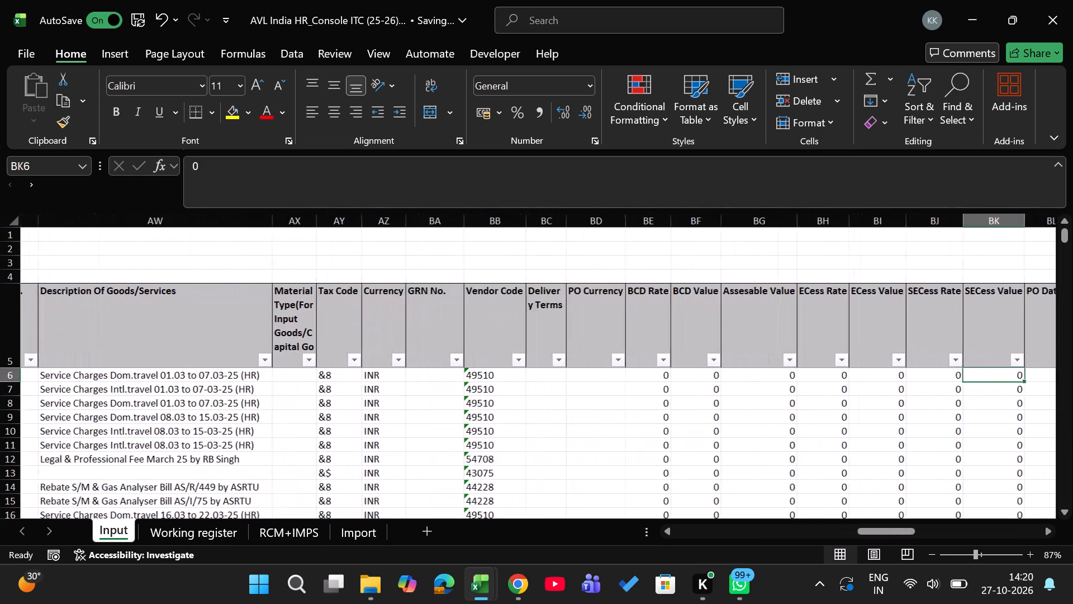
key(Right)
key(Right)
key(Right)
key(Right)
key(Right)
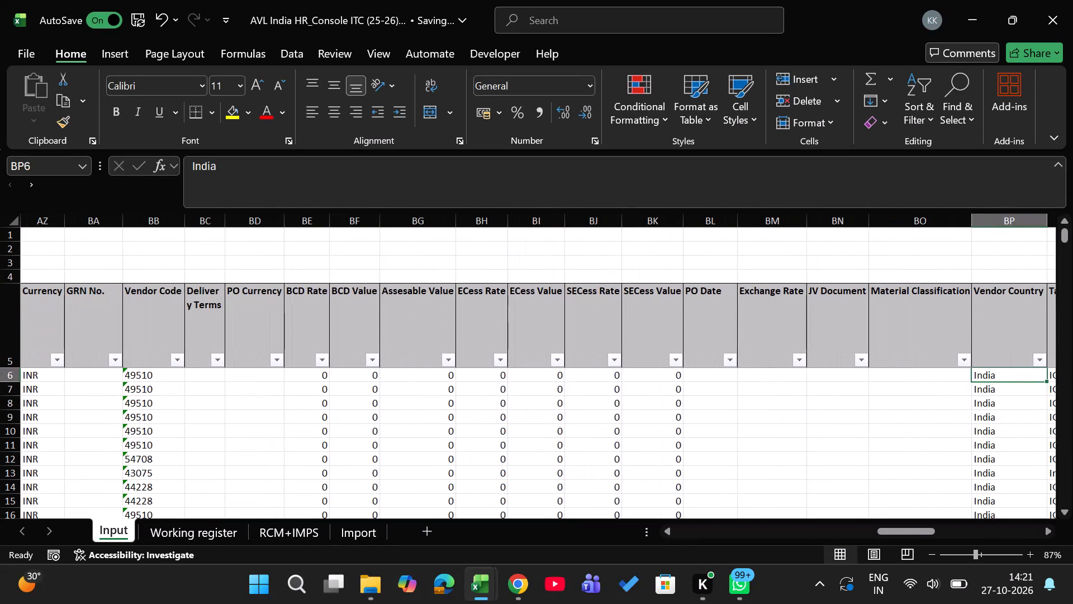
key(ctrl+Page_Down)
key(Right)
key(Right)
key(Left)
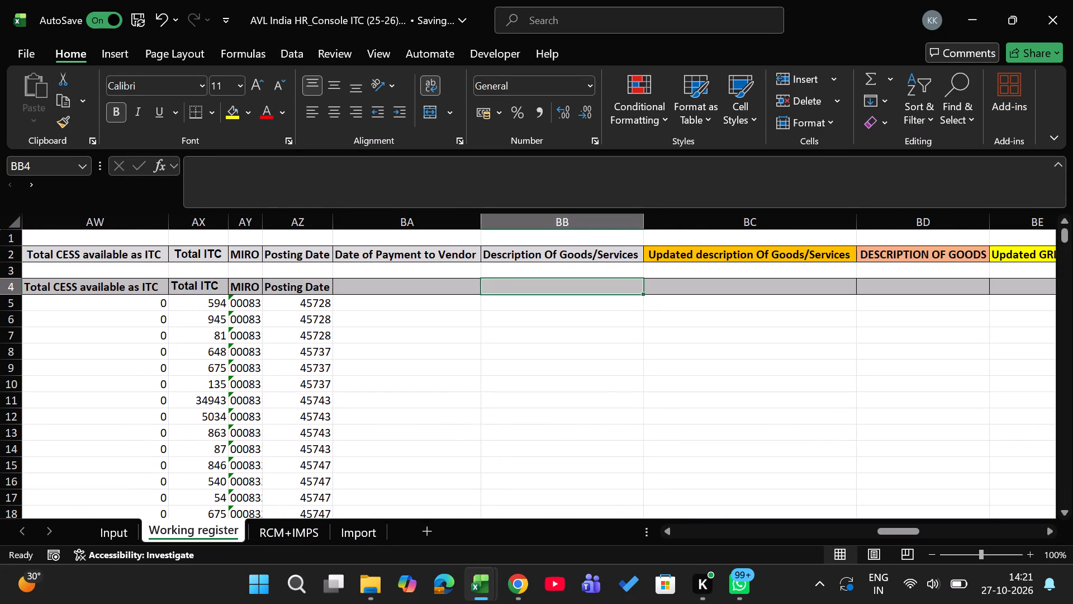
View the filter values of Input's Material Classification column without applying a filter.
key(ctrl+Page_Up)
scroll(769, 336, left, 1)
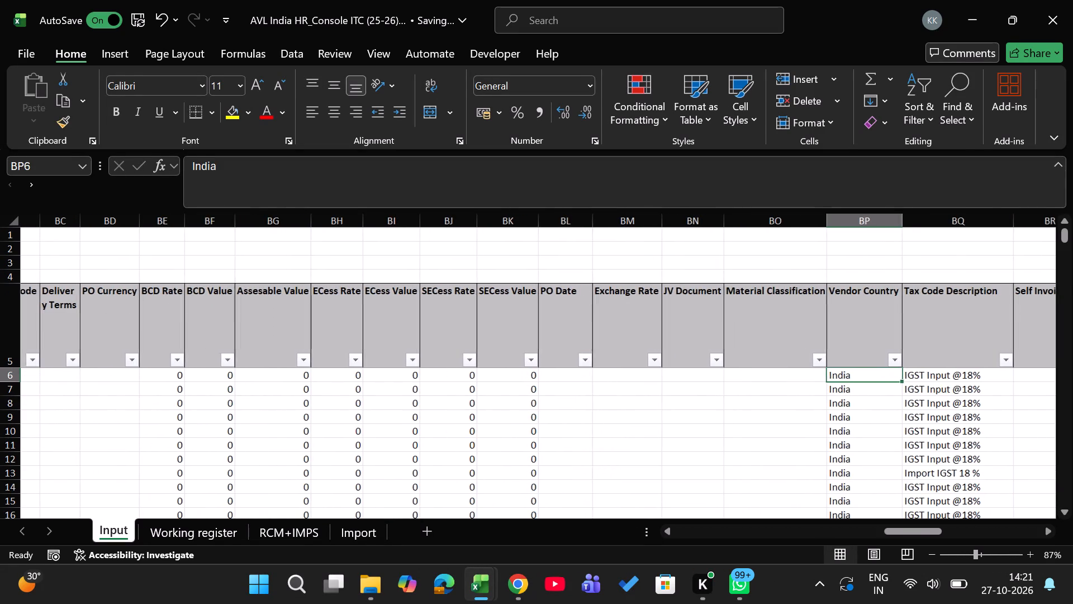
scroll(769, 336, left, 1)
click(655, 323)
key(alt+Down)
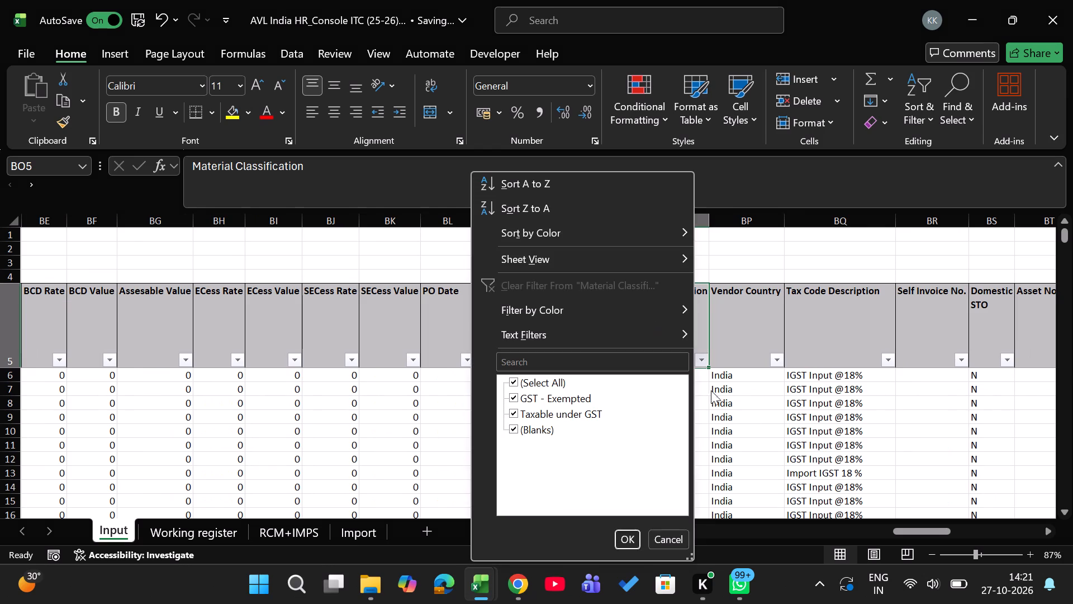
click(785, 426)
Examine Input's row 5 headings from Vendor Country through Vendor Payment Date and Details Of supplies to IGST.
key(Right)
key(Right)
key(Right)
key(Right)
key(Right)
key(Right)
key(Right)
key(Right)
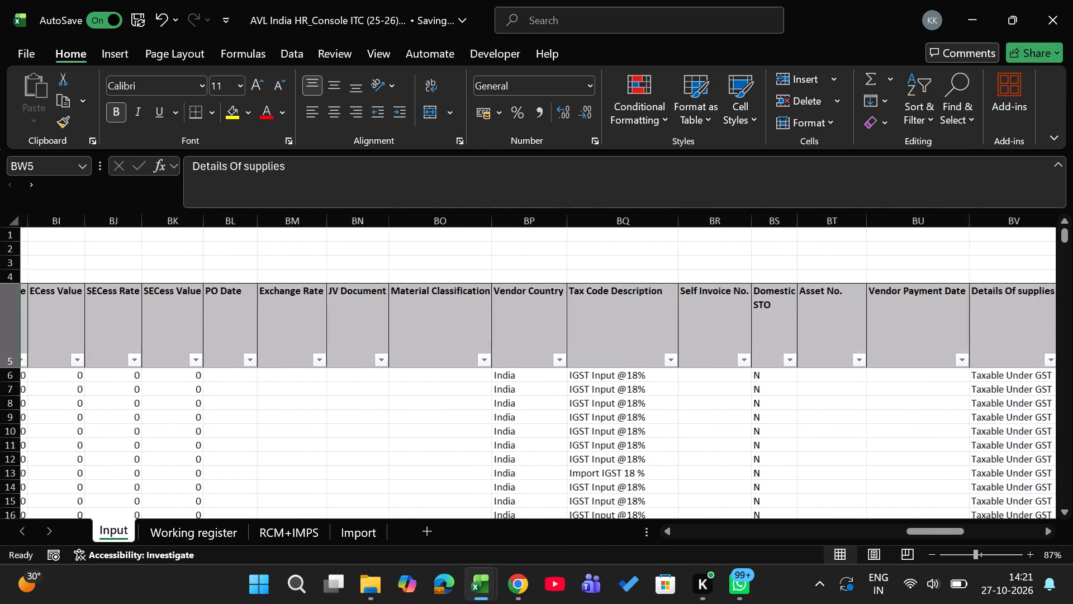
key(Right)
key(Left)
key(Right)
key(Right)
key(Right)
key(Right)
key(Right)
key(Right)
key(Right)
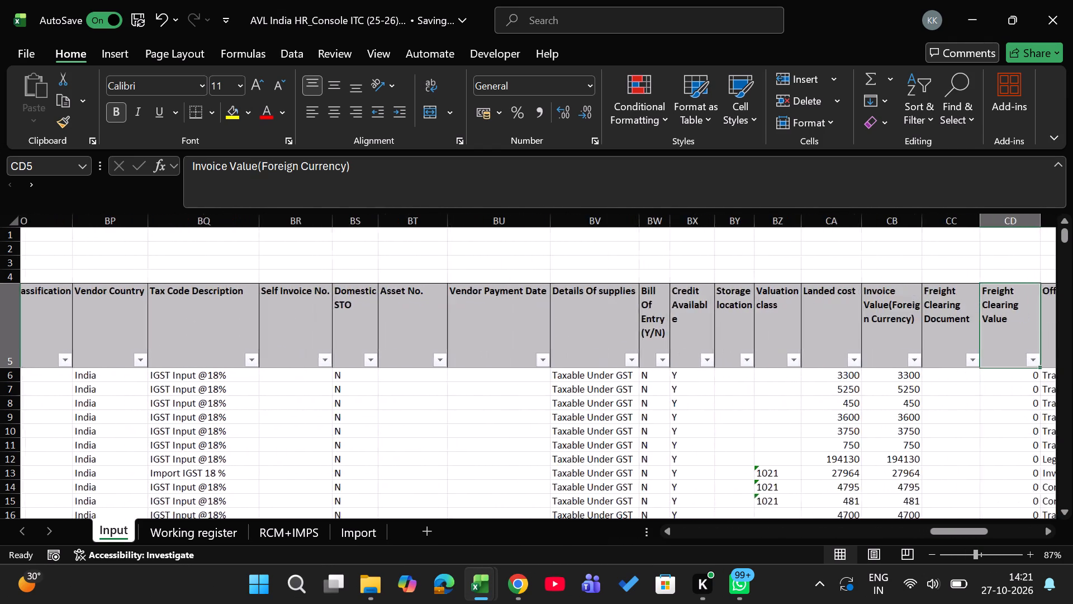
key(Right)
key(Right)
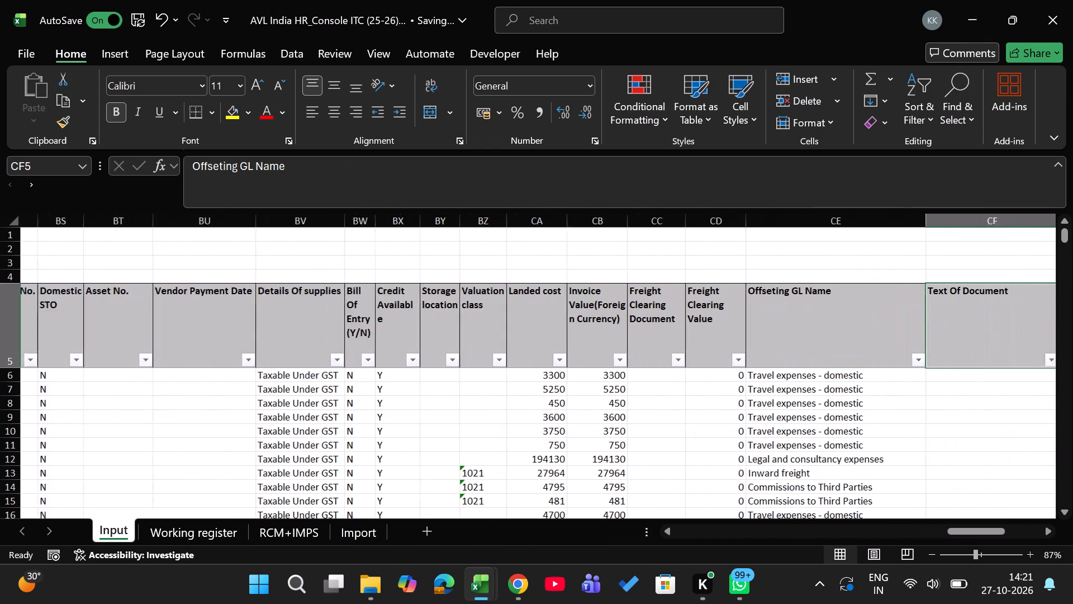
key(Right)
key(Right)
key(Right)
key(Right)
key(Right)
key(Right)
key(Right)
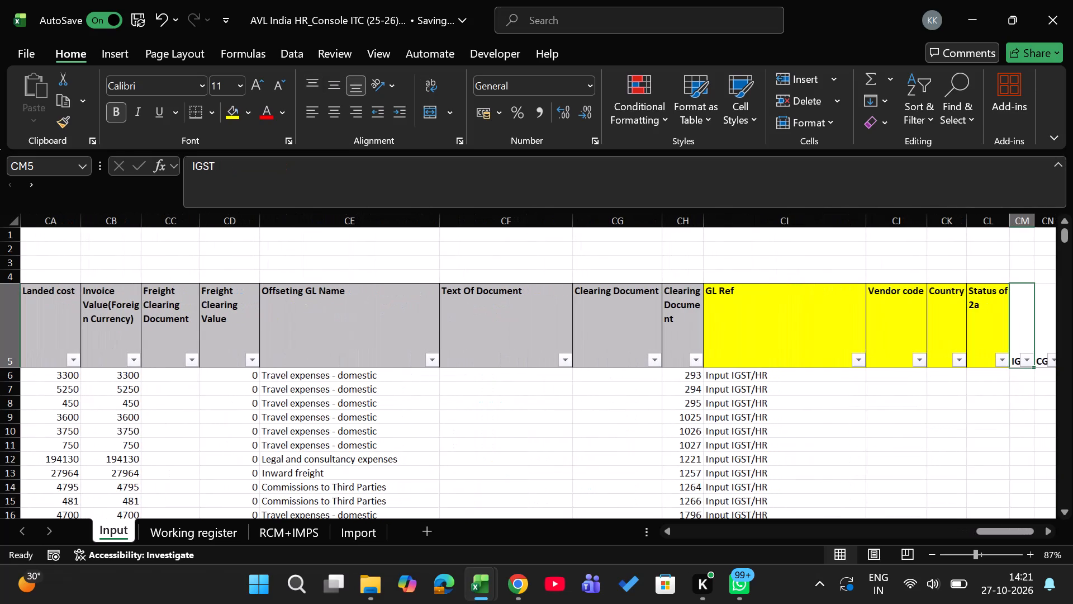
Copy Input's Description Of Goods/Services data from AW6 down to row 49049 into Working register starting at BB5.
scroll(713, 386, right, 4)
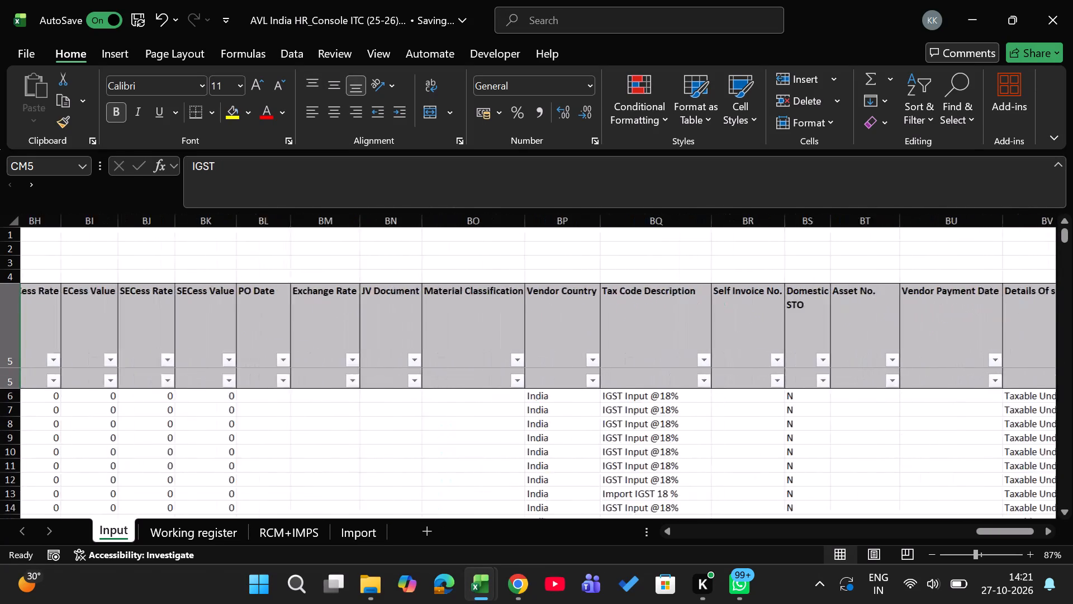
scroll(713, 386, right, 2)
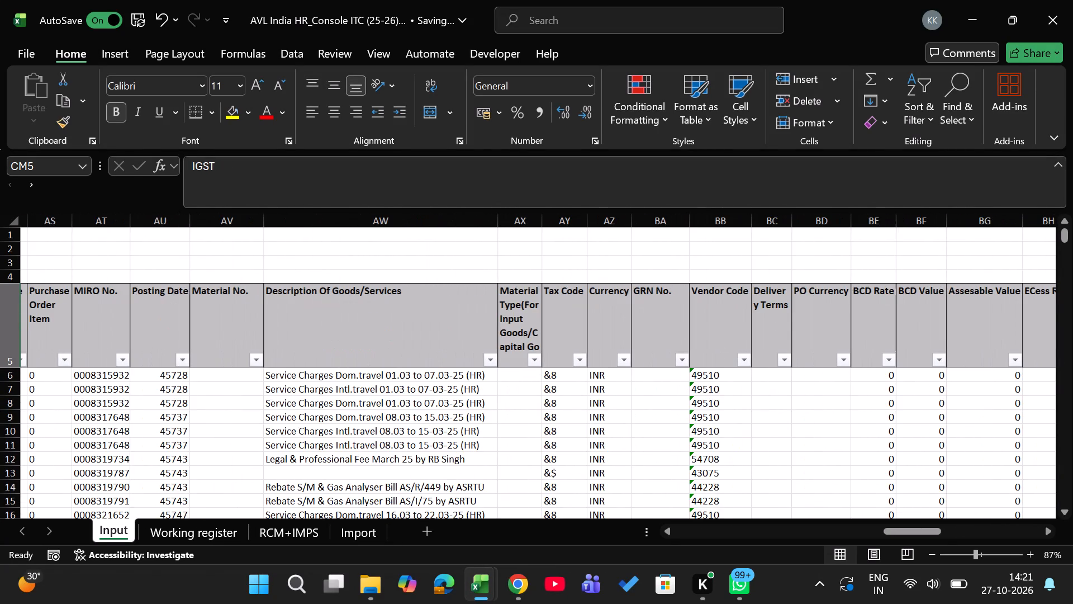
click(468, 314)
key(Down)
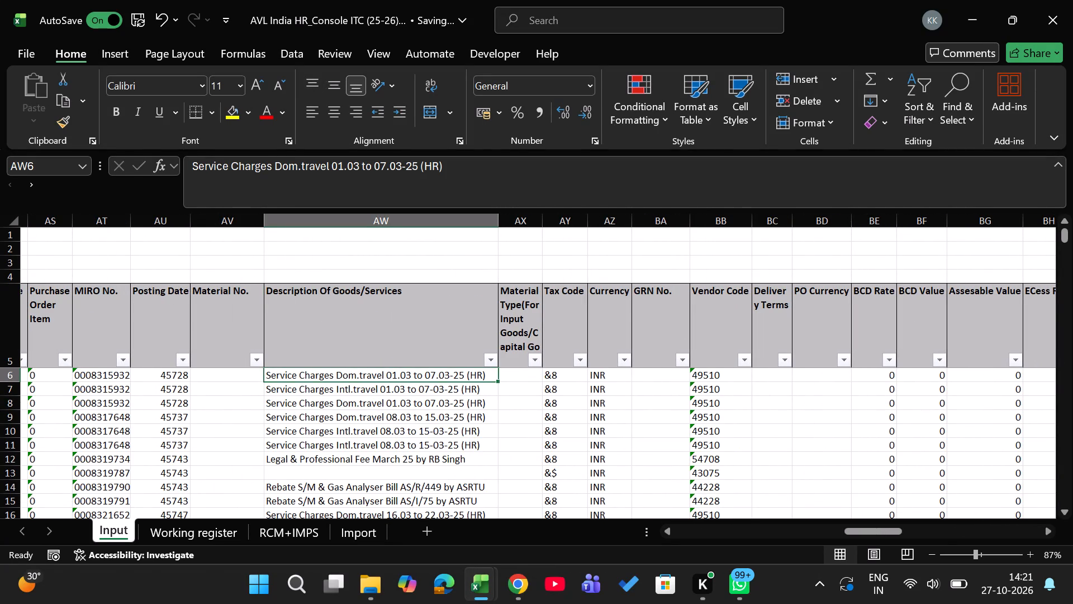
key(ctrl+shift+Down)
key(ctrl+shift+Down)
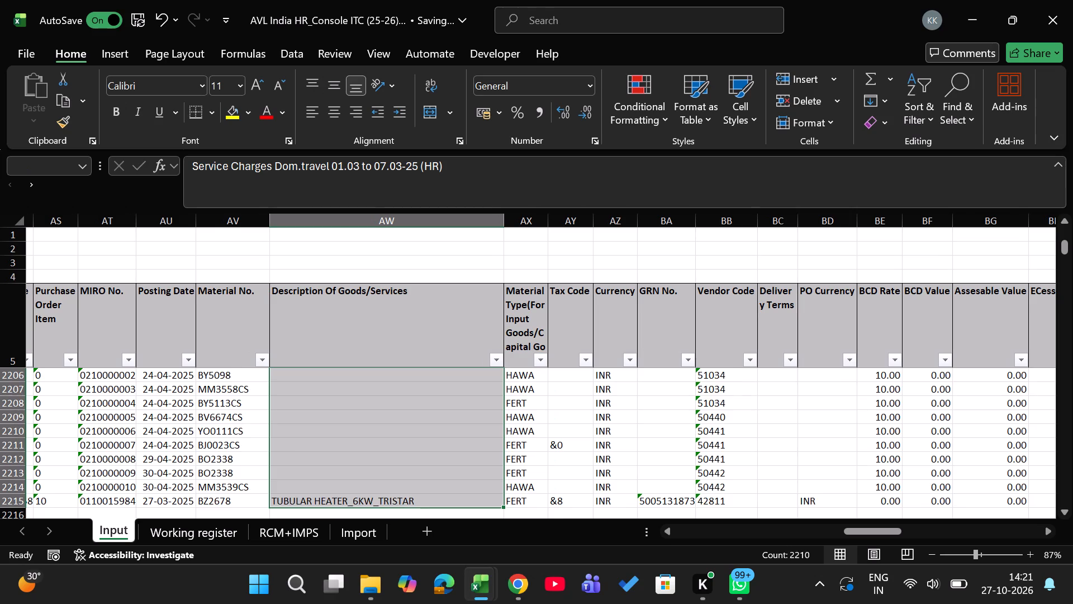
key(ctrl+shift+Down)
key(ctrl+shift+Down)
key(ctrl+shift+Down)
key(ctrl+shift+Down)
key(ctrl+shift+Down)
key(ctrl+shift+Down)
key(ctrl+shift+Down)
key(ctrl+shift+Down)
key(ctrl+shift+Down)
key(ctrl+shift+Down)
key(ctrl+shift+Down)
key(ctrl+shift+Down)
key(ctrl+shift+Down)
key(ctrl+shift+Down)
key(ctrl+shift+Down)
key(ctrl+shift+Down)
key(ctrl+shift+Down)
key(ctrl+shift+Down)
key(ctrl+shift+Down)
key(ctrl+shift+Down)
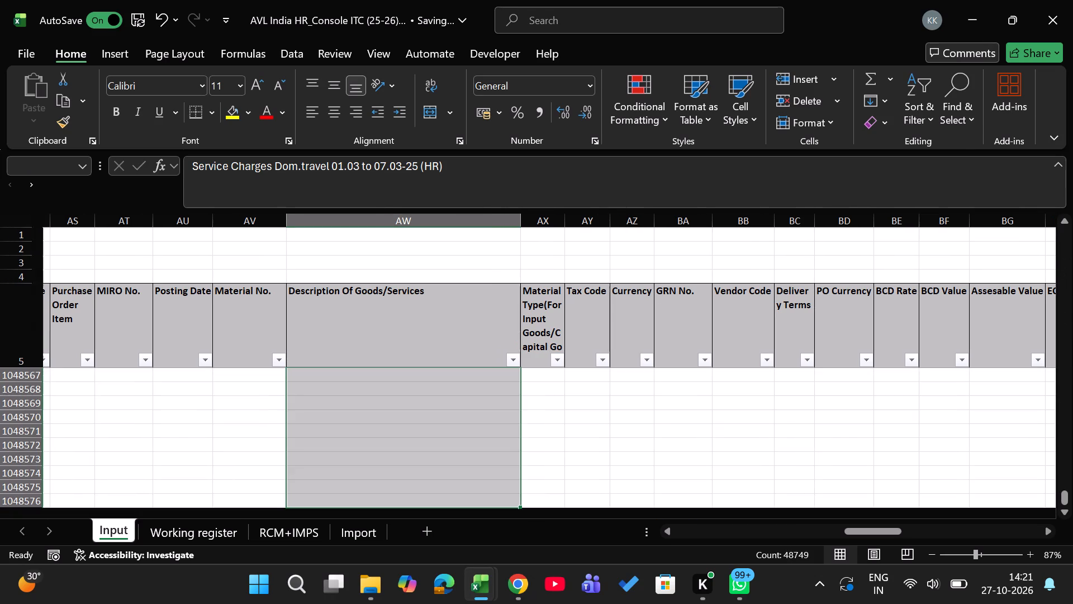
key(ctrl+shift+Up)
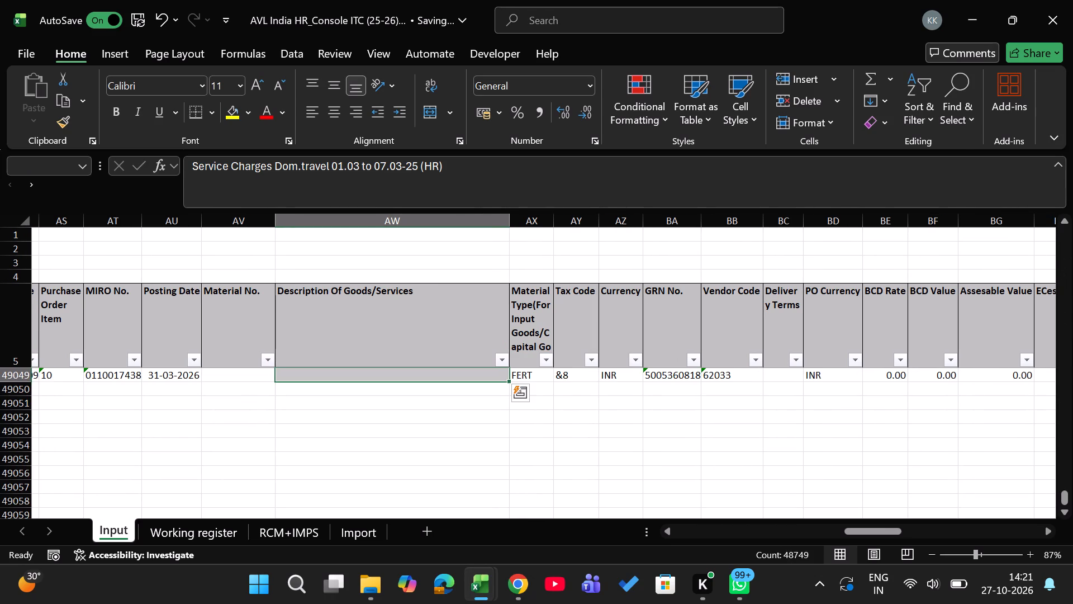
key(ctrl+c)
key(ctrl+Page_Down)
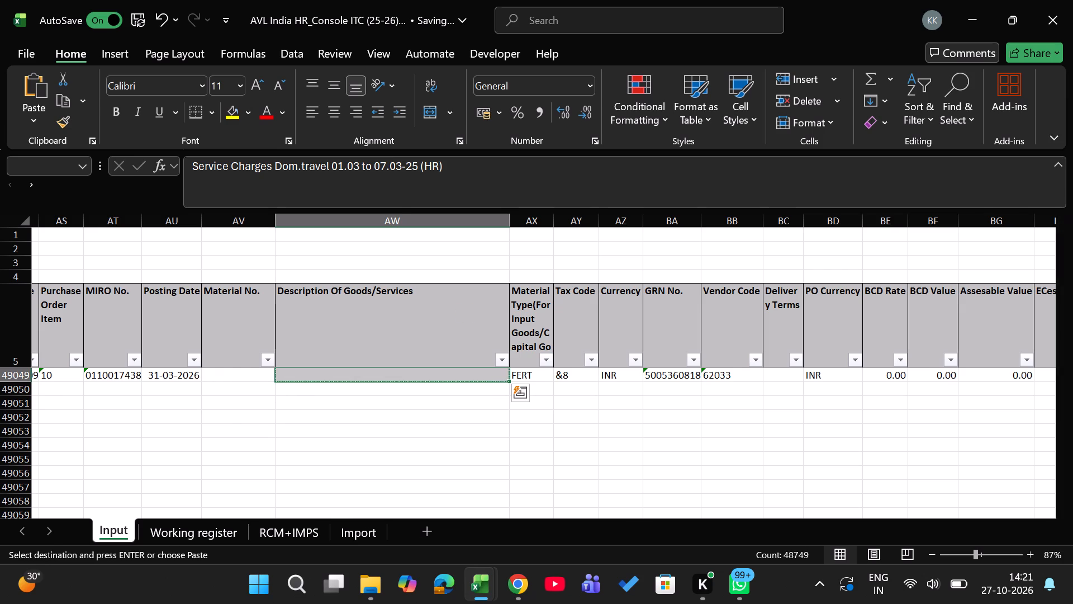
key(ctrl+Page_Up)
key(Up)
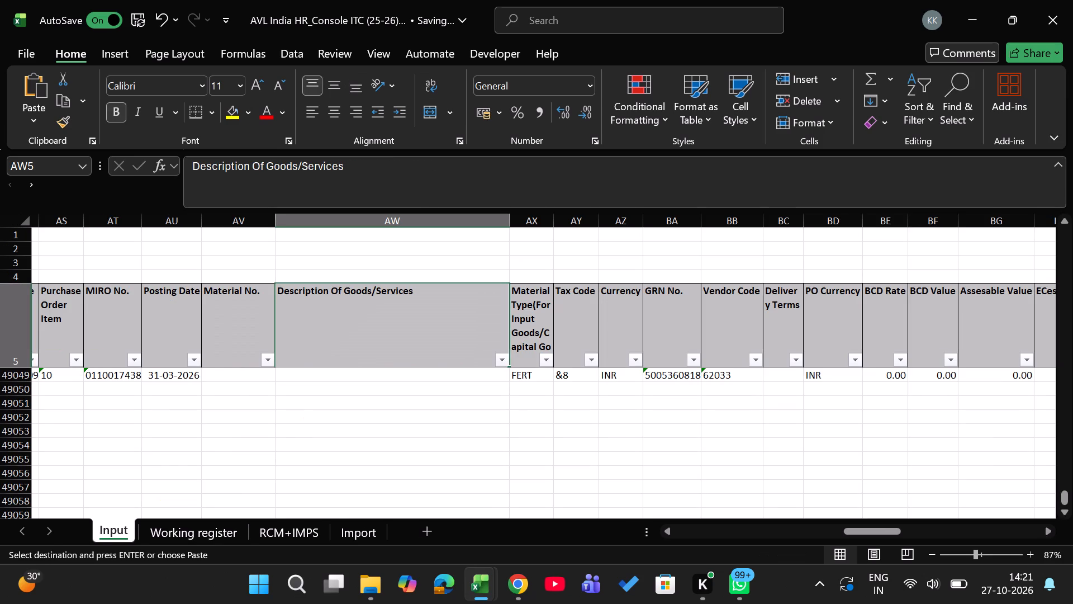
key(ctrl+Page_Down)
key(Up)
key(Down)
key(Down)
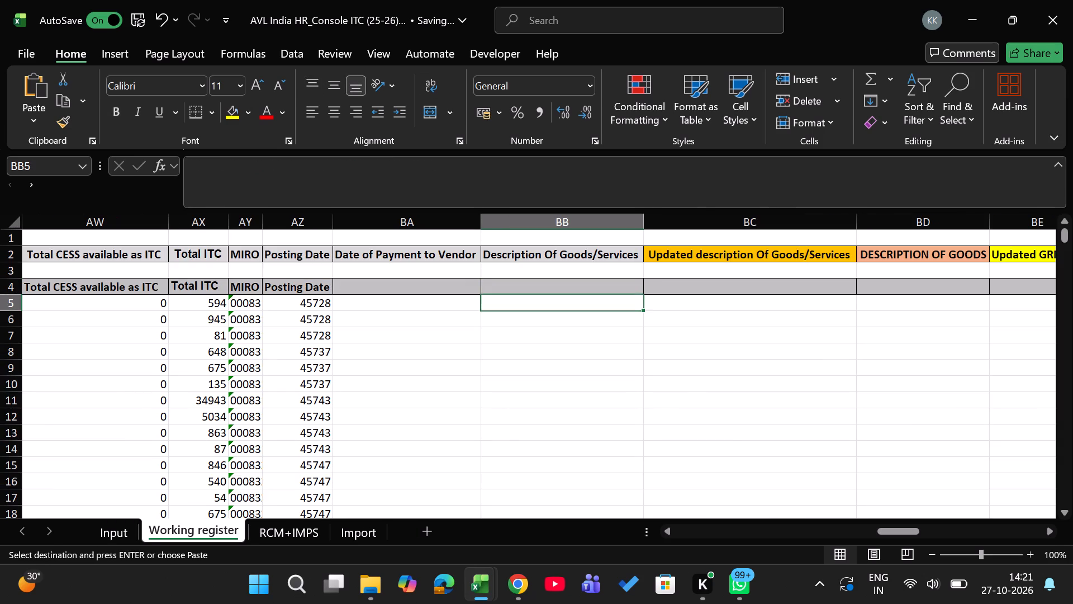
key(Return)
Copy Working register's Description Of Goods/Services heading from BB2 into BB4.
key(Up)
key(Left)
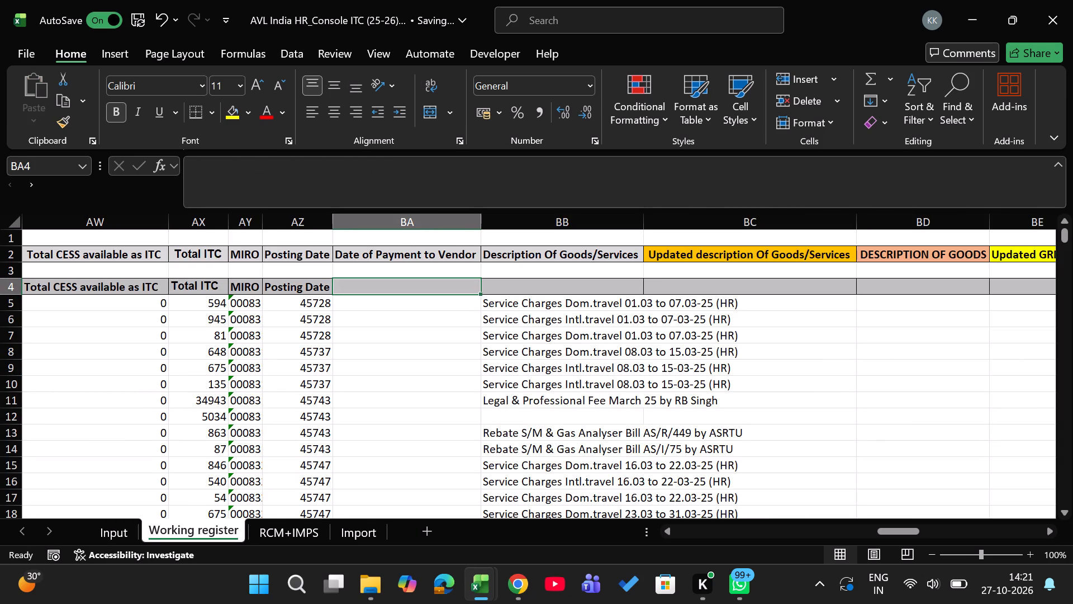
key(Right)
key(Right)
key(Right)
key(Left)
key(Left)
key(Up)
key(Up)
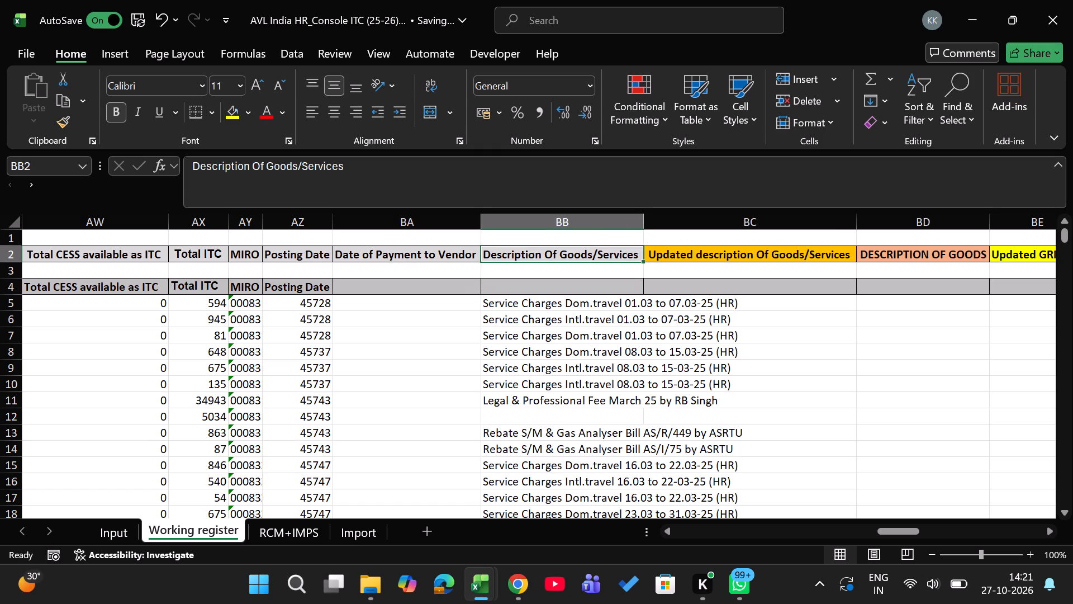
key(ctrl+c)
key(Down)
key(Down)
key(Return)
Examine Working register's remaining row 2 headings from Updated description Of Goods/Services through Remark 3.
key(Right)
key(Right)
key(Right)
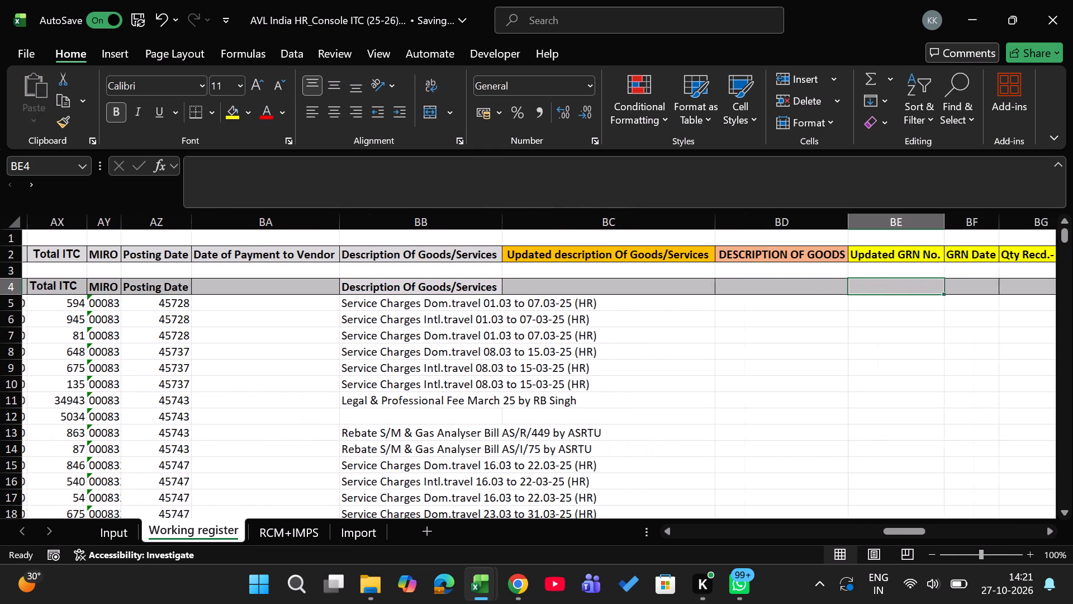
key(Right)
key(Left)
key(Left)
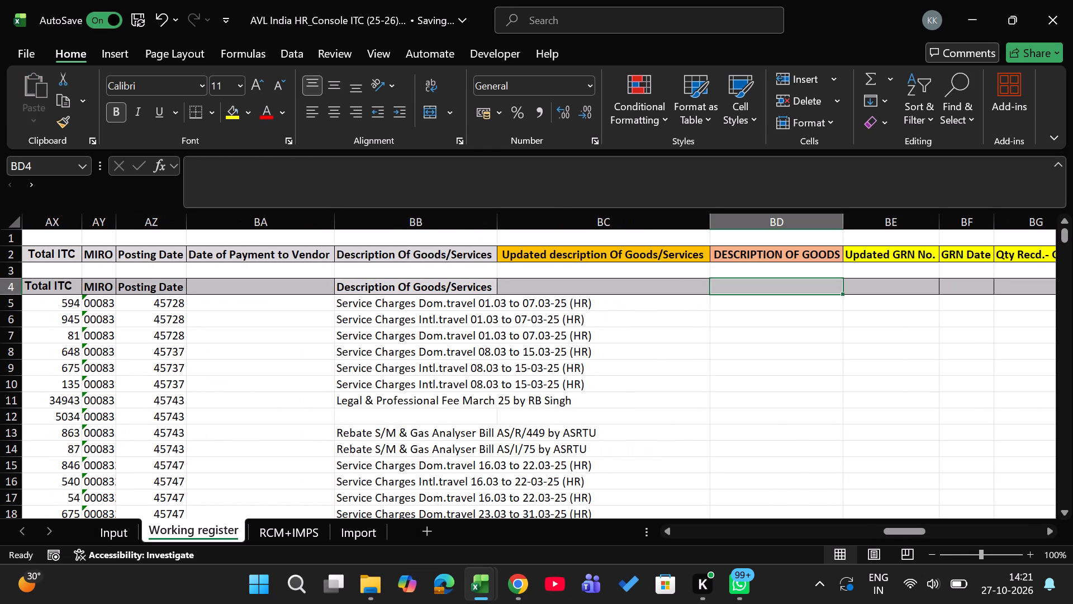
key(Right)
key(Right)
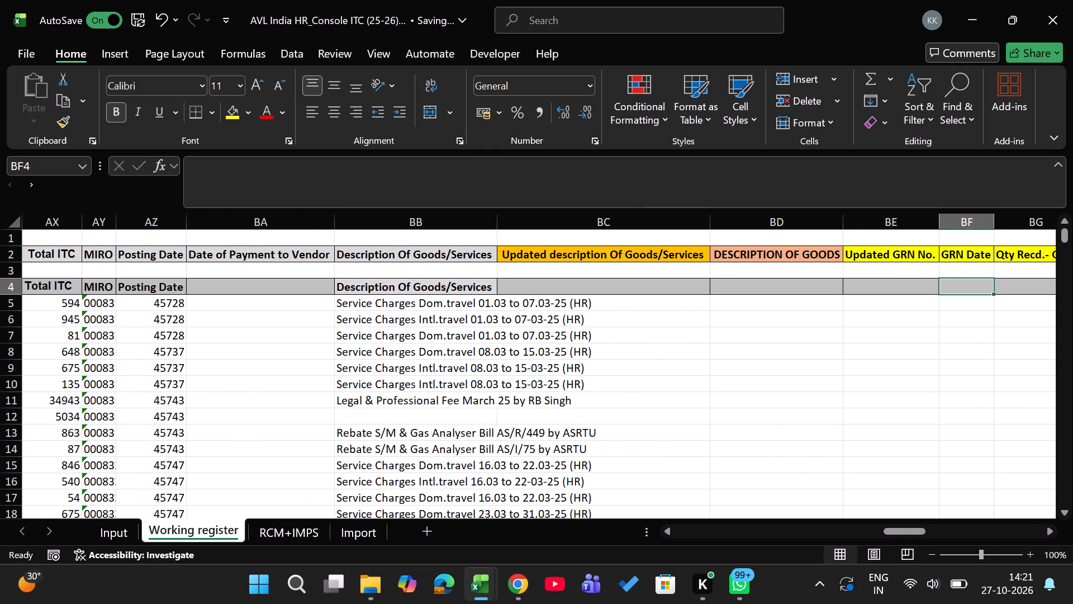
key(Right)
key(Right)
key(Right)
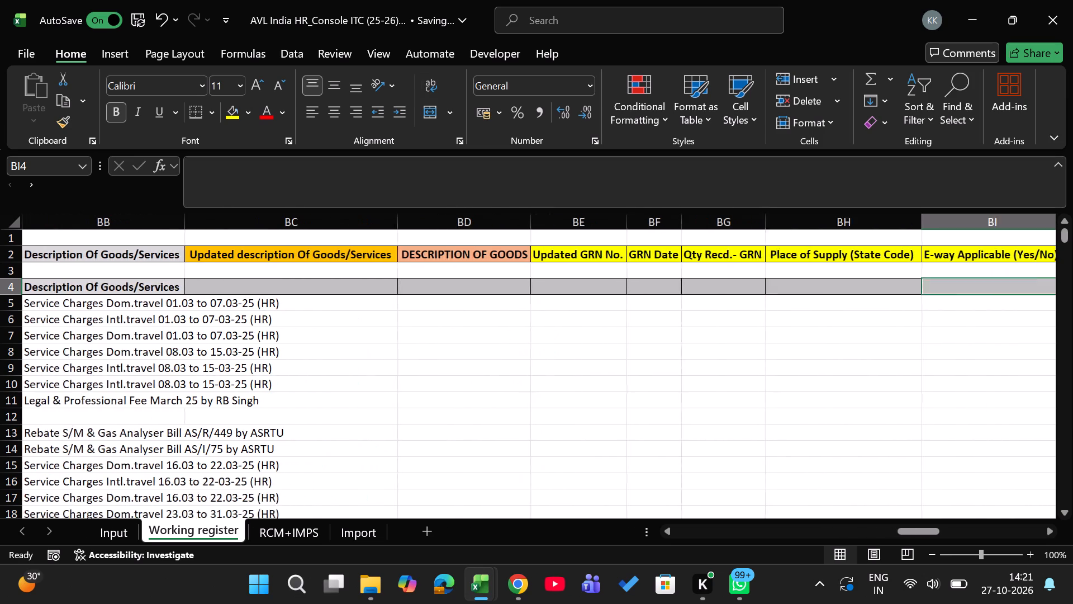
key(Left)
key(Right)
key(Right)
key(Right)
key(Right)
key(Right)
key(Right)
key(Right)
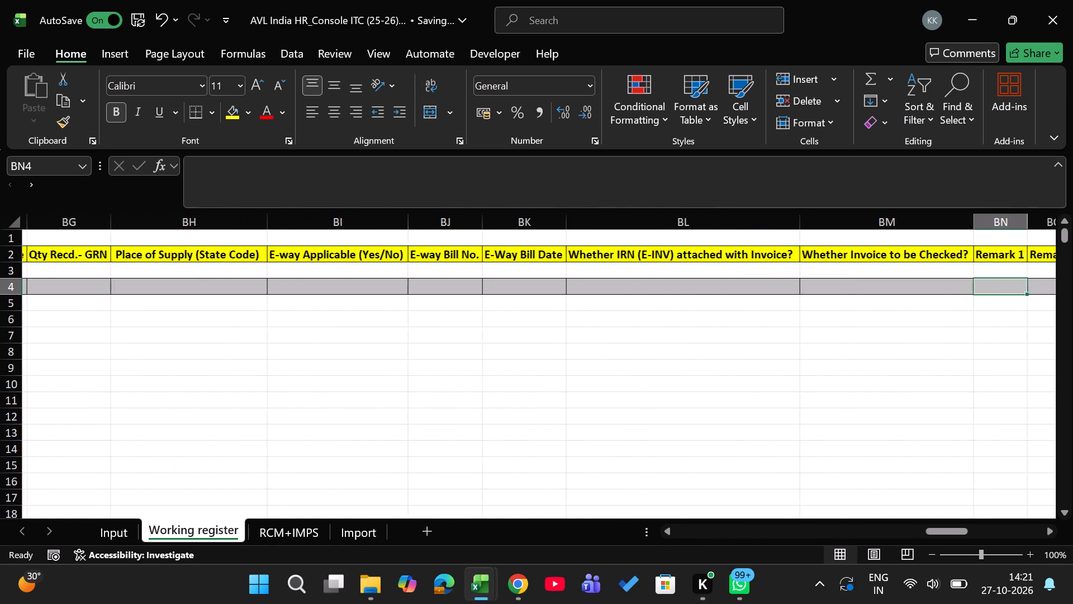
key(Right)
key(Right)
key(Right)
key(Left)
key(Left)
key(Left)
key(Right)
key(Right)
key(Right)
key(Right)
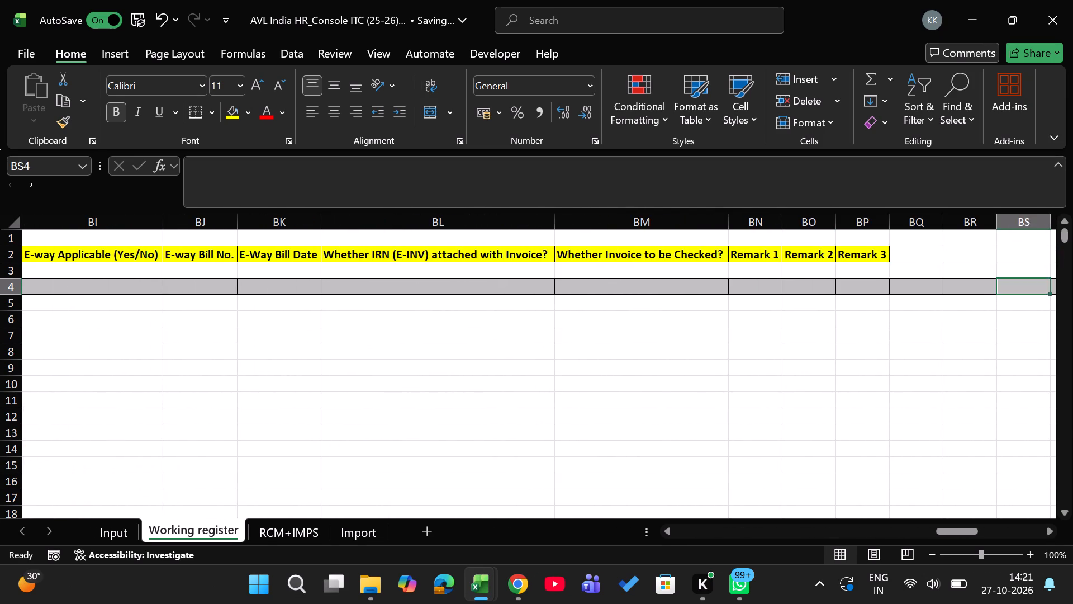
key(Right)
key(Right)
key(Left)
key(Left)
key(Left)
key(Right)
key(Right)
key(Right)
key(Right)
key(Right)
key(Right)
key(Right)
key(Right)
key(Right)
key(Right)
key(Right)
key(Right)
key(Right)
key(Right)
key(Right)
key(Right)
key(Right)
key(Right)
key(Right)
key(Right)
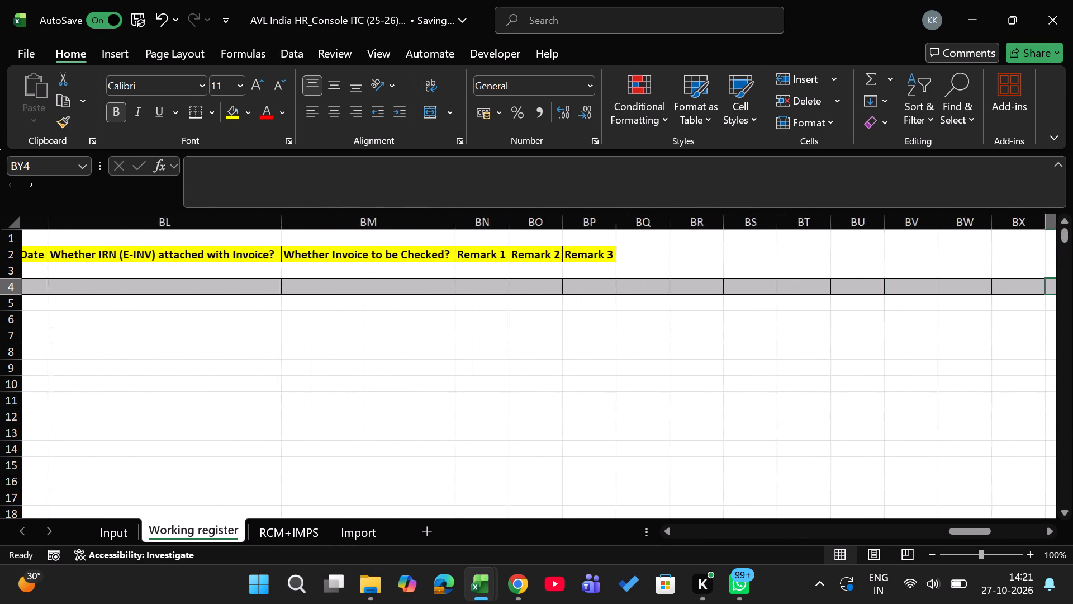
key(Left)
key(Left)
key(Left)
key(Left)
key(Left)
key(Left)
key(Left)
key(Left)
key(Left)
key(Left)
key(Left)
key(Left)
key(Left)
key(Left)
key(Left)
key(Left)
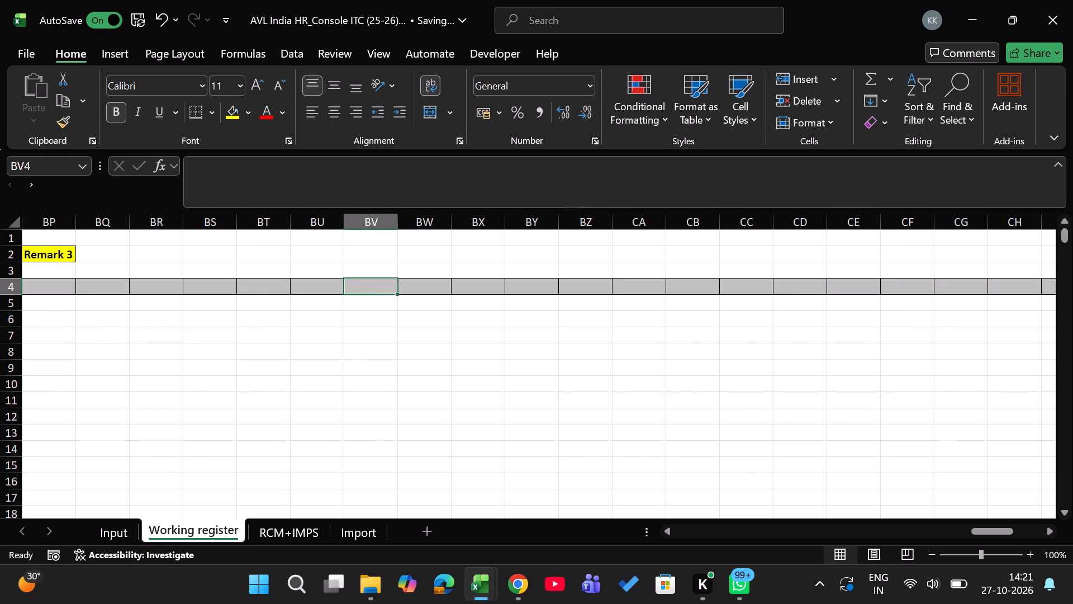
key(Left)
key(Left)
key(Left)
Examine Working register's columns from Description Of Goods/Services back to Updated CGST (Amount) for headings still without data.
key(ctrl+Left)
key(Right)
key(Right)
key(Left)
key(Left)
key(Left)
key(Left)
key(Left)
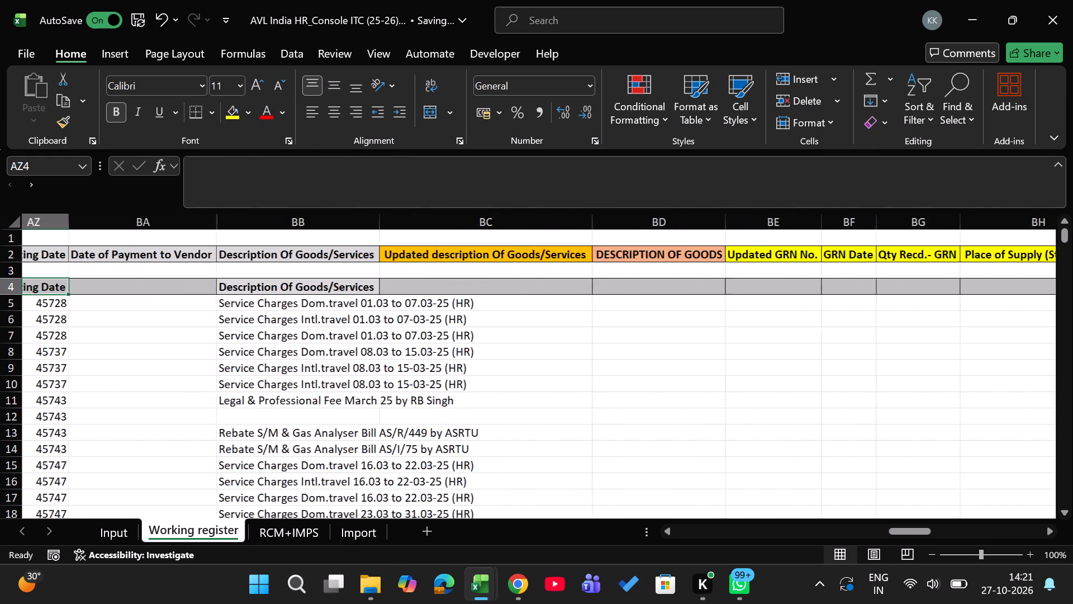
key(Right)
key(Right)
key(Down)
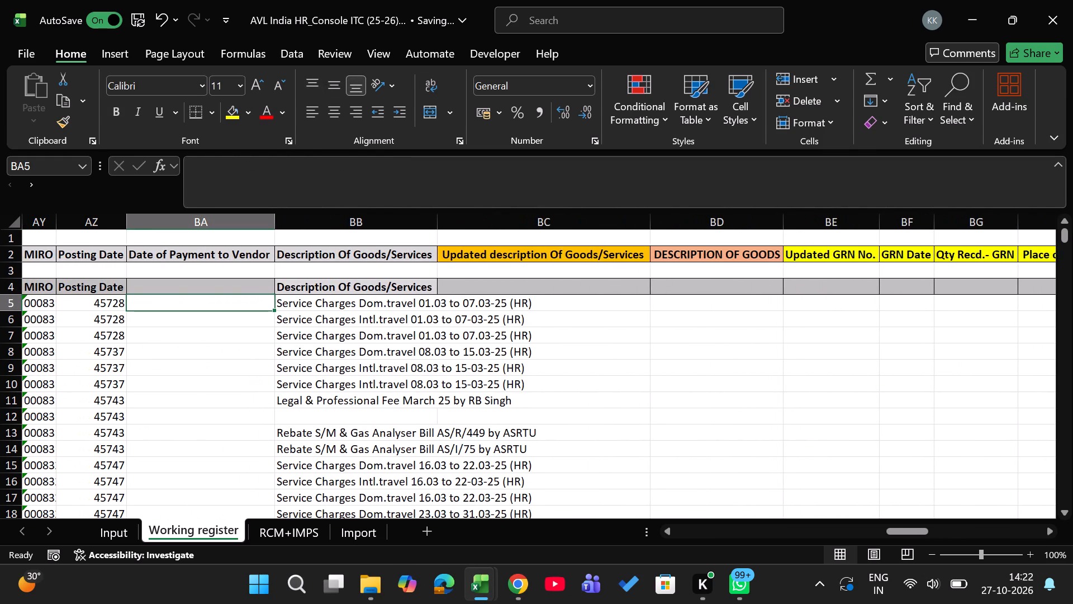
key(Left)
key(Left)
key(Left)
key(Left)
key(Left)
key(Left)
key(Left)
key(Left)
key(Left)
key(Left)
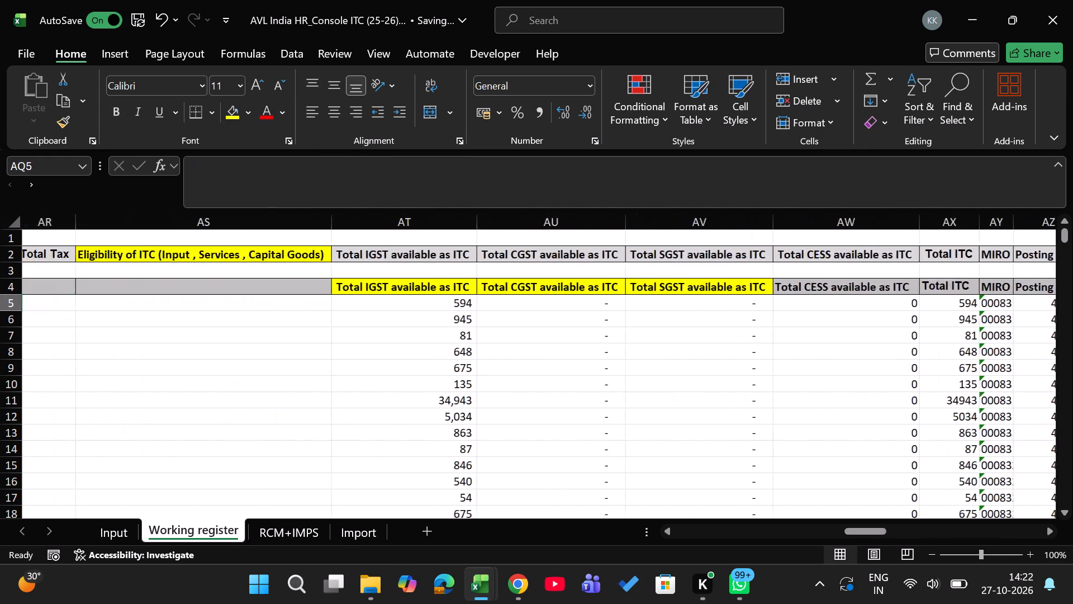
key(Left)
key(Left)
key(Left)
key(Left)
key(Left)
key(Left)
key(Left)
key(Right)
key(Right)
key(Right)
key(Right)
key(Right)
key(Right)
key(Right)
key(Right)
key(Right)
key(Right)
key(Right)
key(Right)
key(Right)
key(Right)
key(Right)
key(Right)
key(Right)
key(Right)
key(Right)
key(Right)
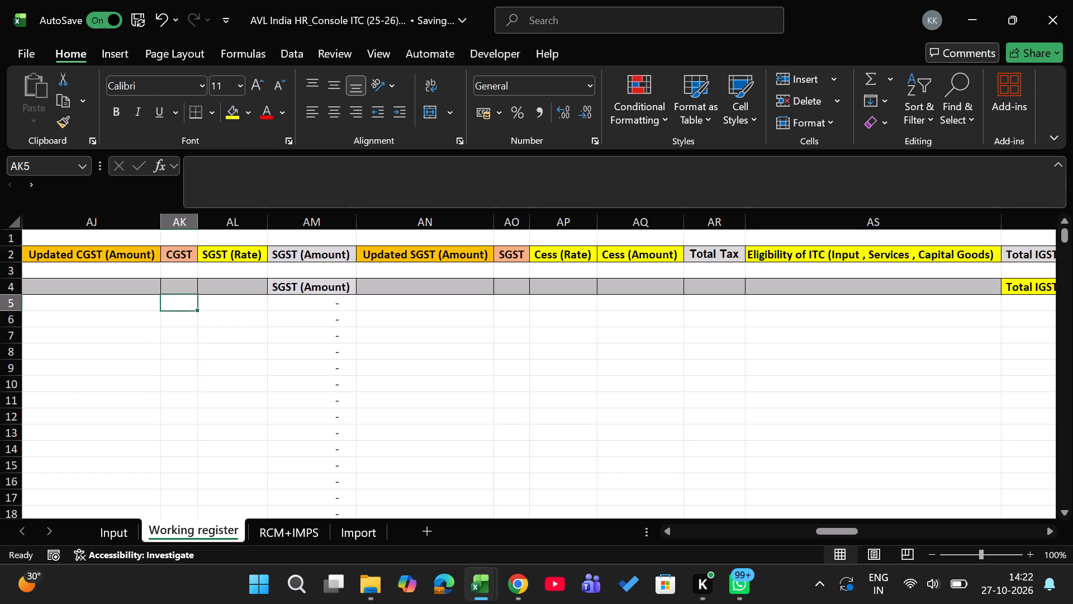
Enter a SUM formula in Total Tax cell AR5 adding the IGST, CGST and SGST amounts, AE5+AI5+AM5.
key(Left)
key(Left)
key(Left)
key(Left)
key(Left)
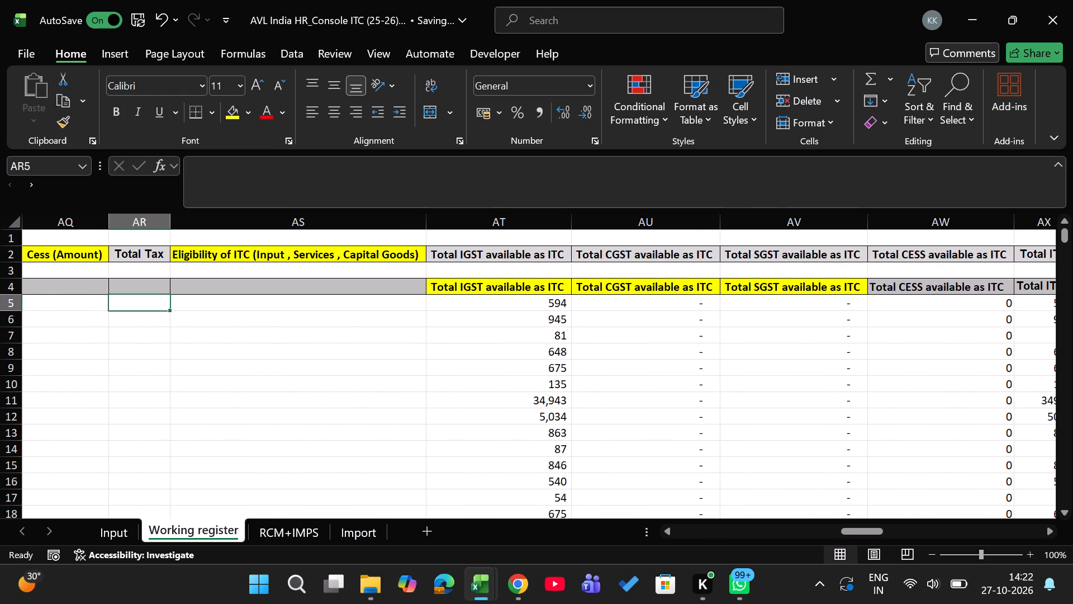
key(Left)
key(Right)
text(=SUM)
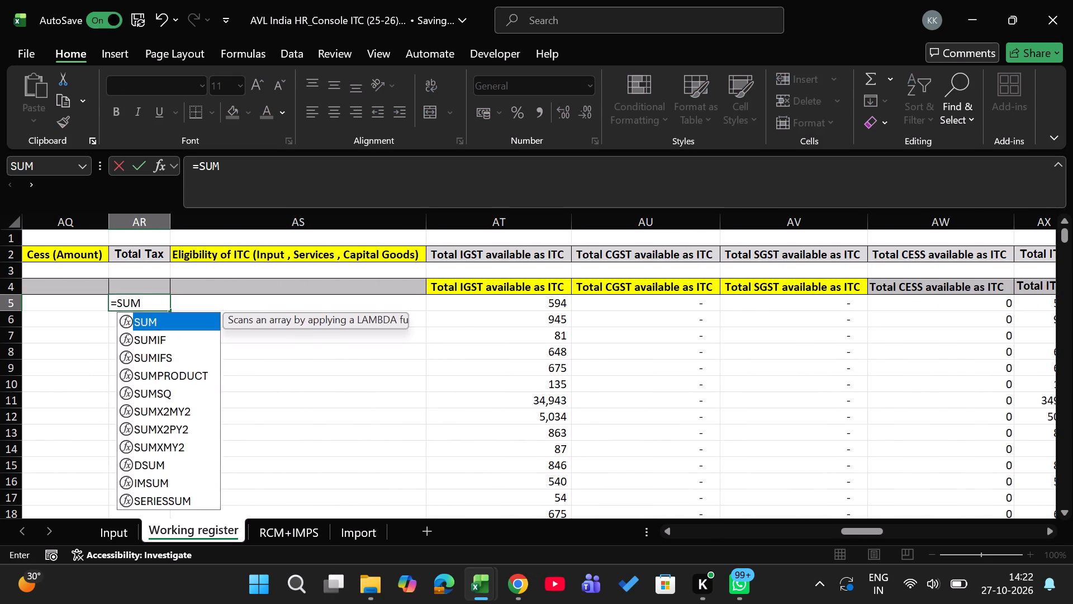
key(Tab)
key(Left)
key(Left)
key(Left)
key(Left)
key(Left)
key(Left)
key(Left)
key(Left)
key(Left)
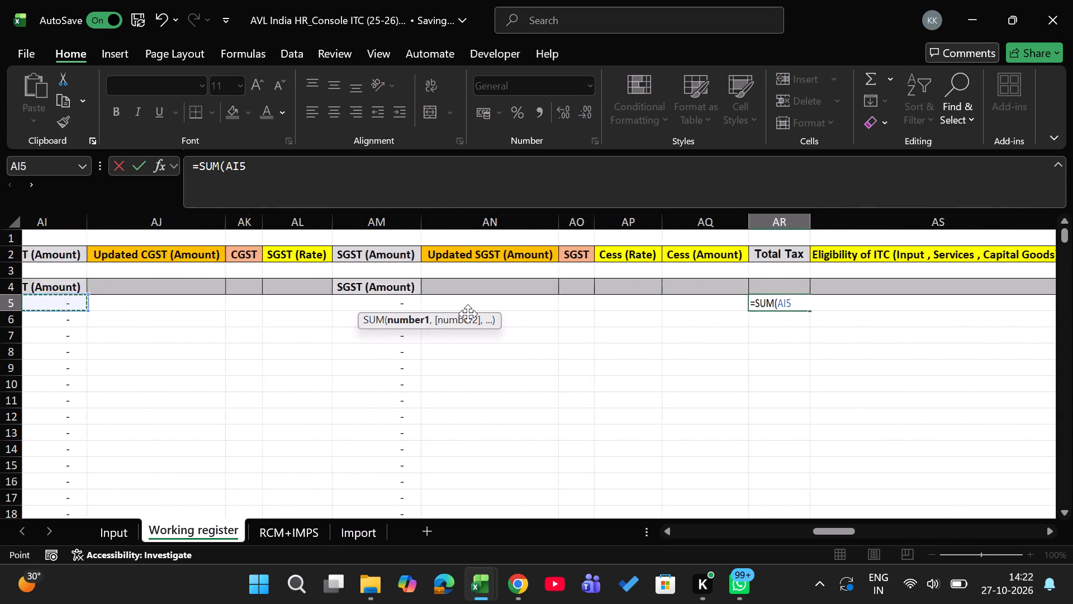
key(Left)
key(Left)
key(Left)
key(Left)
key(Left)
key(Right)
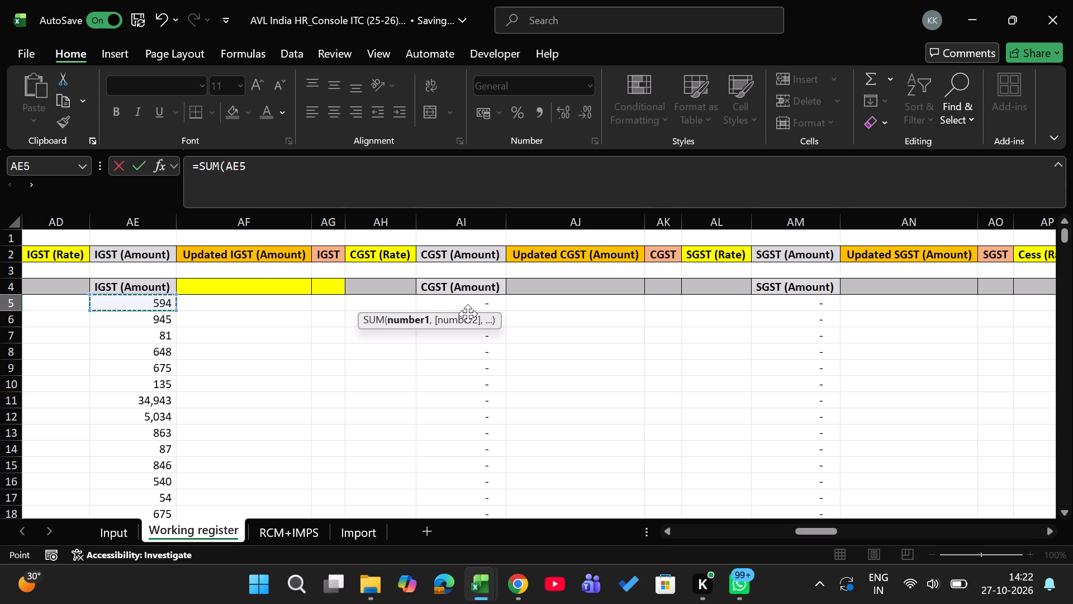
key(shift+plus)
click(470, 303)
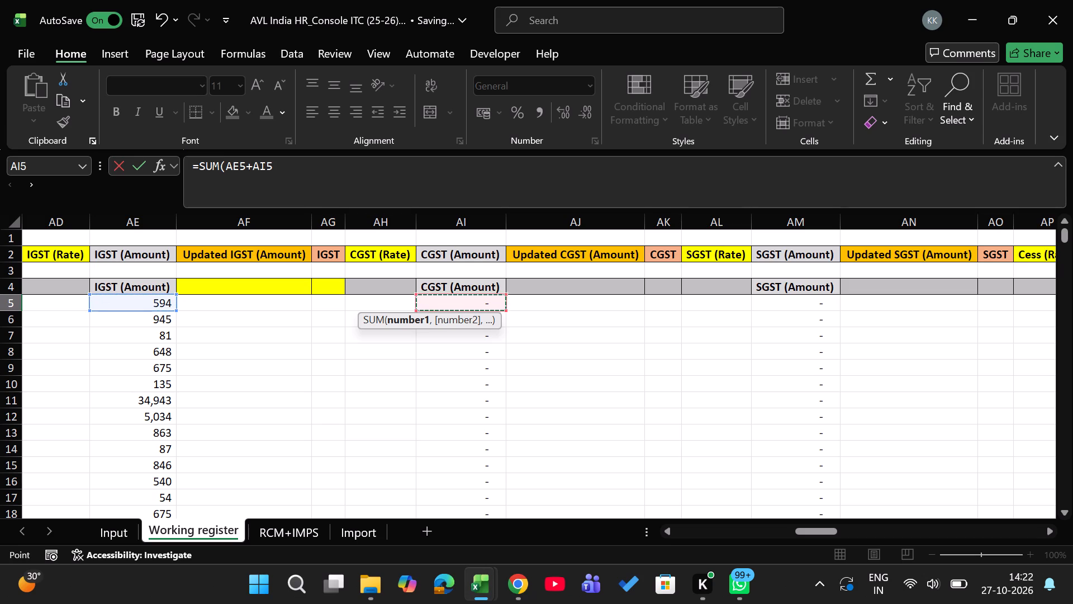
key(shift+plus)
click(754, 306)
key(Return)
Fill the Total Tax formula from AR5 down to the register's last data row, AR49087.
key(Right)
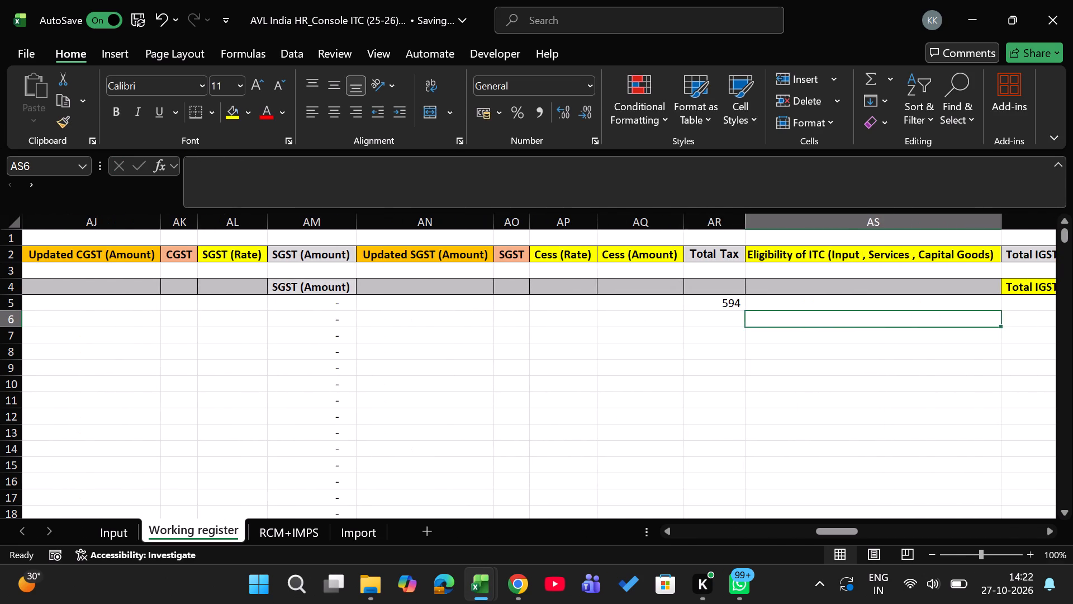
key(Left)
key(Right)
key(Right)
key(Right)
key(Left)
key(ctrl+Down)
key(Down)
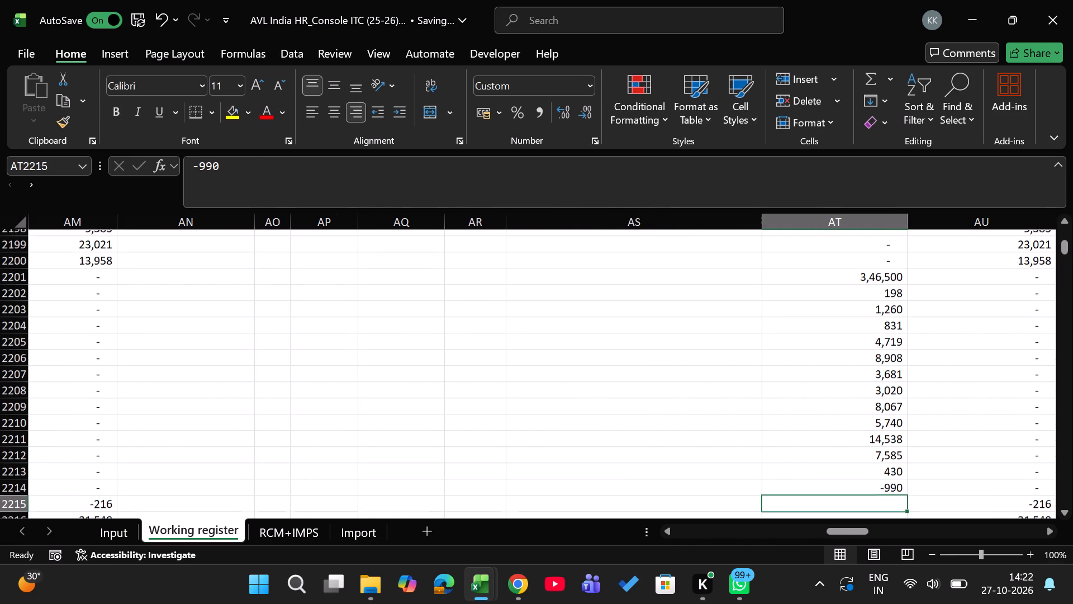
key(Down)
key(ctrl+Down)
key(ctrl+Down)
key(ctrl+Down)
key(ctrl+Down)
key(ctrl+Down)
key(ctrl+Down)
key(ctrl+Down)
key(ctrl+Down)
key(ctrl+Down)
key(ctrl+Down)
key(ctrl+Down)
key(ctrl+Down)
key(ctrl+Down)
key(ctrl+Down)
key(ctrl+Down)
key(ctrl+Down)
key(ctrl+Down)
key(ctrl+Down)
key(ctrl+Down)
key(ctrl+Down)
key(ctrl+Down)
key(ctrl+Down)
key(ctrl+Down)
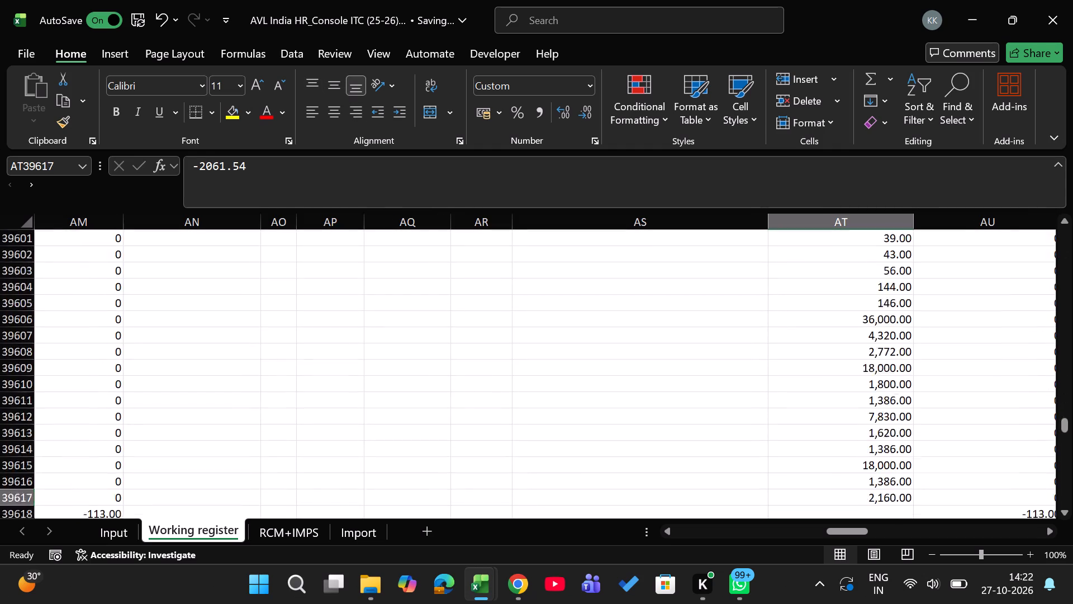
key(ctrl+Up)
key(Left)
key(Left)
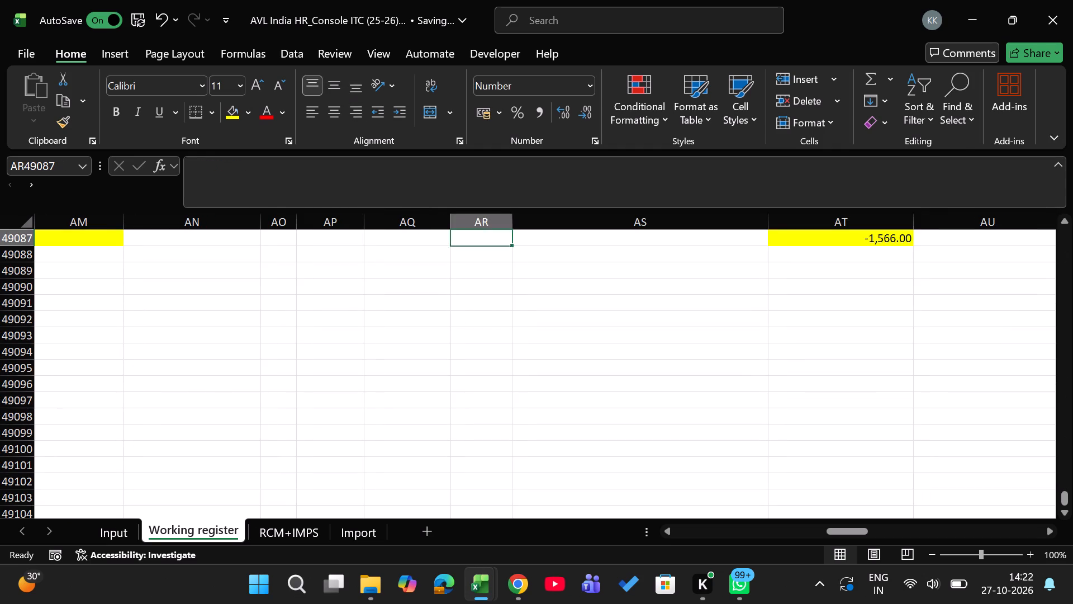
key(Left)
key(Right)
key(Right)
key(ctrl+shift+Up)
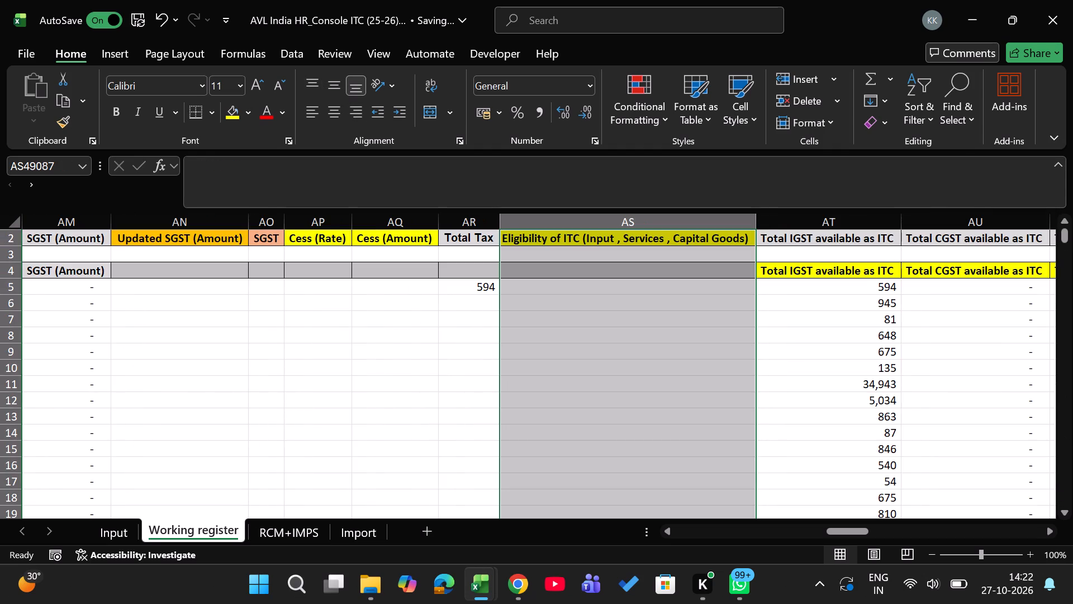
key(Down)
key(Up)
key(Left)
key(ctrl+shift+Up)
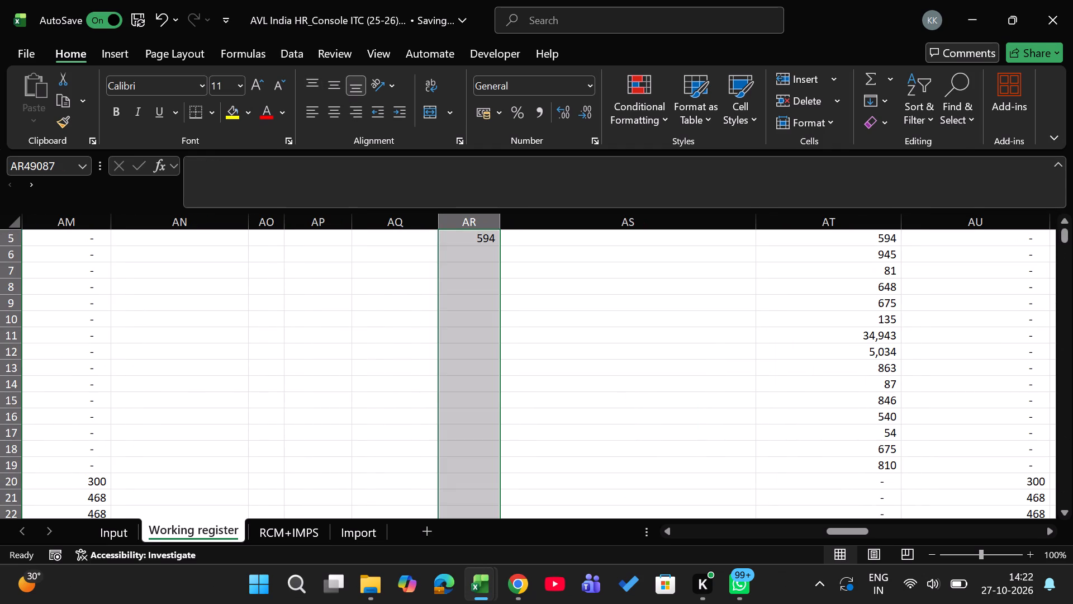
key(ctrl+d)
Copy the Total Tax results in AR5:AR49087 and paste them as values only into the Total ITC column from AX5.
key(ctrl+Up)
key(Up)
key(Up)
key(Down)
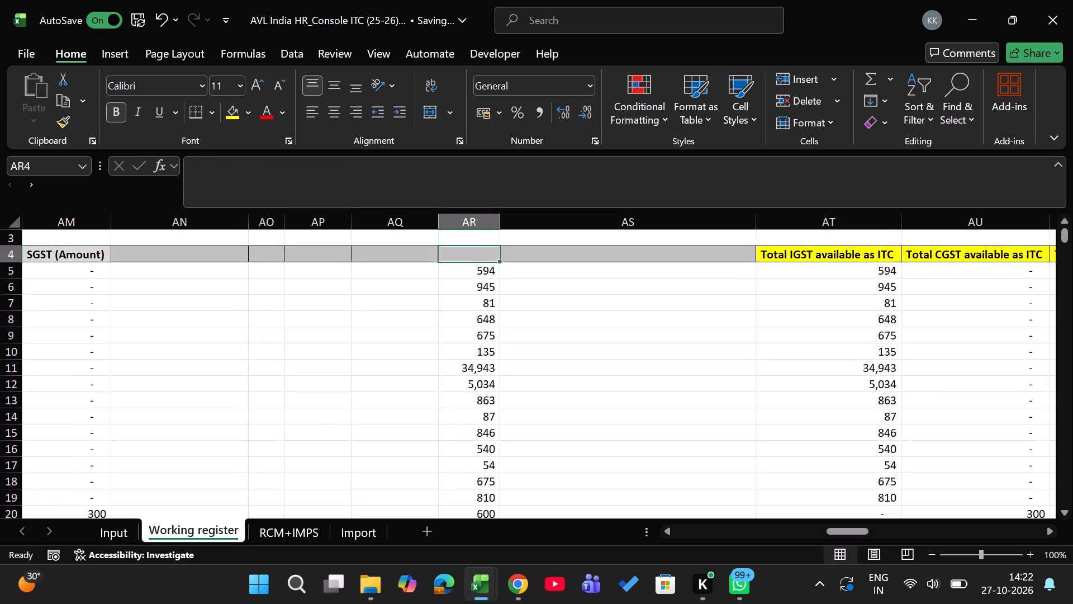
key(Down)
key(ctrl+shift+Down)
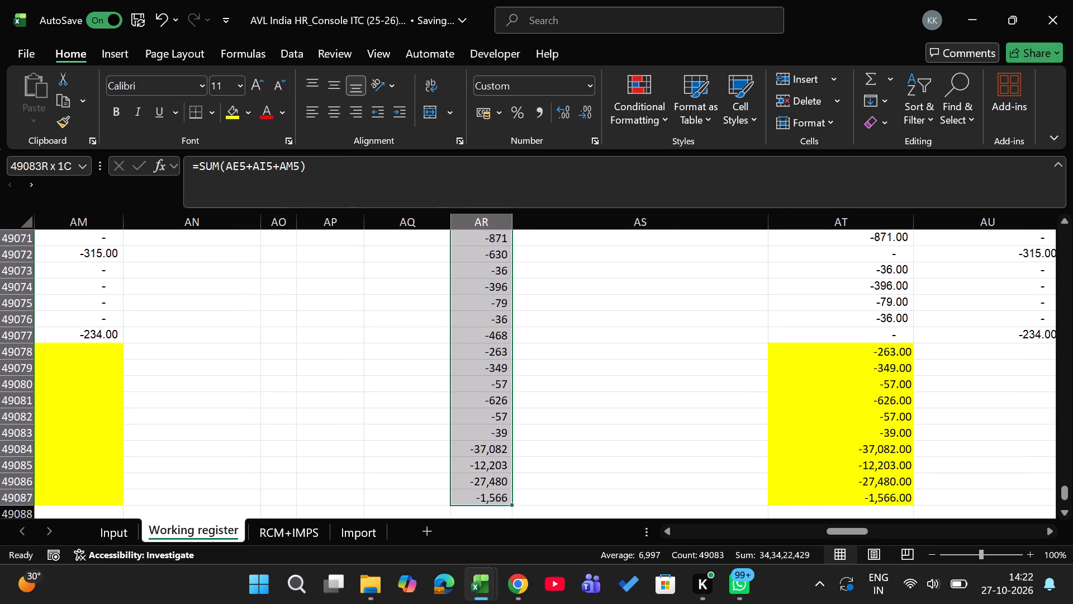
key(ctrl+c)
key(Right)
key(Right)
key(Right)
key(Right)
key(Right)
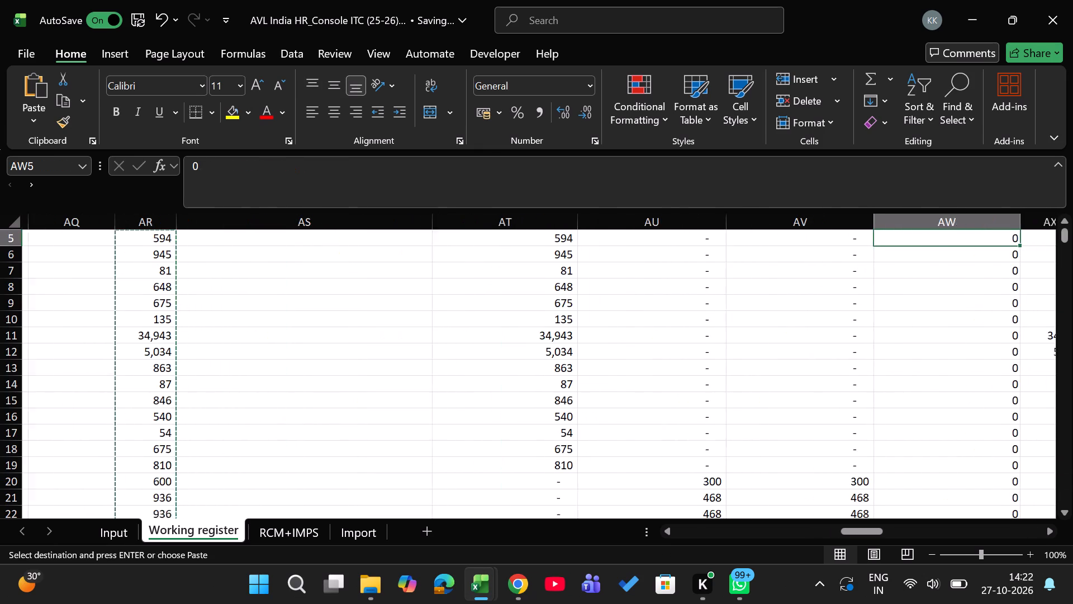
key(Up)
key(Right)
key(Down)
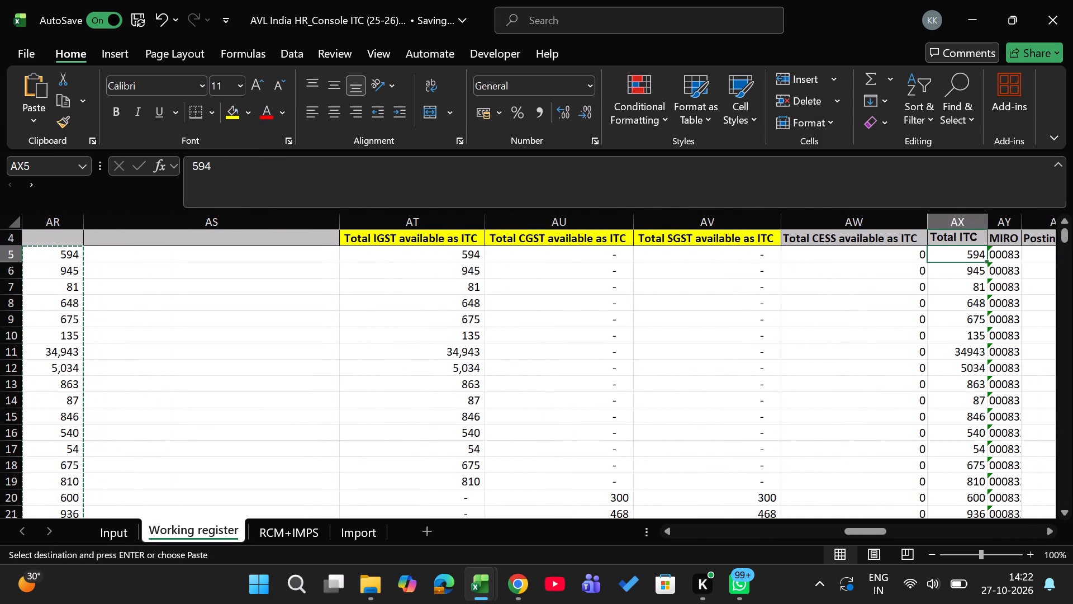
key(ctrl+alt+v)
key(v)
key(Return)
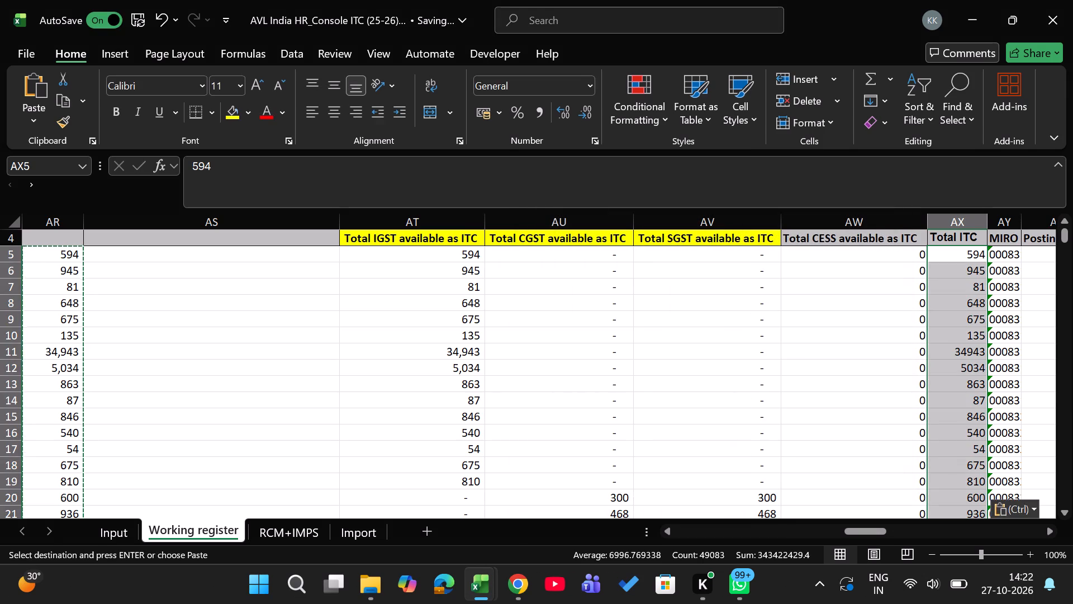
Copy the Total ITC values from AX5 downward into Total Tax from AR5, replacing the formulas with static values.
key(ctrl+c)
key(Left)
key(Left)
key(Left)
key(Left)
key(Left)
key(Left)
key(Return)
key(Up)
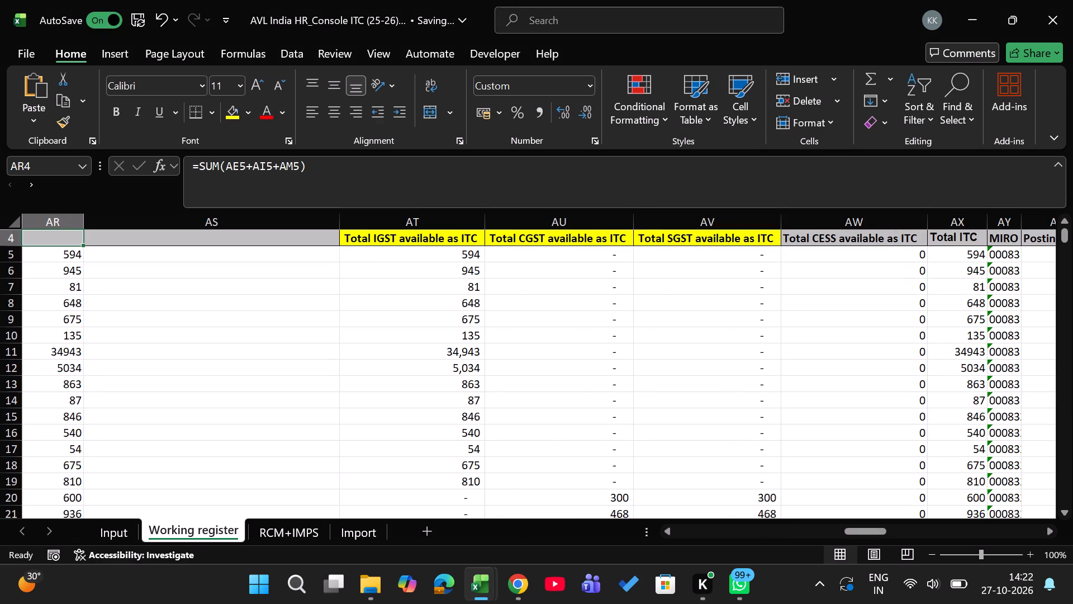
Examine Working register's headings and data from Total IGST available as ITC to GRN Date, then back at Date of Payment to Vendor.
key(Right)
key(Right)
key(Right)
key(Up)
key(Right)
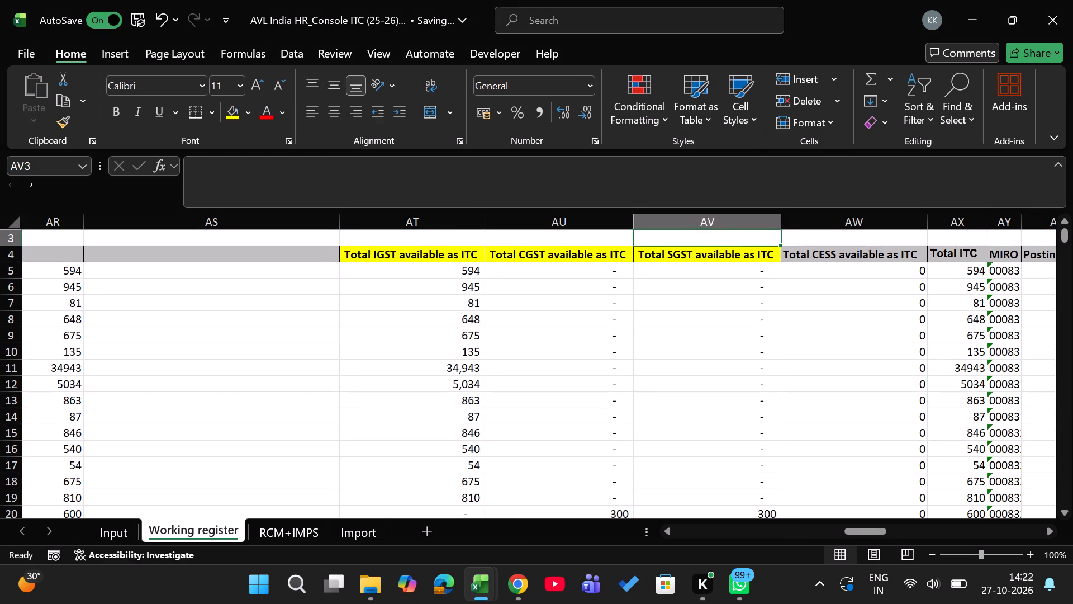
key(Right)
key(Right)
key(Up)
key(Right)
key(Right)
key(Right)
key(Right)
key(Right)
key(Right)
key(Right)
key(Right)
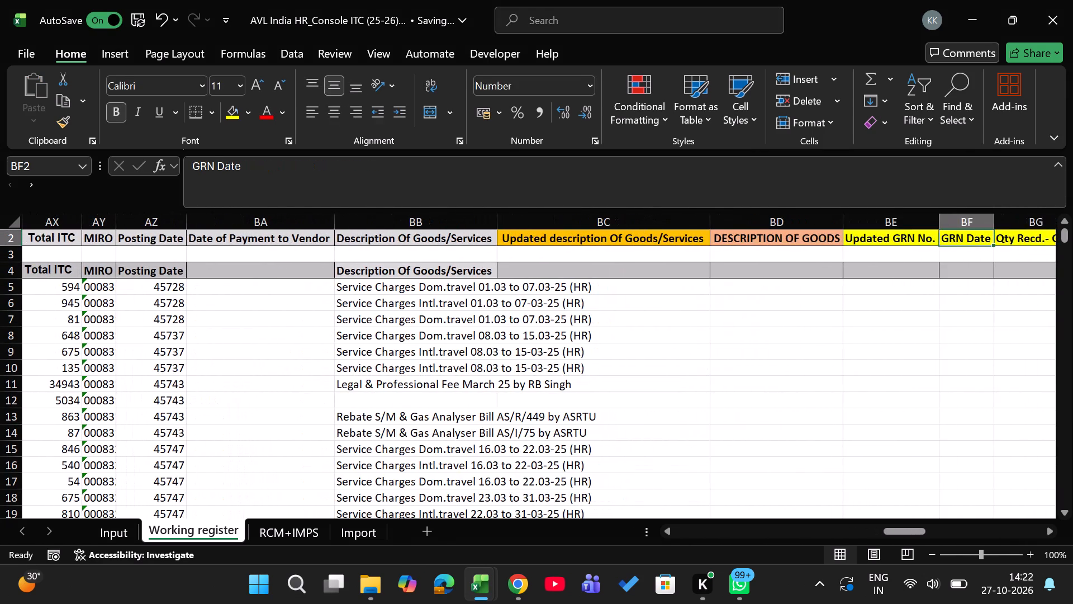
key(Down)
key(Left)
key(Left)
key(Left)
key(Left)
key(Left)
key(Left)
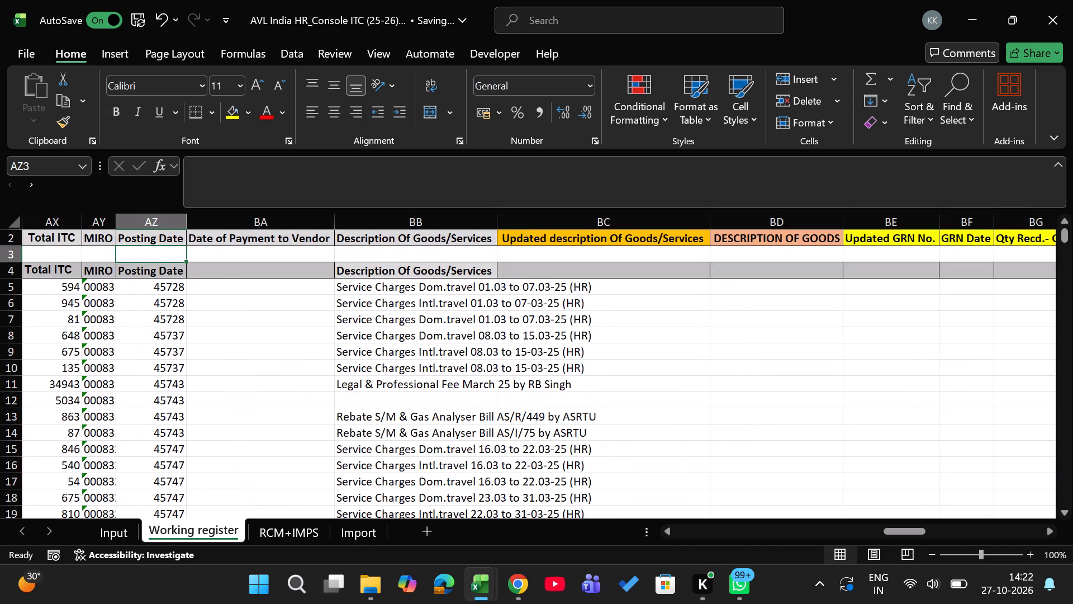
key(Down)
key(Right)
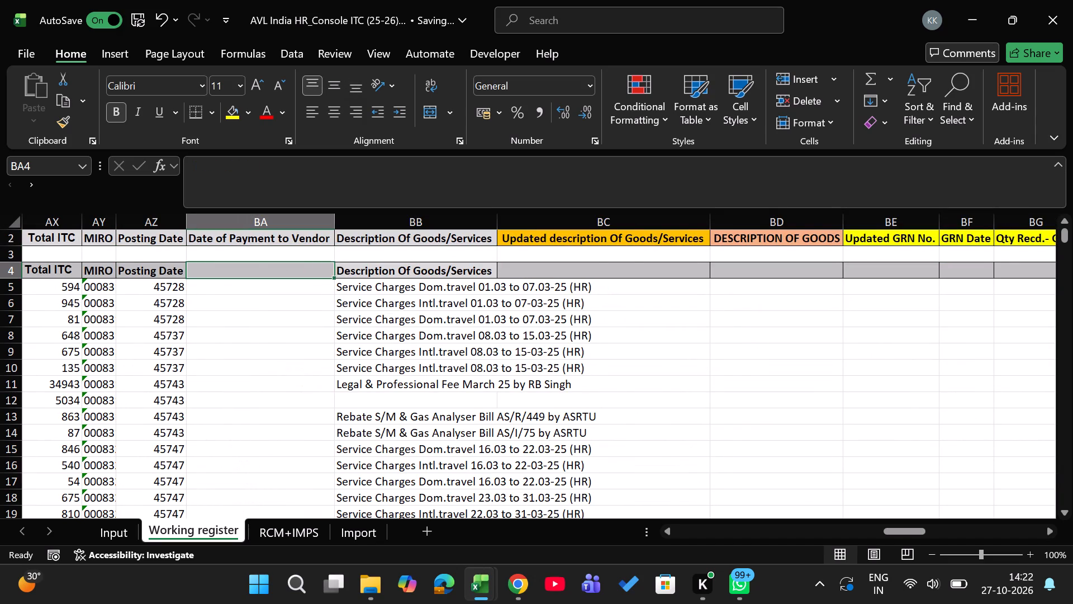
scroll(669, 325, right, 1)
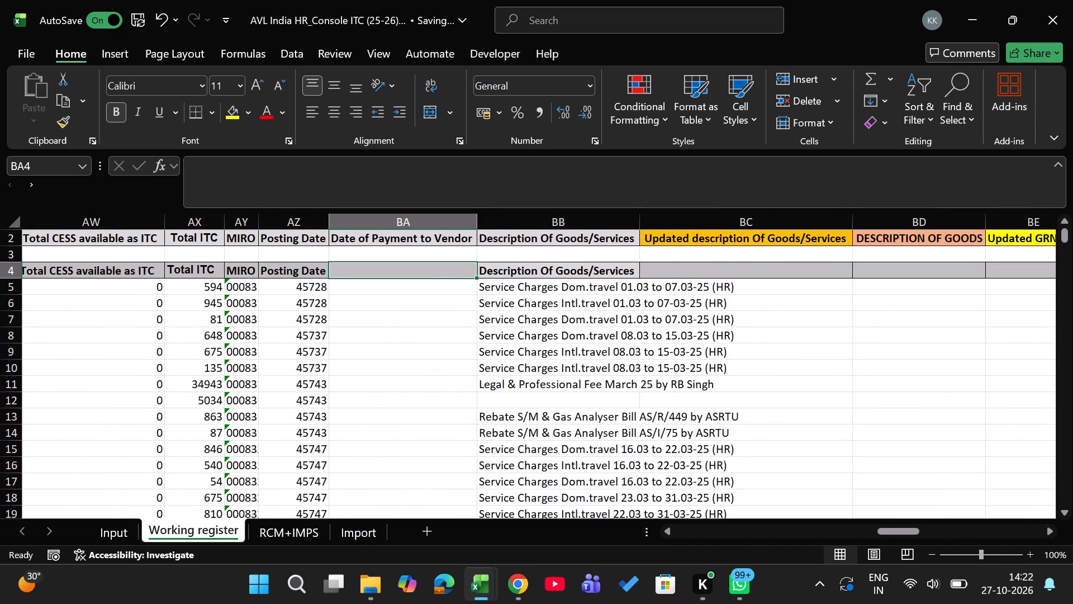
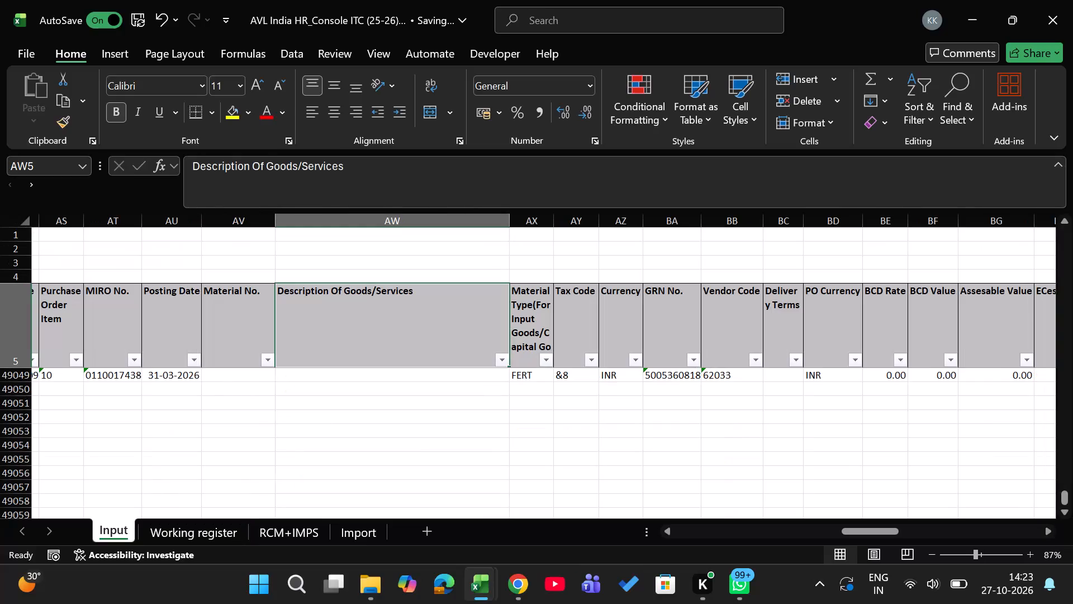
Examine Input's headings from Description Of Goods/Services across to Vendor Payment Date.
key(Right)
key(Right)
key(Right)
key(Right)
key(Right)
key(Right)
key(Right)
key(Right)
key(Right)
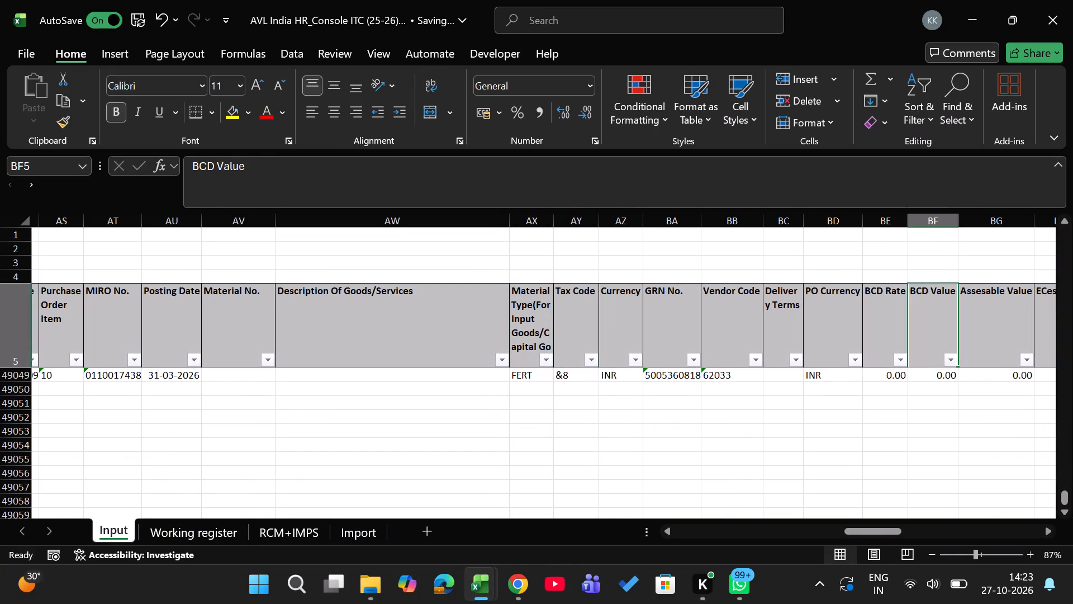
key(Right)
key(Right)
key(Right)
key(Right)
key(Right)
key(Right)
key(Right)
key(Right)
key(Right)
key(Right)
key(Right)
key(Right)
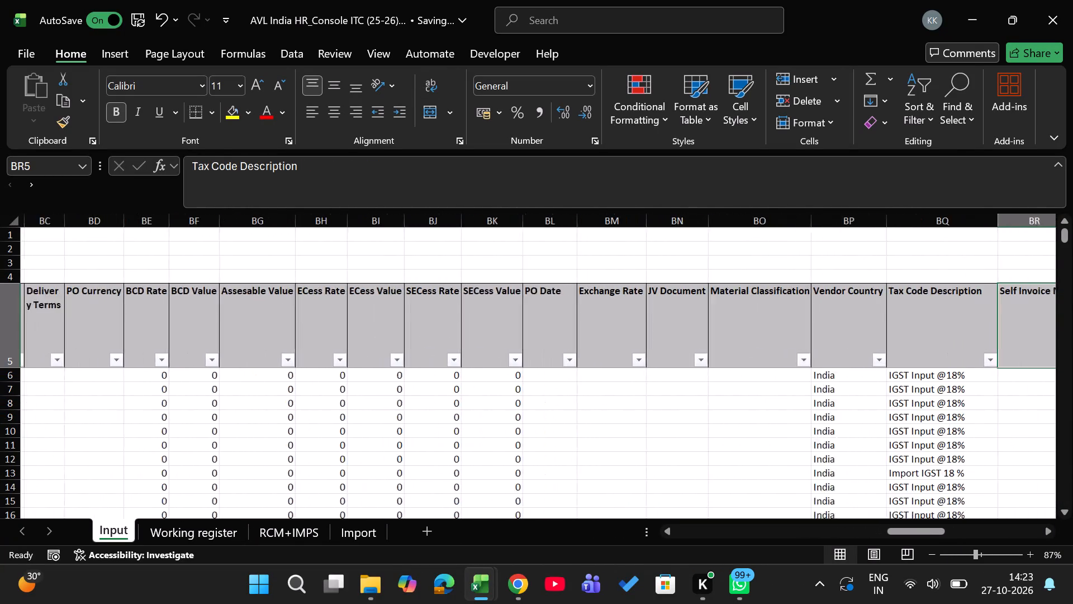
key(Right)
key(Right)
key(Right)
key(Left)
key(Left)
key(Left)
key(Right)
key(Right)
key(Right)
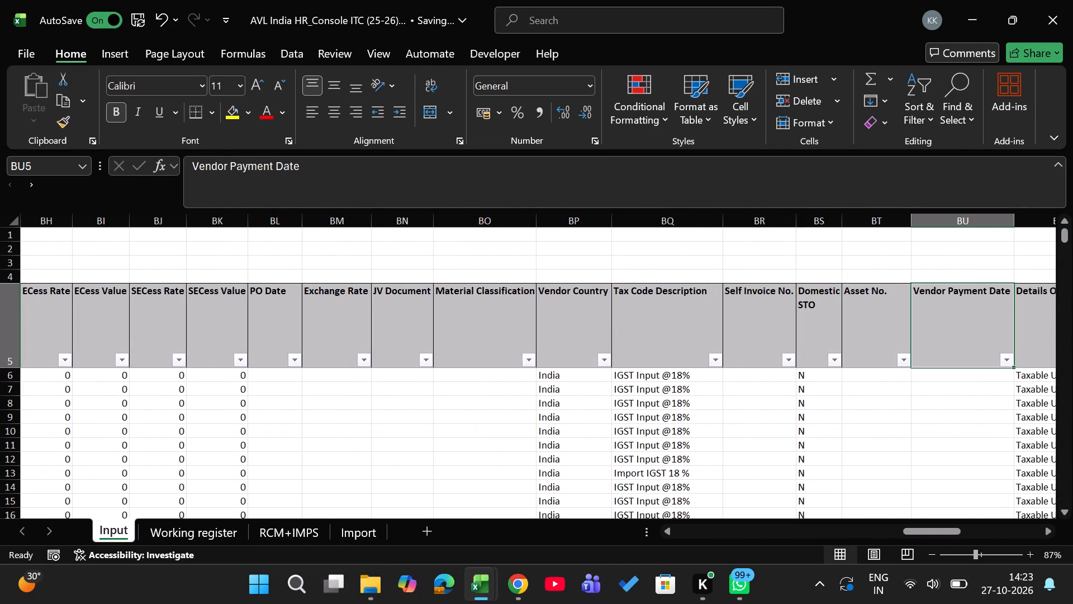
Examine Input's remaining headings from Details Of supplies through GL Ref, and return to Vendor Payment Date.
key(Right)
key(Right)
key(Right)
key(Right)
key(Right)
key(Right)
key(Right)
key(Right)
key(Right)
key(Right)
key(Right)
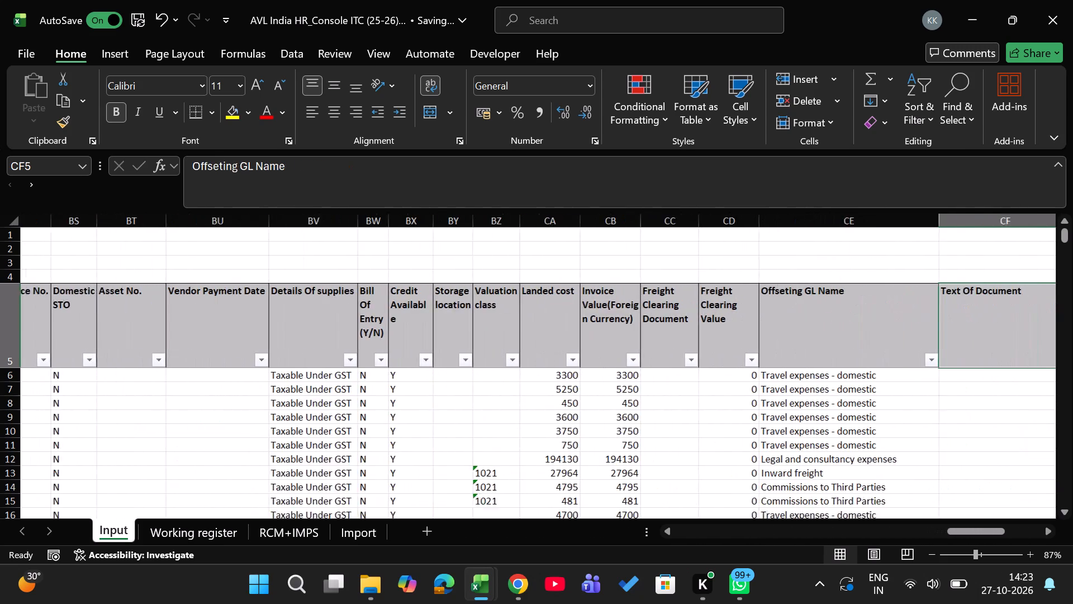
key(Right)
key(Right)
key(Right)
key(Right)
key(Left)
key(Left)
key(Left)
key(Left)
key(Left)
key(Left)
key(Left)
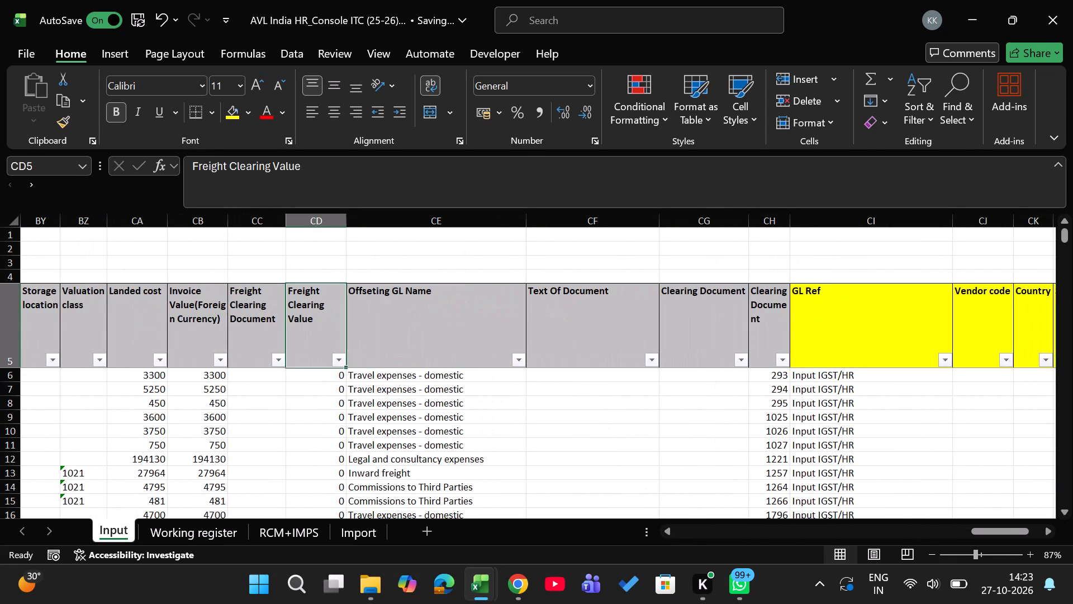
key(Left)
key(Left)
key(Left)
key(Left)
key(Left)
key(Left)
key(Left)
key(Left)
key(Left)
key(Left)
key(Left)
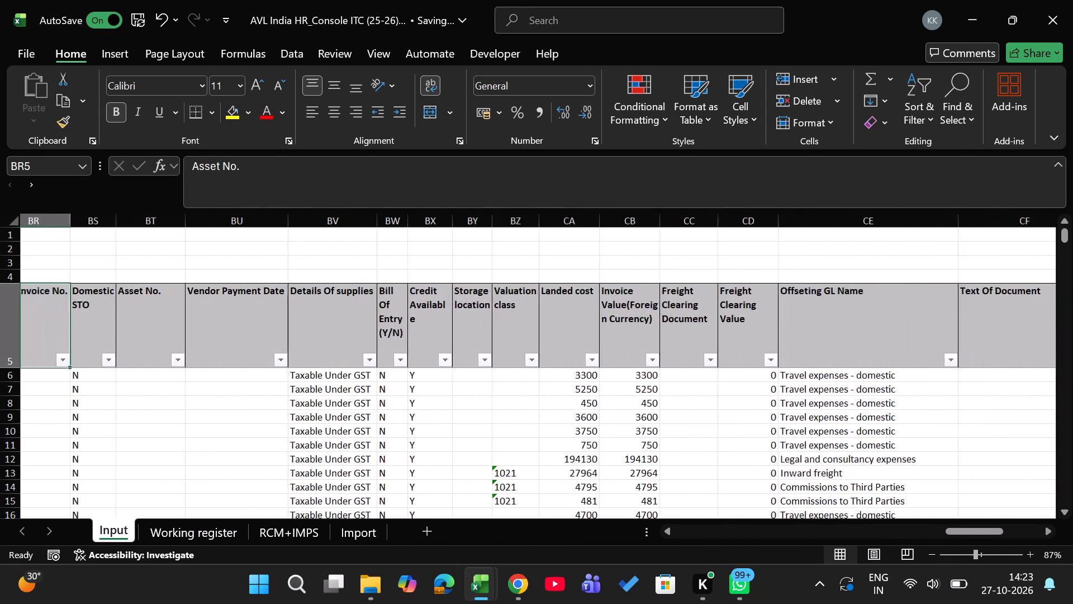
key(Left)
key(Right)
key(Right)
key(Right)
key(Right)
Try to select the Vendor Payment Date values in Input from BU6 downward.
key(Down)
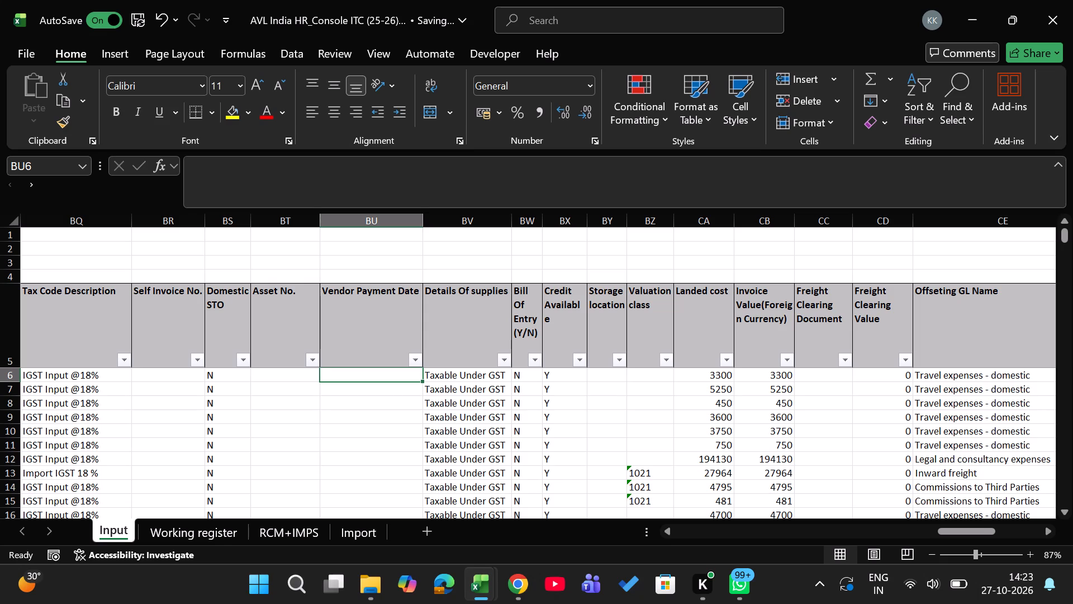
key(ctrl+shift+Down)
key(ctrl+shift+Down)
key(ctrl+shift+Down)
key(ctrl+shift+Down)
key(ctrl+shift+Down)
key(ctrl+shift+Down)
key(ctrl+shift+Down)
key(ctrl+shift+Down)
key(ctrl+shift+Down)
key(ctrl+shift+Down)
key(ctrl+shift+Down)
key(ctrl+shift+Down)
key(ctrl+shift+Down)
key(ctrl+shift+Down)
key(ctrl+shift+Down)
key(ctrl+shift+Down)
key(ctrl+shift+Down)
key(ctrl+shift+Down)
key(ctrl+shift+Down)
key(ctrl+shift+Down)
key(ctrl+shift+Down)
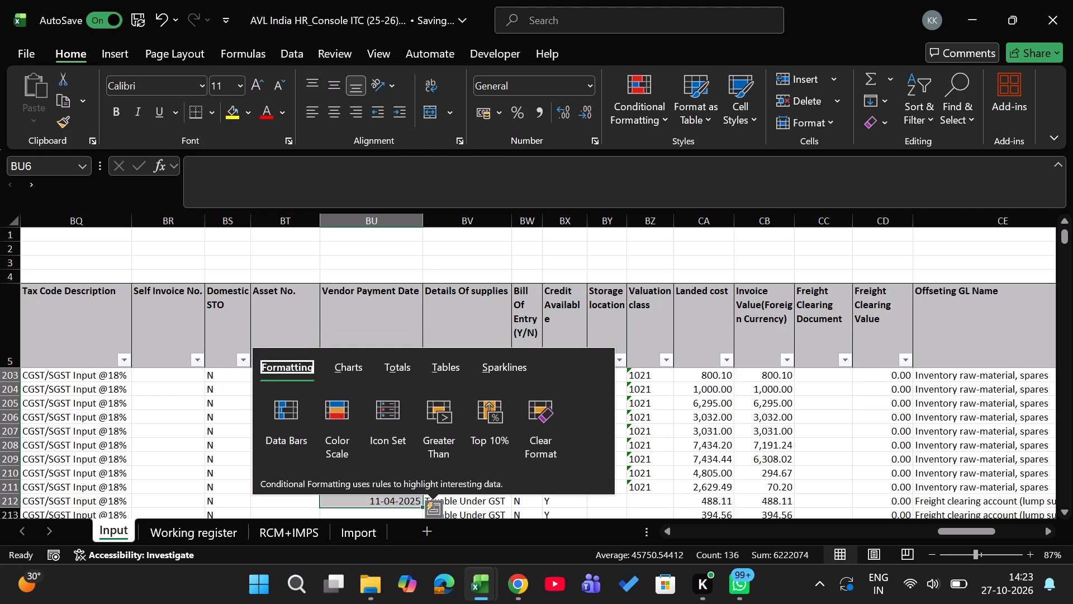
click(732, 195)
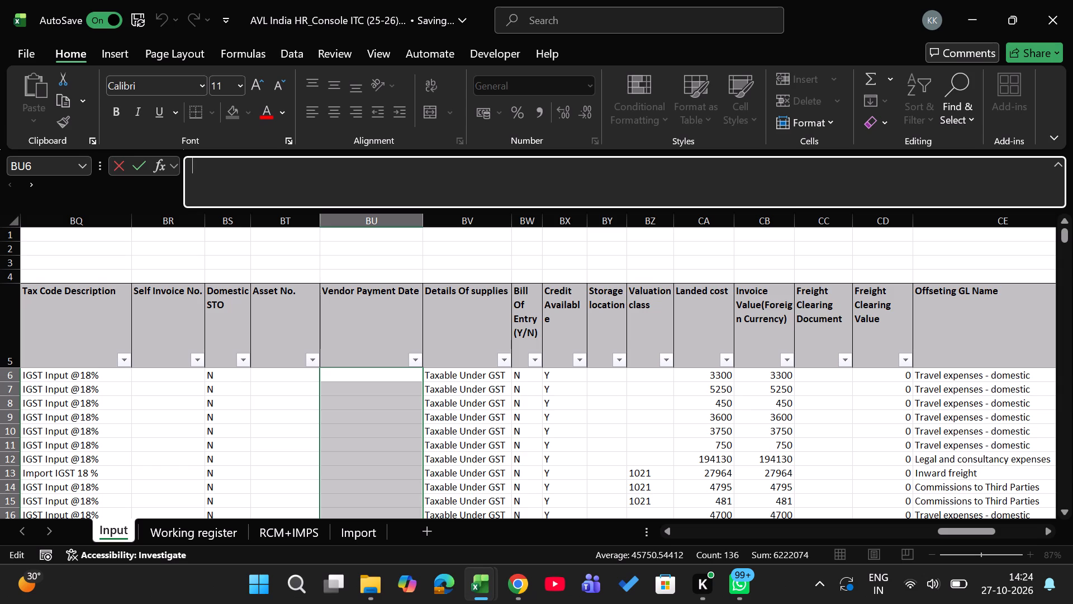
Look across Input's columns from Name of Supplier to Vendor Payment Date.
scroll(661, 397, left, 6)
scroll(661, 397, right, 4)
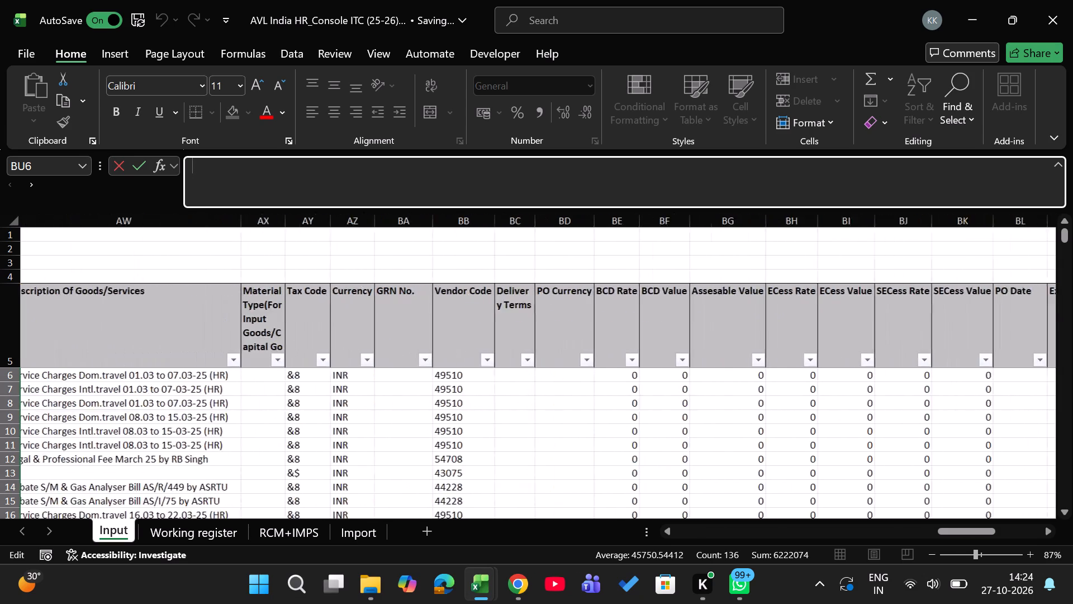
scroll(661, 397, right, 6)
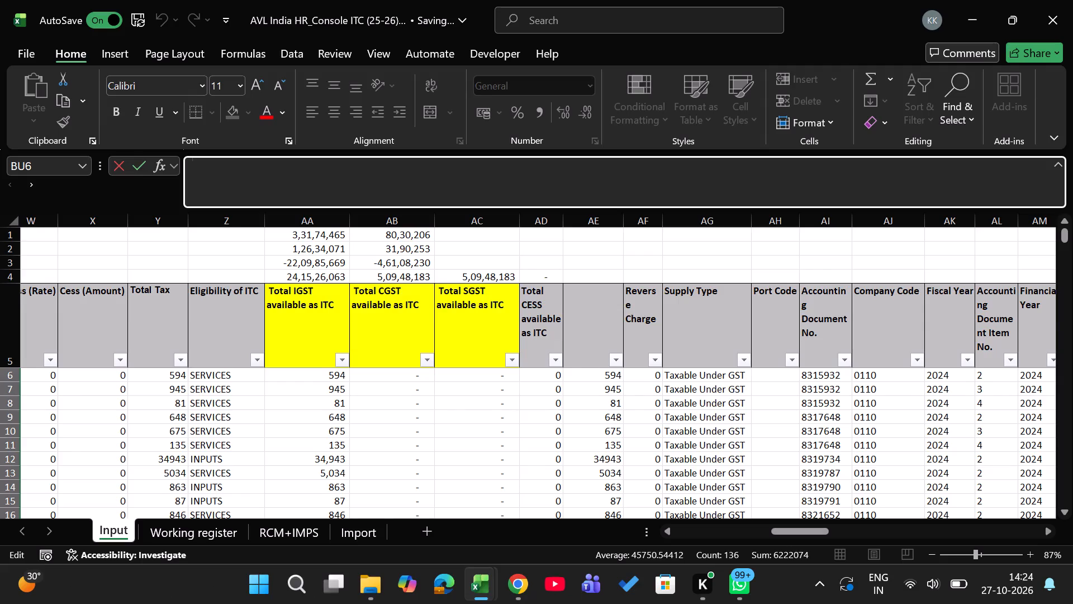
scroll(308, 402, right, 5)
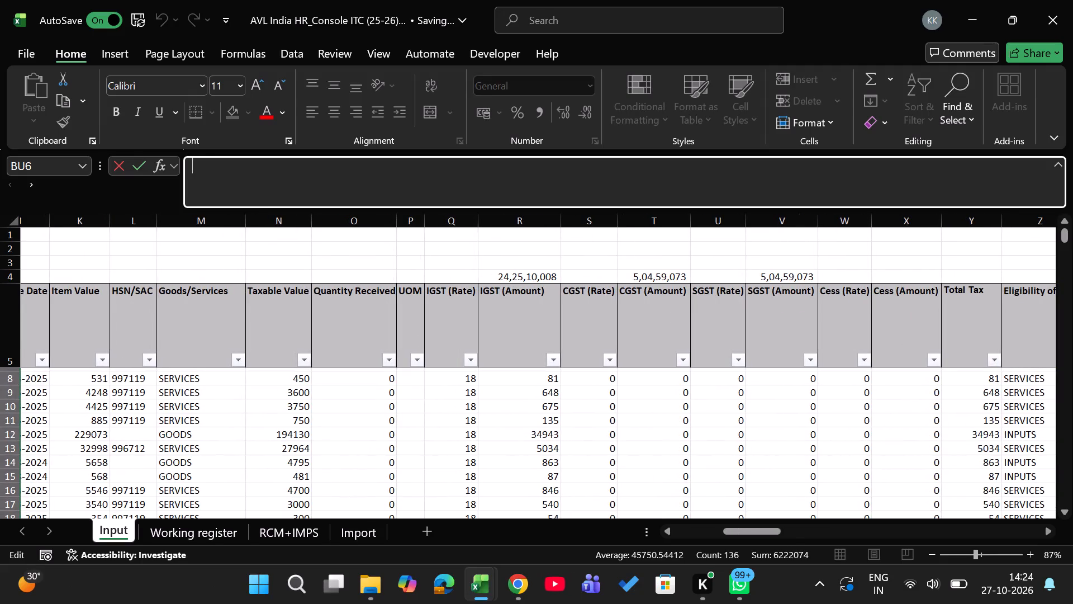
click(219, 304)
scroll(219, 304, right, 4)
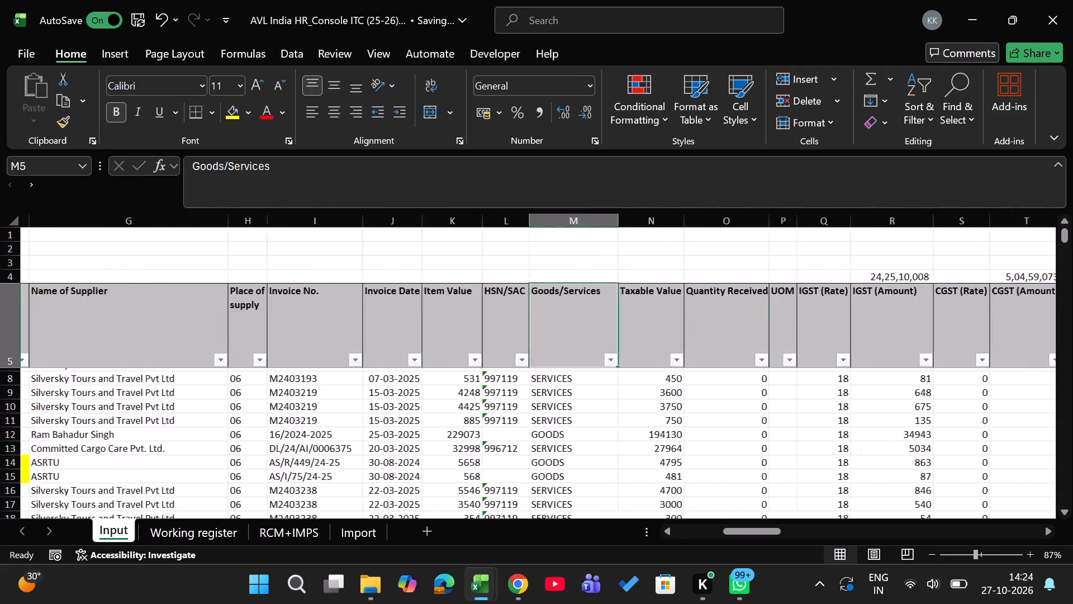
scroll(219, 304, right, 4)
scroll(219, 304, left, 5)
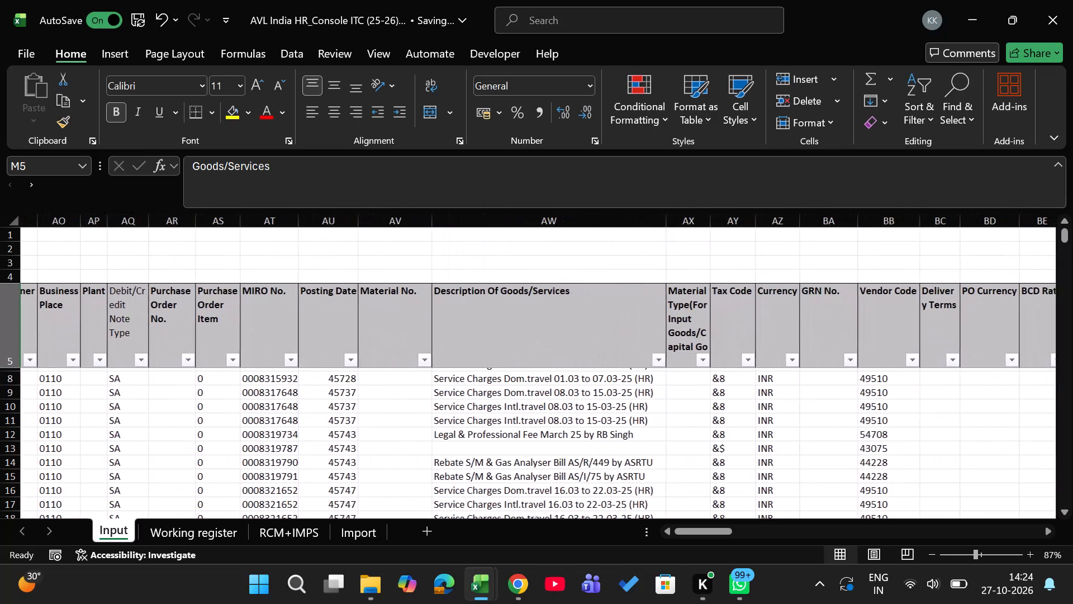
scroll(423, 324, left, 5)
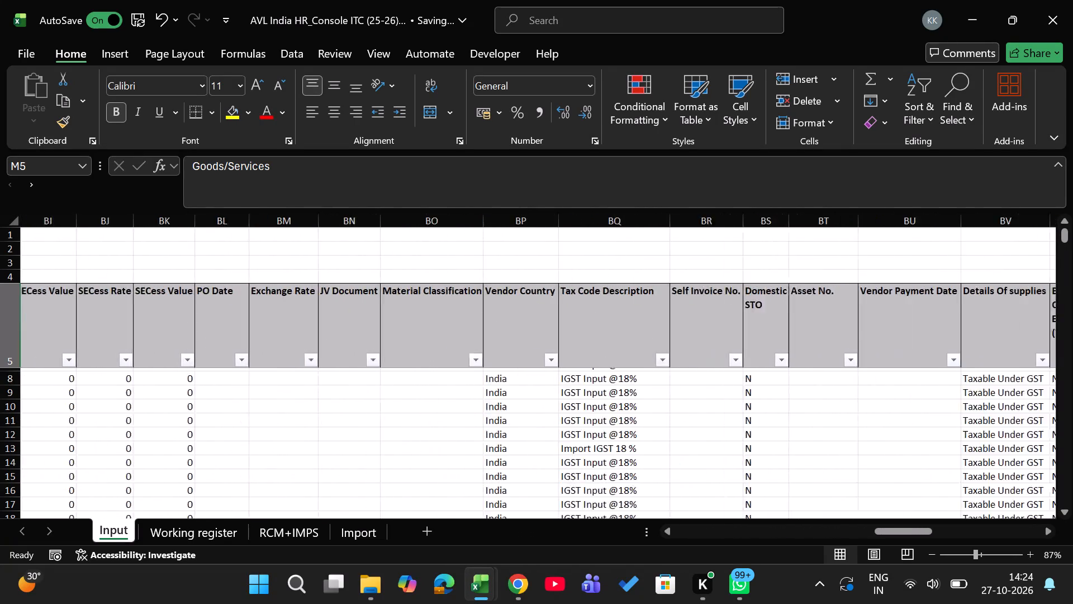
scroll(423, 324, left, 1)
Examine the Vendor Payment Date entries in Input from the heading down to row 1201.
click(734, 359)
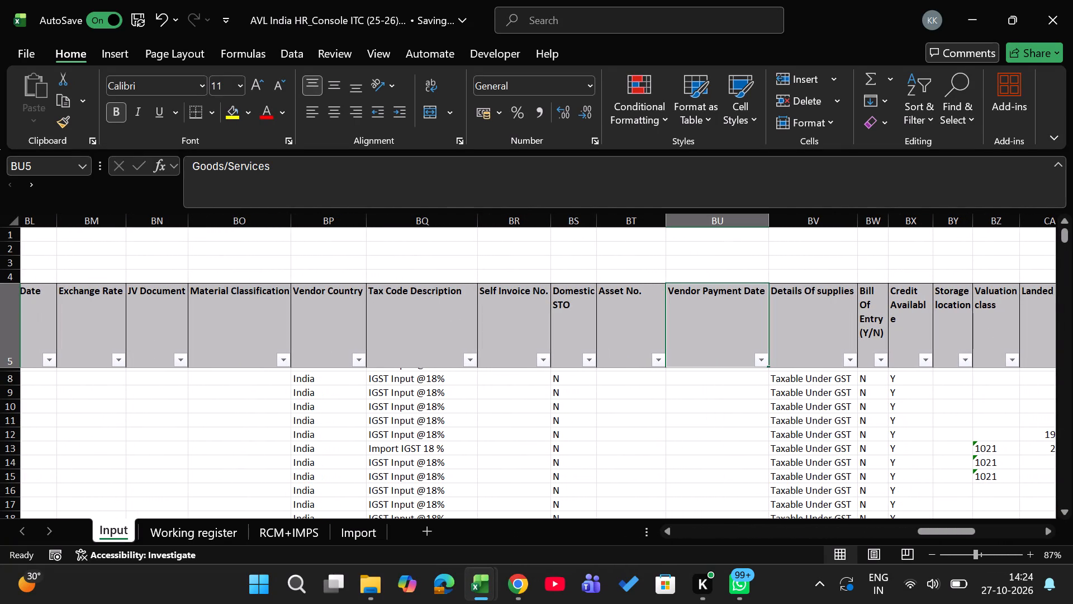
click(736, 403)
scroll(736, 403, down, 5)
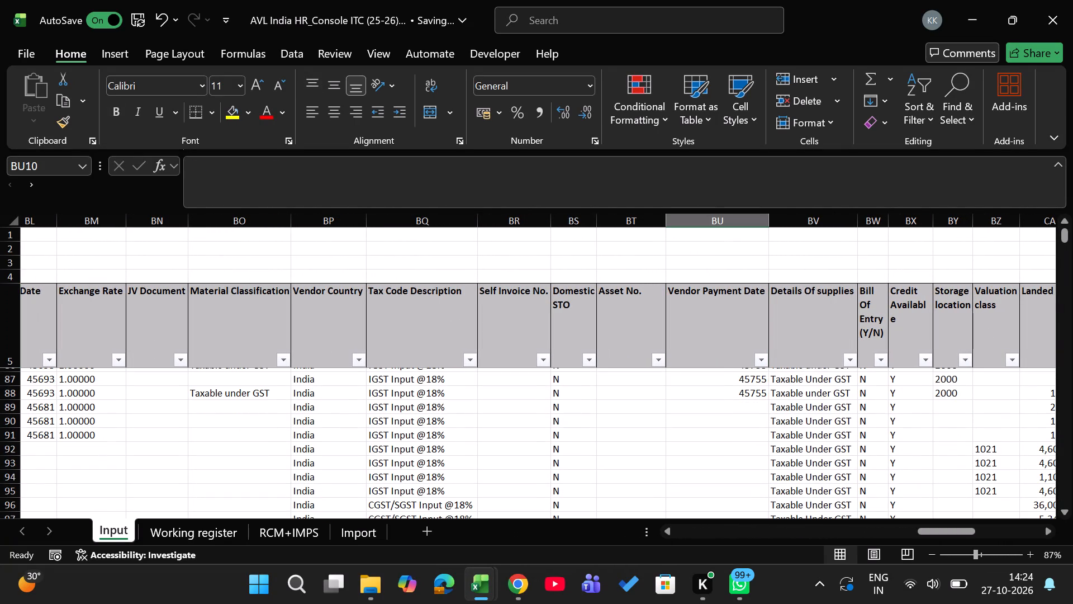
click(736, 403)
scroll(736, 403, down, 7)
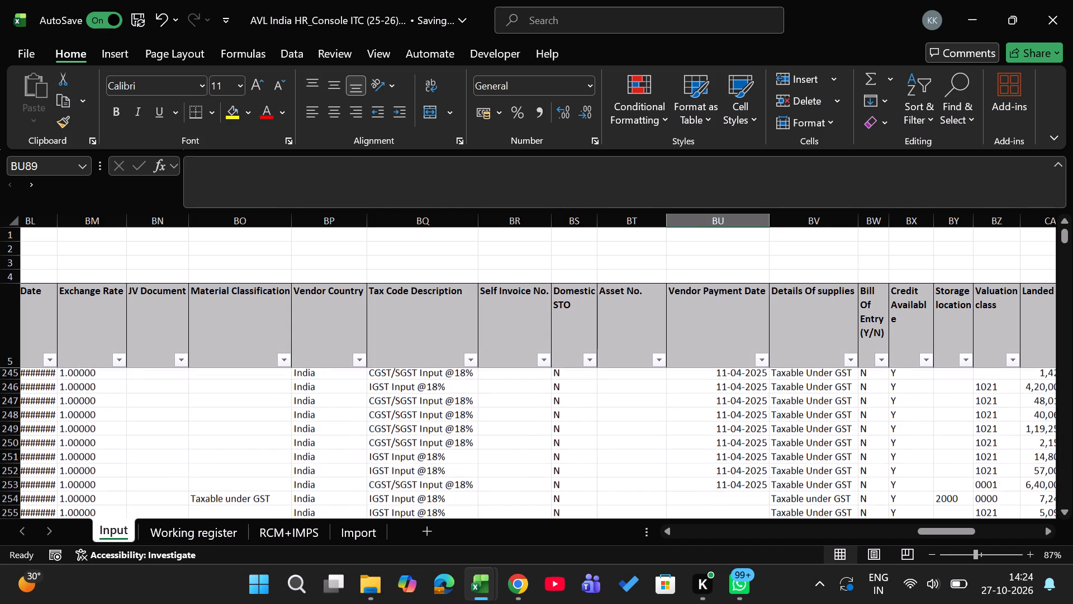
scroll(736, 403, down, 8)
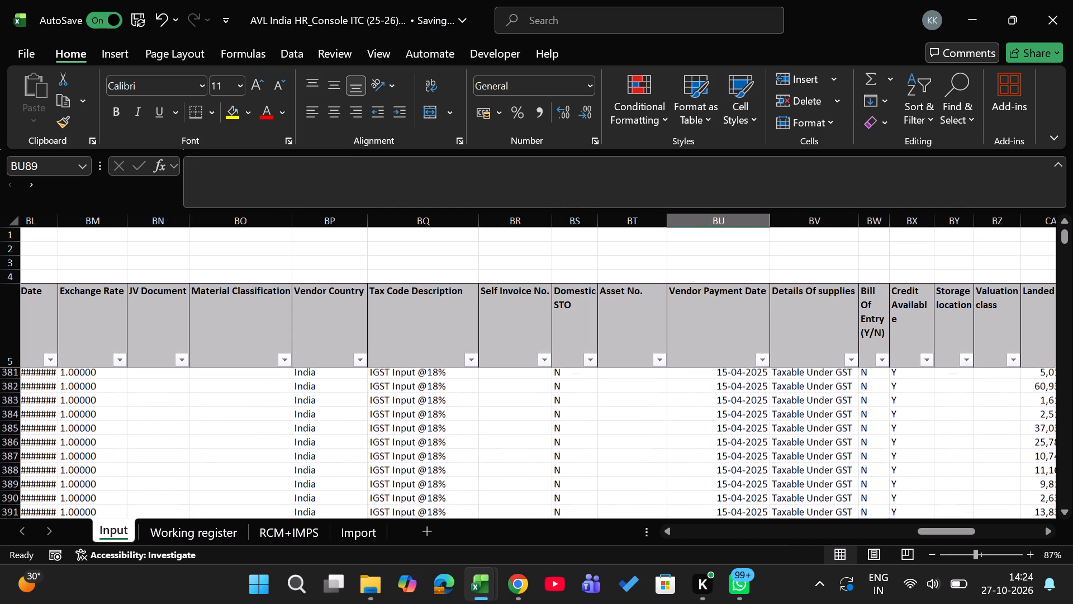
click(743, 446)
scroll(743, 446, down, 7)
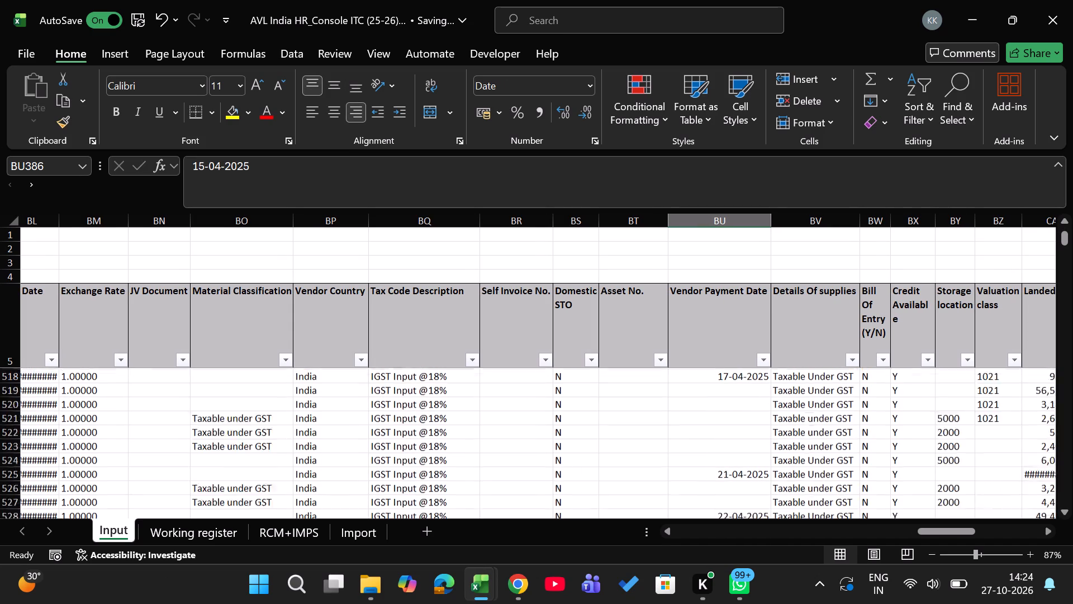
scroll(743, 446, down, 14)
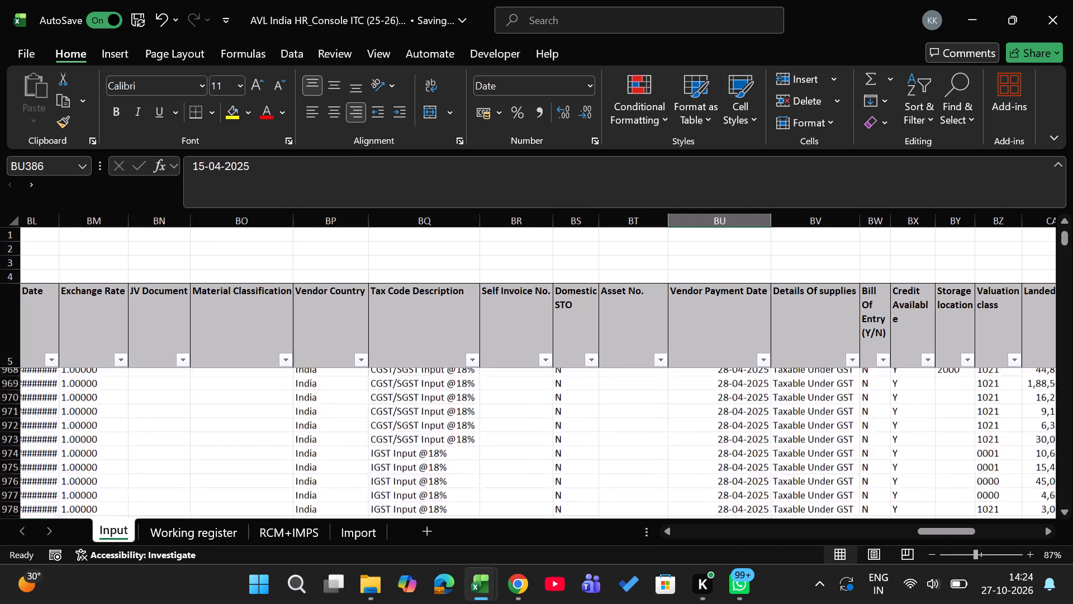
scroll(743, 446, down, 7)
click(743, 446)
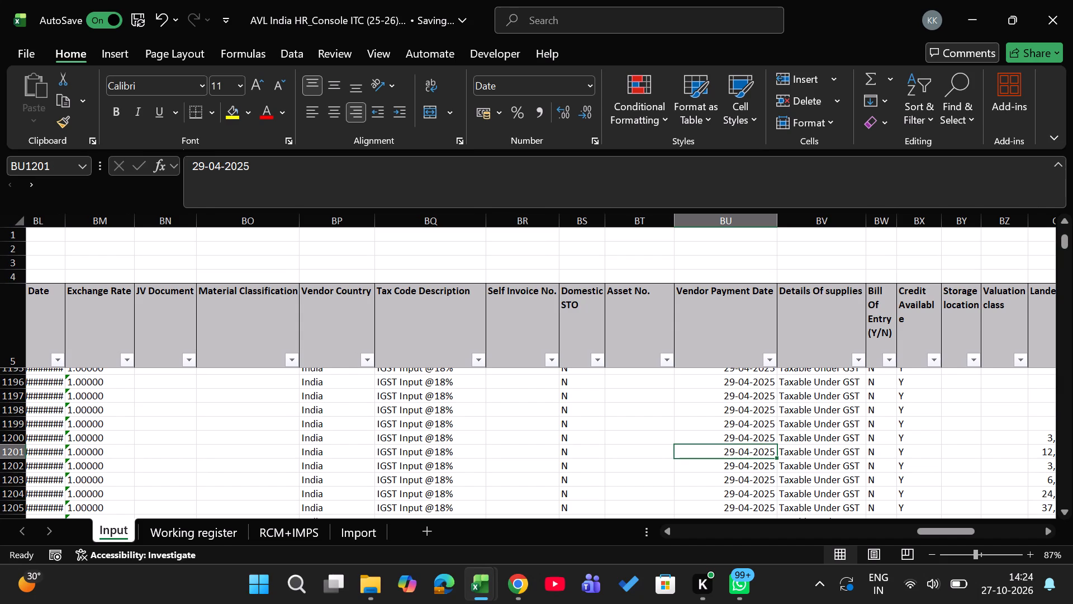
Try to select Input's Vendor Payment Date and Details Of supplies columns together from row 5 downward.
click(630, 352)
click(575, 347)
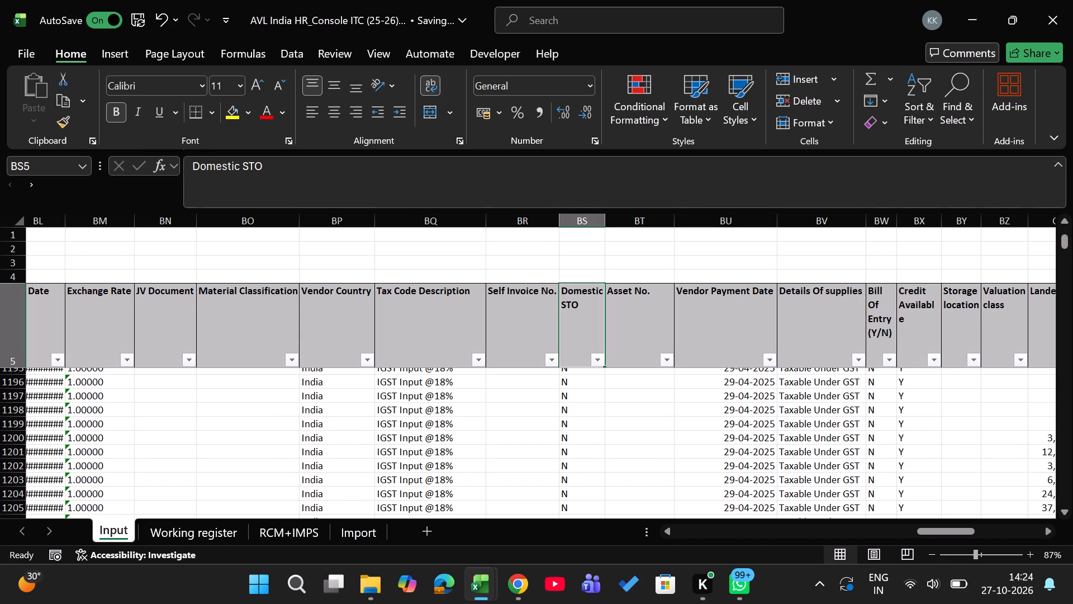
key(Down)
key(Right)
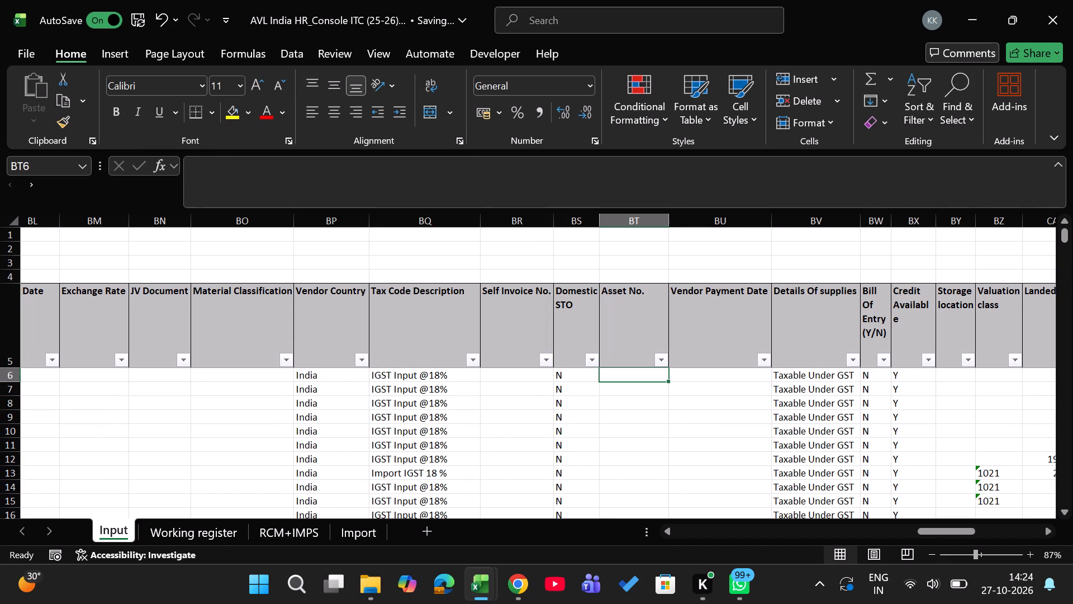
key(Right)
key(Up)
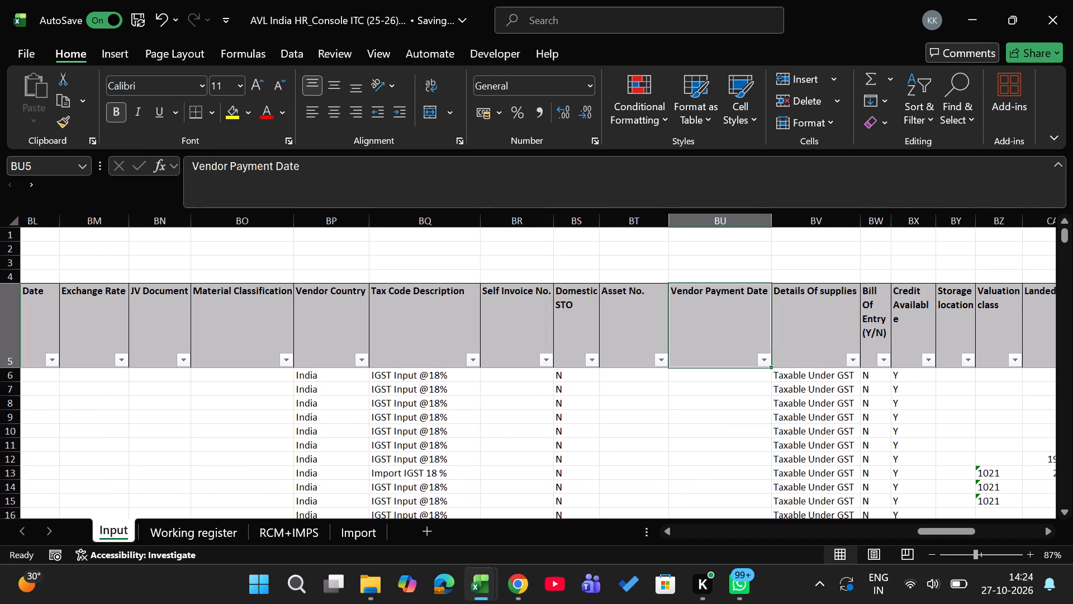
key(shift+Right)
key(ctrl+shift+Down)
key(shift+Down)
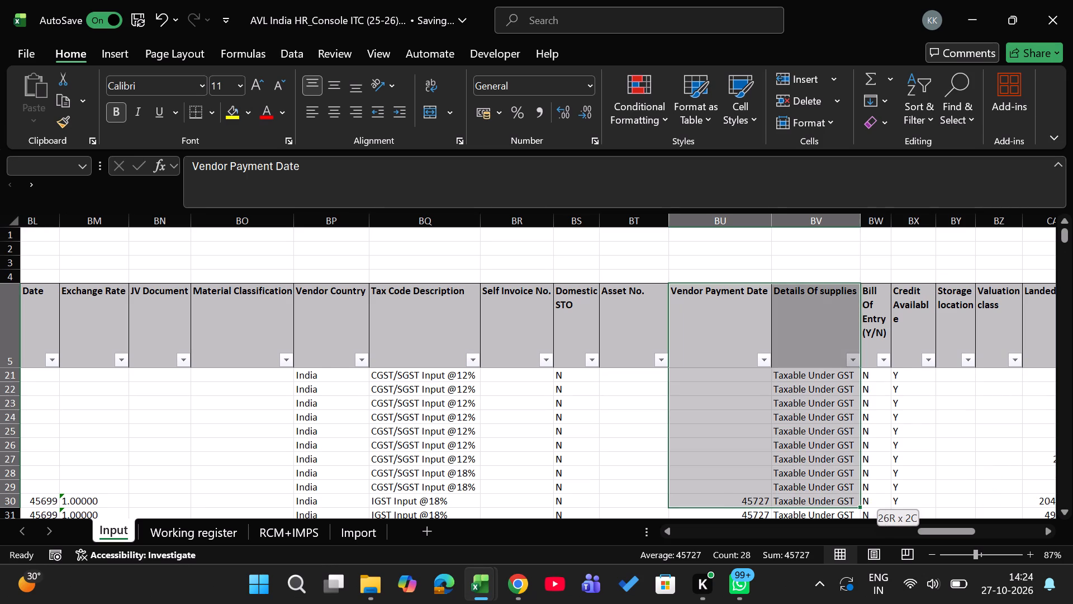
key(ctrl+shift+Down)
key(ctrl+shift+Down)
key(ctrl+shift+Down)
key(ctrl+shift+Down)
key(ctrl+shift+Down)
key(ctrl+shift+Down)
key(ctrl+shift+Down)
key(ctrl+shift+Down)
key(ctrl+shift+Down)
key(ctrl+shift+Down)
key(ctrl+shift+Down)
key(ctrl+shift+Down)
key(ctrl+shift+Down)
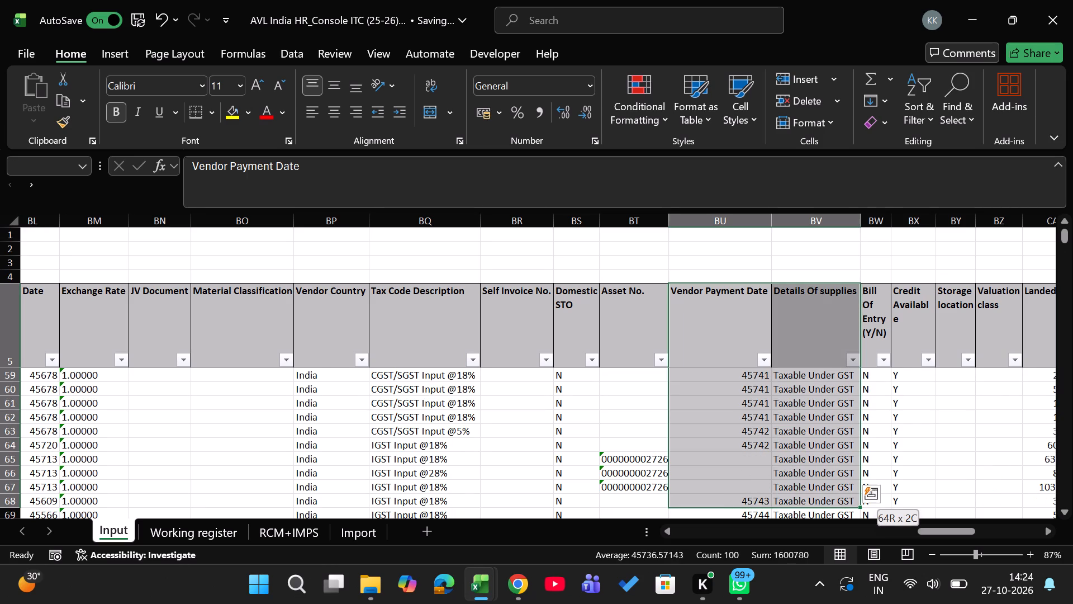
Select Input's headings from Tax Code Description to Vendor Payment Date, BQ5:BU5.
key(Left)
key(Left)
key(Left)
key(Left)
key(Down)
key(Up)
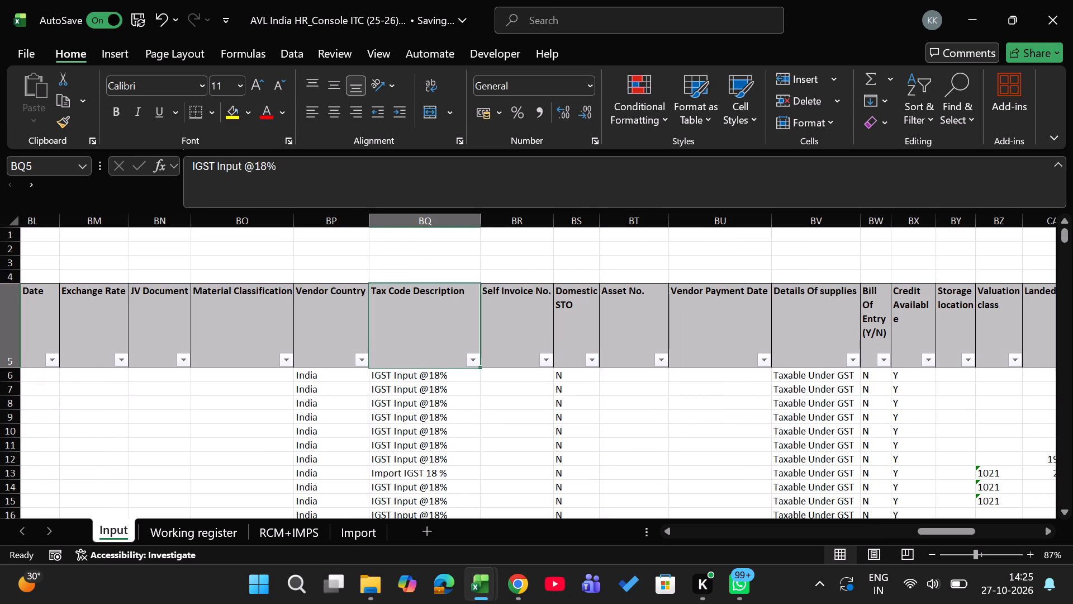
key(shift+Right)
key(shift+Right)
key(shift+Right)
key(shift+Right)
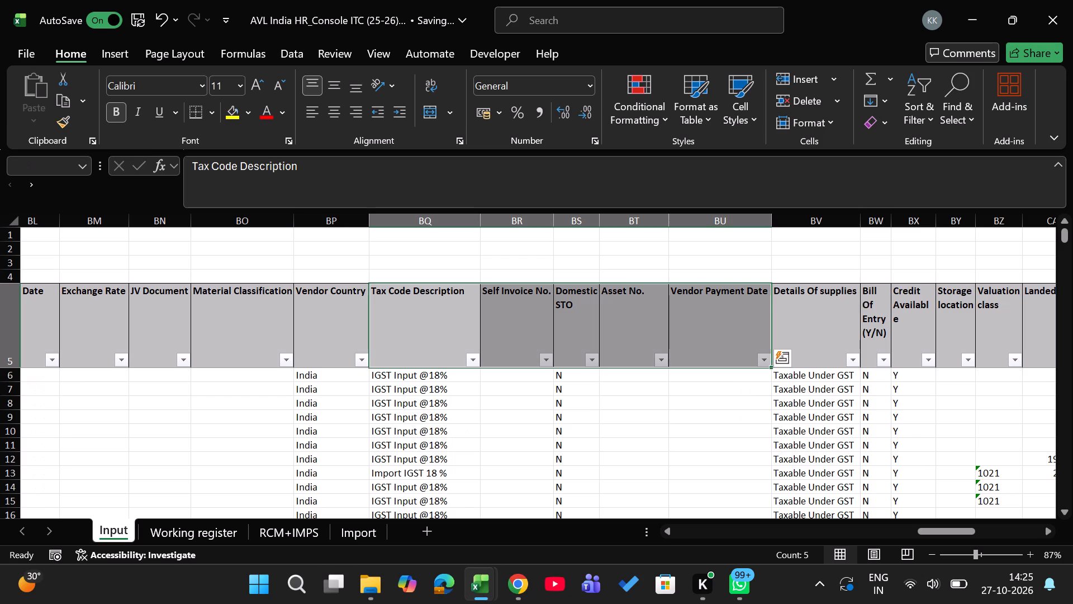
Copy Input's Vendor Payment Date and Details Of supplies columns, BU5:BV49049, into the Working register sheet starting at BA4.
key(ctrl+Page_Down)
click(525, 282)
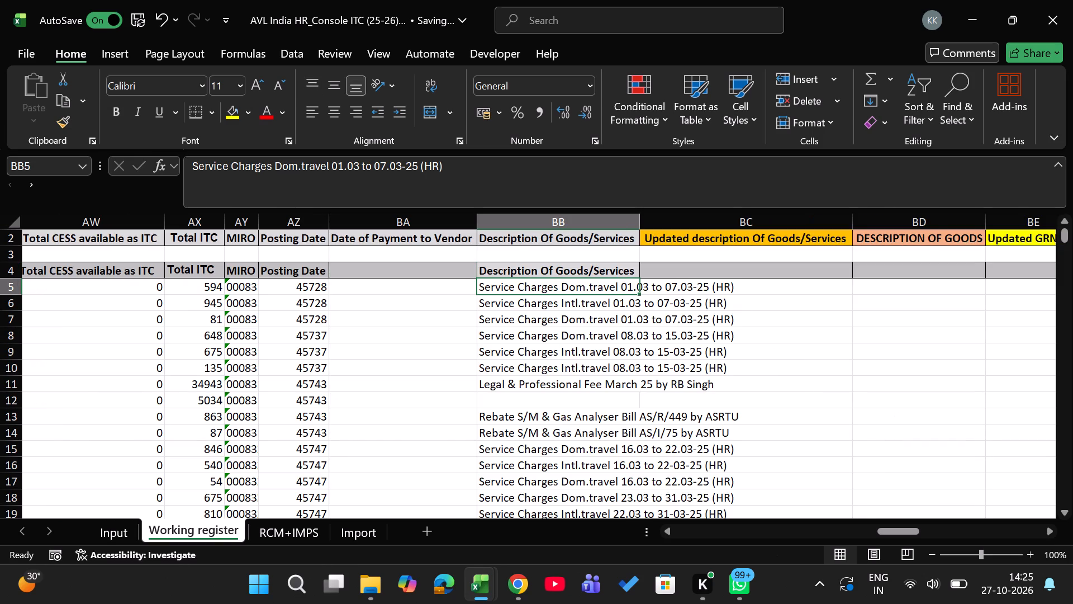
key(Up)
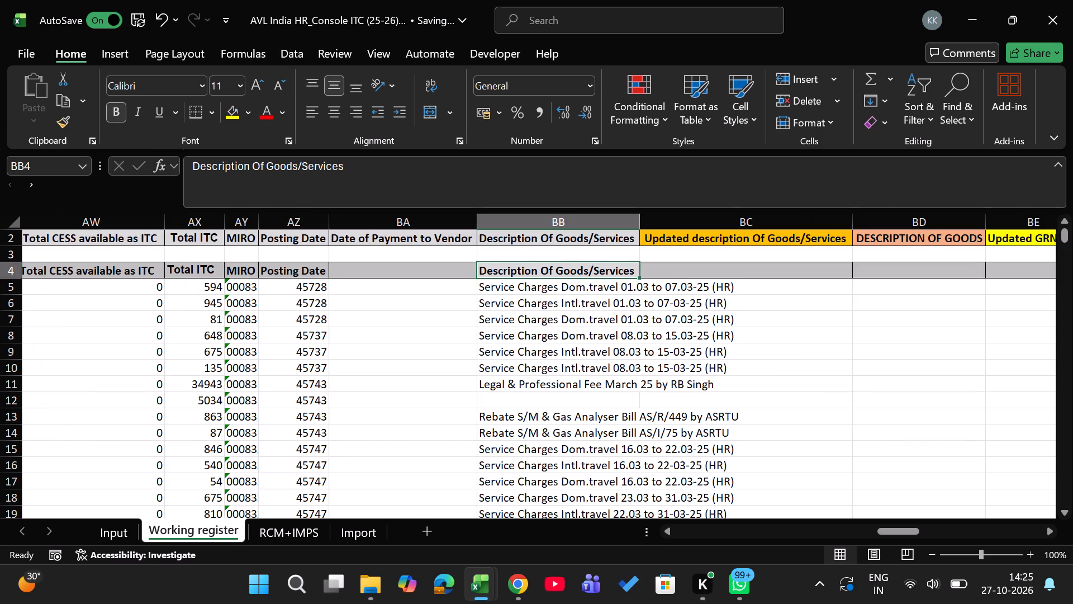
key(Left)
key(ctrl+Page_Down)
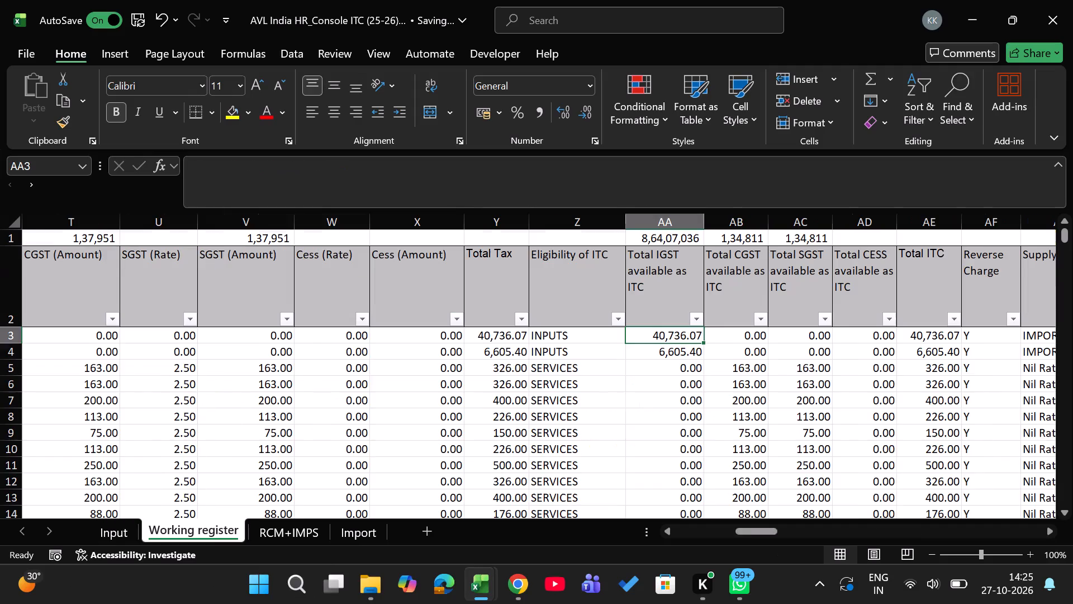
key(ctrl+Page_Up)
key(ctrl+Page_Up)
key(Right)
key(Right)
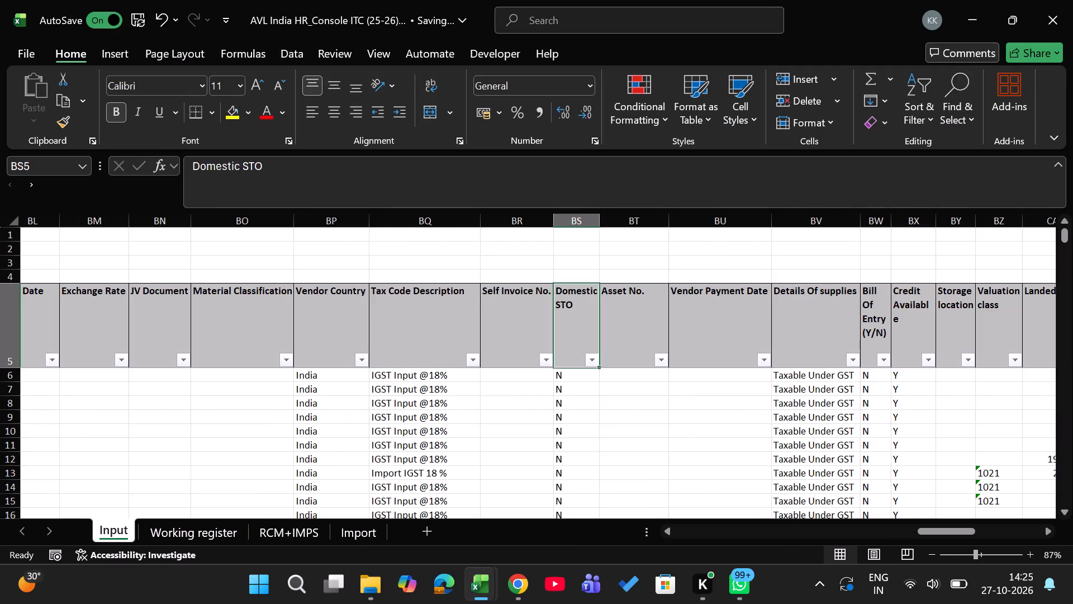
key(Right)
key(Right)
key(Right)
key(Right)
key(Left)
key(ctrl+shift+Down)
key(shift+Down)
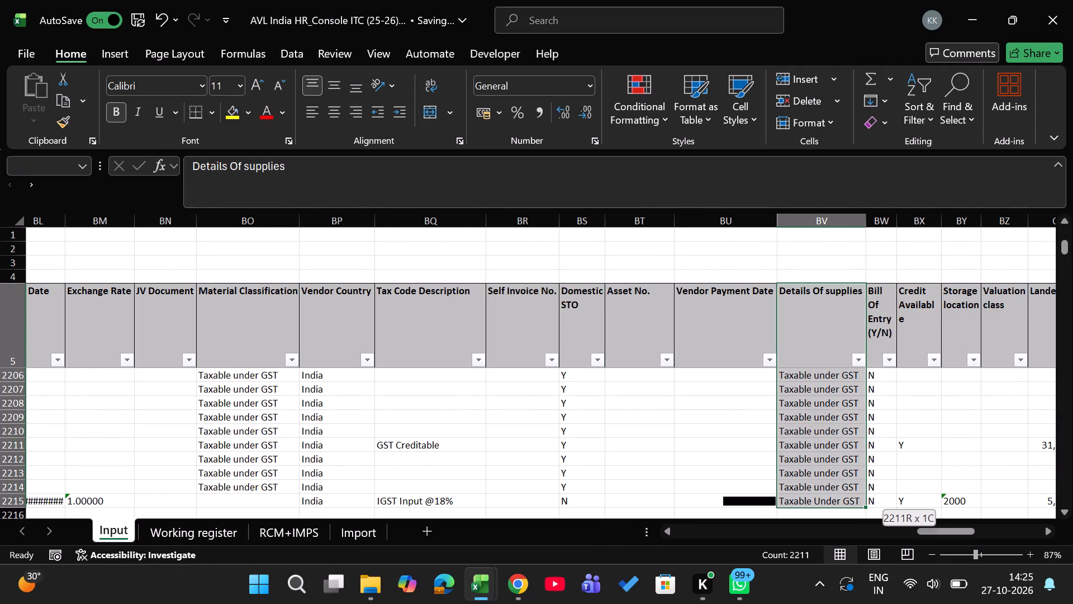
key(shift+Down)
key(ctrl+shift+Down)
key(ctrl+shift+Down)
key(ctrl+shift+Down)
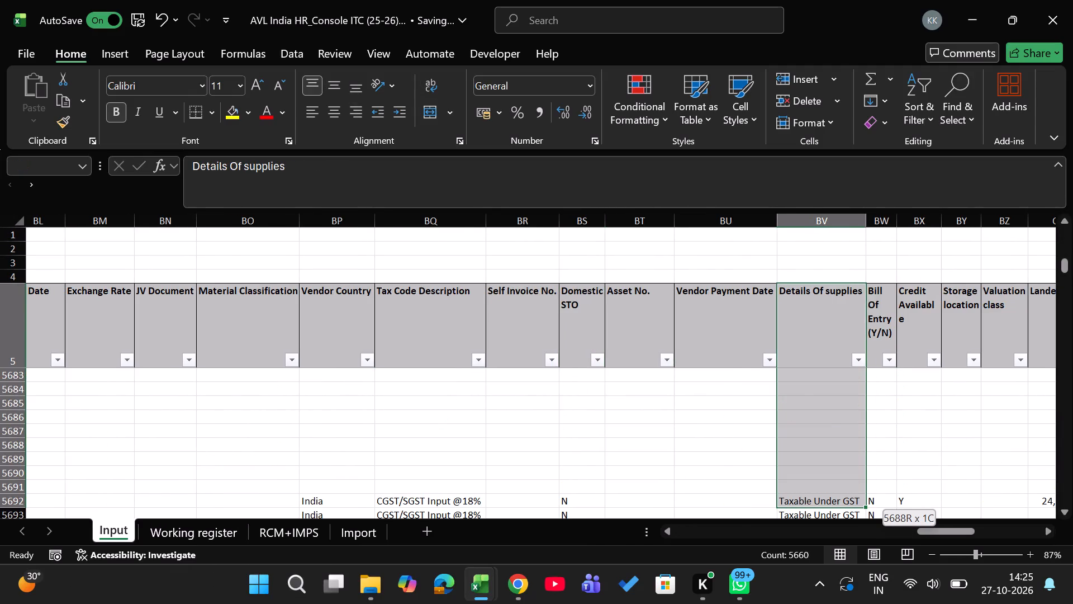
key(ctrl+shift+Down)
key(ctrl+shift+Down)
key(ctrl+shift+Down)
key(ctrl+shift+Down)
key(ctrl+shift+Down)
key(ctrl+shift+Down)
key(ctrl+shift+Down)
key(ctrl+shift+Down)
key(ctrl+shift+Down)
key(ctrl+shift+Down)
key(ctrl+shift+Down)
key(ctrl+shift+Down)
key(ctrl+shift+Down)
key(ctrl+shift+Down)
key(ctrl+shift+Down)
key(ctrl+shift+Down)
key(ctrl+shift+Down)
key(ctrl+shift+Down)
key(ctrl+shift+Down)
key(ctrl+shift+Down)
key(ctrl+shift+Down)
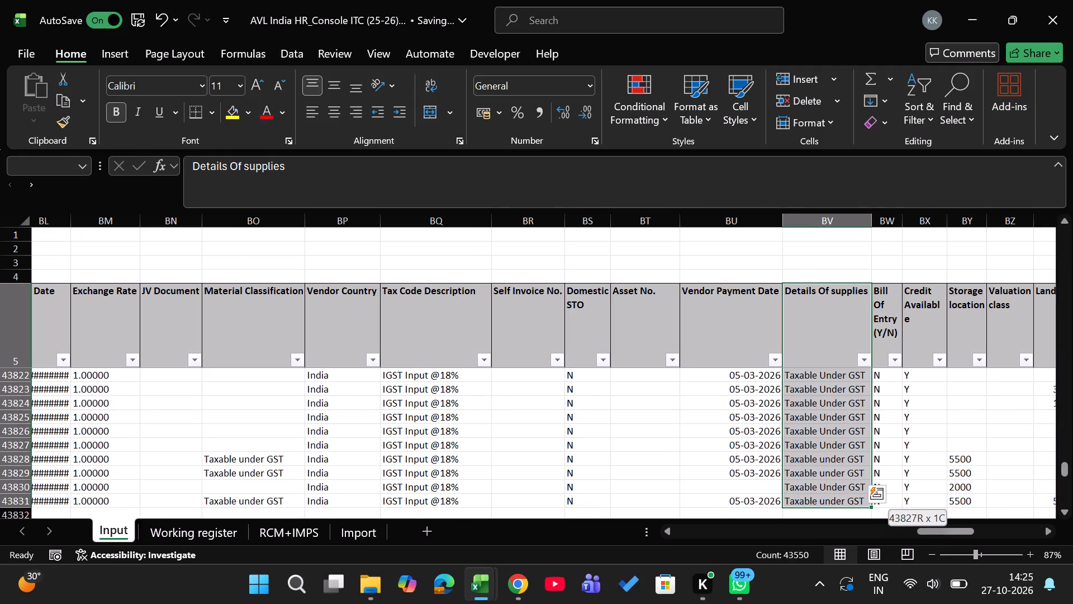
key(ctrl+shift+Up)
key(shift+Left)
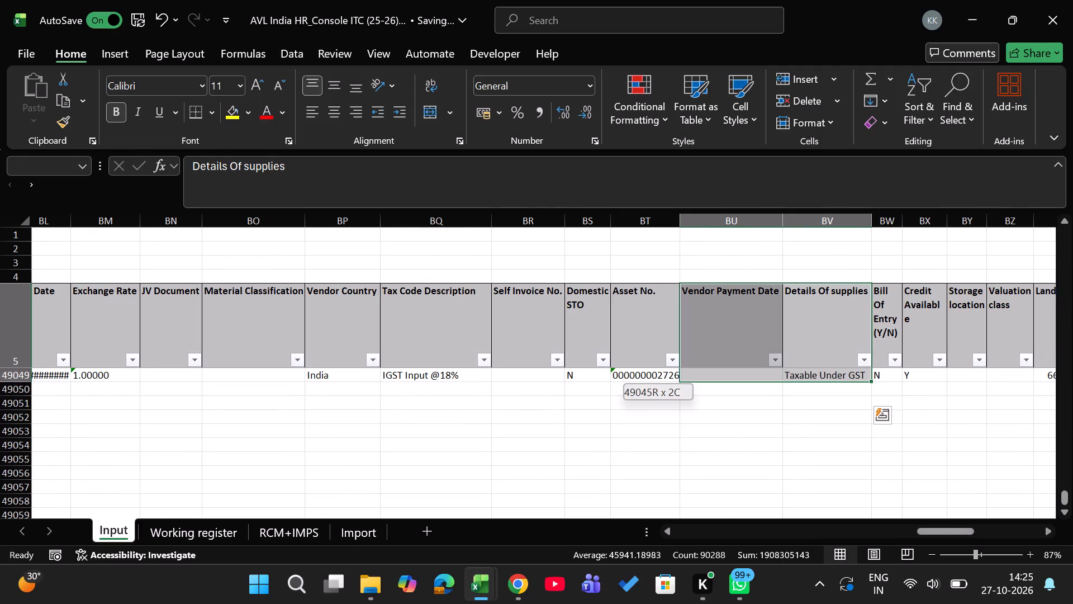
key(ctrl+c)
key(ctrl+Page_Down)
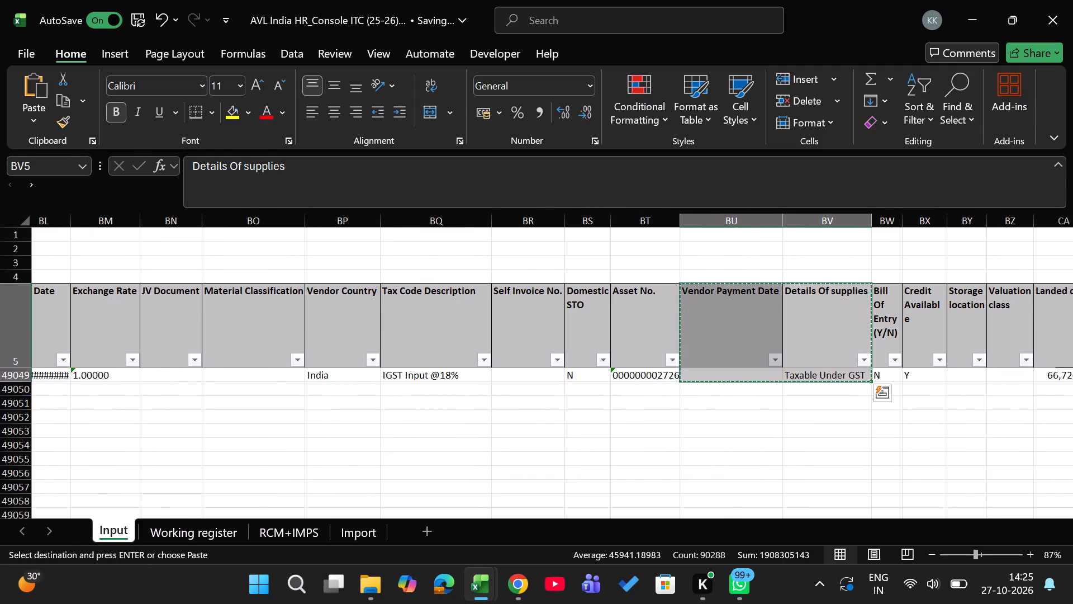
key(Left)
key(Right)
key(Return)
key(Right)
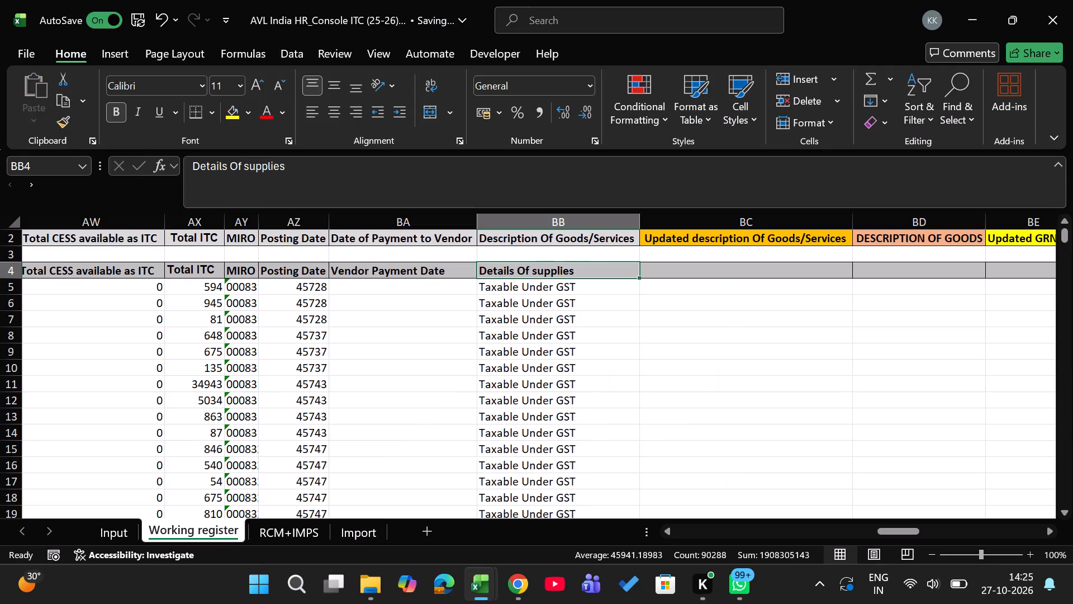
Copy Input's Description Of Goods/Services column, AW5:AW49049, into the Working register at BB4, replacing the Details Of supplies entries.
key(ctrl+Page_Up)
key(Left)
key(Left)
key(Left)
key(Left)
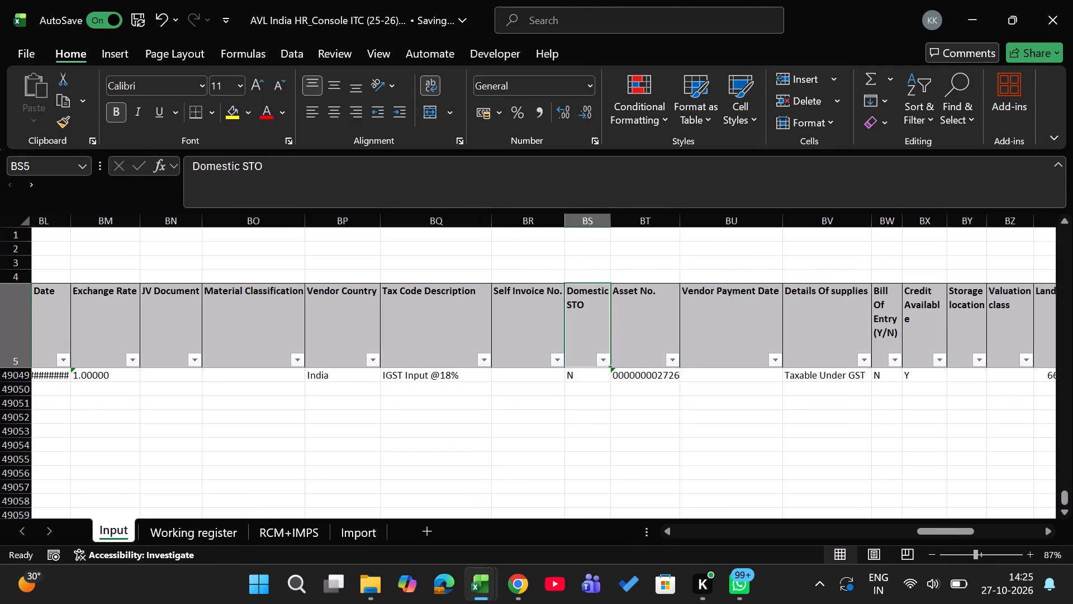
key(Left)
key(Left)
key(Left)
key(Left)
key(Left)
key(Left)
key(Left)
key(Left)
key(Left)
key(Left)
key(Left)
key(Left)
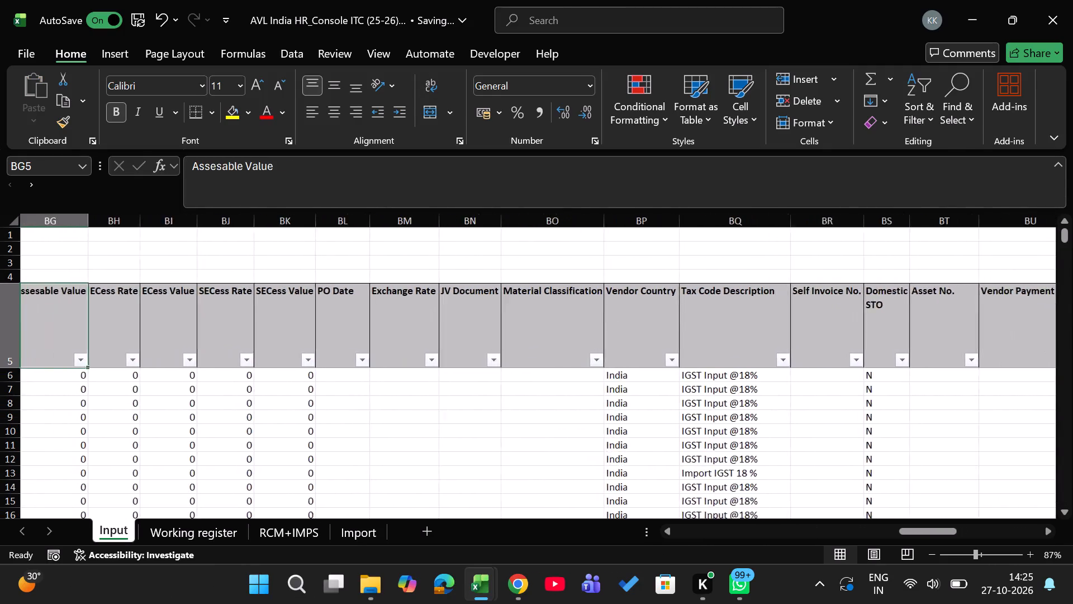
key(Left)
key(Left)
key(Left)
key(Left)
key(Left)
key(Left)
key(Left)
key(Left)
key(Left)
key(Left)
key(Left)
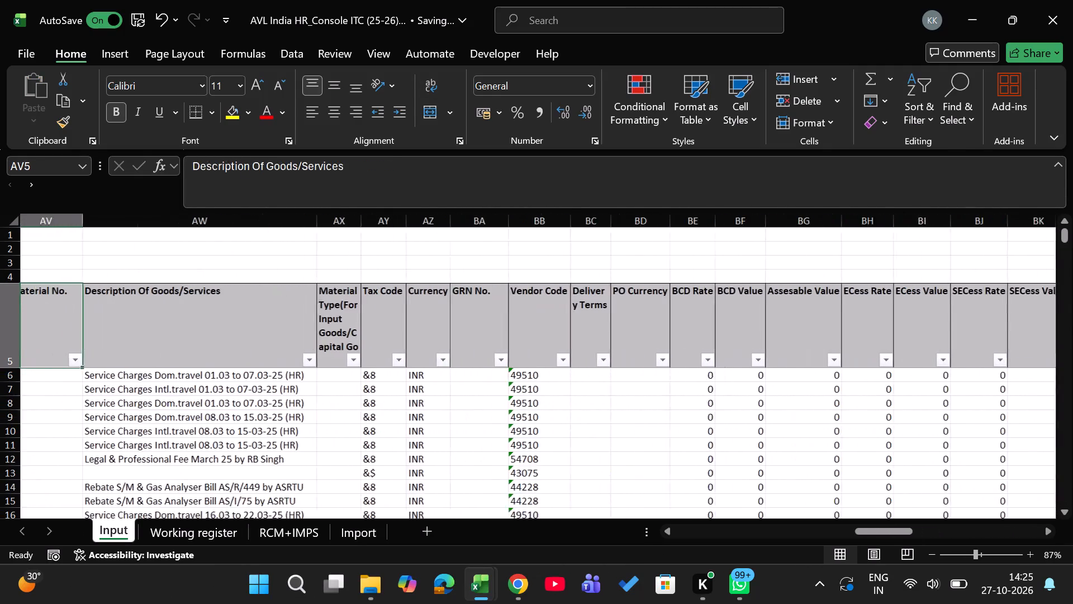
key(Right)
key(Right)
key(ctrl+shift+Down)
key(ctrl+shift+Down)
key(ctrl+shift+Down)
key(ctrl+shift+Down)
key(ctrl+shift+Down)
key(ctrl+shift+Down)
key(ctrl+shift+Down)
key(ctrl+shift+Down)
key(ctrl+shift+Down)
key(ctrl+shift+Down)
key(ctrl+shift+Down)
key(ctrl+shift+Down)
key(ctrl+shift+Down)
key(ctrl+shift+Down)
key(ctrl+shift+Down)
key(ctrl+shift+Down)
key(ctrl+shift+Down)
key(ctrl+shift+Down)
key(ctrl+shift+Down)
key(ctrl+shift+Down)
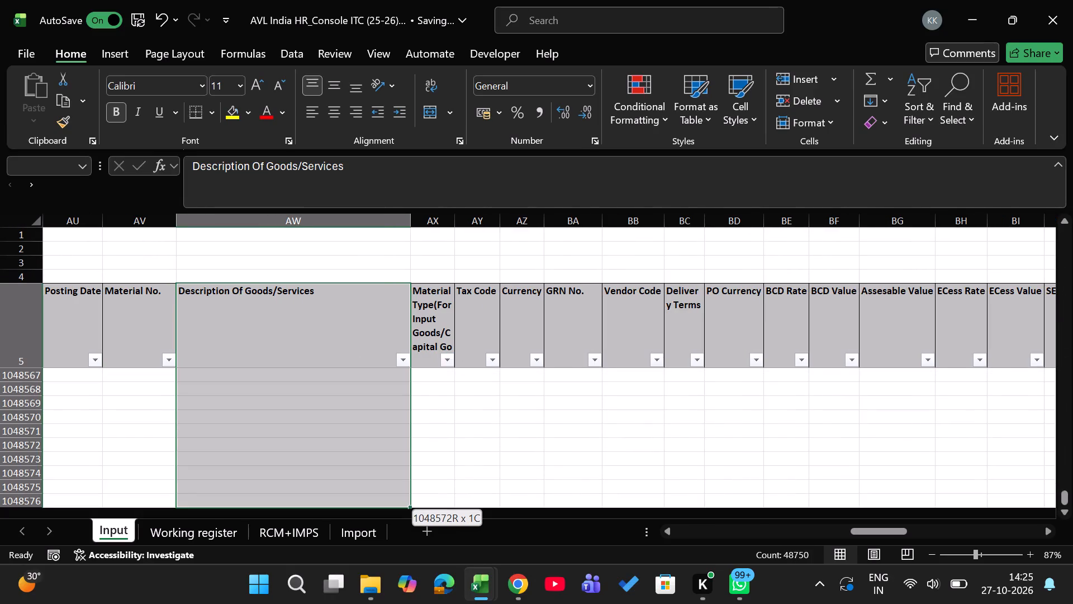
key(ctrl+shift+Up)
key(ctrl+c)
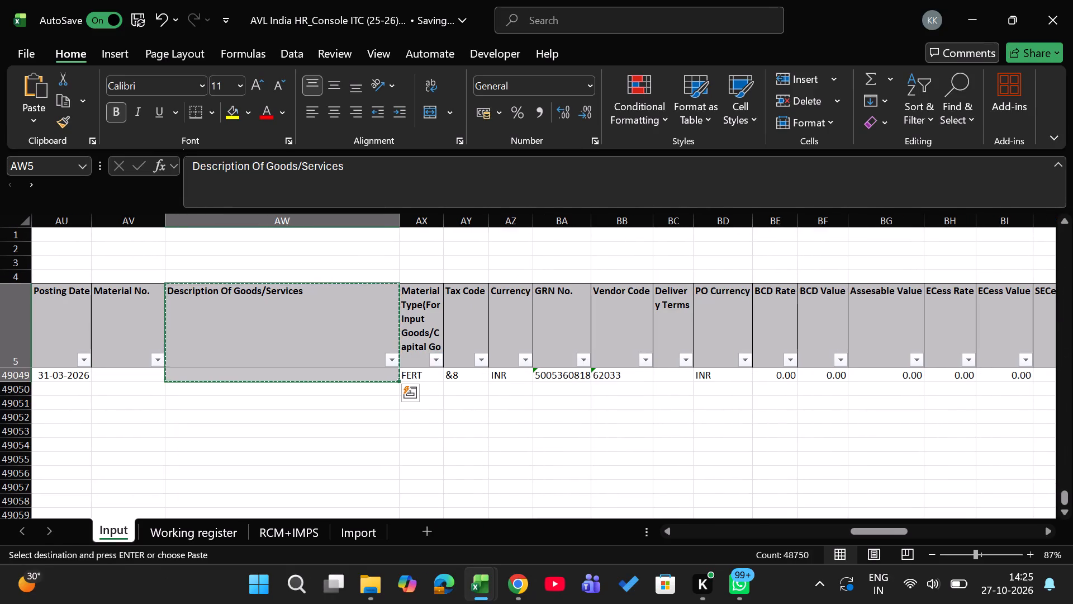
key(ctrl+Page_Down)
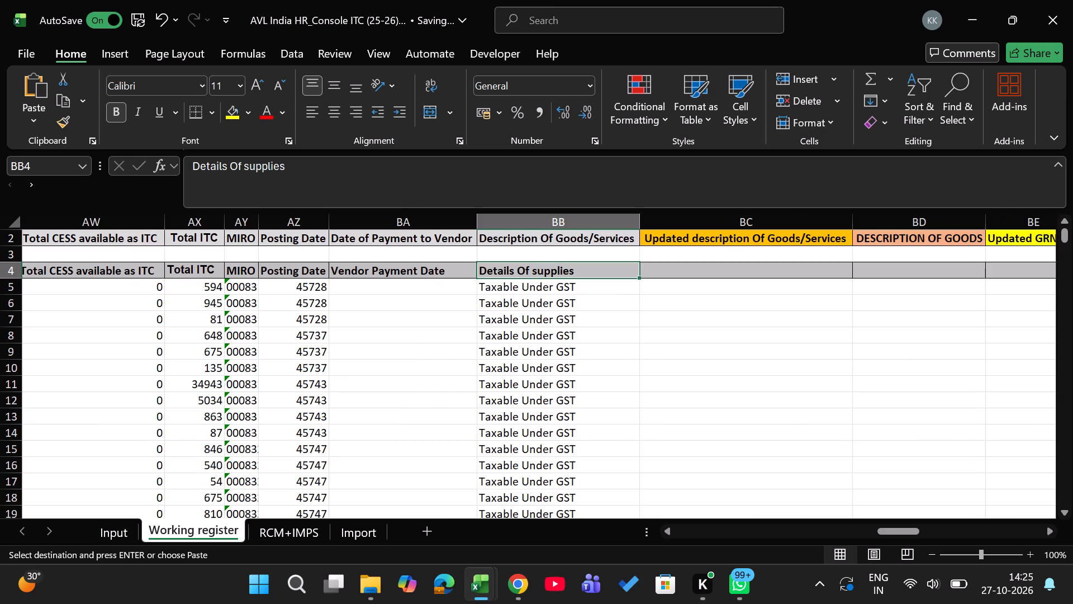
key(Left)
key(Right)
key(Return)
key(Right)
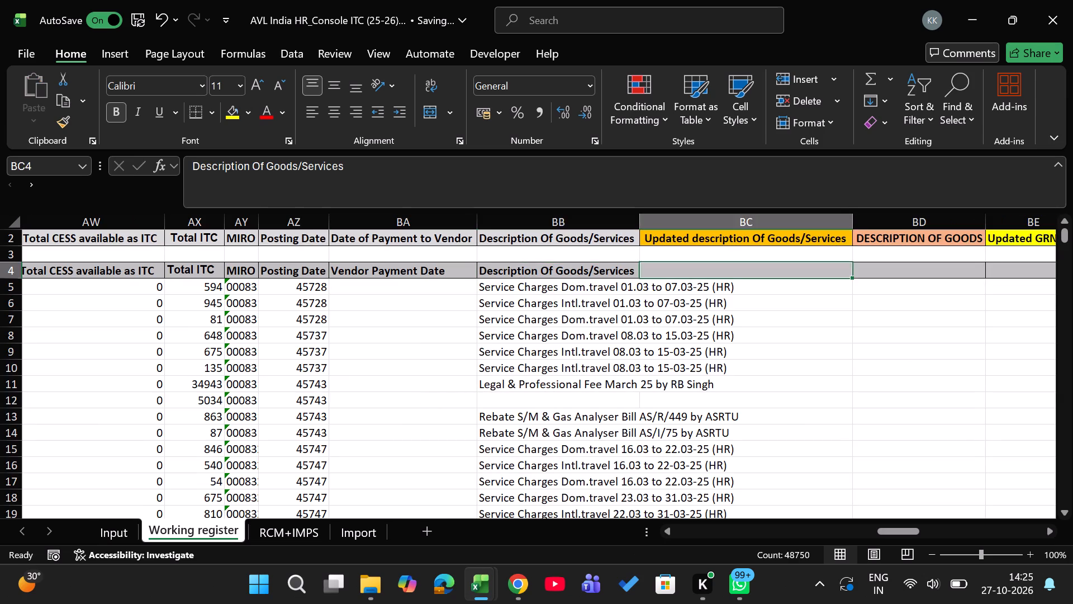
Delete the blank row 3 and the duplicate heading row 4 from the Working register.
key(Left)
key(Left)
key(Left)
key(Right)
key(Right)
key(Down)
key(Left)
key(Left)
key(Left)
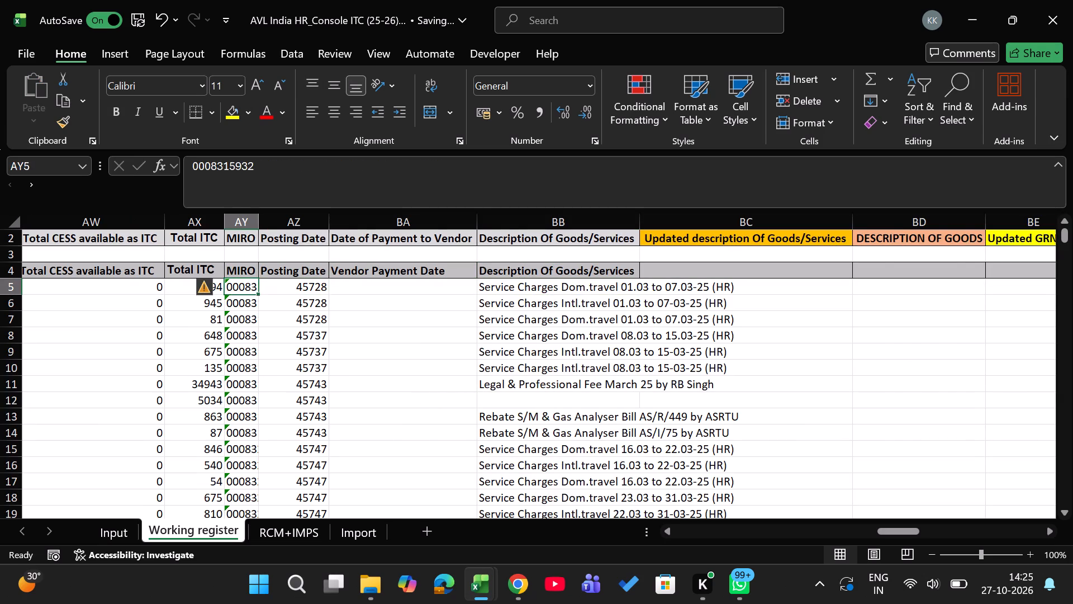
key(Up)
key(ctrl+Left)
key(Up)
key(shift+space)
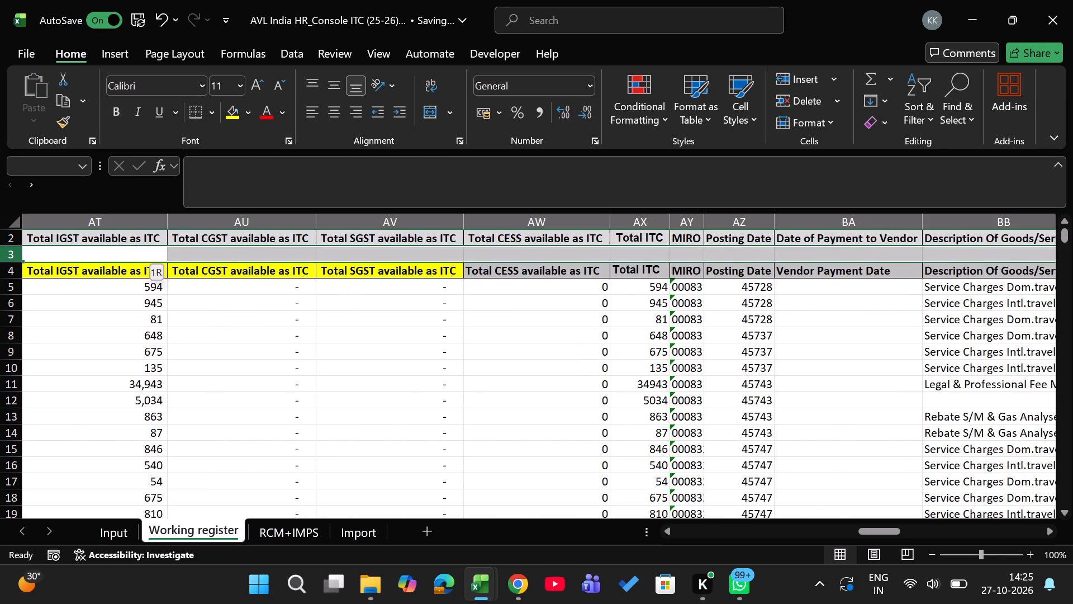
key(shift+Down)
key(ctrl+minus)
Look across the Working register's first data row from the ITC totals back to S. No., and on to Name of Vendor.
key(Right)
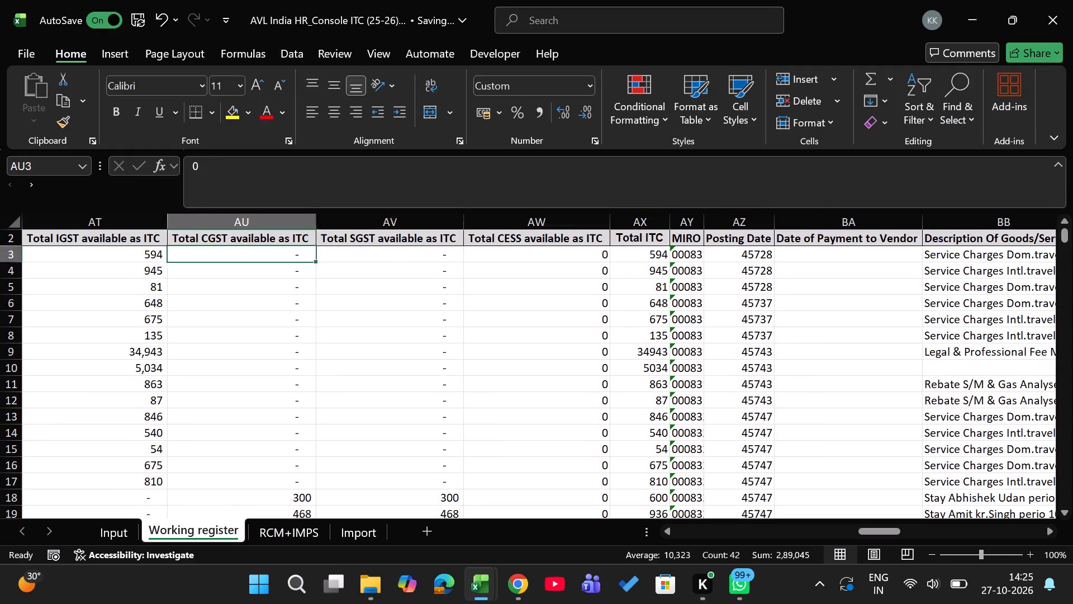
key(Right)
key(Left)
key(ctrl+Left)
key(ctrl+Left)
key(ctrl+Left)
key(ctrl+Left)
key(ctrl+Left)
key(ctrl+Left)
key(ctrl+Left)
key(ctrl+Left)
key(ctrl+Left)
key(ctrl+Left)
key(ctrl+Left)
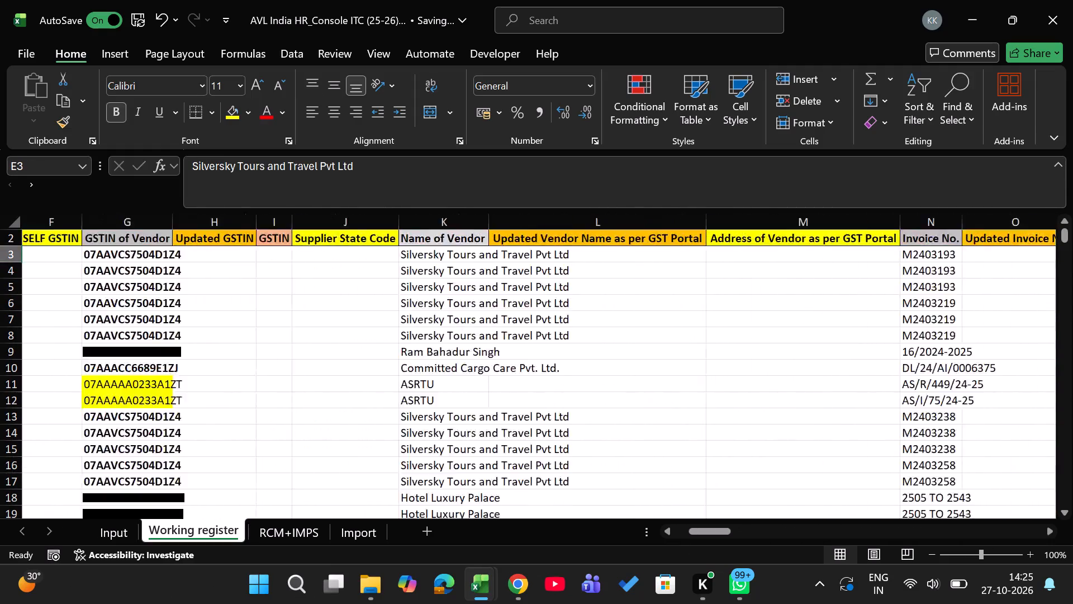
key(ctrl+Left)
key(ctrl+Left)
key(ctrl+Left)
key(ctrl+Left)
key(Right)
key(Right)
key(Right)
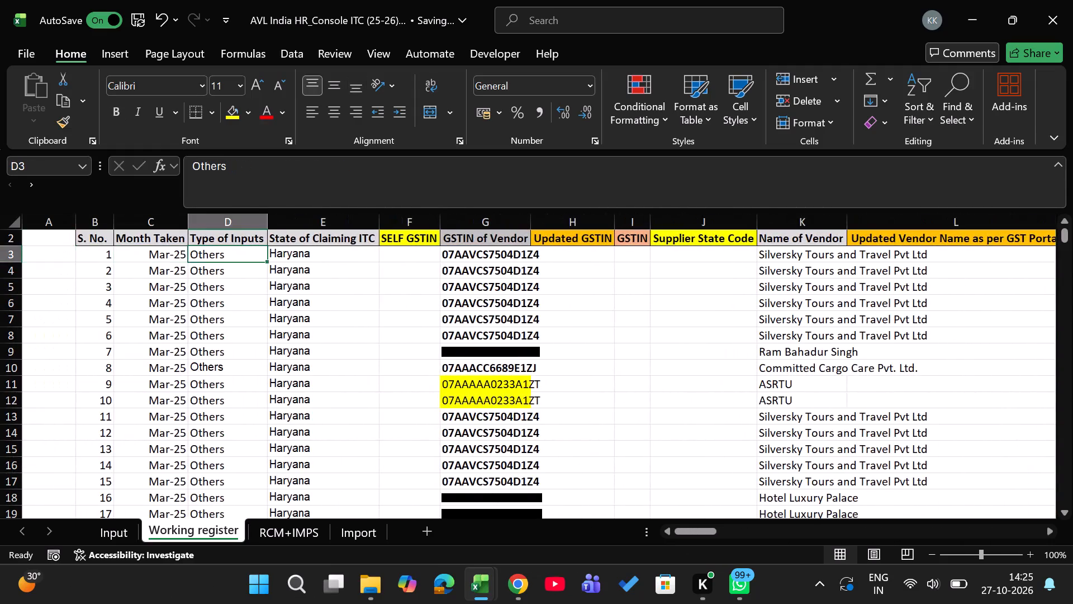
key(Right)
key(Right)
key(Right)
key(Right)
key(Right)
key(Right)
key(Right)
key(Right)
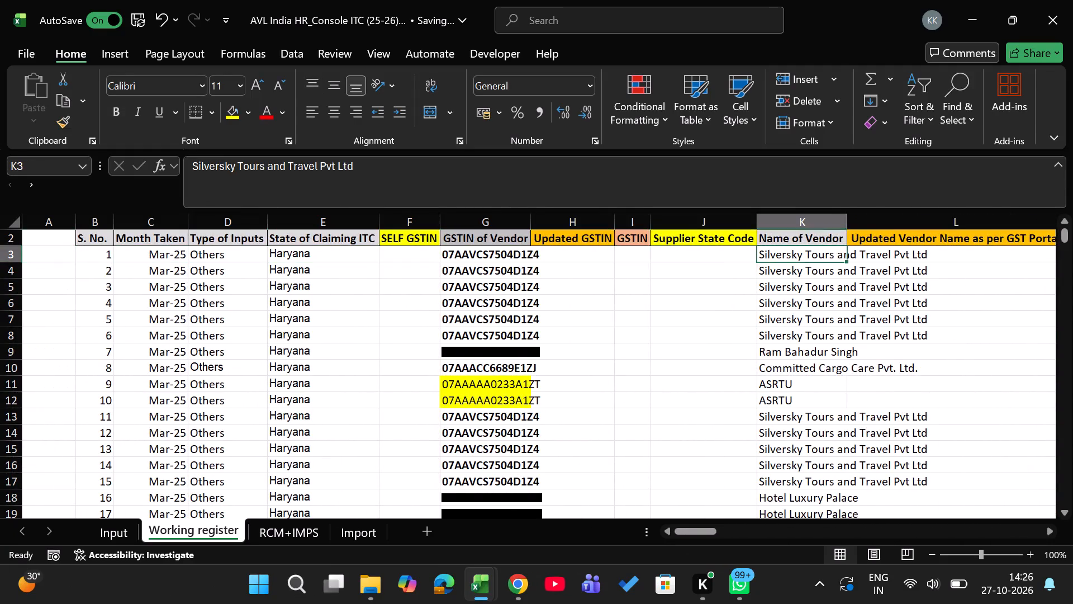
Look across the Working register's columns from Name of Vendor to Total Invoice Value and back to the first column.
key(Right)
key(Right)
key(Right)
key(Right)
key(Right)
key(Right)
key(Right)
key(Right)
key(Up)
key(Up)
key(Left)
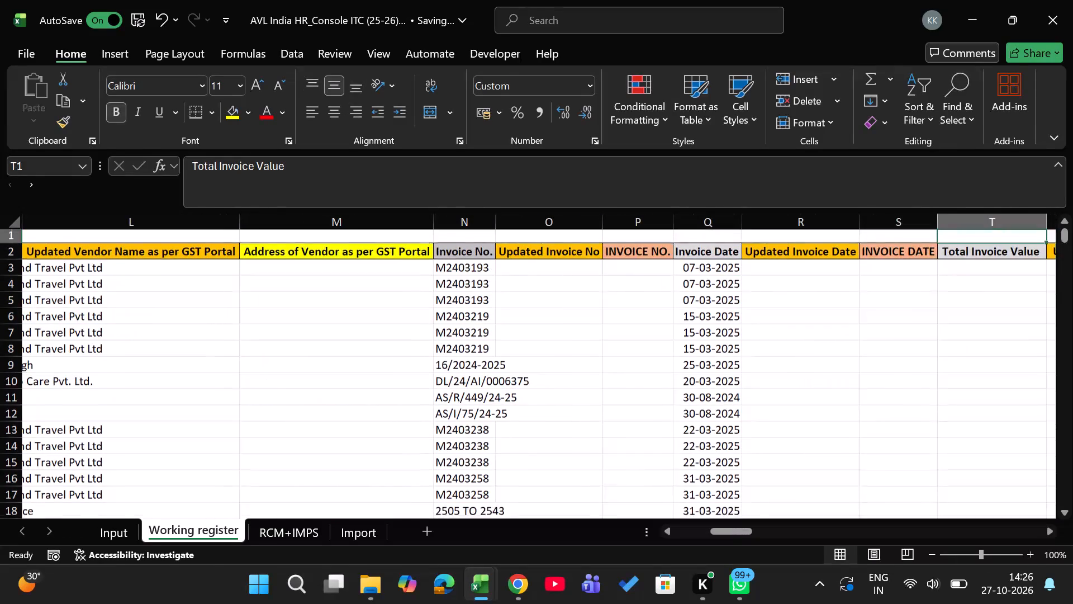
key(Left)
key(Left)
key(Left)
key(Left)
key(Left)
key(Left)
key(Left)
key(Left)
key(Left)
key(Left)
key(Left)
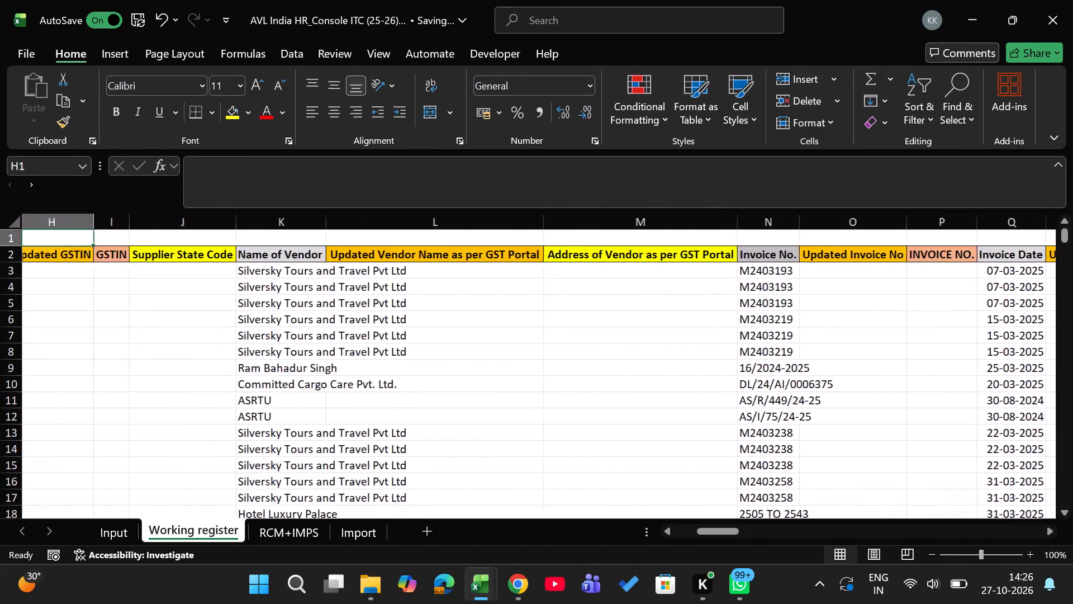
key(Left)
key(Left)
key(Left)
key(Left)
key(Left)
key(Left)
key(Left)
key(Left)
Add filters to the Working register's heading row 2.
key(Down)
key(shift+space)
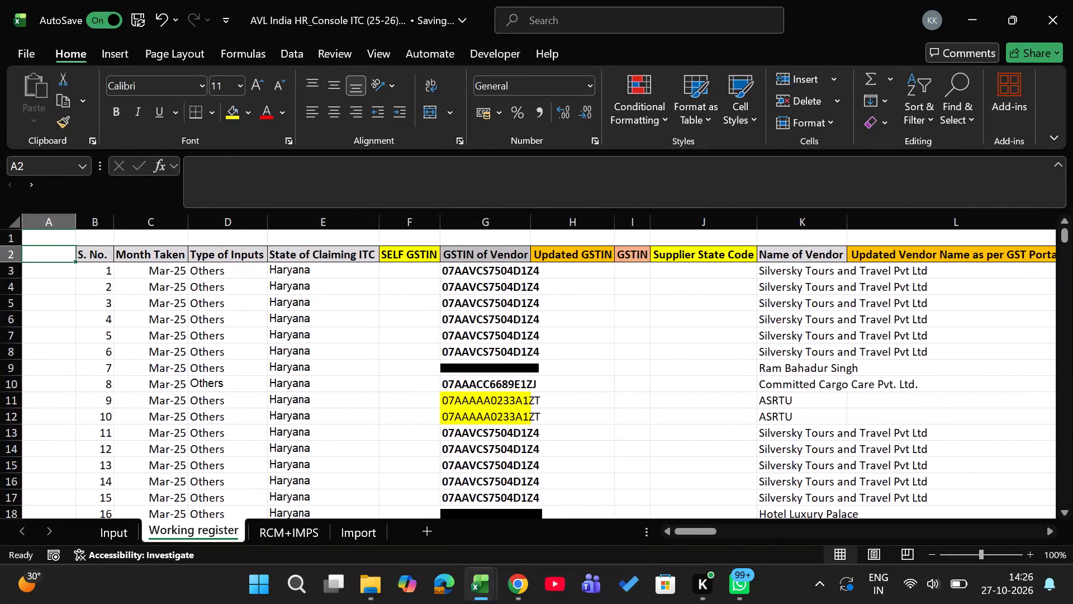
key(ctrl+shift+l)
key(Right)
key(Right)
key(Left)
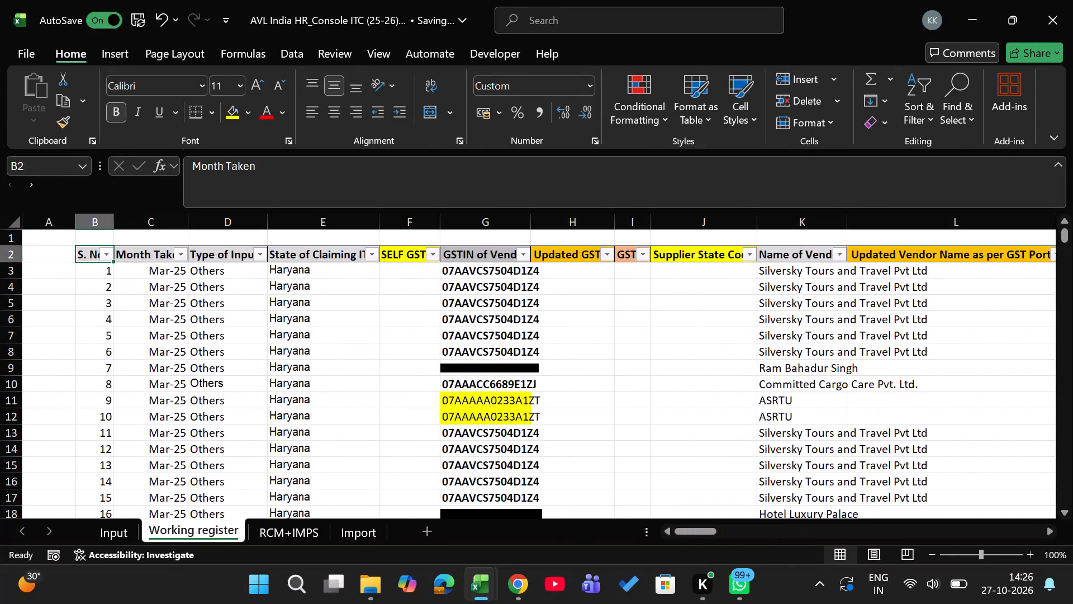
Examine the row 4 subtotals above Total IGST, CGST and SGST available as ITC in the Input sheet, AA4:AC4.
click(126, 538)
right_click(126, 538)
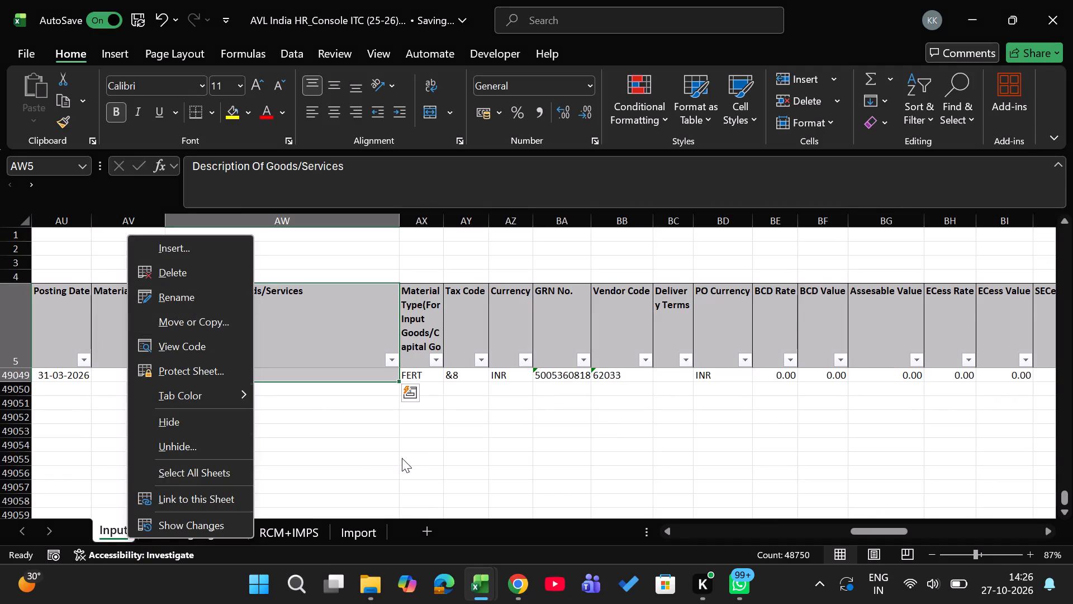
click(402, 458)
key(ctrl+Up)
key(Down)
key(Down)
key(Down)
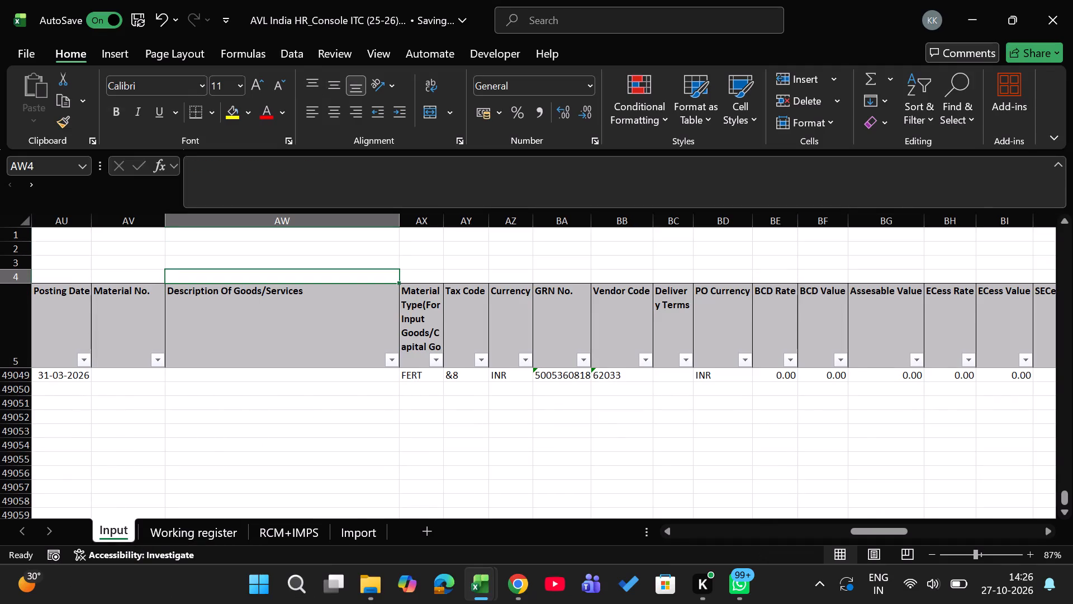
key(ctrl+Right)
key(Right)
key(Right)
key(ctrl+Left)
key(Left)
key(Left)
key(Left)
key(Right)
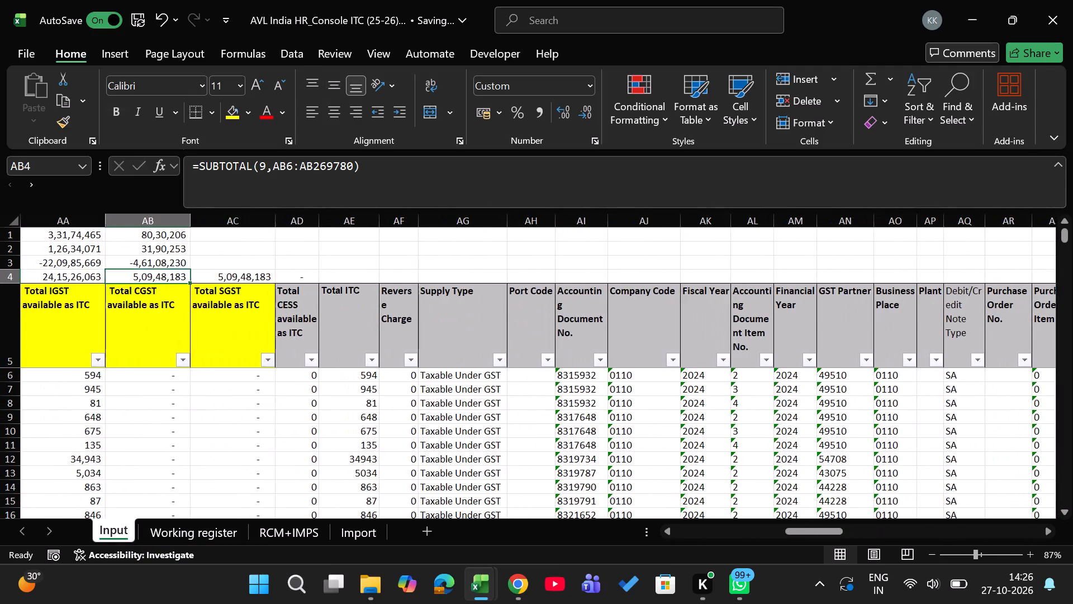
key(Right)
key(Left)
key(Left)
key(shift+Right)
key(shift+Right)
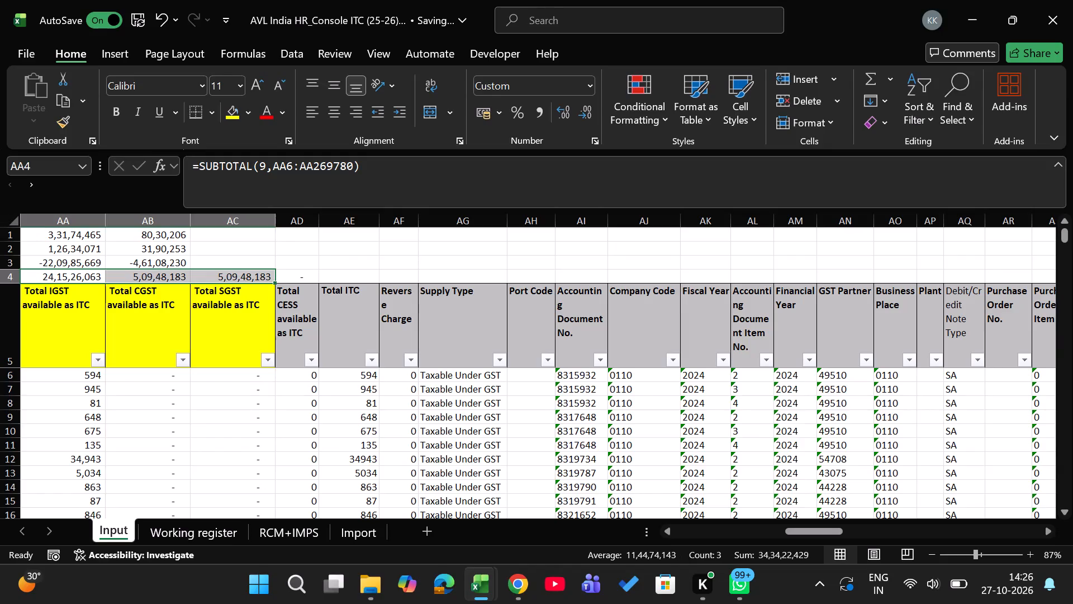
Look across the Working register's headings from Month Taken through the IGST, CGST and SGST amounts to Total Tax.
key(ctrl+Page_Down)
key(Right)
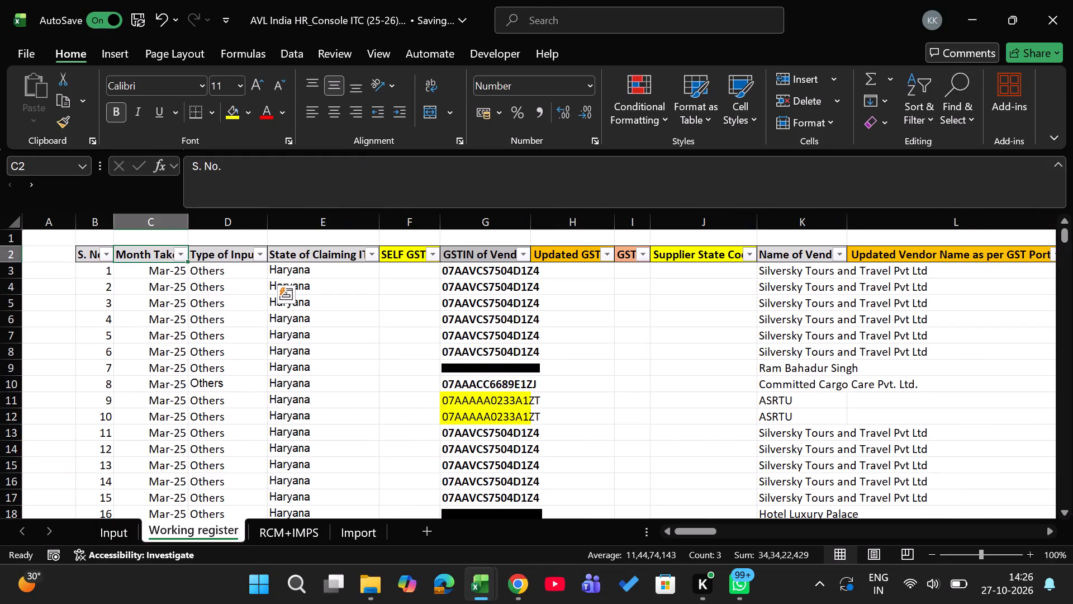
key(Right)
key(Right)
key(Right)
key(Right)
key(Right)
key(Right)
key(Right)
key(Right)
key(Right)
key(Right)
key(Right)
key(Right)
key(Right)
key(Right)
key(Right)
key(Right)
key(Right)
key(Right)
key(Right)
key(Right)
key(Right)
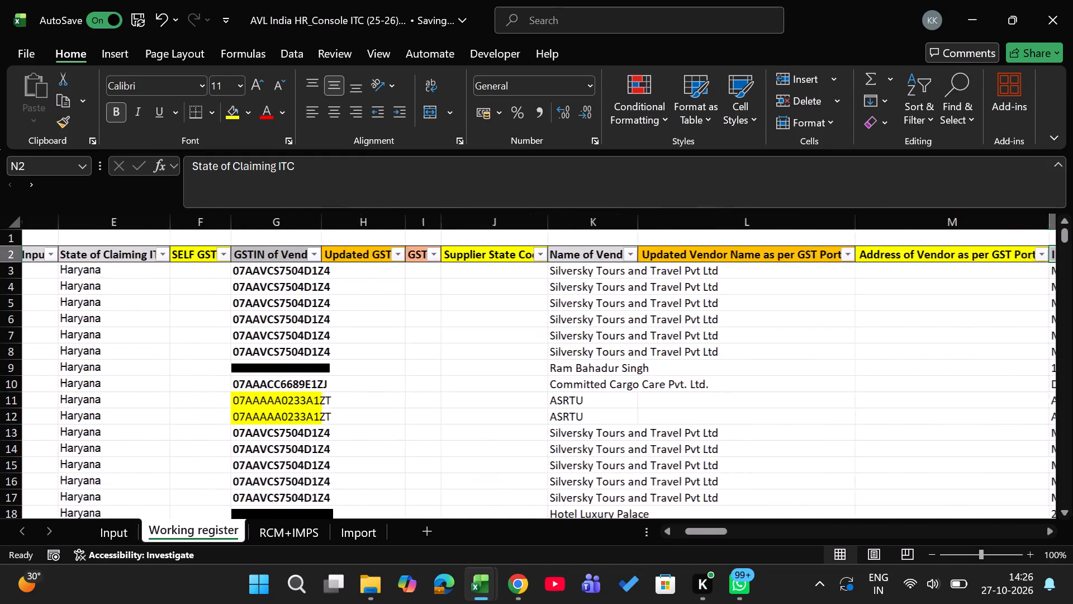
key(Right)
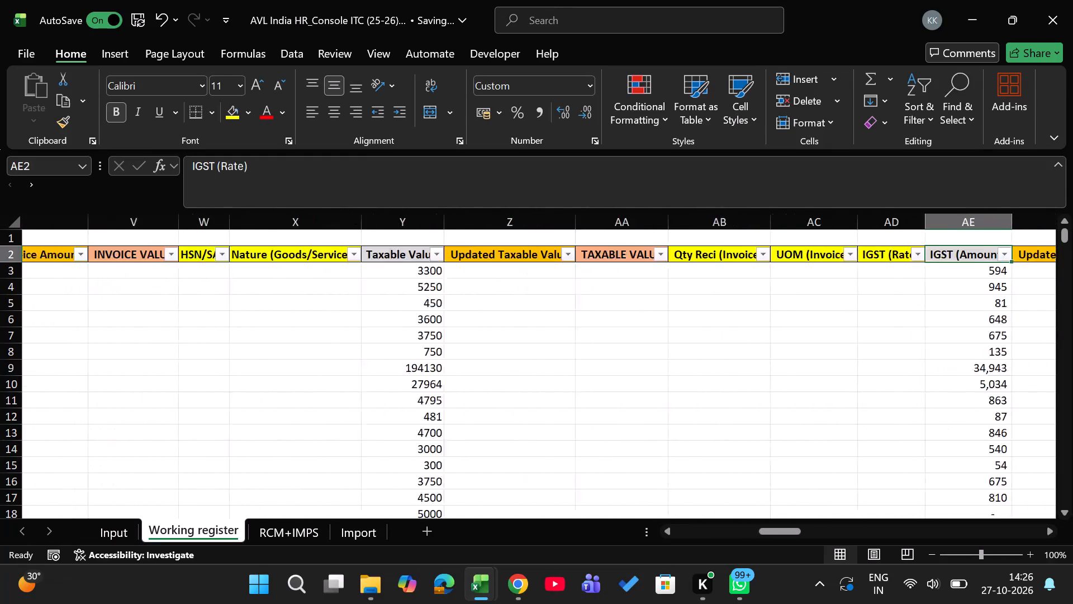
key(Right)
key(Right)
key(Right)
key(Right)
key(Right)
key(Right)
key(Right)
key(Right)
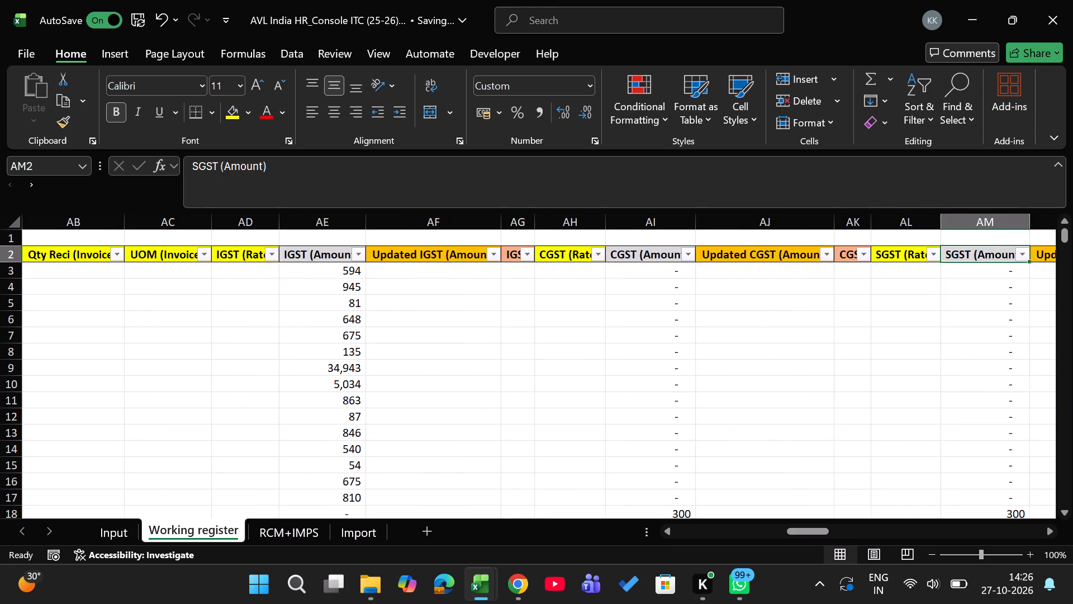
key(Right)
key(Right)
key(Right)
key(Right)
key(Right)
key(Down)
key(ctrl+shift+Down)
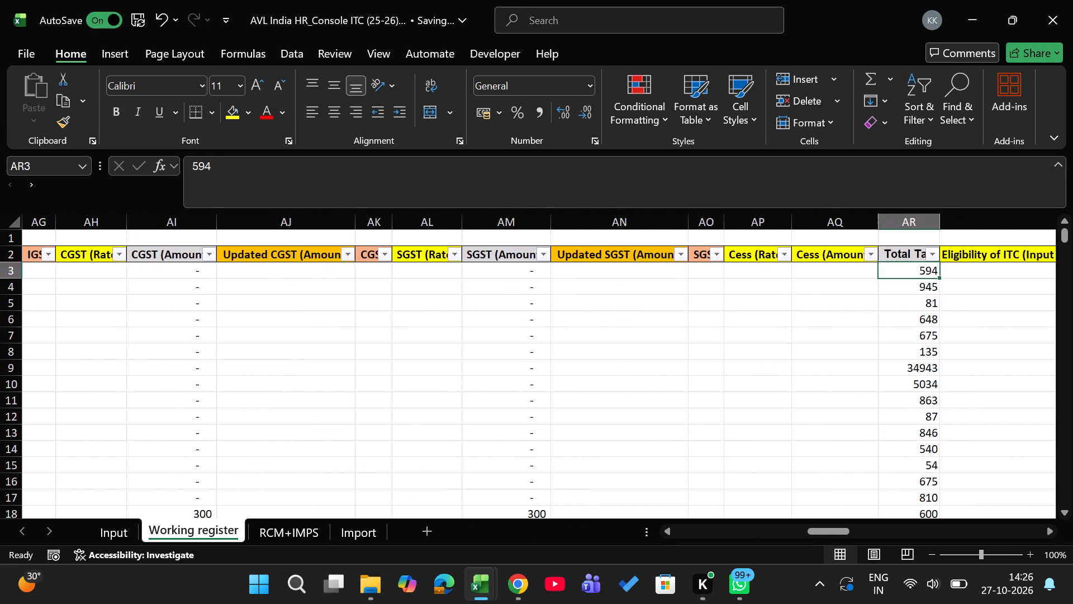
Review the Working register's columns from Total Tax back to Invoice No., ending at the first Total Invoice Value cell, T3.
key(Up)
key(Left)
key(Left)
key(Left)
key(Left)
key(Left)
key(Left)
key(Left)
key(Left)
key(Left)
key(Left)
key(Left)
key(Left)
key(Left)
key(Left)
key(Left)
key(Left)
key(Left)
key(Left)
key(Left)
key(Left)
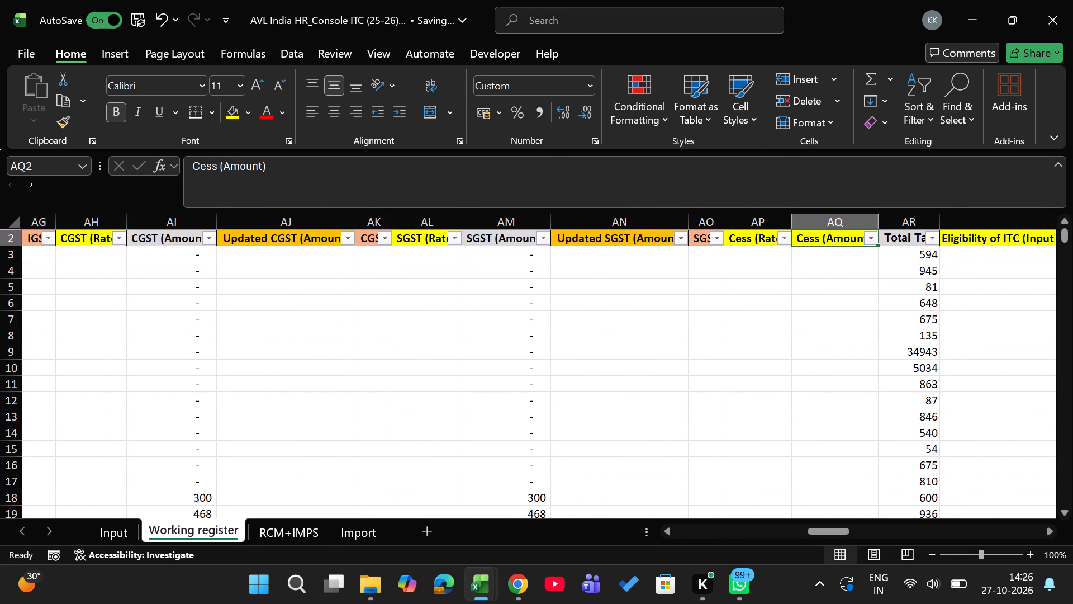
key(Left)
key(Left)
key(Left)
key(Left)
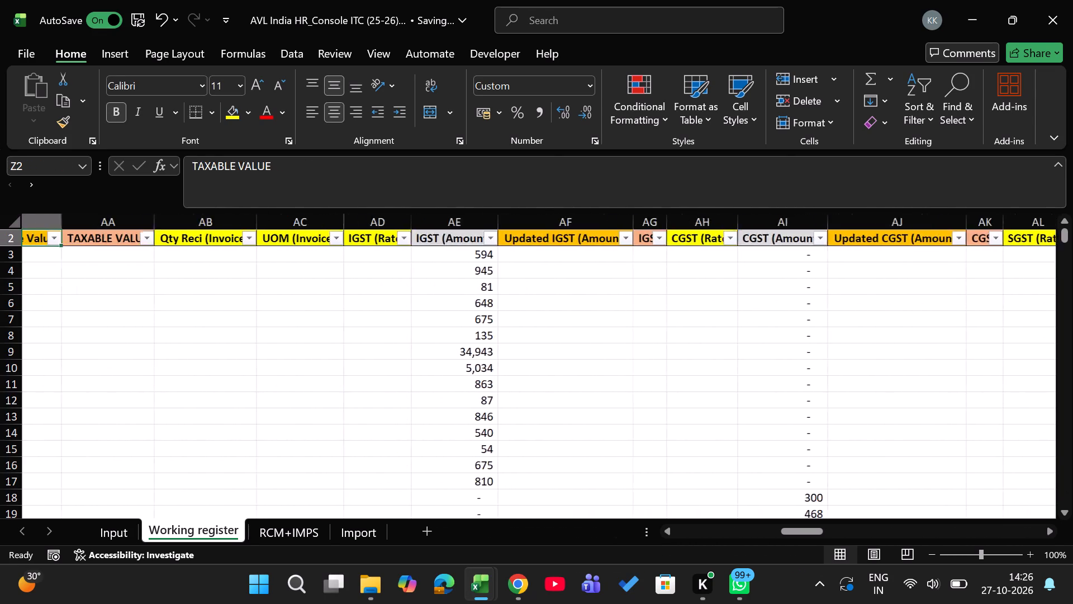
key(Left)
key(Up)
key(Left)
key(Left)
key(Left)
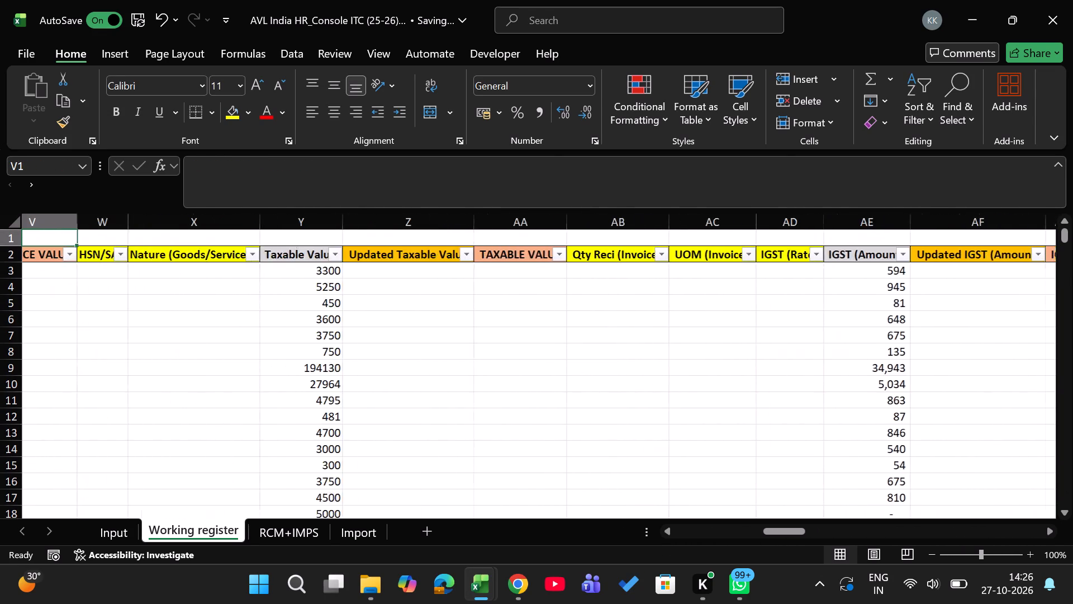
key(Left)
key(Left)
key(Left)
key(Left)
key(Left)
key(Left)
key(Right)
key(Right)
key(Right)
key(Right)
key(Down)
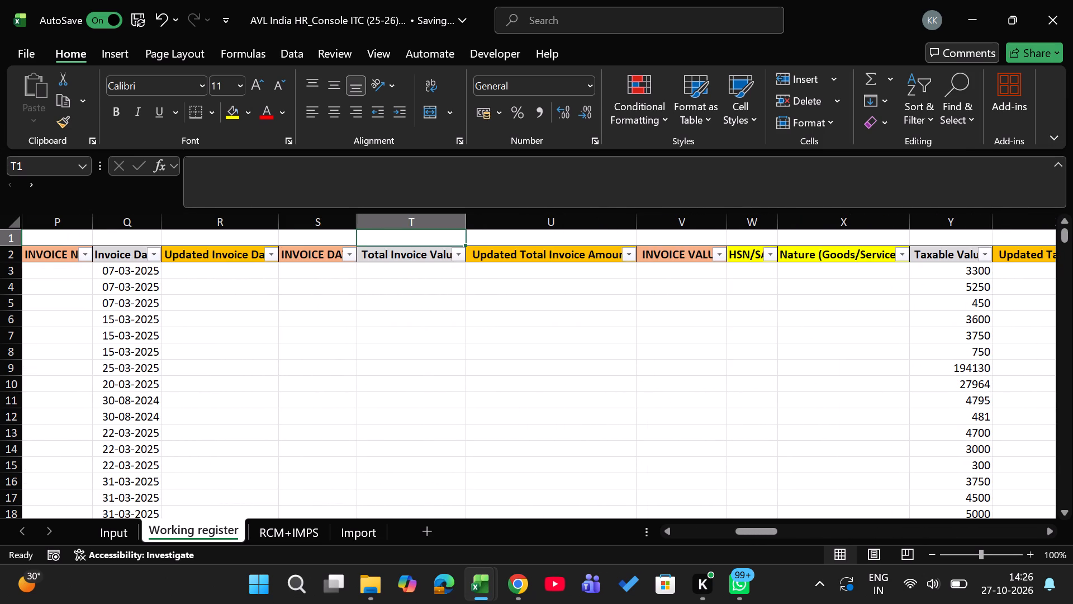
key(Down)
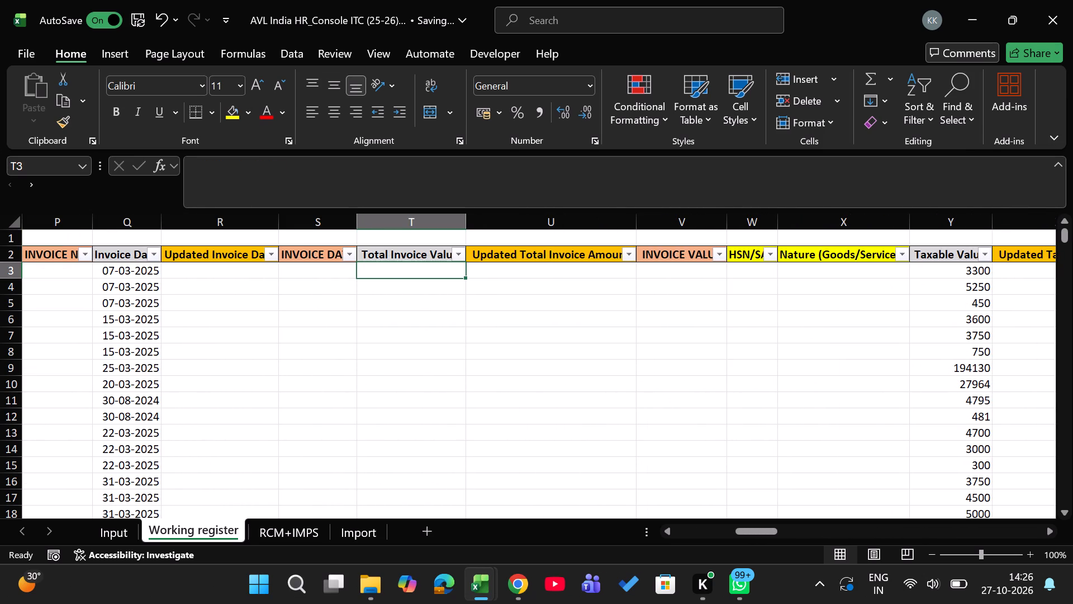
Copy the Input sheet's Item Value column from its heading in K5 down through row 49078.
key(ctrl+Page_Up)
scroll(390, 410, right, 1)
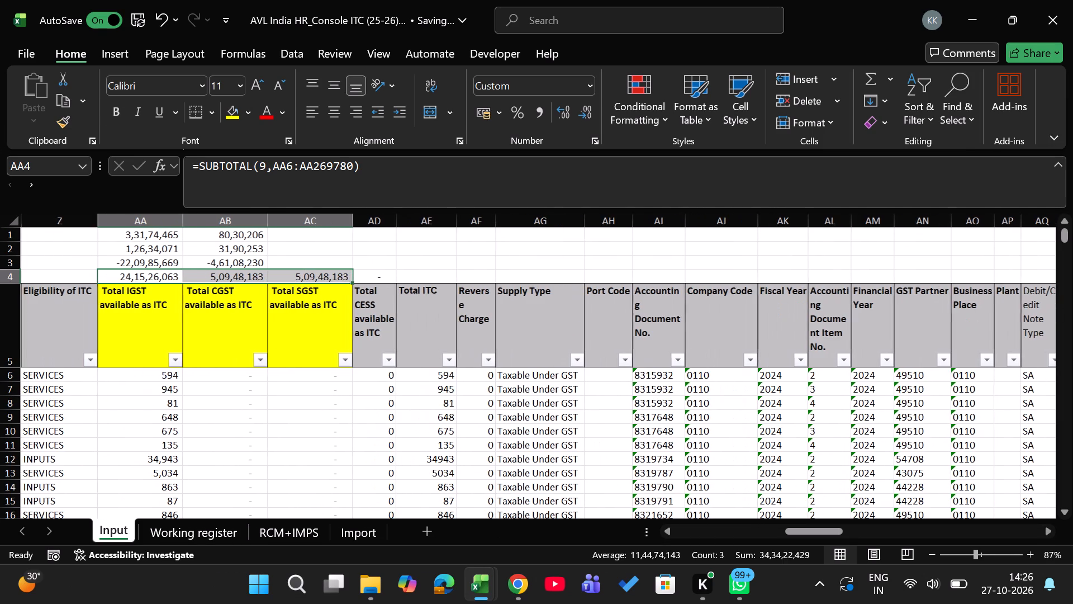
scroll(390, 410, right, 4)
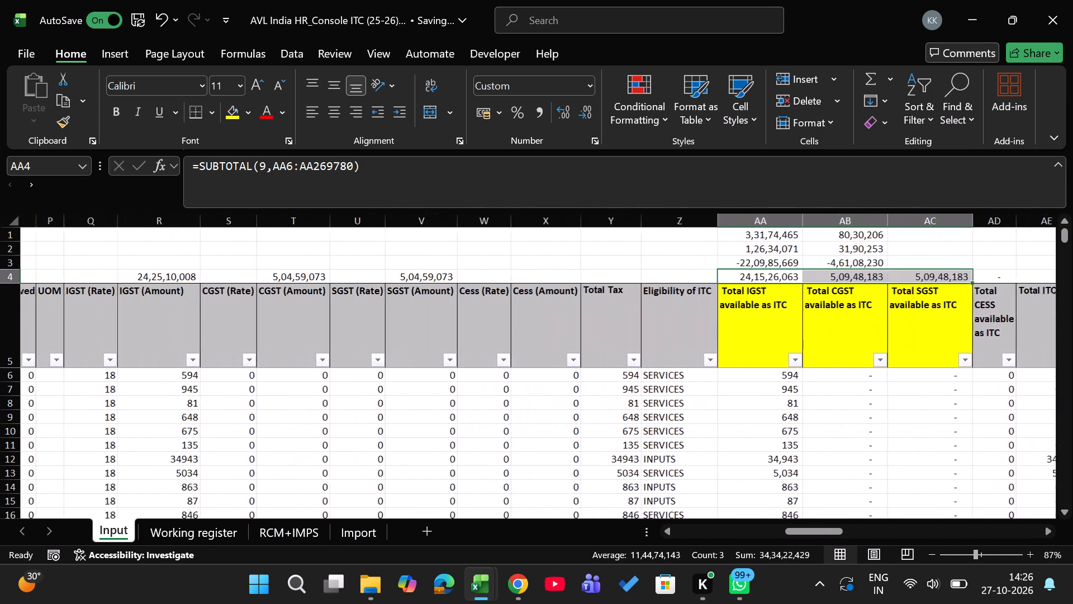
scroll(390, 410, right, 2)
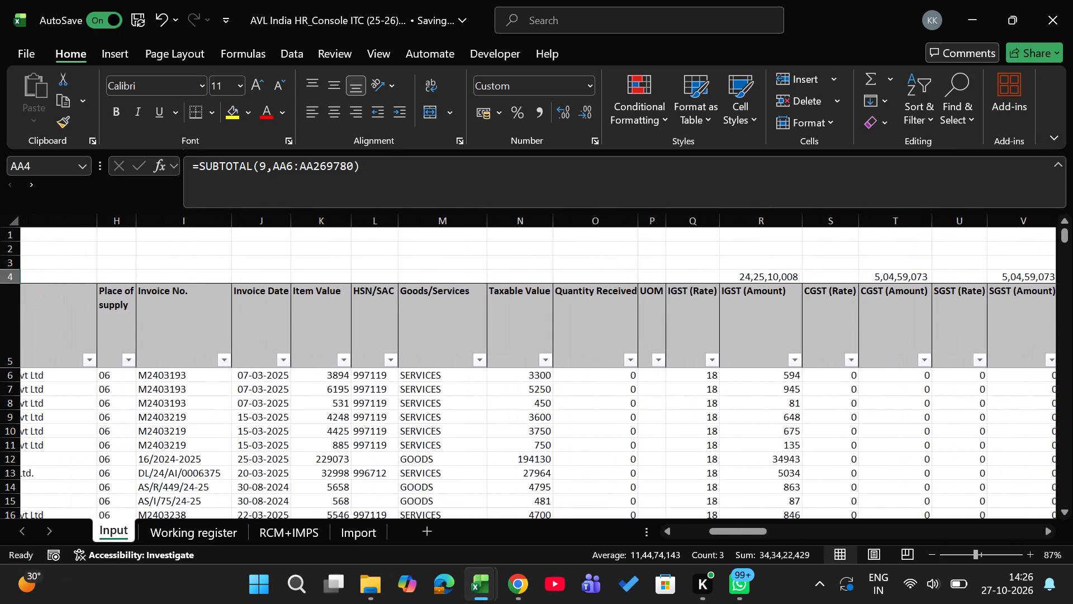
scroll(390, 410, right, 2)
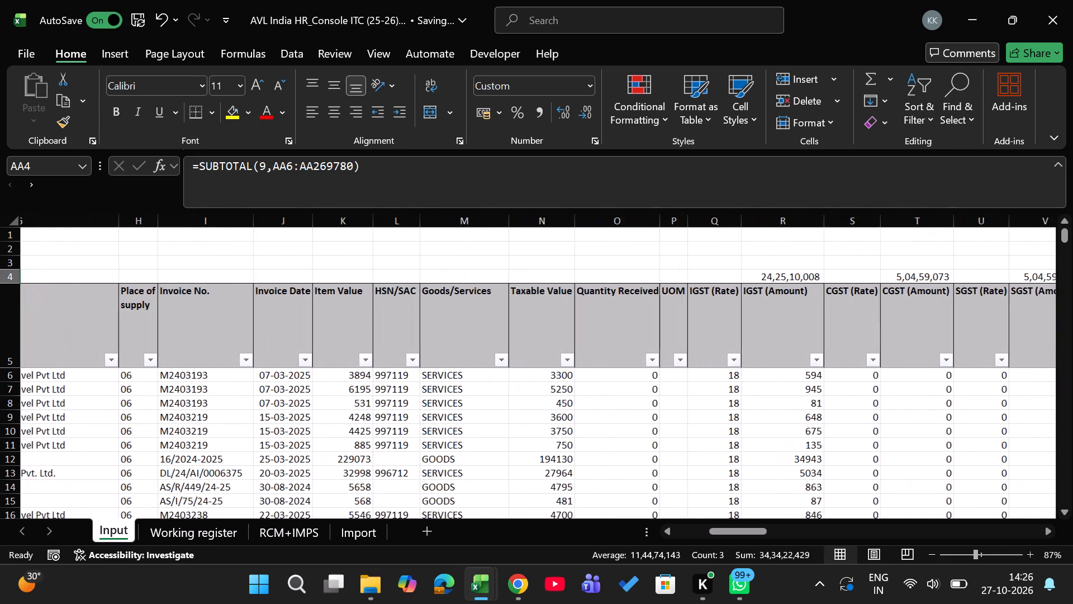
scroll(390, 410, right, 2)
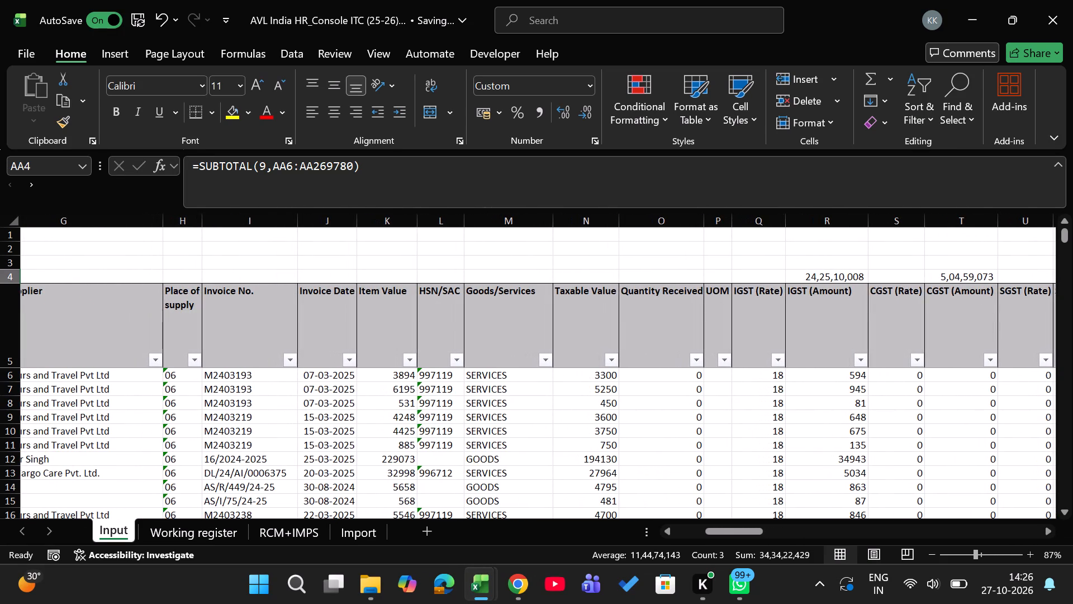
click(379, 343)
key(ctrl+shift+Down)
key(shift+Down)
key(shift+Down)
key(shift+Down)
key(shift+Down)
key(shift+Down)
key(shift+Down)
key(shift+Down)
key(shift+Down)
key(shift+Down)
key(shift+Down)
key(shift+Down)
key(shift+Down)
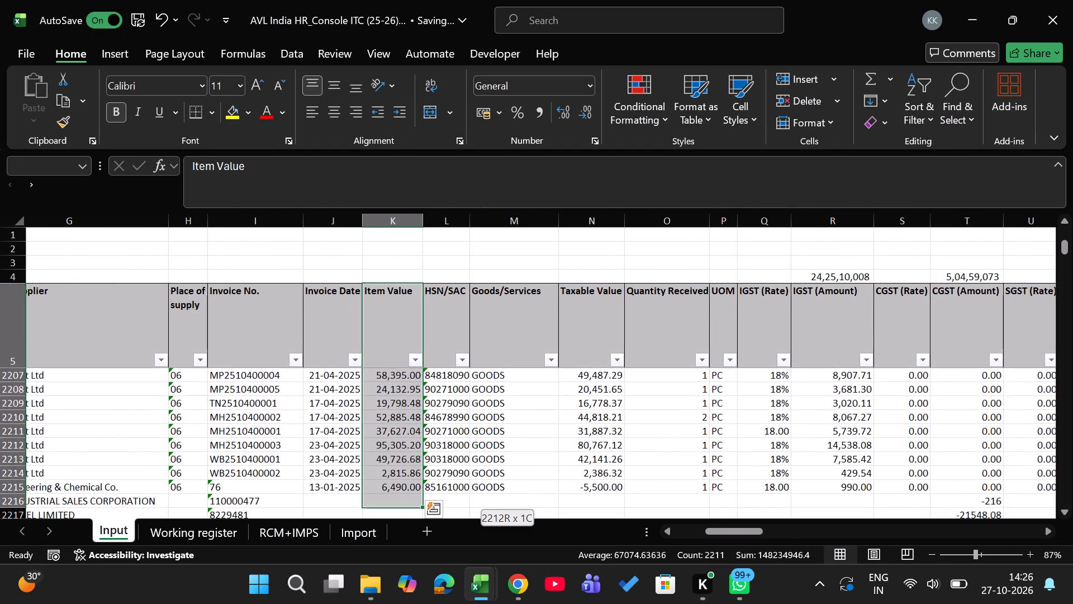
key(ctrl+shift+Down)
key(ctrl+shift+Down)
key(ctrl+shift+Down)
key(ctrl+shift+Down)
key(ctrl+shift+Down)
key(ctrl+shift+Down)
key(ctrl+shift+Down)
key(ctrl+shift+Down)
key(ctrl+shift+Down)
key(ctrl+shift+Down)
key(ctrl+shift+Down)
key(ctrl+shift+Down)
key(ctrl+shift+Down)
key(ctrl+shift+Down)
key(ctrl+shift+Down)
key(ctrl+shift+Down)
key(ctrl+shift+Down)
key(ctrl+shift+Down)
key(ctrl+shift+Down)
key(ctrl+shift+Down)
key(ctrl+shift+Down)
key(ctrl+shift+Down)
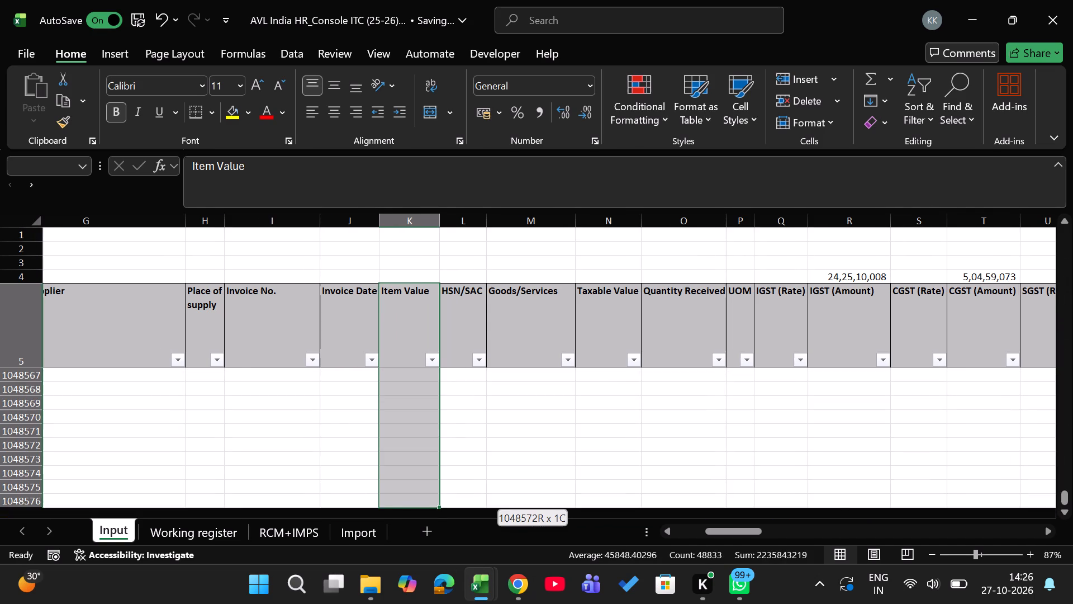
key(ctrl+shift+Up)
key(ctrl+c)
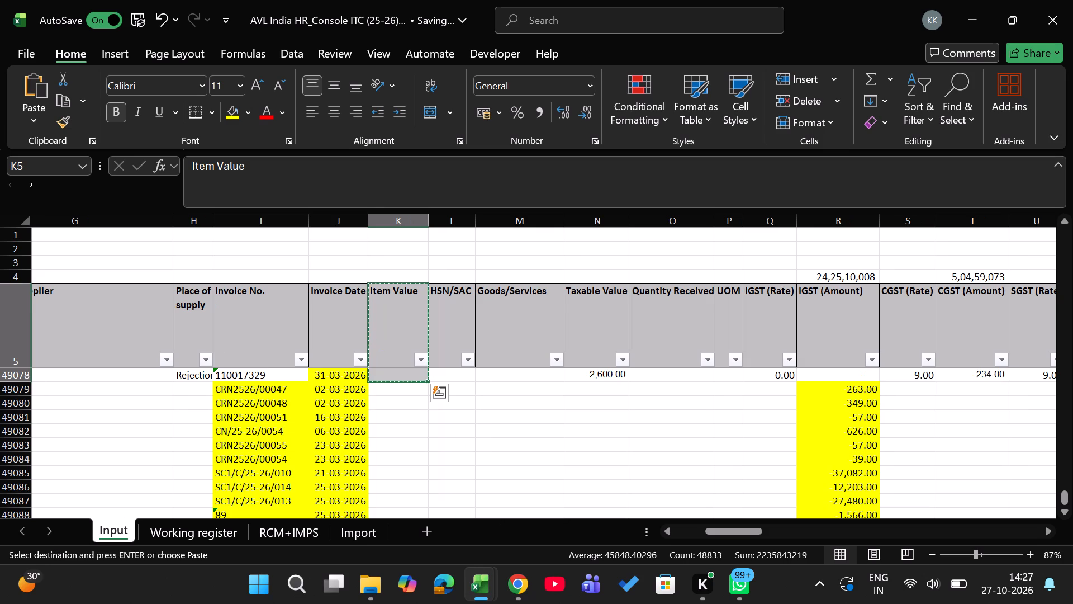
Paste the copied Item Value column into the Working register's Total Invoice Value column, starting at T3.
key(ctrl+Page_Down)
key(Up)
key(Down)
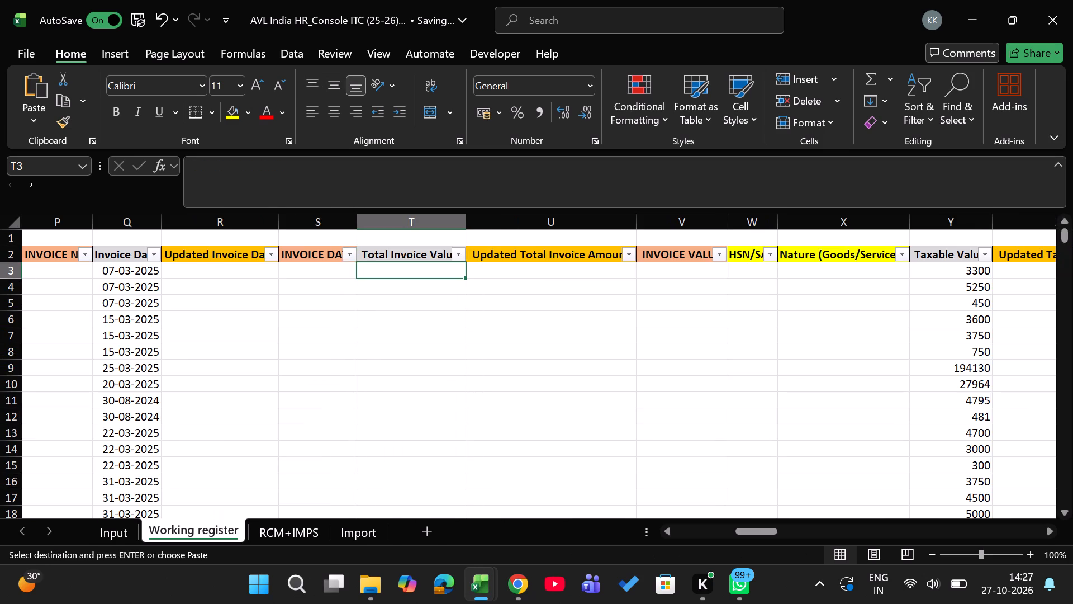
key(Return)
key(Up)
key(Down)
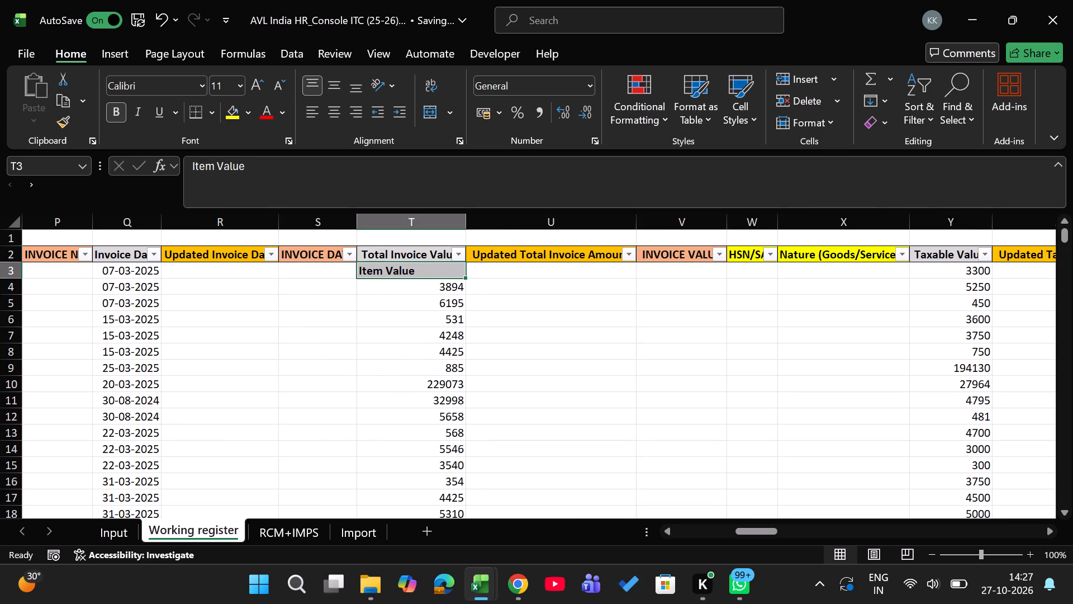
Delete the pasted Item Value heading cell in T3, shifting the cells below up.
key(ctrl+minus)
key(Down)
key(Return)
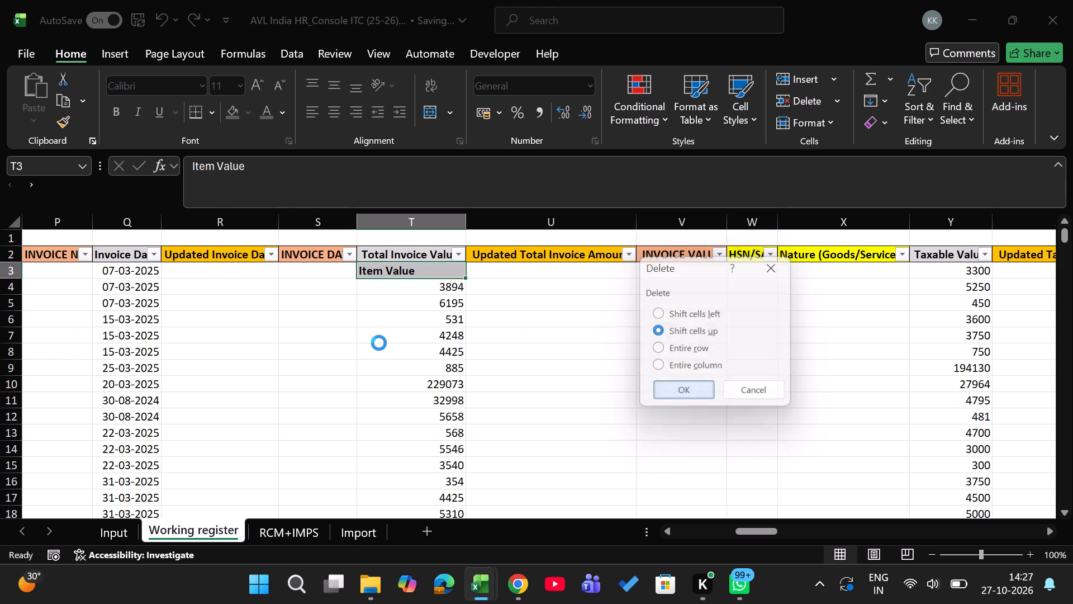
key(Up)
key(Down)
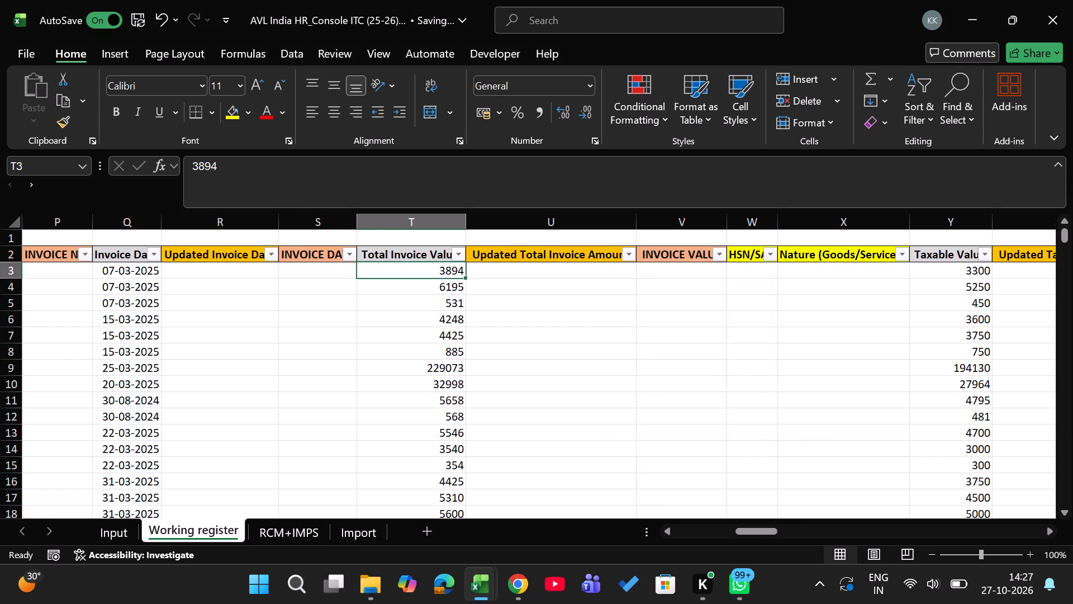
Examine the Working register's row 2 headings from Address of Vendor as per GST Portal across to IGST (Rate).
key(Left)
key(Left)
key(Left)
key(Left)
key(Left)
key(Up)
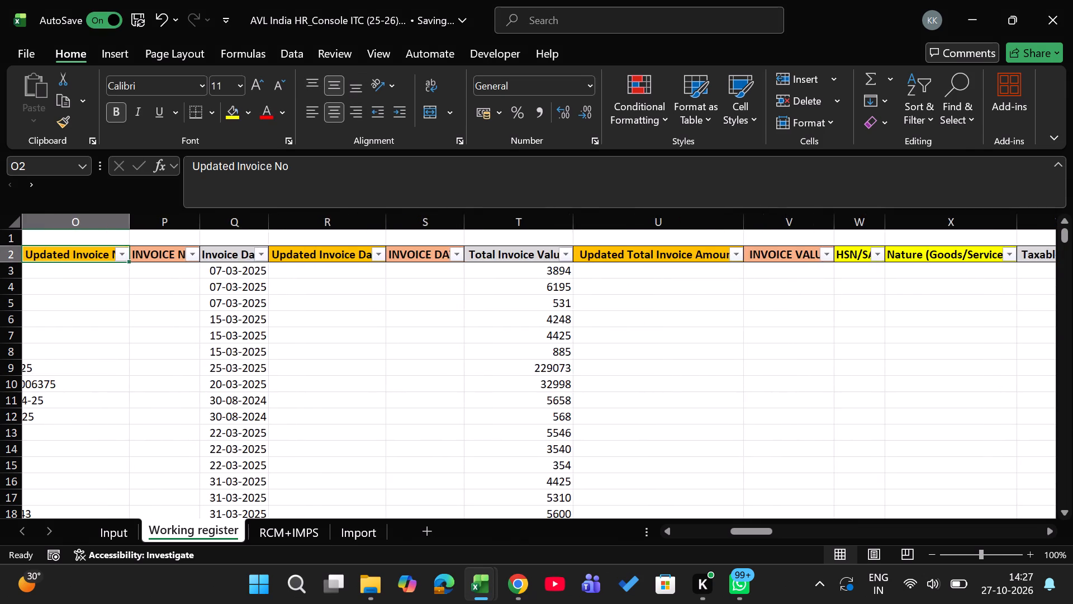
key(Left)
key(Left)
key(Right)
key(Right)
key(Right)
key(Right)
key(Right)
key(Right)
key(Right)
key(Right)
key(Right)
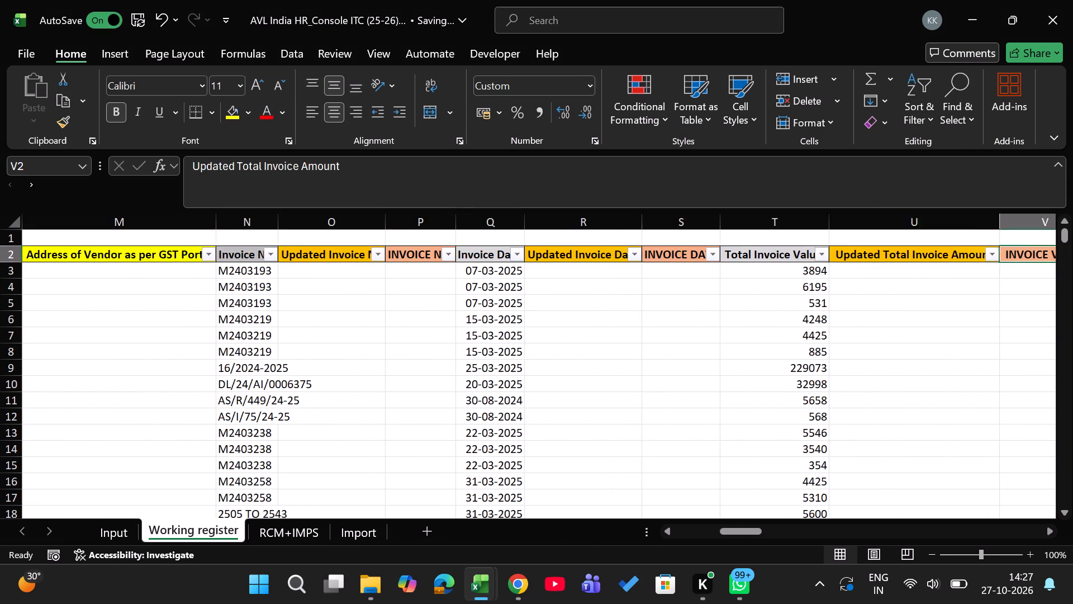
key(Right)
key(Right)
key(Right)
key(Right)
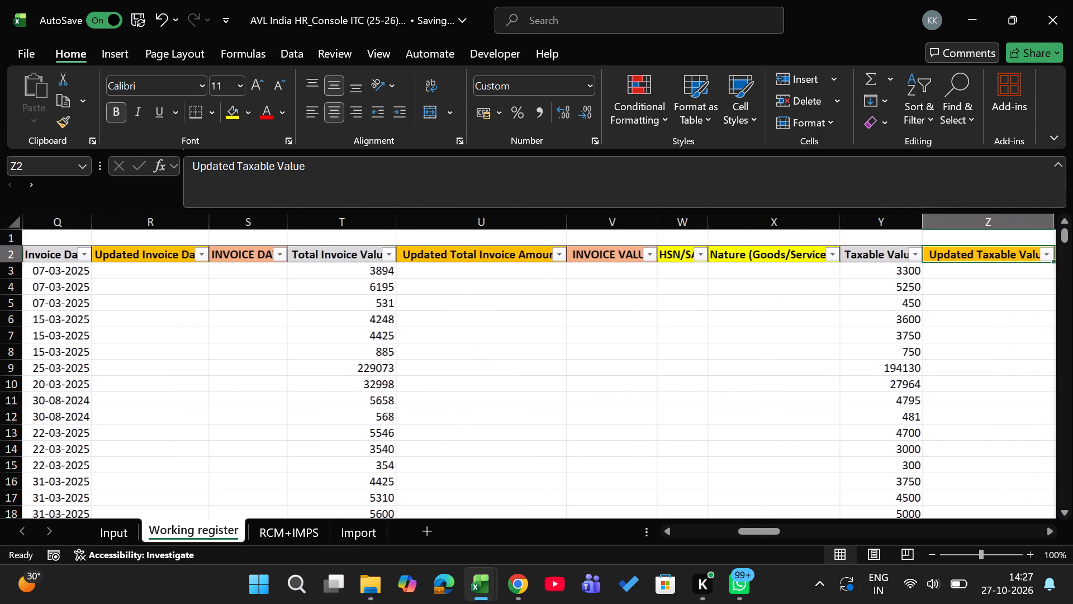
key(Right)
key(Right)
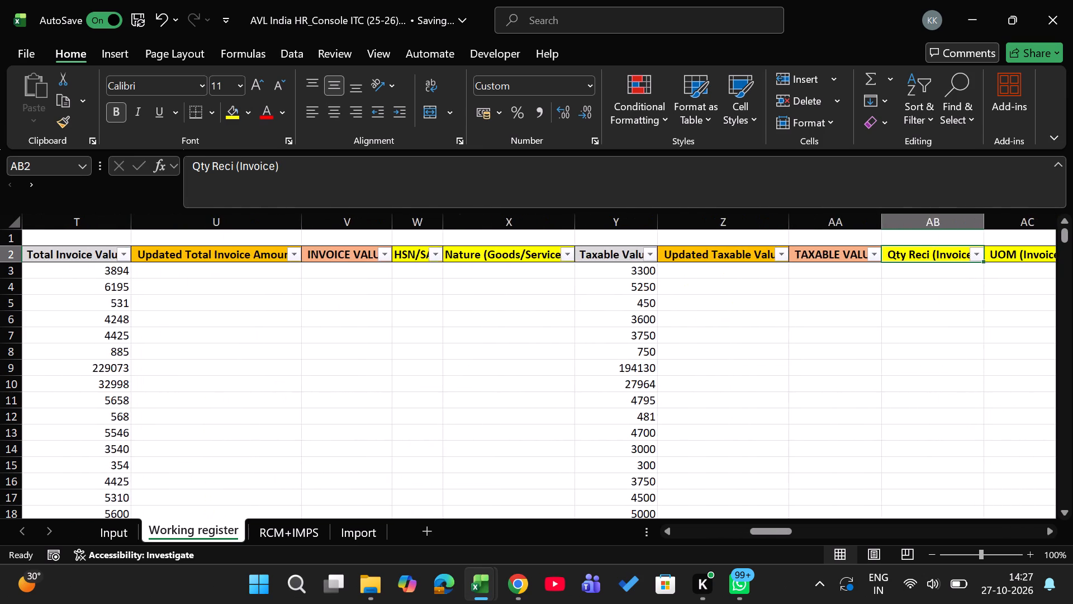
key(Right)
key(Right)
Review the Working register's headings between INVOICE VALUE and CGST, including HSN/SAC, quantity, UOM and the tax rate columns.
key(Left)
key(Left)
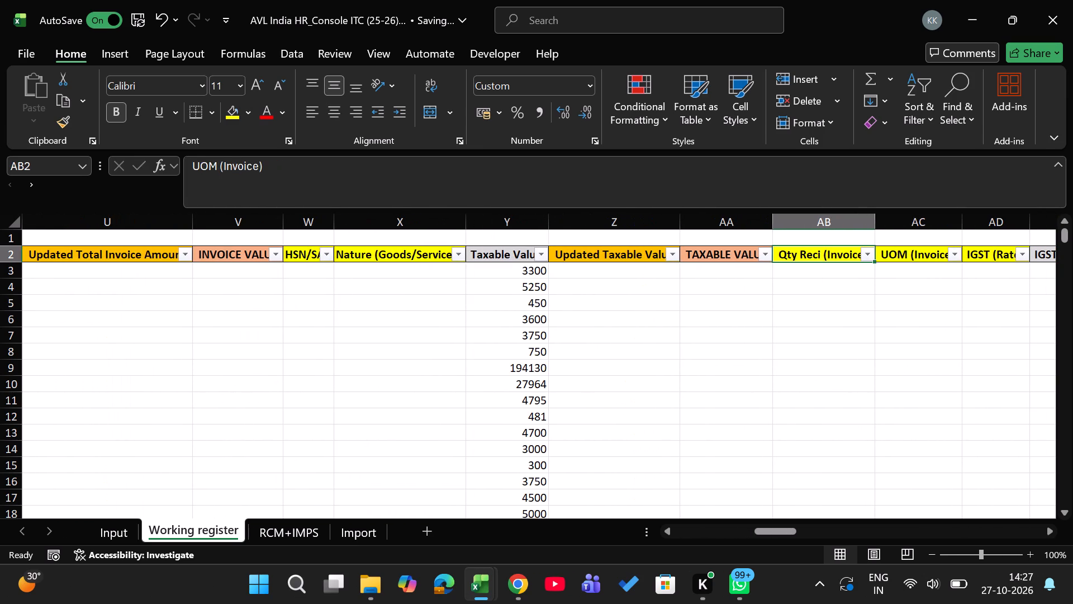
key(Left)
key(Left)
key(Left)
key(Left)
key(Left)
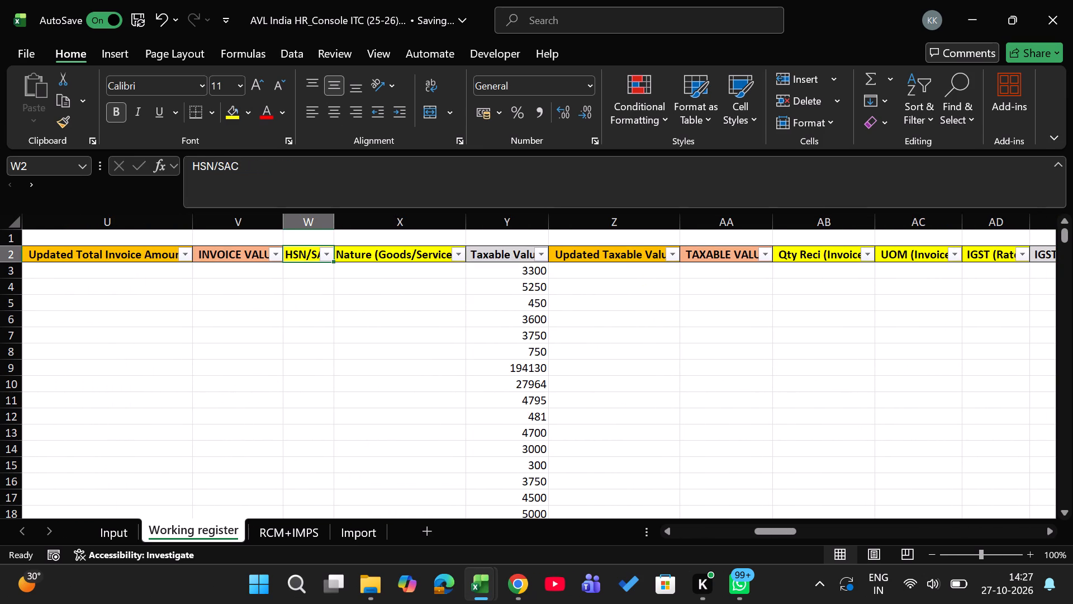
key(Right)
key(Right)
key(Right)
key(Right)
key(Right)
key(Right)
key(Right)
key(Right)
key(Right)
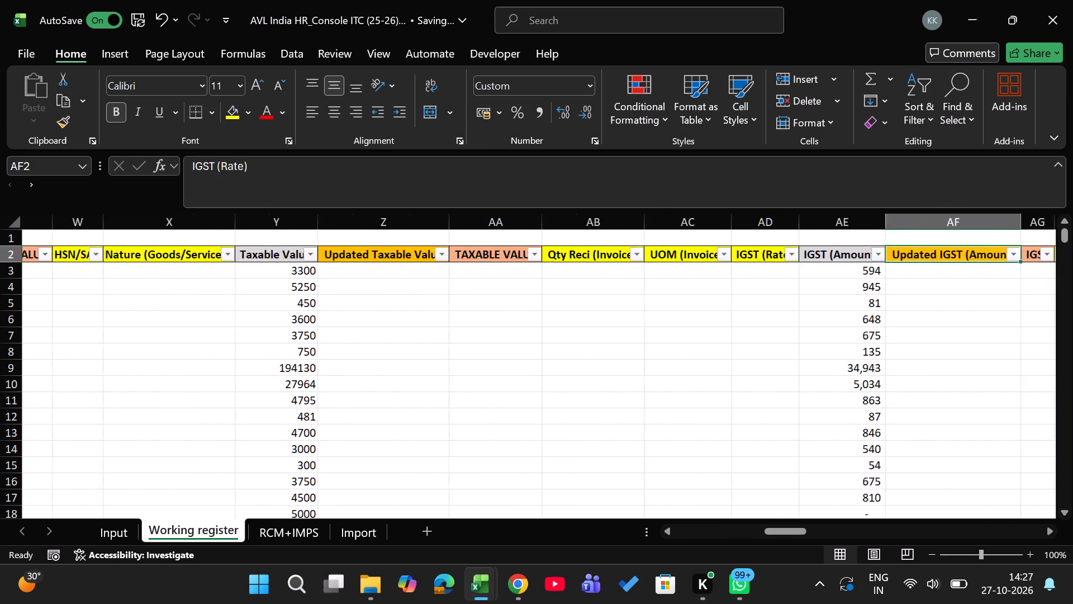
key(Right)
key(Left)
key(Left)
key(Left)
key(Left)
key(Right)
key(Right)
key(Right)
key(Right)
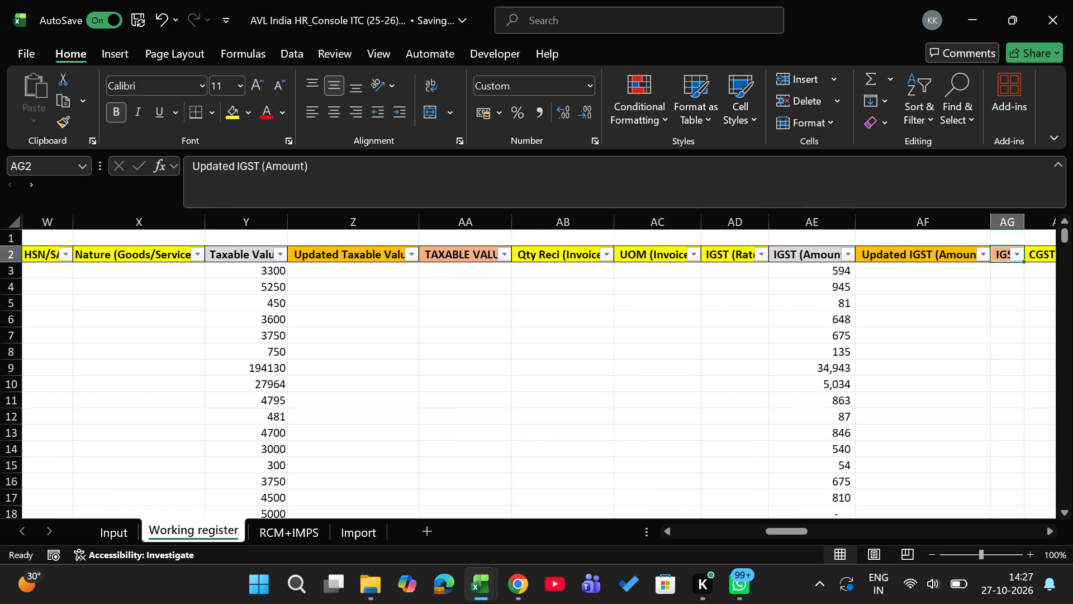
key(Right)
key(Right)
key(Right)
key(Right)
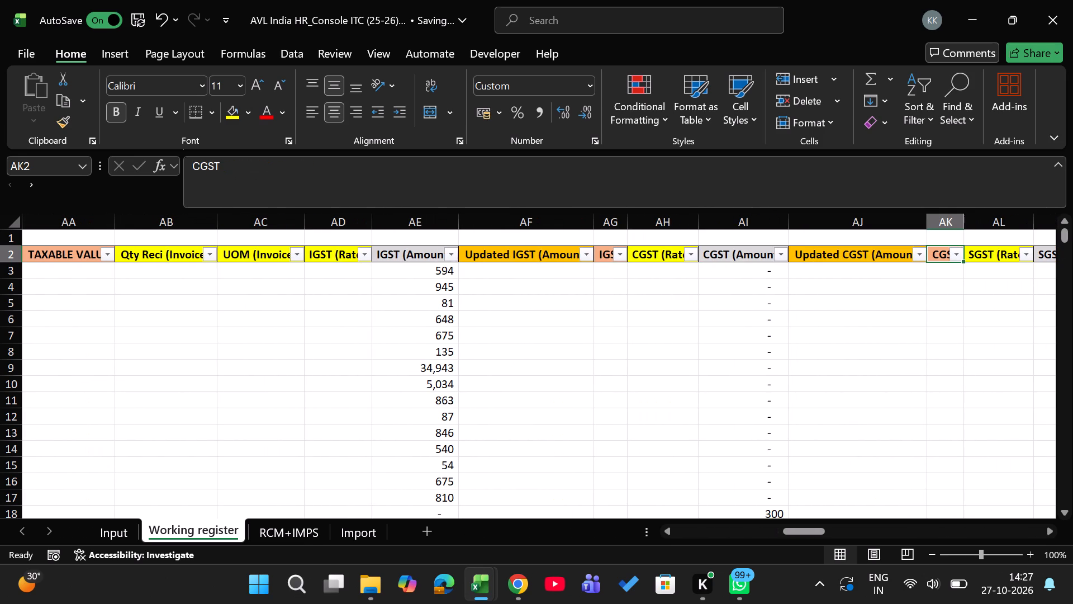
key(Left)
key(Left)
key(Left)
key(Left)
key(Left)
key(Left)
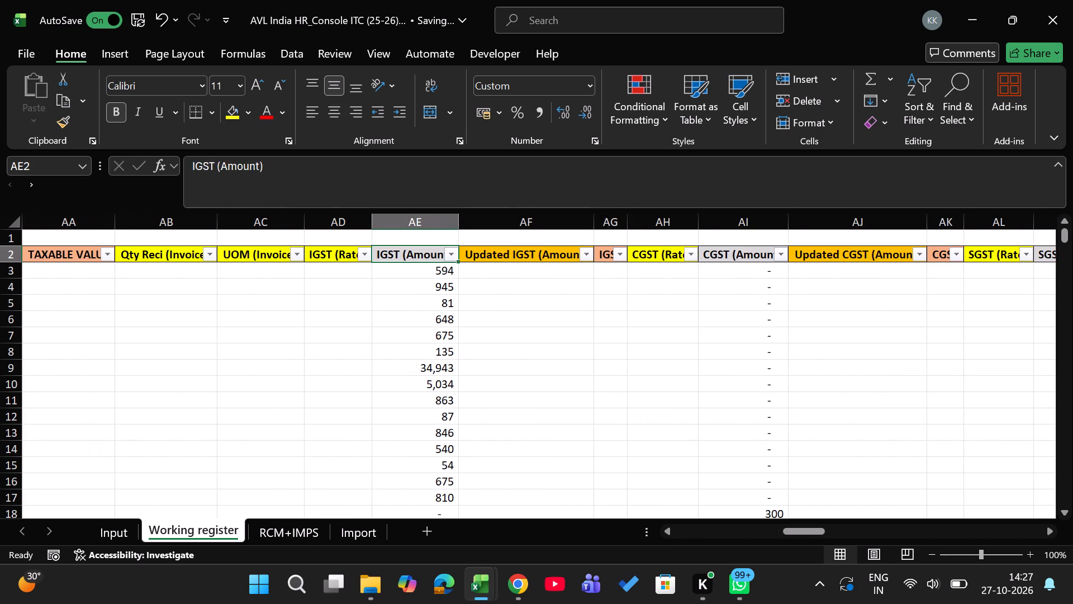
key(Left)
key(Left)
key(Left)
key(Left)
key(Left)
key(Left)
key(Left)
key(Left)
key(Left)
Save the workbook.
key(ctrl+s)
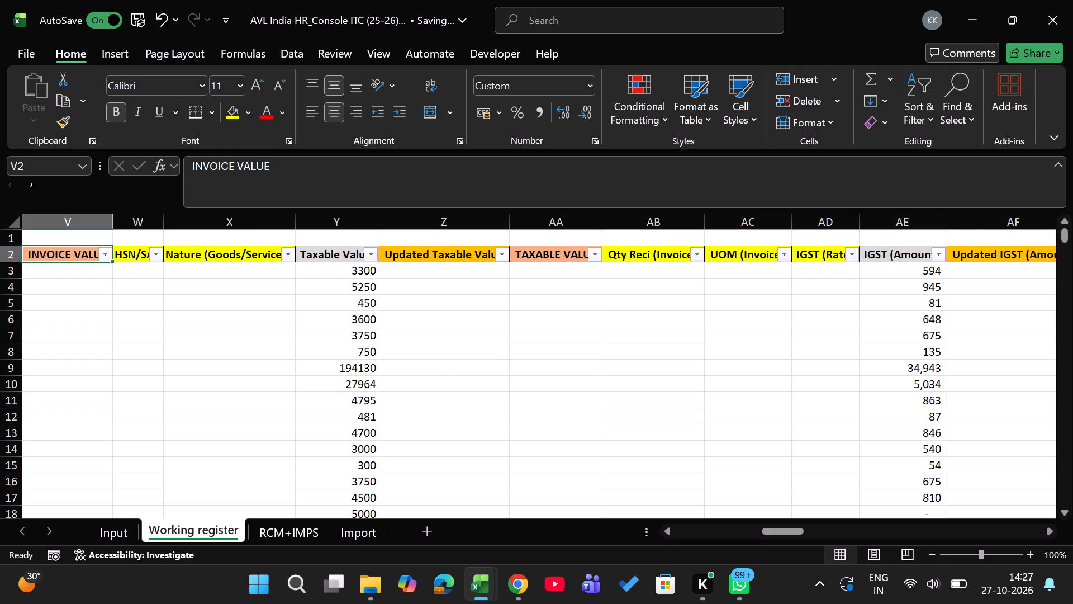
Review the Working register's headings from INVOICE VALUE back through the invoice and vendor columns to S. No.
key(Left)
key(Left)
key(Left)
key(Left)
key(Left)
key(Left)
key(Left)
key(Left)
key(Left)
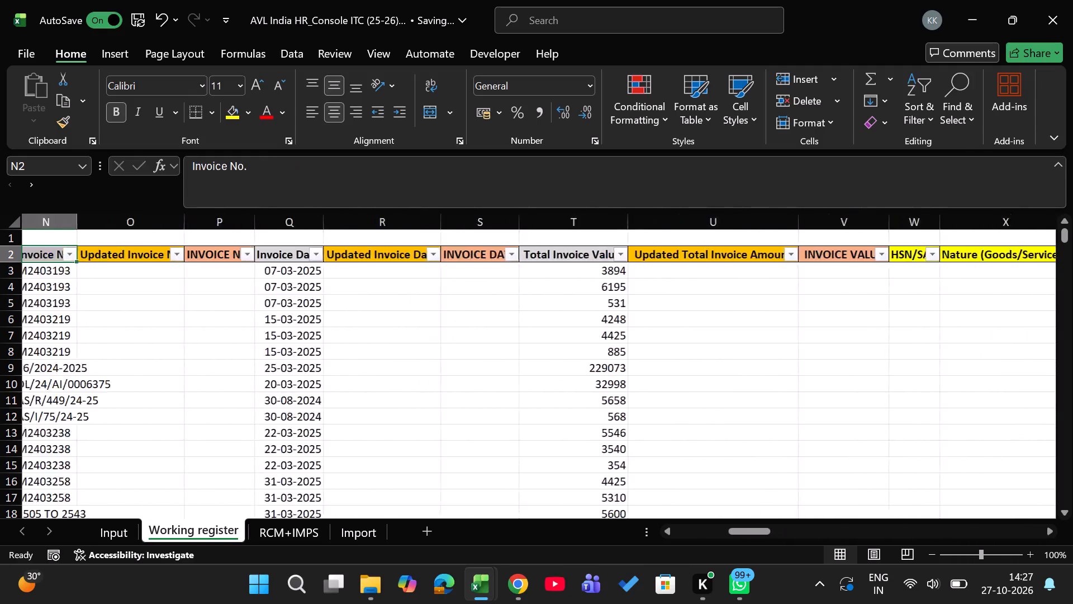
key(Left)
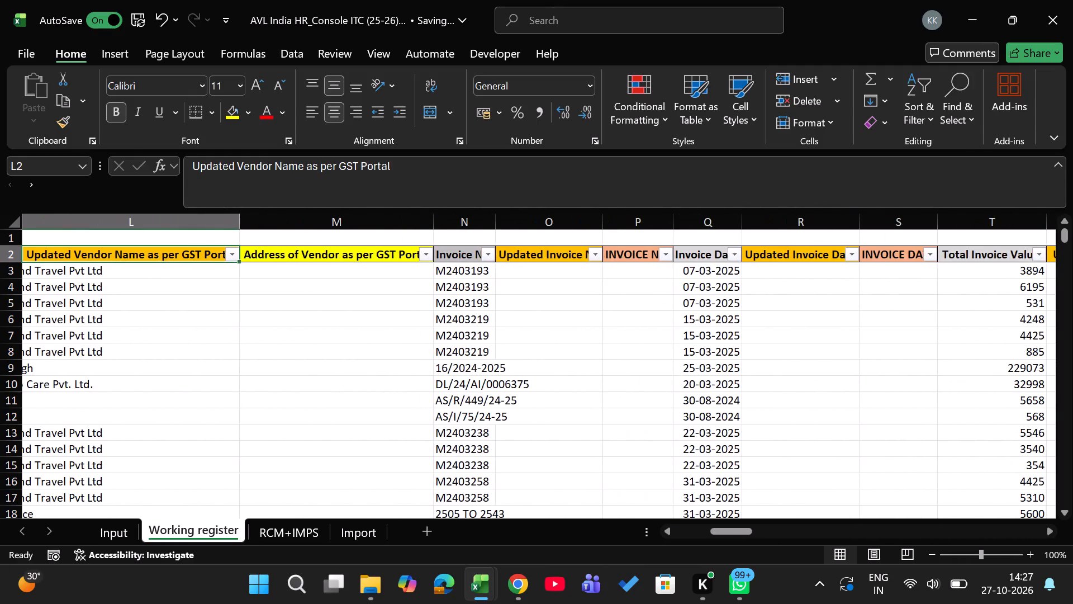
key(Left)
key(Left)
key(Left)
key(Left)
key(Left)
key(Left)
key(Left)
key(Left)
key(Left)
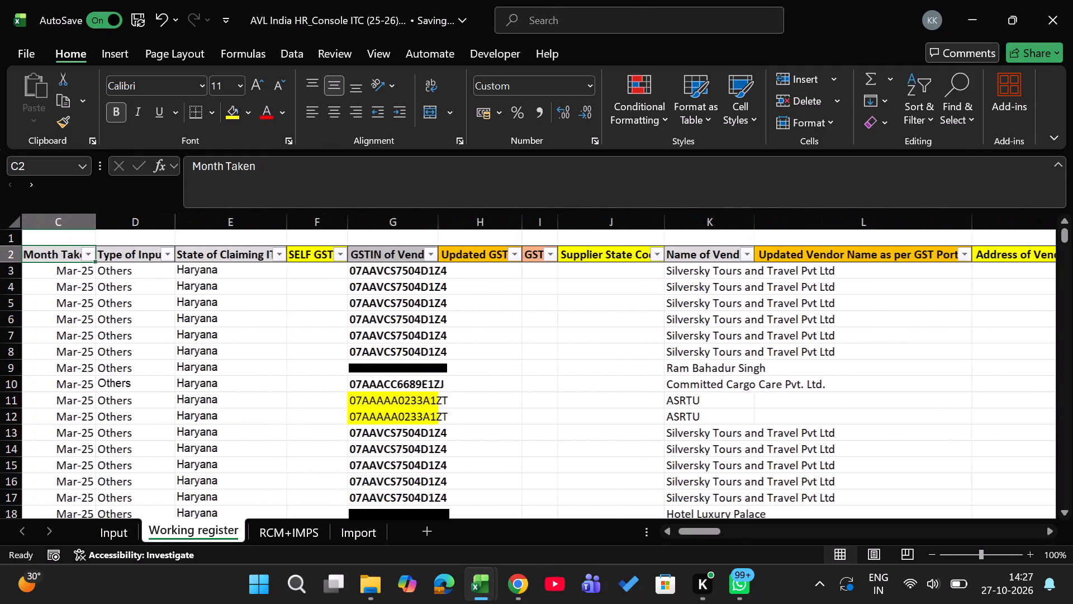
key(Left)
key(Left)
key(Left)
key(Left)
key(Left)
Review the Working register's row 2 headings between Month Taken and Name of Vendor, ending at GSTIN of Vendor.
key(Right)
key(Right)
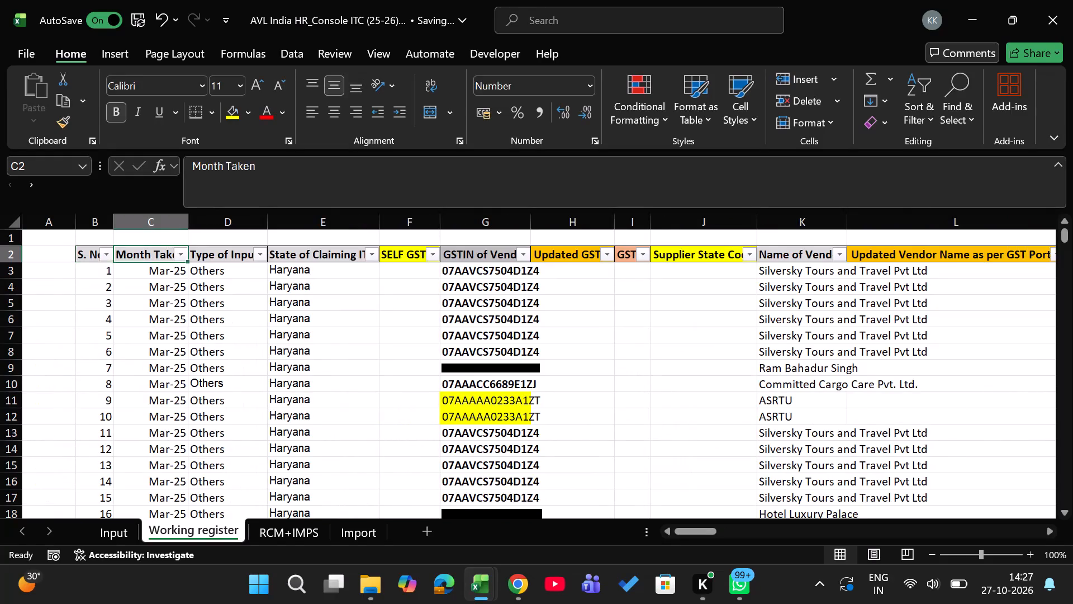
key(Right)
key(Right)
key(Right)
key(Right)
key(Right)
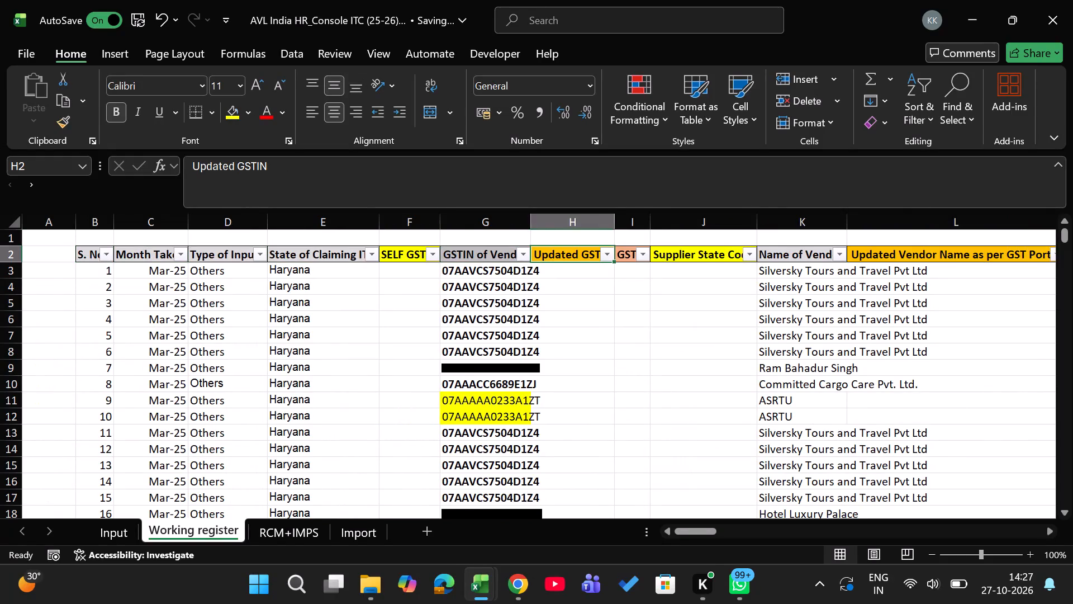
key(Right)
key(Right)
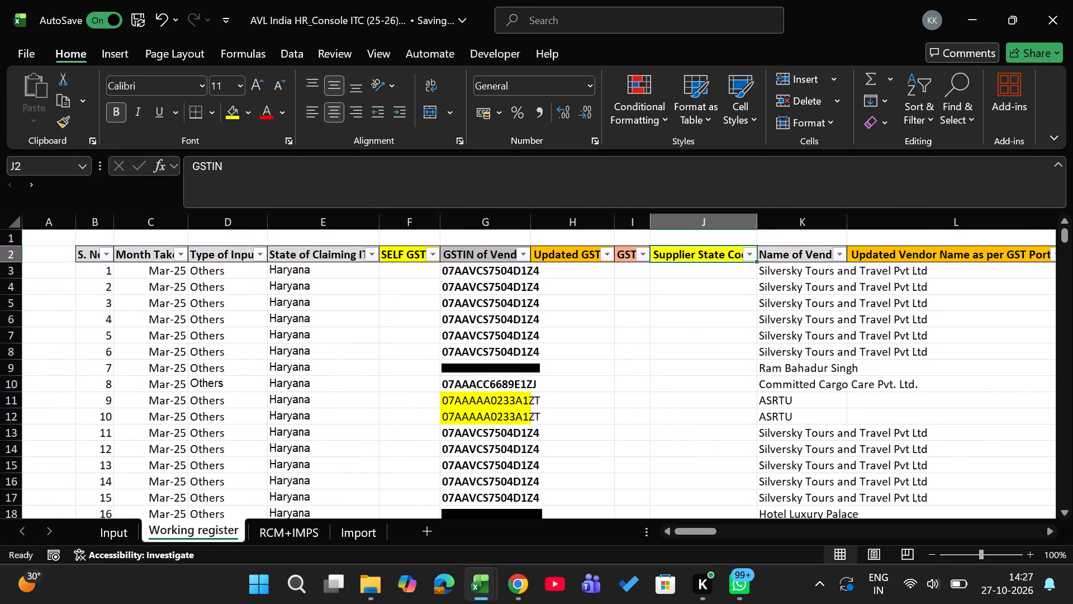
key(Right)
key(Left)
key(Left)
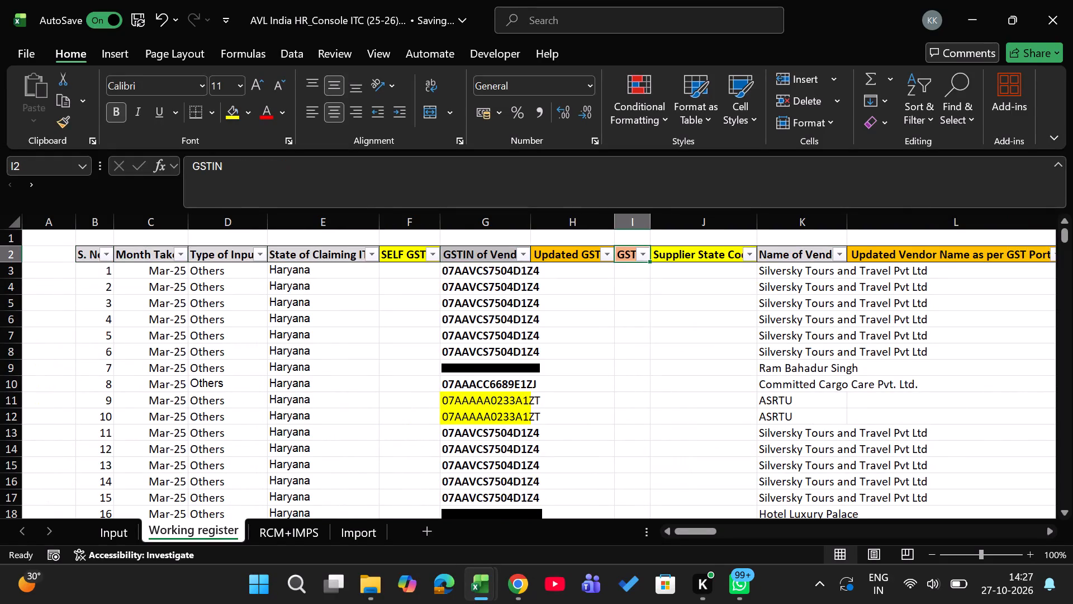
key(Left)
key(Left)
key(Down)
key(Up)
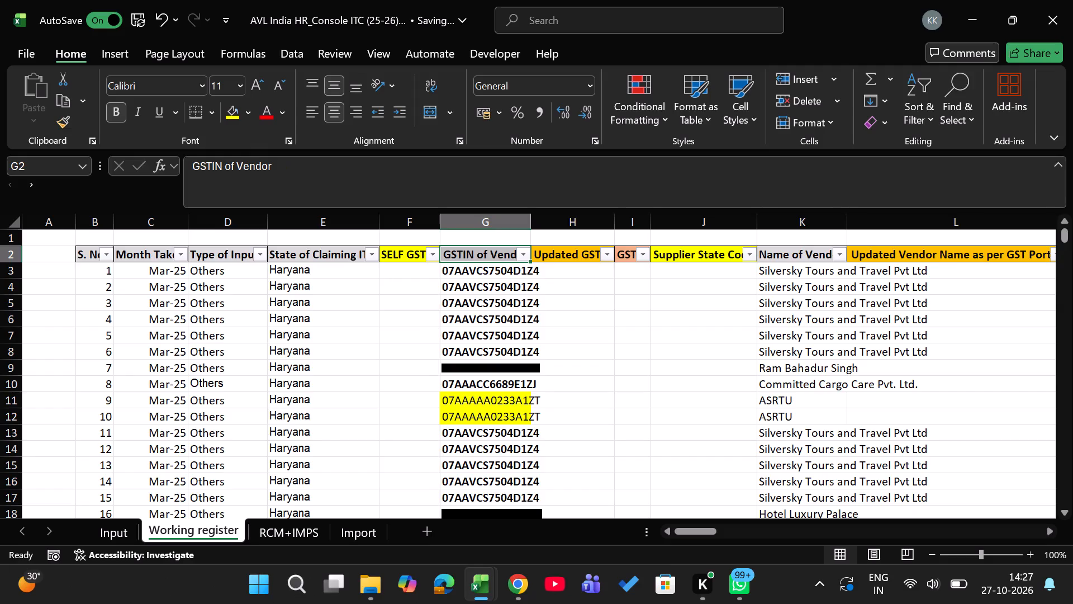
Check the end of the filter value list for the GSTIN of Vendor column, leaving the filter unapplied.
key(alt+Down)
scroll(445, 399, down, 20)
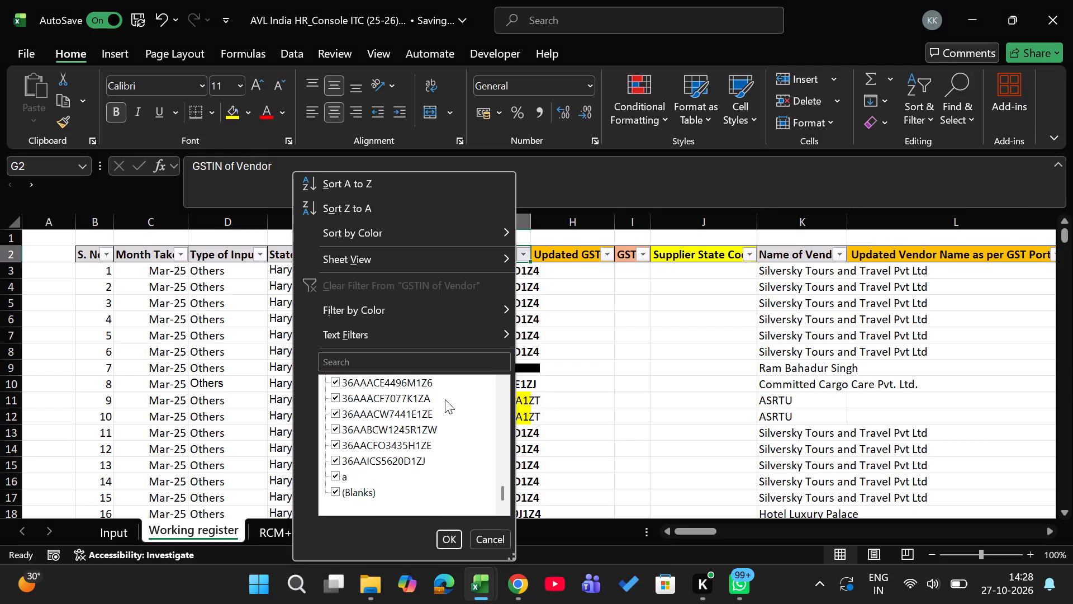
click(699, 415)
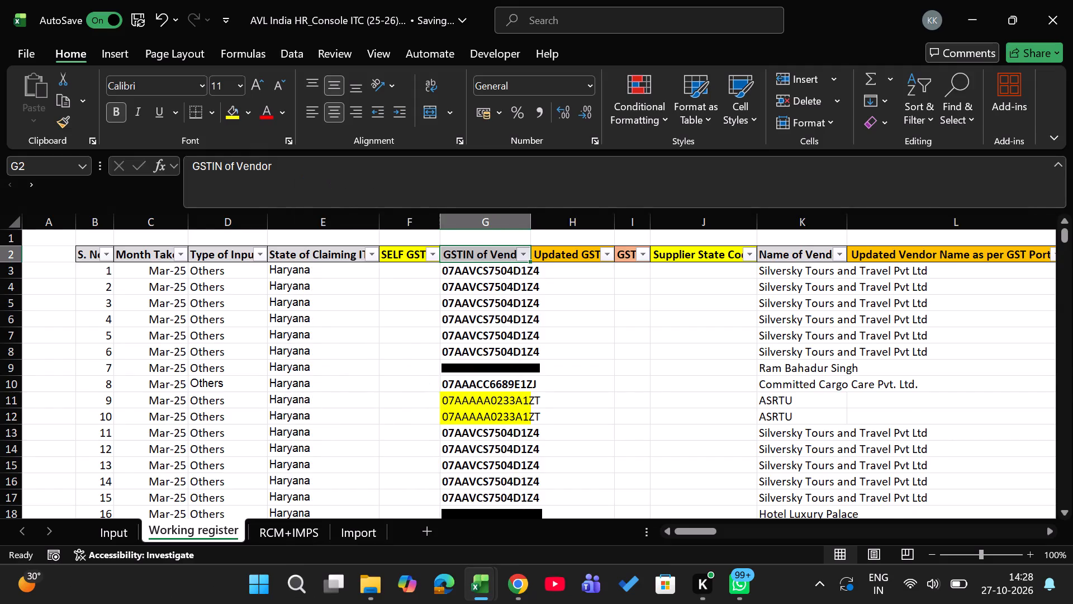
Examine the GSTIN of Vendor column down through the October rows for gaps, then return to the State of Claiming ITC heading.
key(ctrl+Down)
key(ctrl+Down)
key(ctrl+Down)
key(ctrl+Down)
key(ctrl+Down)
key(ctrl+Down)
key(ctrl+Down)
key(ctrl+Down)
key(ctrl+Down)
key(ctrl+Down)
key(ctrl+Down)
key(ctrl+Down)
key(ctrl+Down)
key(ctrl+Down)
key(ctrl+Down)
key(ctrl+Down)
key(ctrl+Down)
key(ctrl+Down)
key(ctrl+Down)
key(ctrl+Down)
key(ctrl+Down)
key(ctrl+Down)
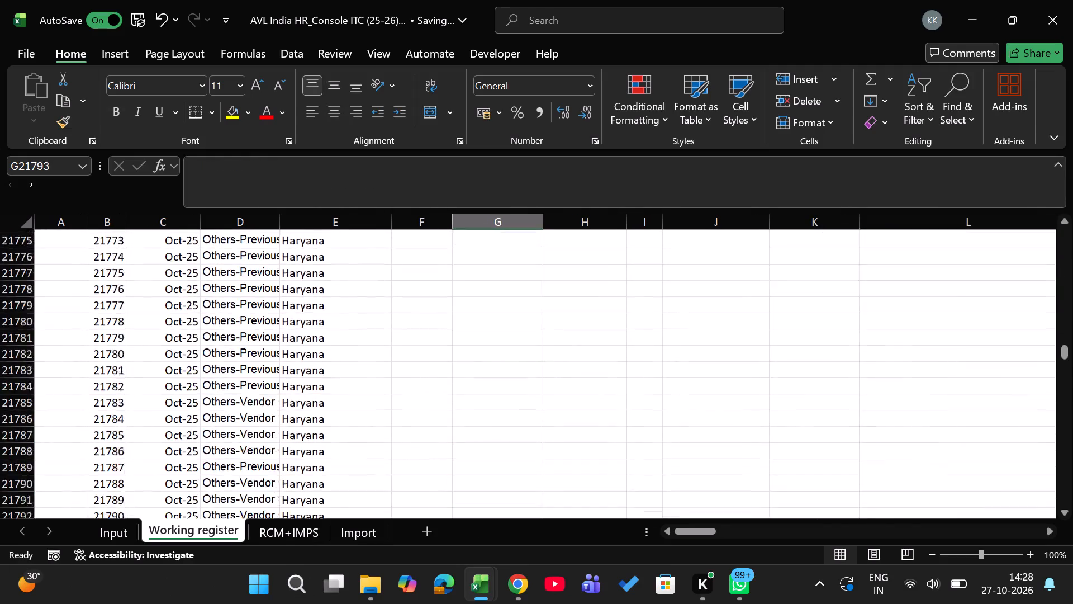
key(ctrl+Up)
key(ctrl+Up)
key(ctrl+Up)
key(ctrl+Up)
key(ctrl+Up)
key(ctrl+Up)
key(ctrl+Up)
key(ctrl+Up)
key(ctrl+Up)
key(ctrl+Up)
key(ctrl+Up)
key(ctrl+Up)
key(ctrl+Up)
key(Left)
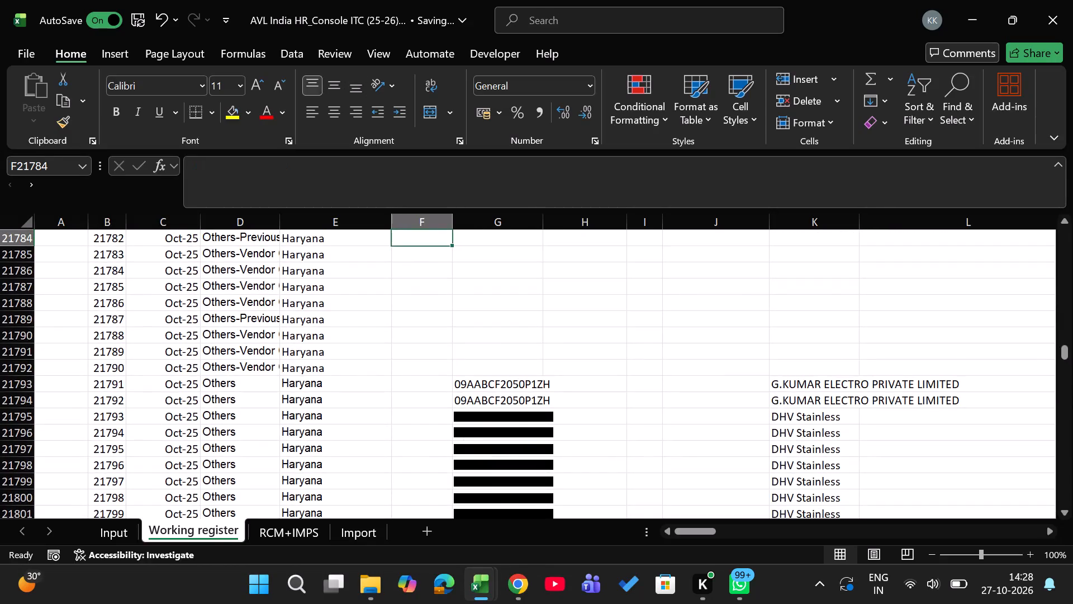
key(Left)
key(ctrl+Up)
key(Up)
key(Down)
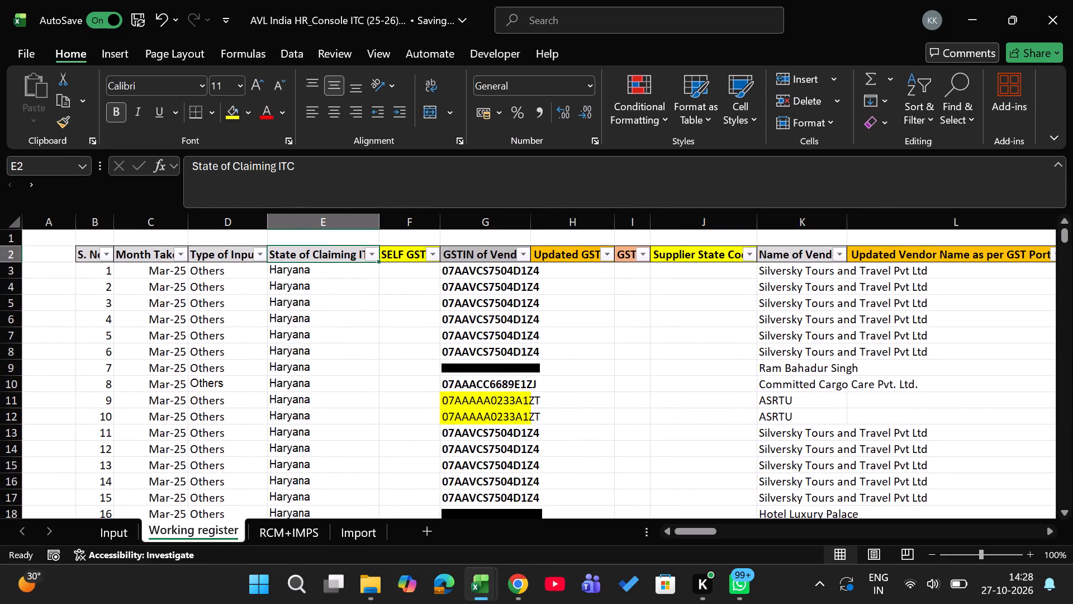
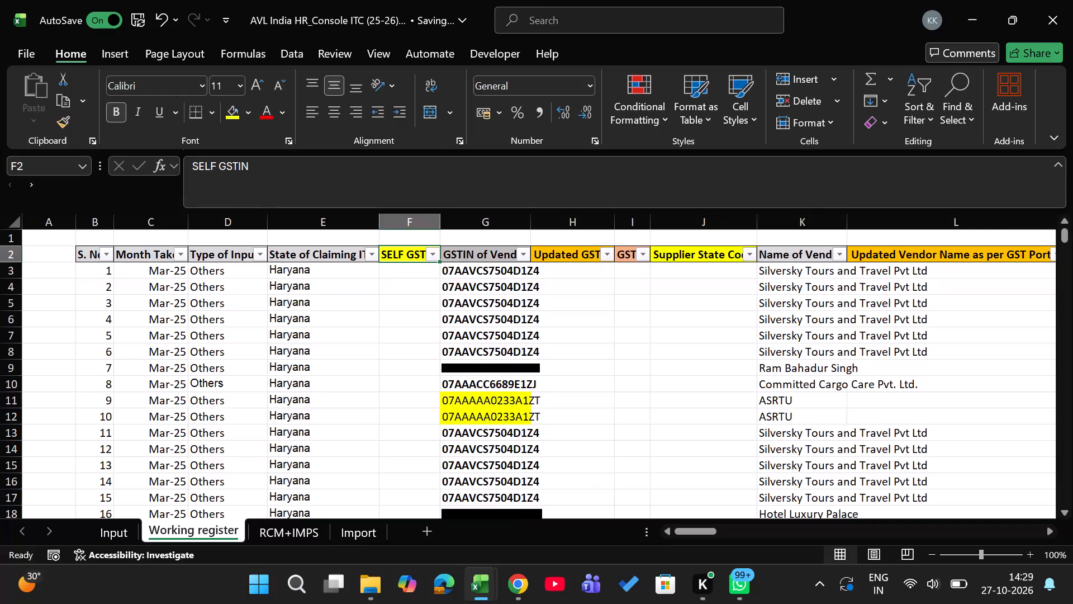
Review the Working register's row 2 headings from State of Claiming ITC to the vendor address column, returning to Name of Vendor.
key(Left)
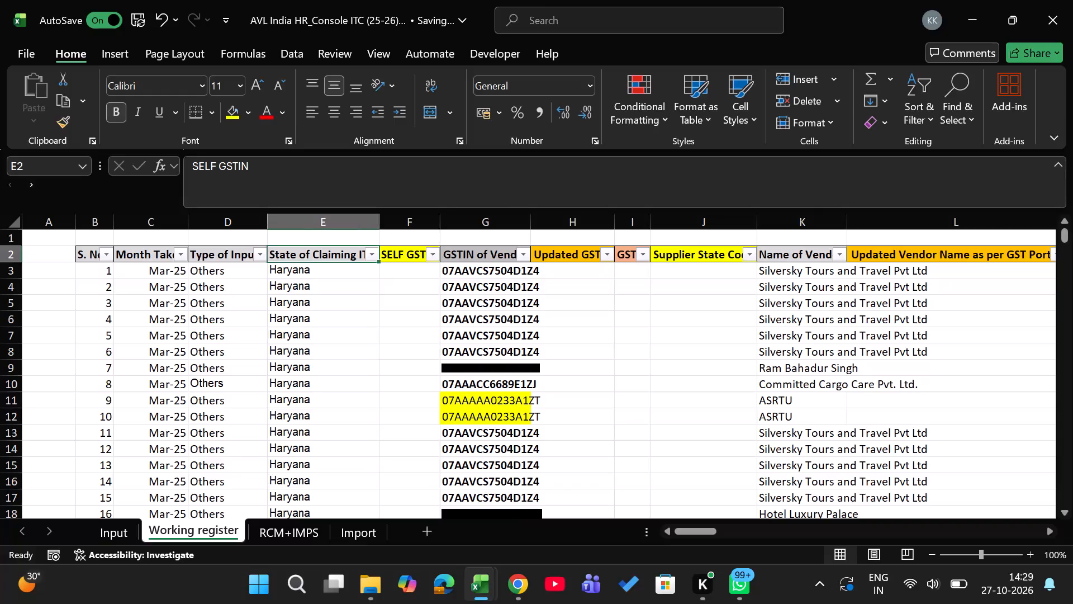
key(Right)
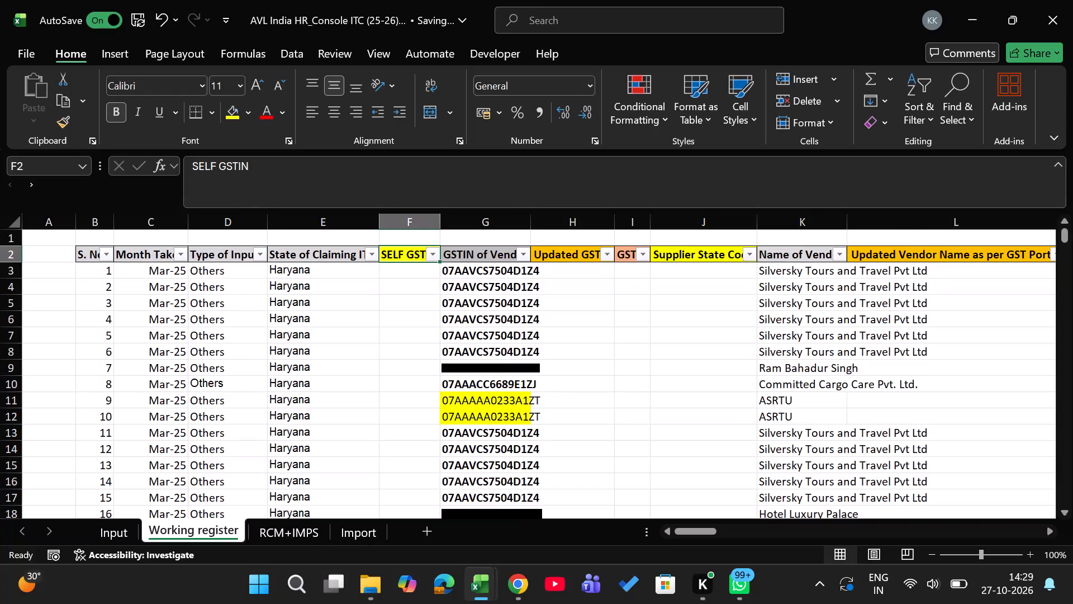
key(Right)
key(Right)
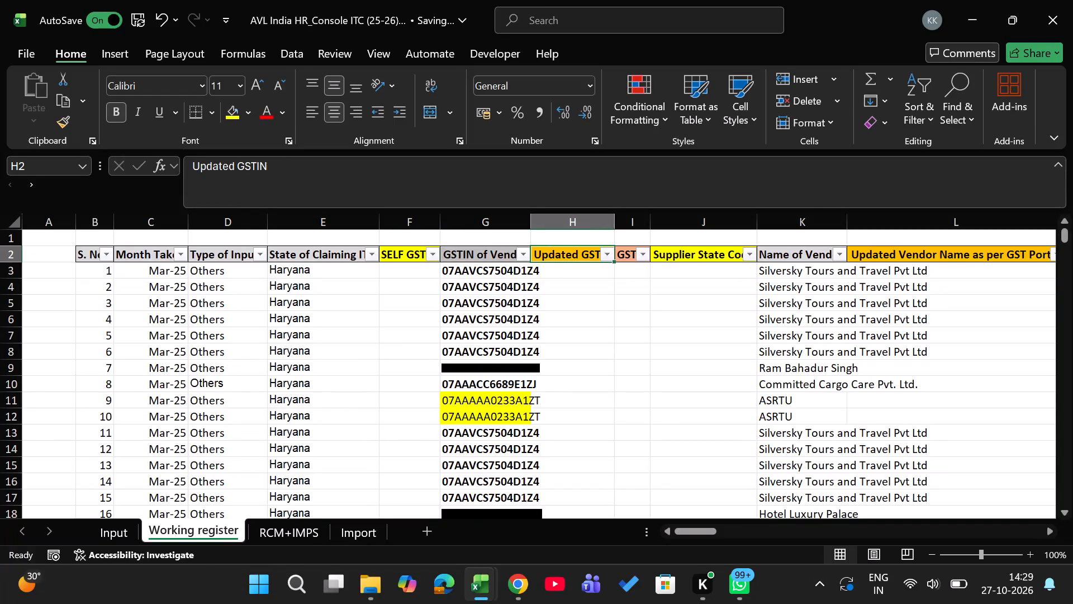
key(Left)
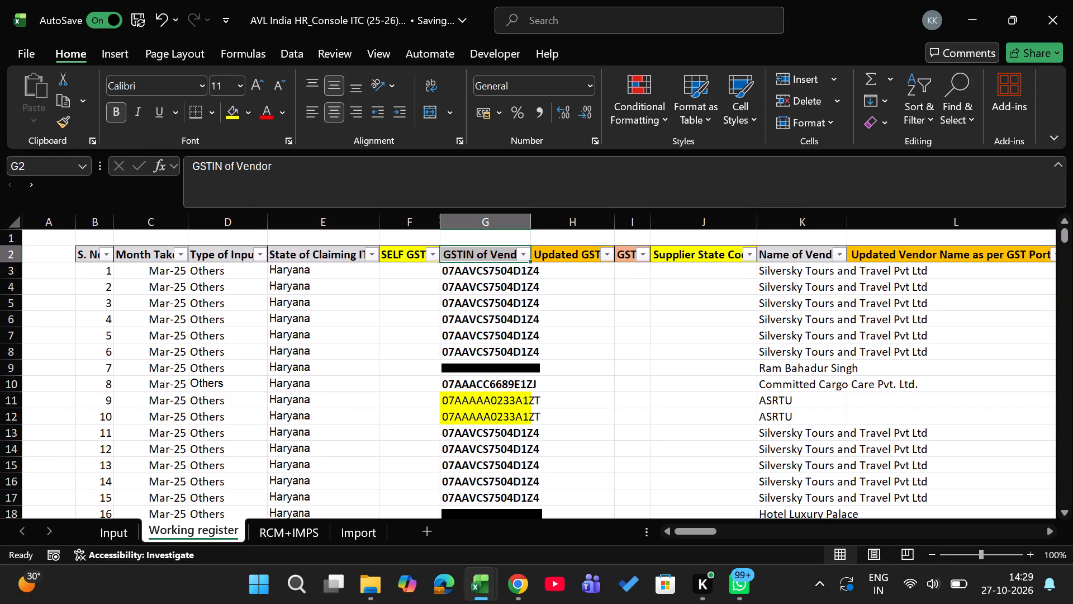
key(Right)
key(Right)
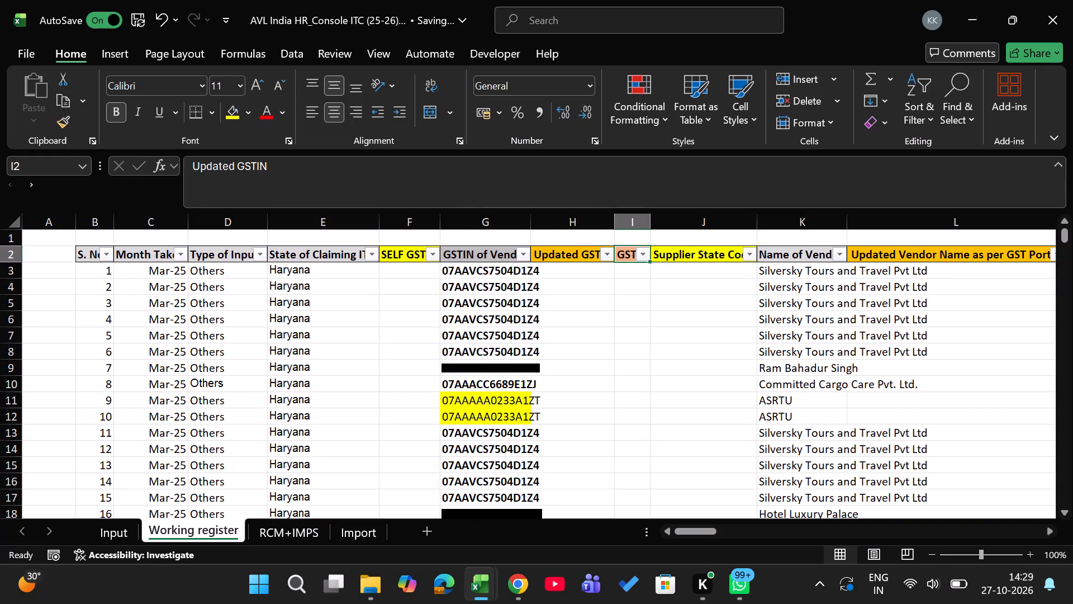
key(Right)
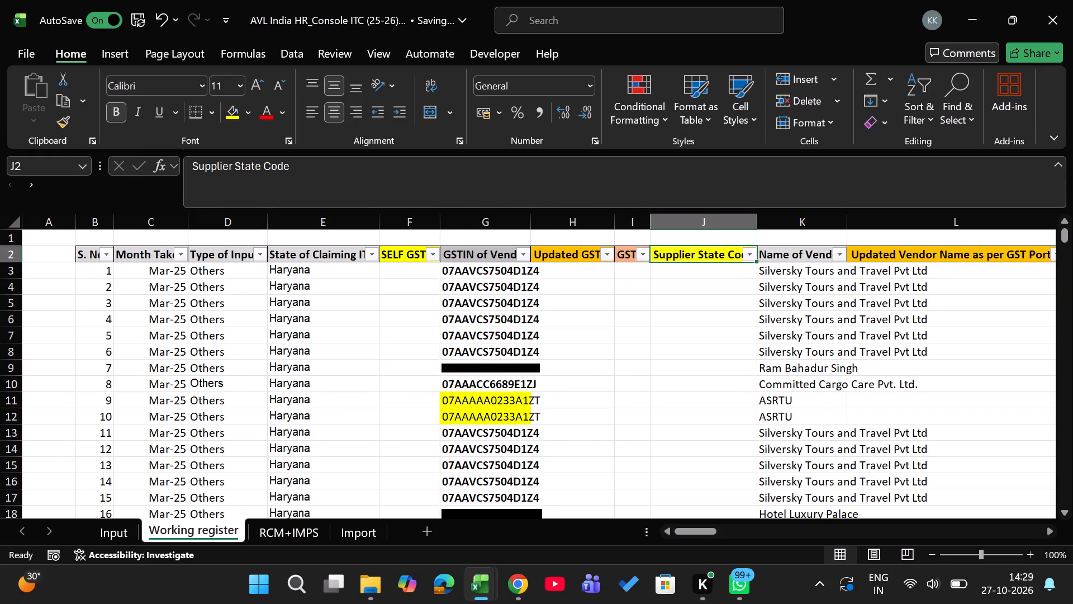
key(Right)
key(Right)
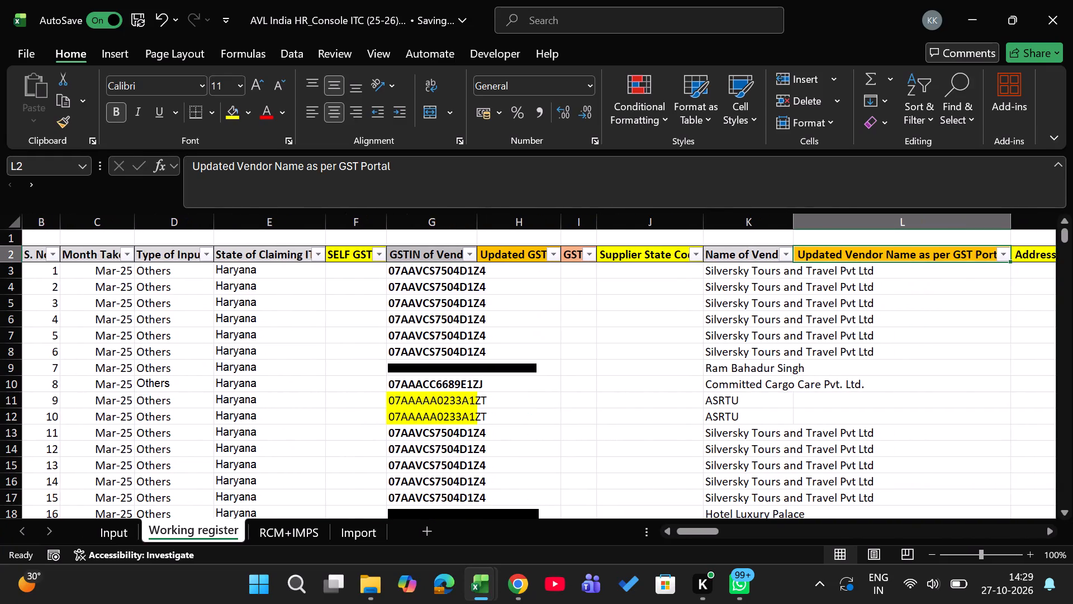
key(Right)
key(Right)
key(Left)
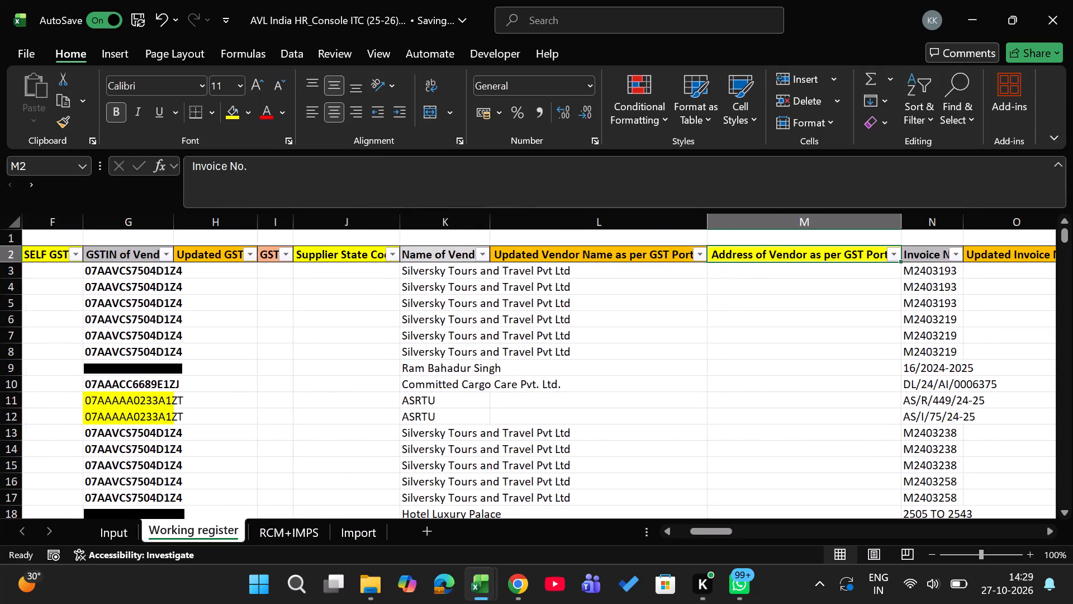
key(Left)
key(Left)
key(Down)
key(Up)
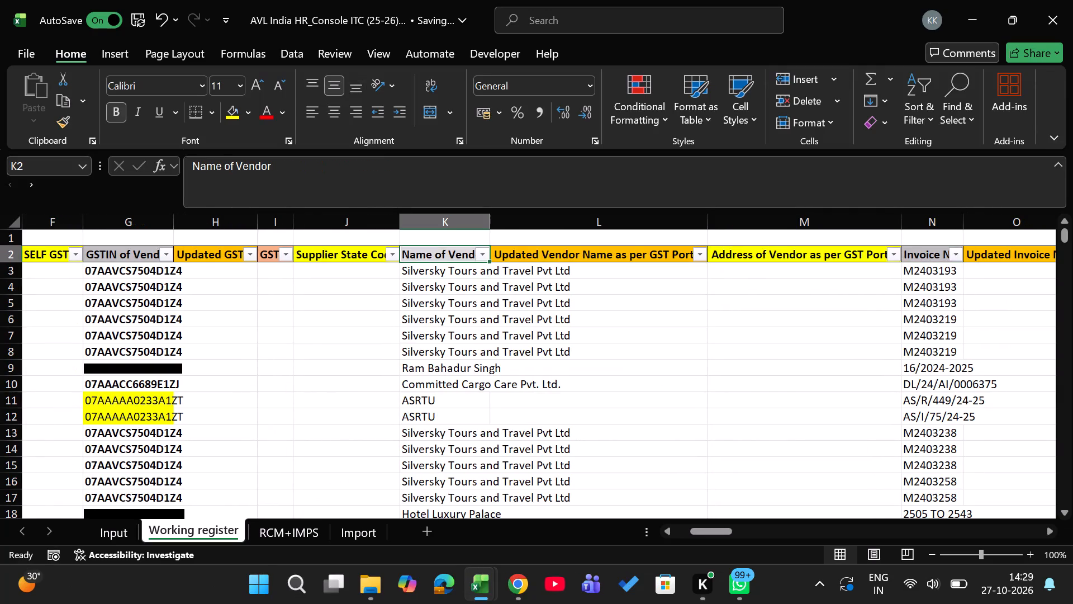
Review the row 2 headings from Name of Vendor through the invoice number, date and value columns to TAXABLE VALUE.
key(Right)
key(Right)
key(Right)
key(Right)
key(Right)
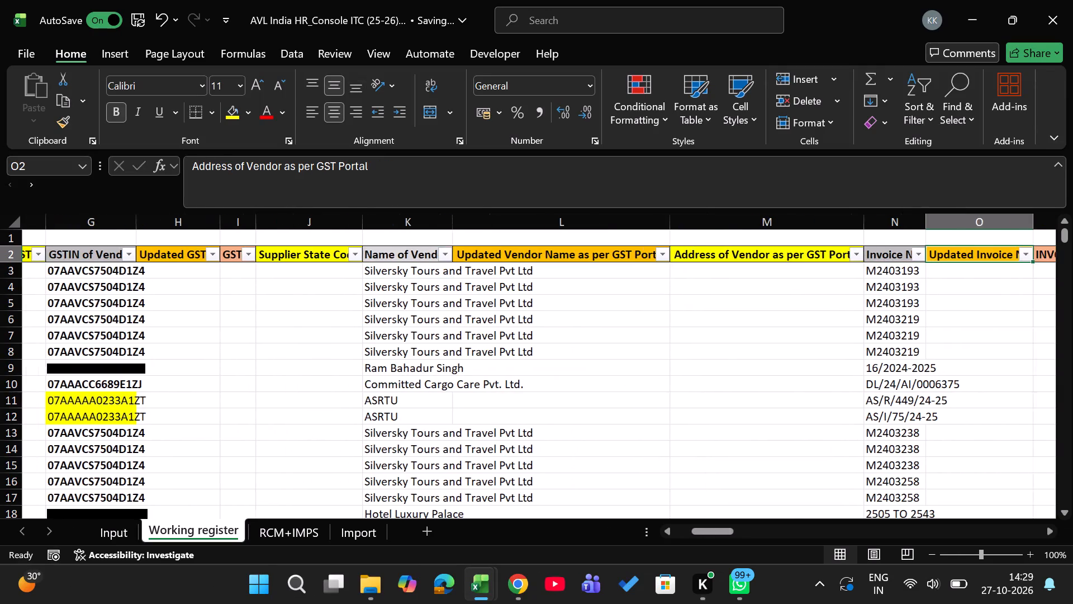
key(Right)
key(Right)
key(Right)
key(Right)
key(Right)
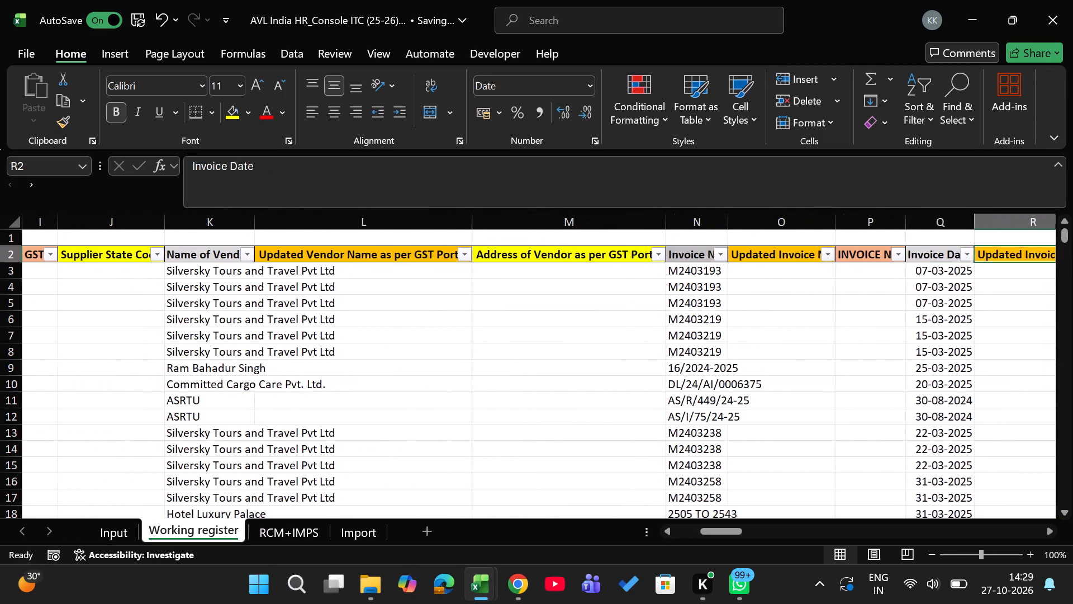
key(Right)
key(Right)
key(Right)
key(Right)
key(Right)
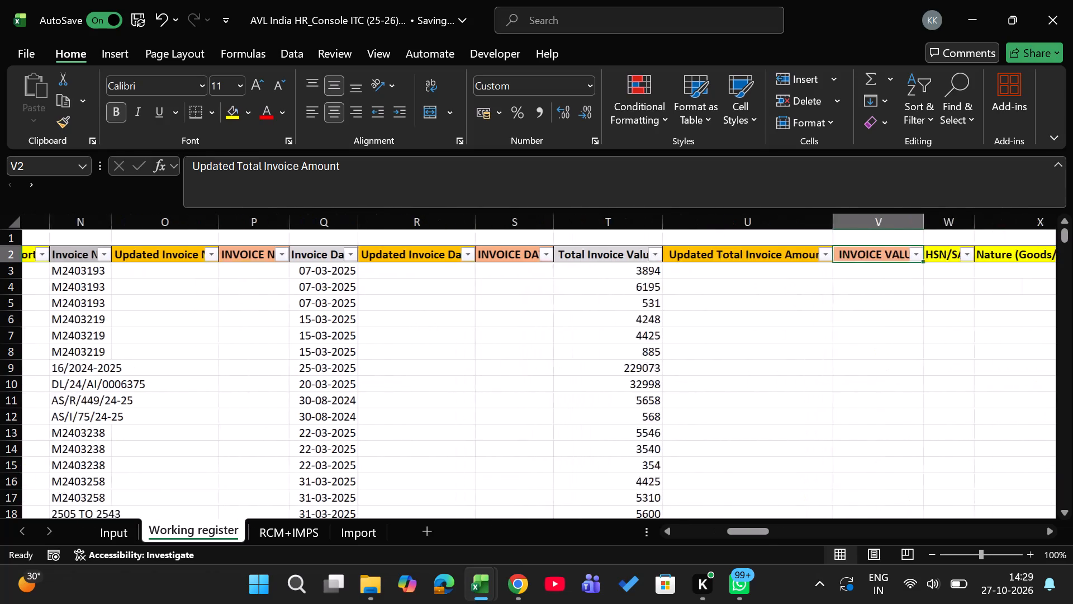
key(Right)
key(Right)
key(Right)
key(Right)
key(Right)
key(Right)
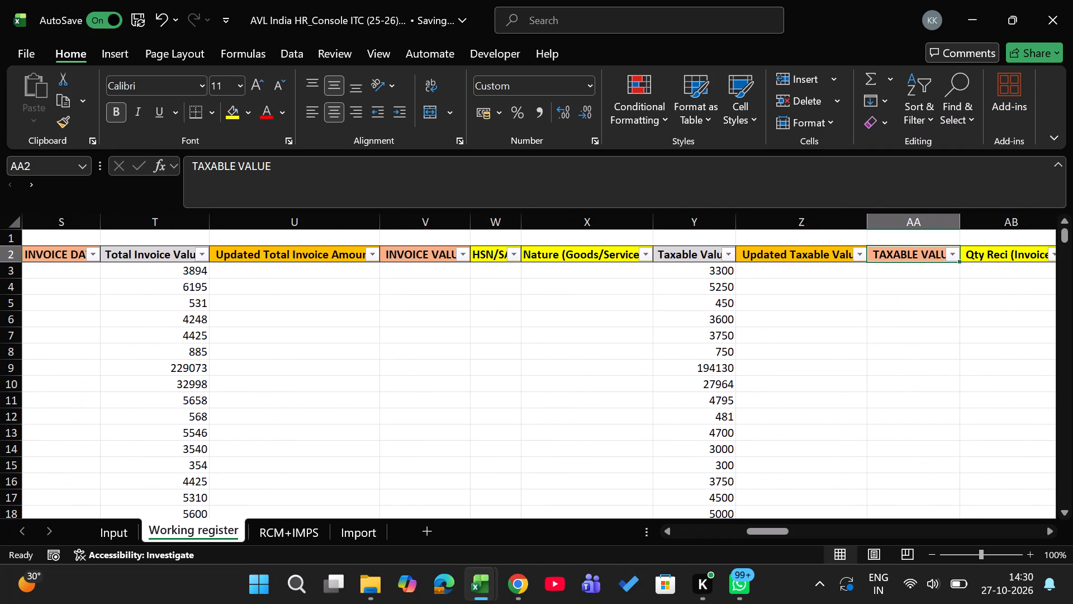
Examine the columns beyond TAXABLE VALUE, through the tax amounts, ITC, description and E-way bill columns to the Remark columns.
scroll(630, 347, left, 3)
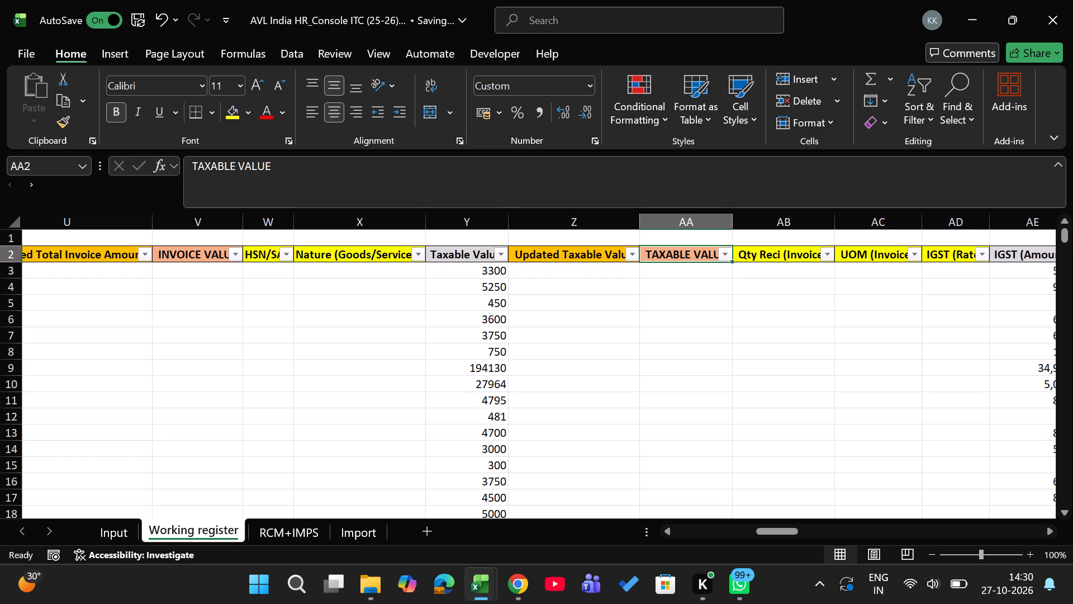
scroll(630, 347, left, 7)
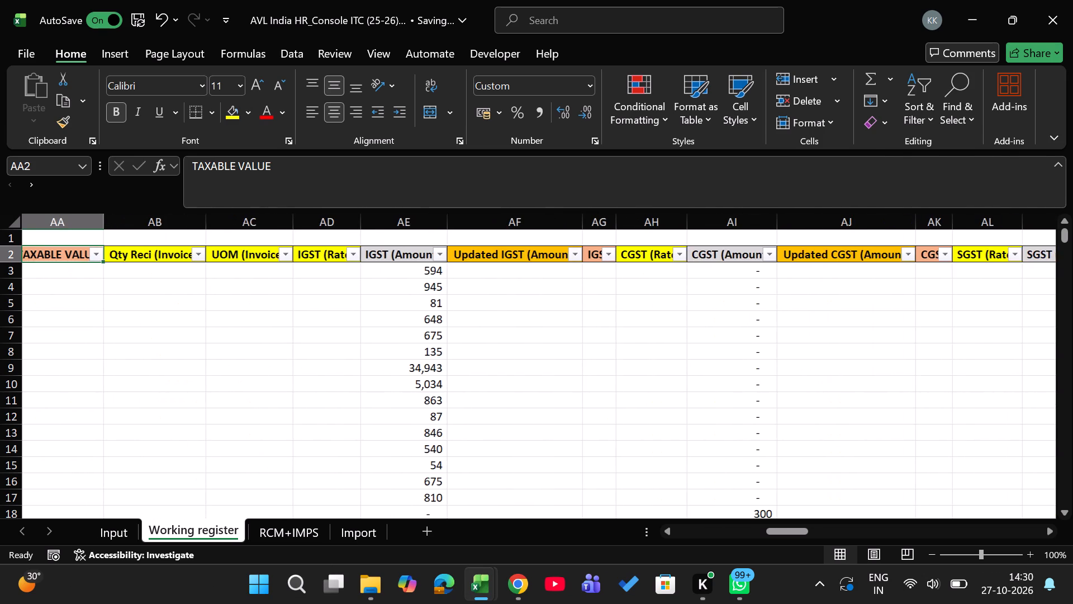
scroll(630, 347, left, 7)
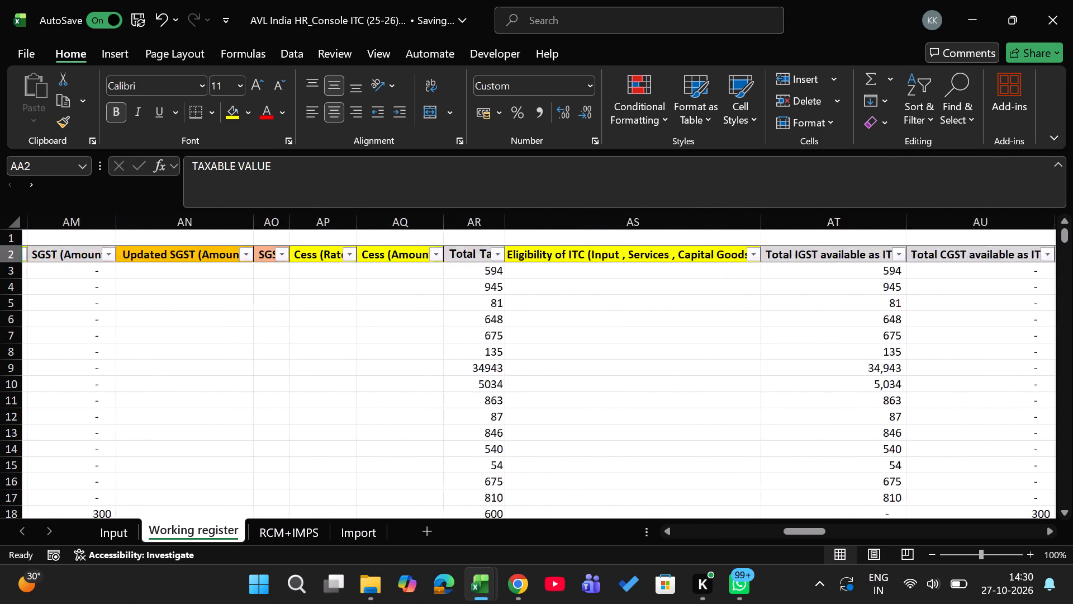
scroll(630, 347, left, 4)
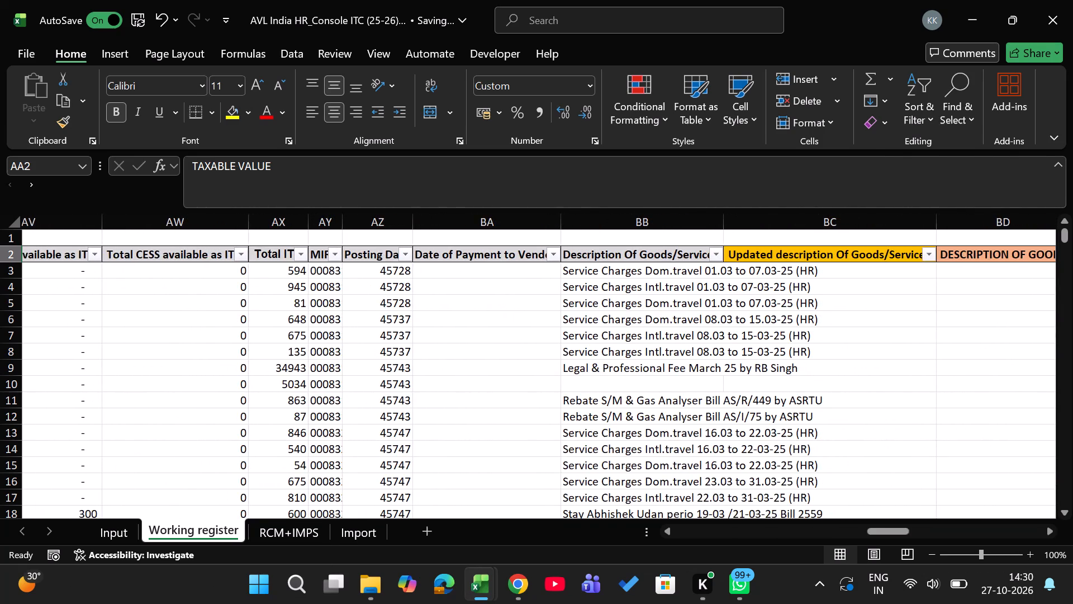
scroll(630, 347, left, 4)
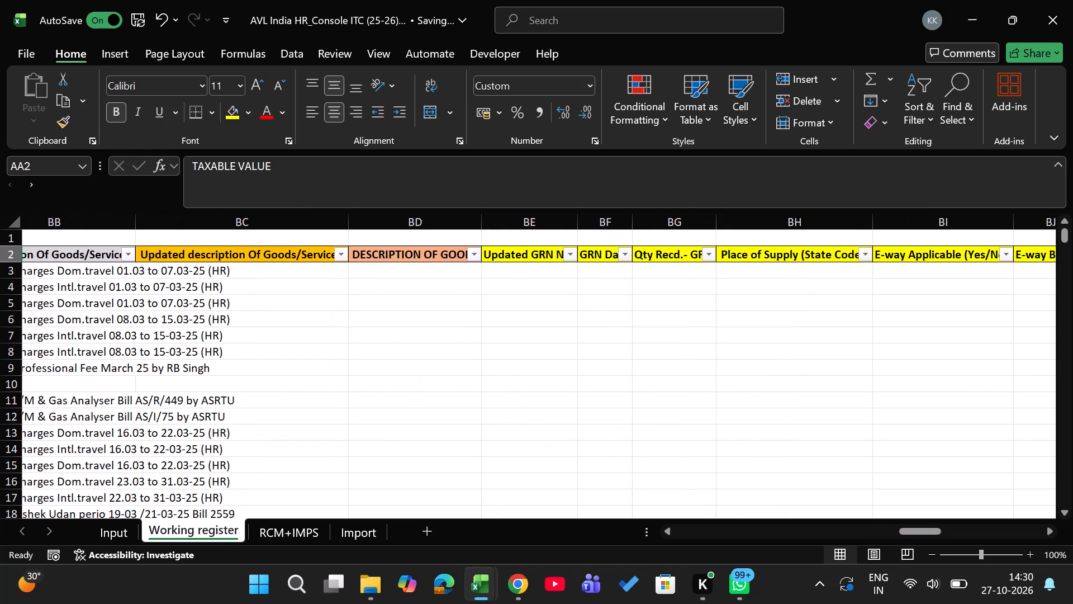
scroll(630, 347, left, 6)
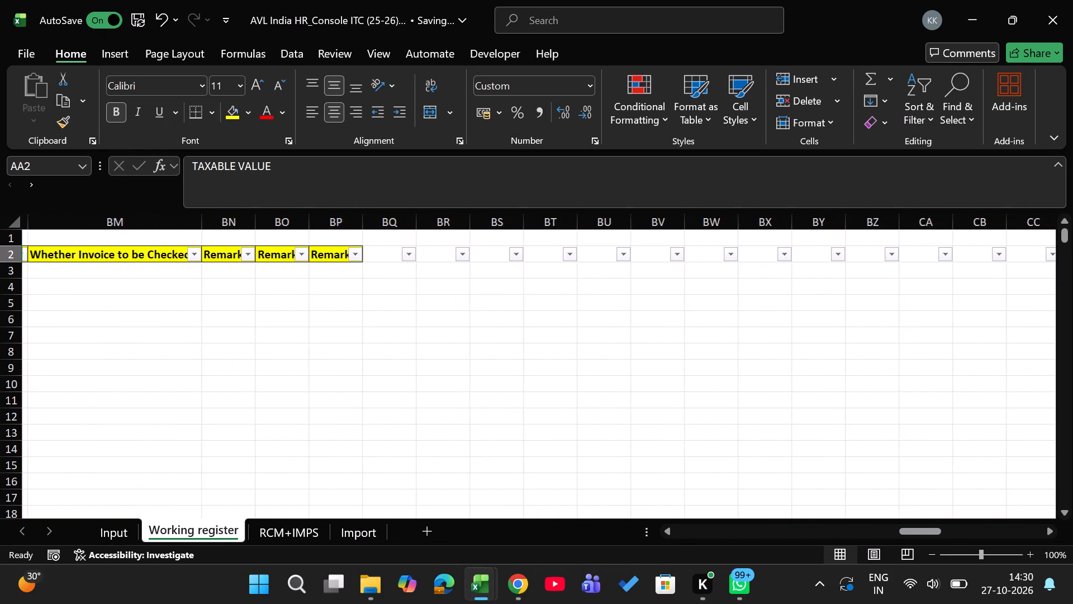
Recheck the columns between Total ITC and the Remark columns, including the goods description, GRN and E-way bill headings.
scroll(630, 347, right, 2)
scroll(630, 347, up, 1)
scroll(630, 347, right, 2)
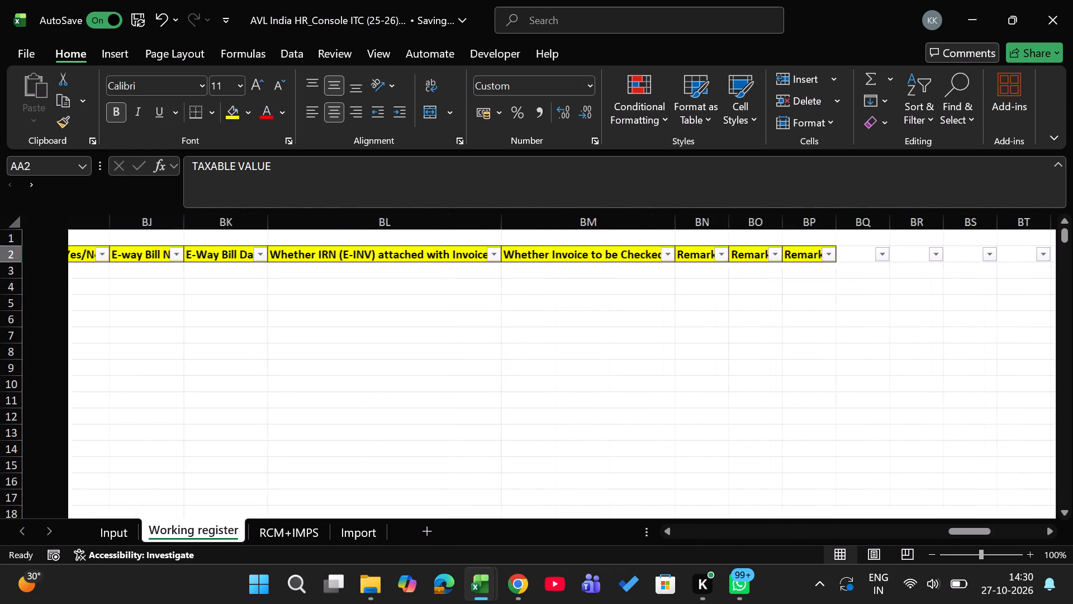
scroll(630, 347, right, 3)
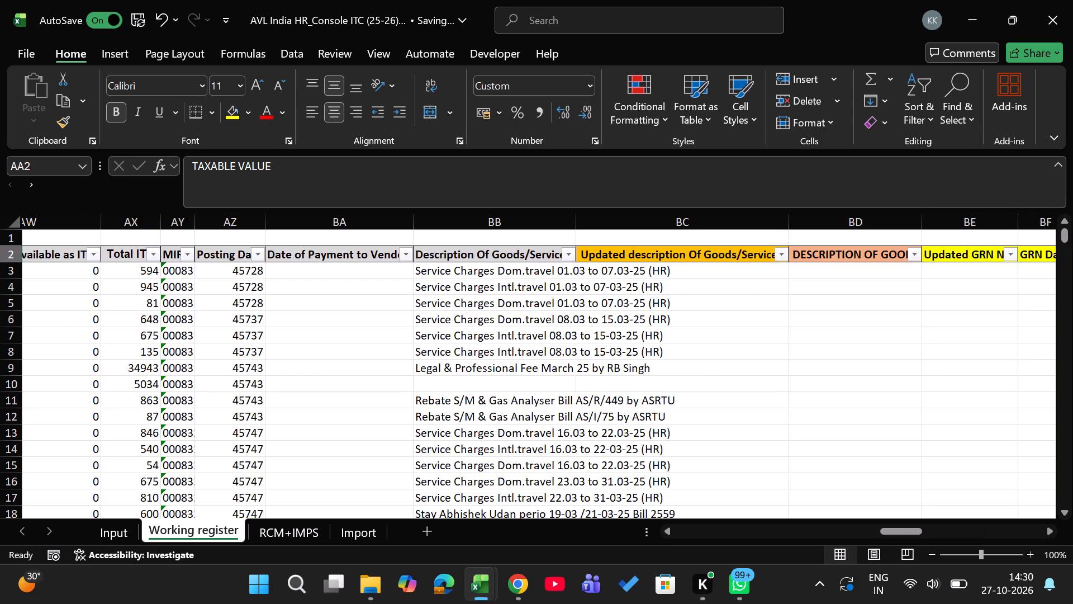
scroll(630, 347, left, 4)
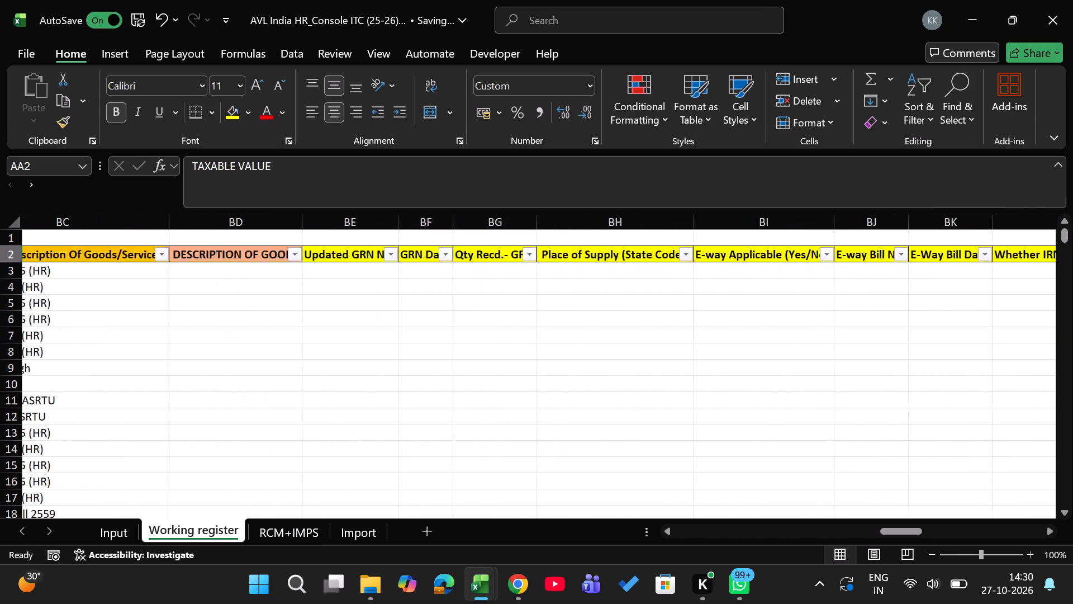
scroll(630, 347, left, 2)
scroll(630, 347, right, 4)
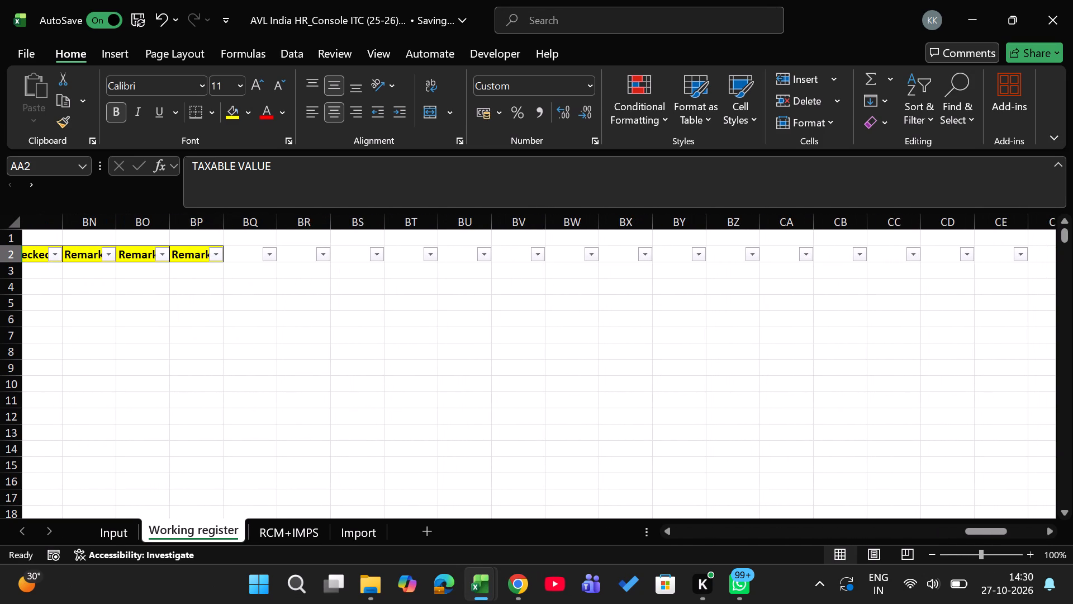
Read the full headings of the last columns, from Remark 3 back through Remark 1 to Whether Invoice to be Checked?.
click(191, 249)
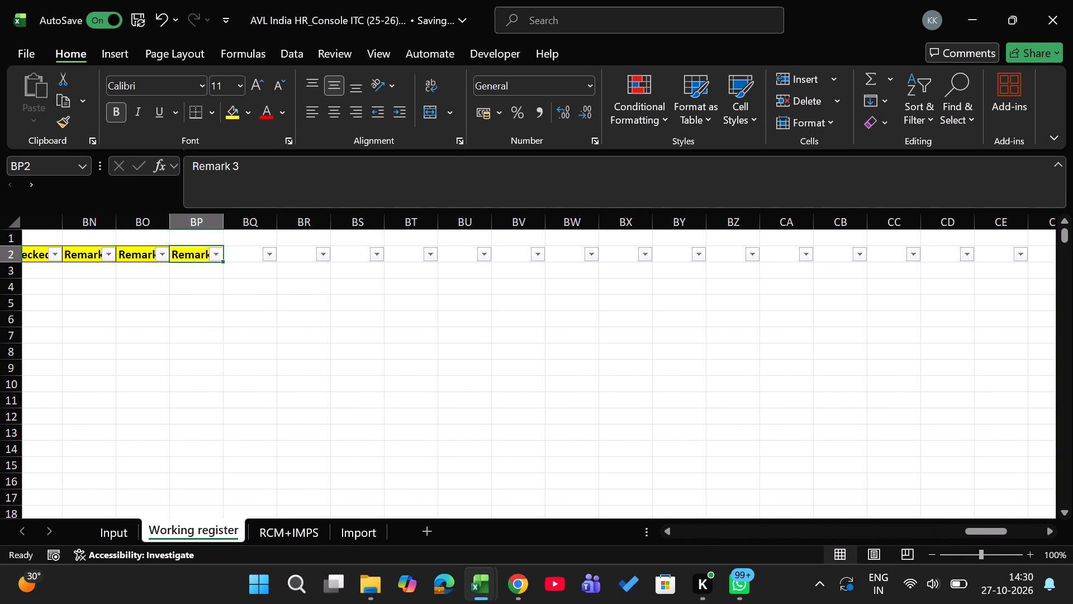
click(145, 258)
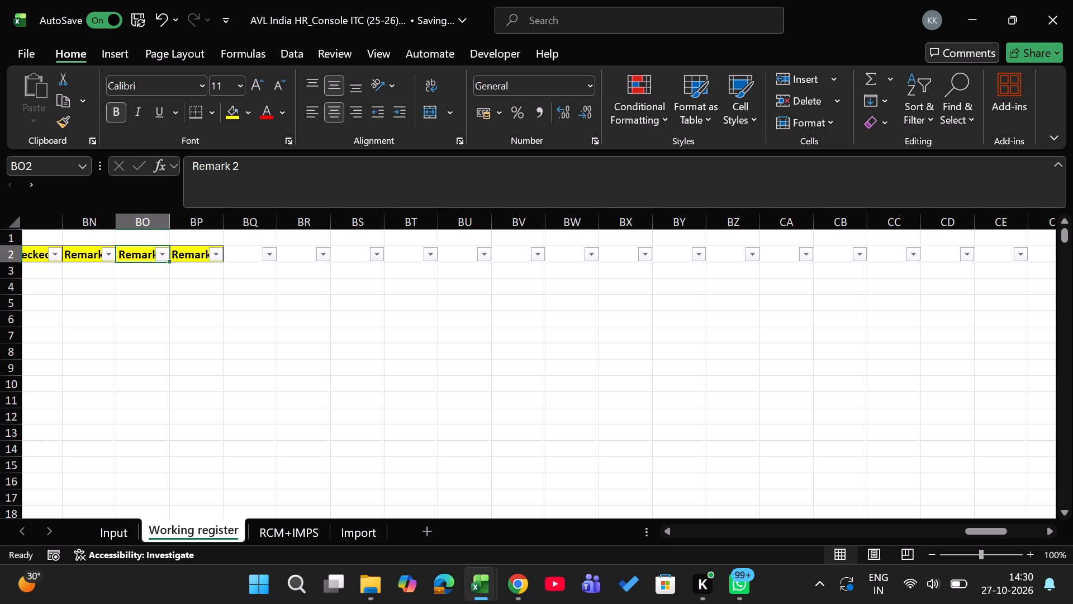
click(98, 253)
scroll(98, 253, right, 1)
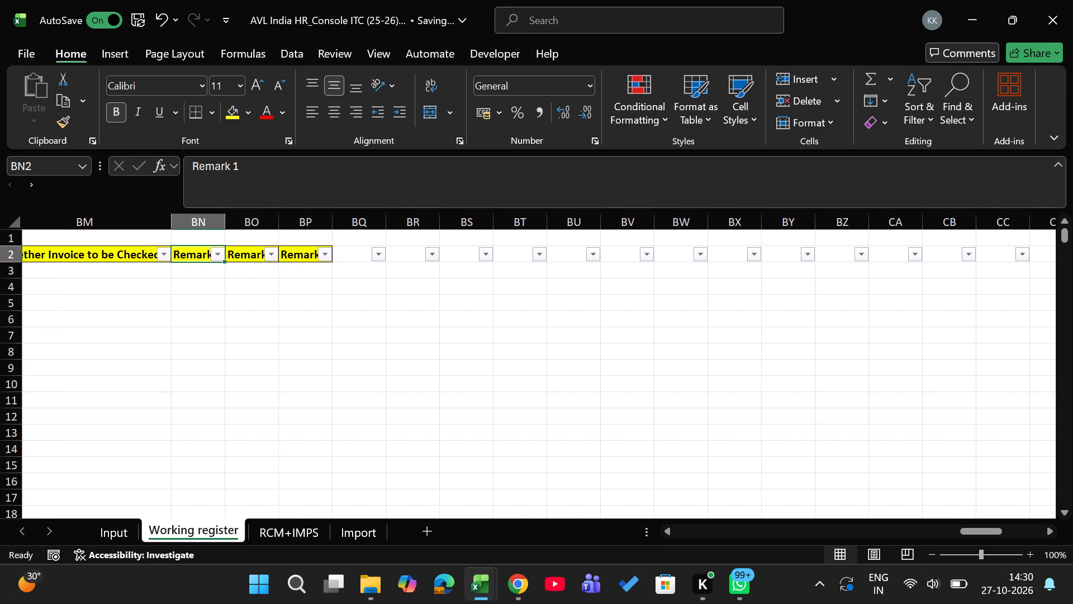
click(98, 253)
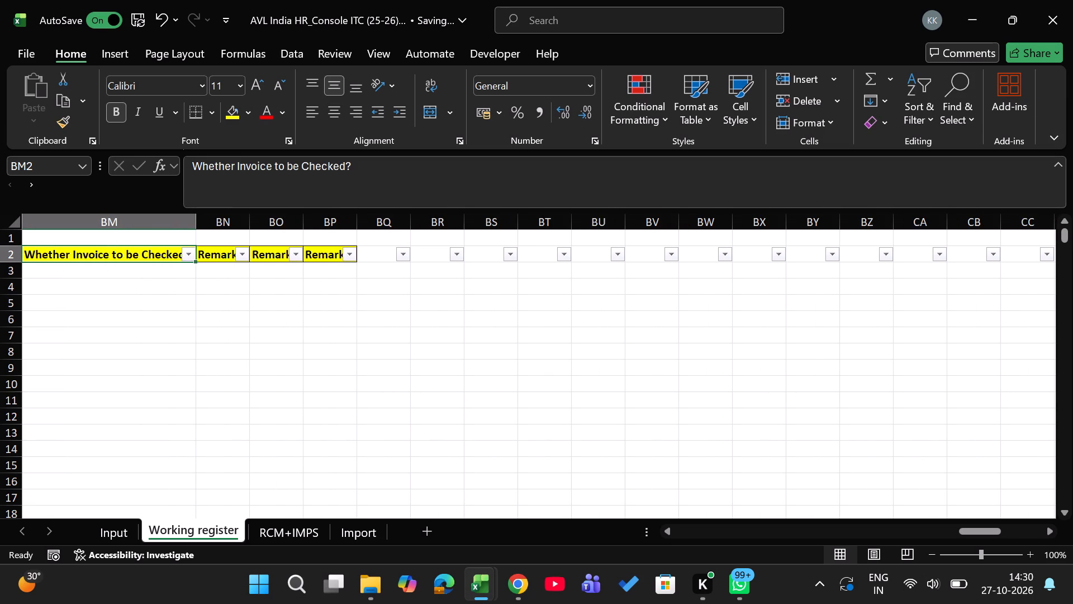
scroll(233, 192, right, 1)
scroll(263, 317, right, 1)
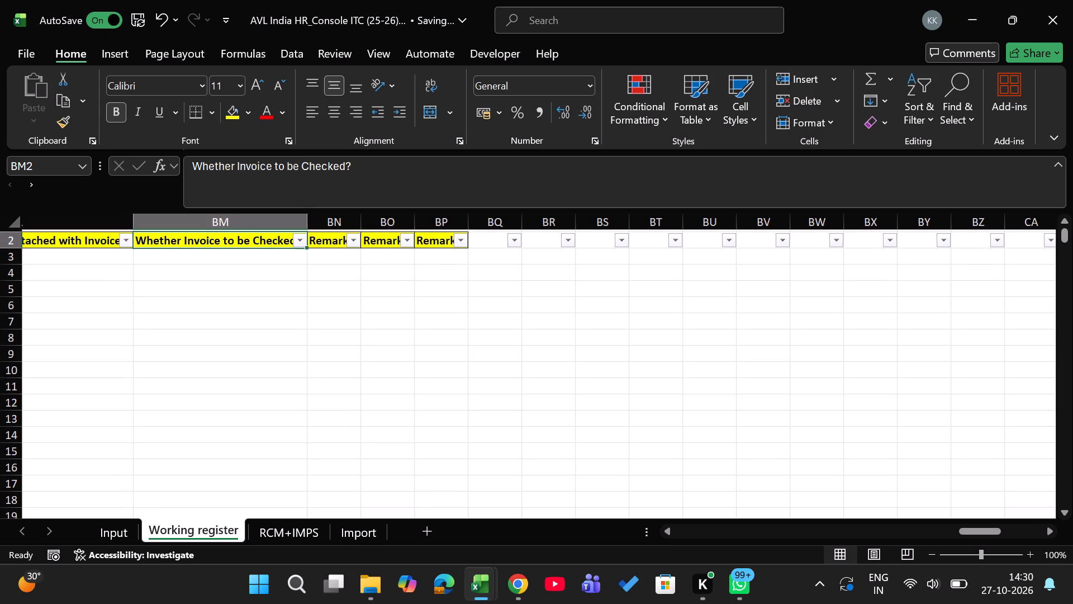
scroll(263, 317, up, 1)
scroll(263, 317, right, 1)
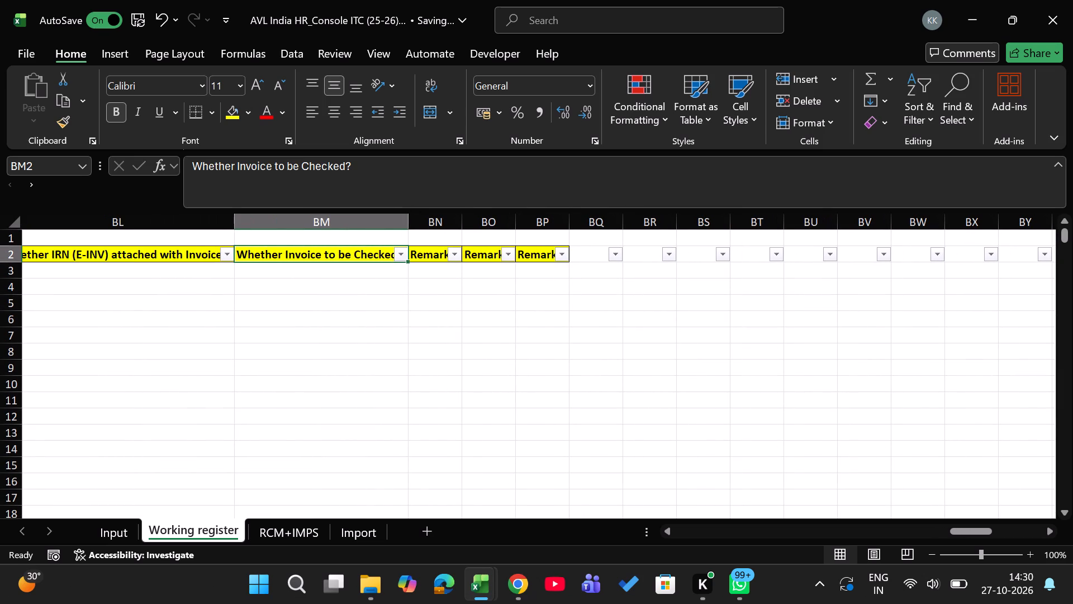
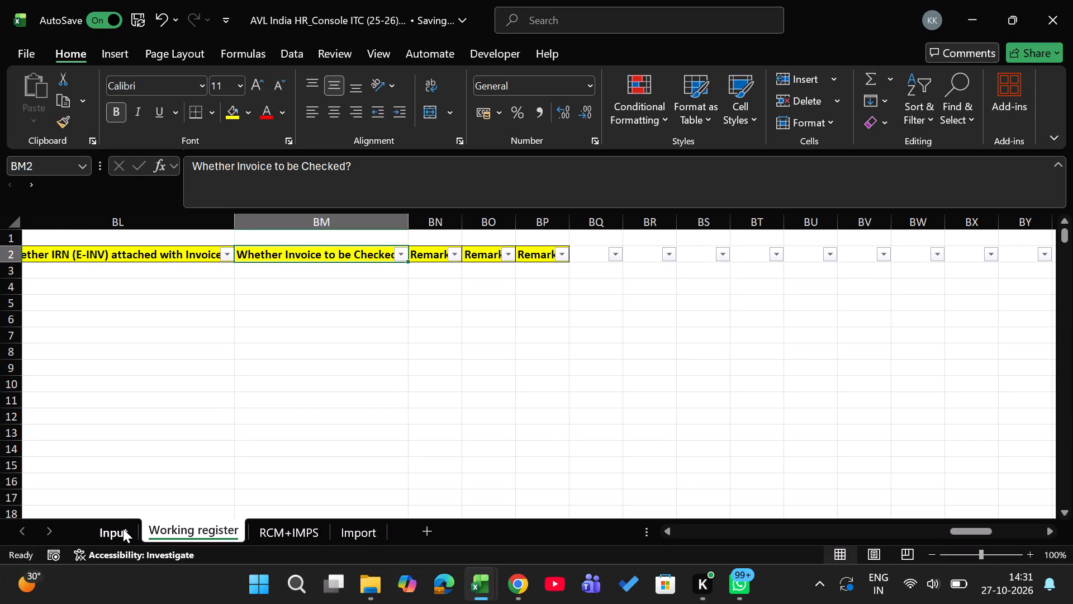
Return to the first columns of the Working register and select the first Month Taken cell, C3.
scroll(309, 436, right, 7)
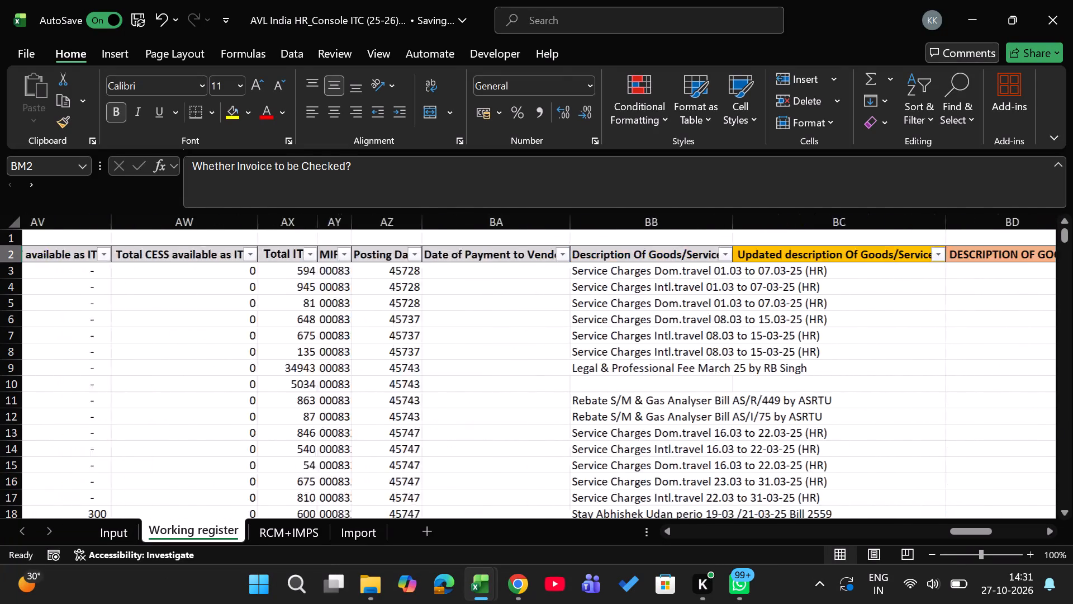
scroll(309, 436, right, 3)
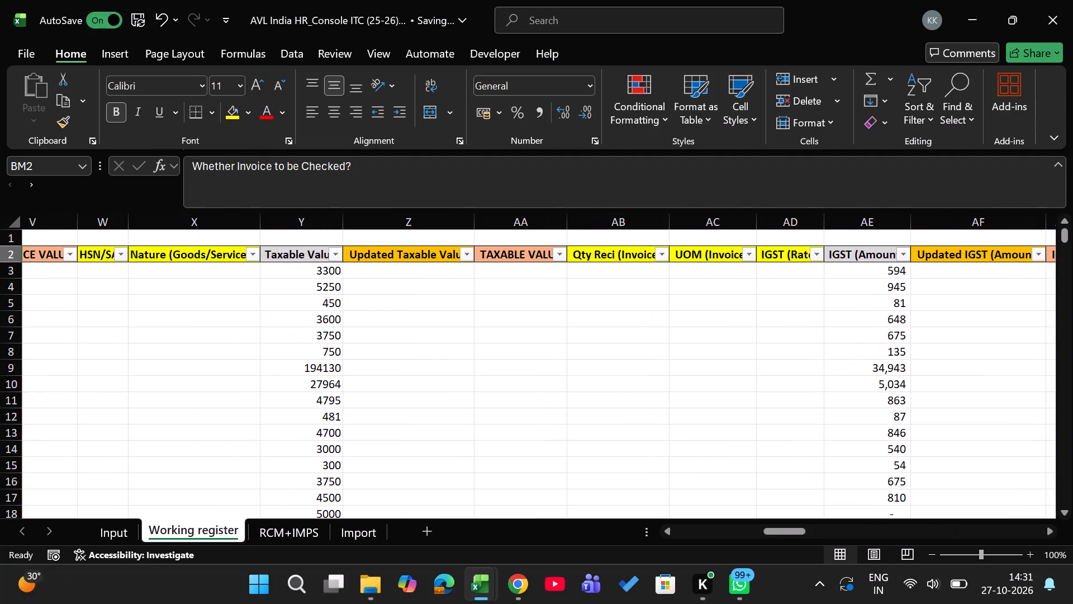
scroll(309, 436, right, 9)
scroll(624, 449, right, 5)
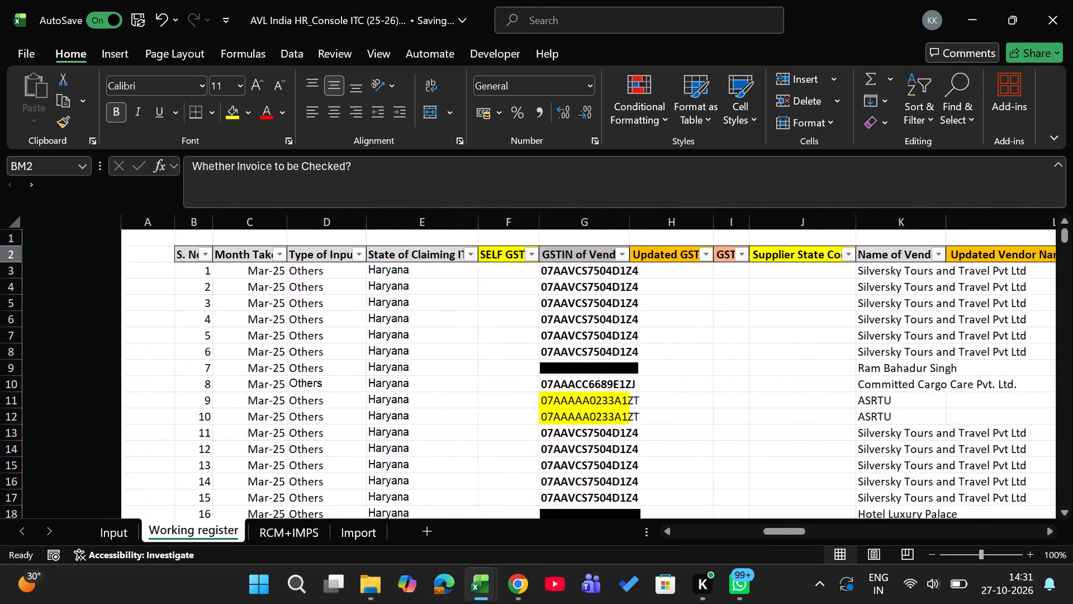
scroll(624, 449, right, 2)
click(154, 258)
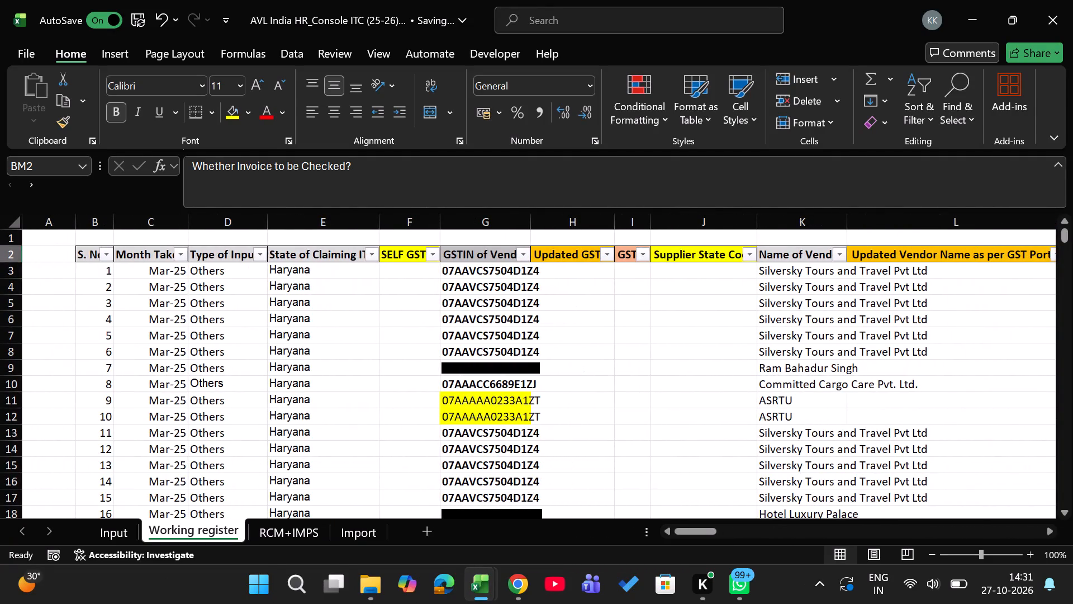
click(156, 275)
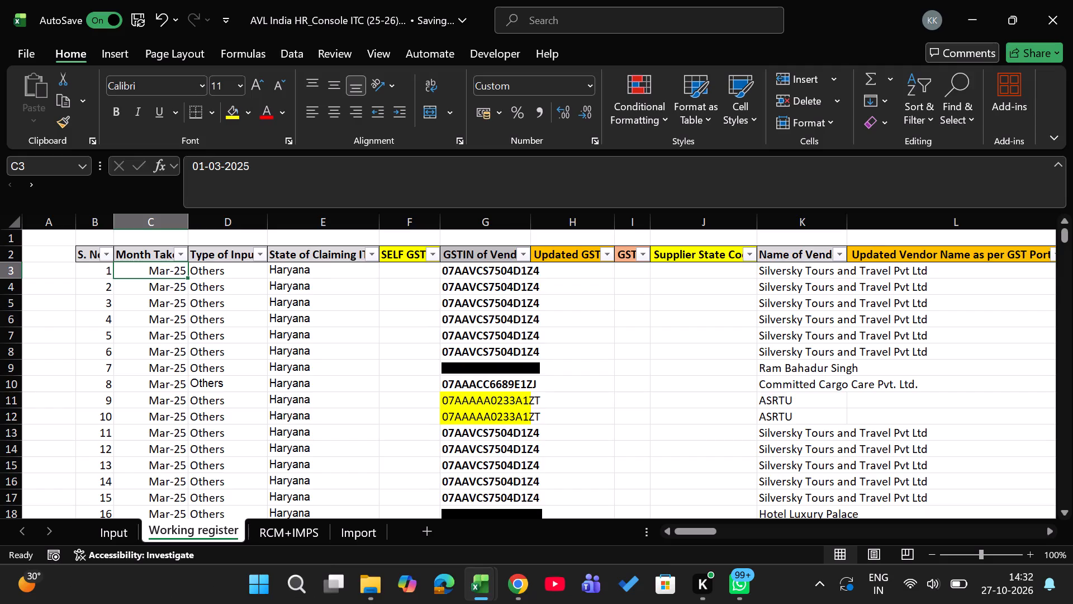
On the Input sheet, review the last row 5 headings, from Respective Bill of entry/Invoice back past Offseting GL Name to the freight clearing columns.
key(ctrl+Page_Up)
key(Right)
key(Right)
key(Right)
key(Right)
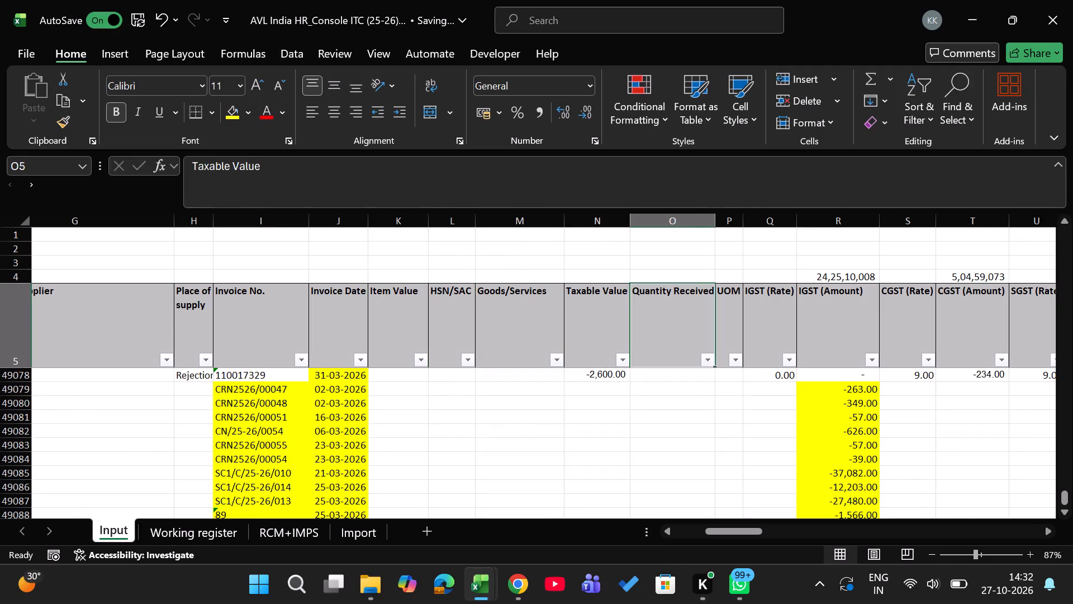
key(Right)
key(ctrl+Right)
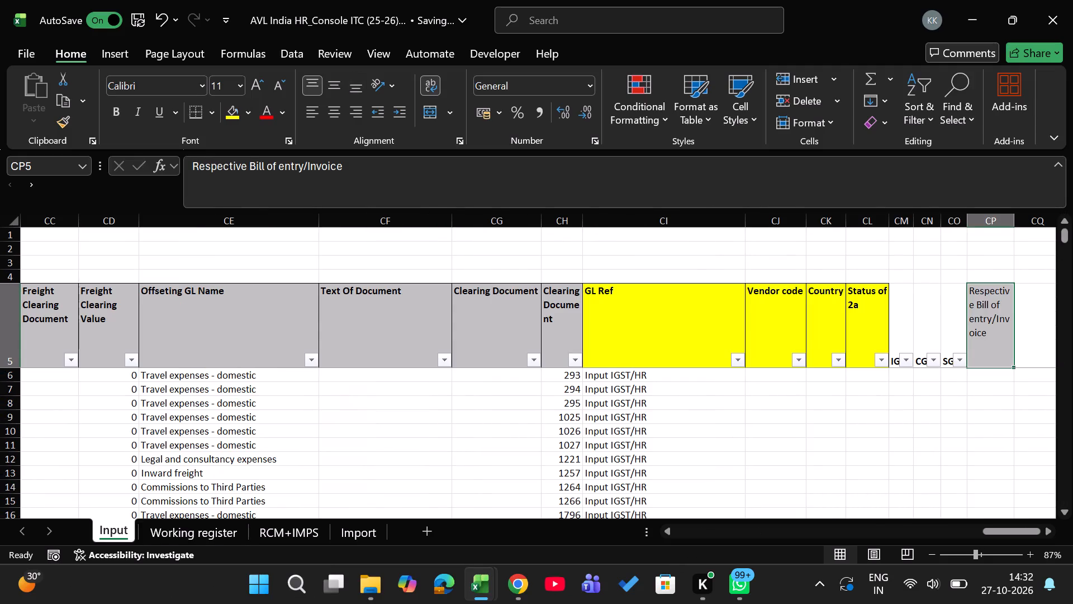
key(Left)
key(Left)
key(Left)
key(Left)
key(Left)
key(Left)
key(Left)
key(Left)
key(Left)
key(Left)
key(Left)
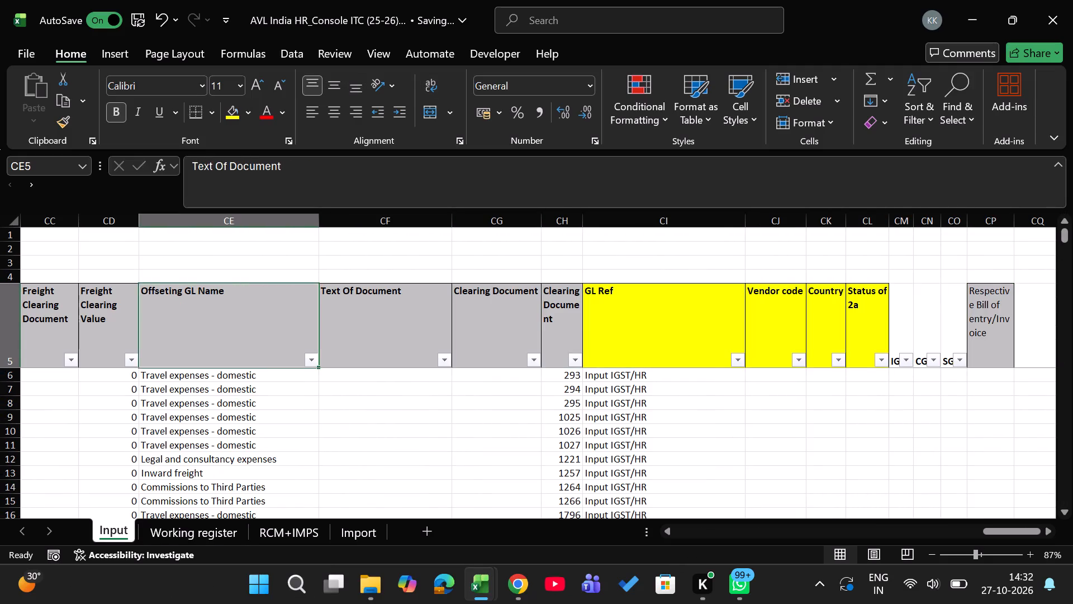
key(Left)
key(Left)
key(Left)
Review Input's row 5 headings from the first columns through State, Taxable Value and the tax rate and amount columns to Cess (Amount).
key(ctrl+Left)
key(Right)
key(Right)
key(Right)
key(Right)
key(Right)
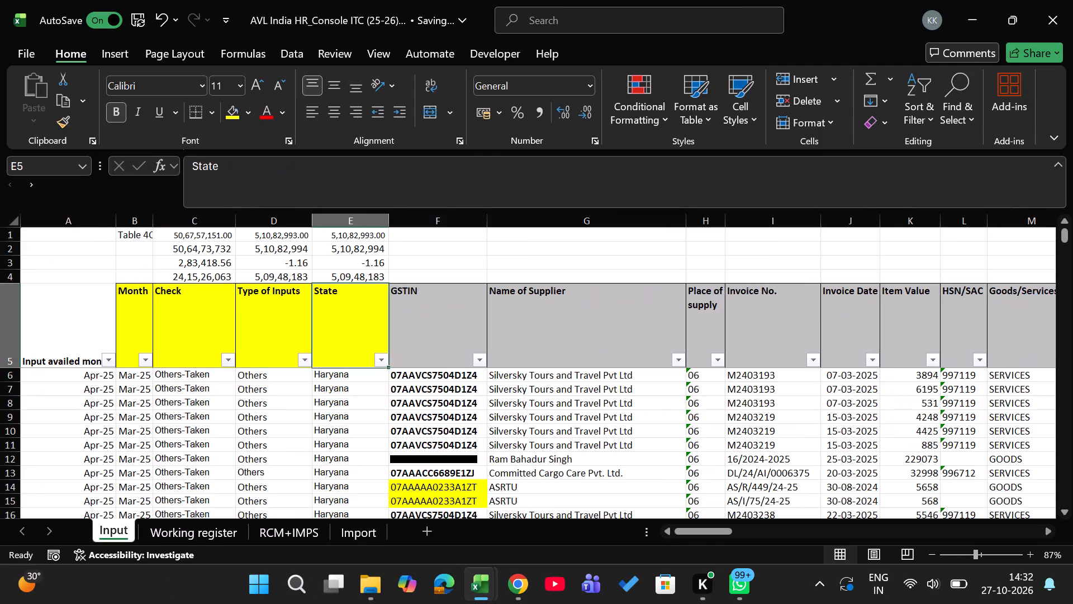
key(Right)
key(Right)
key(Right)
key(Right)
key(Right)
key(Right)
key(Right)
key(Right)
key(Right)
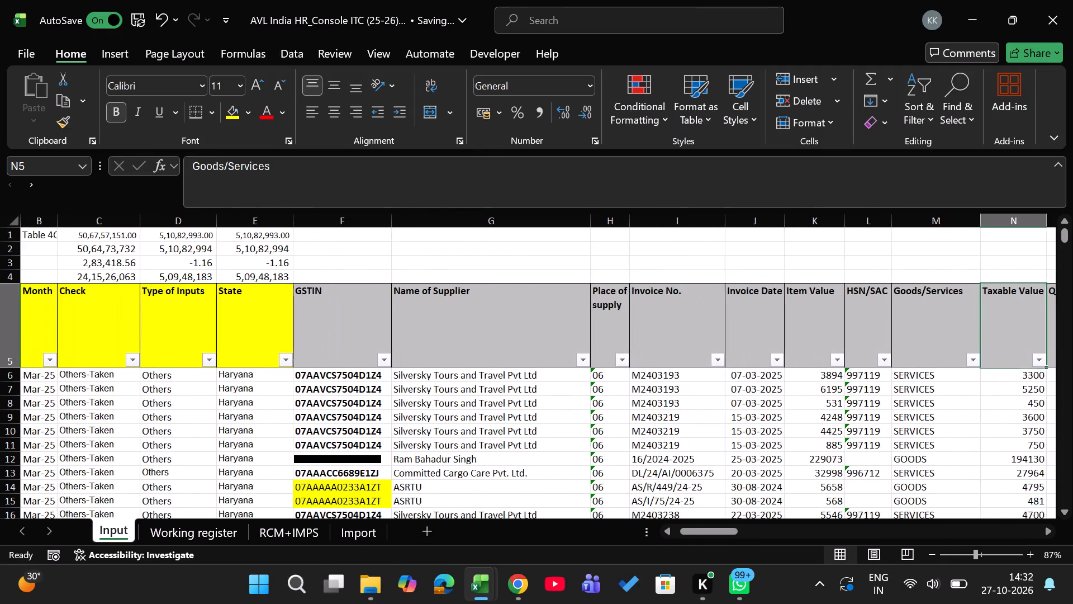
key(Right)
key(Right)
key(Right)
key(Right)
key(Right)
key(Right)
key(Right)
key(Right)
key(Right)
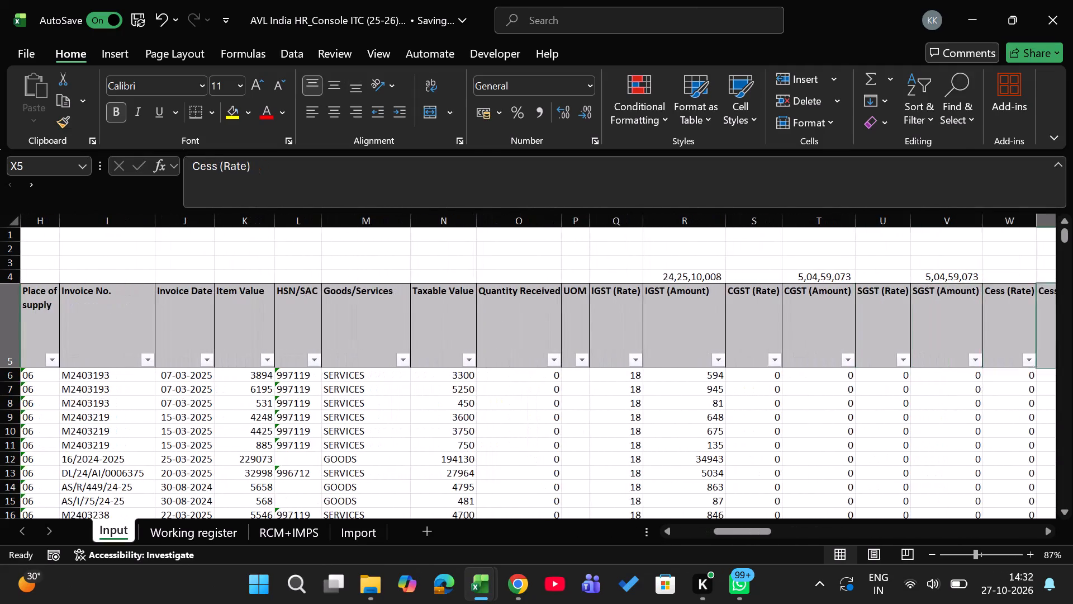
Examine Input's headings from Total Tax through the ITC, Supply Type and Port Code columns to Accounting Document Item No.
key(Right)
key(Right)
key(Right)
key(Right)
key(Right)
key(Right)
key(Right)
key(Right)
key(Right)
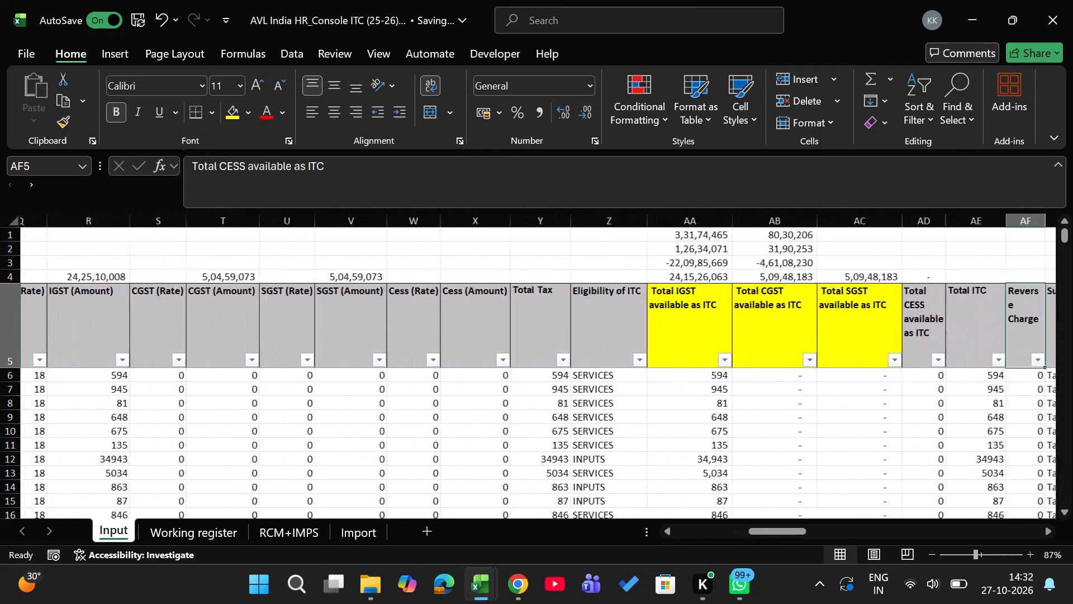
key(Right)
key(Right)
key(Right)
key(Right)
key(Right)
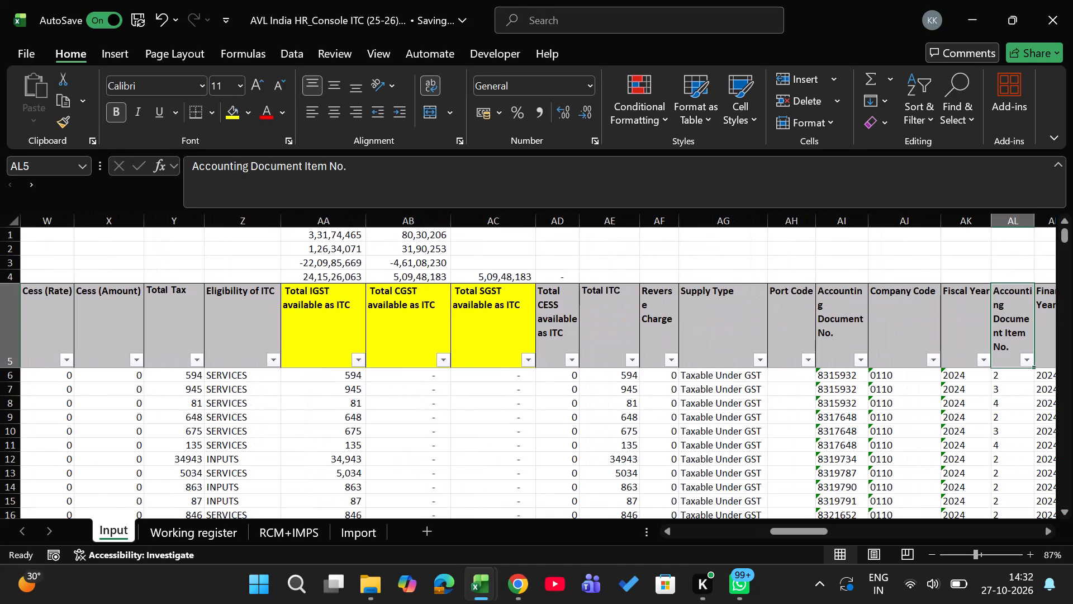
Check Input's Accounting Document No. column and look at the filter values available under Fiscal Year.
key(Left)
key(Left)
key(Left)
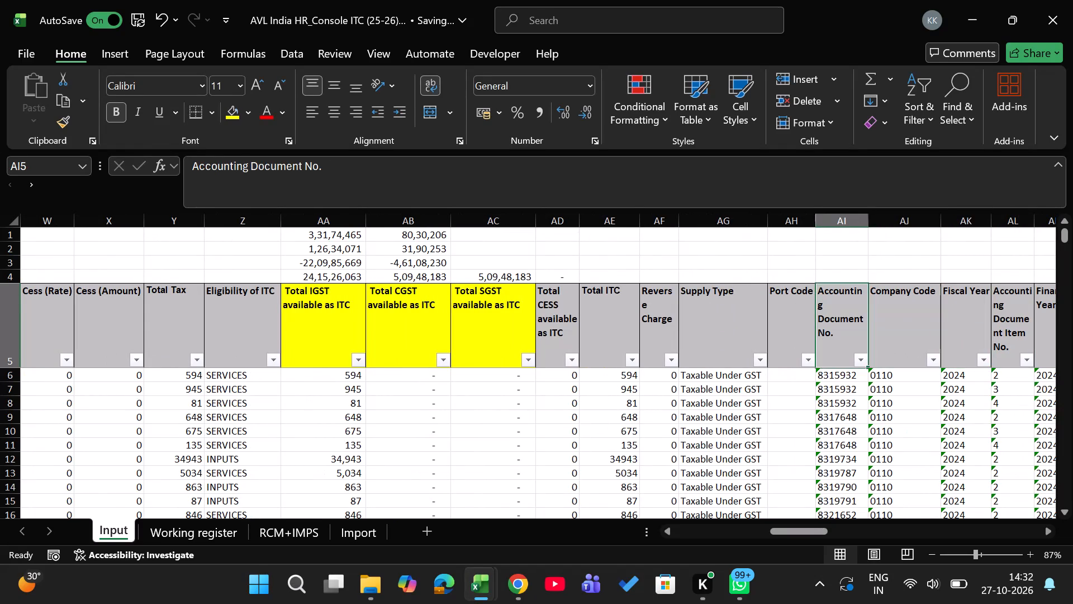
key(Right)
key(Right)
key(Down)
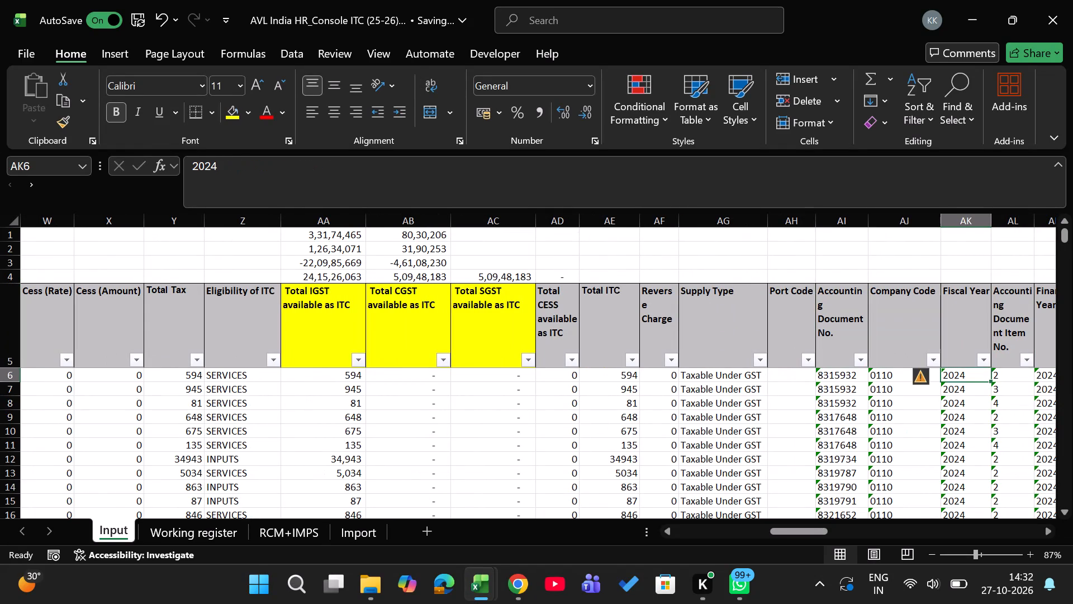
key(Up)
key(alt+Down)
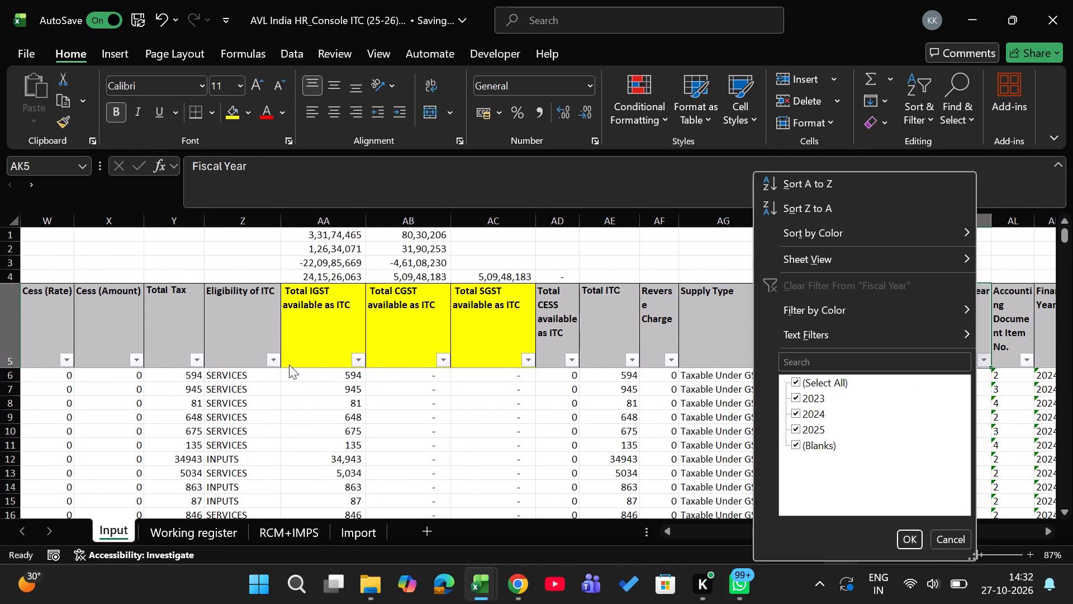
click(289, 365)
Examine Input's Financial Year, GST Partner, Business Place, Plant and Debit/Credit Note Type columns, including the first GST Partner entry.
key(Right)
key(Right)
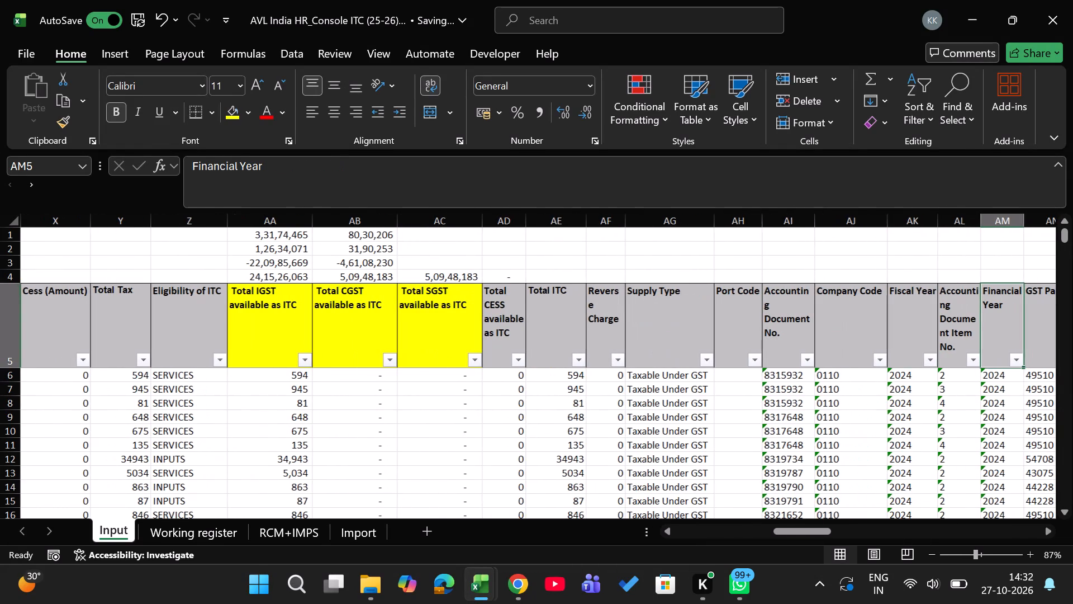
key(Right)
key(Left)
key(Right)
key(Right)
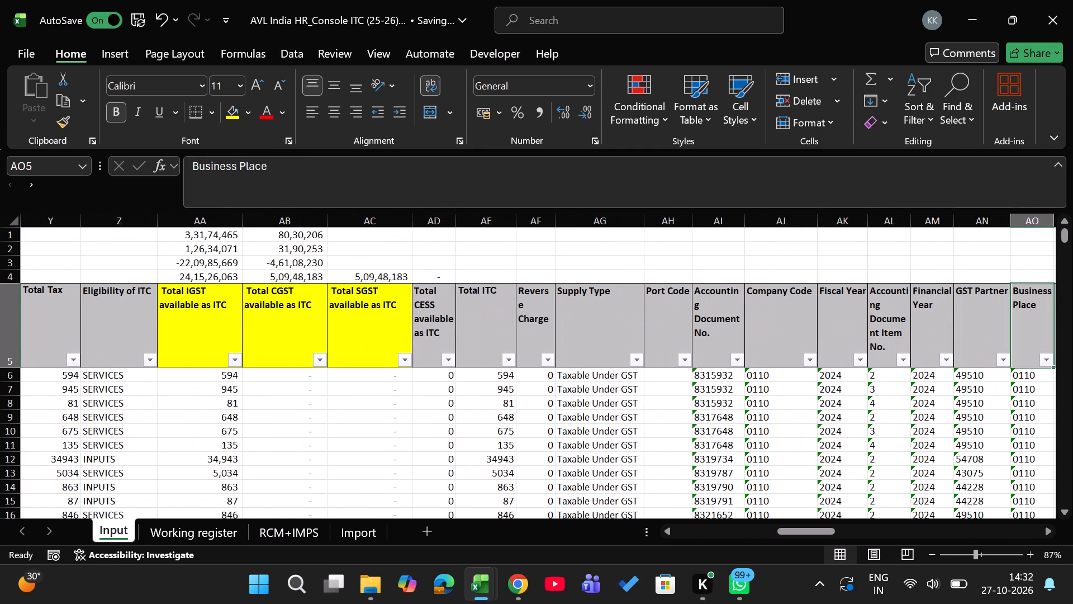
key(Right)
key(Right)
key(Left)
key(Left)
key(Right)
key(Right)
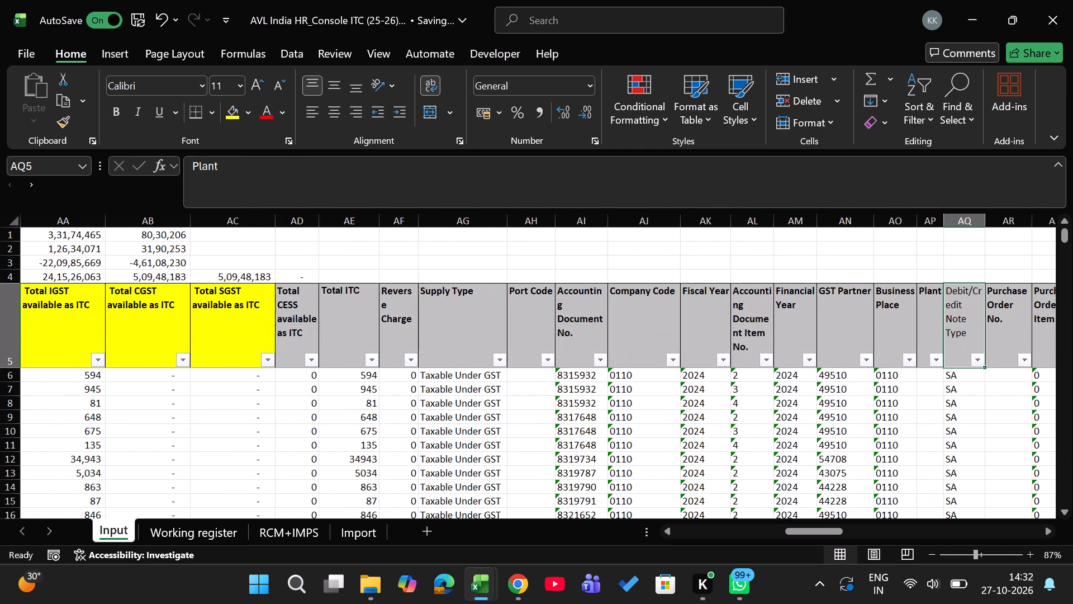
key(Left)
key(Left)
key(Right)
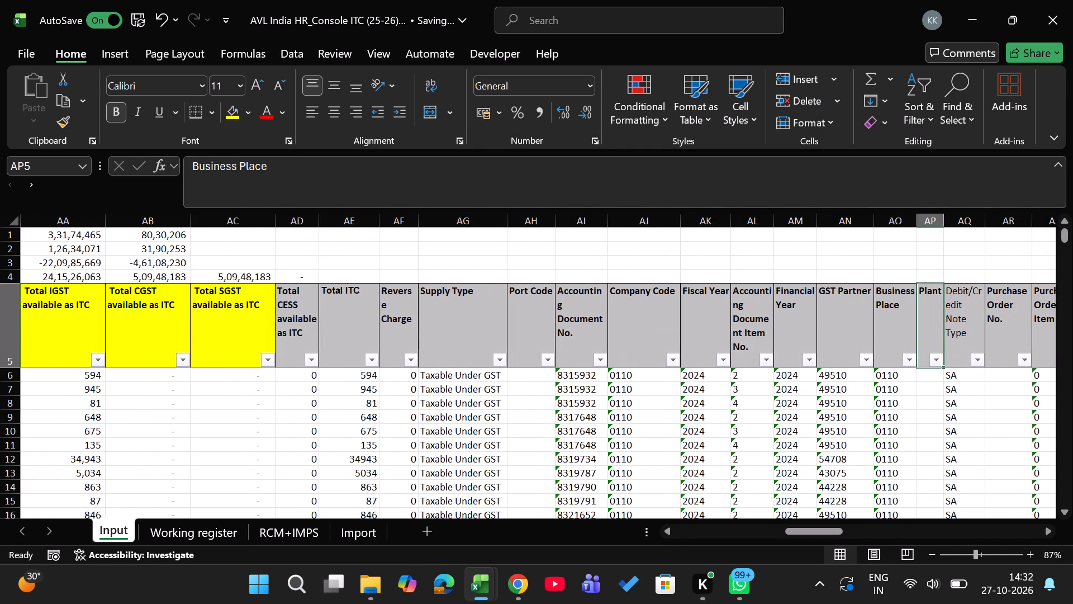
key(Right)
key(Left)
key(Left)
key(Left)
key(Down)
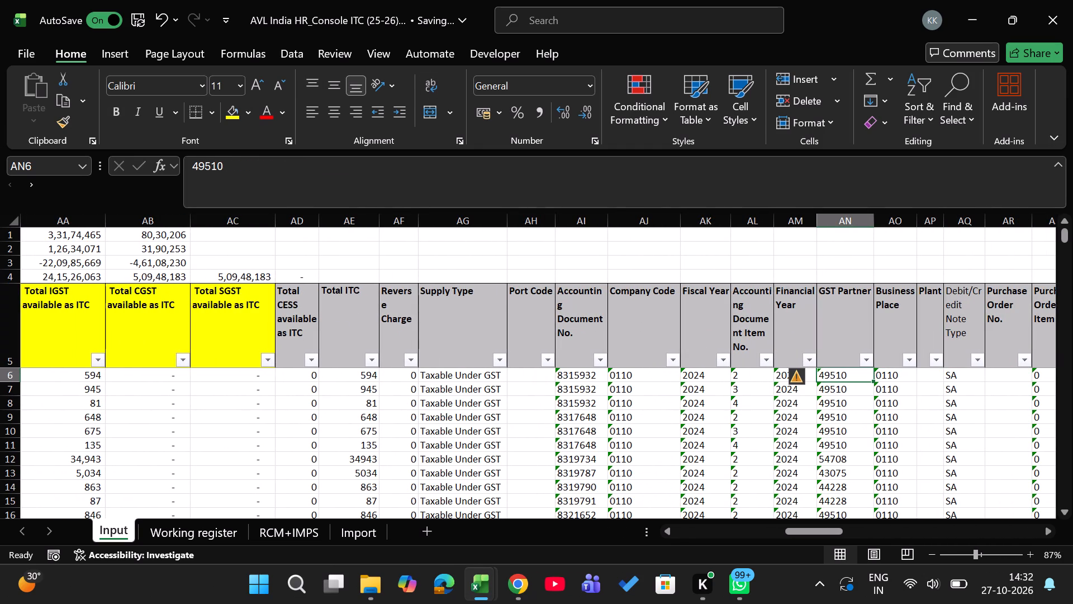
Recheck Input's first data row from Accounting Document No. through the purchase order and MIRO No. columns to Posting Date.
key(Left)
key(Left)
key(Left)
key(Left)
key(Left)
key(Right)
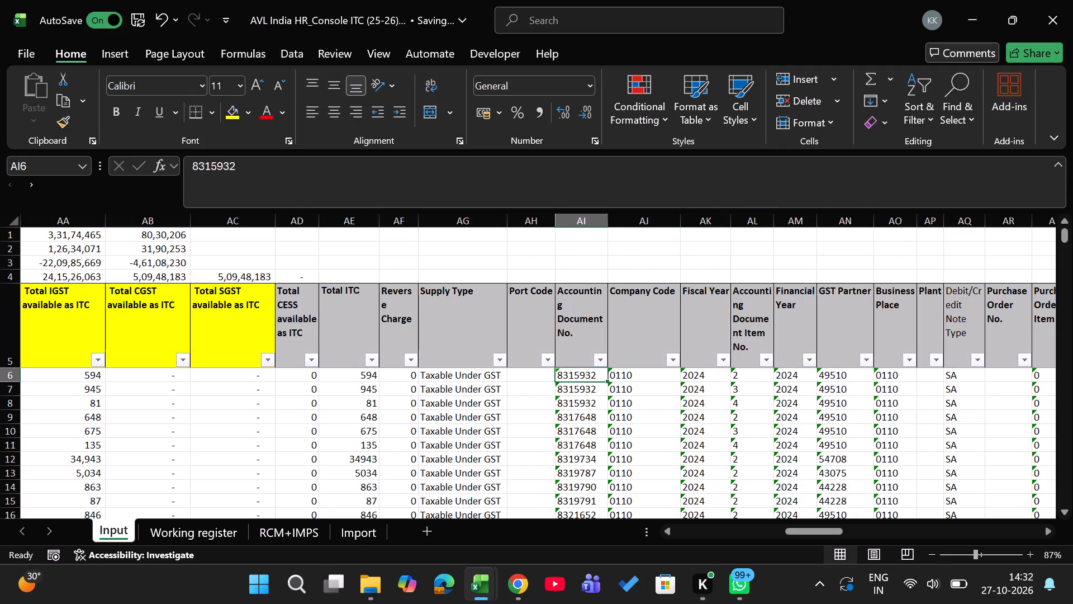
key(Right)
key(Right)
key(Right)
key(Right)
key(Right)
key(Right)
key(Right)
key(Right)
key(Right)
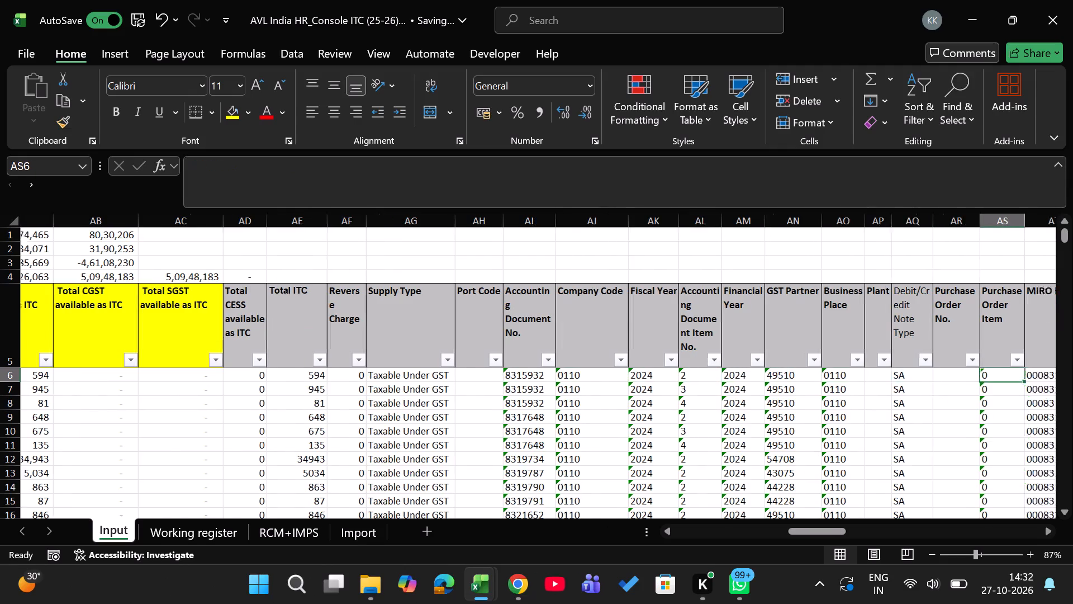
key(Right)
key(Right)
key(Right)
key(Left)
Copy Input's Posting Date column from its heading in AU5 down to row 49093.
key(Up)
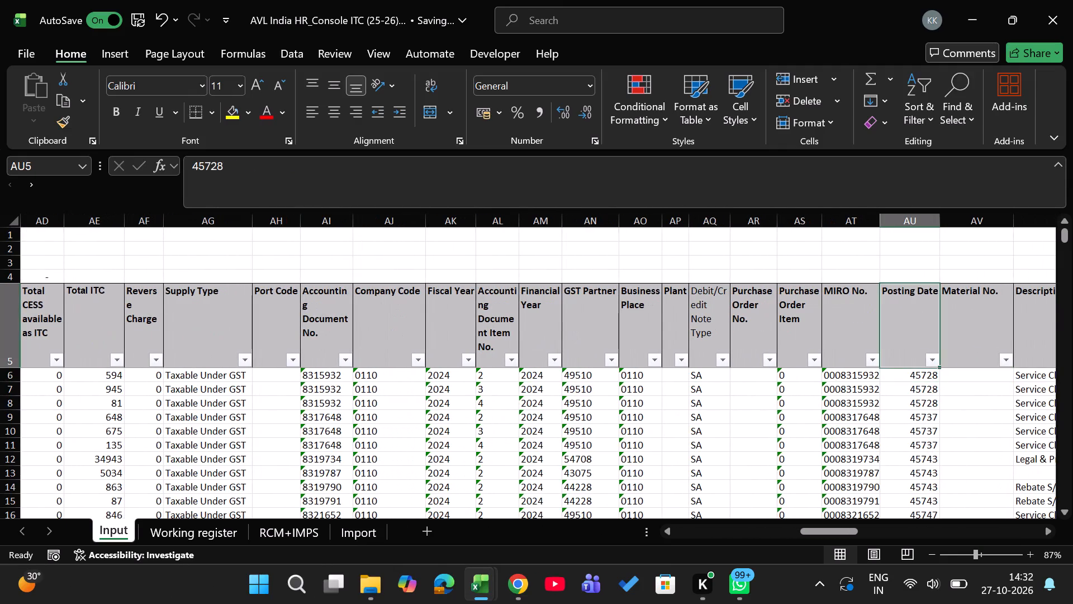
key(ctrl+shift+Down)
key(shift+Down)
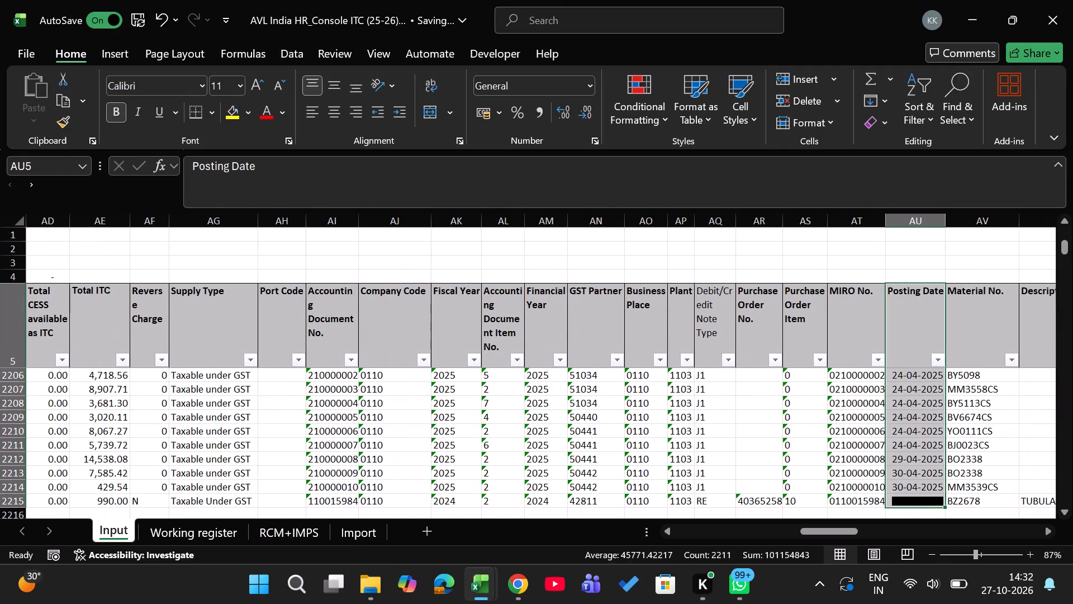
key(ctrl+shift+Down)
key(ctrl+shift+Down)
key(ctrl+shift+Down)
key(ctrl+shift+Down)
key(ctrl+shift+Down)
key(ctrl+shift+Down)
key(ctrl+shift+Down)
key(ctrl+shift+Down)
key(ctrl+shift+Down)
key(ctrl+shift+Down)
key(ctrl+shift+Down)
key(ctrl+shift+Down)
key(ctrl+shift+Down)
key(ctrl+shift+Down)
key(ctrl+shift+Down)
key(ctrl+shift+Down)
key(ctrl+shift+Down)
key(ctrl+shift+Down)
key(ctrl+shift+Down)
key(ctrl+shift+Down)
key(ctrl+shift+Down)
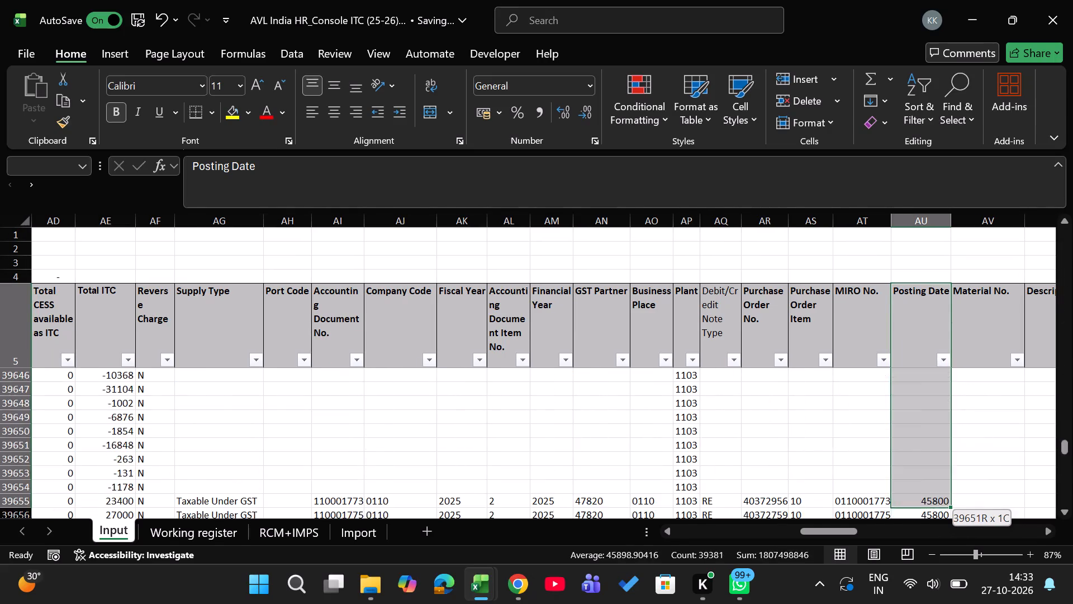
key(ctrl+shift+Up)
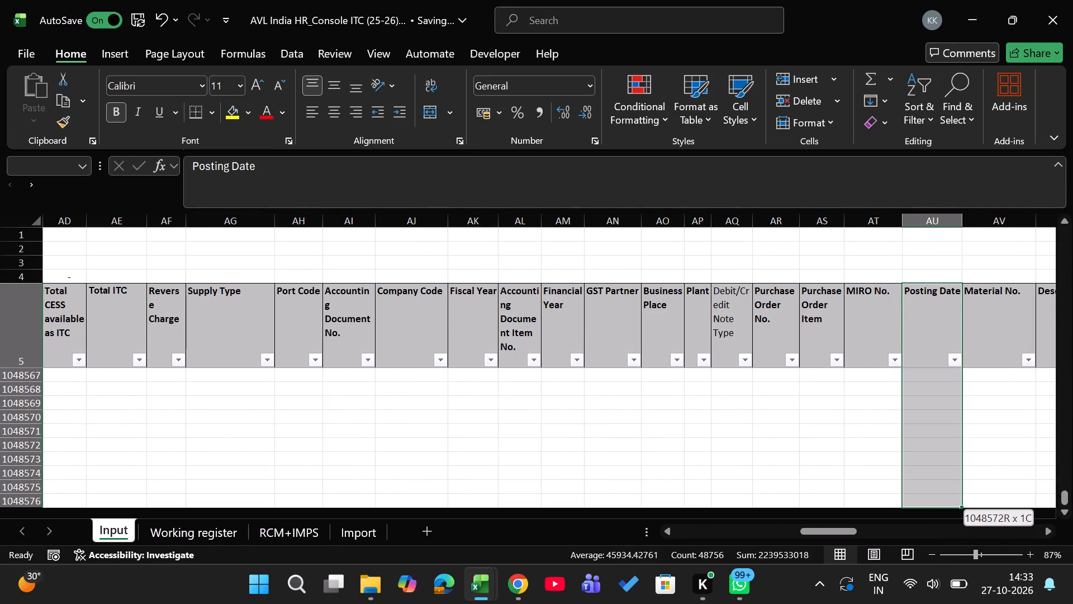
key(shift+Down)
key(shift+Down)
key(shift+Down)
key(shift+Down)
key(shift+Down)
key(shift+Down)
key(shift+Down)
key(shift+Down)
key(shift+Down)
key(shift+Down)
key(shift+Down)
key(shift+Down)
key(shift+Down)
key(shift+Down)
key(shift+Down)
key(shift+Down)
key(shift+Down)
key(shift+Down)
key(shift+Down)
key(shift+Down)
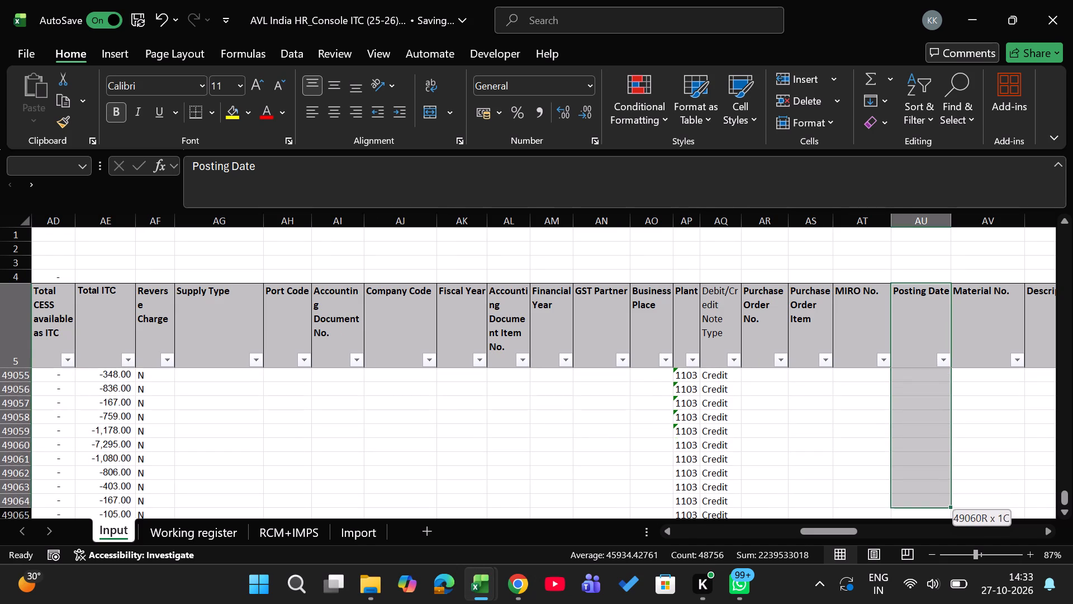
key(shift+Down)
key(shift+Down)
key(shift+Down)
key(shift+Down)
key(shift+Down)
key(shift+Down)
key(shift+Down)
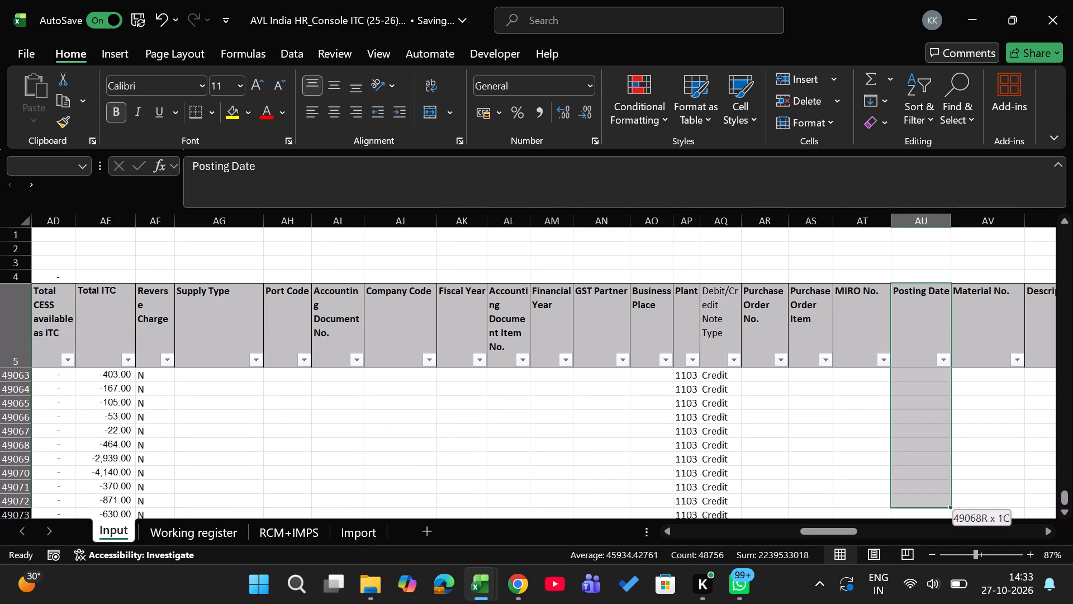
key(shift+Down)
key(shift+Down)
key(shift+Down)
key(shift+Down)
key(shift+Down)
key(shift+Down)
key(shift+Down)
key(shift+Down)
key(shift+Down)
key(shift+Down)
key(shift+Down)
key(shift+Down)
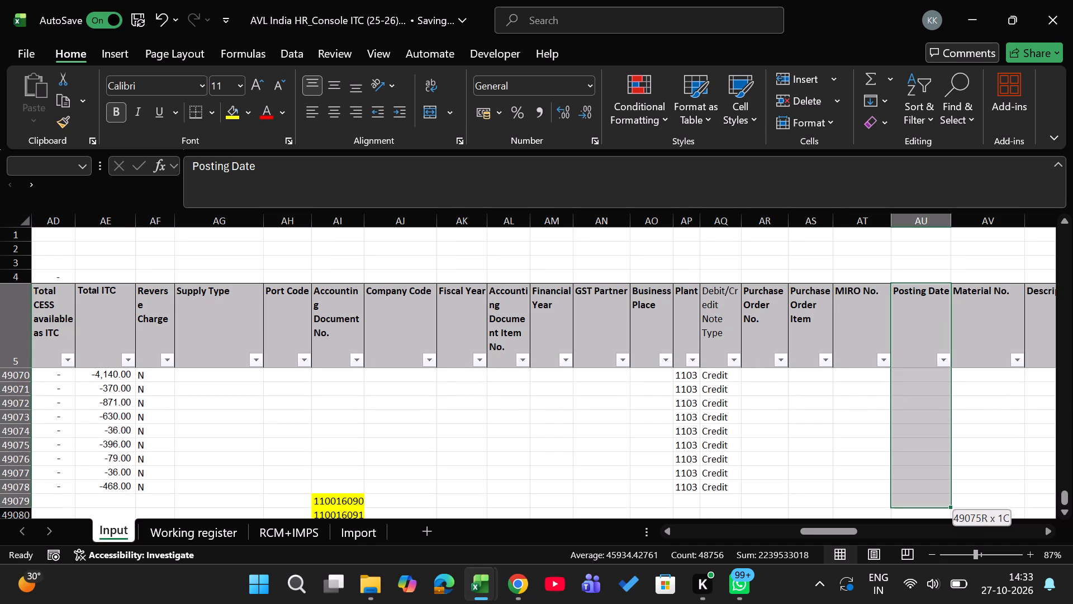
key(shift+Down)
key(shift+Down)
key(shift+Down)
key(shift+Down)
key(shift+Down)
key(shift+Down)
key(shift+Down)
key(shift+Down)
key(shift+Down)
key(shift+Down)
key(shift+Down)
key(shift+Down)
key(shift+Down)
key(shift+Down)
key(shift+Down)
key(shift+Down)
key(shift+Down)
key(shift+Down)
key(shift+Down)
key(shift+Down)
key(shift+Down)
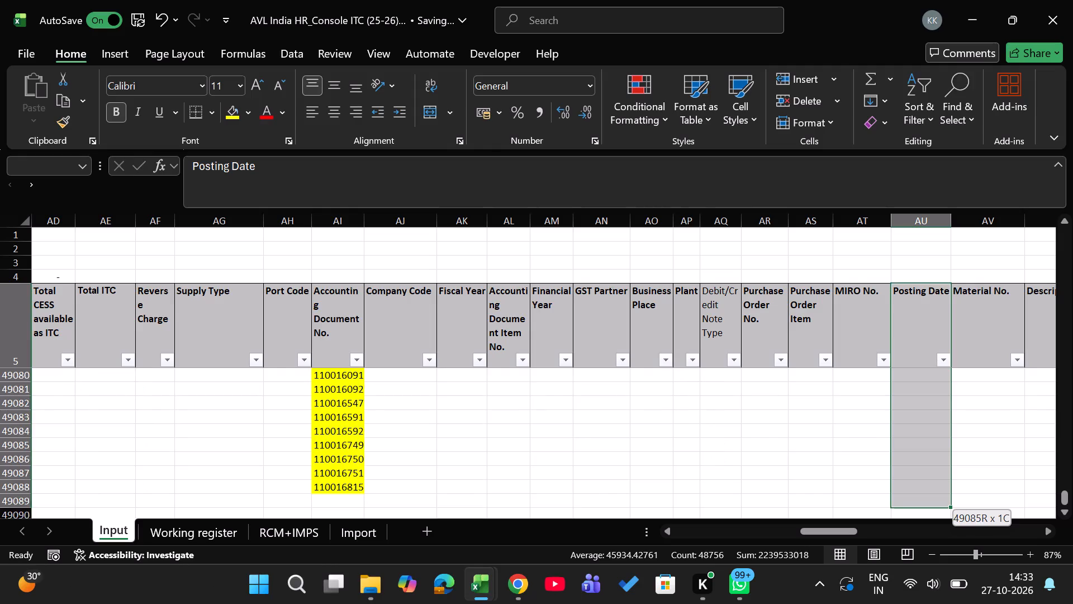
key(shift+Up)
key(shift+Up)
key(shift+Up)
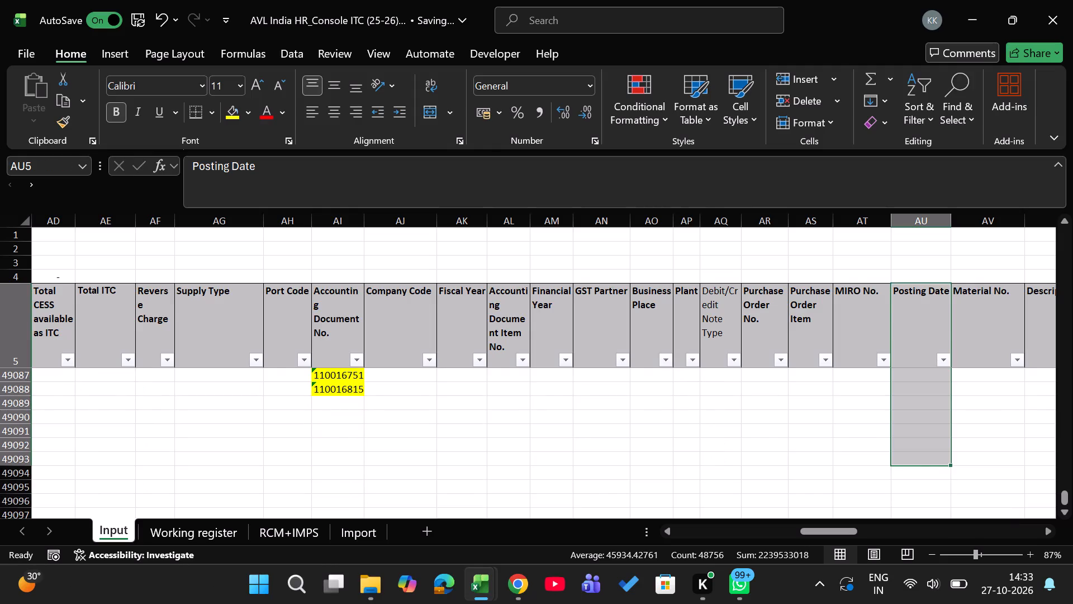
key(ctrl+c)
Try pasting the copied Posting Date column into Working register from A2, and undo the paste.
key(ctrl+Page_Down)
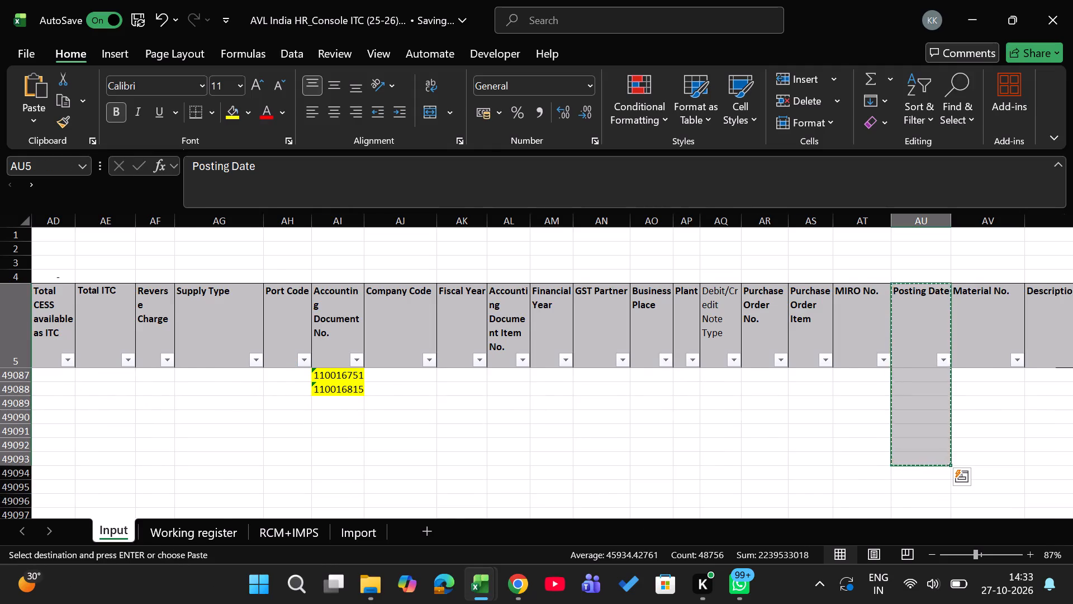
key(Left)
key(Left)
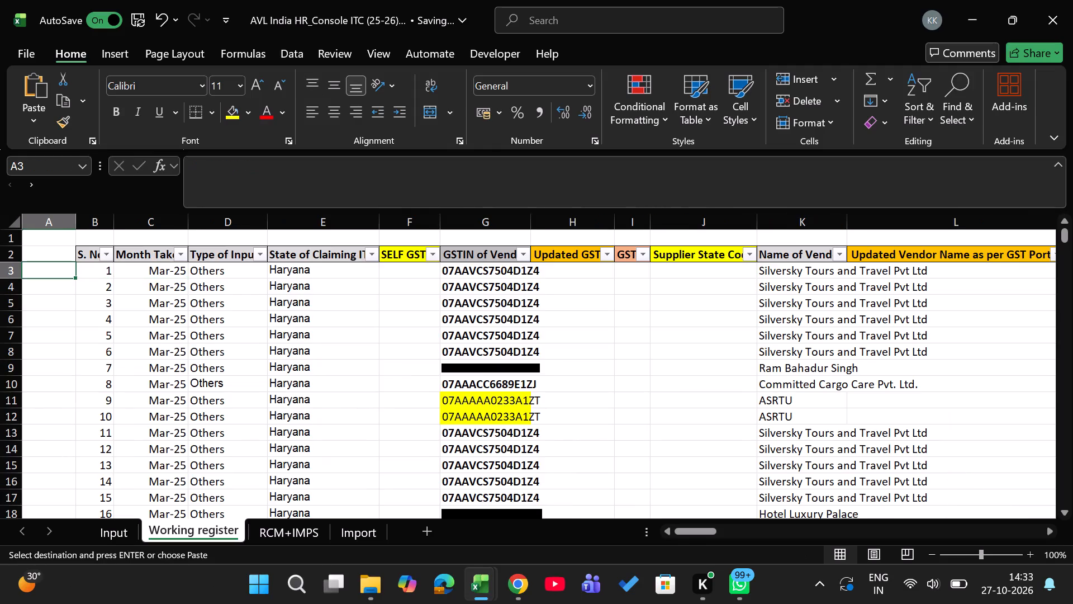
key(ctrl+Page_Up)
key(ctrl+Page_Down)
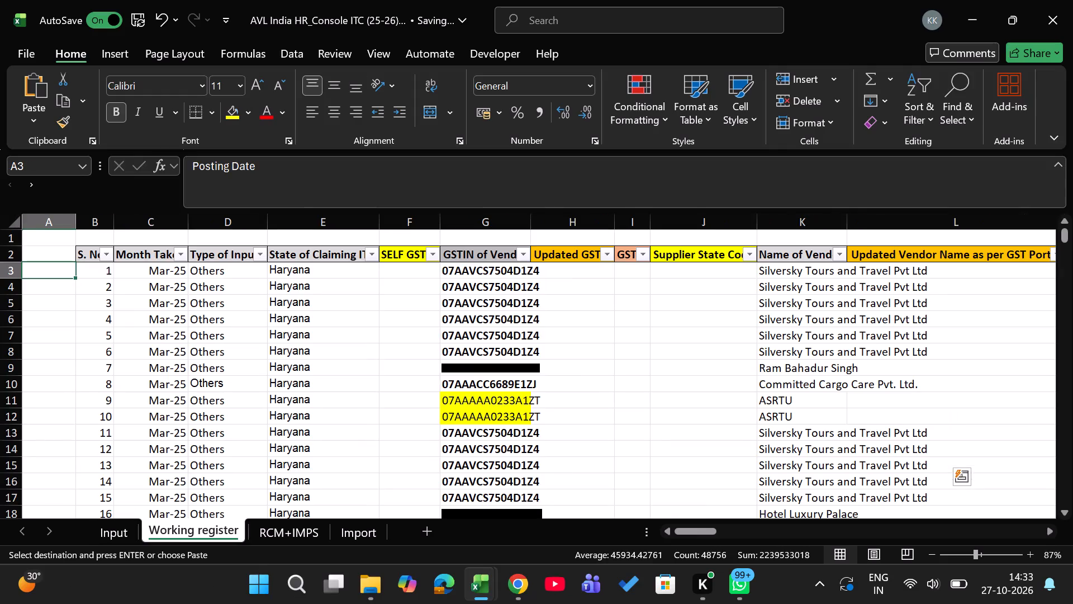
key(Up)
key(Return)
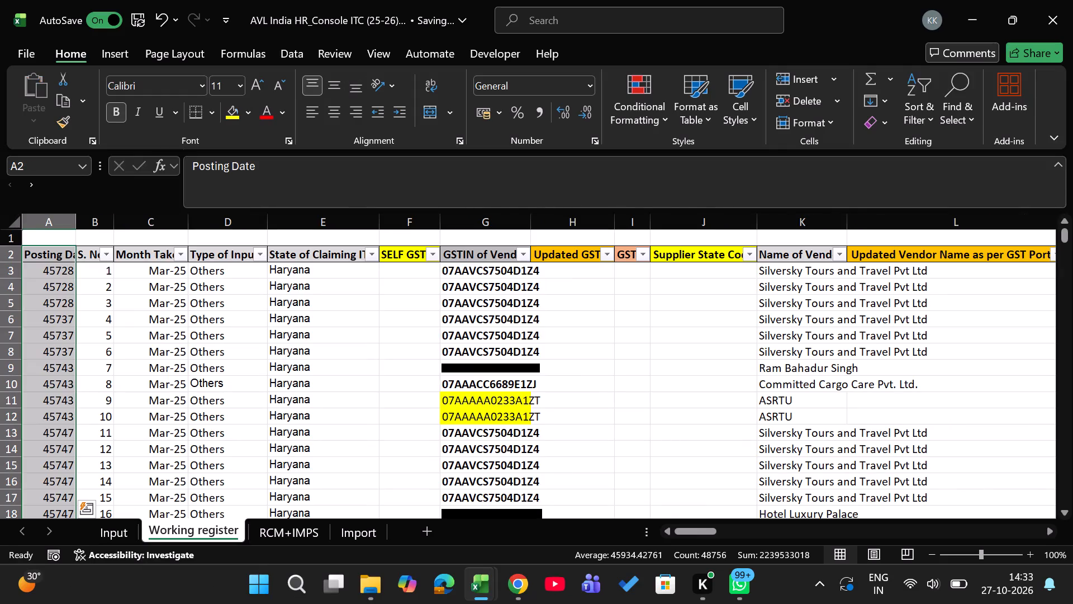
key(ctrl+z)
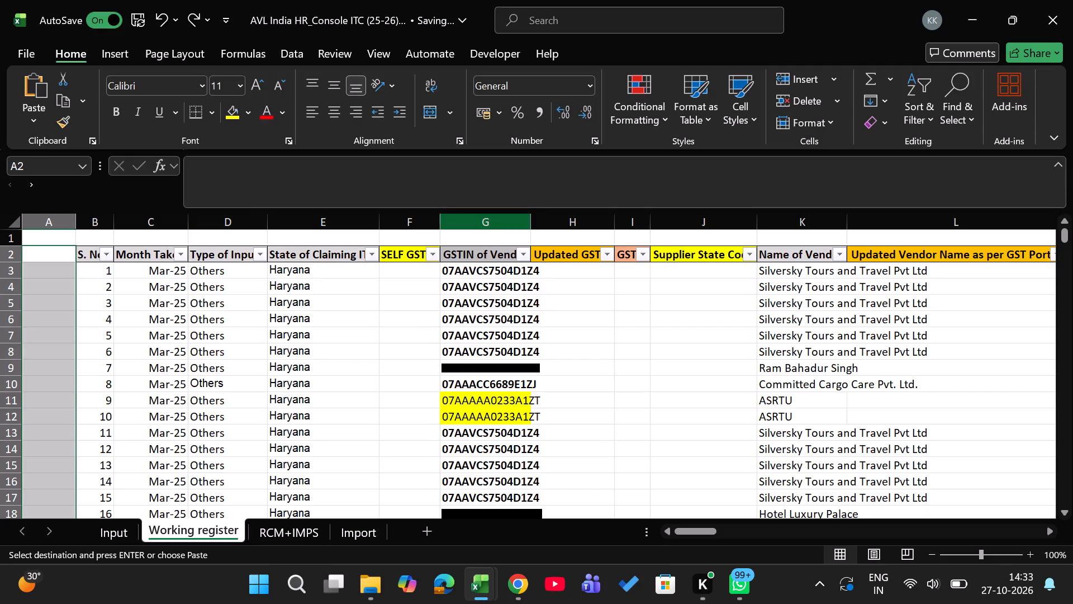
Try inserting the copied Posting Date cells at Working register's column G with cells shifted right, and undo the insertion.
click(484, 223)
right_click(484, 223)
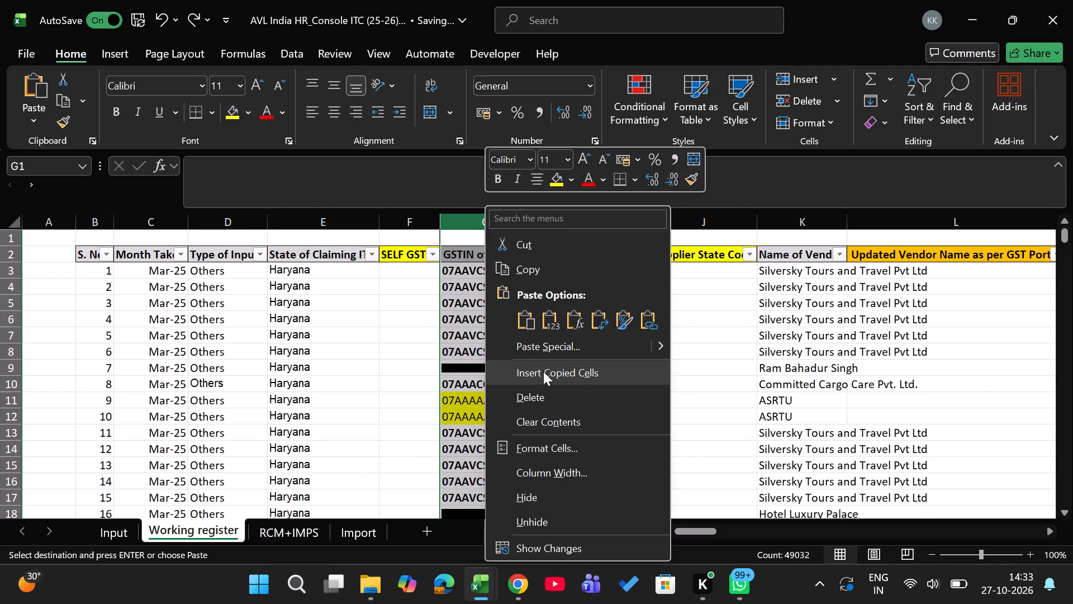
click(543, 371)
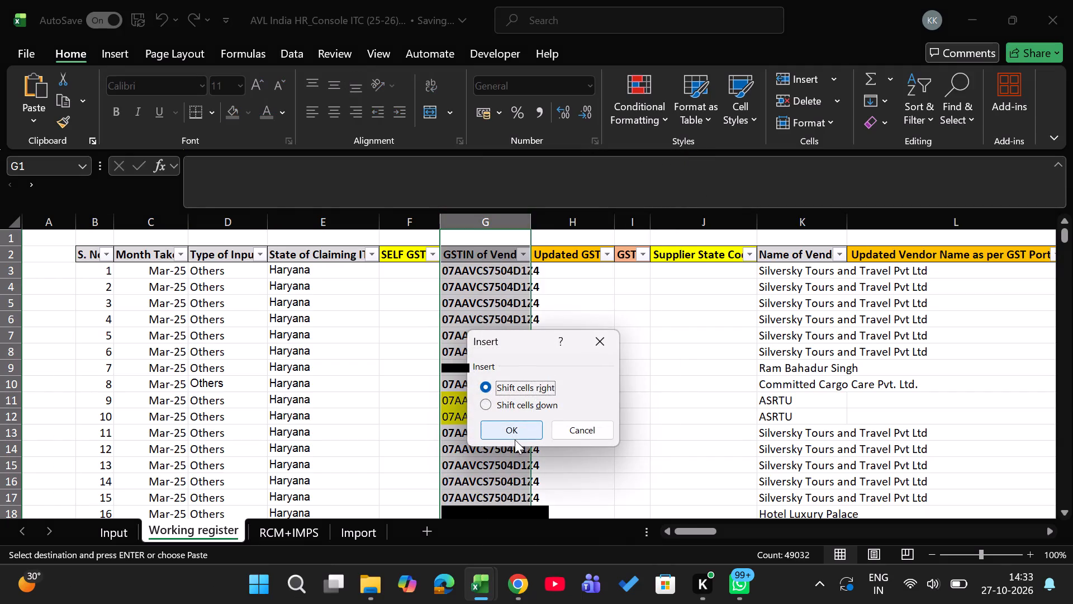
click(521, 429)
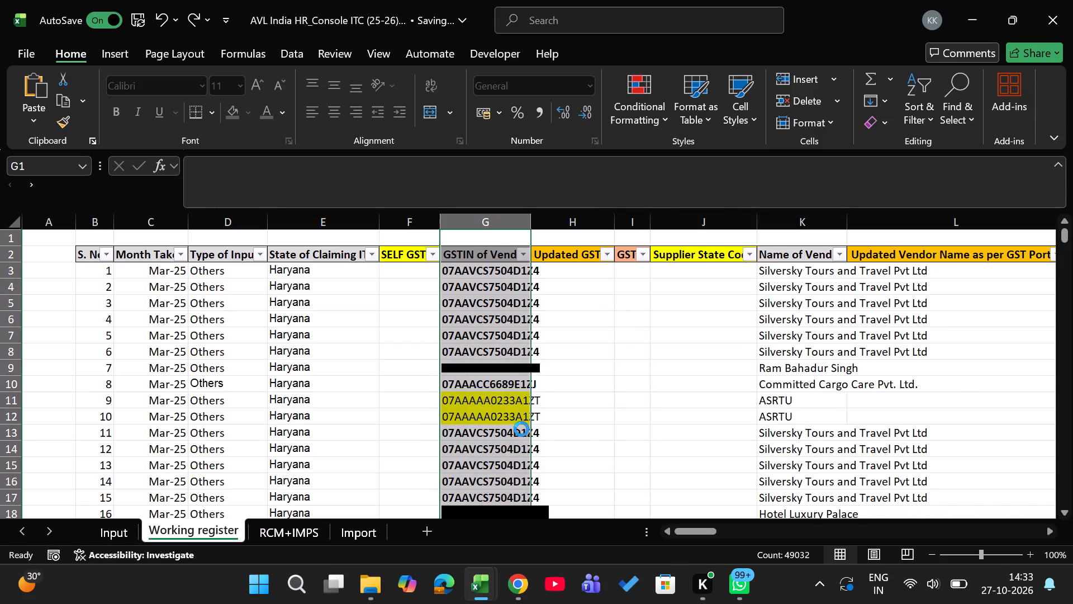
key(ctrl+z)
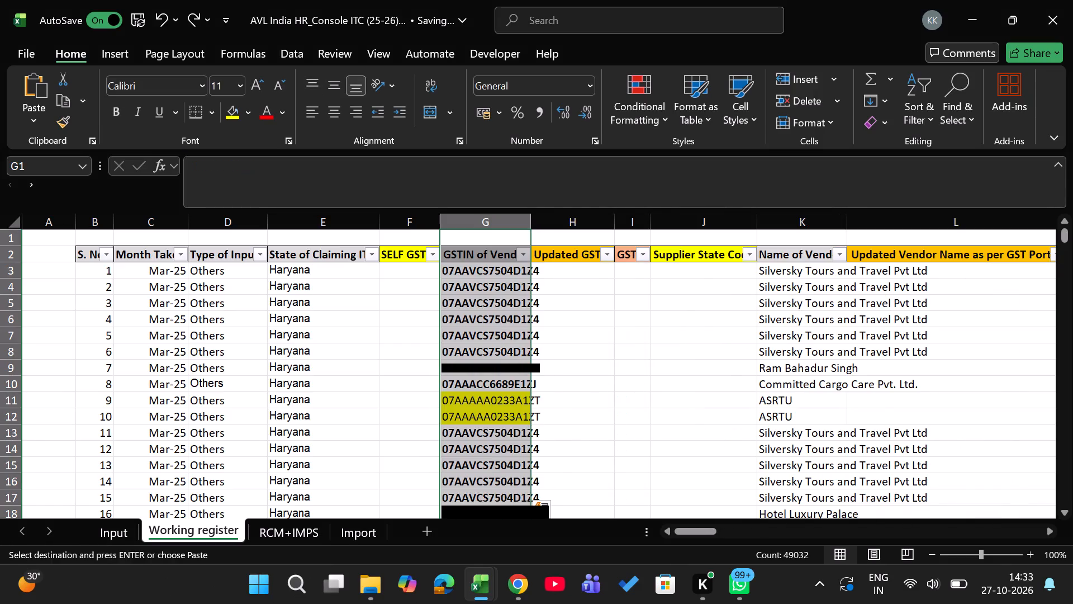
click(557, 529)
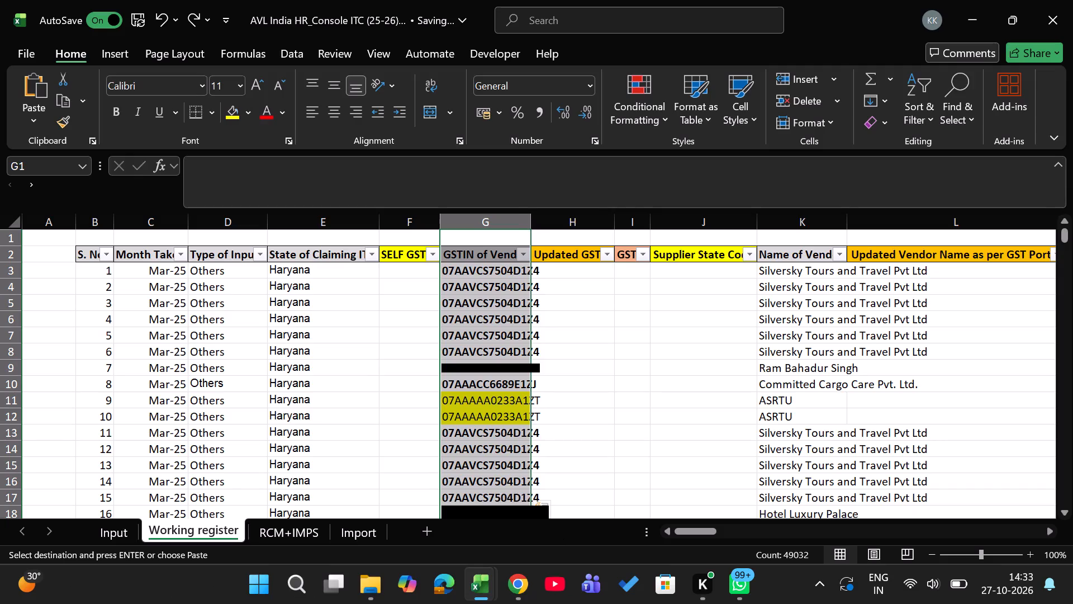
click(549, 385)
Copy Input's Posting Date column starting from blank cell AU4 above the heading and extending past the last dated row.
key(ctrl+Page_Up)
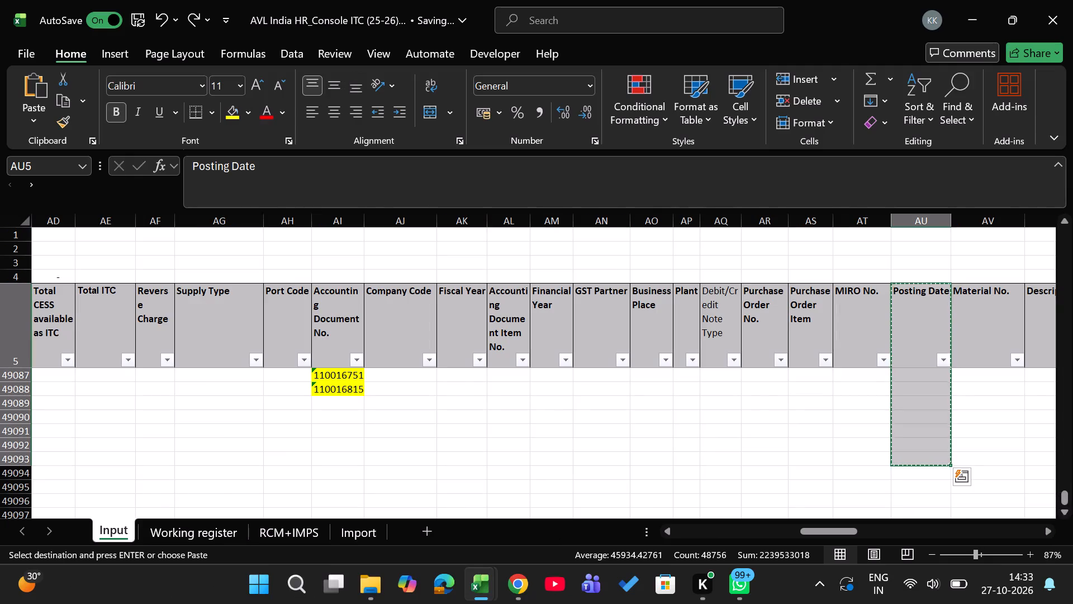
click(903, 275)
key(ctrl+shift+Down)
key(ctrl+shift+Down)
key(ctrl+shift+Down)
key(ctrl+shift+Down)
key(ctrl+shift+Down)
key(ctrl+shift+Down)
key(ctrl+shift+Down)
key(ctrl+shift+Down)
key(ctrl+shift+Down)
key(ctrl+shift+Down)
key(ctrl+shift+Down)
key(ctrl+shift+Down)
key(ctrl+shift+Down)
key(ctrl+shift+Down)
key(ctrl+shift+Down)
key(ctrl+shift+Down)
key(ctrl+shift+Down)
key(ctrl+shift+Down)
key(ctrl+shift+Down)
key(ctrl+shift+Down)
key(ctrl+shift+Down)
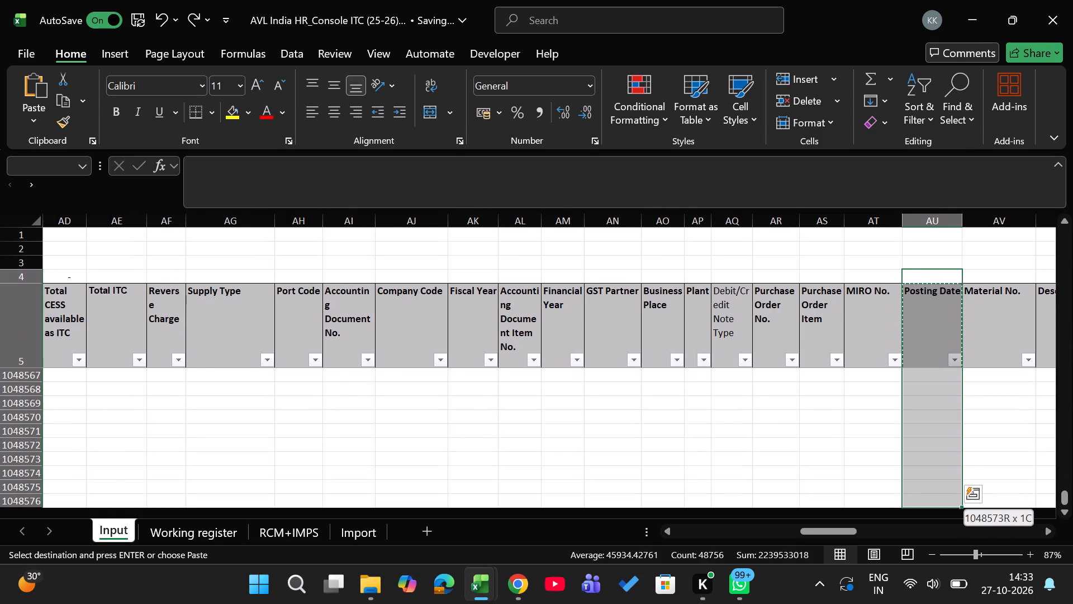
key(ctrl+shift+Up)
key(shift+Down)
key(shift+Down)
key(shift+Down)
key(shift+Down)
key(shift+Down)
key(shift+Down)
key(shift+Down)
key(shift+Down)
key(shift+Down)
key(shift+Down)
key(shift+Down)
key(shift+Down)
key(shift+Down)
key(shift+Down)
key(shift+Down)
key(shift+Down)
key(shift+Down)
key(shift+Down)
key(shift+Down)
key(shift+Down)
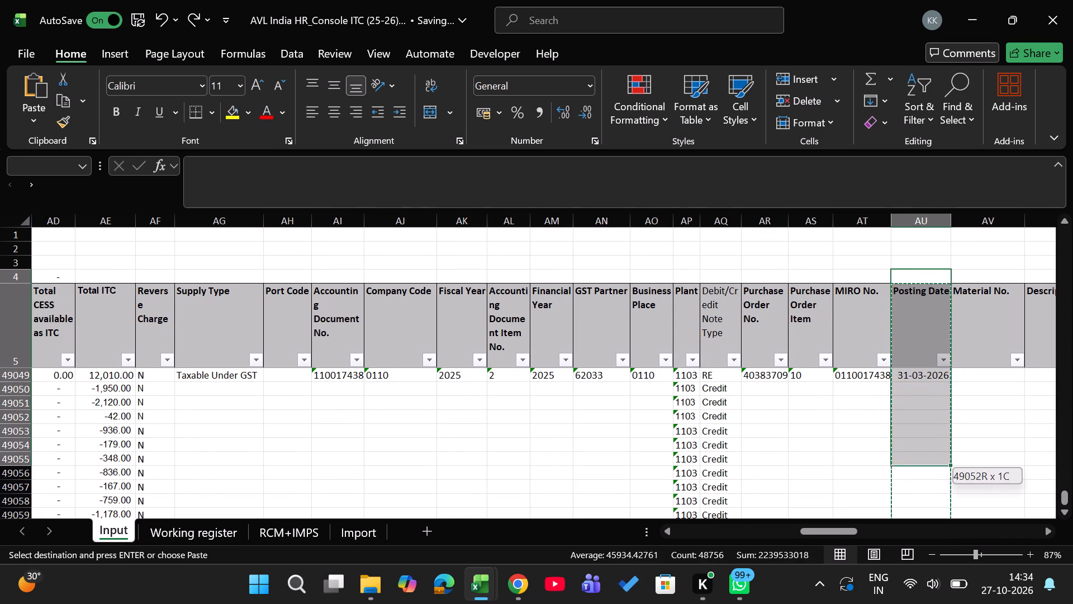
key(ctrl+c)
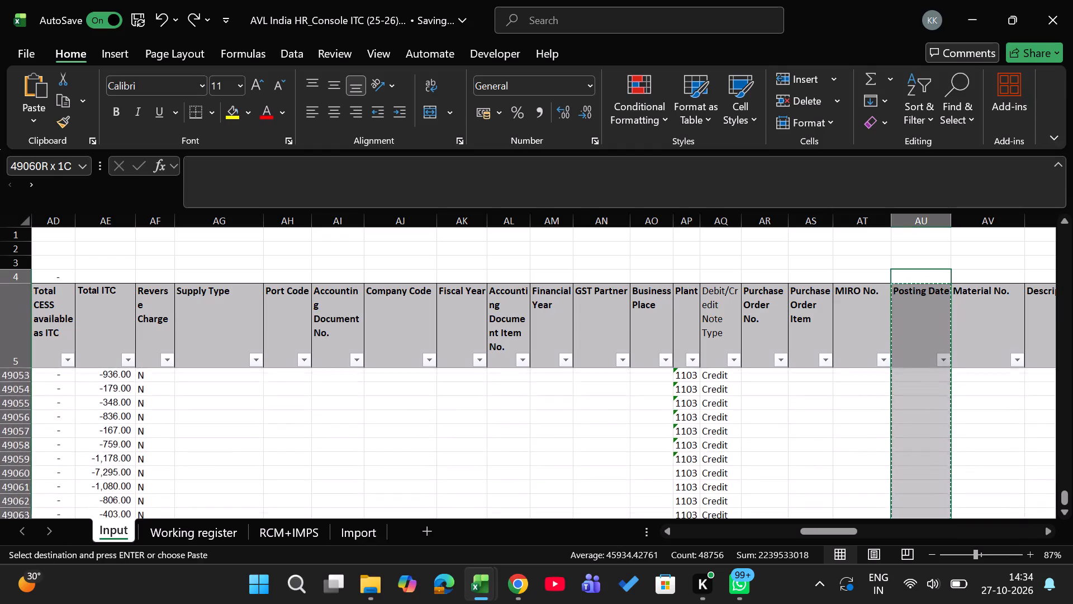
Insert the copied Posting Date cells in Working register at column G, before GSTIN of Vendor, shifting existing cells right.
scroll(943, 375, down, 1)
key(ctrl+Page_Down)
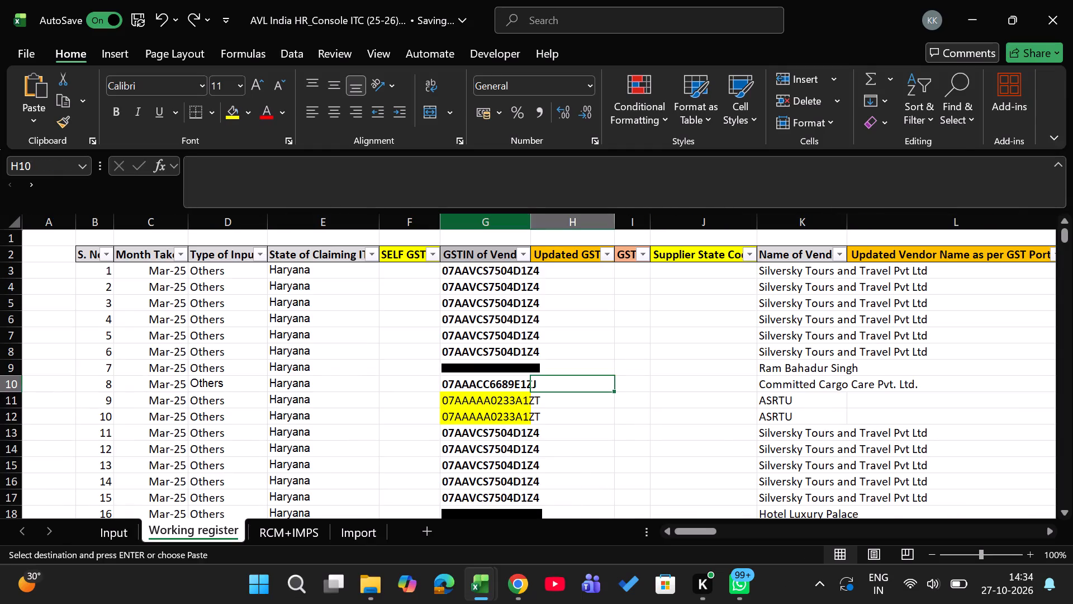
click(493, 223)
right_click(493, 223)
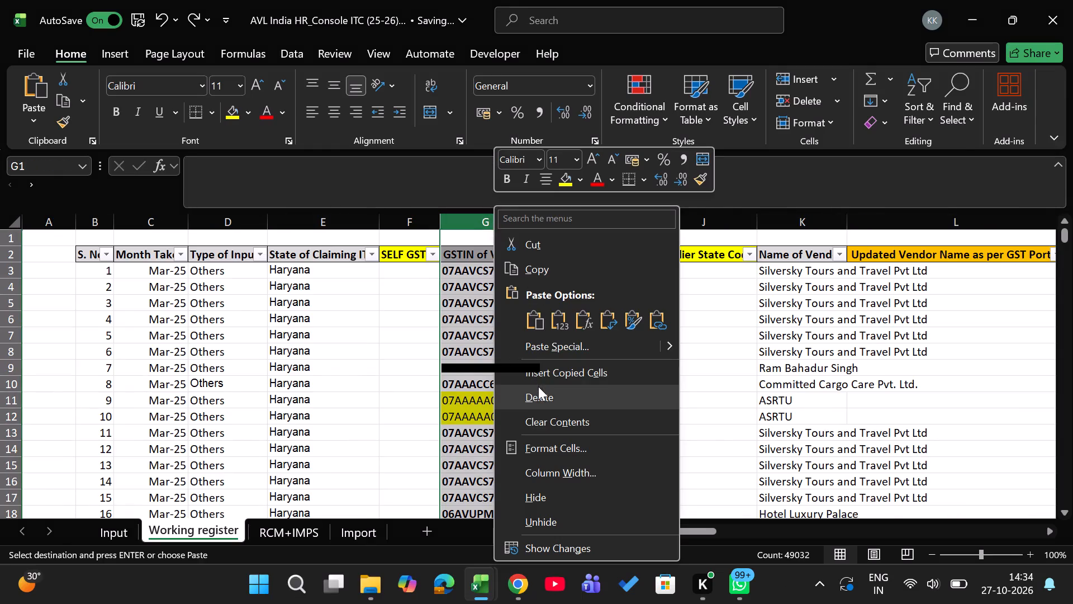
click(544, 379)
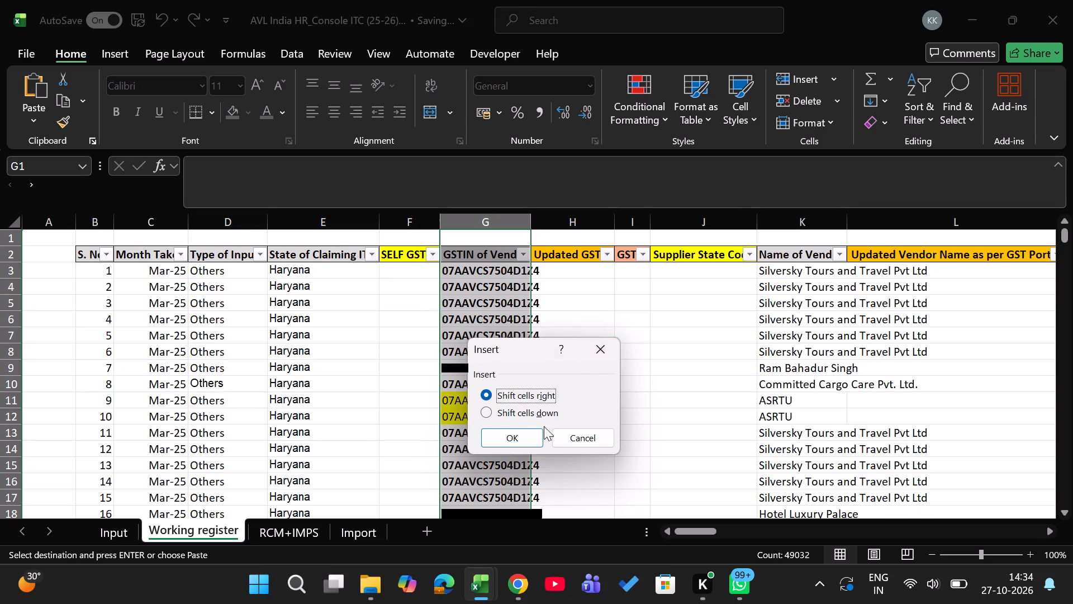
click(517, 440)
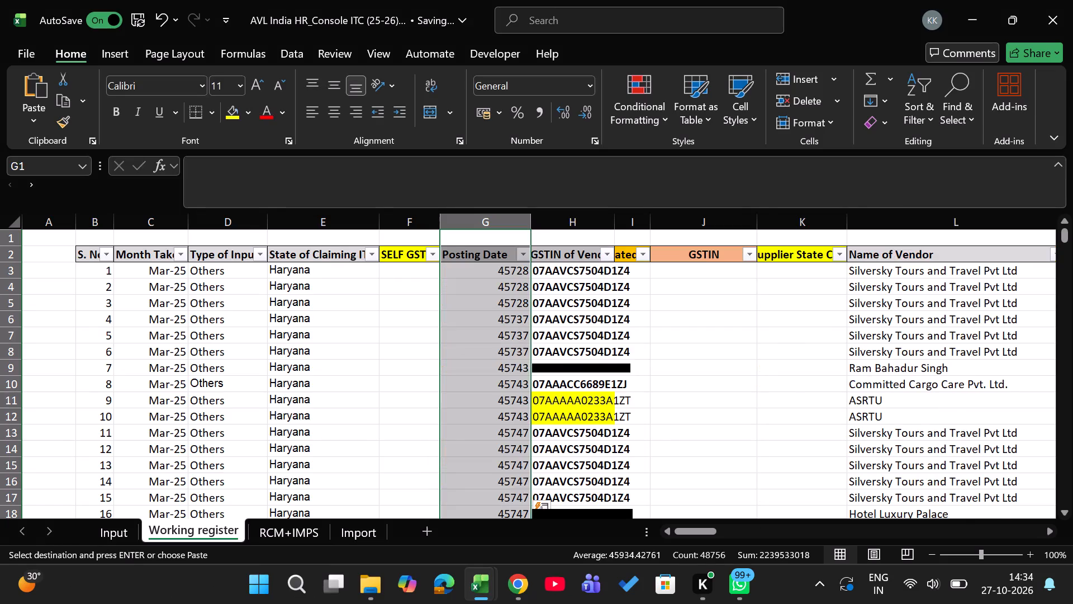
Copy a date-formatted cell, AU2214, from Input's Posting Date column as the source for the date format.
key(Down)
key(Down)
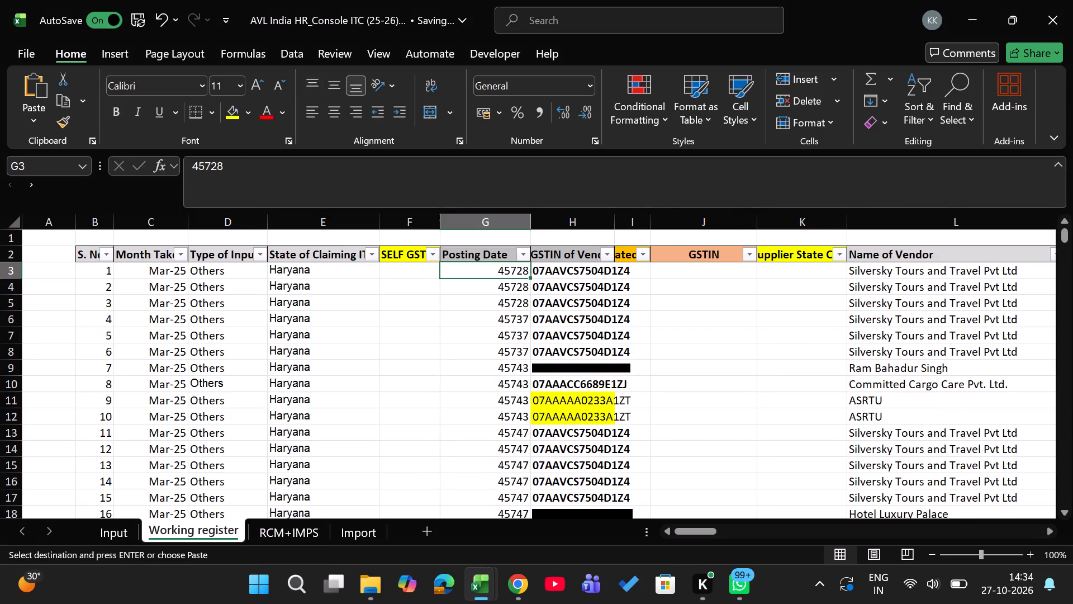
key(ctrl+Page_Up)
key(Right)
key(Left)
key(Left)
key(Left)
key(Left)
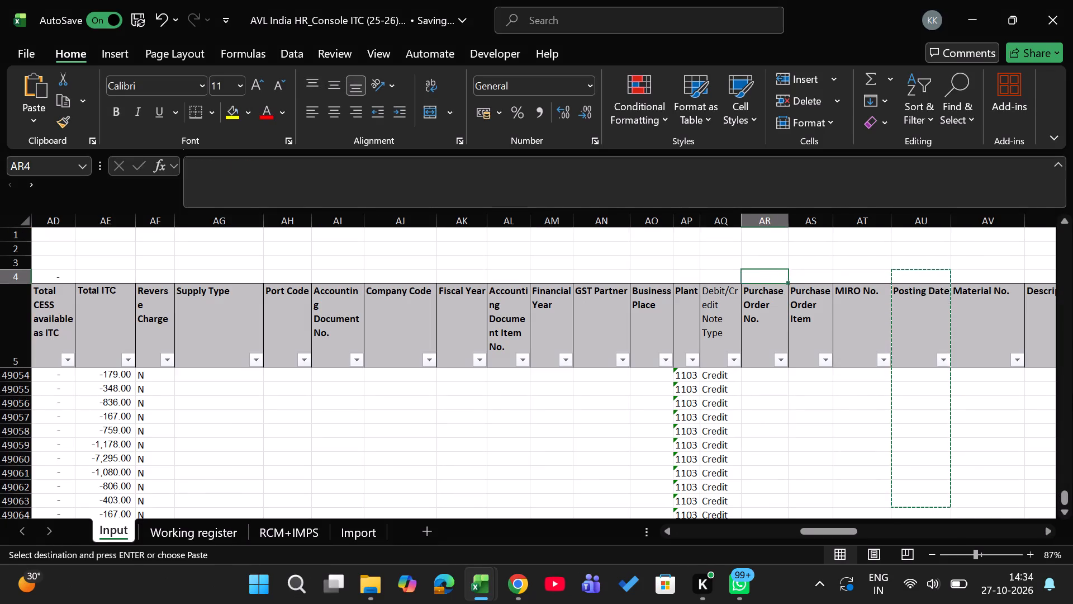
key(Down)
key(Right)
key(Right)
key(Right)
key(Down)
key(Down)
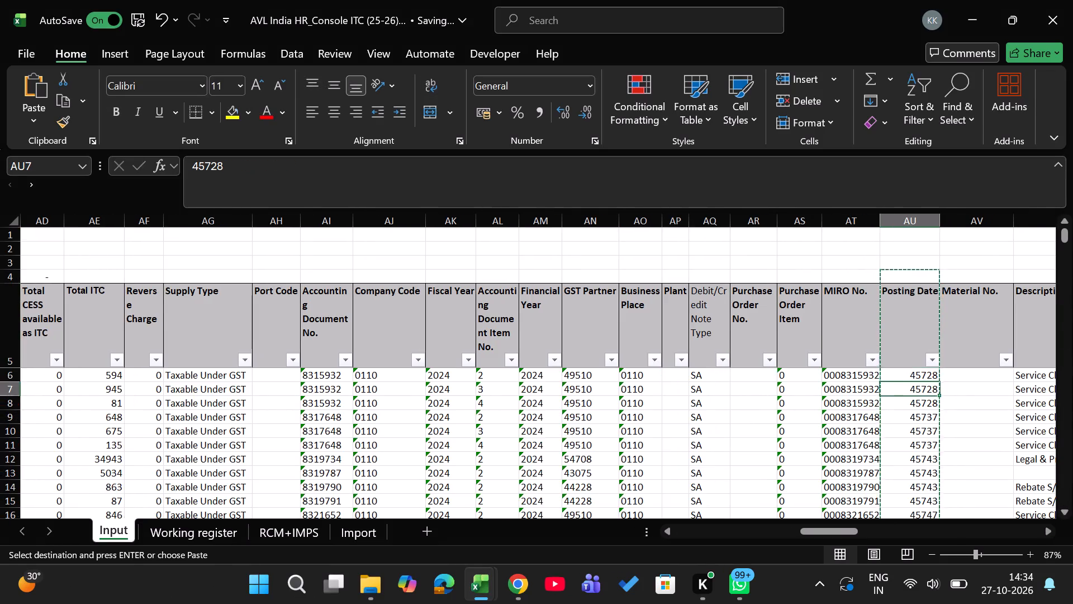
key(ctrl+Down)
key(Up)
key(ctrl+c)
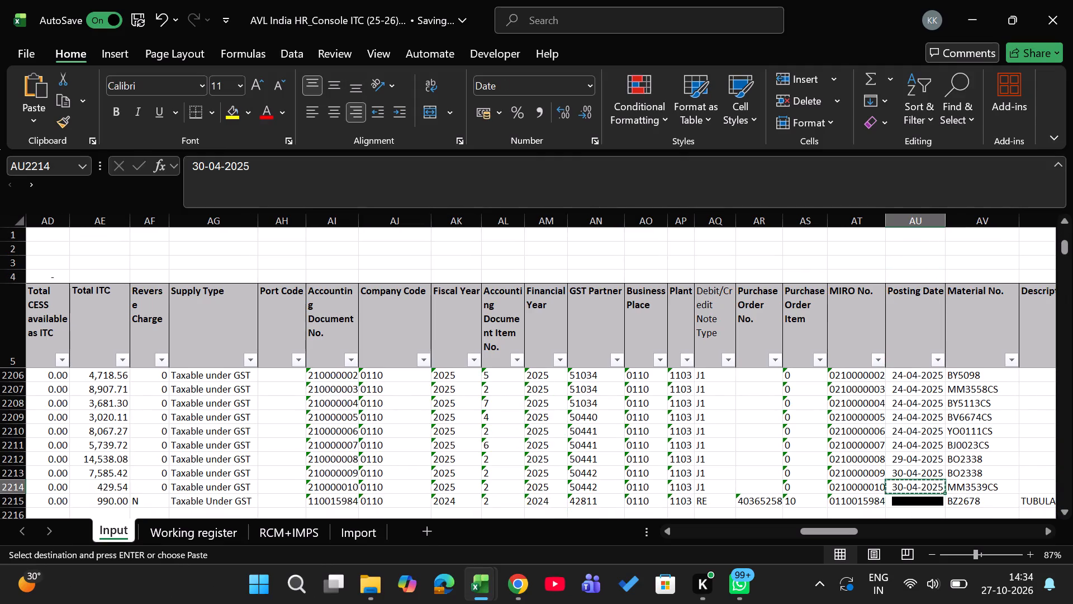
Paste only the copied date format onto Working register's Posting Date column, from G3 down to the last register rows.
key(ctrl+Page_Down)
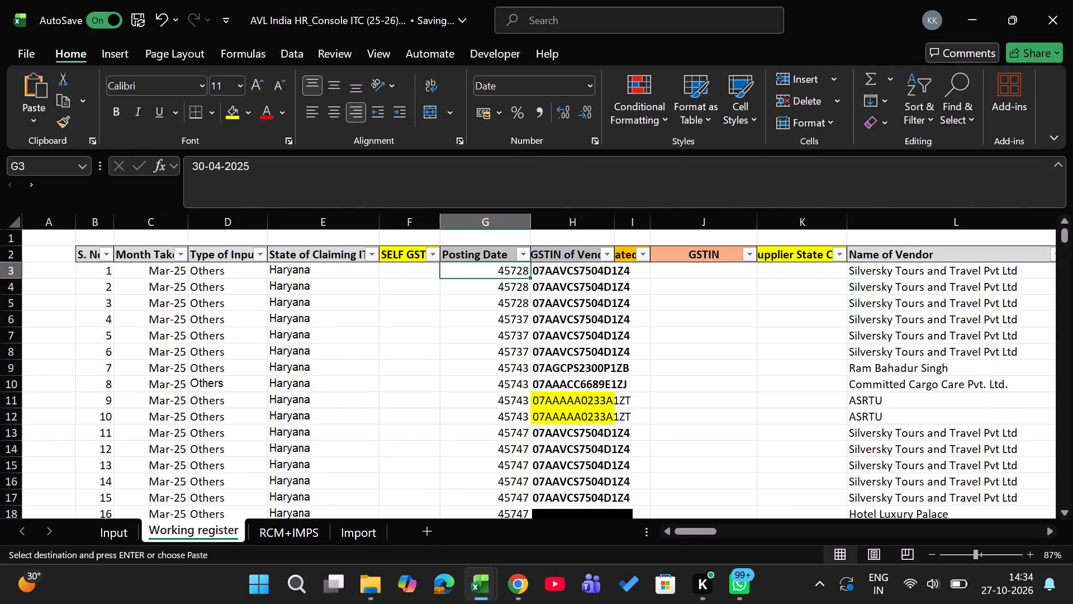
key(Down)
key(Up)
key(ctrl+shift+Down)
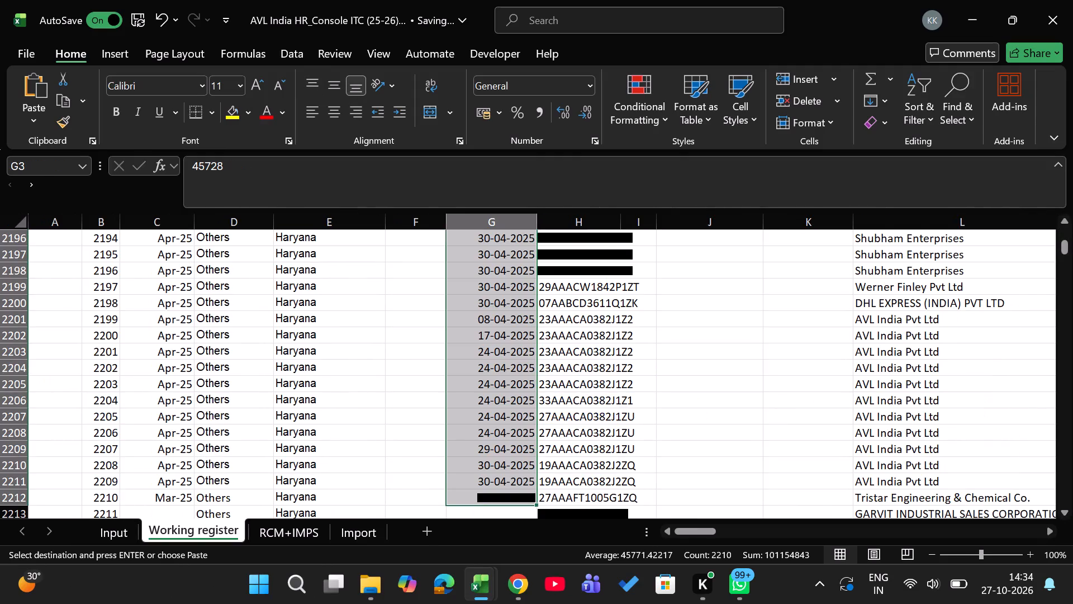
key(ctrl+shift+Down)
key(ctrl+shift+Down)
key(ctrl+shift+Down)
key(ctrl+shift+Down)
key(ctrl+shift+Down)
key(ctrl+shift+Down)
key(ctrl+shift+Down)
key(ctrl+shift+Down)
key(ctrl+shift+Down)
key(ctrl+shift+Down)
key(ctrl+shift+Down)
key(ctrl+shift+Down)
key(ctrl+shift+Down)
key(ctrl+shift+Down)
key(ctrl+shift+Down)
key(ctrl+shift+Down)
key(ctrl+shift+Down)
key(ctrl+shift+Down)
key(ctrl+shift+Down)
key(ctrl+shift+Down)
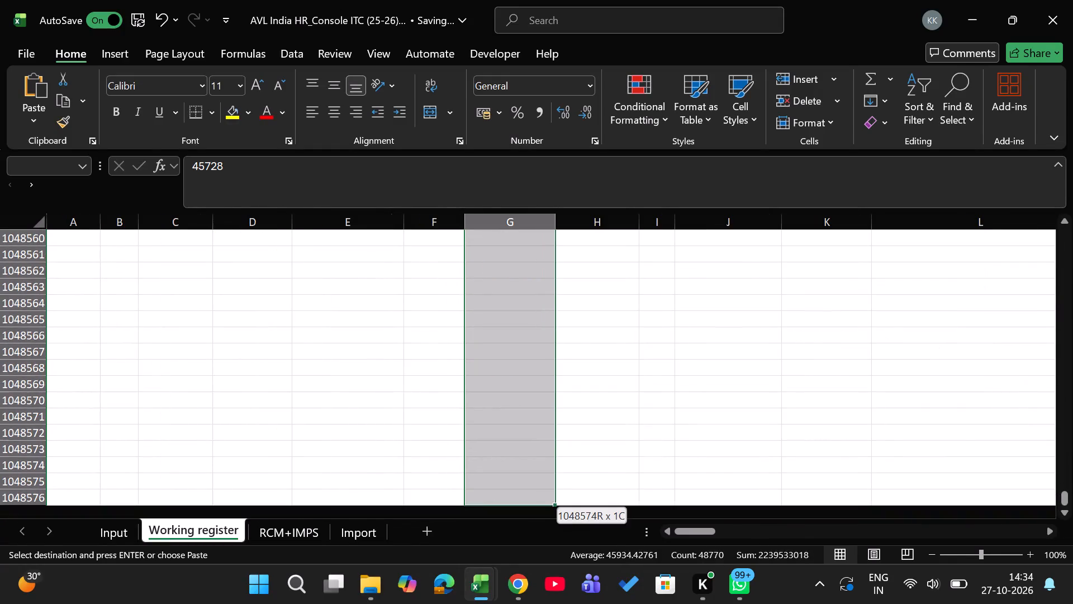
key(ctrl+shift+Up)
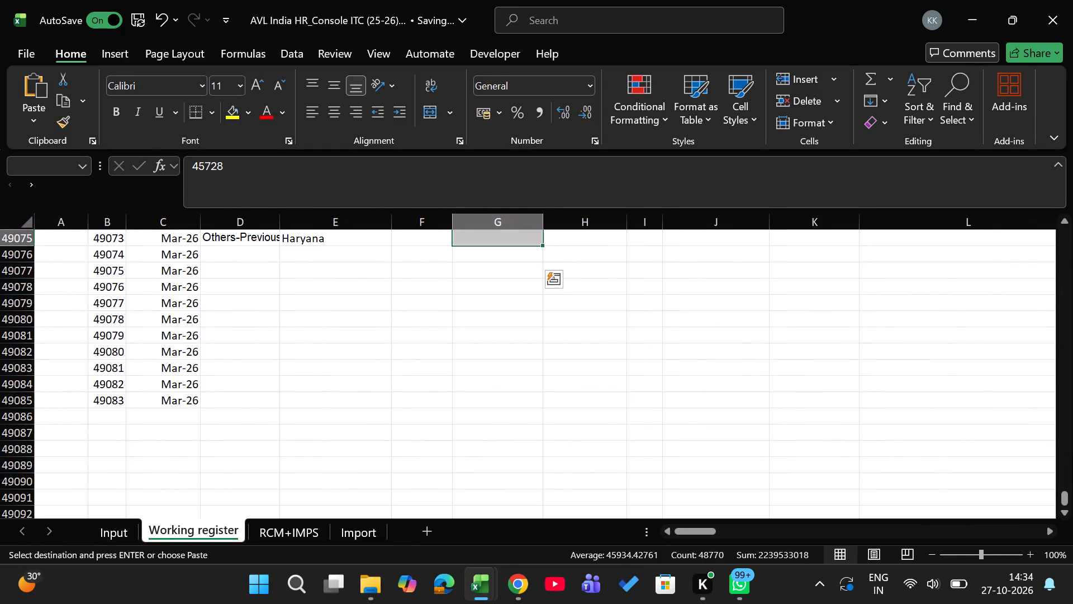
key(ctrl+alt+v)
key(t)
key(Return)
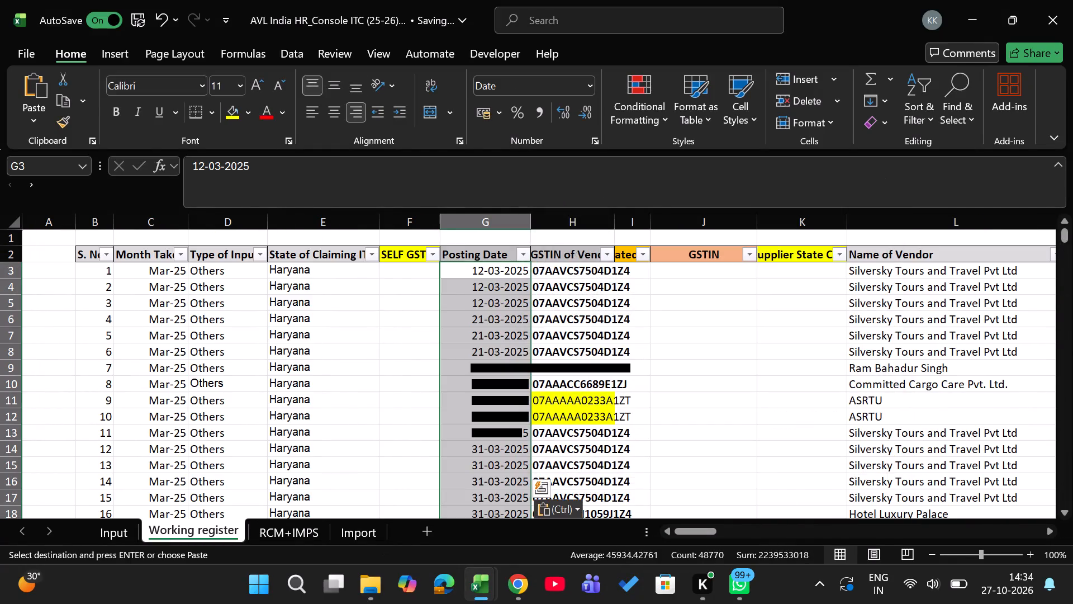
Copy the date format of Posting Date cell G3 and paste only formats onto the Invoice Date column from R3 to the register's end.
key(Right)
key(Left)
key(ctrl+c)
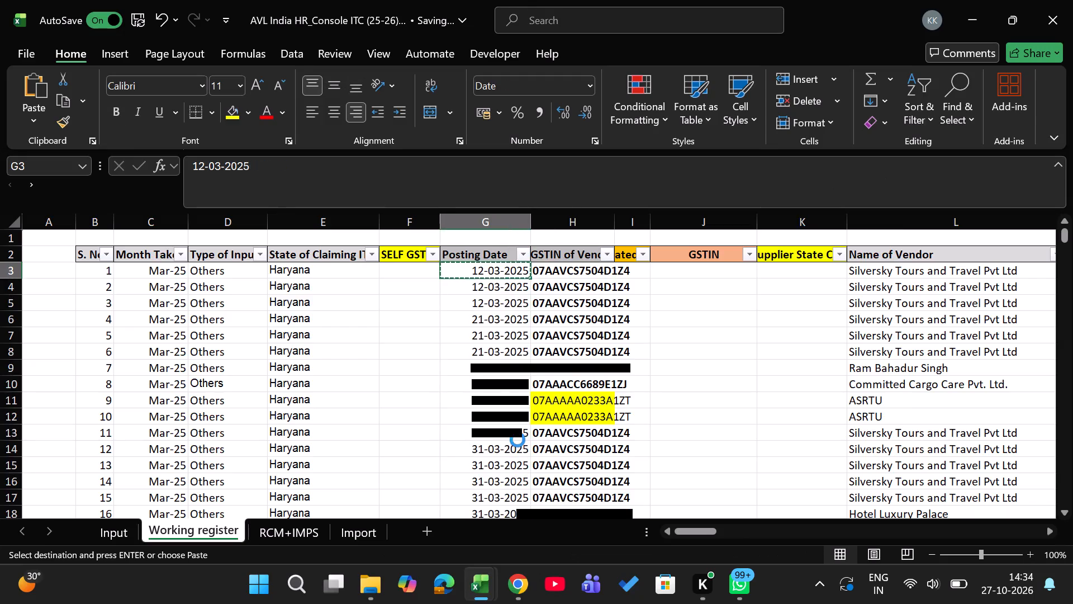
key(Right)
key(Right)
key(Right)
key(Right)
key(Right)
key(Right)
key(Right)
key(Right)
key(Right)
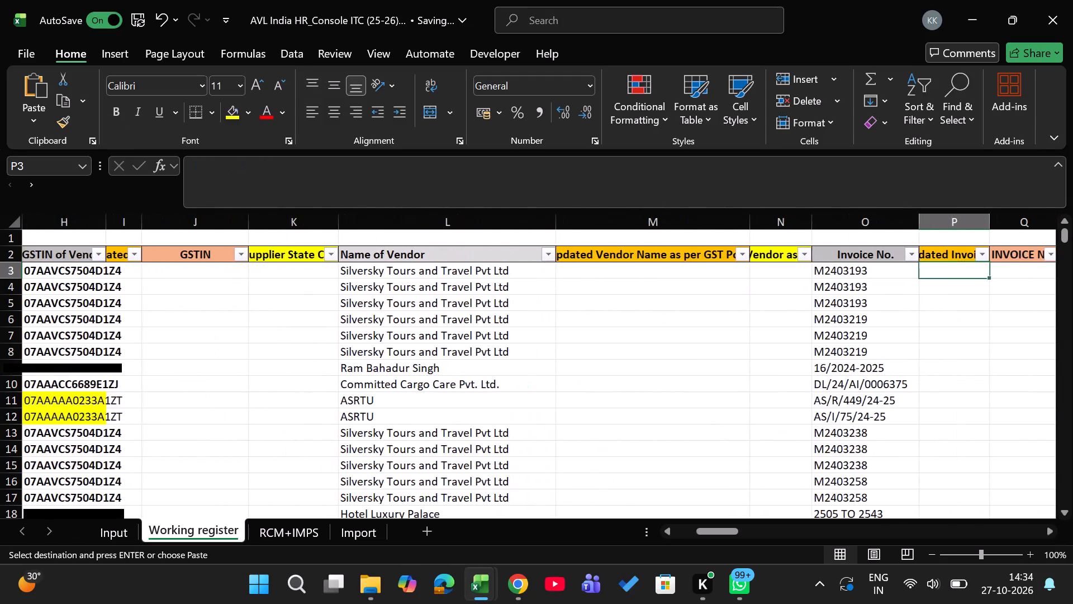
key(Left)
key(Right)
key(Right)
key(Right)
key(ctrl+shift+Down)
key(ctrl+shift+Down)
key(ctrl+shift+Down)
key(ctrl+shift+Down)
key(ctrl+shift+Down)
key(ctrl+shift+Down)
key(ctrl+shift+Down)
key(ctrl+shift+Down)
key(ctrl+shift+Down)
key(ctrl+shift+Down)
key(ctrl+shift+Down)
key(ctrl+shift+Down)
key(ctrl+shift+Down)
key(ctrl+shift+Down)
key(ctrl+shift+Down)
key(ctrl+shift+Down)
key(ctrl+shift+Down)
key(ctrl+shift+Down)
key(ctrl+shift+Down)
key(ctrl+shift+Down)
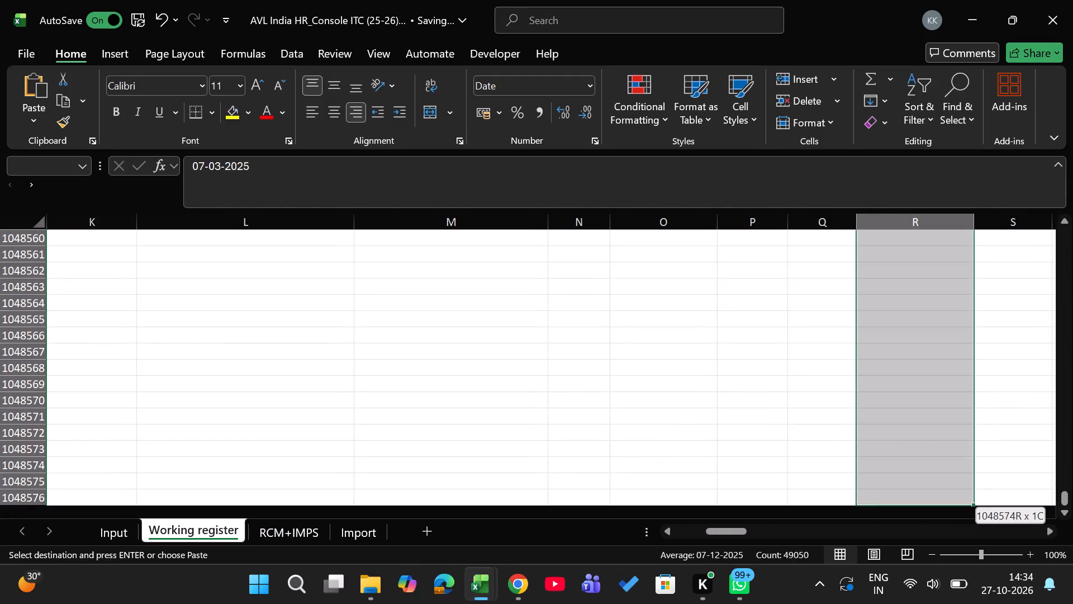
key(ctrl+shift+Up)
key(ctrl+alt+v)
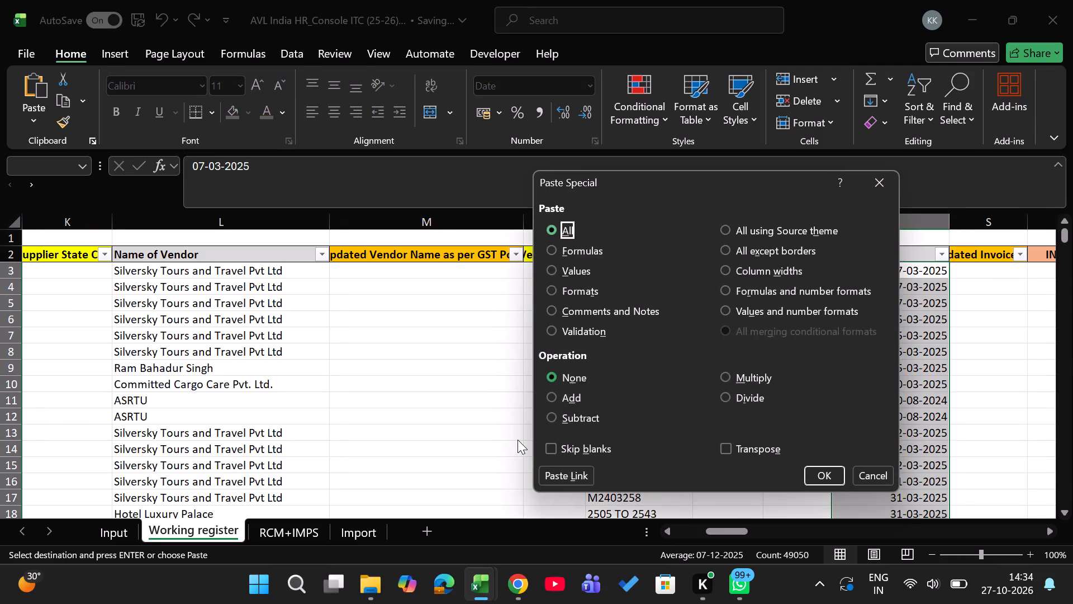
key(t)
key(Return)
Review Working register's header row from Invoice No. back to the Month Taken heading.
key(Left)
key(Left)
key(Left)
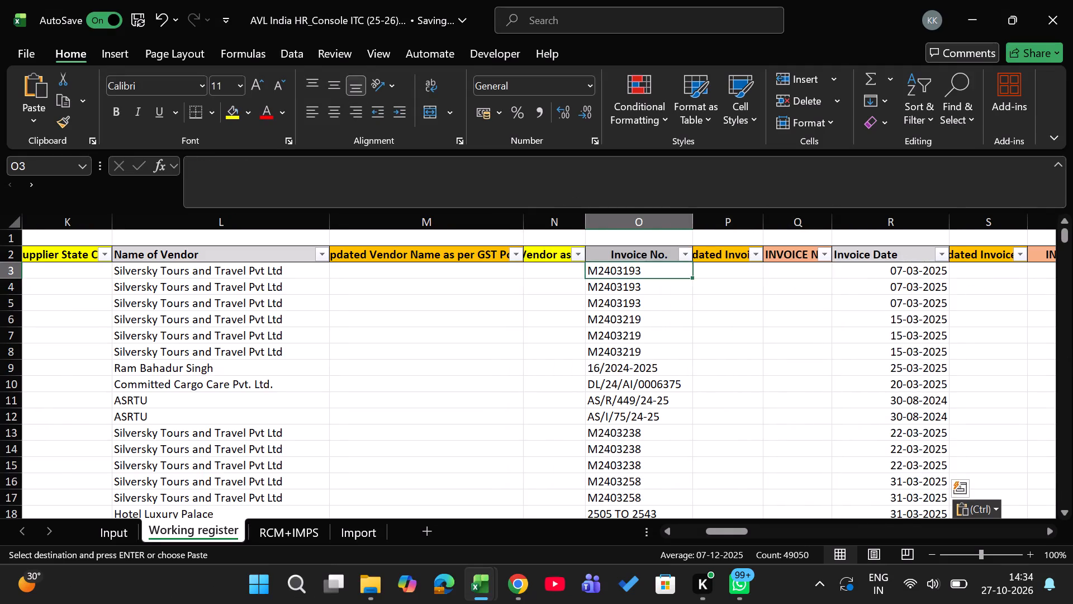
key(Up)
key(ctrl+Left)
key(ctrl+Left)
key(Left)
key(Left)
key(Right)
key(Right)
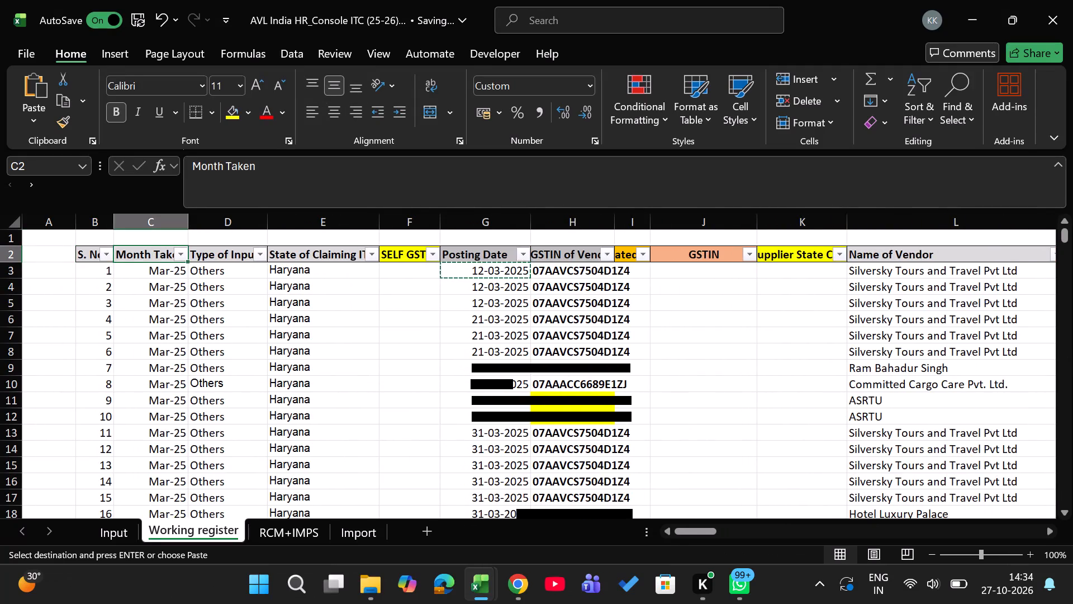
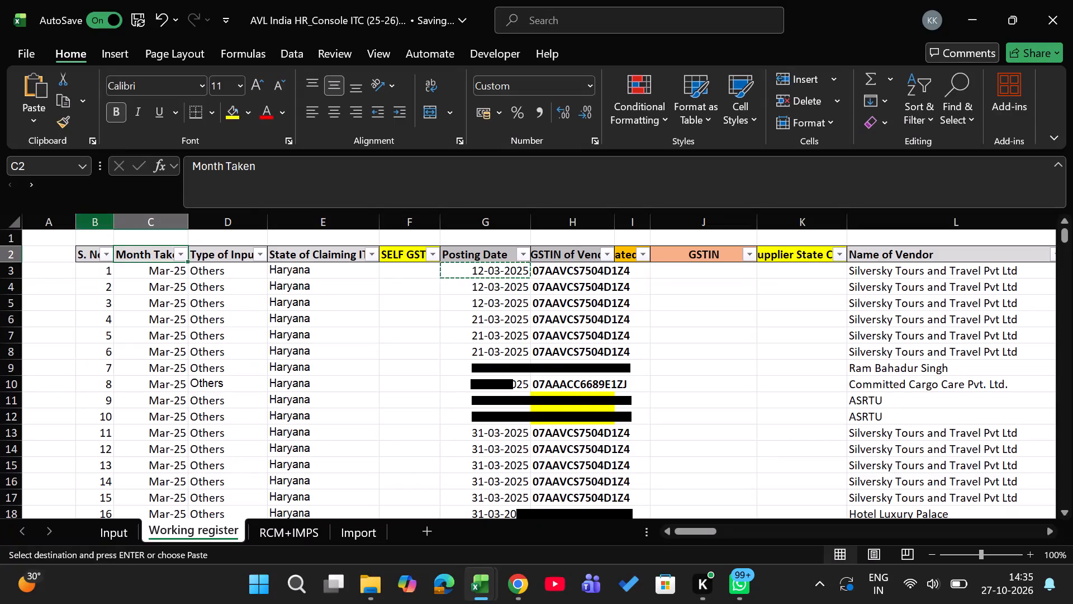
Insert two blank columns at the start of Working register, before the S. No. column.
click(52, 223)
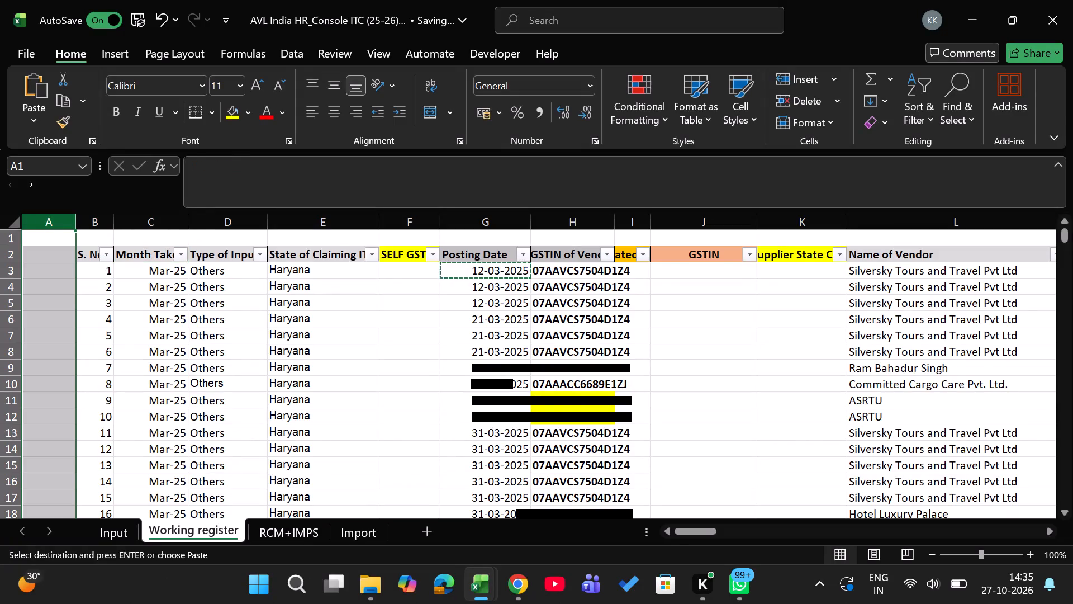
key(ctrl+shift+equal)
key(ctrl+shift+equal)
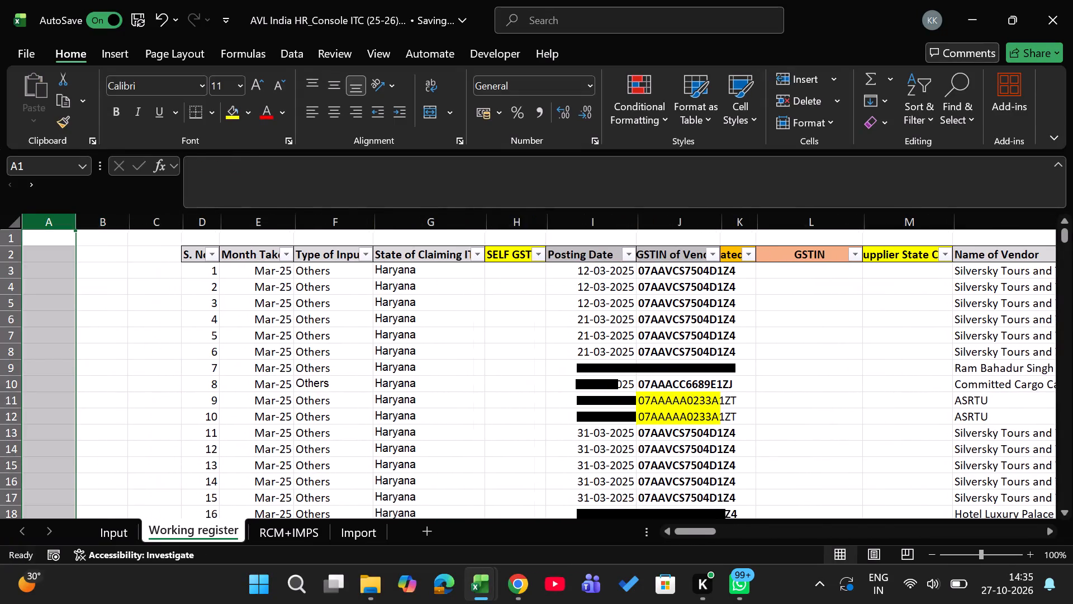
Enter the headings Name in B2 and File number in C2, and make both bold.
key(Right)
key(Down)
text(nAME)
key(Up)
key(Right)
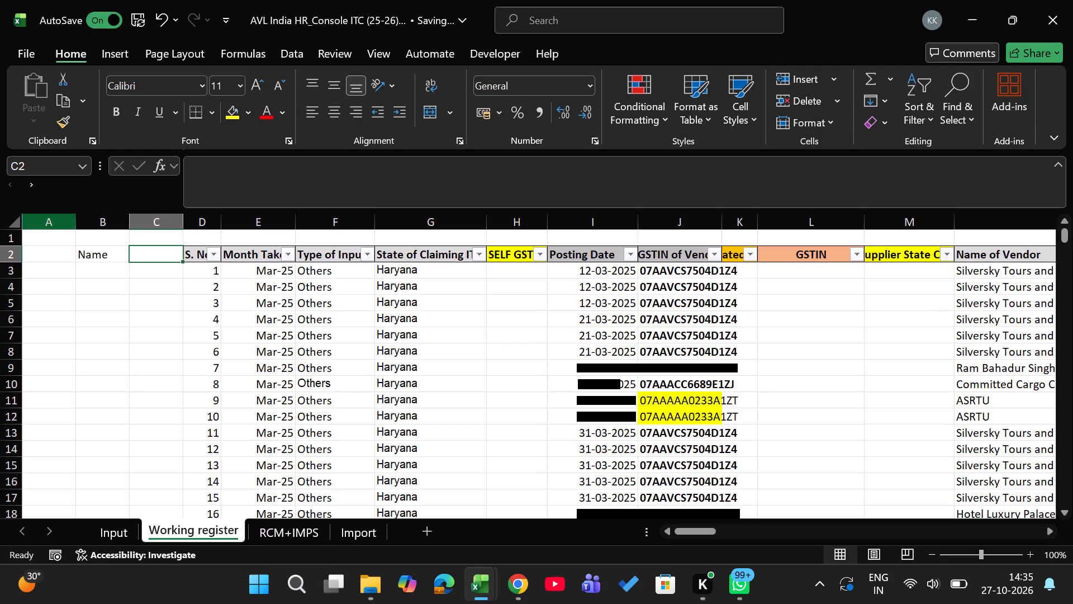
text(File number)
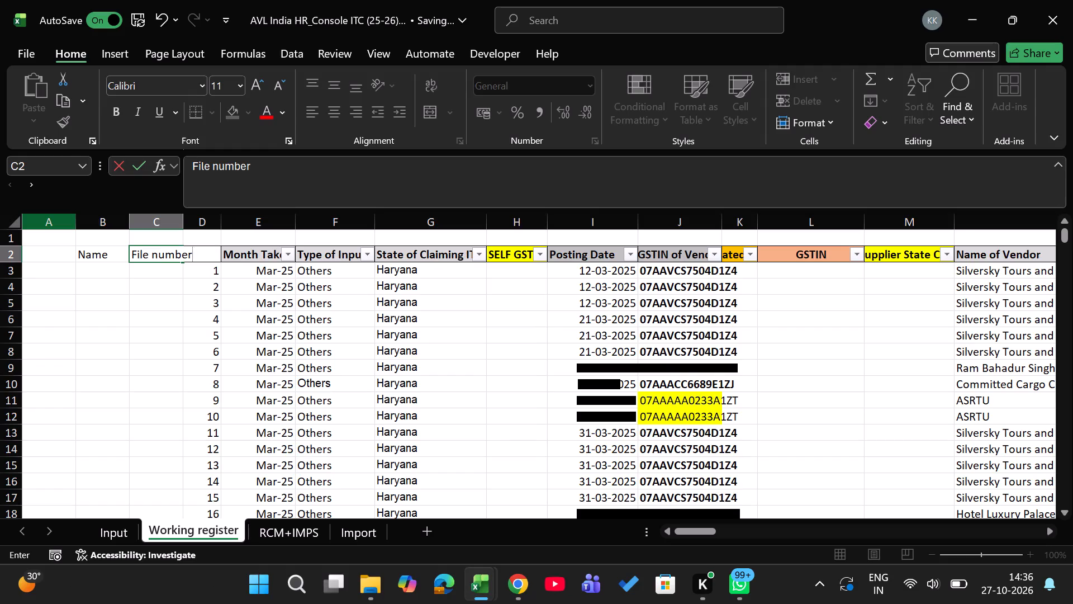
key(Return)
key(Up)
key(shift+Left)
key(ctrl+b)
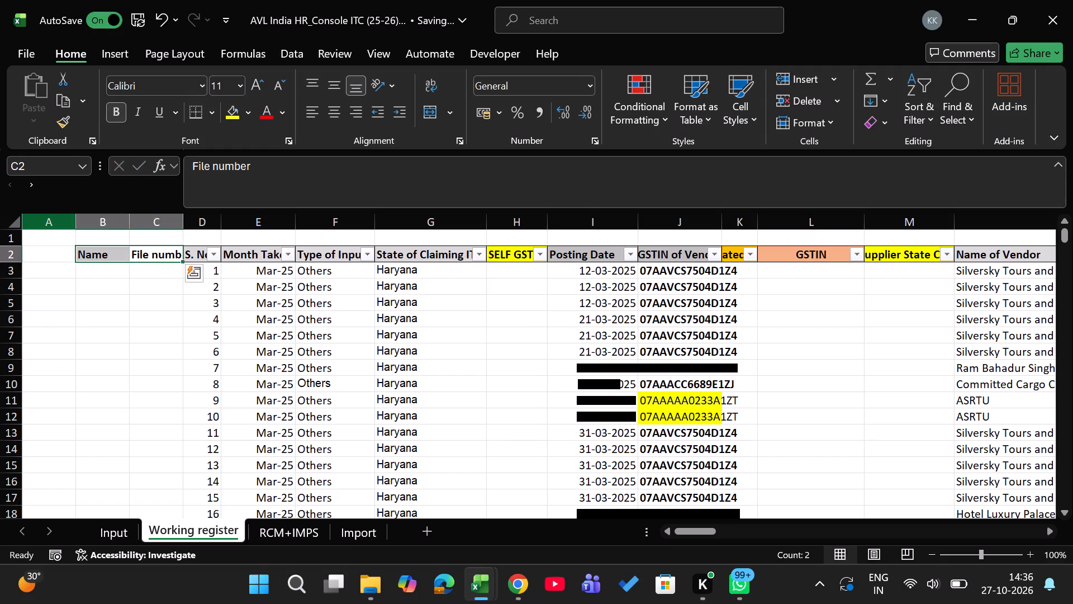
Remove and reapply the filter on the whole of header row 2 to include the Name and File number columns.
key(Right)
key(Right)
key(Left)
key(Left)
key(Left)
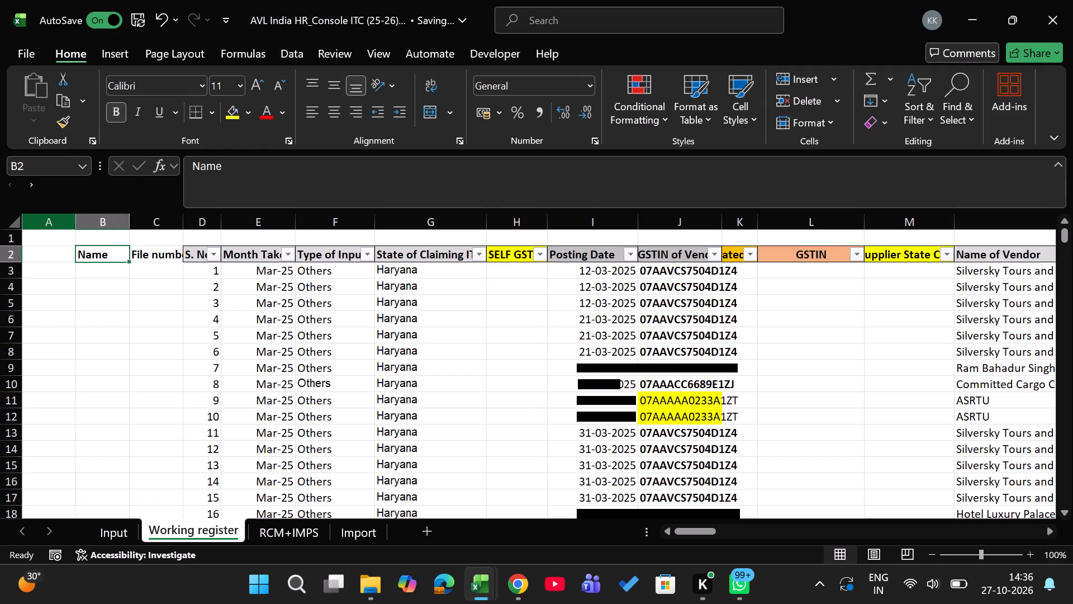
key(Down)
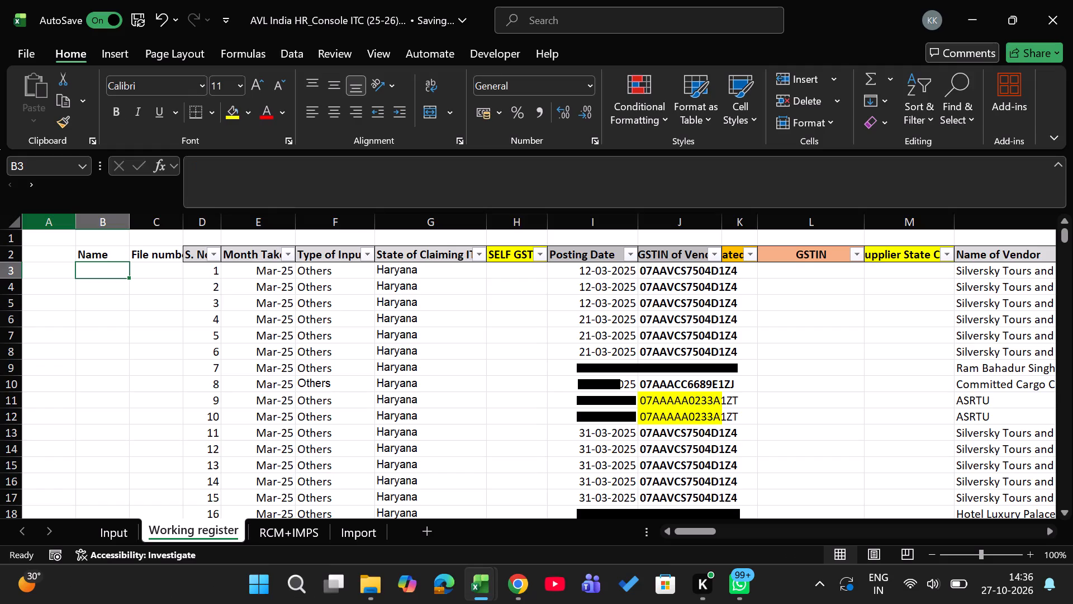
key(Right)
key(Right)
key(Up)
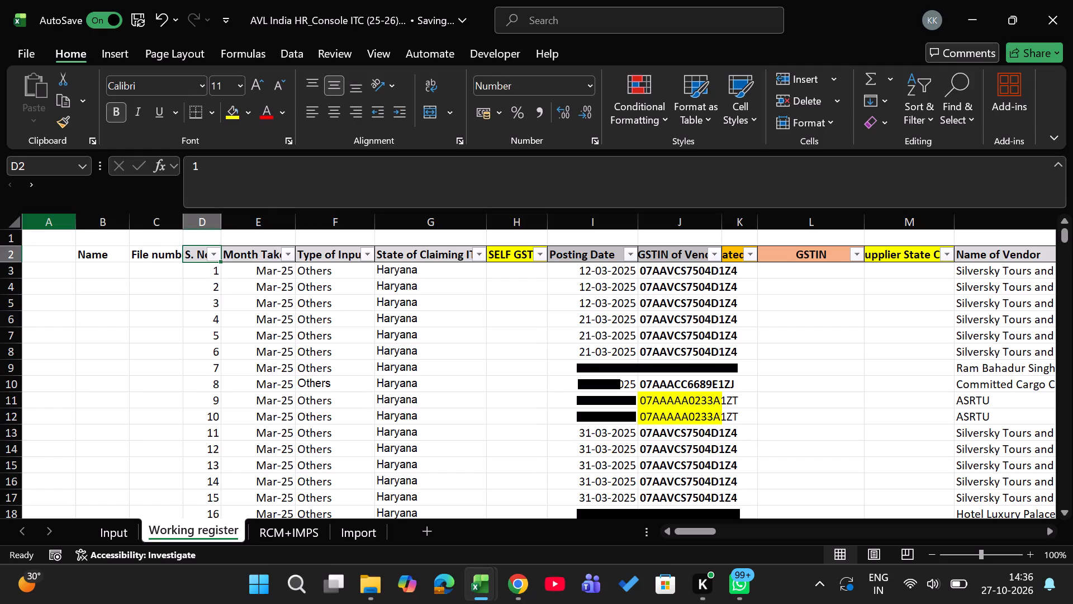
key(shift+space)
key(ctrl+shift+l)
key(ctrl+shift+l)
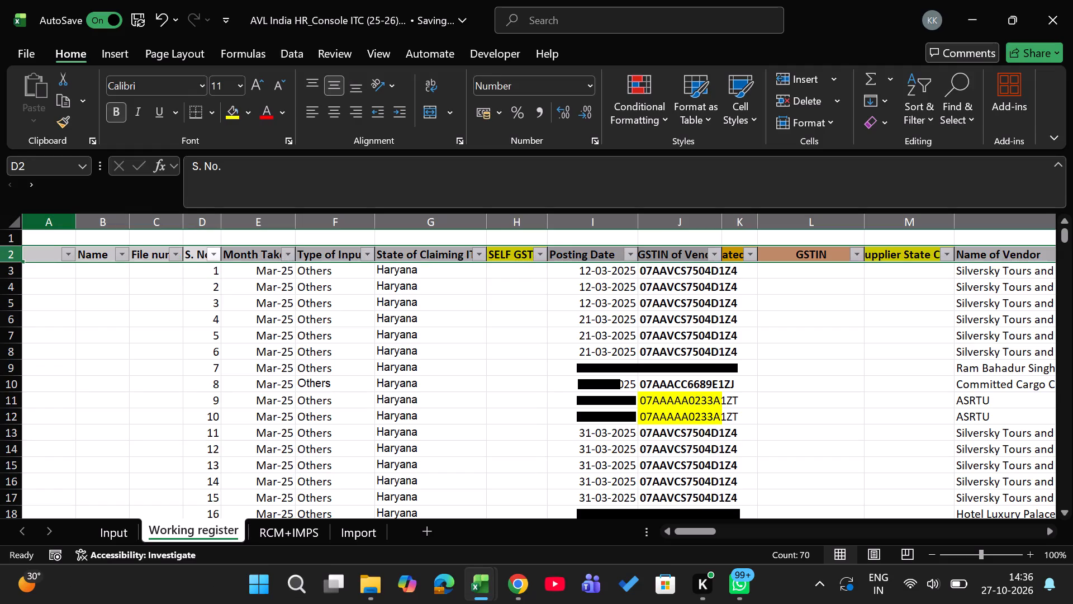
key(Right)
Hide the Input, RCM+IMPS and Import sheets, leaving only Working register in the workbook view.
click(112, 539)
right_click(112, 539)
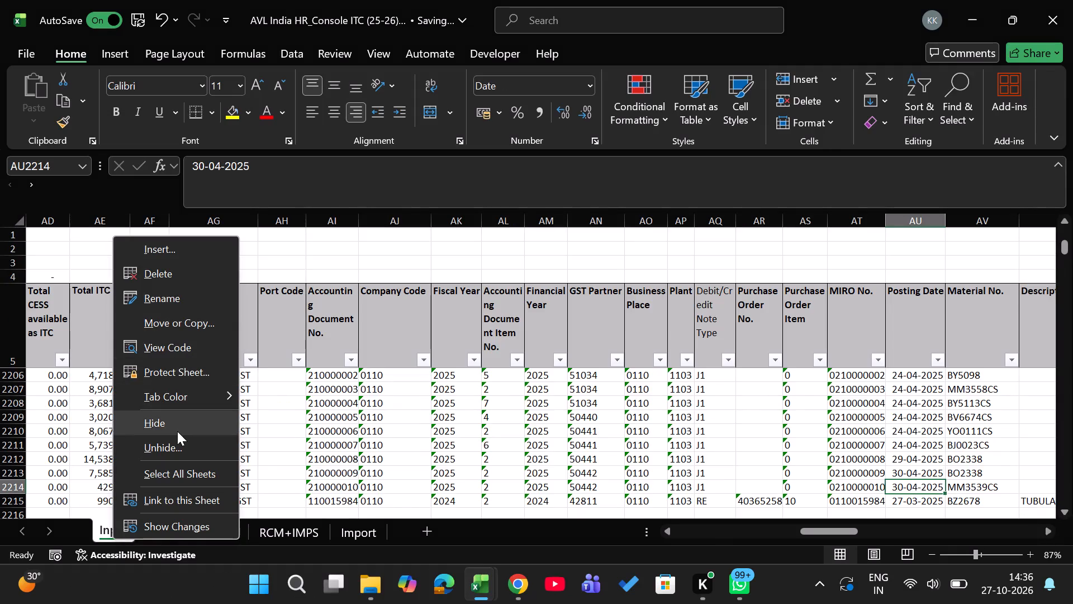
click(177, 431)
click(214, 530)
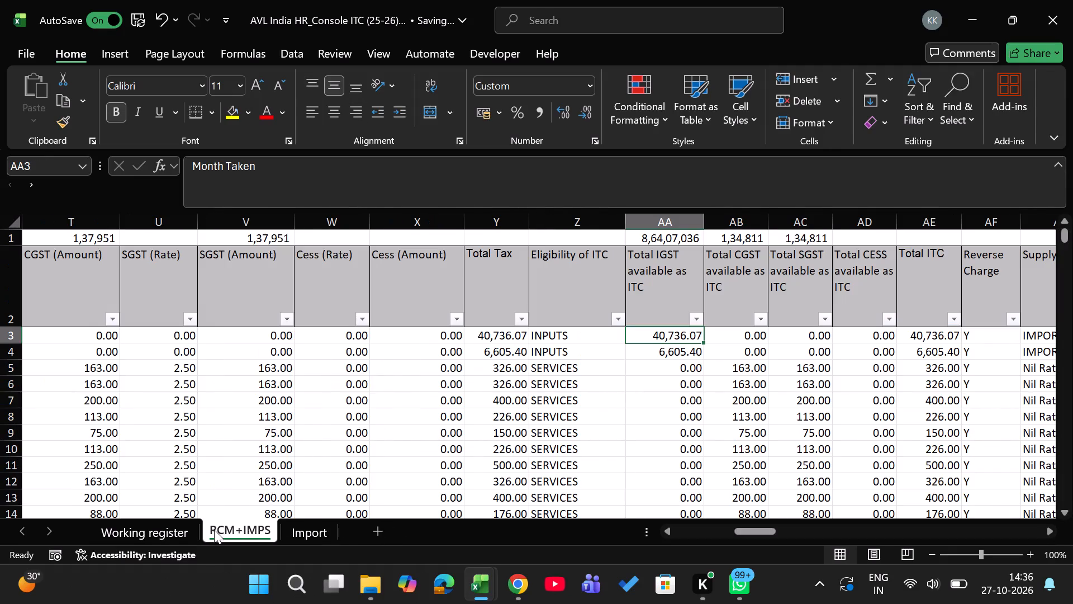
right_click(214, 530)
click(282, 414)
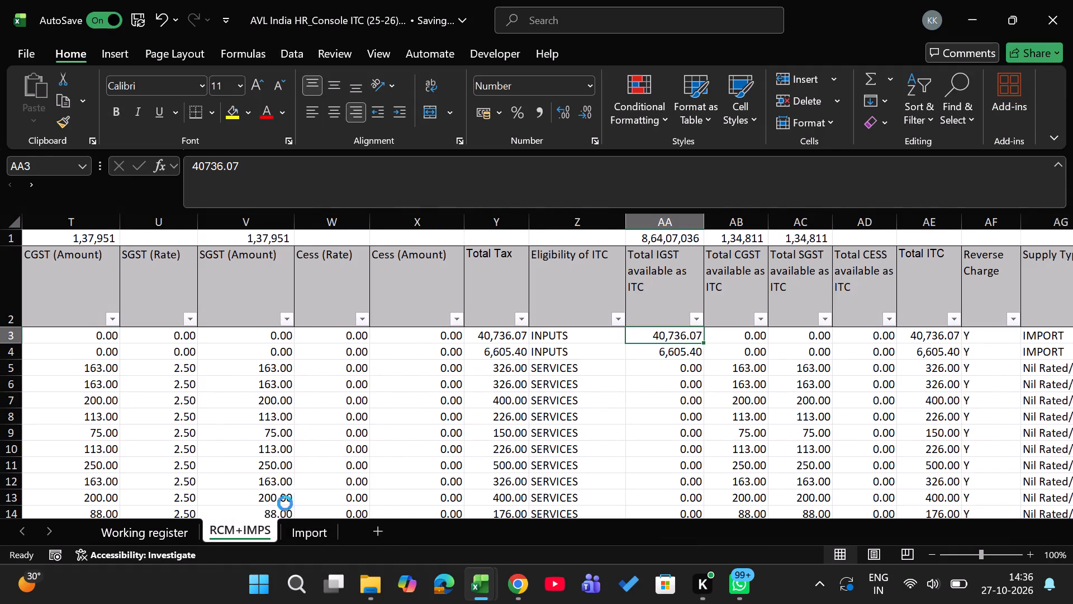
right_click(237, 531)
click(287, 414)
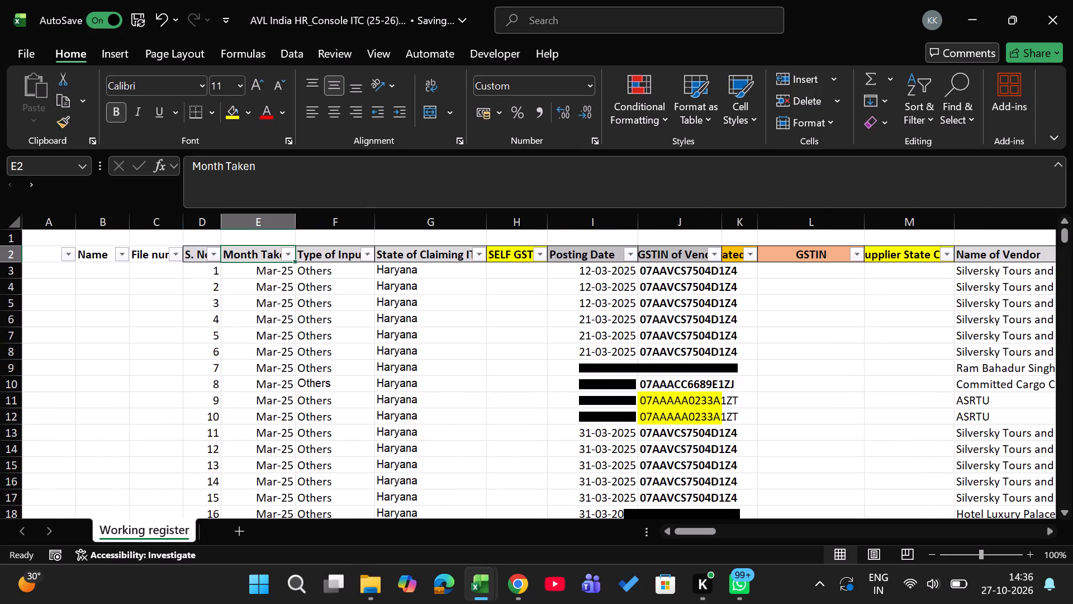
Fill the Name and File number heading cells, B2:C2, with yellow.
key(Left)
key(Left)
key(Left)
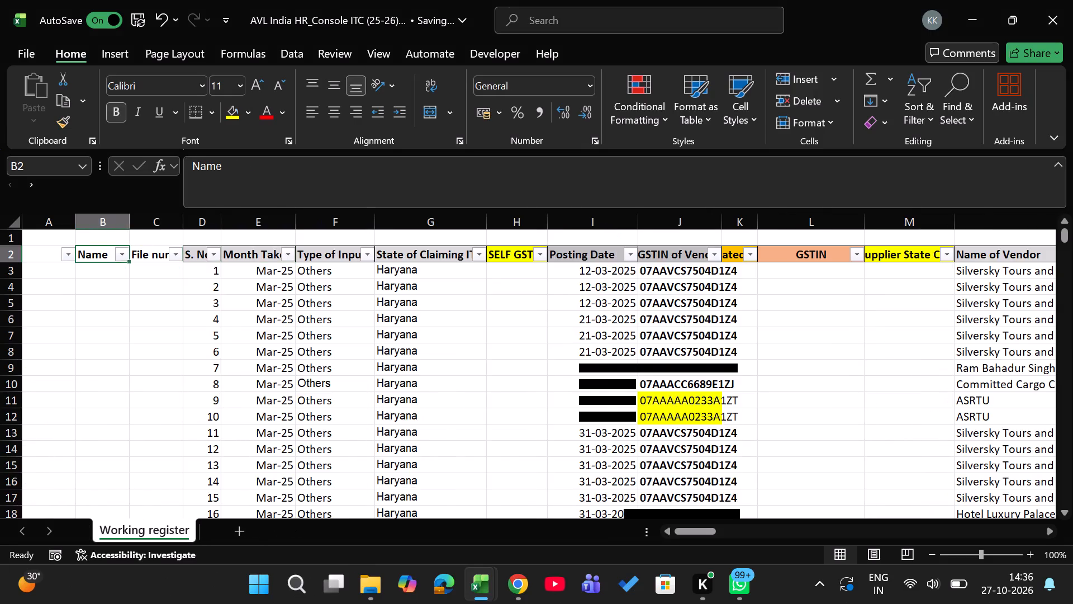
key(shift+Right)
click(233, 112)
key(Right)
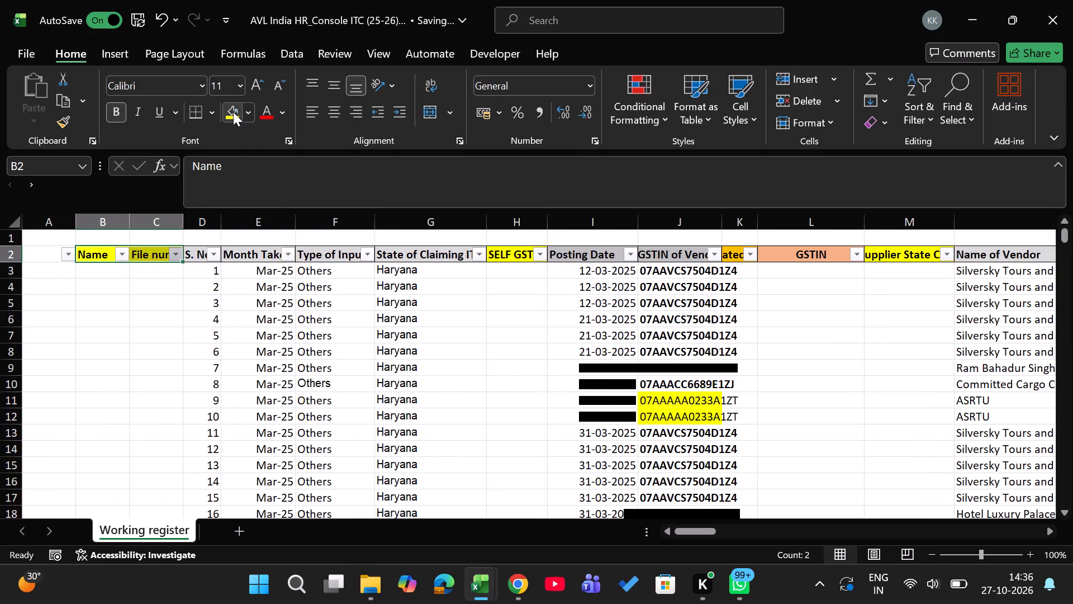
Save the workbook with the Updated GSTIN heading, K2, selected.
key(Right)
key(Right)
key(Right)
key(Right)
key(Right)
key(Right)
key(Right)
key(Right)
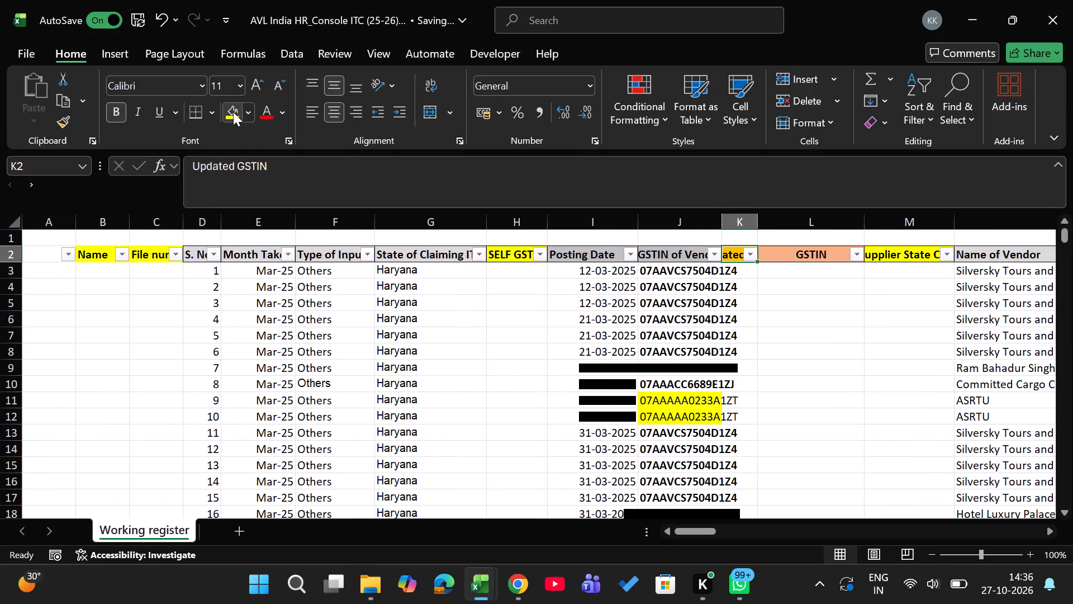
key(ctrl+s)
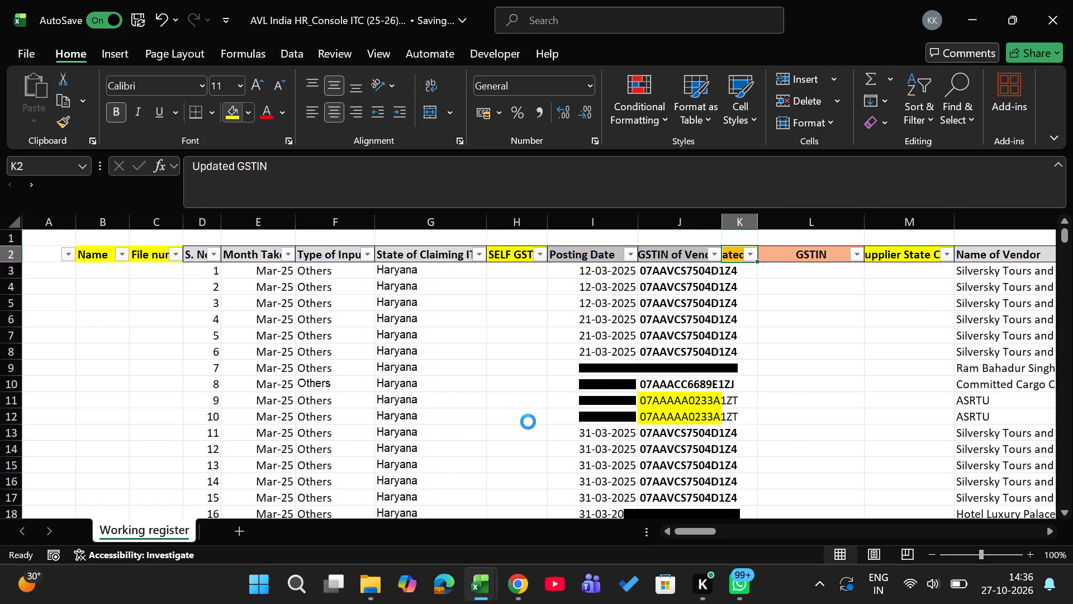
Close the AVL India HR_Console ITC (25-26) workbook and the Revised AVL India Final workbook.
click(1072, 1)
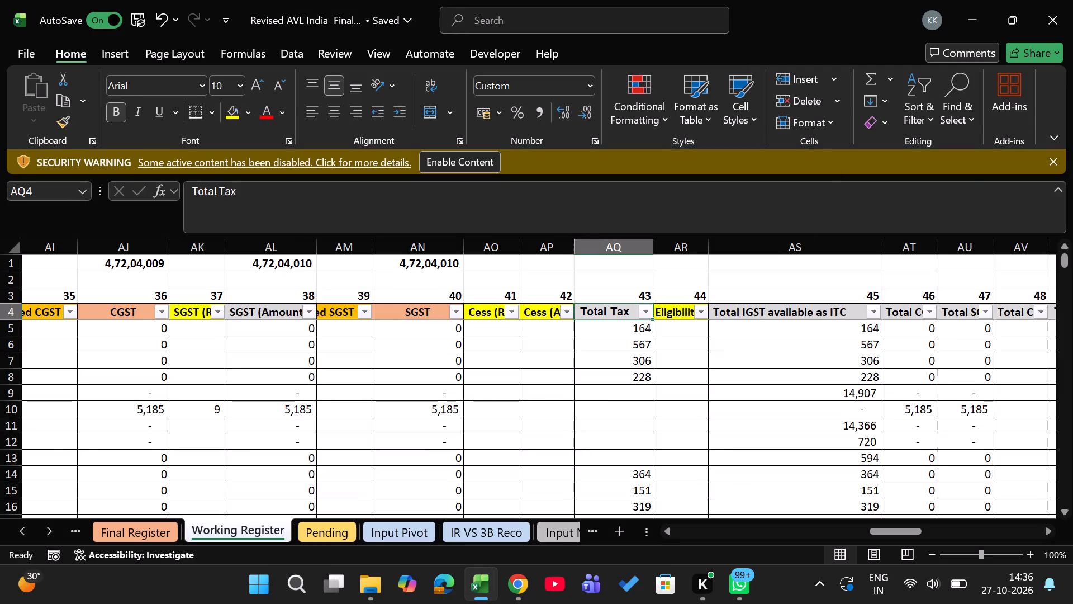
click(1072, 0)
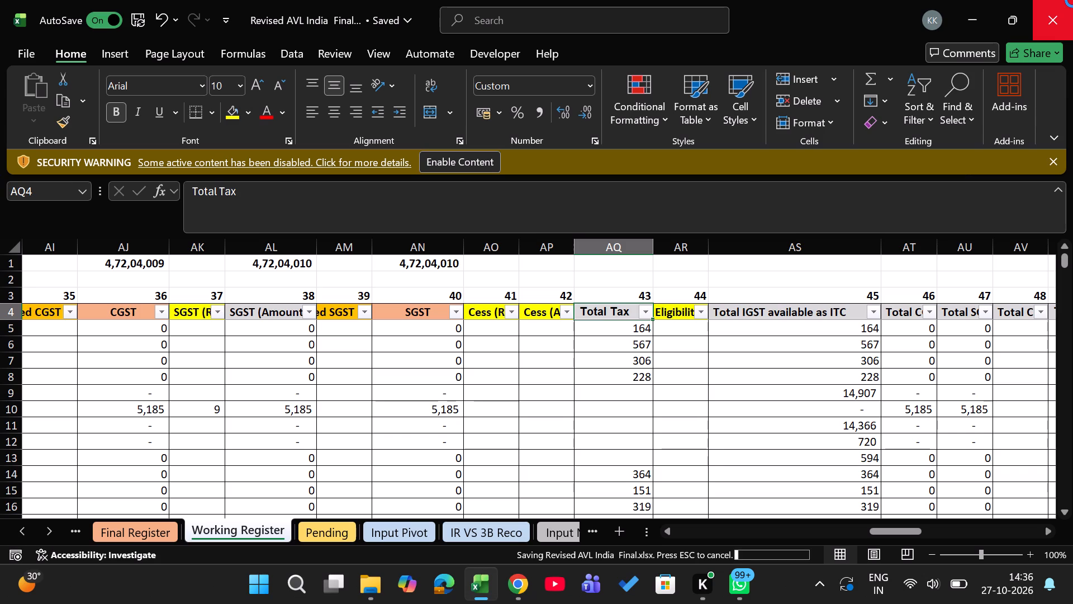
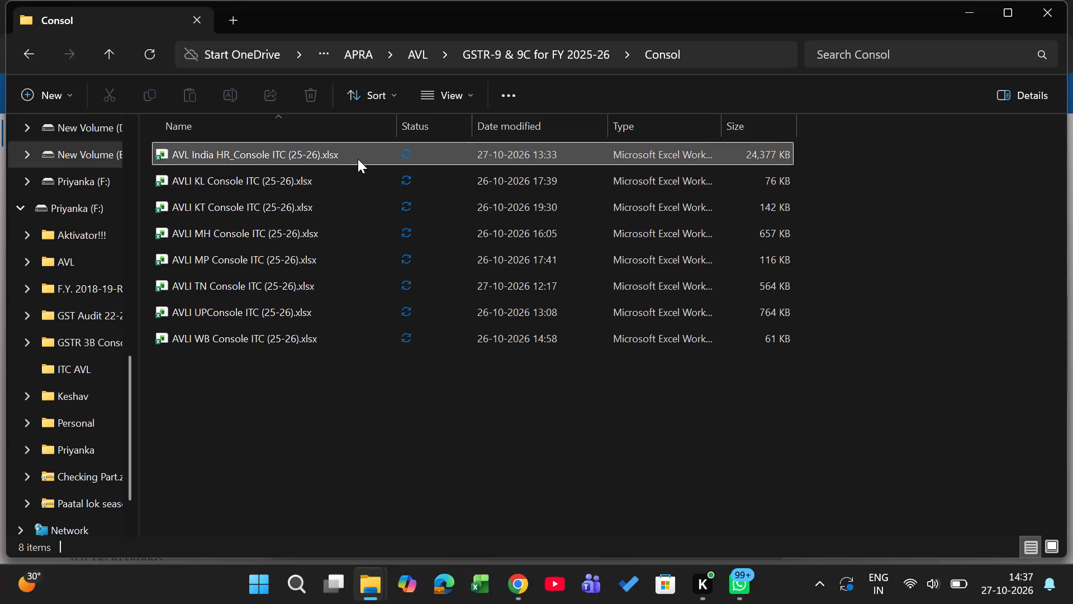
Copy the AVL India HR_Console ITC (25-26).xlsx workbook file from the Consol folder.
key(ctrl+c)
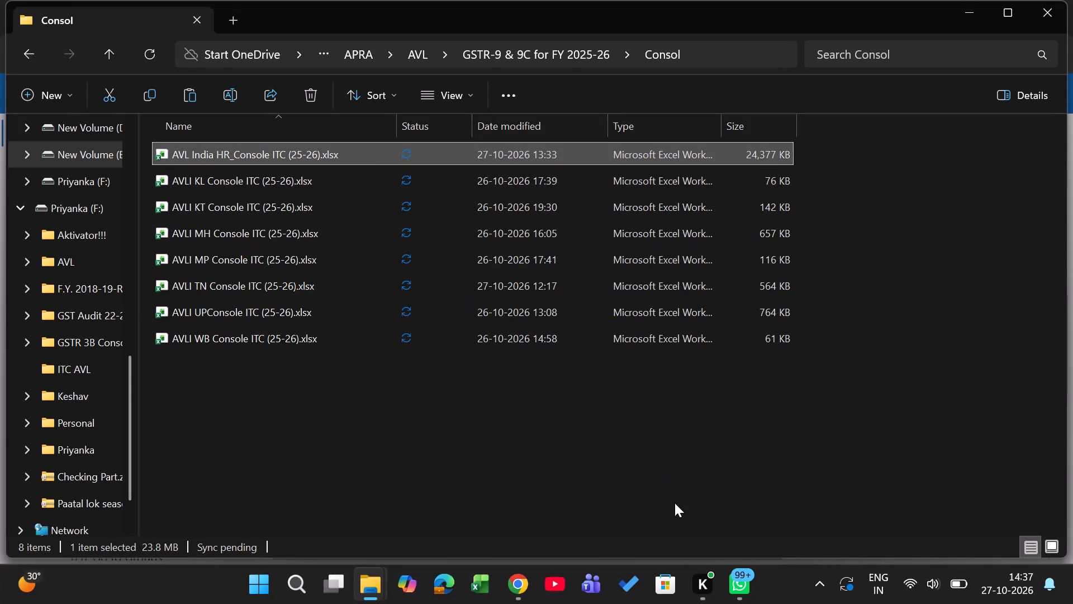
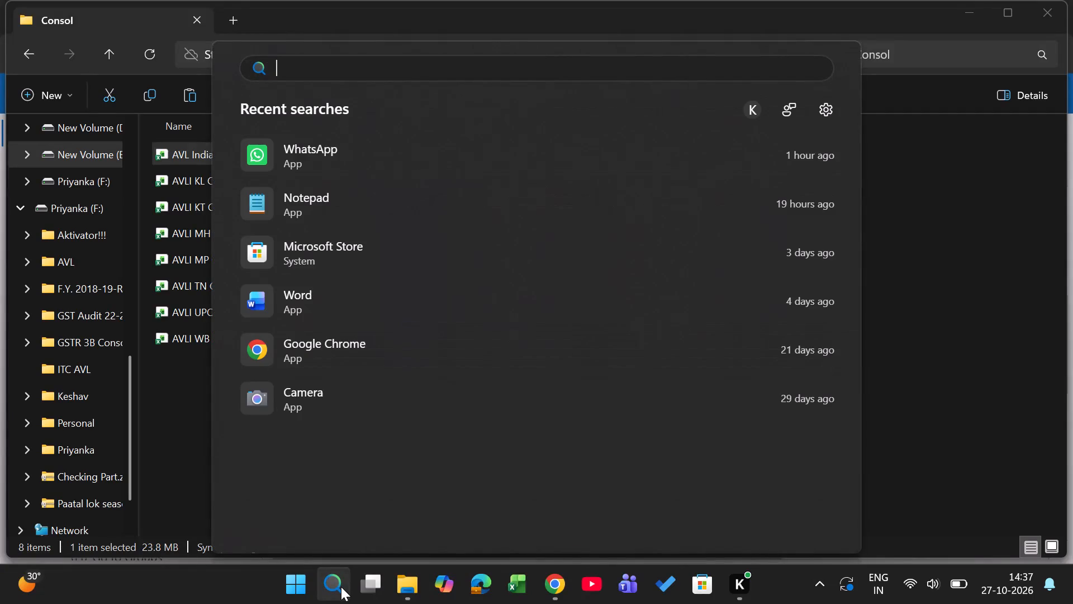
Find and open the WhatsApp application.
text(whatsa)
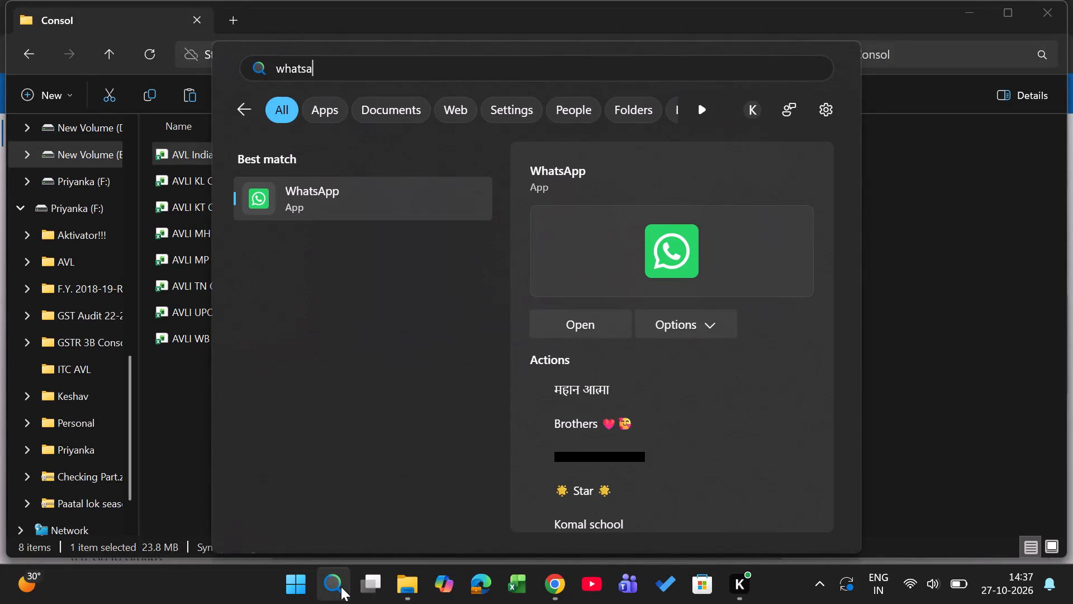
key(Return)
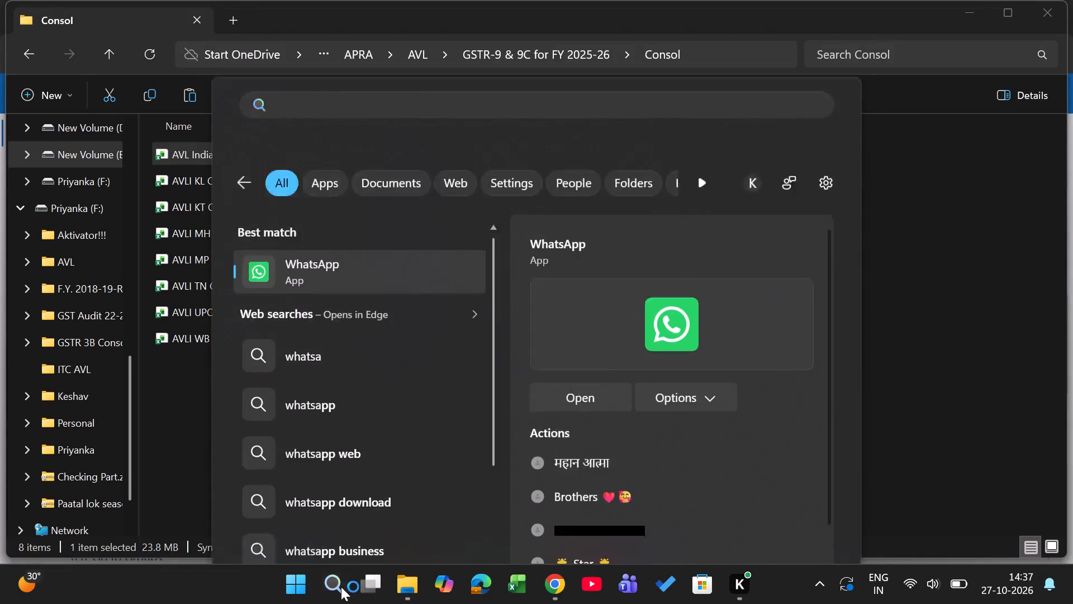
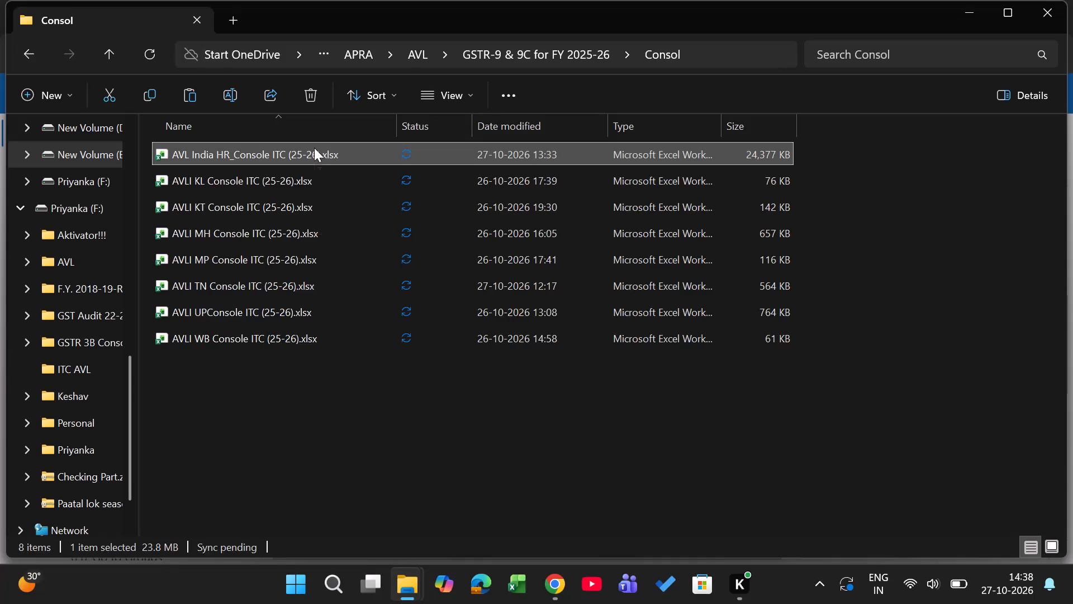
Compare the Consol and drive F: ITC AVL folder copies of AVL India HR_Console ITC (25-26).xlsx, and open the ITC AVL copy.
key(alt+Tab)
key(alt+Tab)
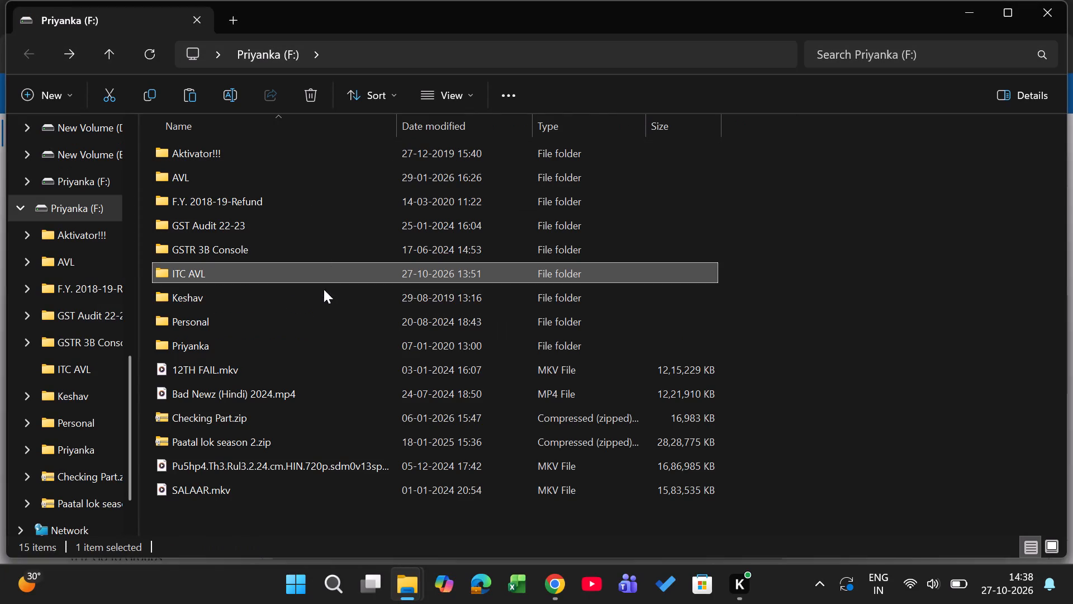
double_click(272, 275)
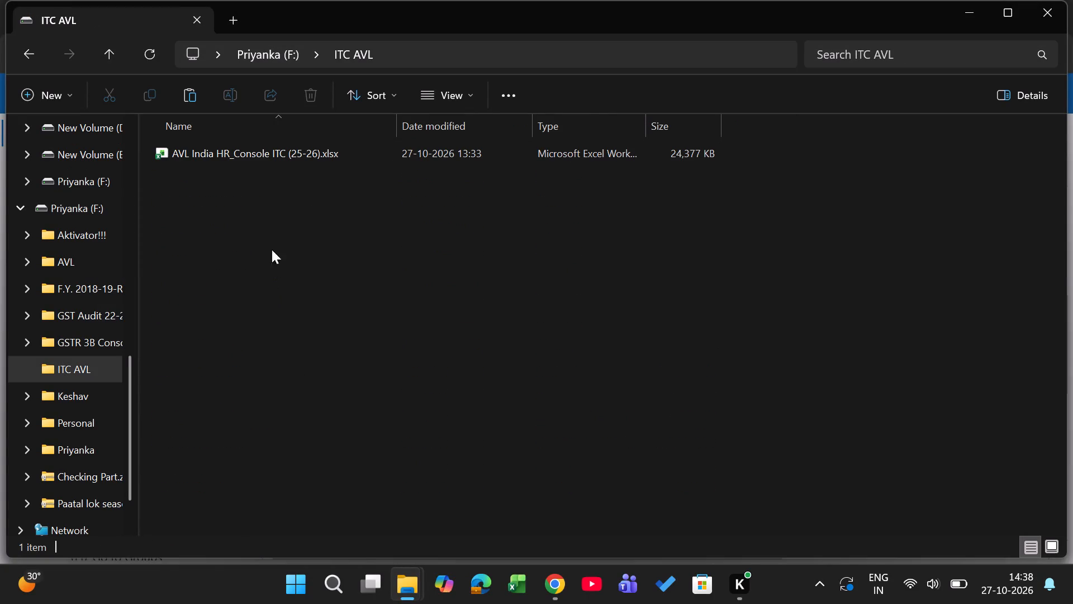
click(288, 152)
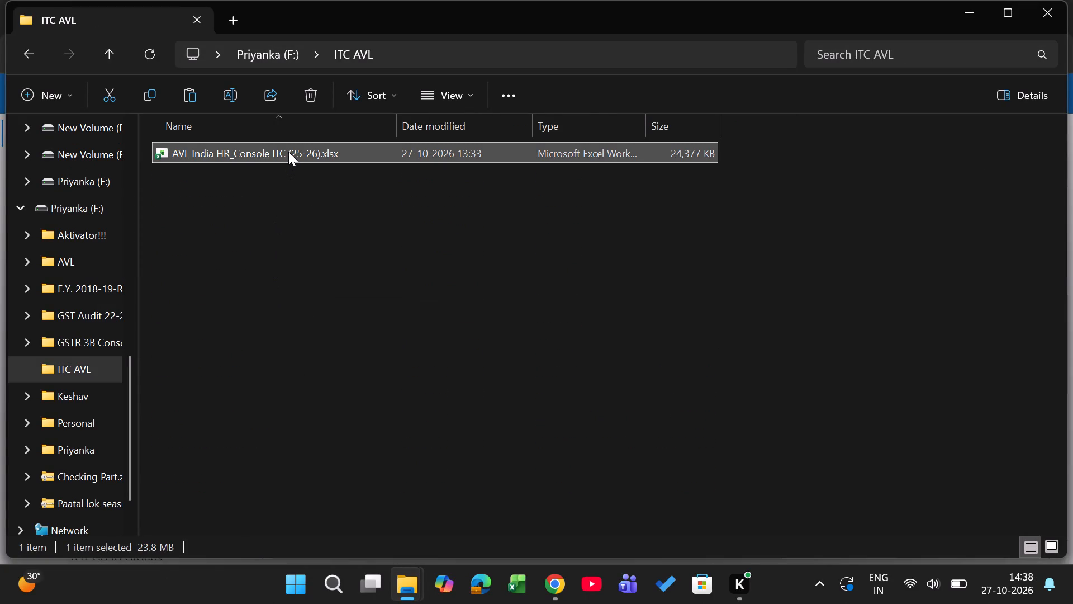
key(alt+Tab)
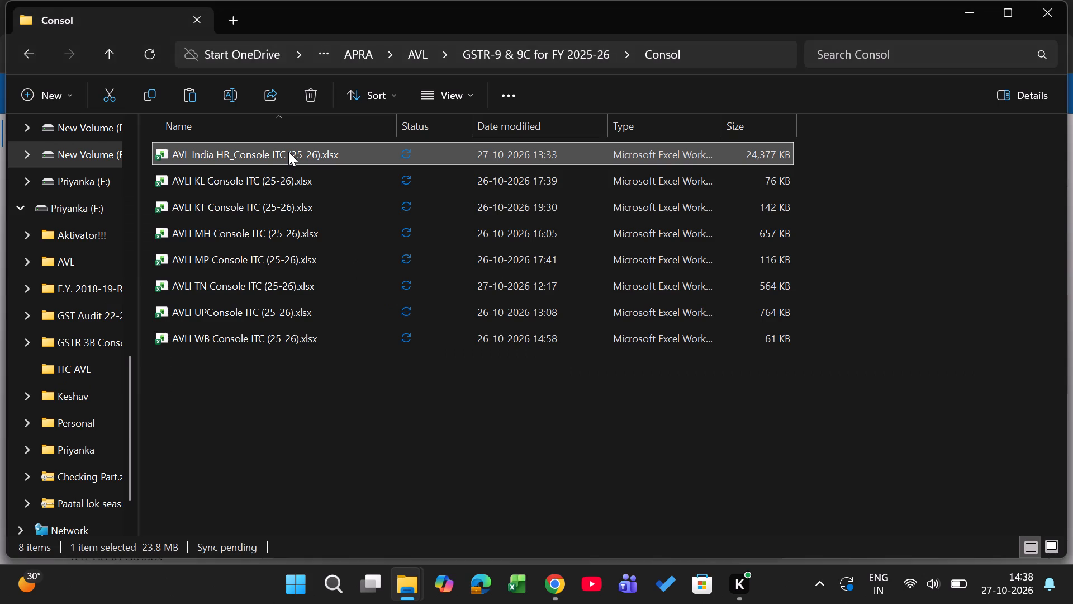
key(alt+Tab)
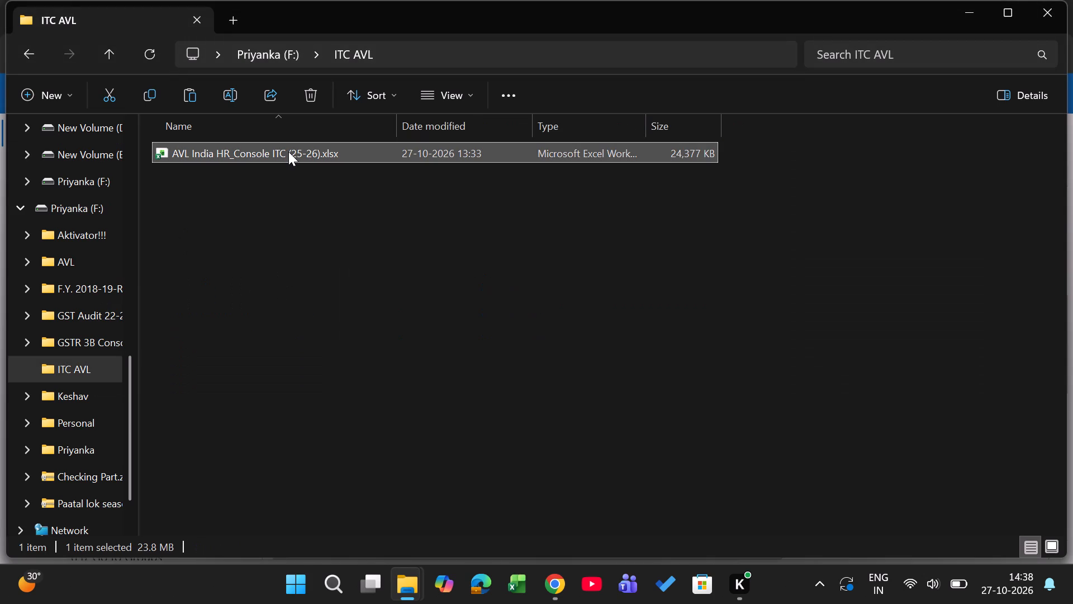
key(alt+Tab)
key(alt+Tab)
key(alt+Tab)
key(alt+Tab)
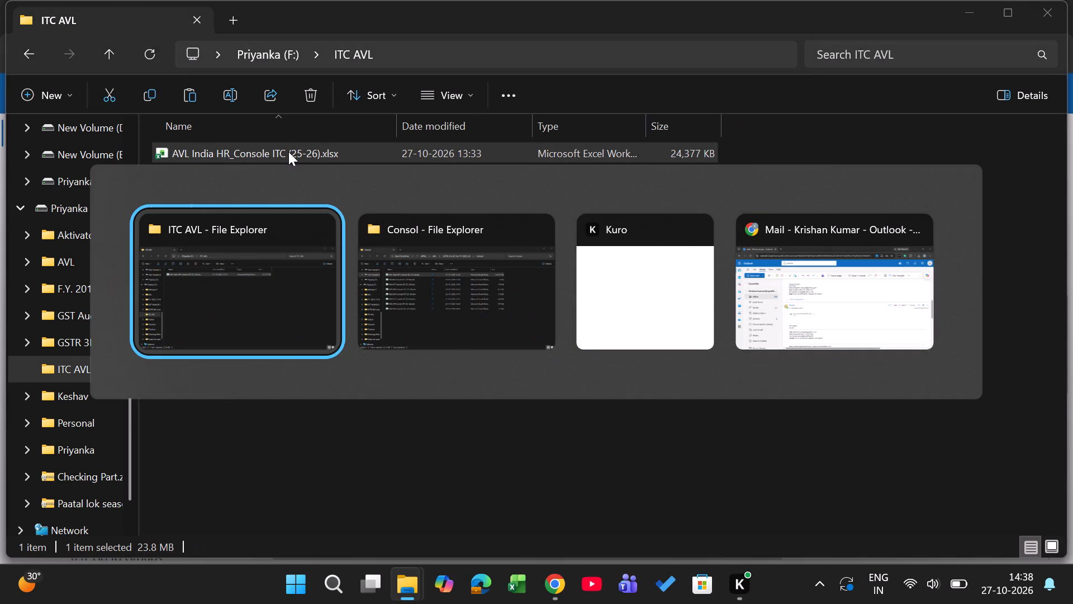
key(alt+Tab)
key(alt+Tab)
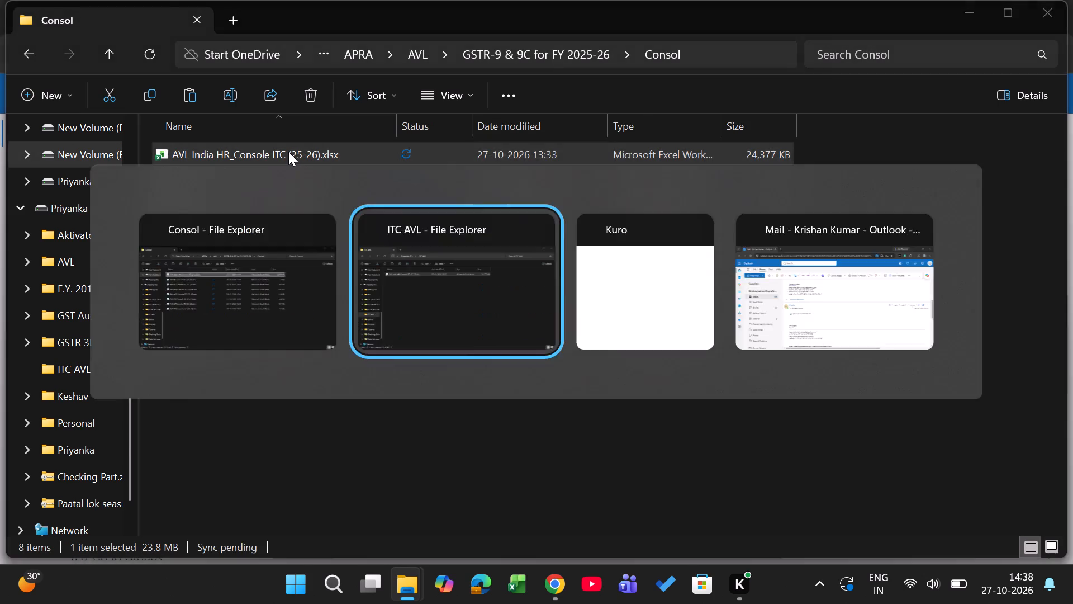
key(Return)
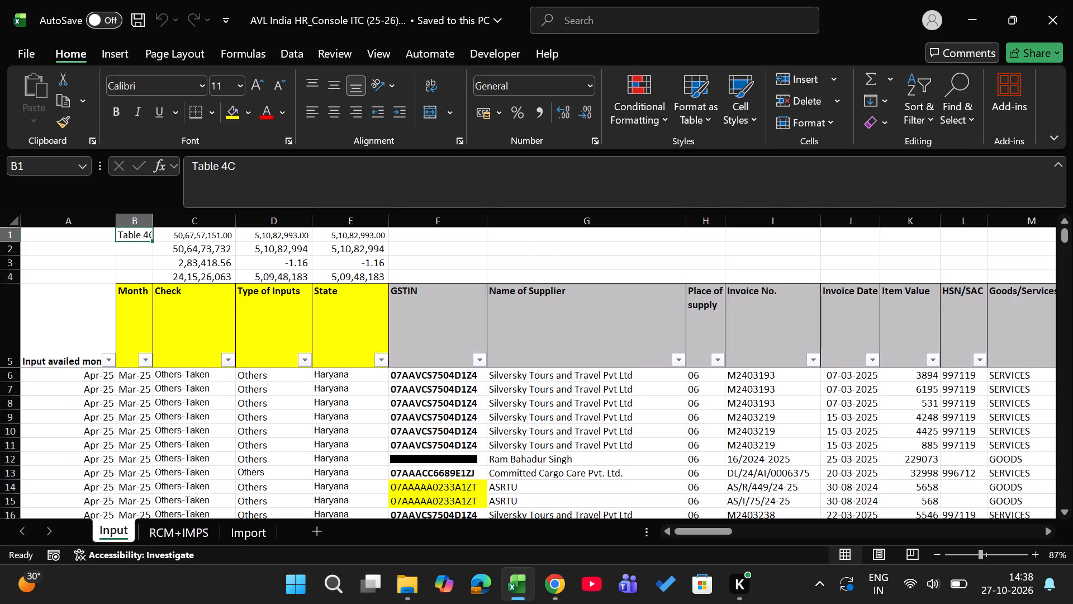
Close the open workbook copy and permanently delete AVL India HR_Console ITC (25-26).xlsx from the ITC AVL folder.
click(1058, 0)
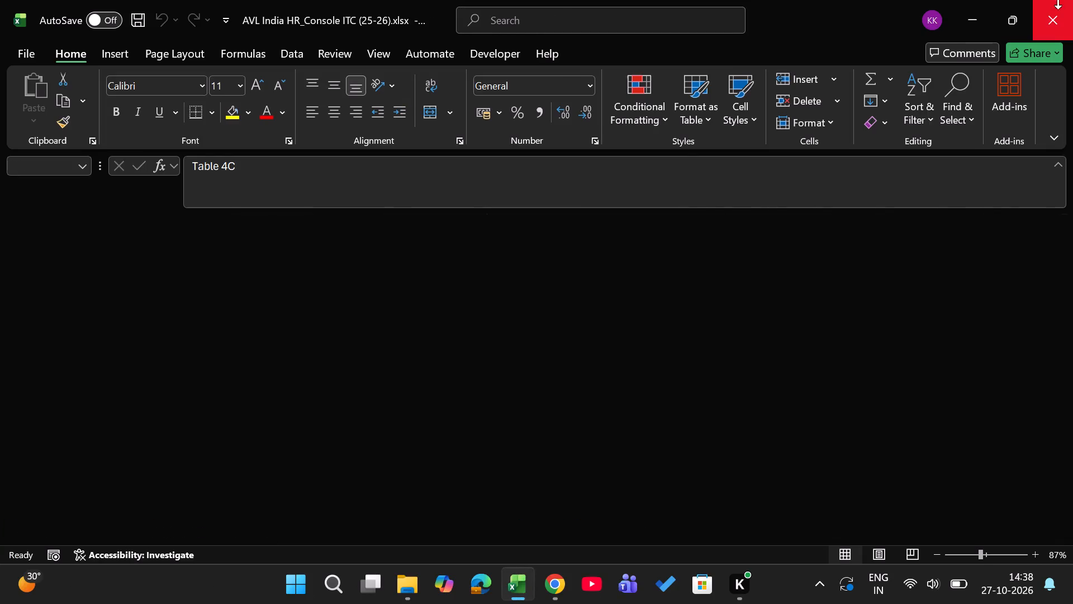
key(Delete)
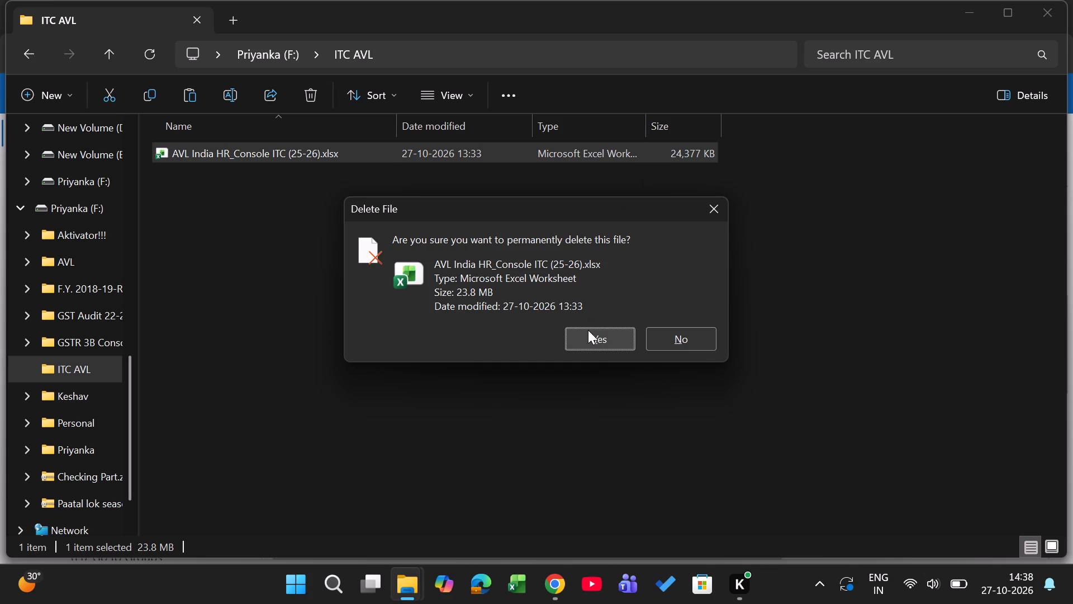
click(588, 330)
Open AVL India HR_Console ITC (25-26).xlsx from the Consol folder to check its Working register sheet, and close it.
key(alt+Tab)
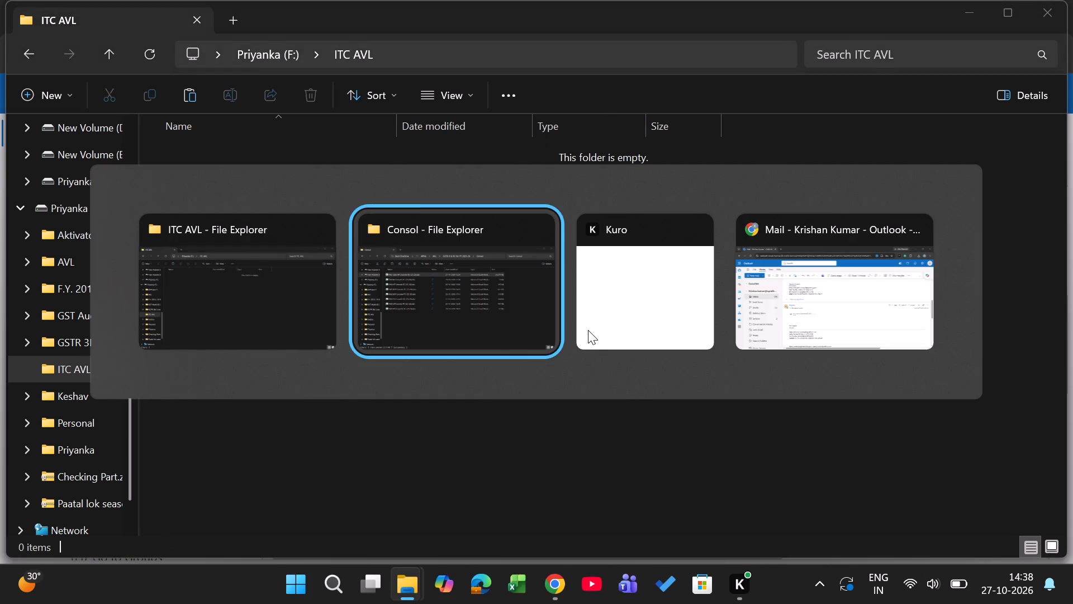
key(Up)
key(Down)
key(Up)
key(Return)
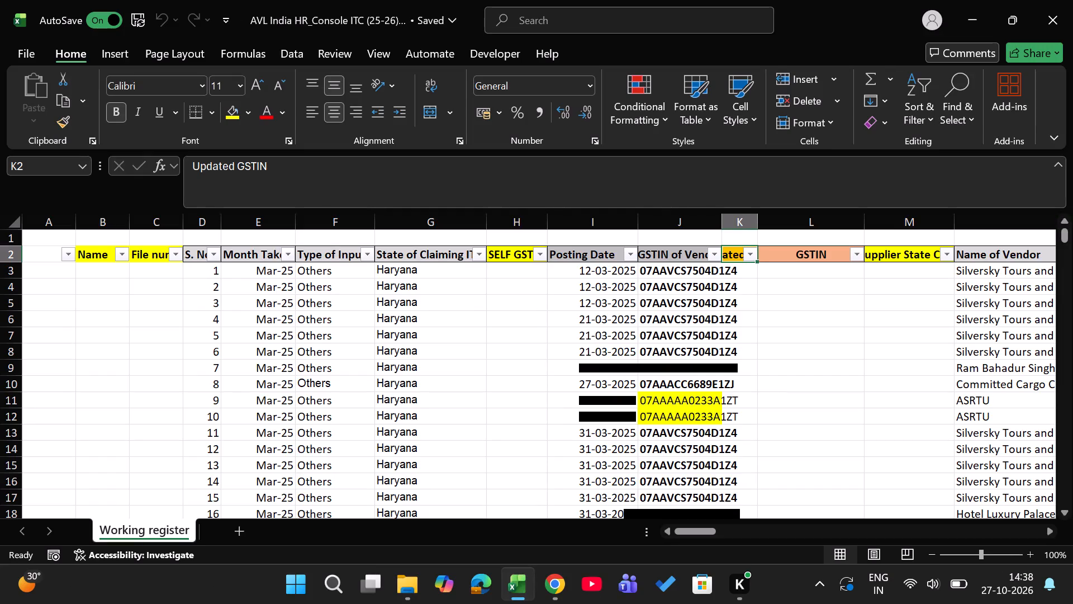
click(1071, 0)
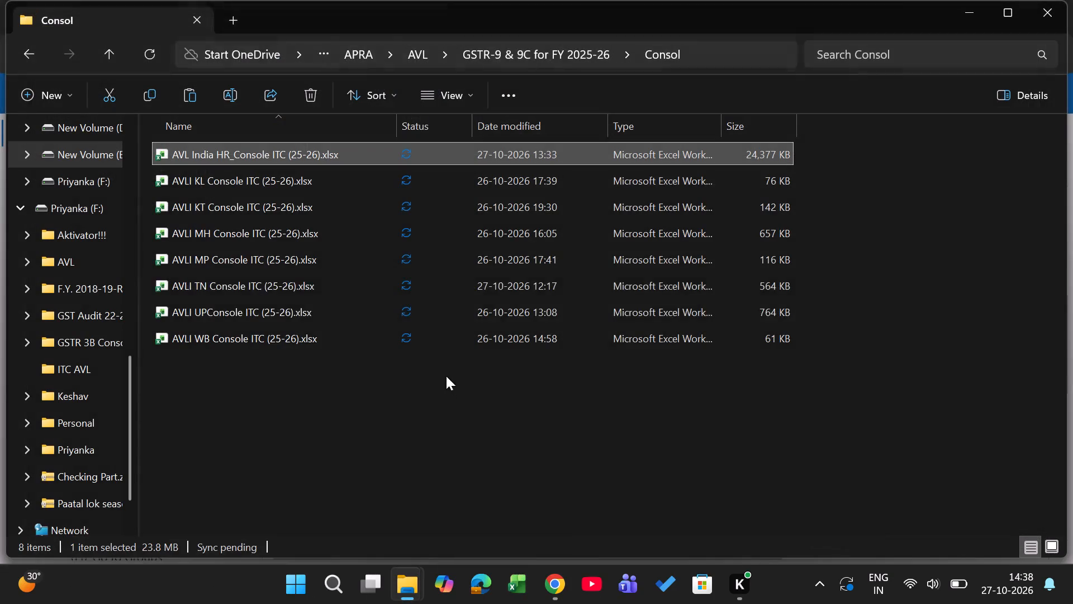
Copy AVL India HR_Console ITC (25-26).xlsx from the Consol folder into the ITC AVL folder on drive F.
key(ctrl+c)
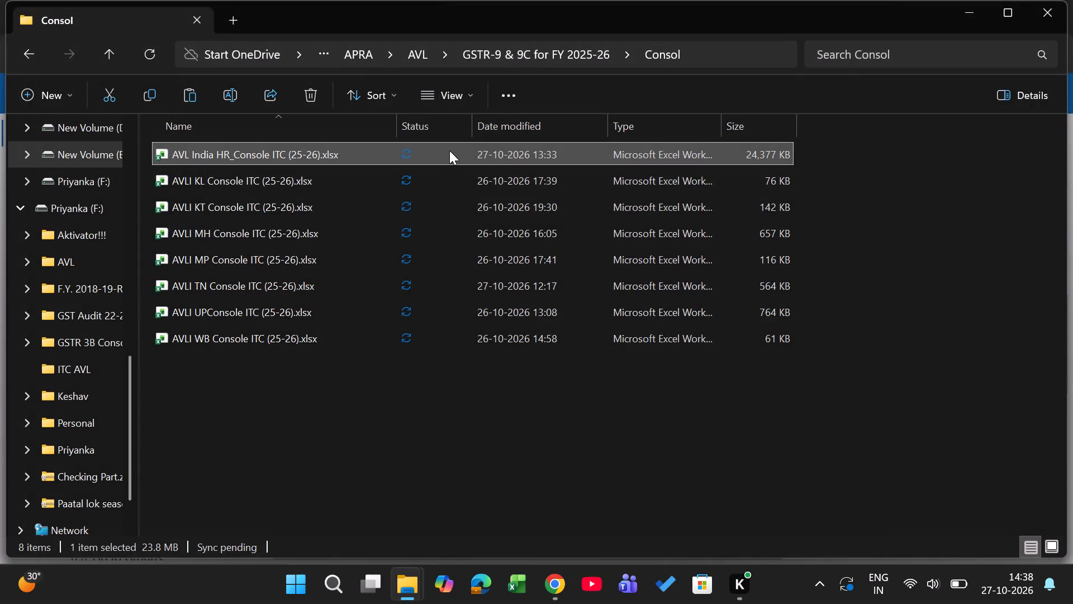
key(alt+Tab)
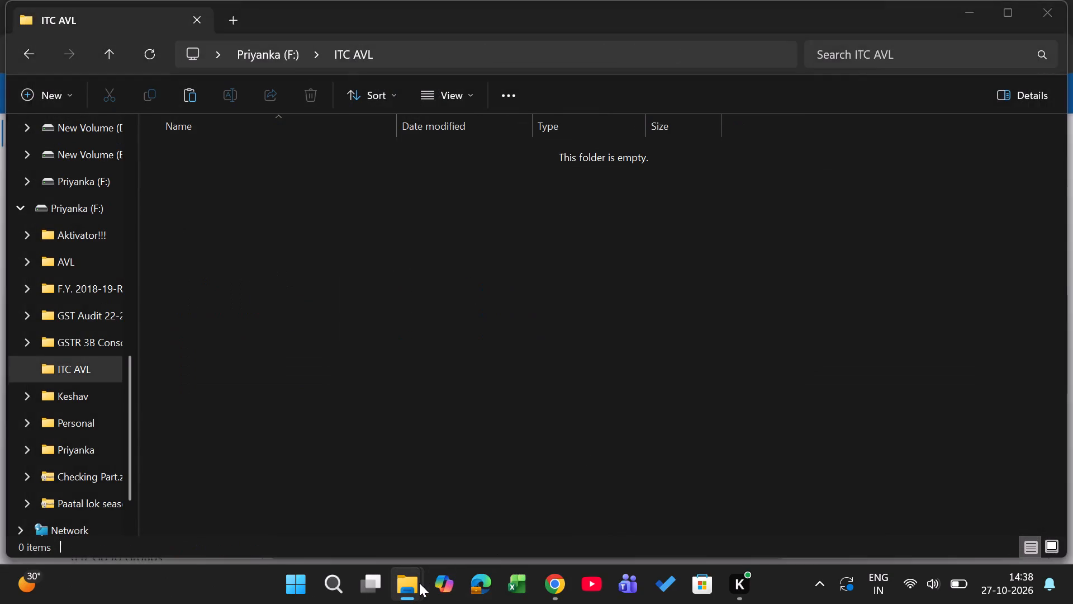
key(ctrl+v)
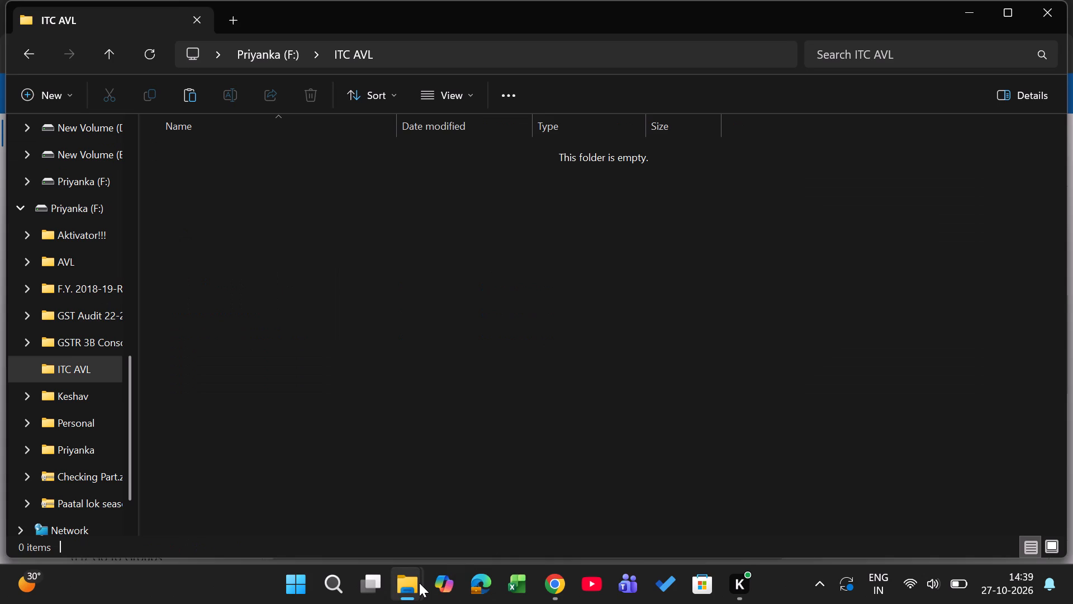
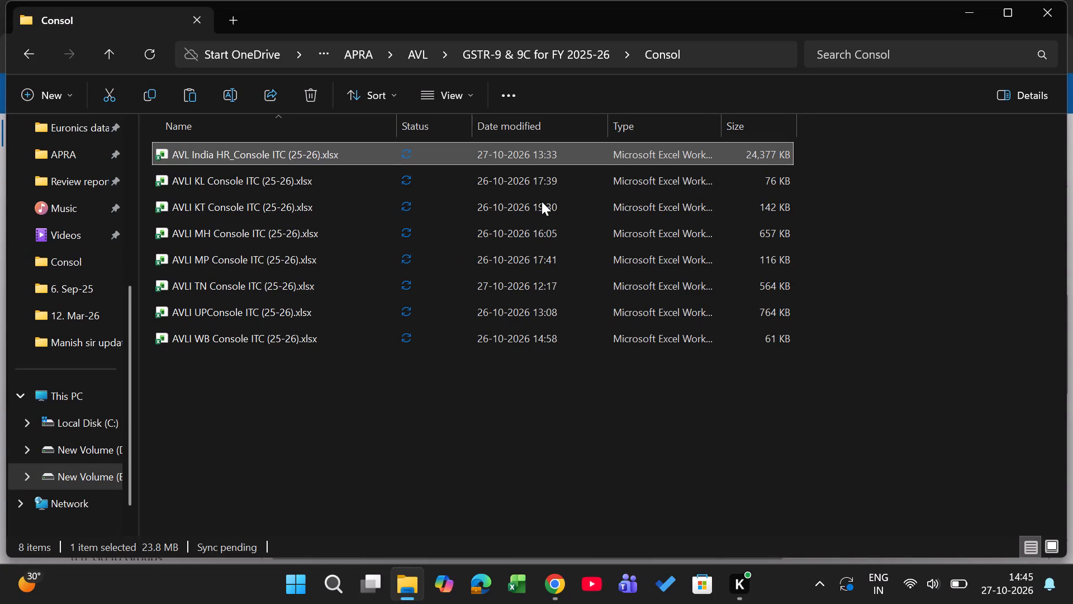
Open AVL India HR_Console ITC (25-26).xlsx from the Consol folder of GSTR-9 & 9C for FY 2025-26.
key(BackSpace)
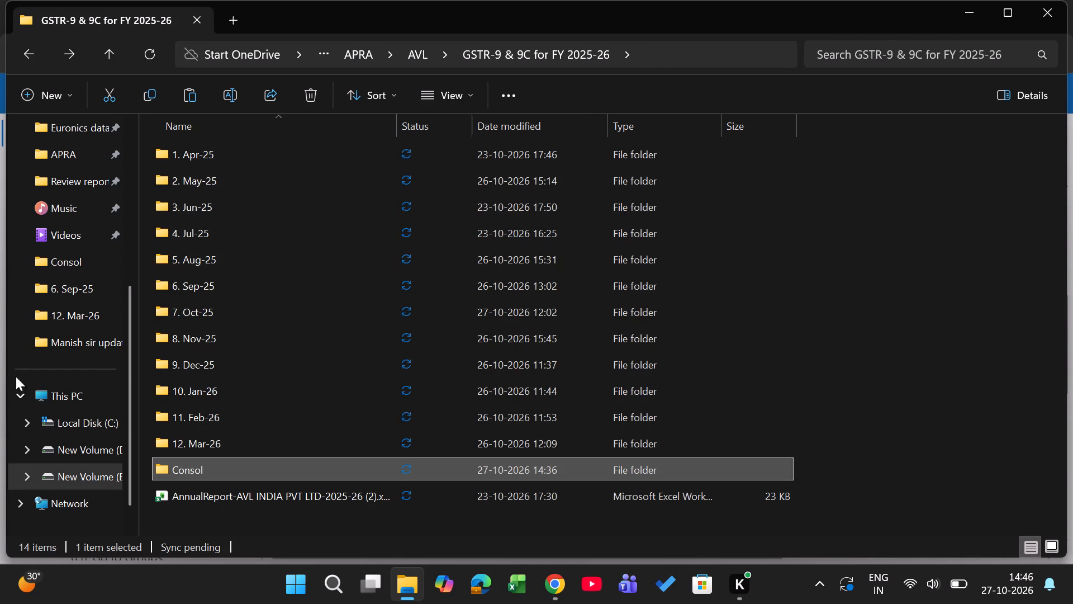
double_click(238, 468)
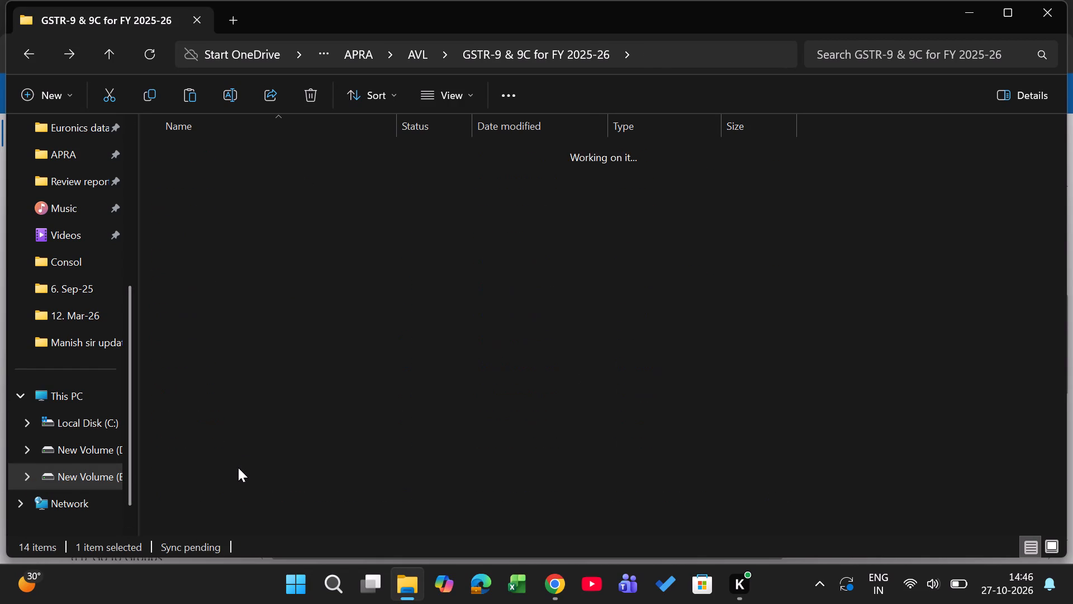
click(292, 155)
key(Return)
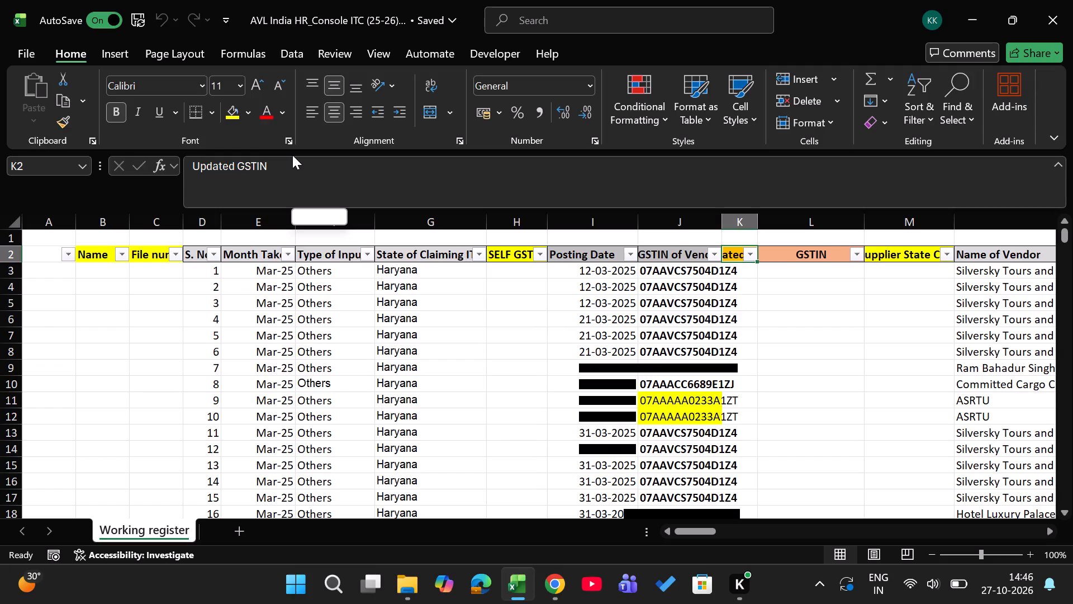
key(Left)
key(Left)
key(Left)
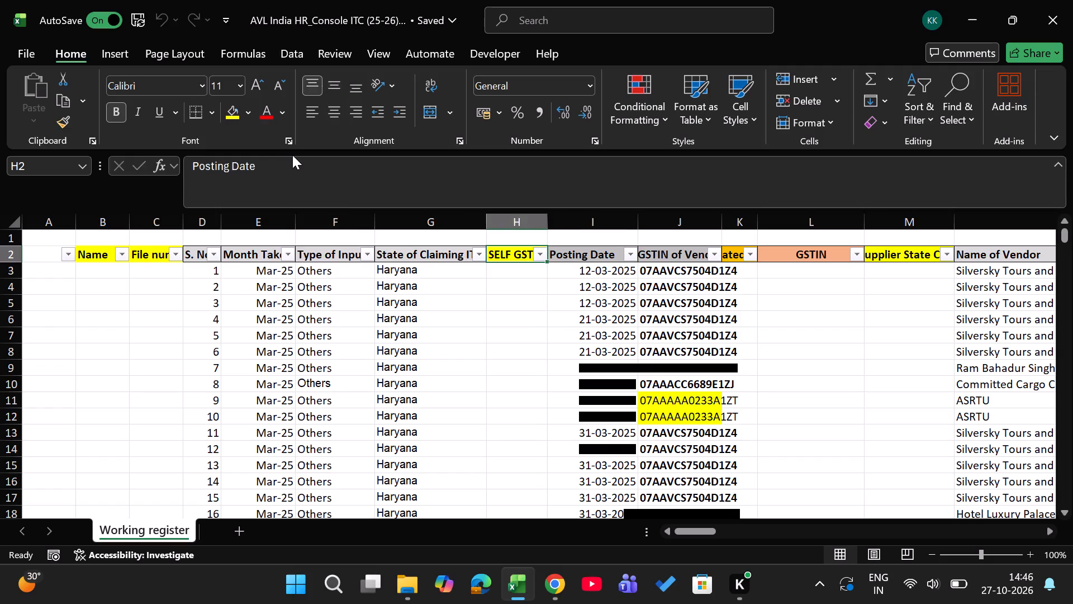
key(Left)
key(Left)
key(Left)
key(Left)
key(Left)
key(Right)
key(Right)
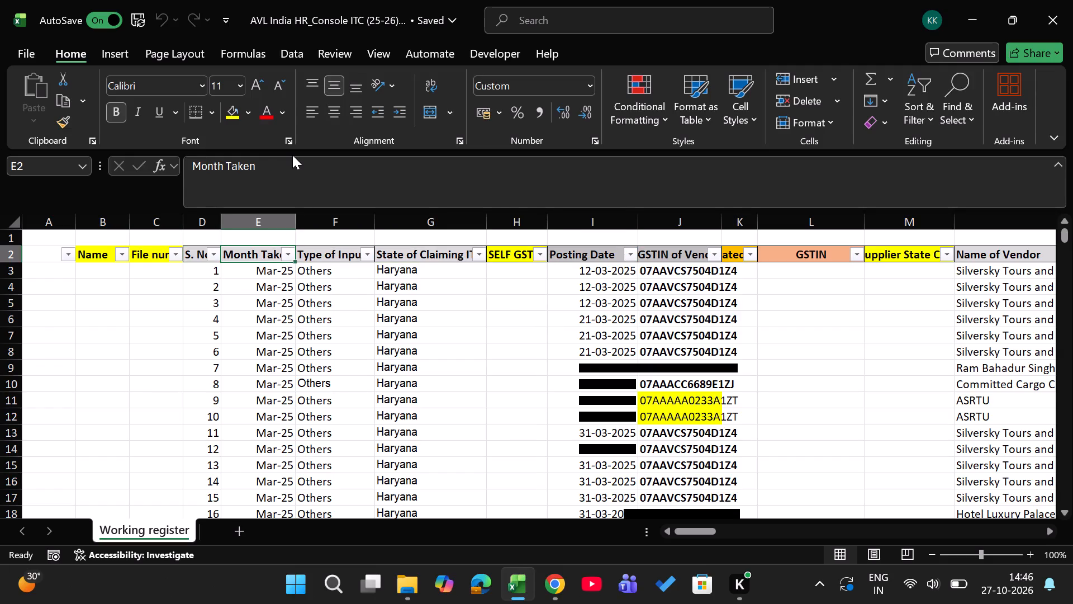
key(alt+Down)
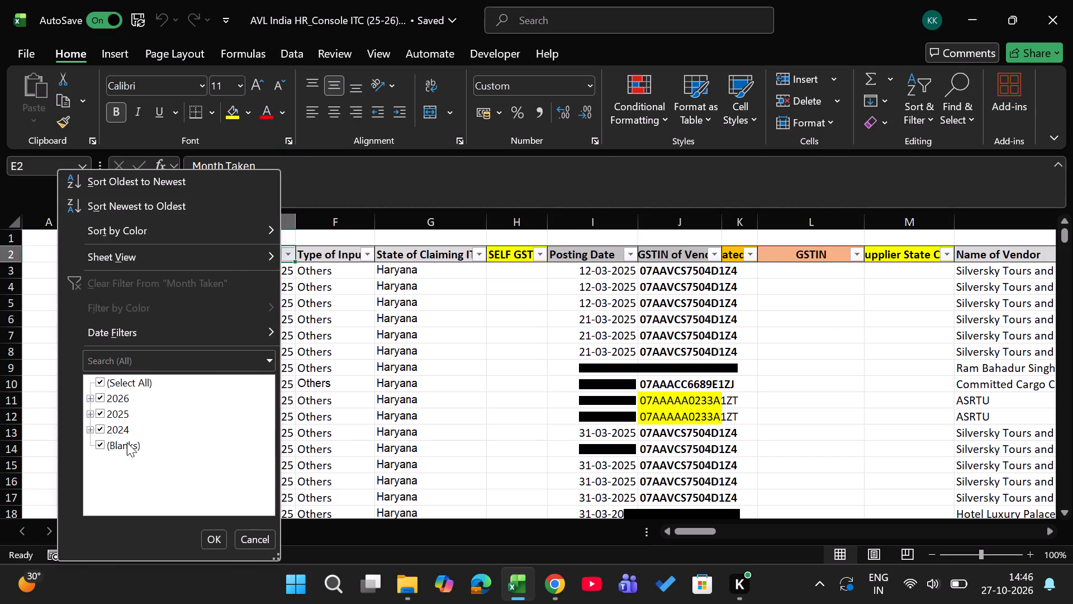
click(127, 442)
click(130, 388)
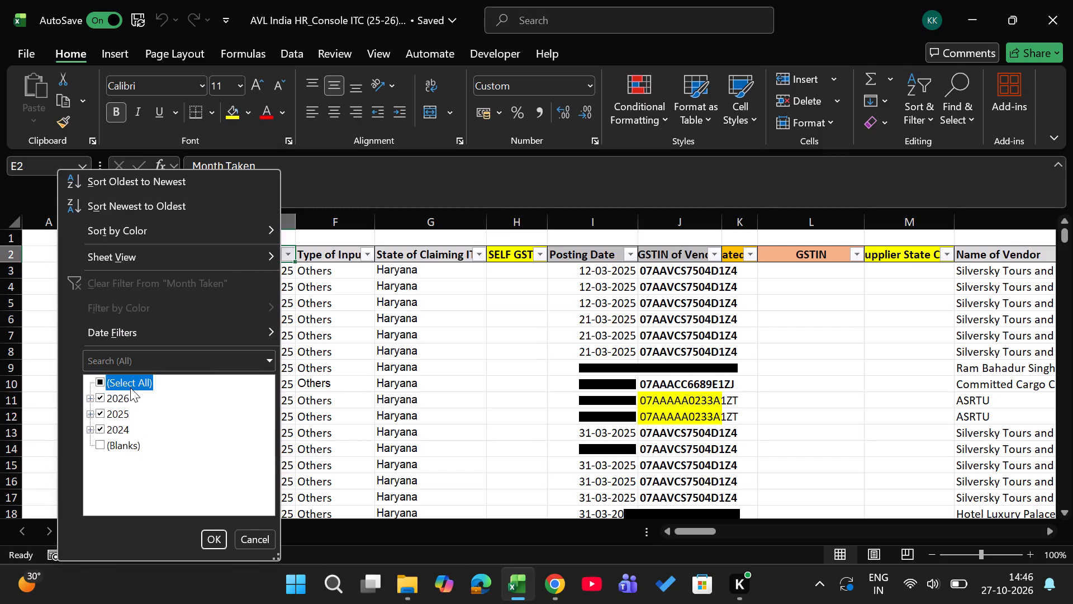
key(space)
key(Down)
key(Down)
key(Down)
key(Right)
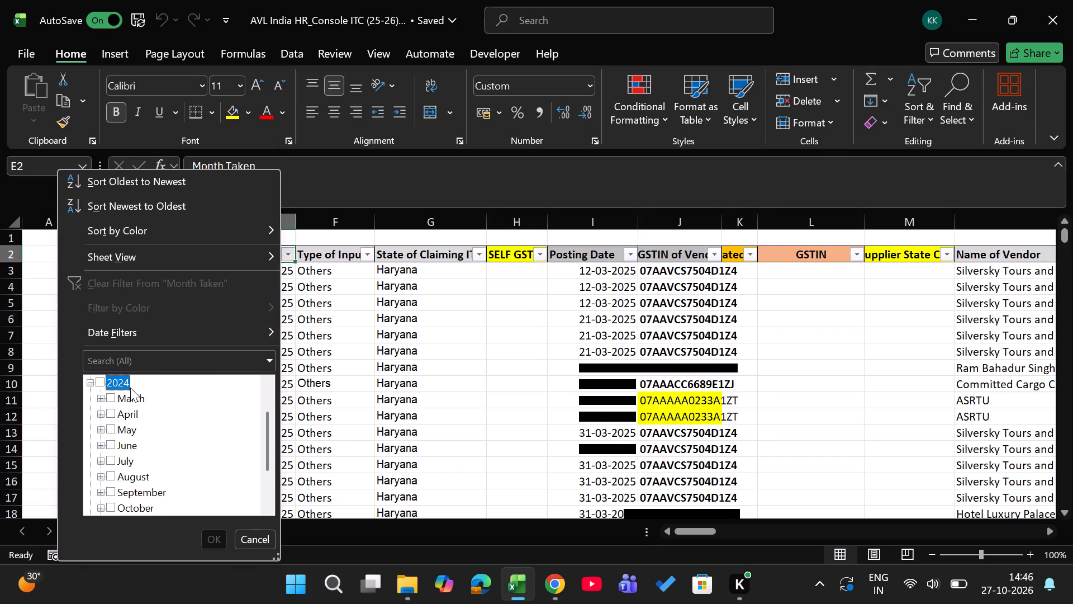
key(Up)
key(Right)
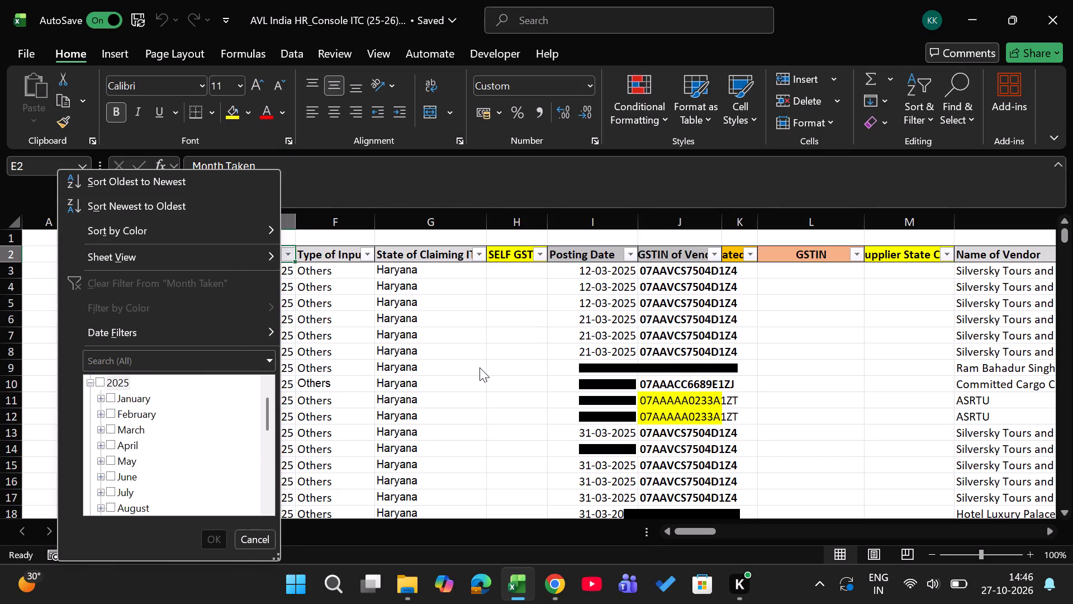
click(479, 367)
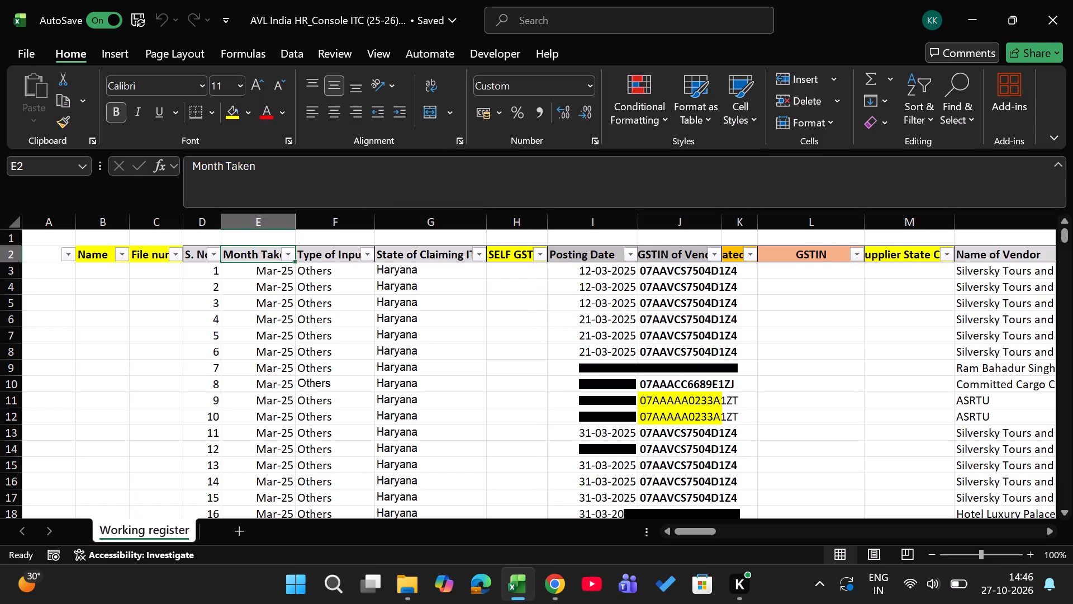
Filter the Month Taken column to all of 2024 plus January, February and March 2025.
key(alt+Down)
key(alt+Down)
key(alt+Down)
key(alt+Down)
key(alt+Down)
key(alt+Down)
key(alt+Down)
key(alt+Down)
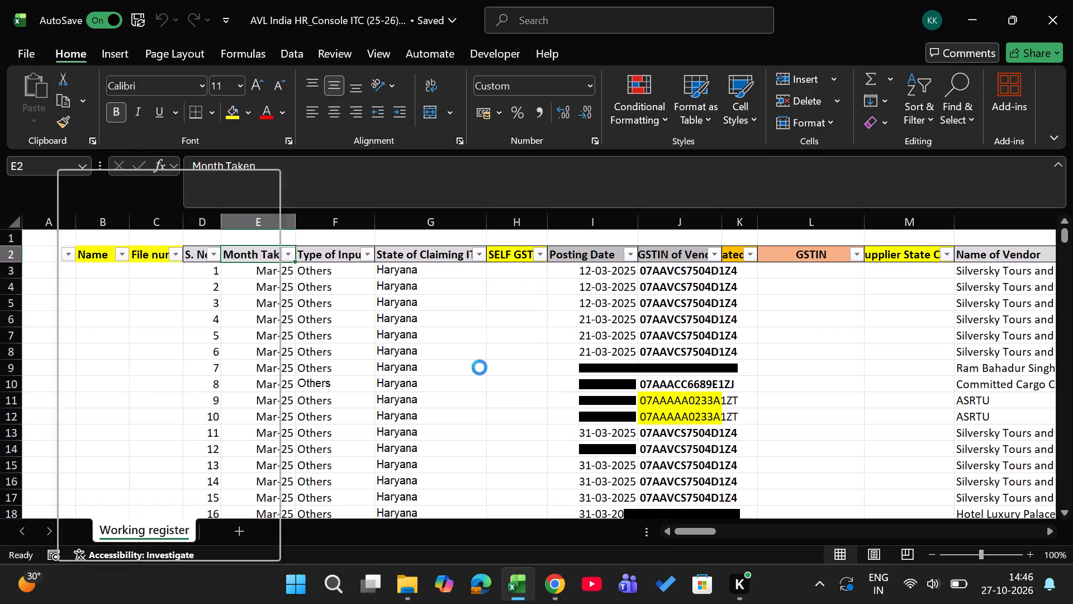
key(Down)
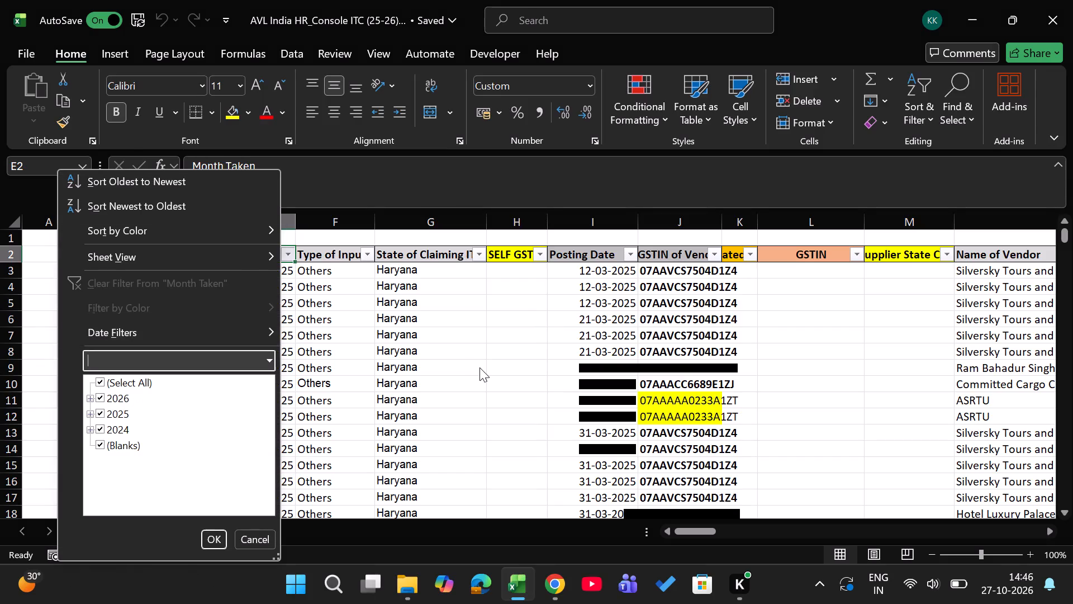
key(Tab)
key(Tab)
key(space)
key(Down)
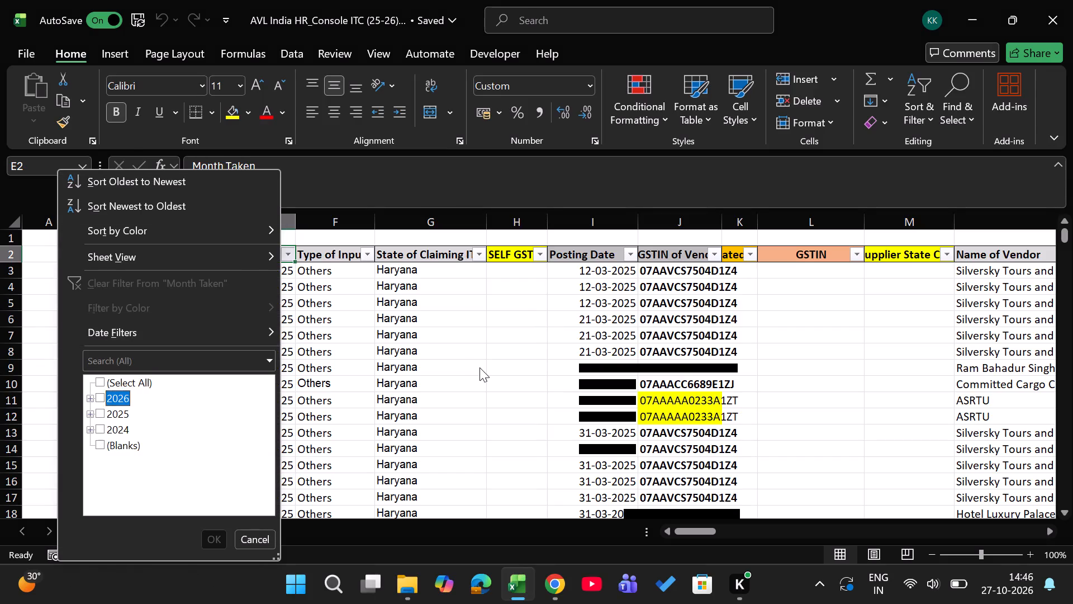
key(Down)
key(Down)
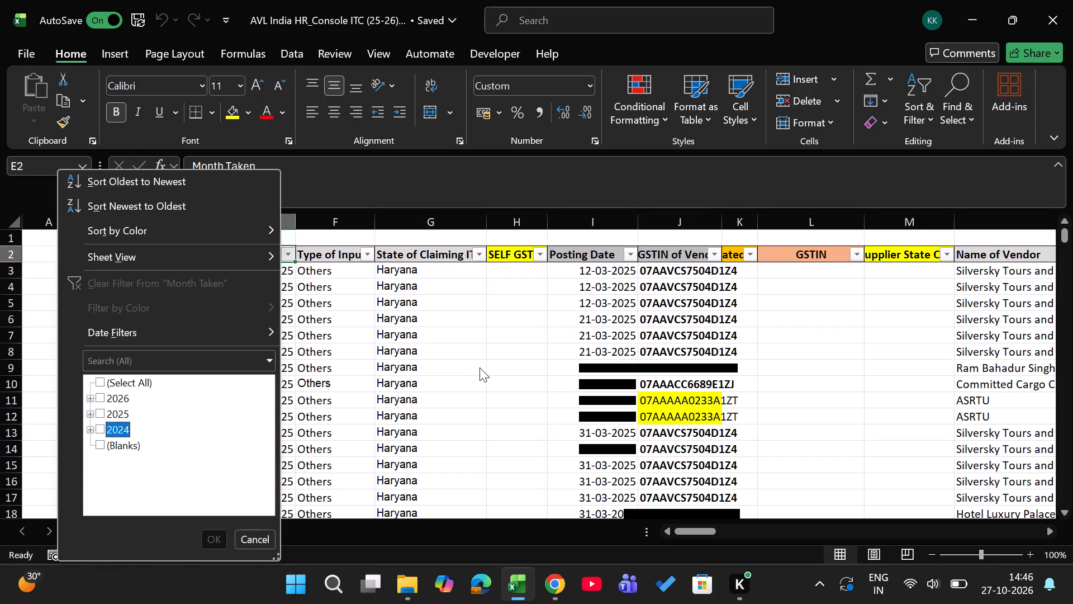
key(space)
key(Up)
key(Right)
key(Down)
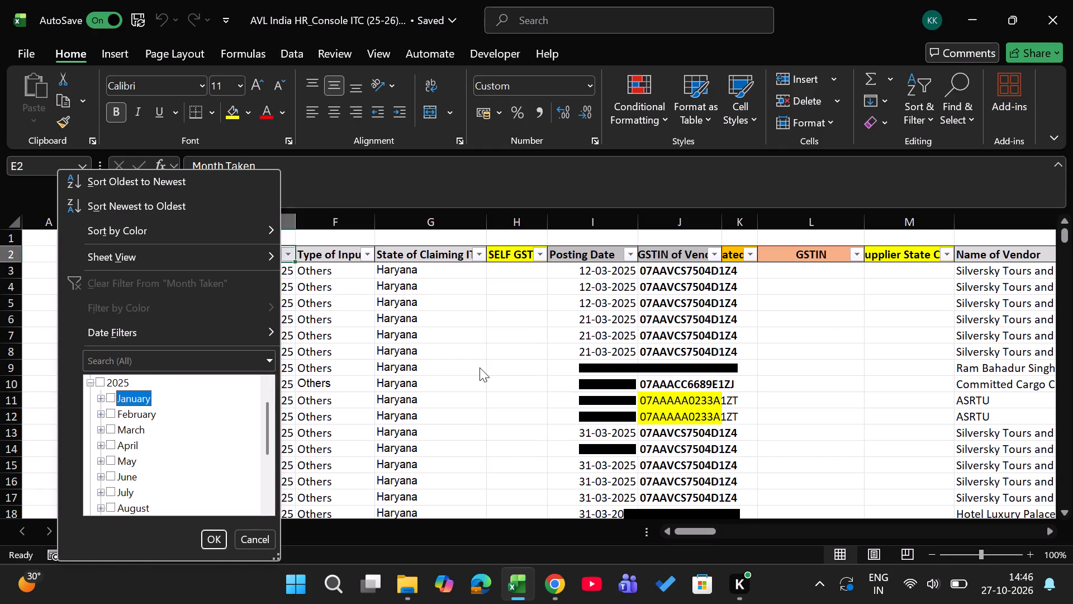
key(space)
key(Down)
key(space)
key(Down)
key(space)
key(Return)
Select the filtered Month Taken values down to the last row to check them, and return to the top.
key(Down)
key(ctrl+shift+Down)
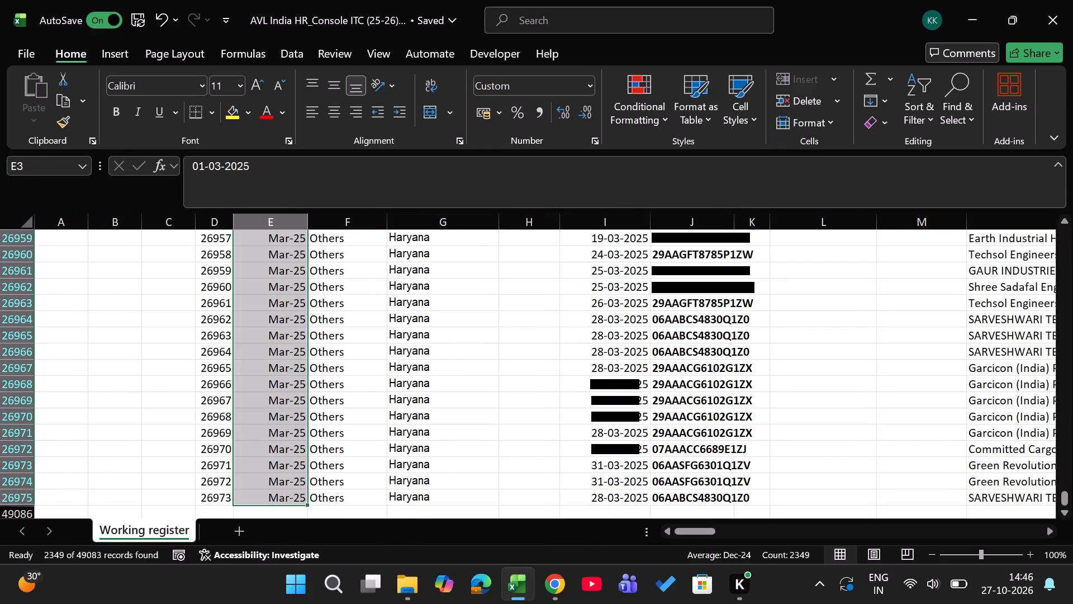
key(Up)
key(Up)
key(Up)
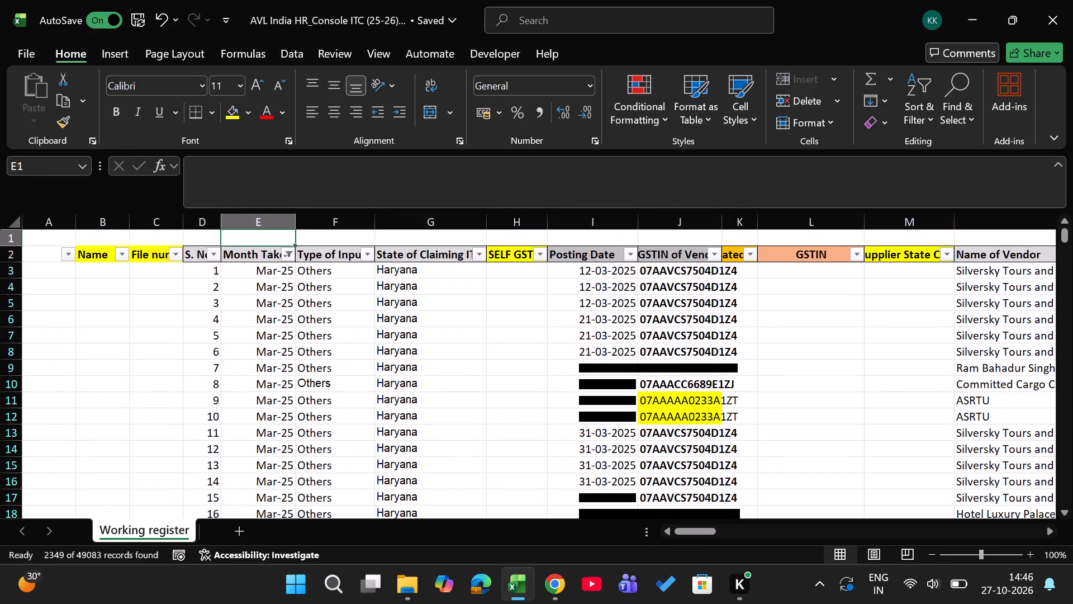
Examine the invoice and tax columns across the filtered register, and select the filtered Total Tax values to check their sum.
key(Right)
key(Right)
key(Right)
key(ctrl+Right)
key(Right)
key(Right)
key(ctrl+Left)
key(Left)
key(Left)
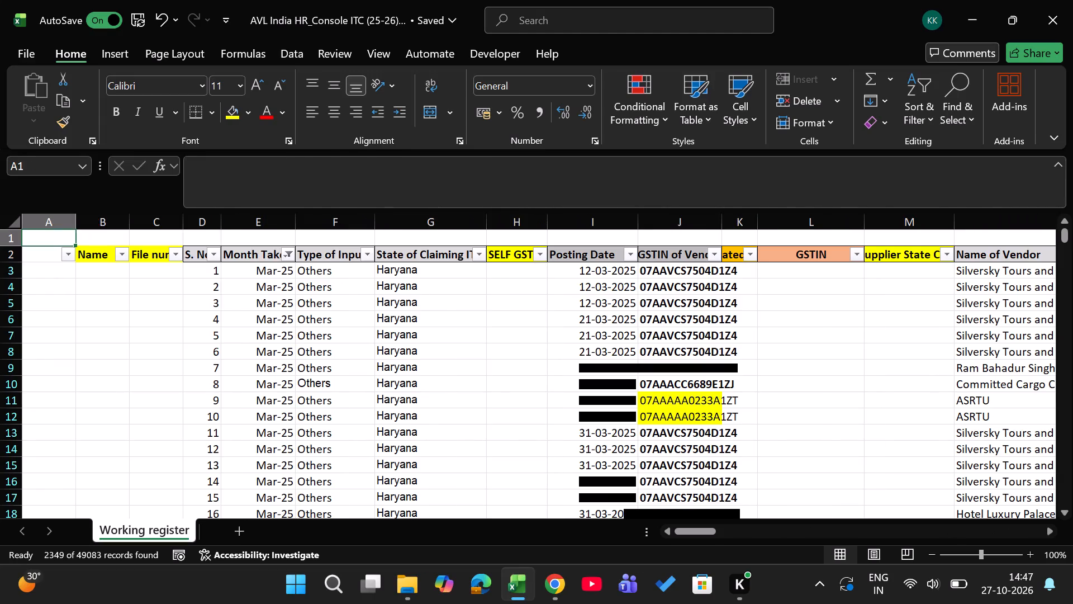
key(Right)
key(Right)
key(Right)
key(Right)
key(Right)
key(Right)
key(Right)
key(Right)
key(Right)
key(Right)
key(Right)
key(Right)
key(Right)
key(Right)
key(Right)
key(Right)
key(Right)
key(Right)
key(Right)
key(Right)
key(Left)
key(Left)
key(Left)
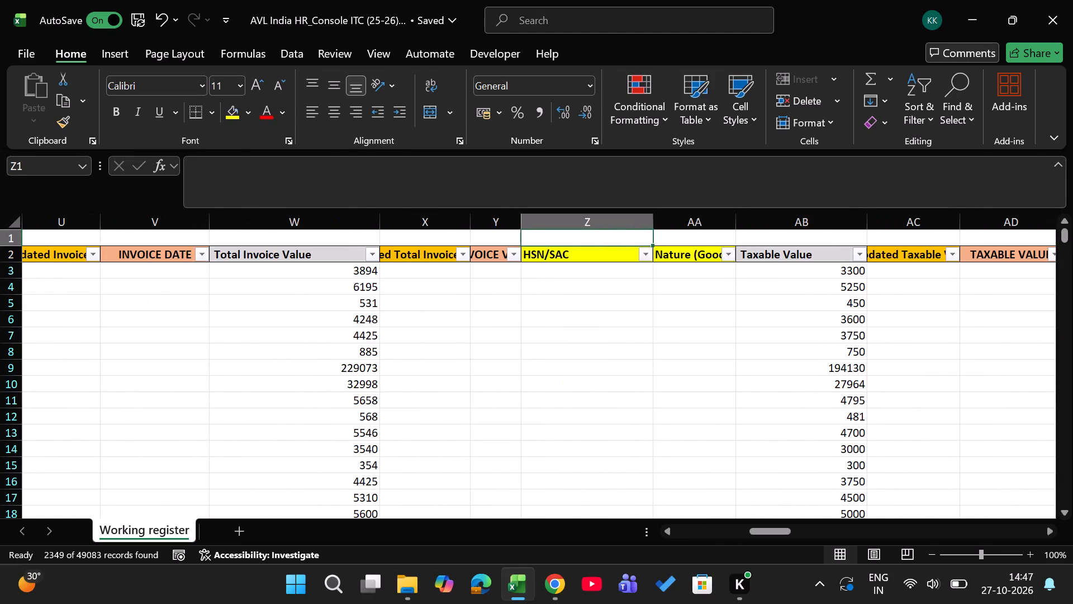
key(Left)
key(Right)
key(Right)
key(Right)
key(Right)
key(Right)
key(Right)
key(Right)
key(Right)
key(Right)
key(Right)
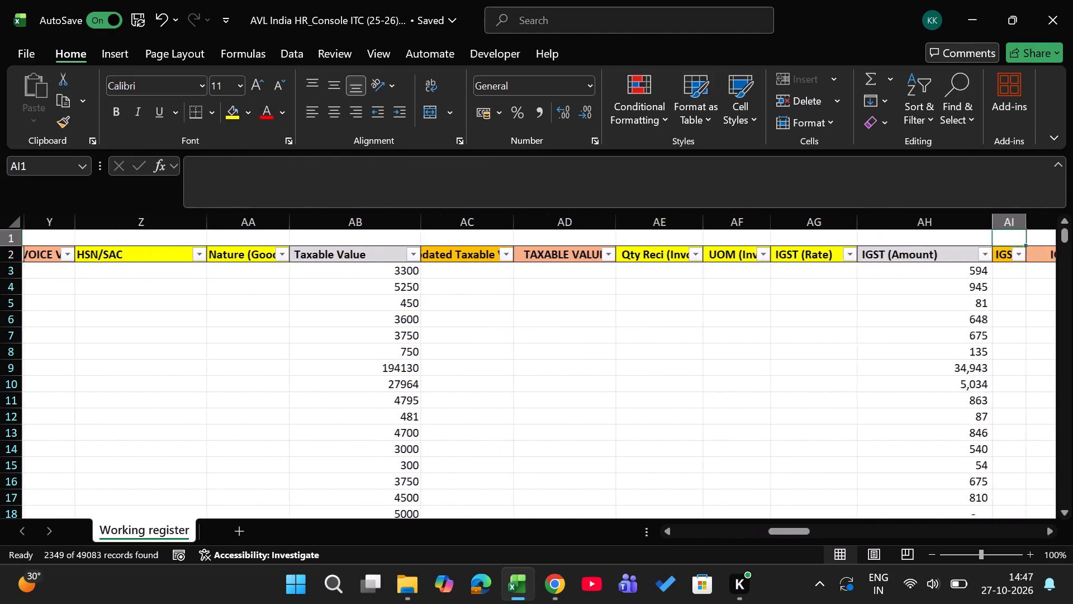
key(Right)
key(Right)
key(Right)
key(Left)
key(Left)
key(Left)
key(Left)
key(Right)
key(Right)
key(Right)
key(Right)
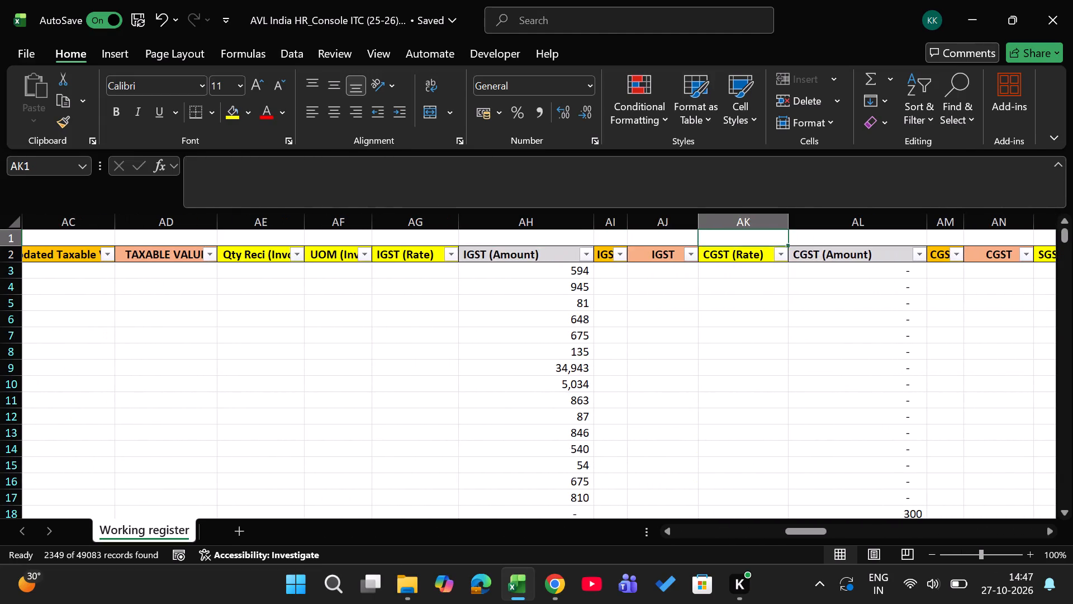
key(Right)
key(Right)
key(Right)
key(Right)
key(Right)
key(Right)
key(Right)
key(Down)
key(Left)
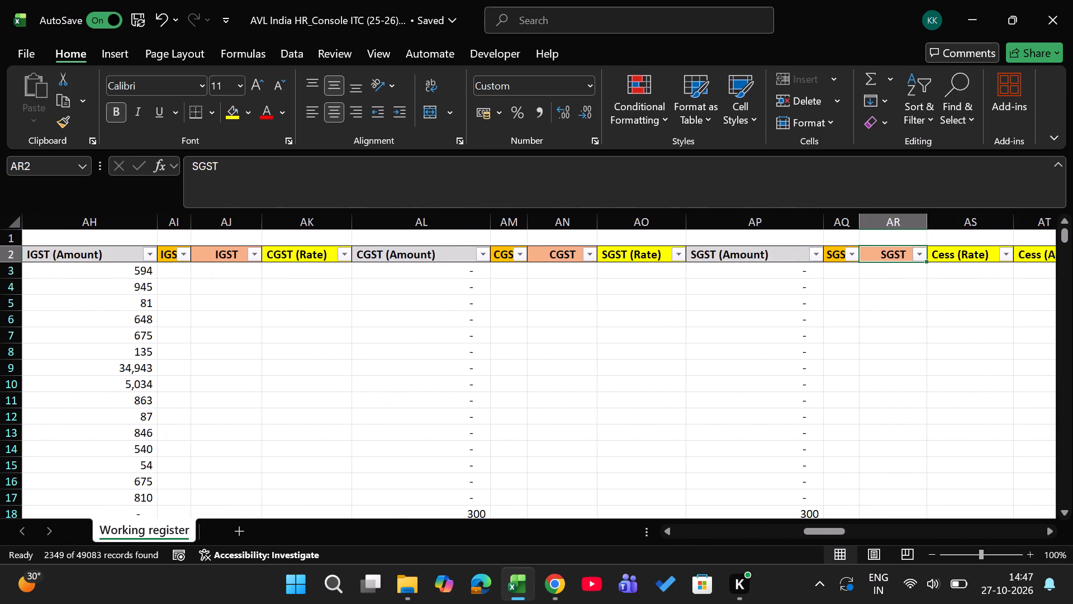
key(Left)
key(Left)
key(Right)
key(Right)
key(Right)
key(Right)
key(Right)
key(Right)
key(Right)
key(Down)
key(Left)
key(Left)
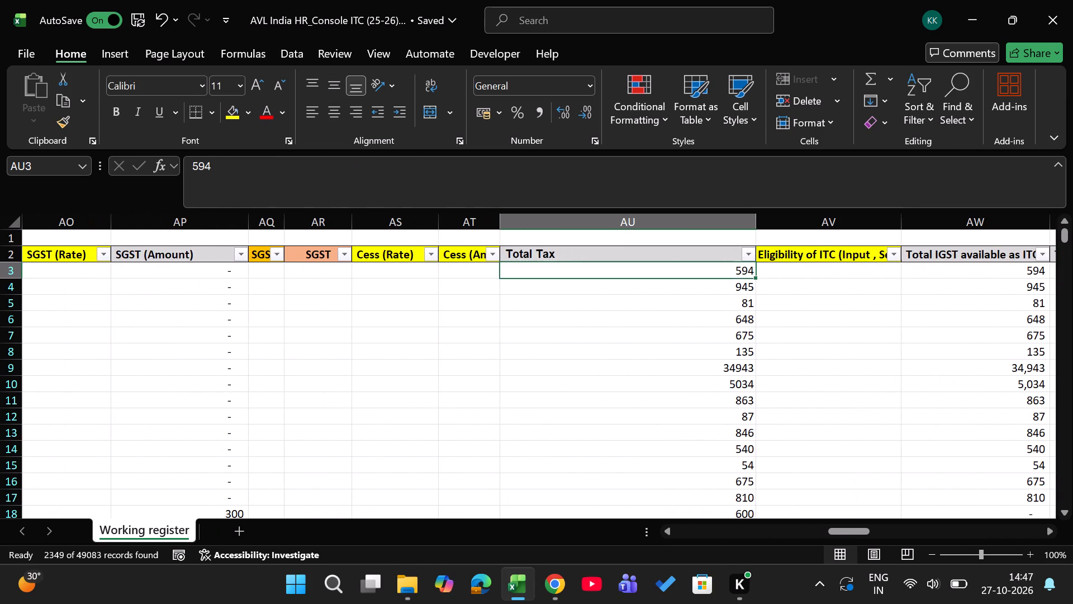
key(ctrl+shift+Down)
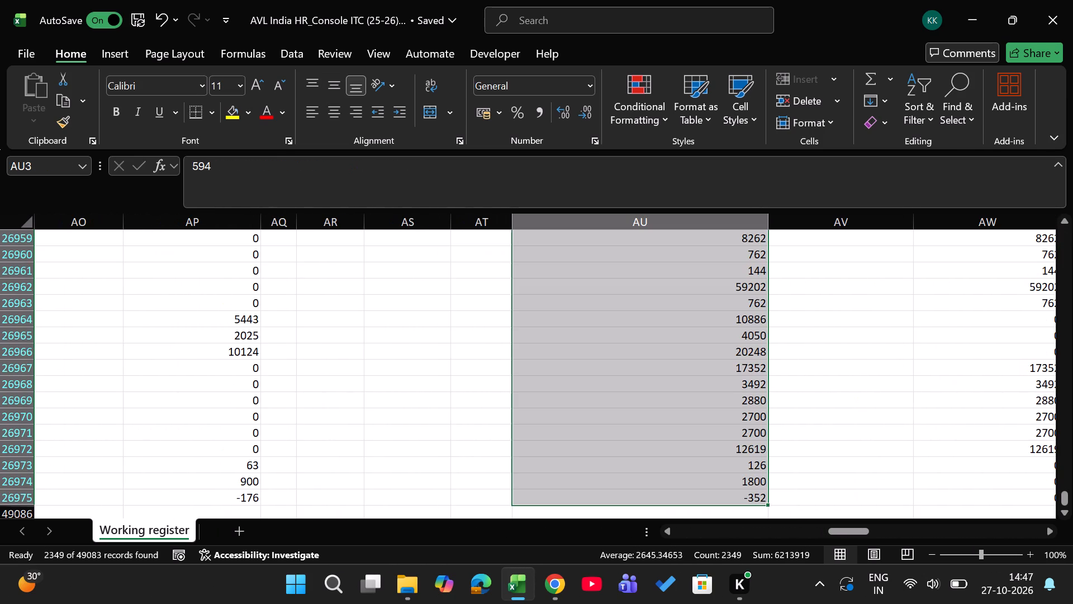
Clear the Month Taken filter so all register rows are included.
text(ac)
Select the Total Tax values from row 3 down over the unfiltered register to check their sum.
key(ctrl+Up)
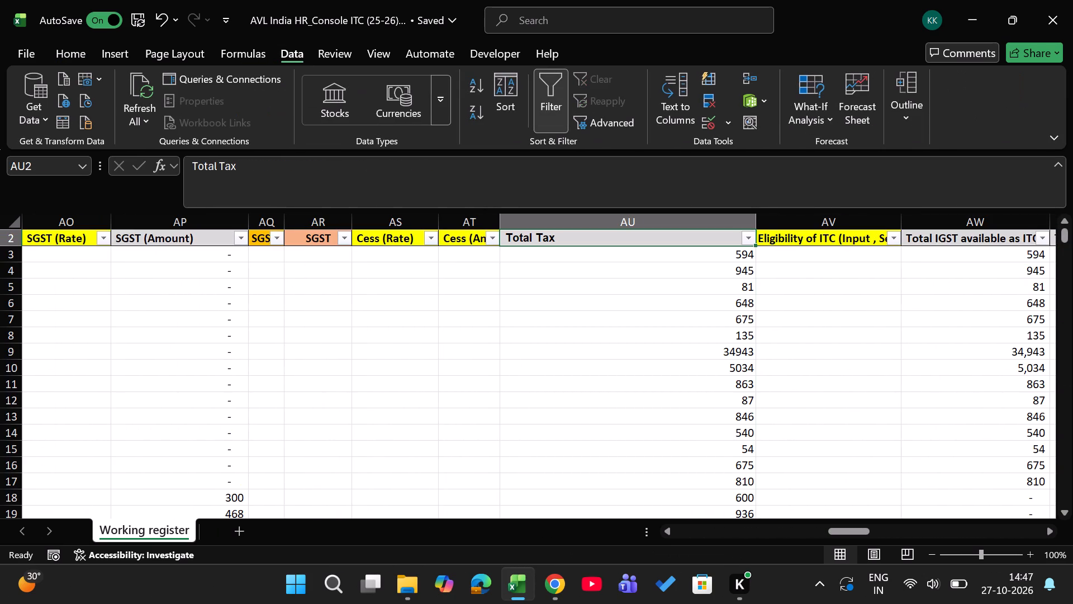
key(Down)
key(ctrl+shift+Down)
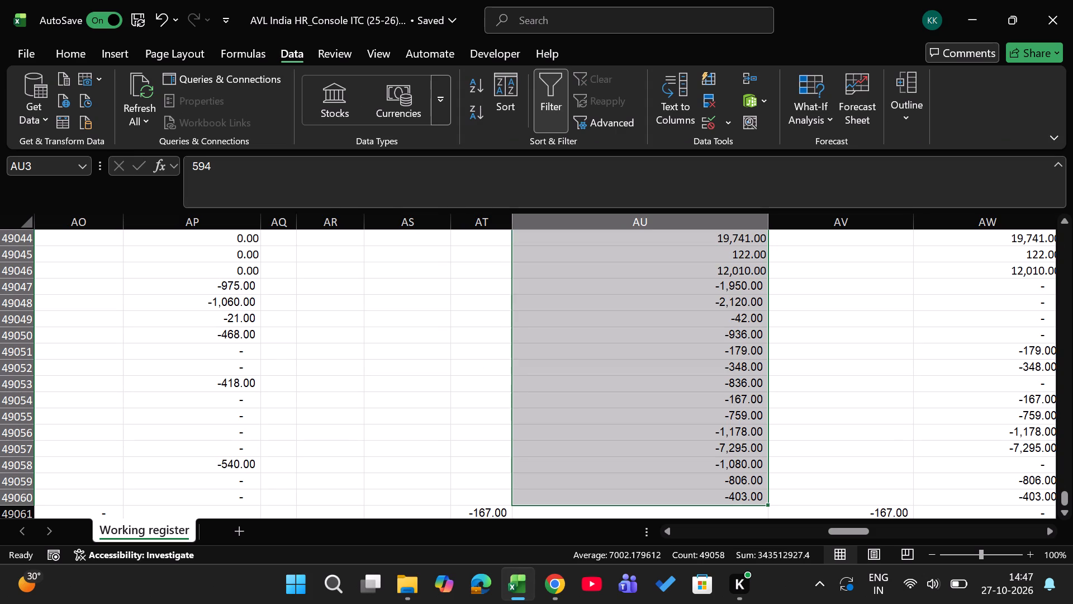
key(Up)
key(Up)
key(Down)
key(Down)
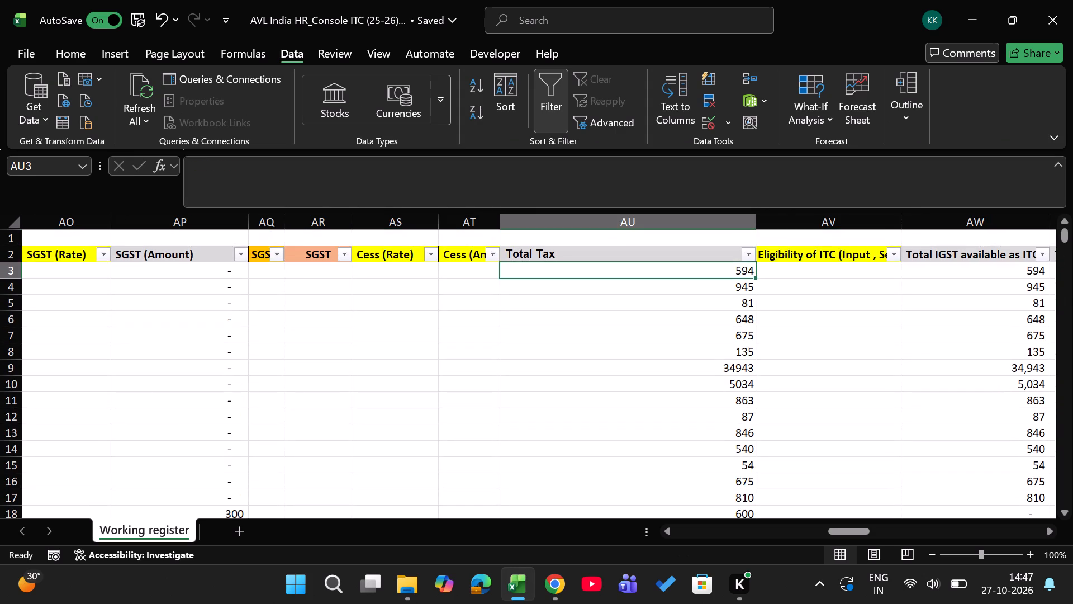
Examine the Total IGST, CGST, SGST and Cess available as ITC columns beside Total Tax.
key(Right)
key(Right)
key(Right)
key(Right)
key(Right)
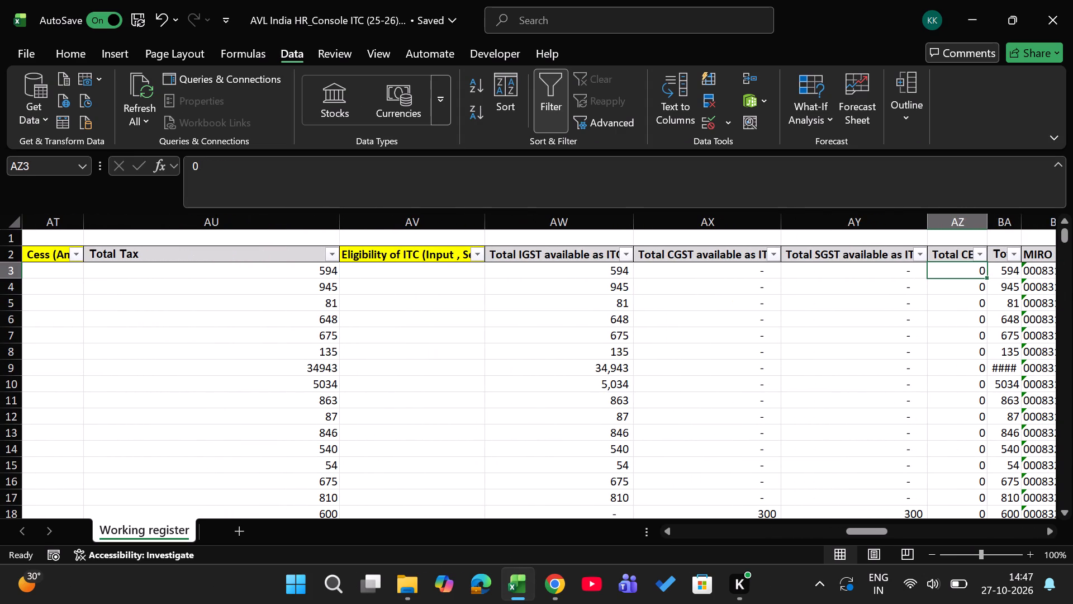
key(Left)
key(Left)
key(Right)
key(Right)
key(Right)
key(Left)
key(Left)
key(Left)
key(Left)
key(Left)
key(Left)
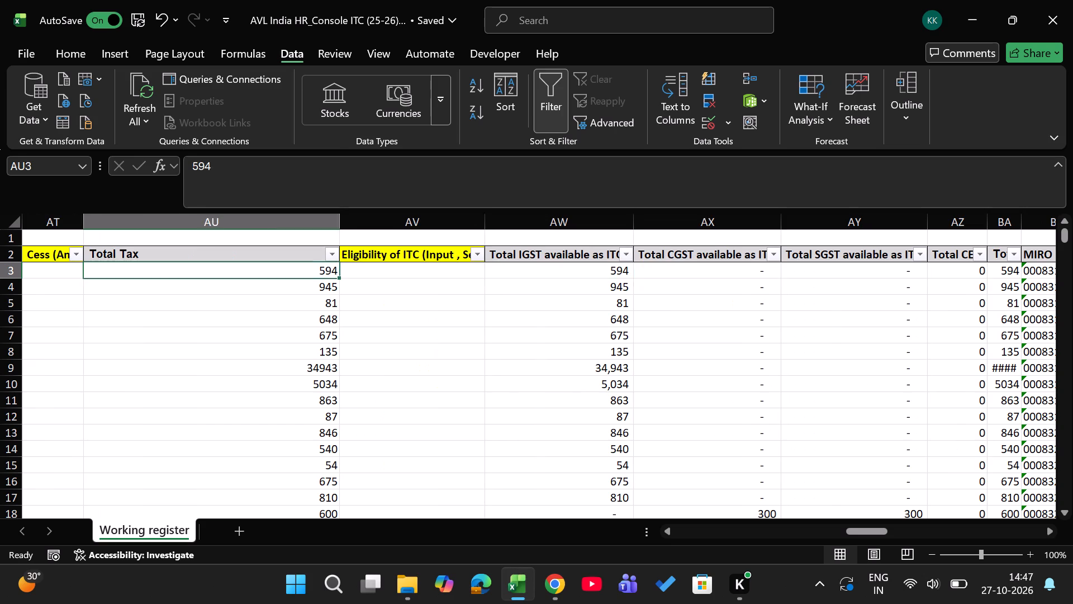
Examine the IGST, CGST and SGST rate and amount columns before Total Tax in the register's first rows.
key(Left)
key(Left)
key(Left)
key(Left)
key(Left)
key(Left)
key(Left)
key(Left)
key(Left)
key(Left)
key(Left)
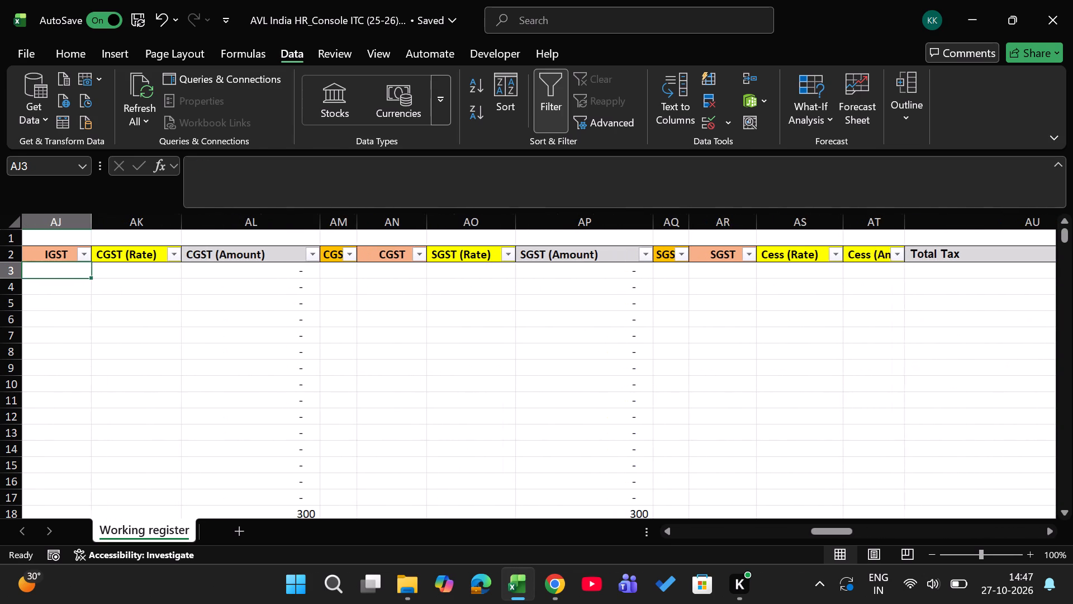
key(Left)
key(Left)
key(Left)
key(Left)
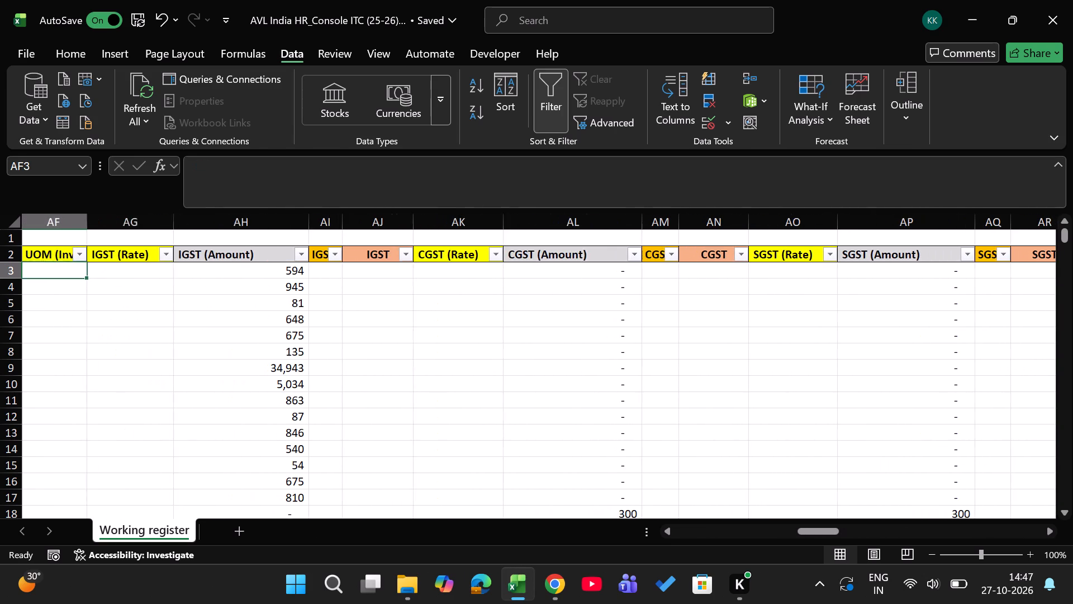
Select the column BA totals from row 3 down past the last filled row to check their sum, and review the selected rows.
key(Right)
key(Right)
key(Right)
key(Right)
key(Right)
key(Right)
key(Right)
key(Right)
key(Right)
key(Right)
key(Right)
key(Right)
key(Right)
key(Right)
key(Right)
key(Right)
key(Right)
key(Right)
key(Right)
key(Right)
key(Right)
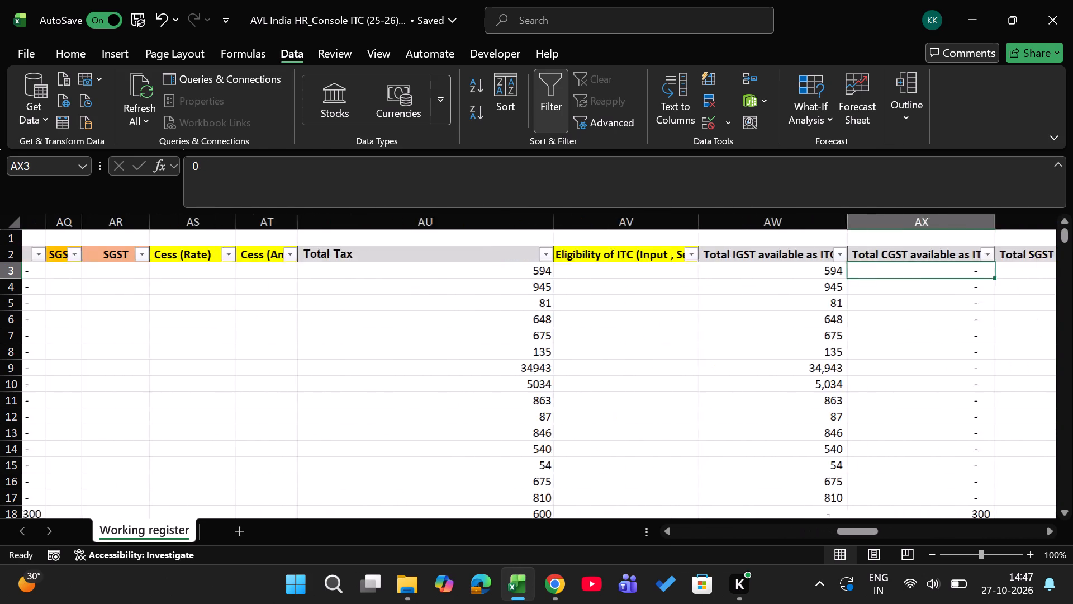
key(Right)
key(Right)
key(ctrl+shift+Down)
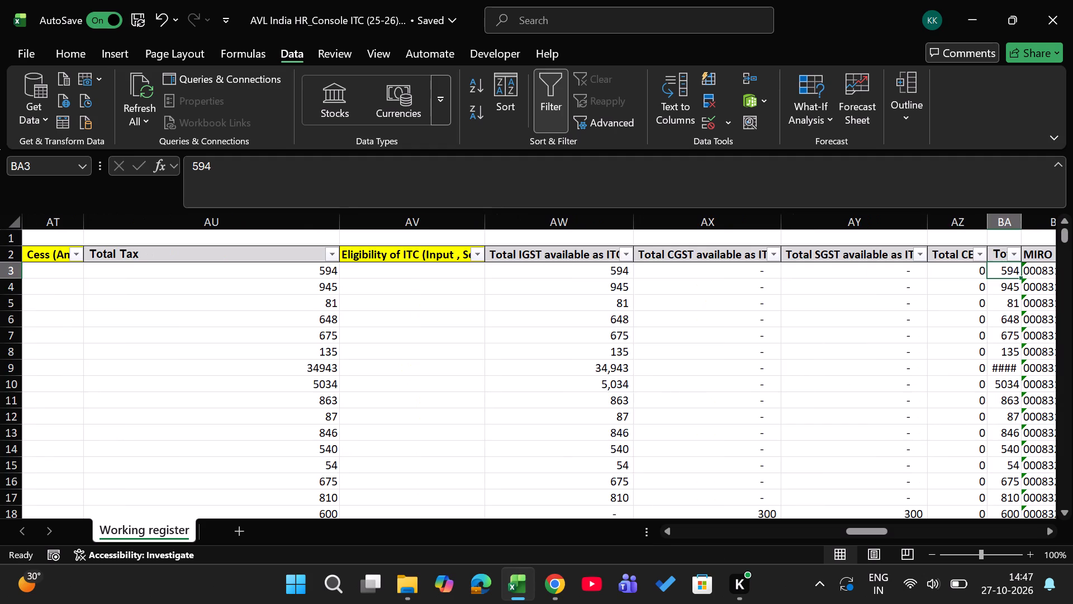
key(shift+Down)
key(shift+Down)
key(shift+Down)
key(shift+Down)
key(shift+Down)
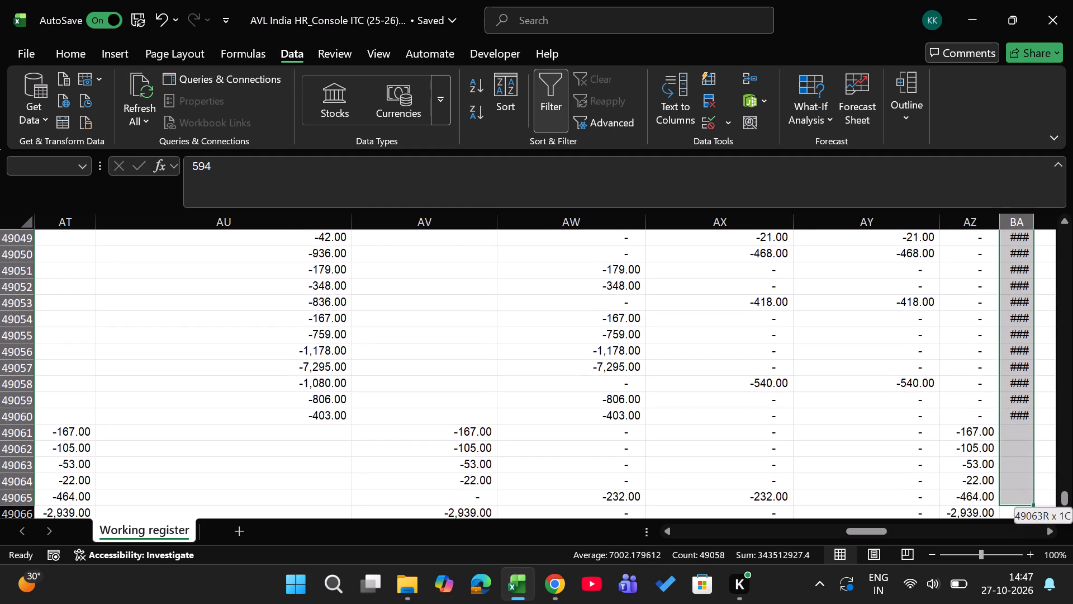
scroll(524, 467, up, 6)
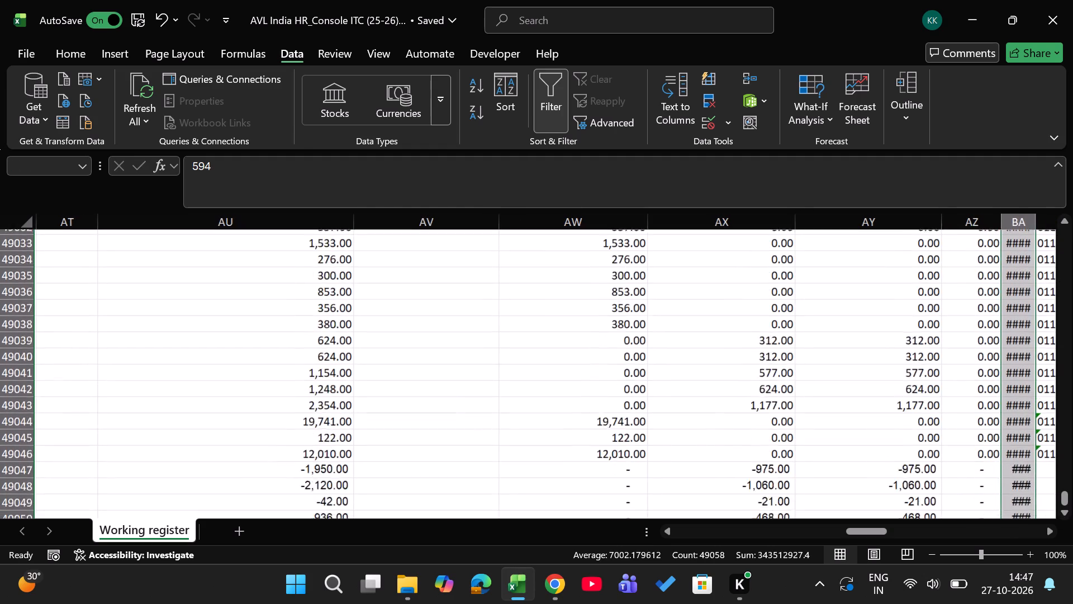
scroll(524, 467, up, 20)
scroll(524, 467, up, 5)
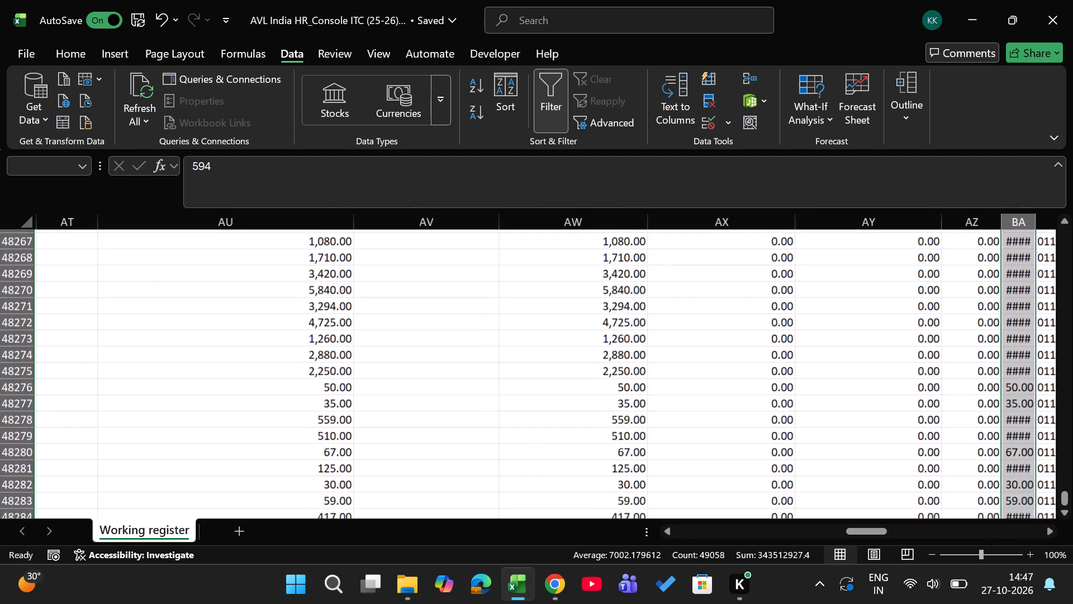
scroll(524, 467, up, 15)
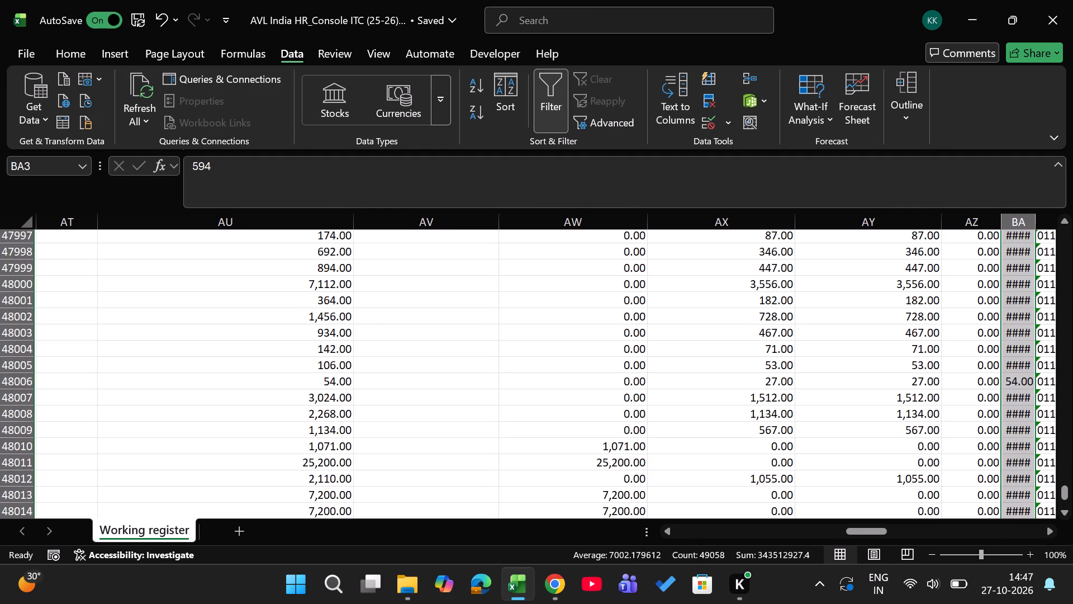
drag(1061, 493, 1053, 343)
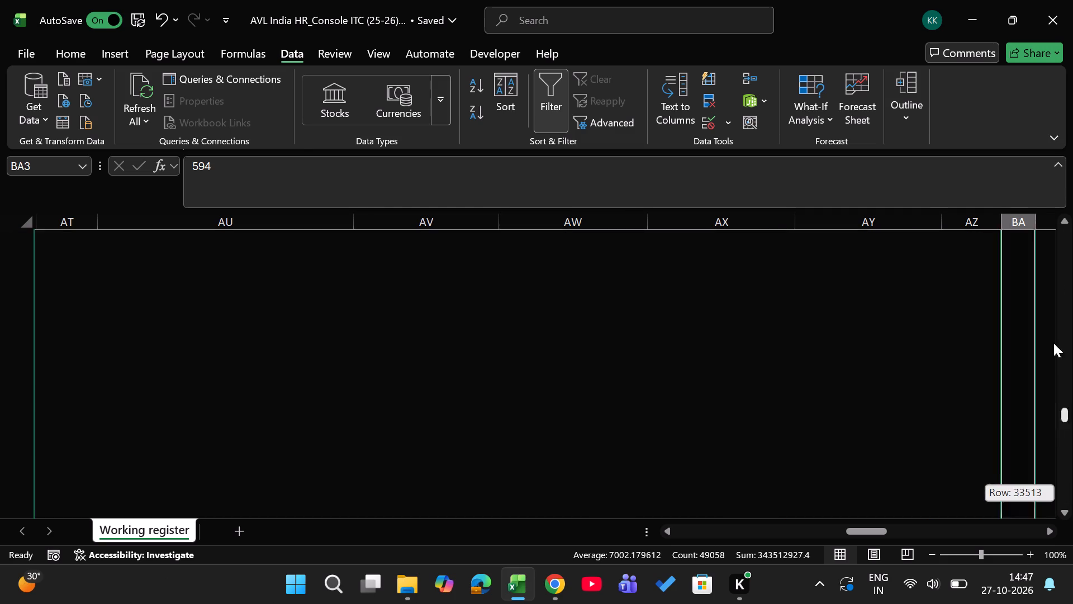
drag(1053, 343, 1068, 324)
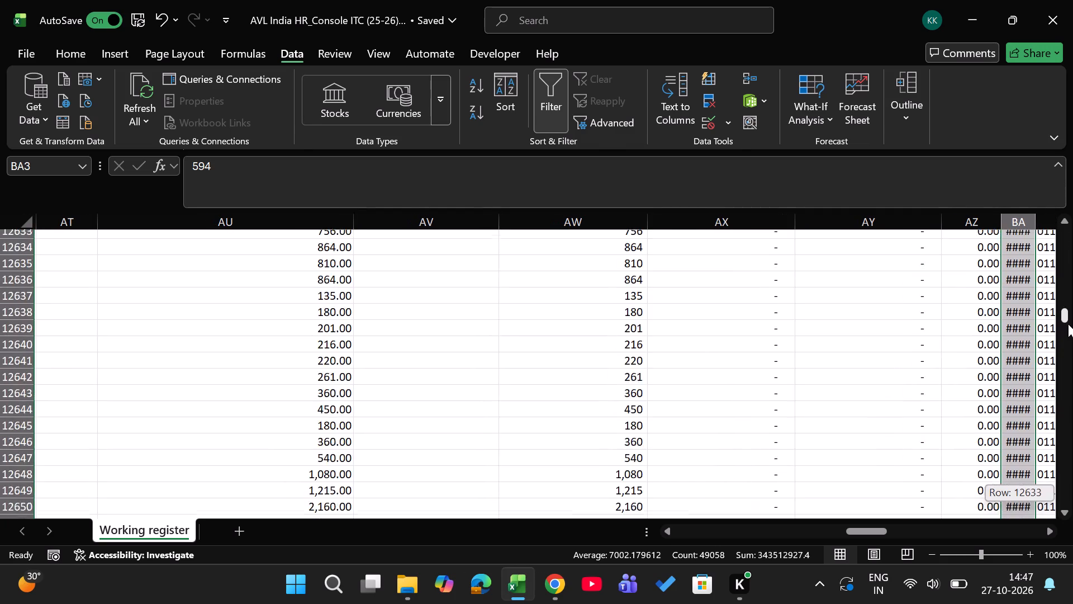
drag(1068, 324, 1072, 527)
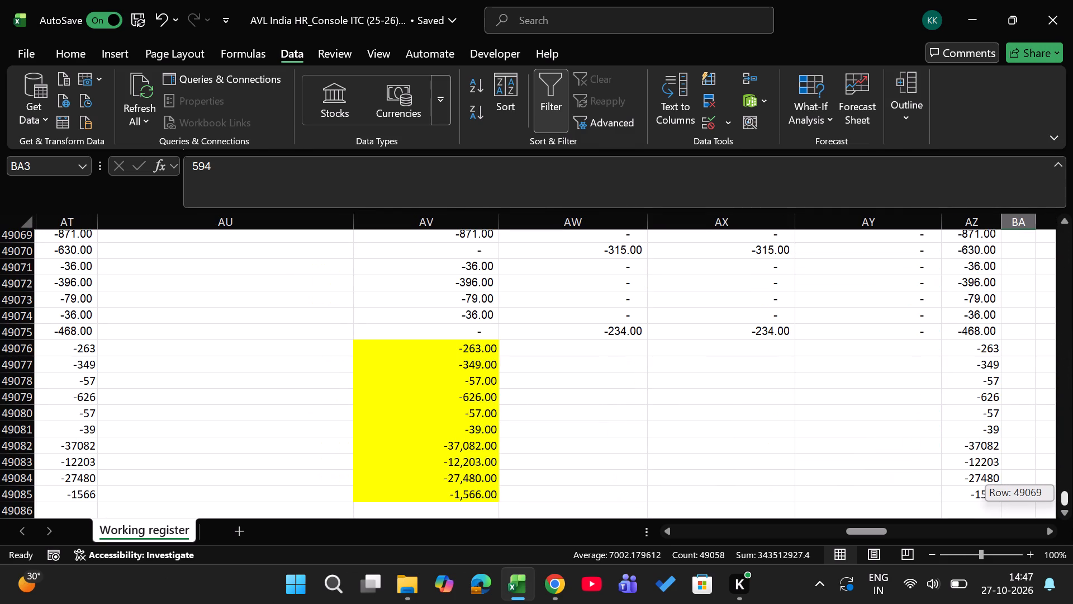
drag(1072, 527, 1071, 526)
Examine the filled cells of the Eligibility of ITC column in the register's last rows, back up to row 49061.
click(265, 397)
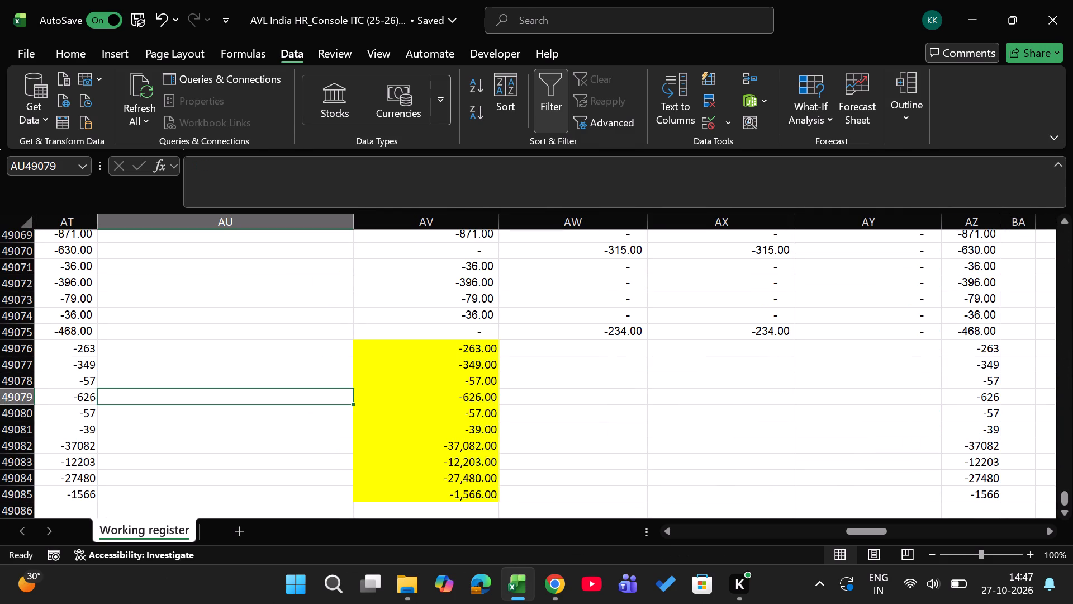
key(ctrl+Up)
key(ctrl+Up)
key(ctrl+Up)
key(Down)
key(Down)
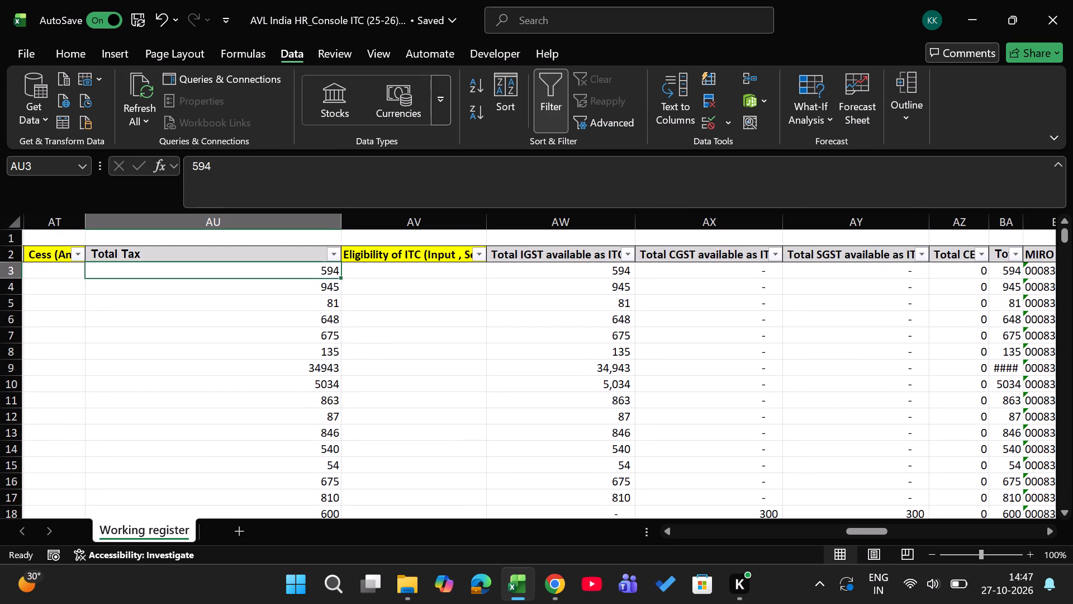
key(Right)
key(ctrl+Down)
key(Down)
key(Down)
key(Down)
key(Down)
key(Down)
key(Down)
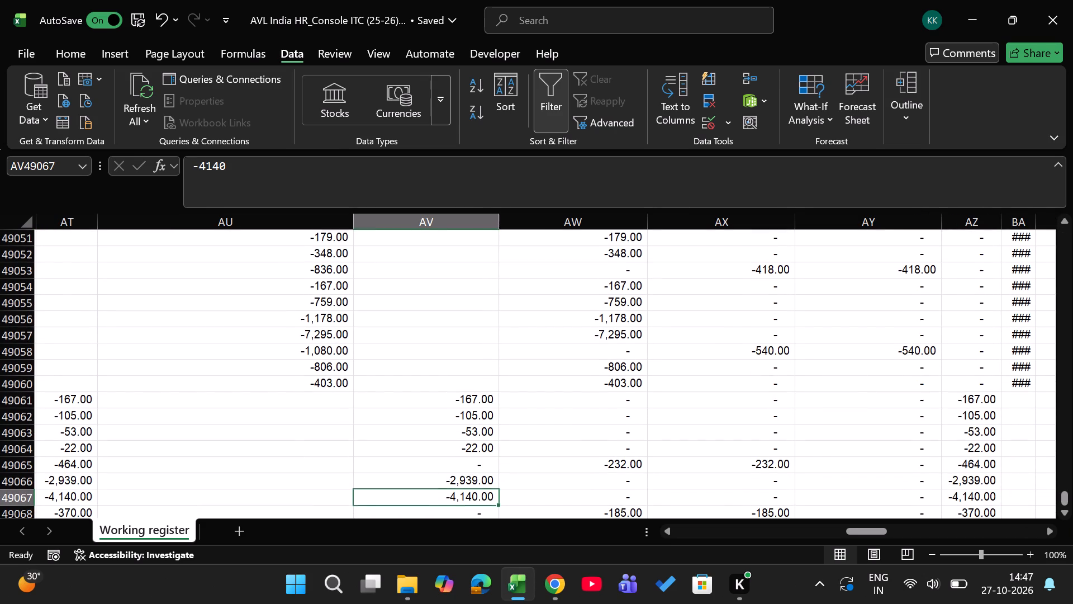
key(Up)
key(Up)
key(Up)
key(Up)
key(Up)
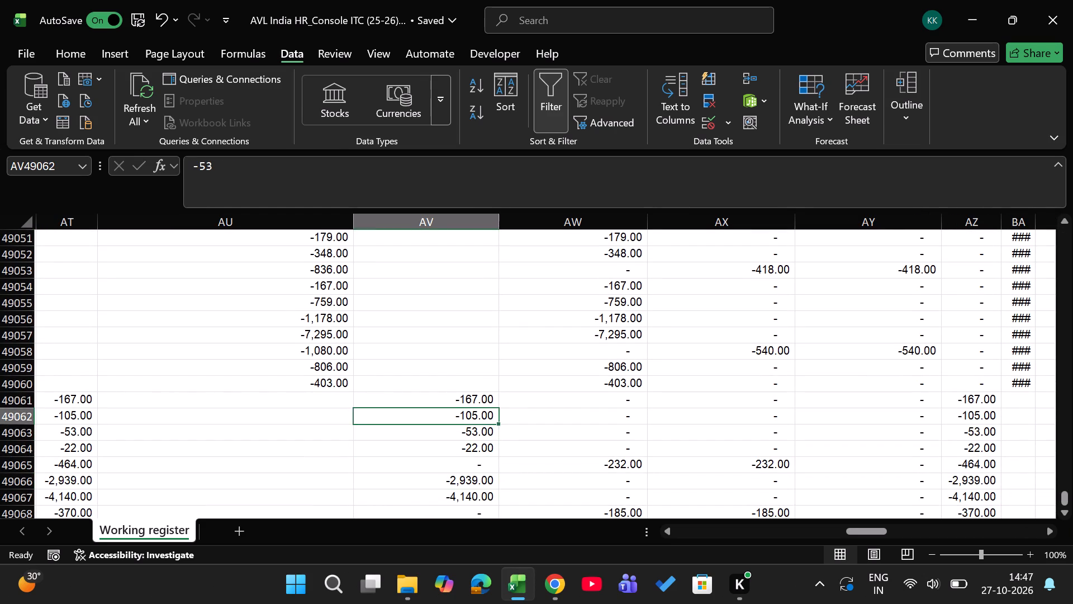
key(Up)
Compare the rows from 49061 down with the rows above them across the invoice, taxable value and tax columns.
scroll(298, 461, right, 2)
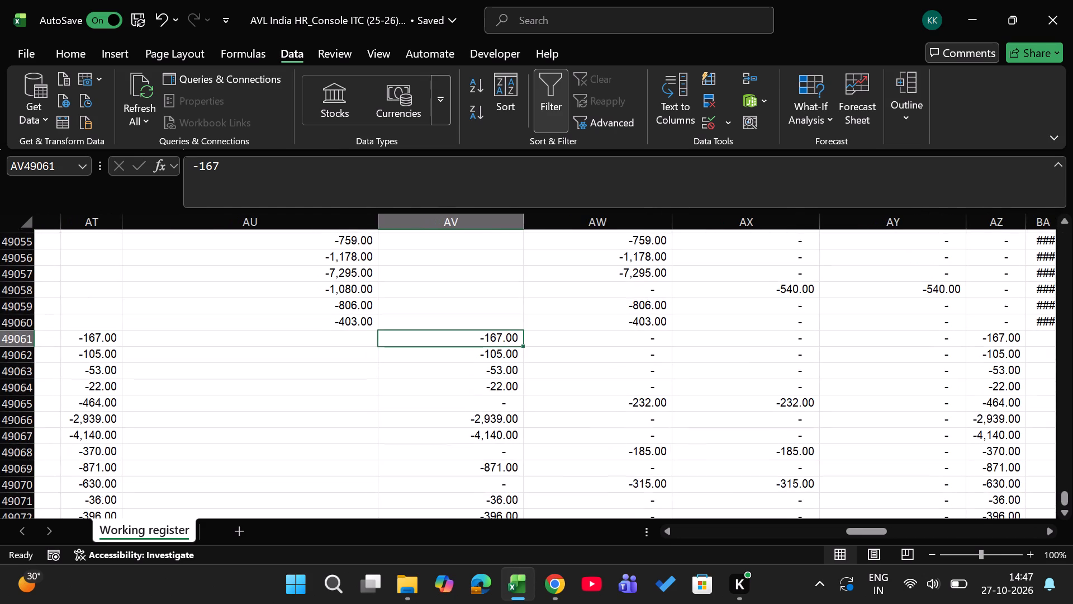
scroll(298, 461, right, 6)
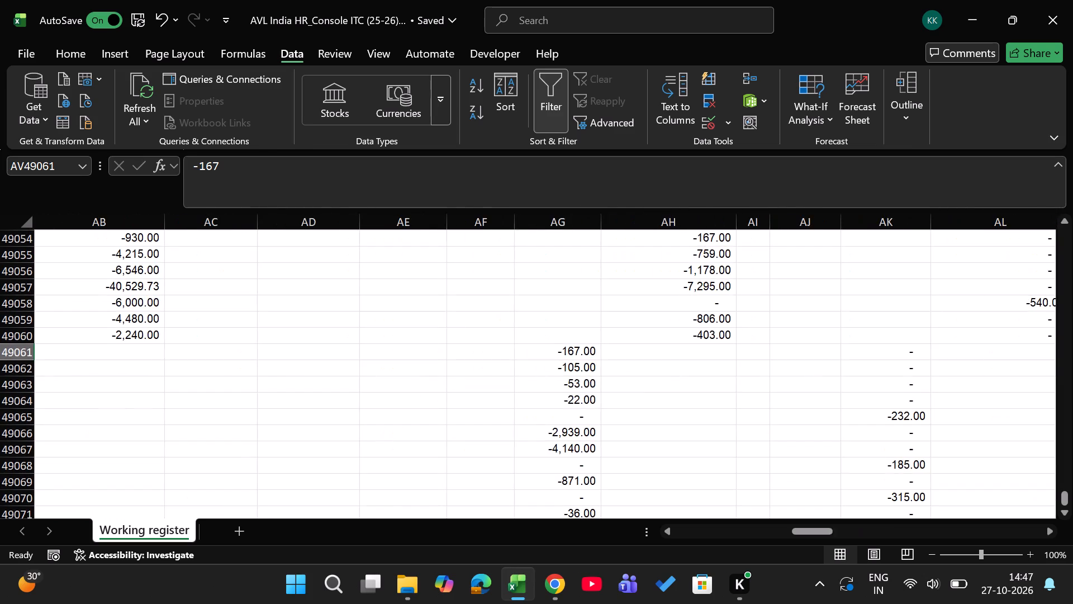
scroll(298, 461, right, 3)
scroll(298, 461, down, 1)
scroll(298, 461, left, 2)
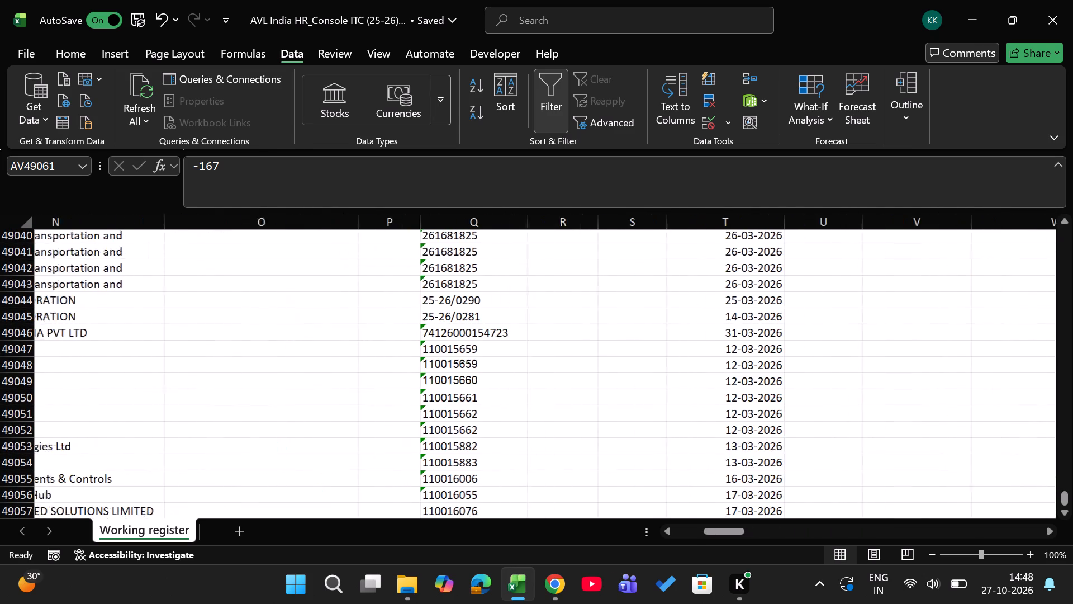
scroll(298, 461, left, 1)
scroll(298, 461, up, 5)
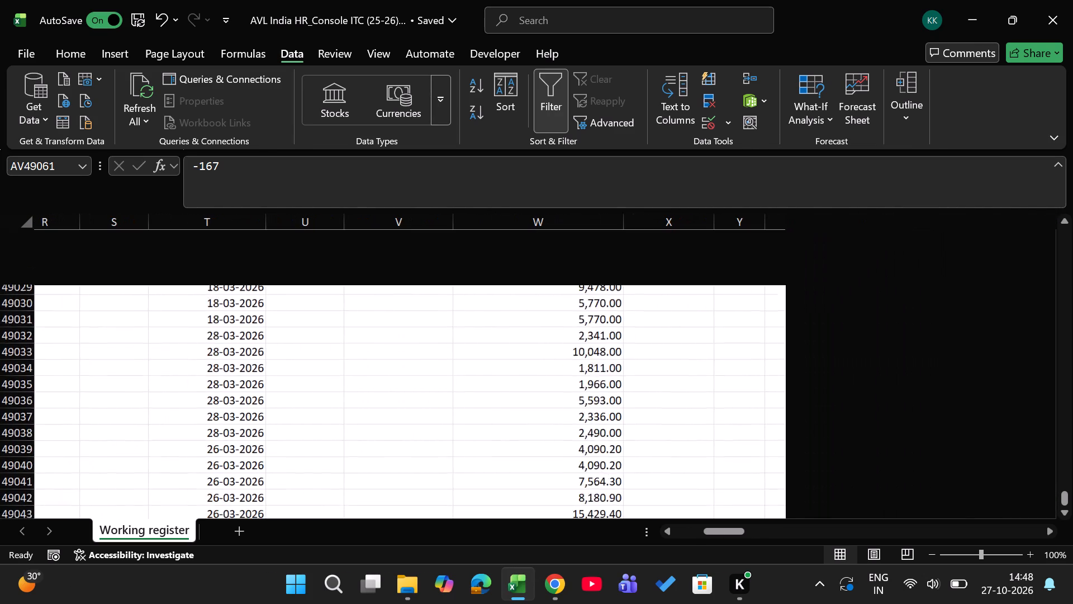
scroll(420, 421, left, 5)
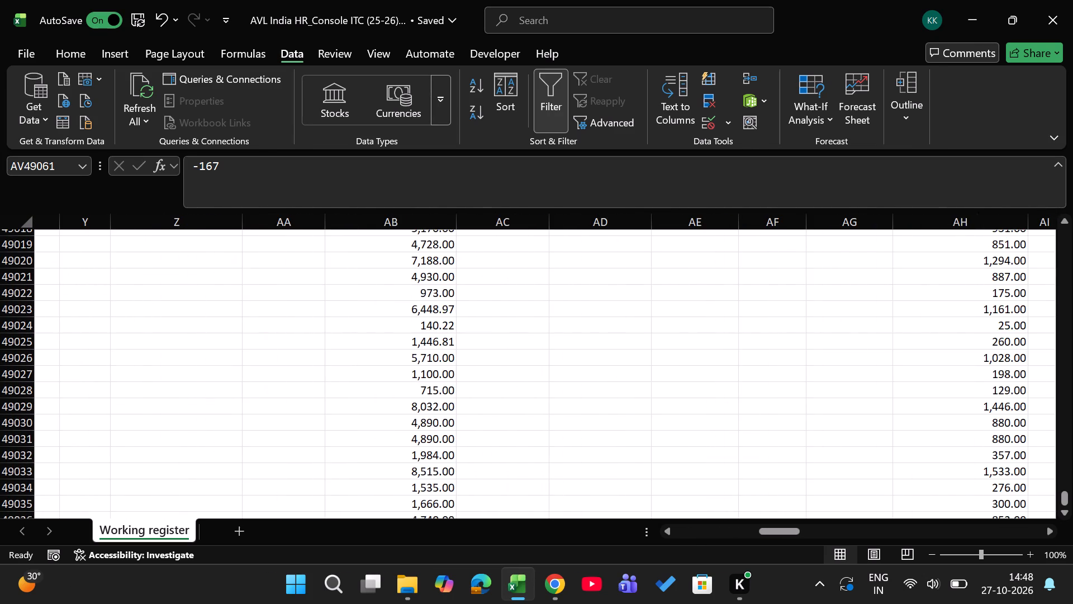
scroll(420, 421, down, 6)
scroll(420, 421, up, 7)
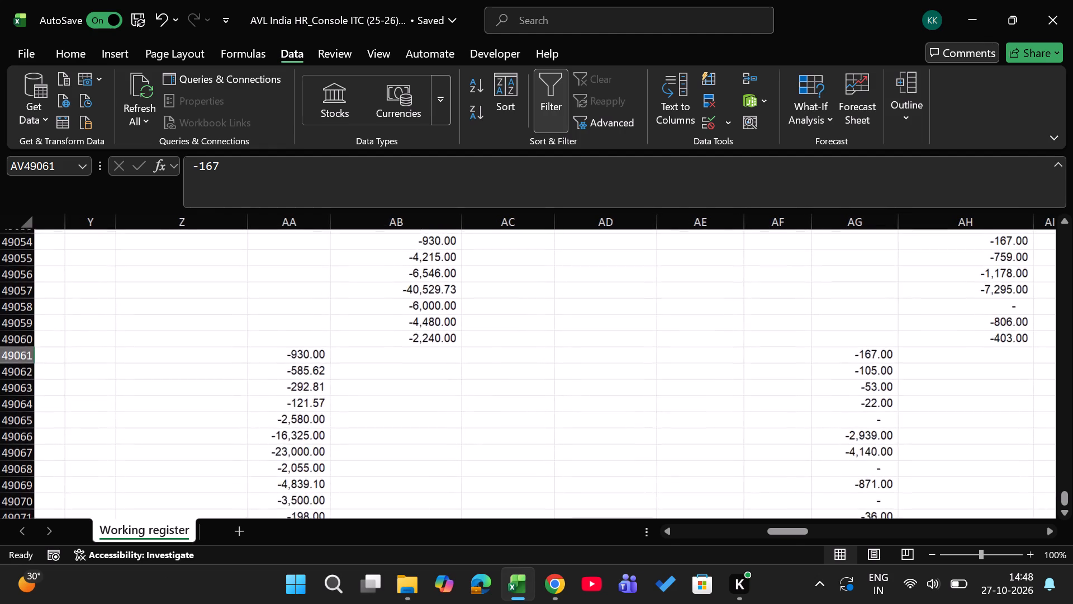
scroll(420, 421, up, 13)
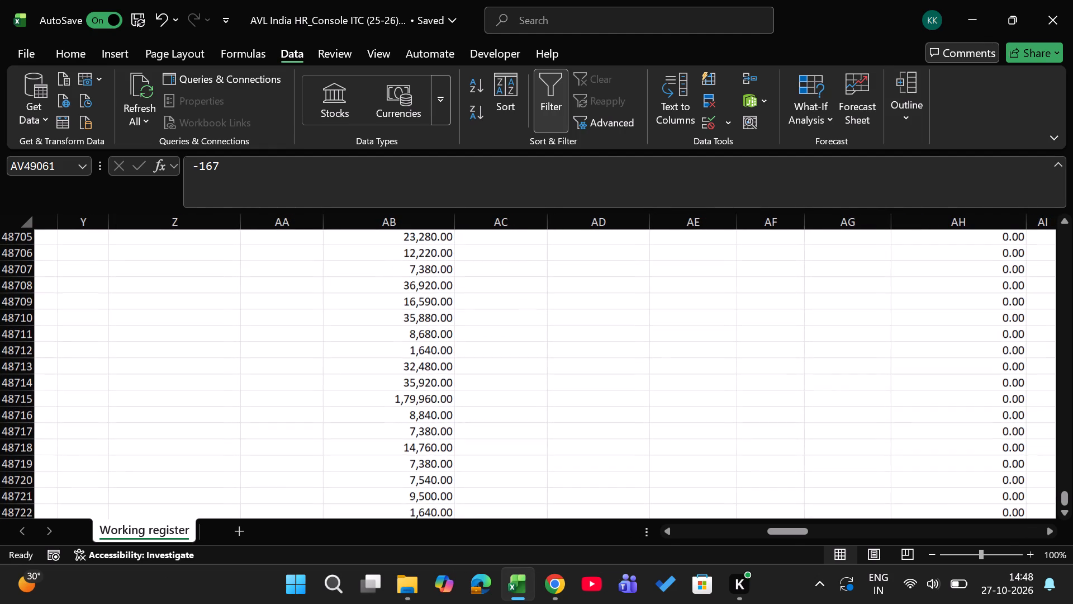
Check the Taxable Value column for gaps from the register's bottom section up to its header.
click(422, 390)
key(ctrl+Up)
key(Up)
key(Up)
key(Up)
key(ctrl+Up)
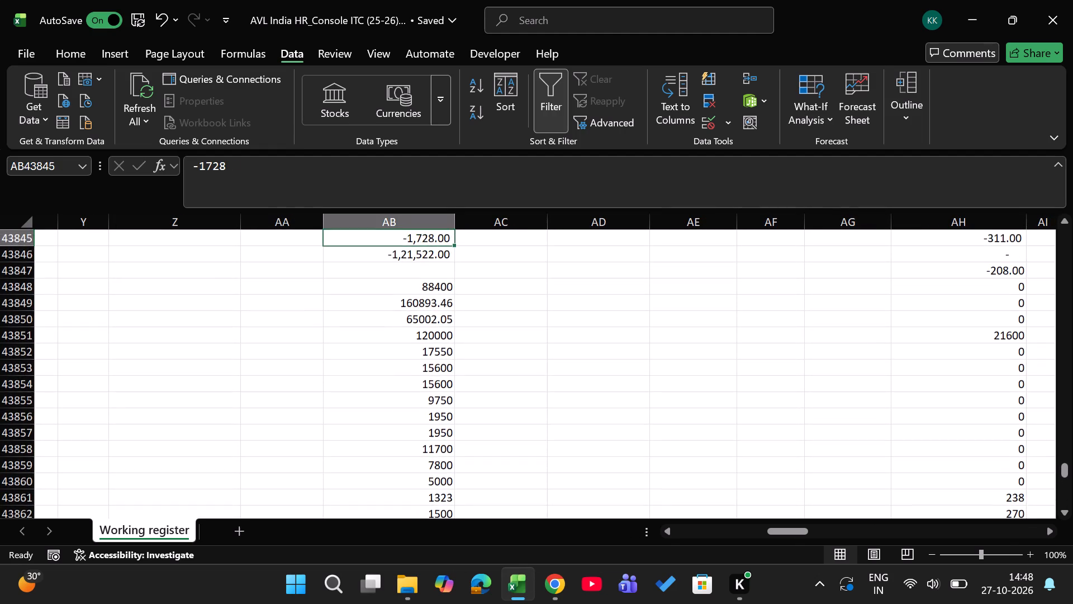
key(ctrl+Up)
key(ctrl+Up)
key(ctrl+Up)
key(ctrl+Up)
key(ctrl+Up)
key(ctrl+Up)
key(ctrl+Up)
key(ctrl+Up)
key(ctrl+Up)
key(ctrl+Up)
key(ctrl+Up)
key(ctrl+Up)
key(ctrl+Up)
key(ctrl+Up)
key(ctrl+Up)
key(ctrl+Up)
key(ctrl+Up)
key(ctrl+Up)
key(ctrl+Up)
key(ctrl+Up)
key(ctrl+Up)
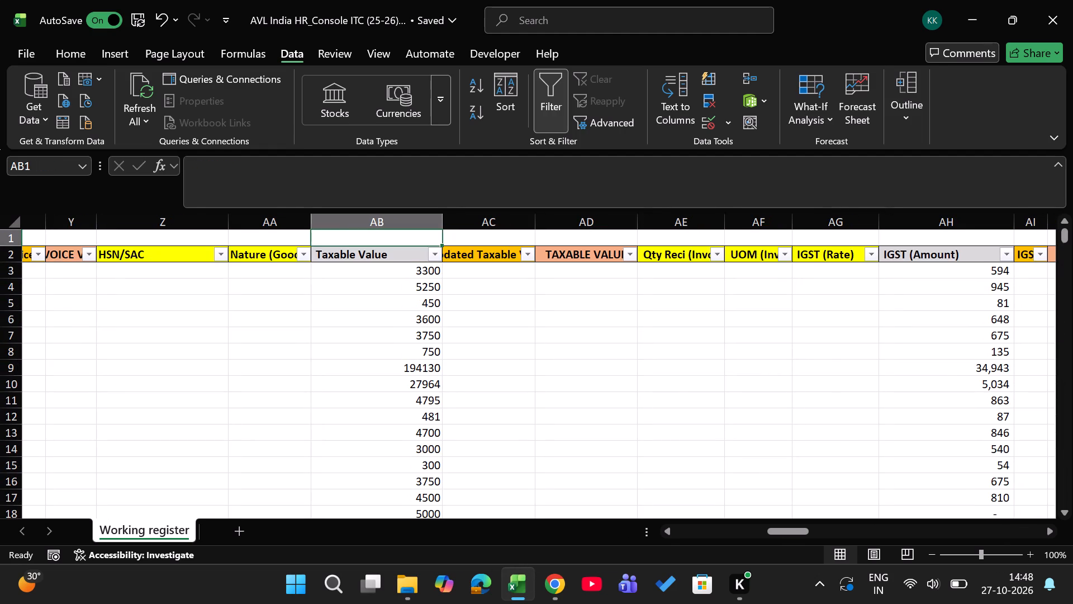
Check the Taxable Value column for gaps from row 3 downward, and examine the rows around 17505 against IGST (Amount).
key(Down)
key(Down)
key(ctrl+Down)
key(ctrl+Down)
key(ctrl+Down)
key(ctrl+Down)
key(ctrl+Down)
key(ctrl+Down)
key(ctrl+Down)
key(ctrl+Down)
key(ctrl+Down)
key(ctrl+Down)
key(ctrl+Down)
key(ctrl+Down)
key(ctrl+Down)
key(ctrl+Down)
key(ctrl+Down)
key(ctrl+Down)
key(ctrl+Down)
key(ctrl+Down)
key(ctrl+Down)
key(ctrl+Down)
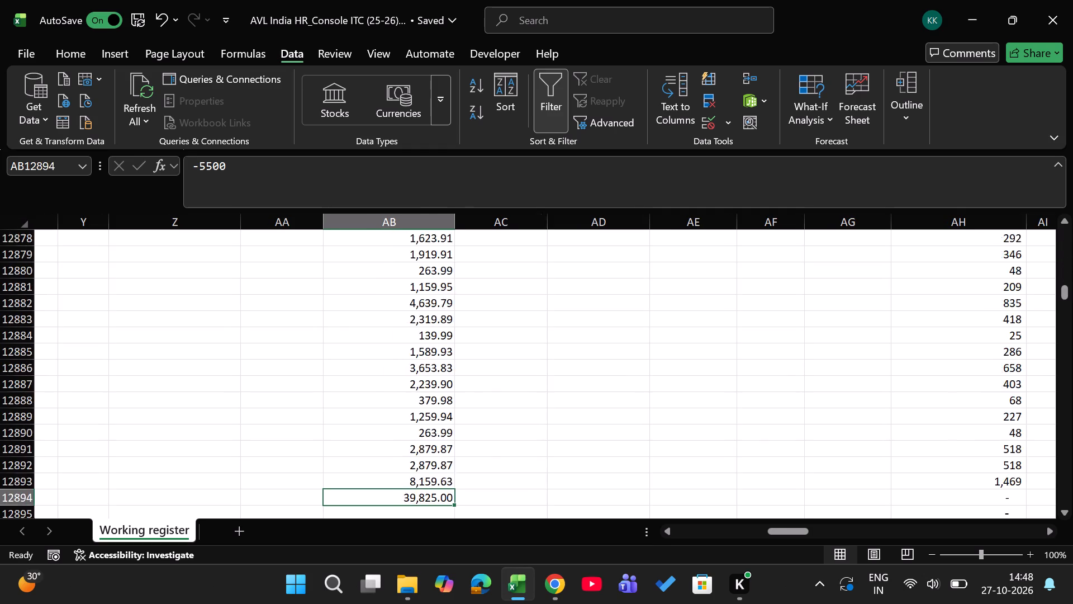
key(Down)
key(Down)
key(Down)
key(Down)
key(Down)
key(Down)
key(Down)
key(Down)
key(Down)
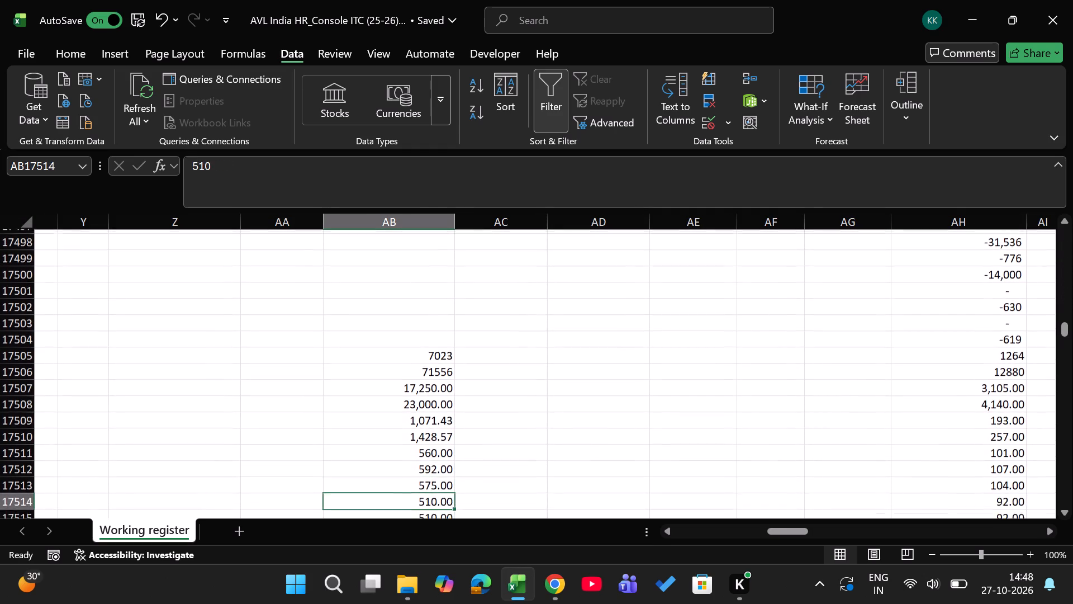
key(Down)
key(Down)
key(Down)
key(Down)
scroll(539, 394, up, 2)
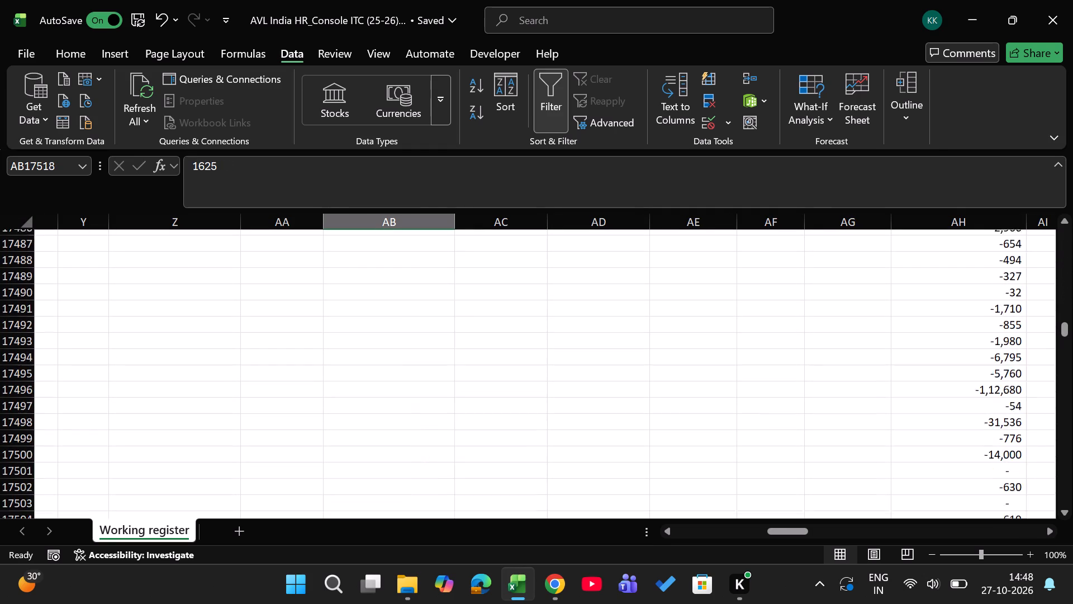
scroll(539, 394, up, 6)
scroll(539, 394, down, 8)
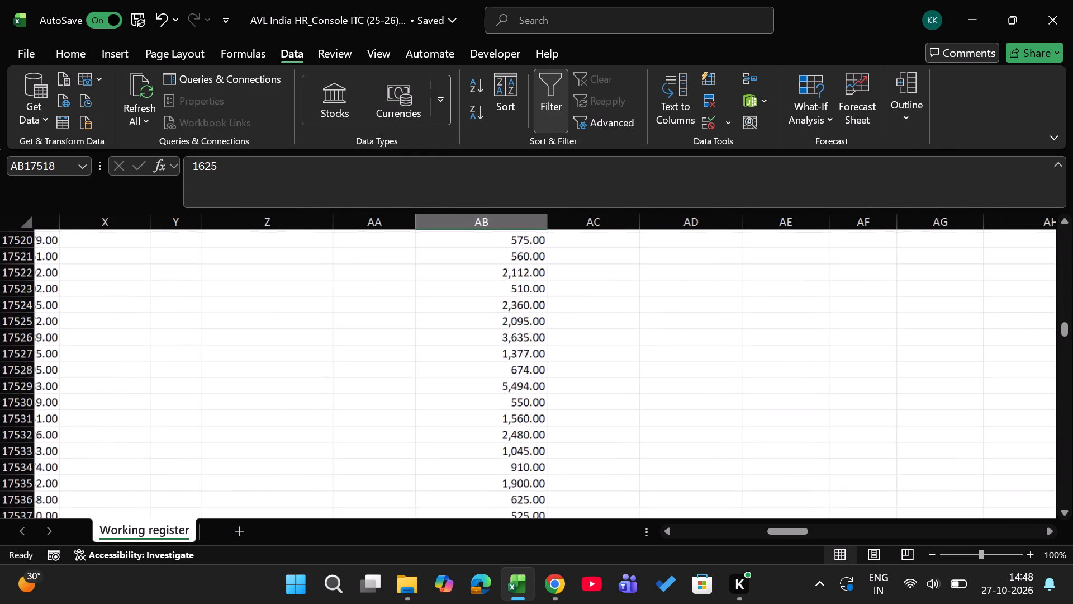
scroll(539, 394, down, 16)
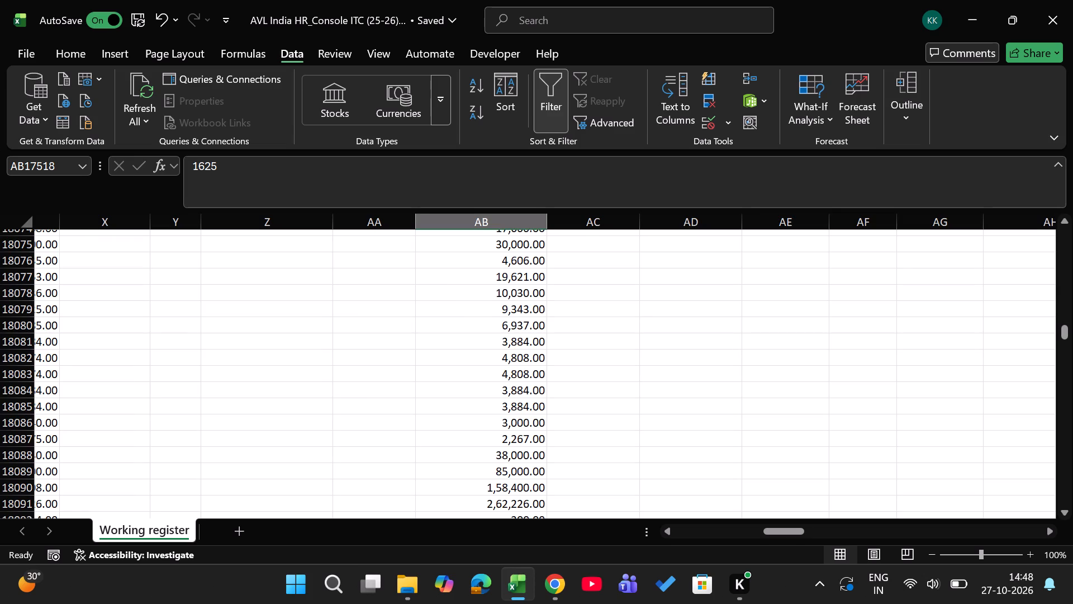
Go to the filled cells in column AA from row 49061 and inspect their amounts beside the Taxable Value column.
click(385, 437)
key(ctrl+Down)
key(Down)
key(Down)
key(Down)
key(Down)
key(Up)
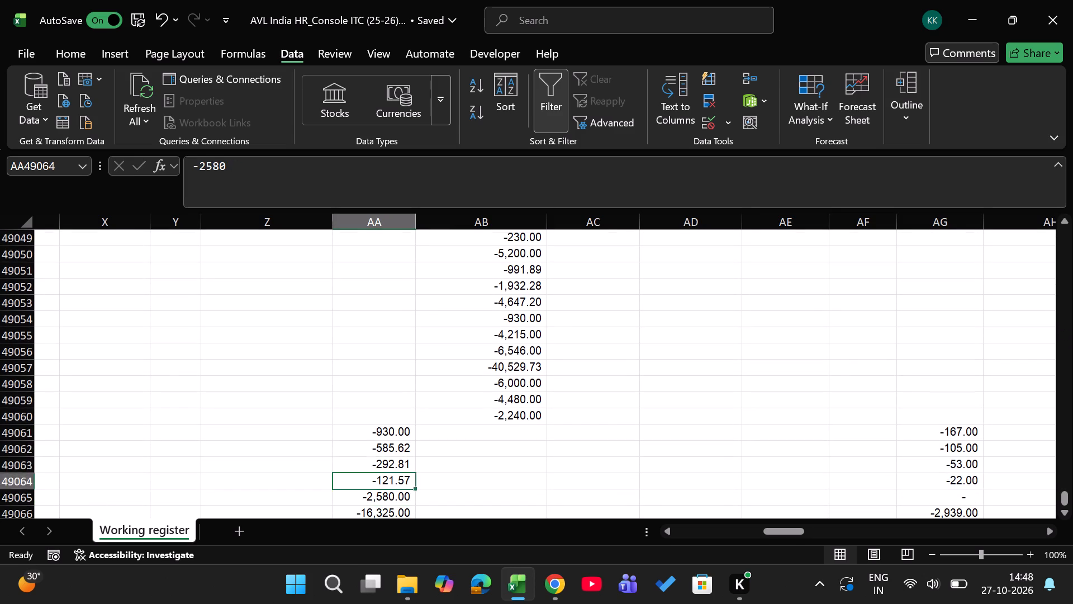
Move the amounts in column AA from row 49061 to row 49085 across into the Taxable Value column AB, keeping the same rows.
key(Up)
key(Up)
key(Up)
key(Right)
key(Left)
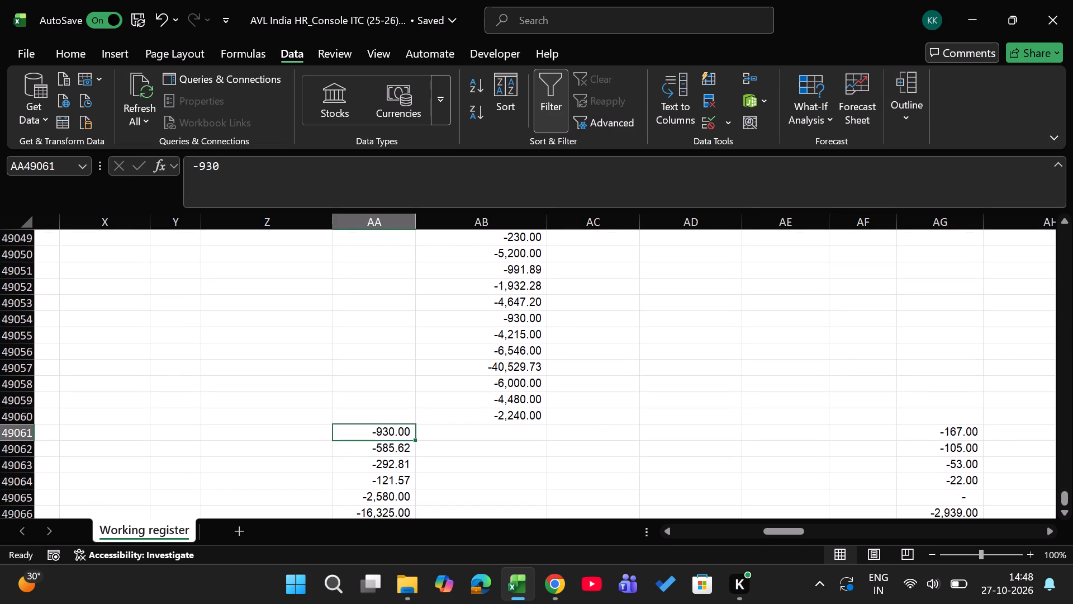
key(ctrl+shift+Down)
key(shift+Down)
key(shift+Down)
key(shift+Down)
key(shift+Down)
key(shift+Down)
key(shift+Down)
key(shift+Down)
key(shift+Down)
key(shift+Down)
key(shift+Down)
key(shift+Down)
key(shift+Down)
key(shift+Down)
key(shift+Down)
key(shift+Down)
key(shift+Down)
key(shift+Down)
key(shift+Down)
key(shift+Down)
key(shift+Down)
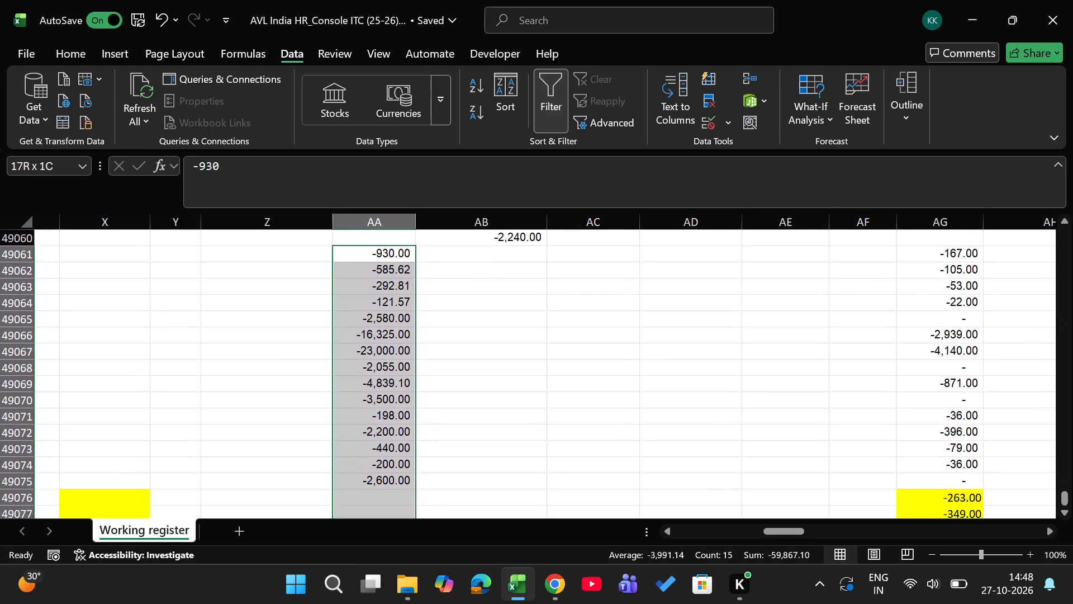
key(shift+Up)
key(shift+Up)
key(shift+Up)
key(shift+Up)
key(shift+Up)
key(shift+Up)
key(shift+Up)
key(shift+Up)
key(shift+Up)
key(shift+Up)
key(shift+Up)
key(shift+Up)
key(shift+Up)
key(shift+Up)
key(shift+Up)
key(shift+Up)
key(shift+Up)
key(shift+Up)
key(shift+Up)
key(shift+Up)
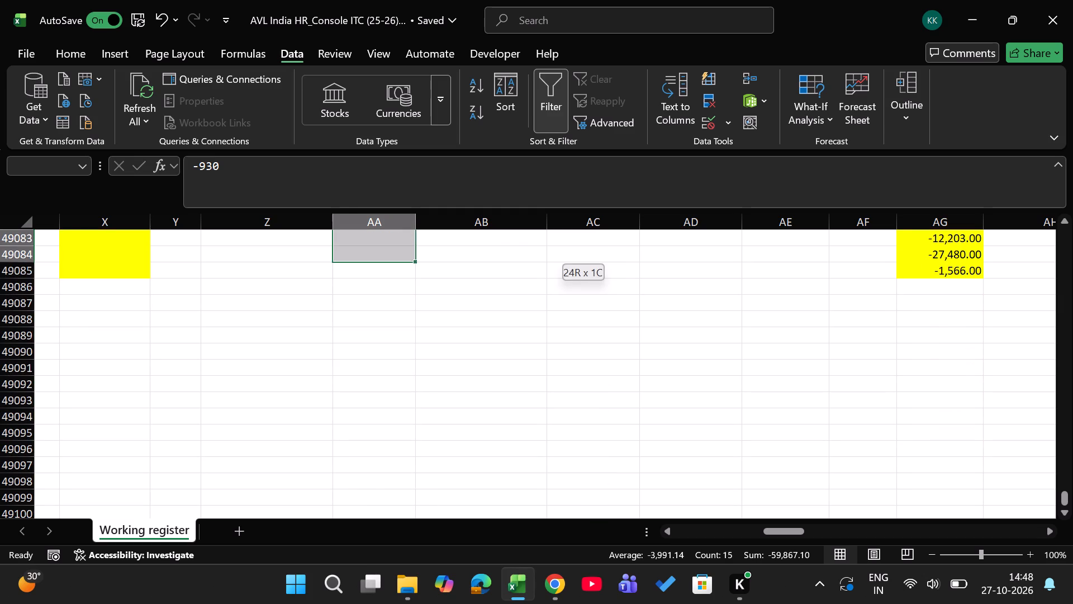
key(shift+Down)
key(shift+Down)
key(shift+Down)
key(shift+Down)
key(shift+Down)
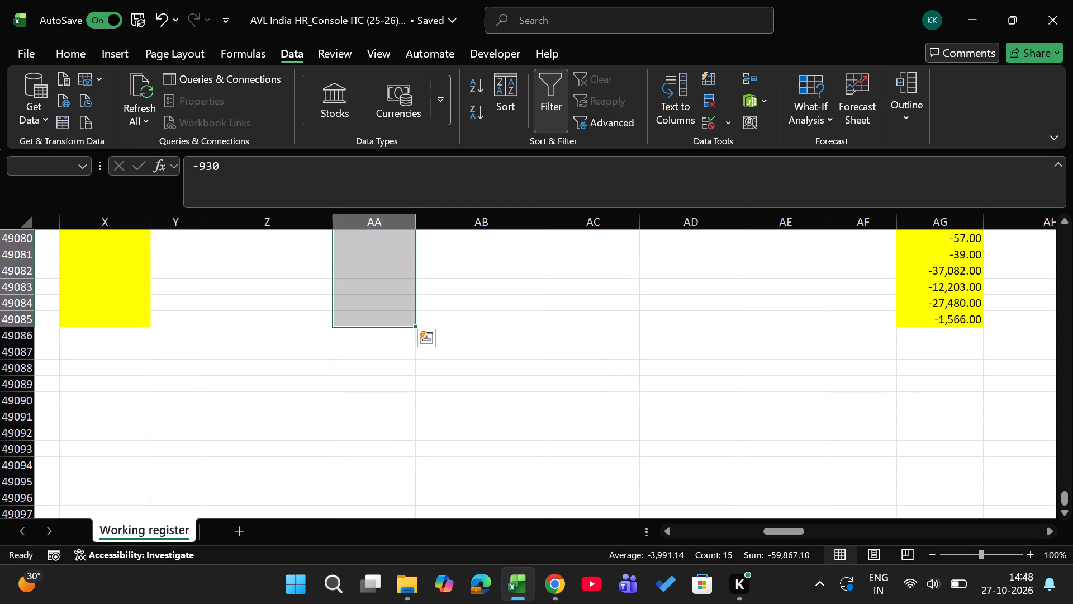
key(ctrl+x)
key(Right)
key(Return)
key(Right)
key(Return)
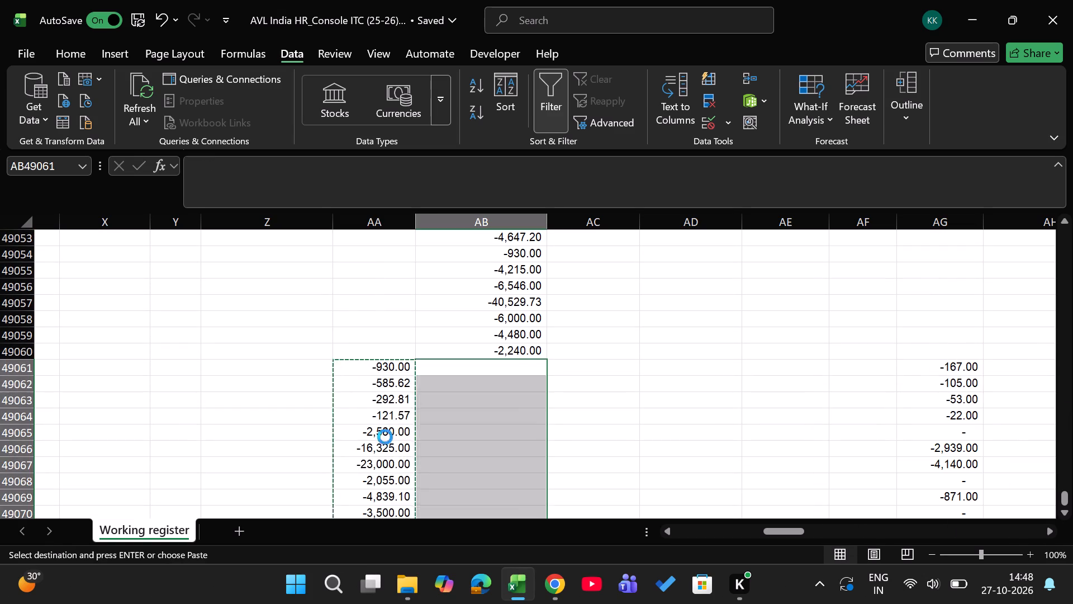
Check which header the negative tax amounts in column AG from row 49061 fall under.
key(Left)
key(Down)
key(Right)
key(Up)
key(Right)
key(Right)
key(Right)
key(Right)
key(Right)
key(Right)
key(Right)
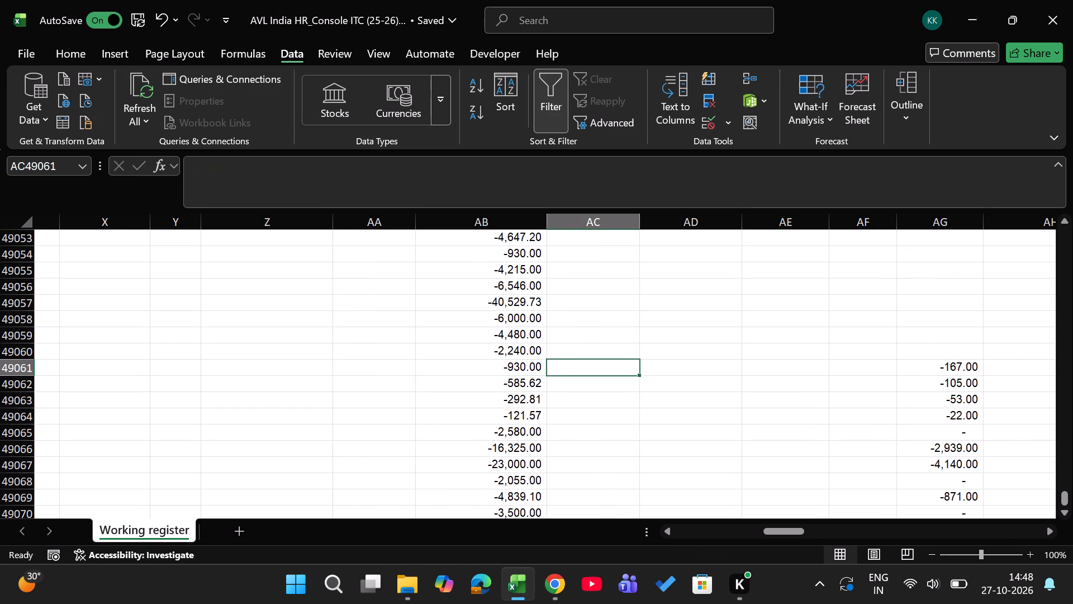
key(Left)
key(Left)
key(ctrl+Up)
key(ctrl+Up)
key(ctrl+Up)
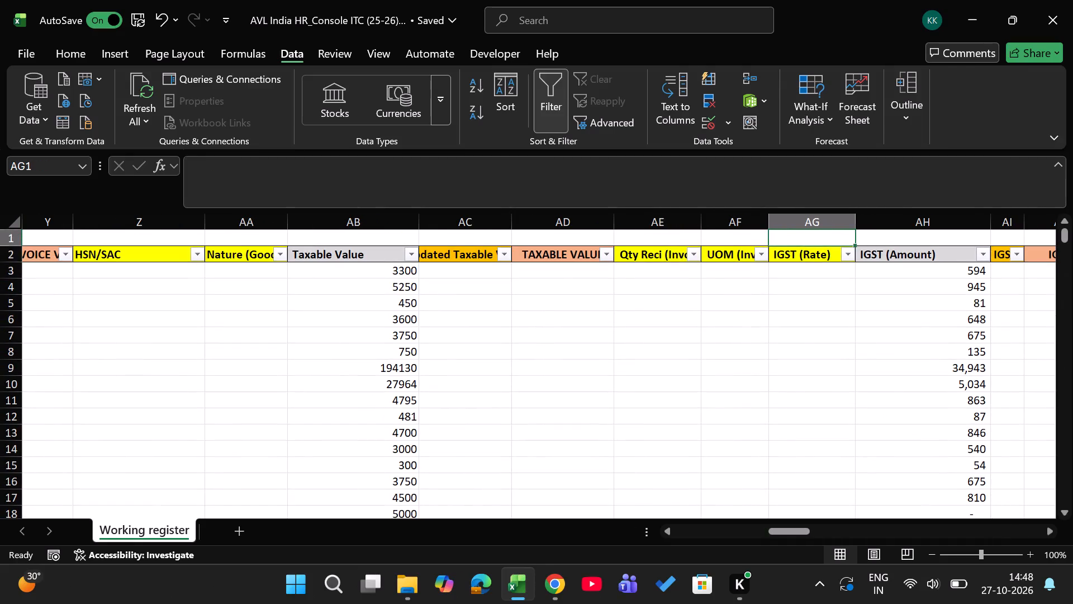
Freeze the rows above row 3 so the register's header row stays in view.
key(Down)
key(ctrl+Left)
key(ctrl+Left)
key(ctrl+Left)
key(Down)
key(Right)
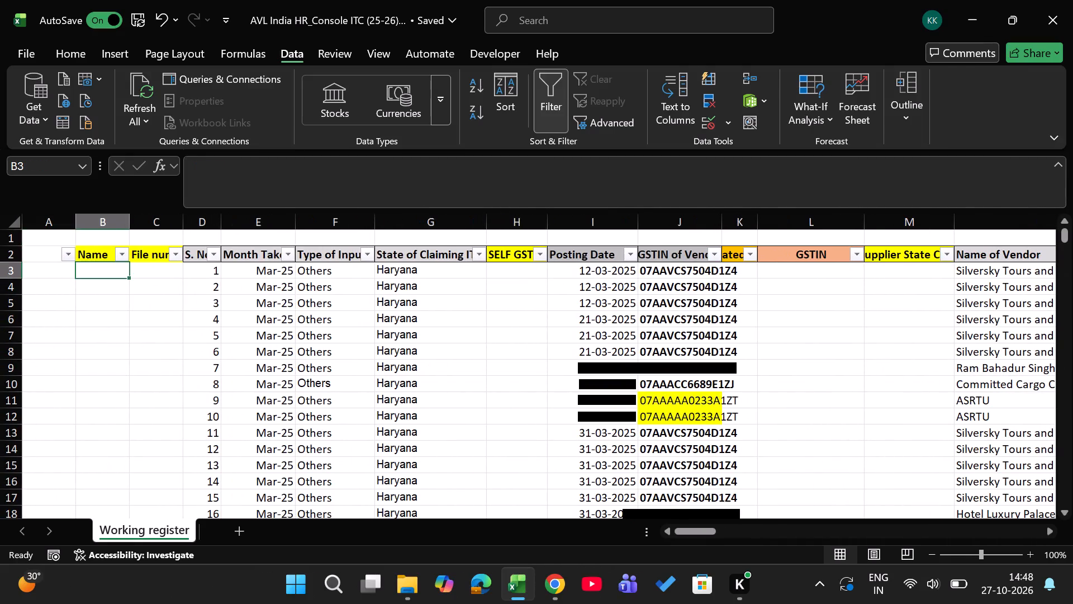
key(Left)
text(wf)
key(Return)
Check the Total Invoice Value column for gaps from row 3 down to the end of the sheet.
key(Right)
key(Right)
key(Right)
key(Right)
key(Right)
key(Right)
key(Right)
key(Right)
key(Right)
key(Right)
key(Right)
key(Right)
key(Right)
key(Right)
key(Right)
key(Right)
key(Right)
key(Right)
key(Right)
key(Right)
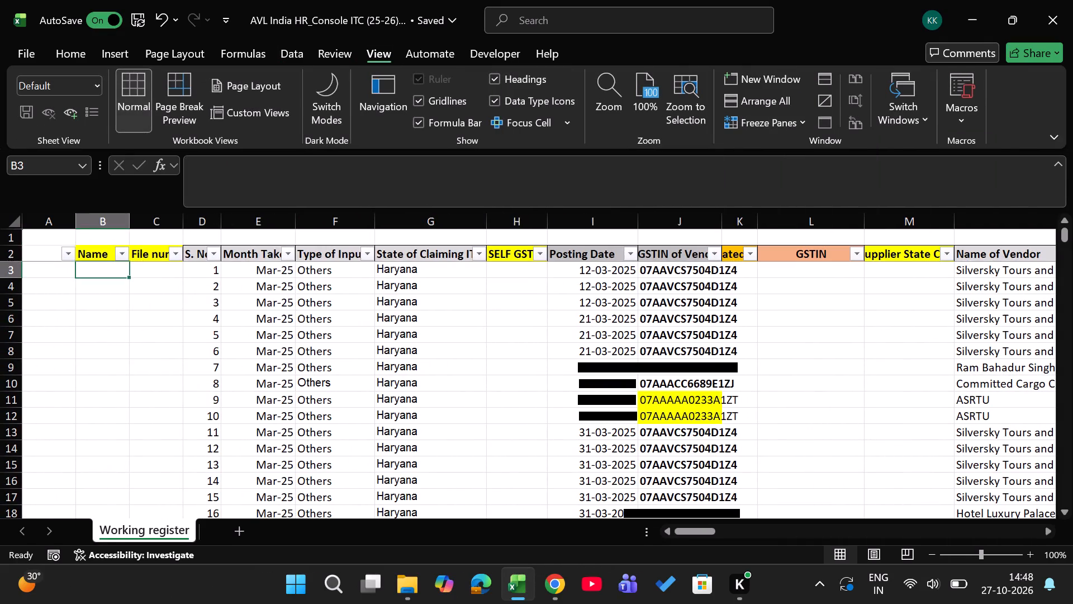
key(Right)
key(Right)
key(Right)
key(Right)
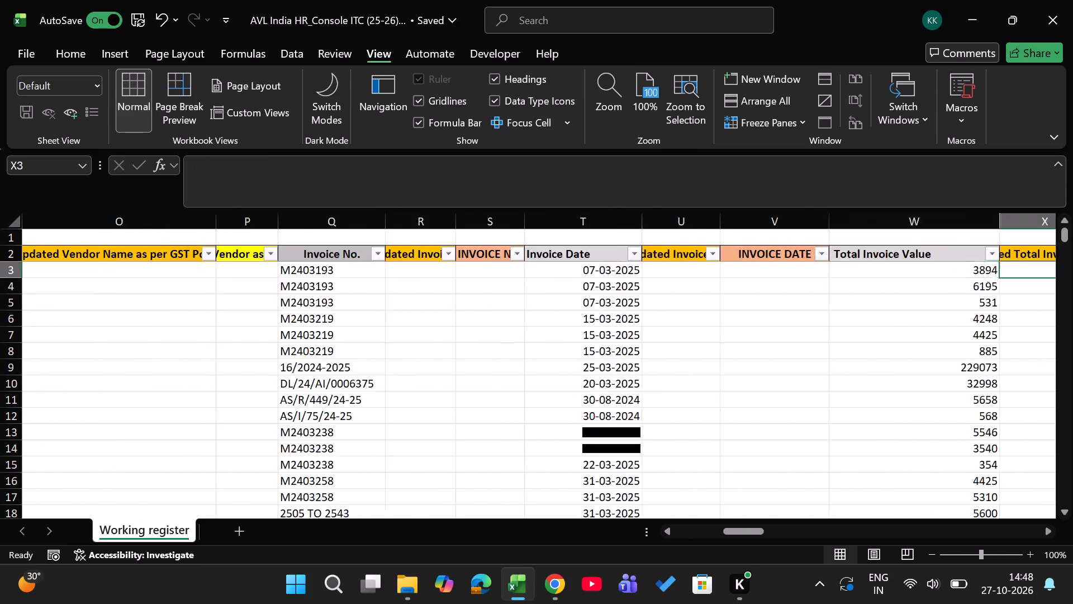
key(Right)
key(Left)
key(Left)
key(ctrl+Down)
key(Down)
key(Down)
key(Down)
key(Down)
key(Down)
key(Down)
key(Down)
key(Down)
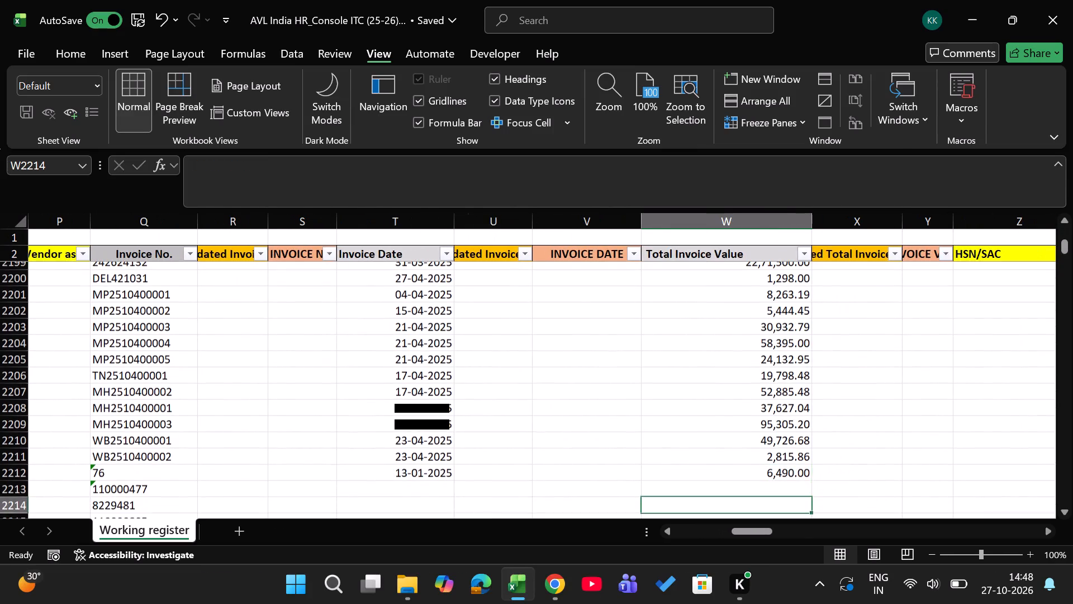
key(ctrl+Down)
key(ctrl+Down)
key(ctrl+Down)
key(ctrl+Down)
key(ctrl+Down)
key(ctrl+Down)
key(ctrl+Down)
key(ctrl+Down)
key(ctrl+Down)
key(ctrl+Down)
key(ctrl+Down)
key(ctrl+Down)
key(ctrl+Down)
key(ctrl+Down)
key(ctrl+Down)
key(ctrl+Down)
key(ctrl+Down)
key(ctrl+Down)
key(ctrl+Down)
key(ctrl+Down)
key(ctrl+Down)
key(ctrl+Down)
key(ctrl+Down)
key(ctrl+Down)
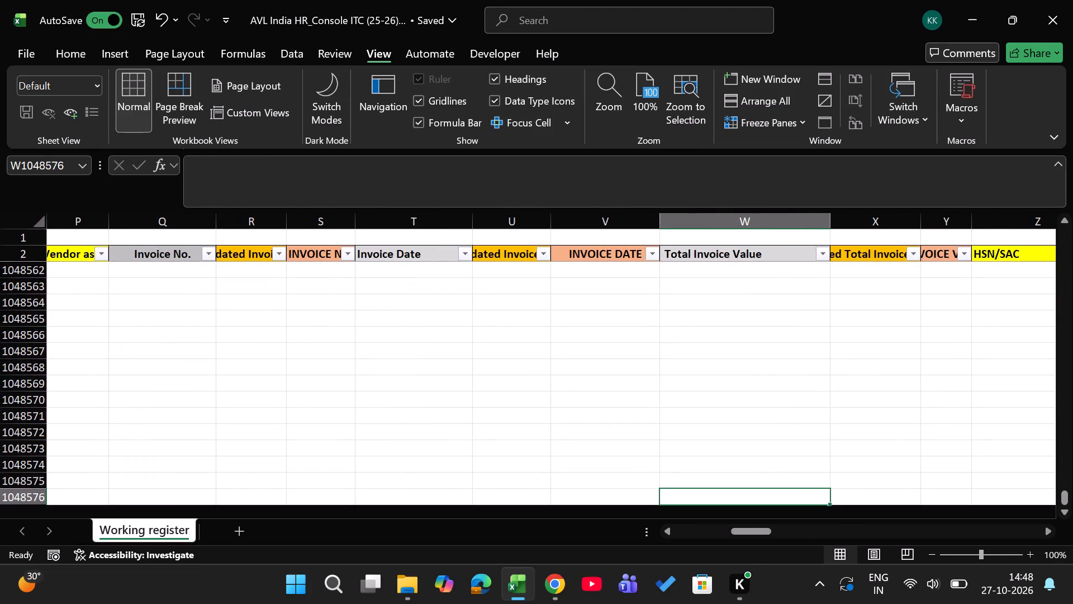
Check the Taxable Value column for gaps from row 5 down to its last filled row.
key(ctrl+Up)
key(Right)
key(Right)
key(ctrl+Up)
key(Right)
key(Right)
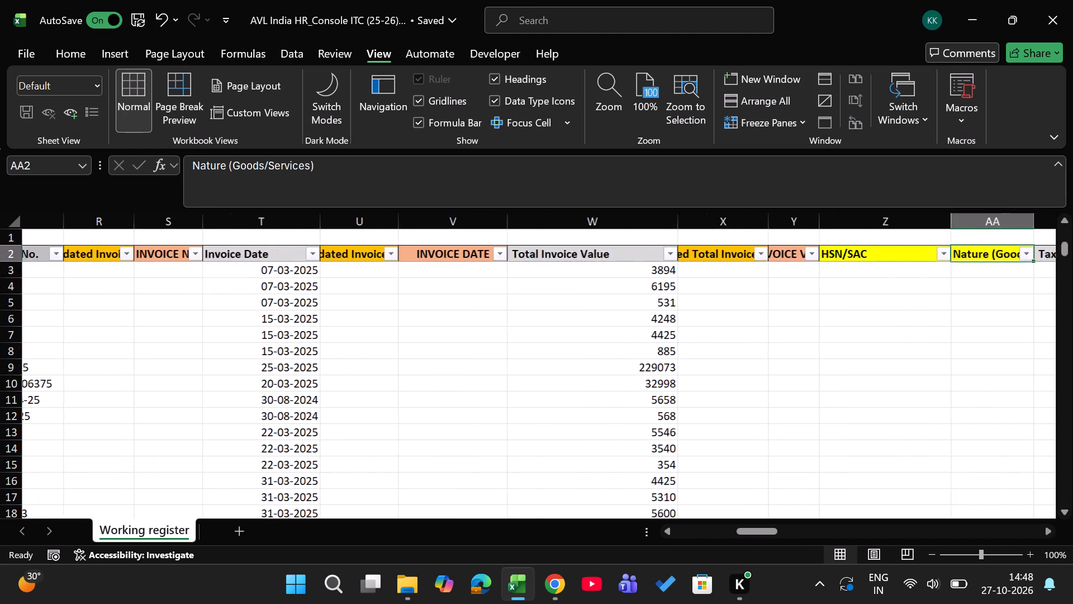
key(Down)
key(Down)
key(Down)
key(Right)
key(Right)
key(Right)
key(Left)
key(Left)
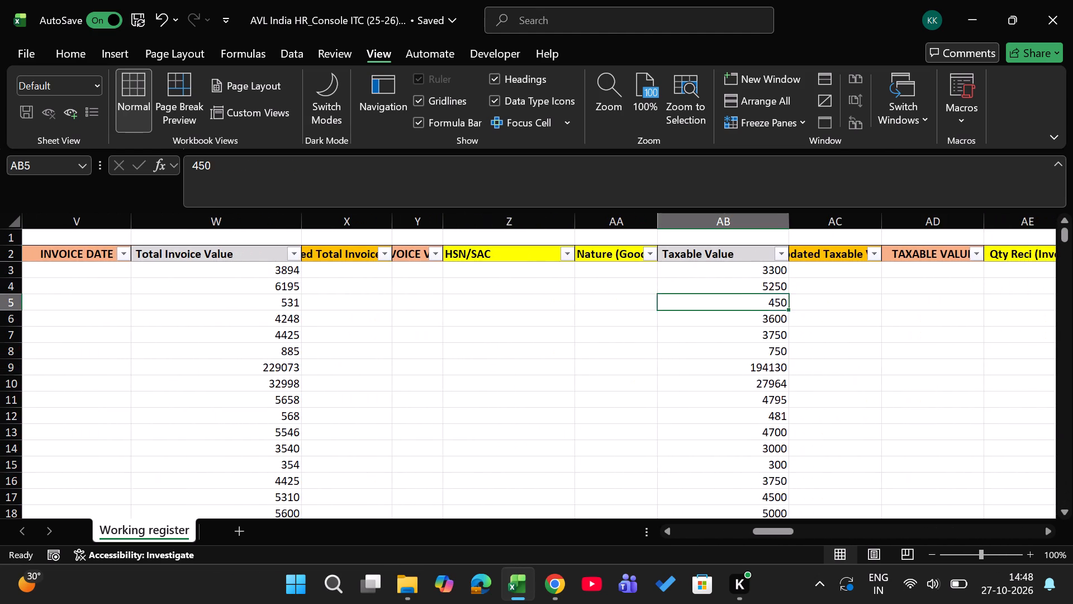
key(ctrl+Down)
key(ctrl+Down)
key(ctrl+Down)
key(ctrl+Down)
key(ctrl+Down)
key(ctrl+Down)
key(ctrl+Down)
key(ctrl+Down)
key(ctrl+Down)
key(ctrl+Down)
key(ctrl+Down)
key(ctrl+Down)
key(ctrl+Down)
key(ctrl+Down)
key(ctrl+Down)
key(ctrl+Down)
key(ctrl+Down)
key(ctrl+Down)
key(ctrl+Down)
key(ctrl+Down)
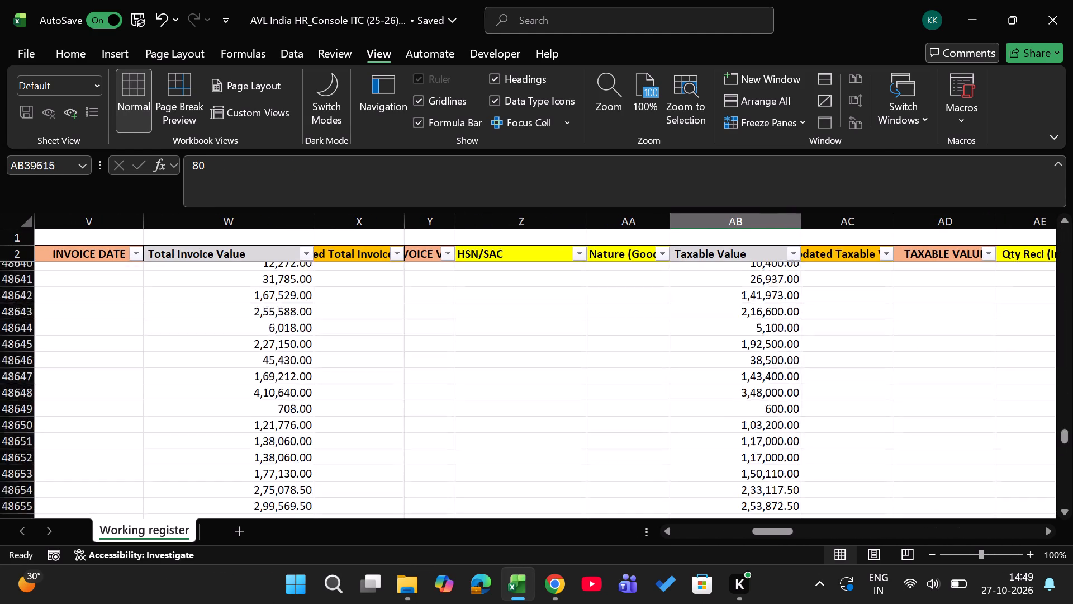
key(ctrl+Up)
Examine the columns from Taxable Value to IGST (Rate) for the bottom rows starting at row 49061.
key(Right)
key(Right)
key(Right)
key(Right)
key(Right)
key(Right)
key(Right)
key(Right)
key(Right)
key(Right)
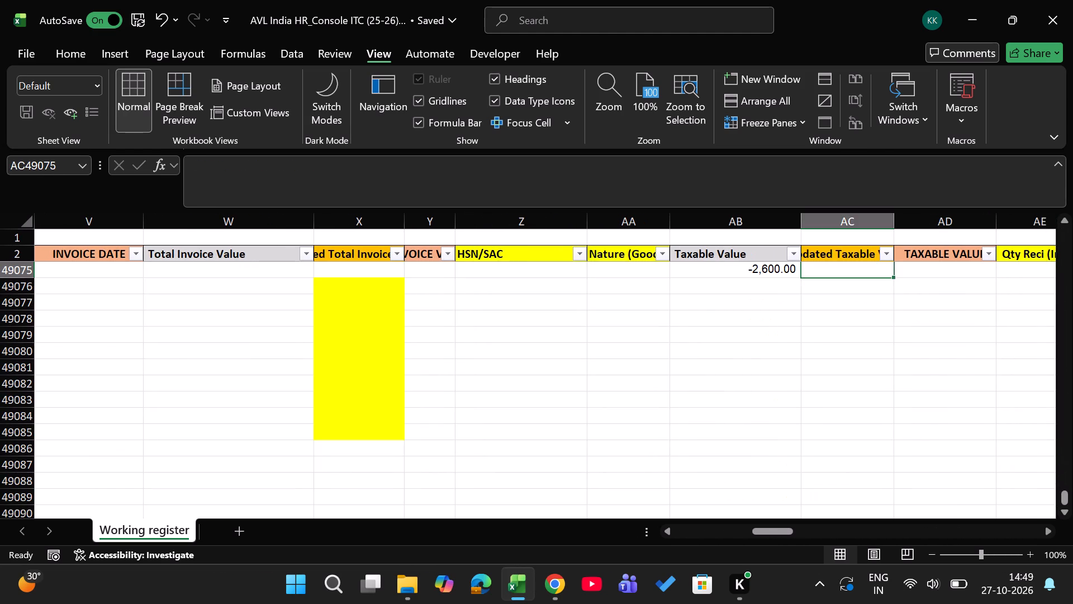
key(Left)
key(Left)
key(Left)
key(ctrl+Up)
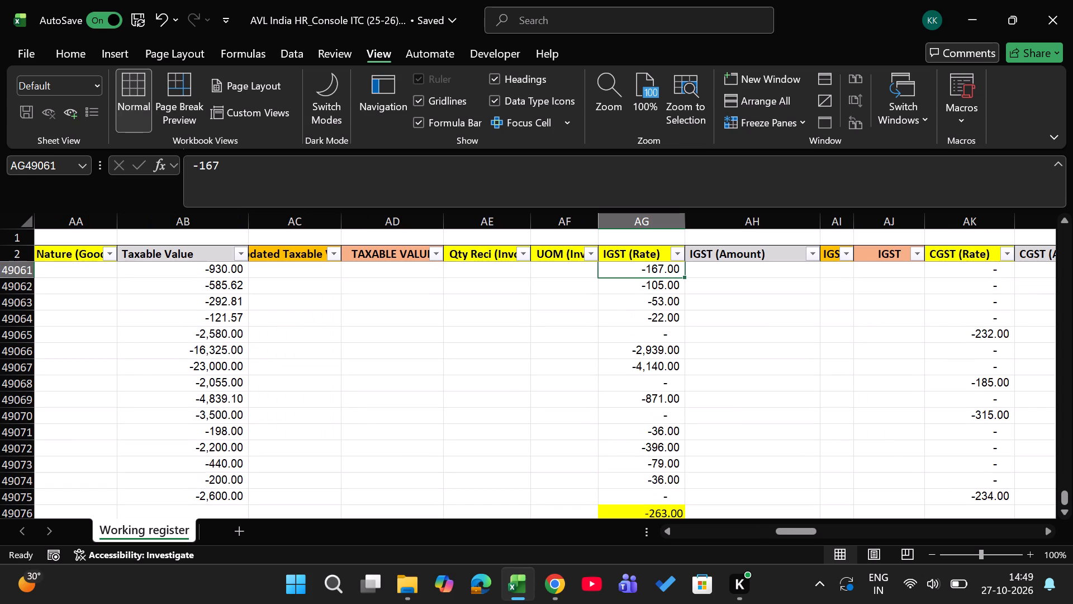
Check the CGST (Rate) column AK for entries from row 49061 down to the end of the sheet.
key(Right)
key(Right)
key(Right)
key(Right)
key(ctrl+Down)
key(ctrl+Down)
key(ctrl+Down)
key(ctrl+Down)
key(ctrl+Down)
key(ctrl+Down)
key(ctrl+Down)
key(ctrl+Down)
key(ctrl+Down)
key(ctrl+Down)
key(ctrl+Down)
key(ctrl+Down)
key(ctrl+Down)
key(ctrl+Down)
key(ctrl+Down)
key(ctrl+Down)
key(ctrl+Down)
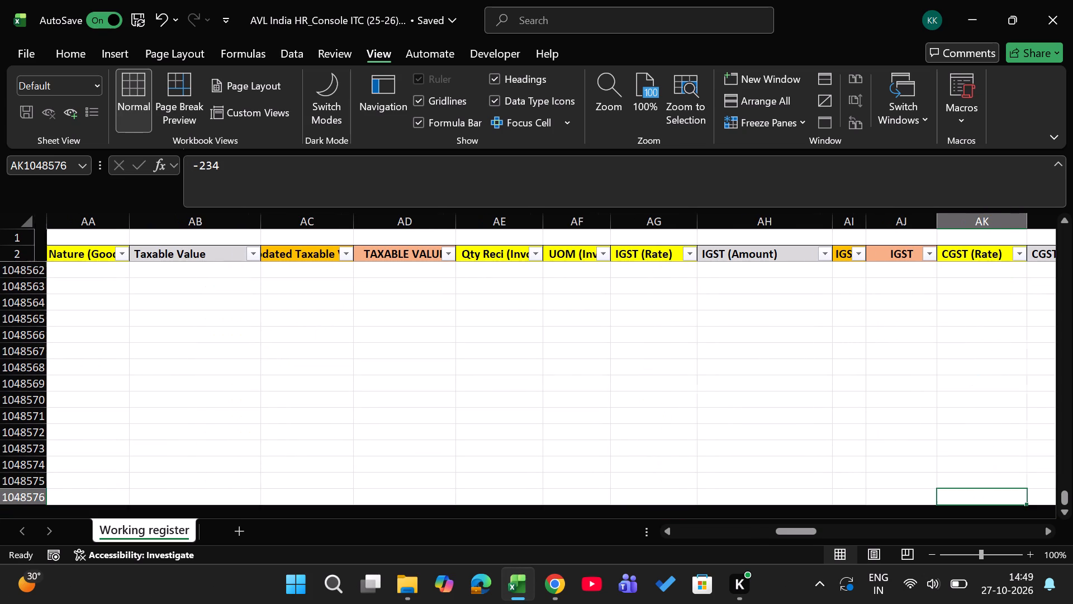
Examine which headers the bottom-row amounts fall under across the CGST, SGST, Cess and Total Tax columns at row 49075.
key(ctrl+Up)
key(Right)
key(Right)
key(Right)
key(Right)
key(Right)
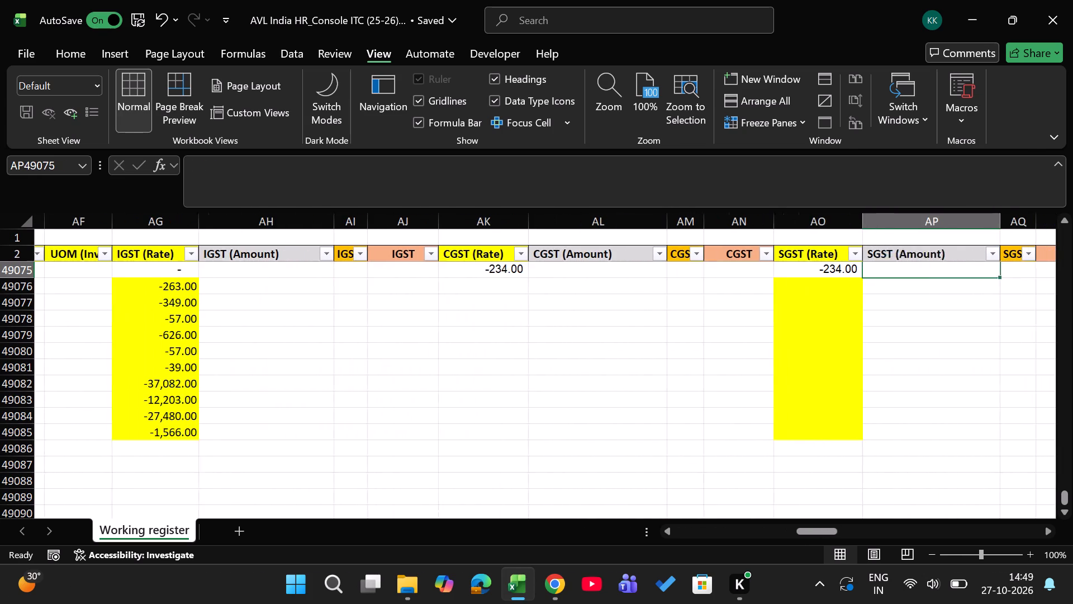
key(Left)
key(Right)
key(Right)
key(Right)
key(Right)
key(Right)
key(Right)
key(Right)
key(Right)
key(Right)
key(Right)
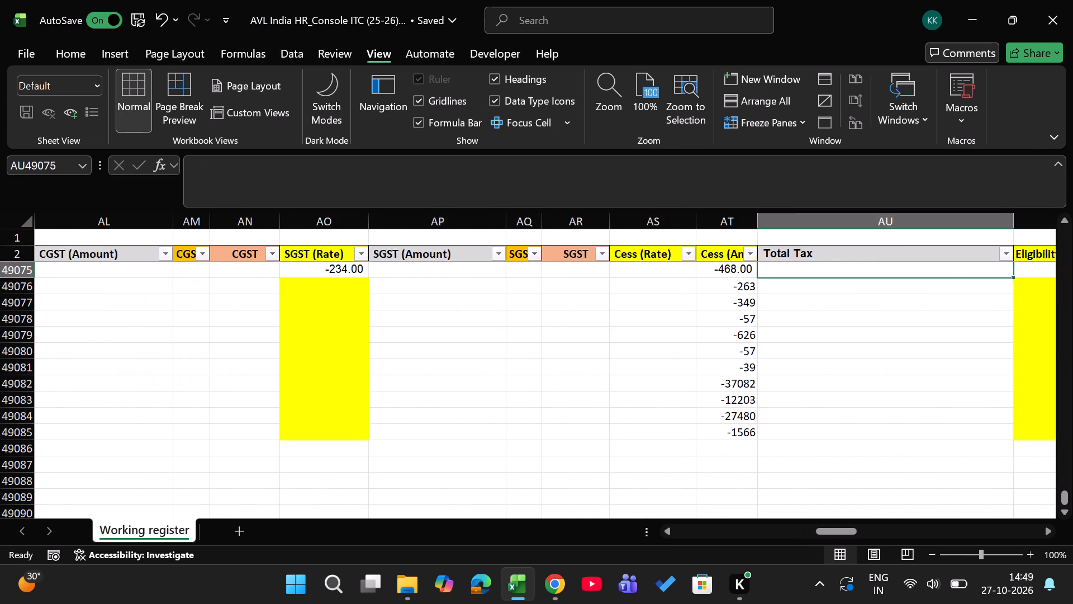
Copy the amounts in Cess (Amount) column AT, rows 49061 to 49085, into the same rows of Total Tax column AU.
key(Right)
key(Left)
key(Left)
key(Left)
key(Right)
key(ctrl+Up)
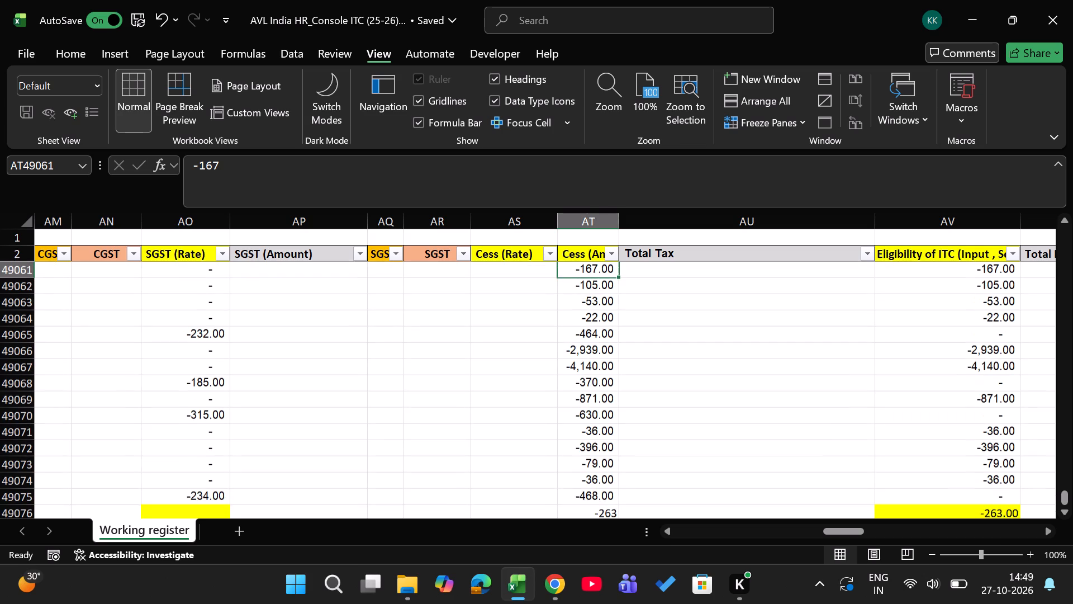
key(Up)
key(Up)
key(Up)
key(Down)
key(Down)
key(Down)
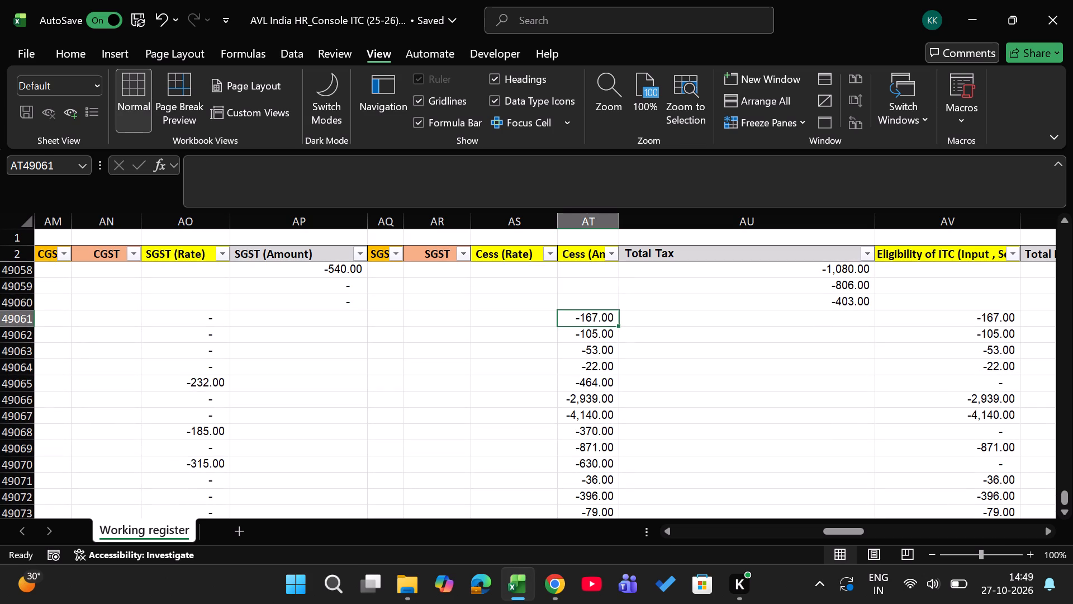
key(ctrl+shift+Down)
key(ctrl+c)
key(Right)
key(Return)
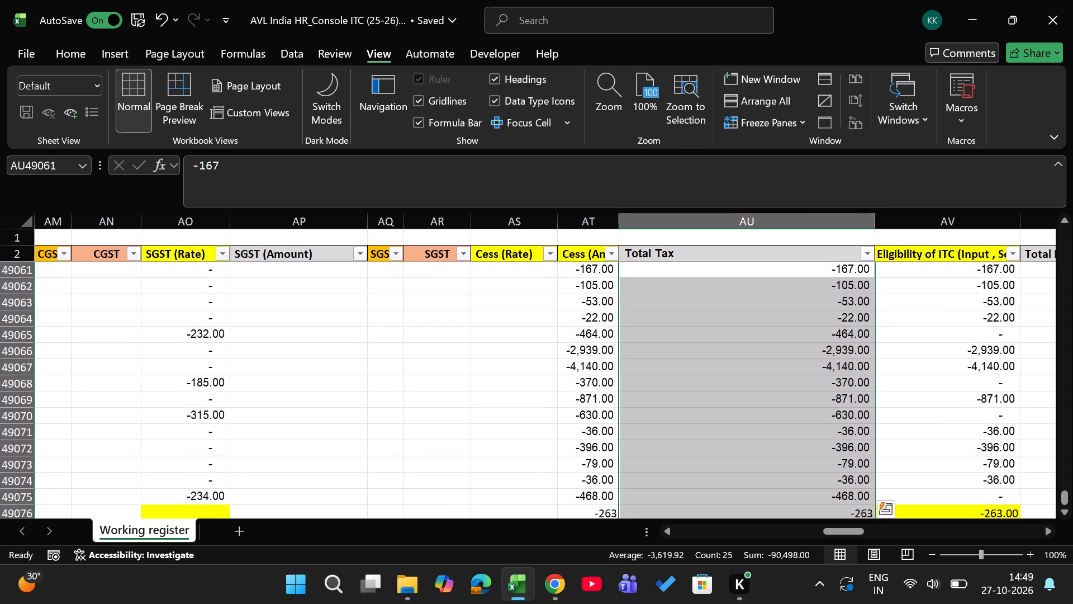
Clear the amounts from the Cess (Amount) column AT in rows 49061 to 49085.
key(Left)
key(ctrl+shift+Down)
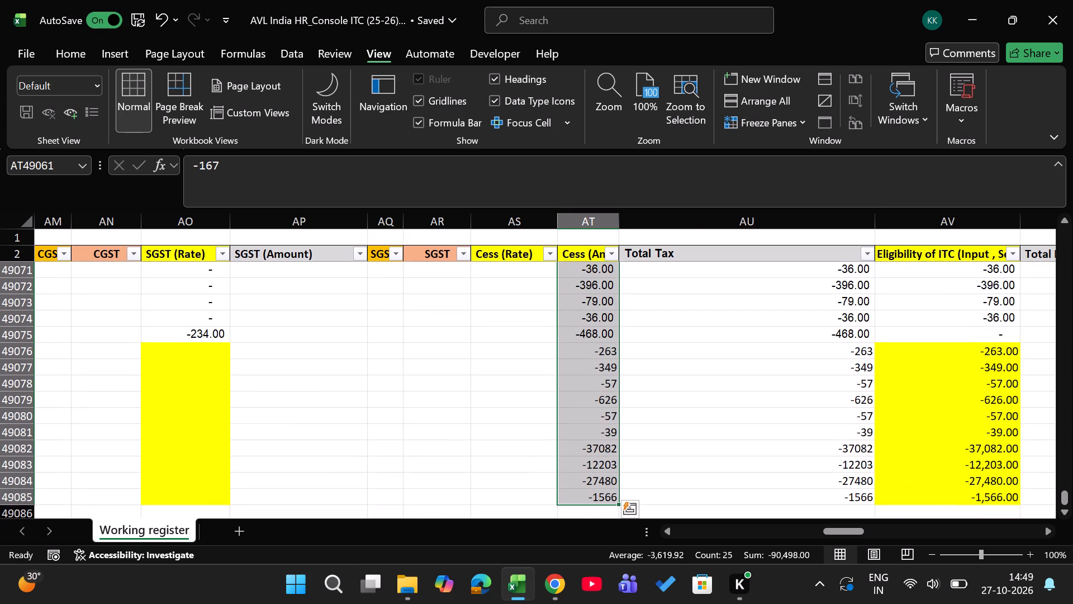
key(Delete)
Compare the Total Tax, Eligibility of ITC and available ITC columns in the rows from 49061 with those just above.
key(Right)
key(Right)
key(Right)
key(Right)
key(Right)
key(Left)
key(Left)
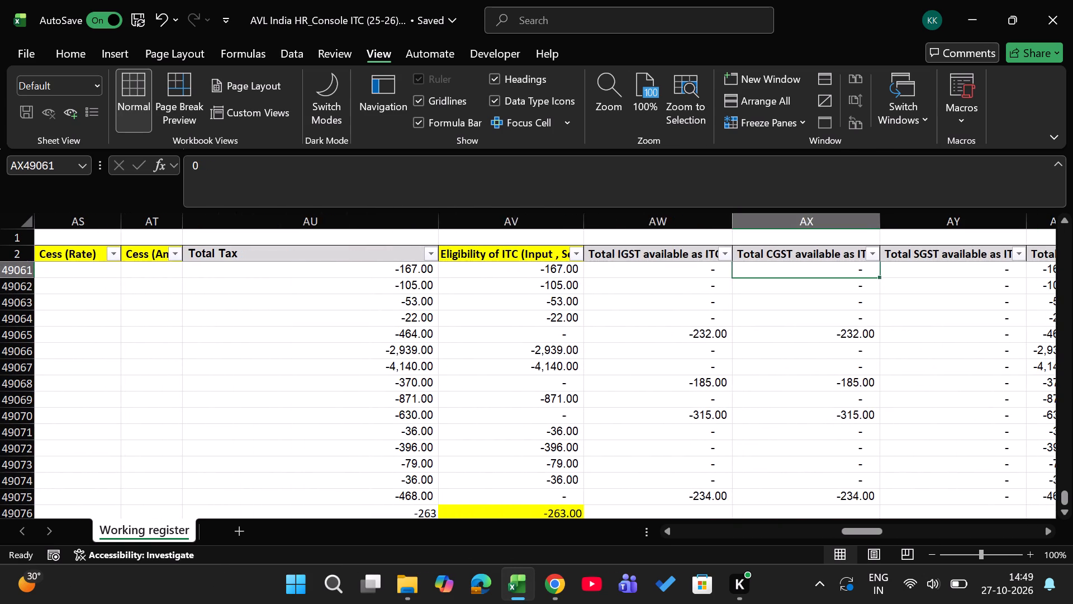
key(Left)
key(Left)
key(Up)
key(Up)
key(Up)
key(Right)
key(Right)
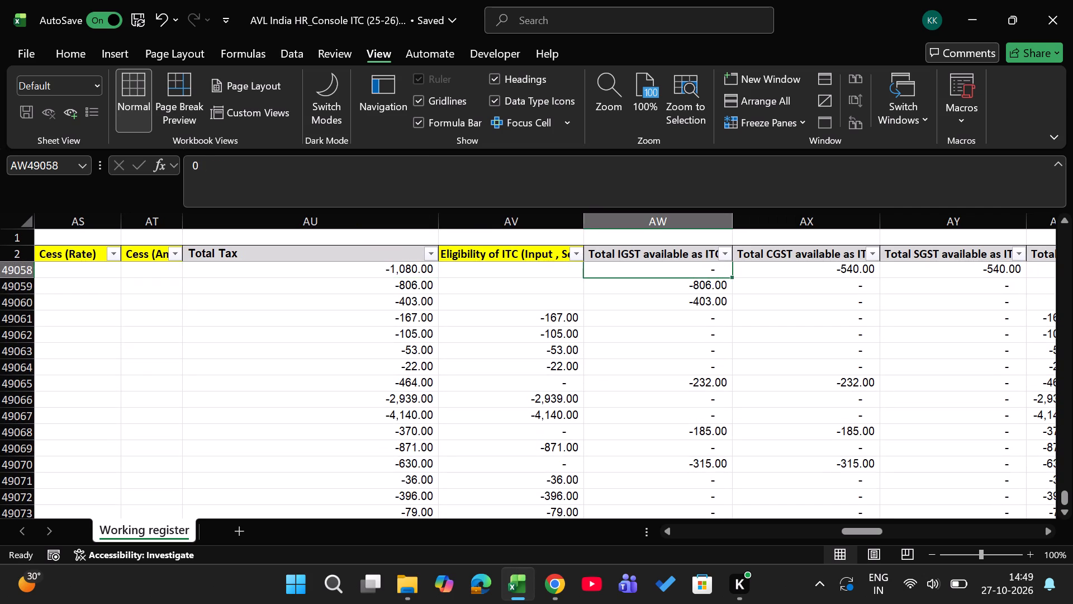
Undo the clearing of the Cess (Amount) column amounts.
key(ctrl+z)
Clear the amounts from the Eligibility of ITC column AV in rows 49061 to 49085.
key(Right)
key(Right)
key(Right)
key(Right)
key(Left)
key(Left)
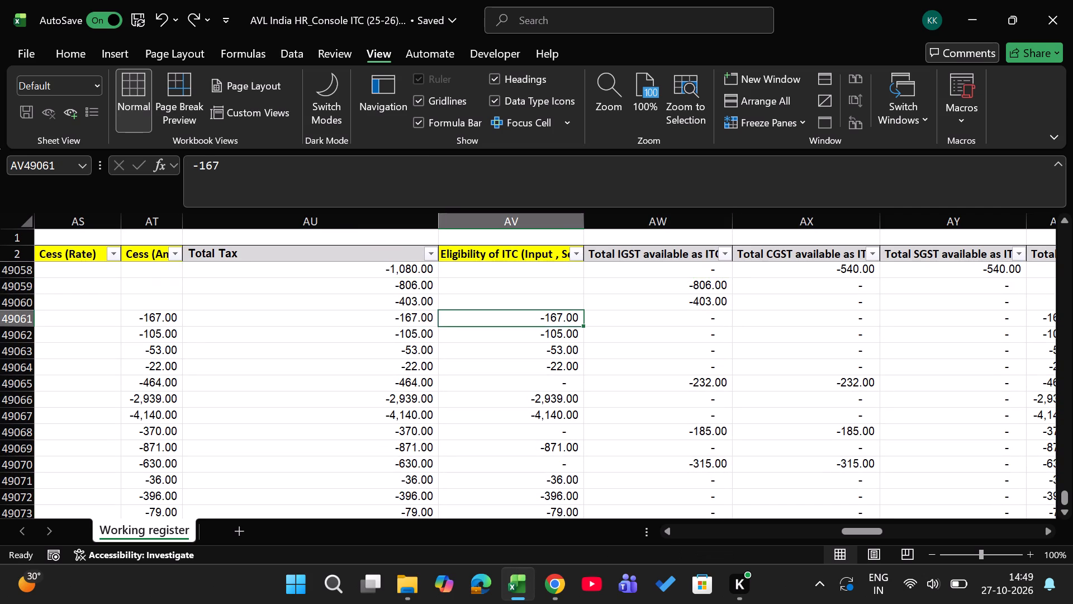
key(Down)
key(ctrl+Down)
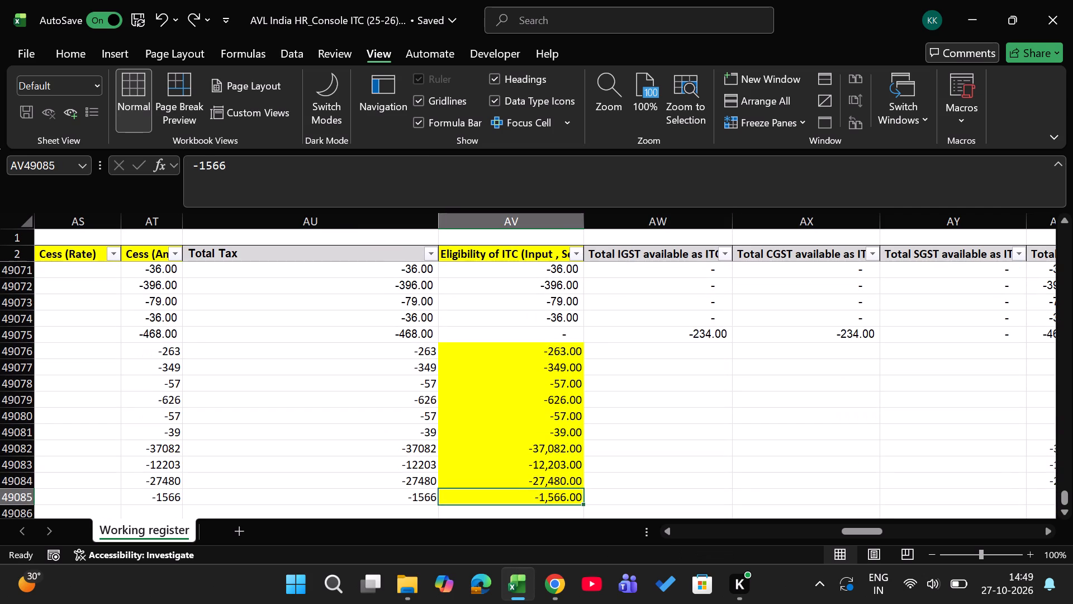
key(ctrl+Up)
key(ctrl+shift+Down)
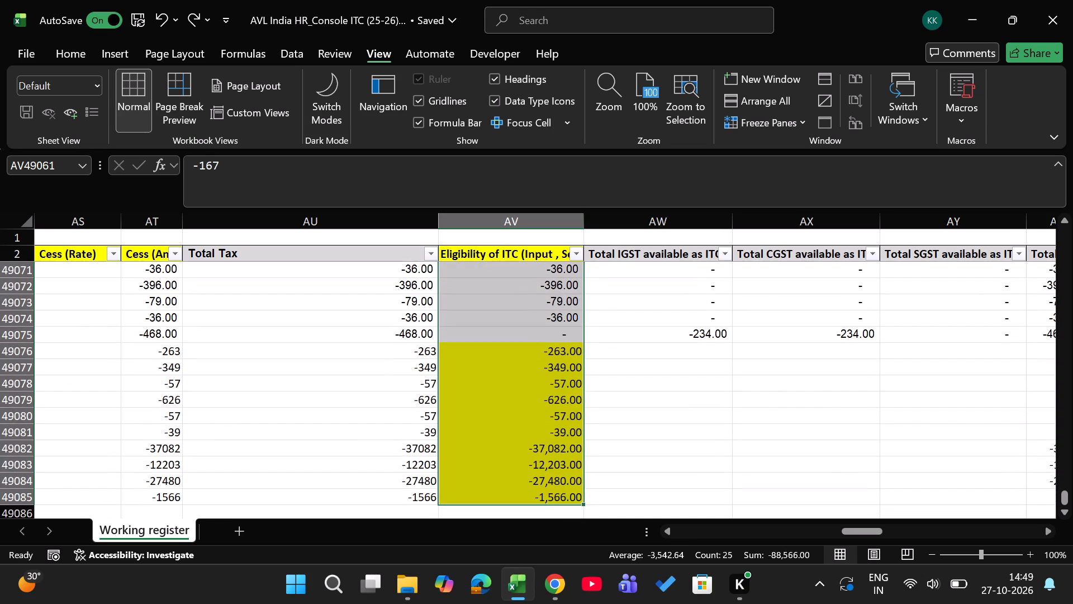
key(Delete)
Clear the duplicated amounts from the Cess (Amount) column AT in rows 49061 to 49085.
key(Left)
key(Left)
key(Left)
key(Up)
key(Right)
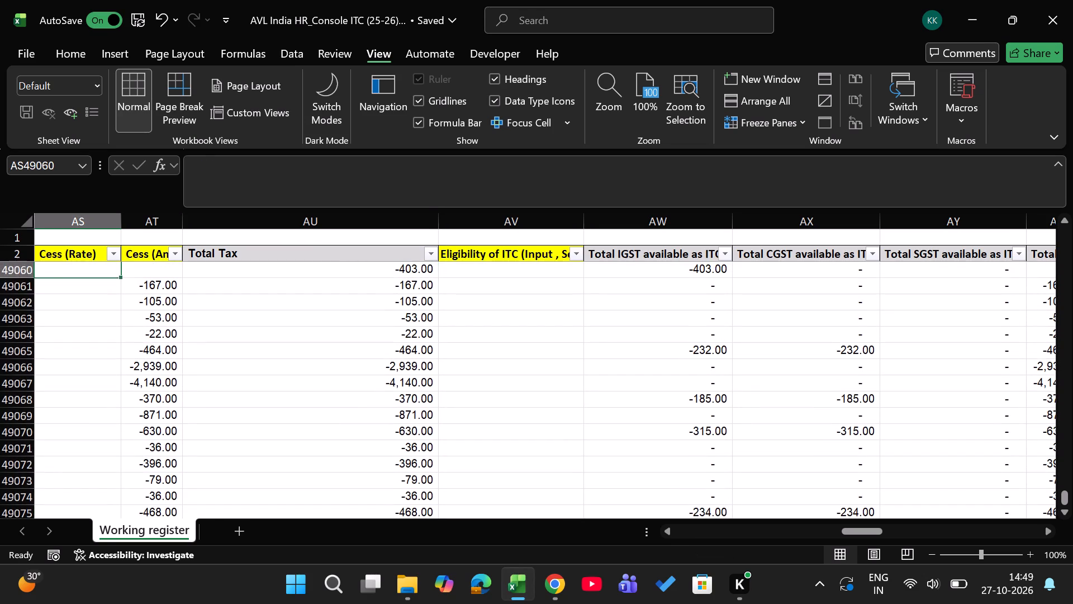
key(Down)
key(ctrl+shift+Down)
key(Delete)
Compare the available IGST, CGST, SGST, CESS and Total ITC columns in the rows from 49061 with rows 49057 to 49060.
key(Right)
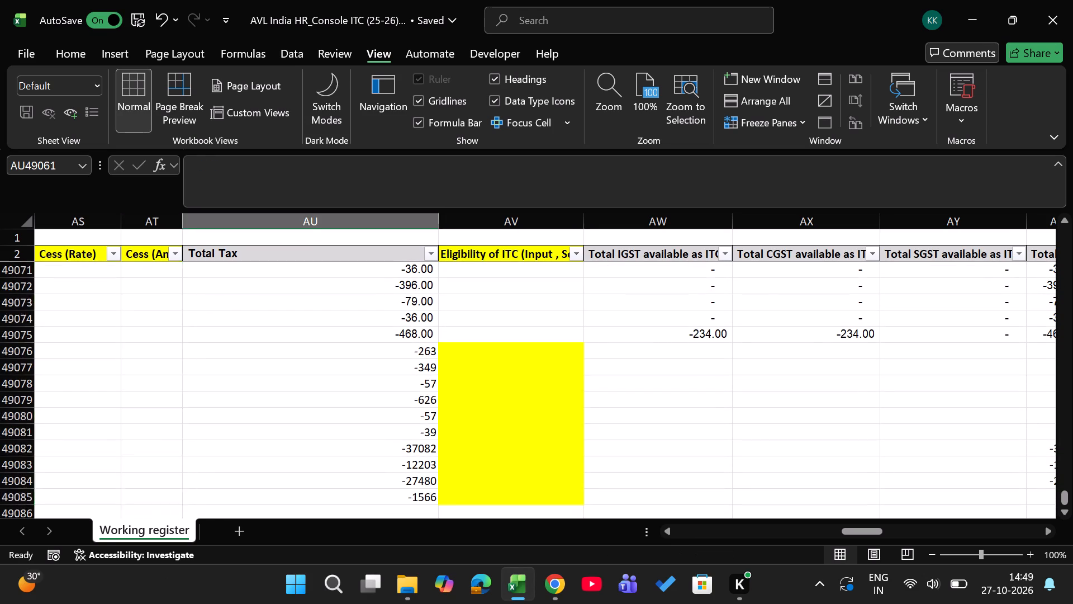
key(Right)
key(Right)
key(Right)
key(Right)
key(Up)
key(Left)
key(Left)
key(Left)
key(Up)
key(Up)
key(Up)
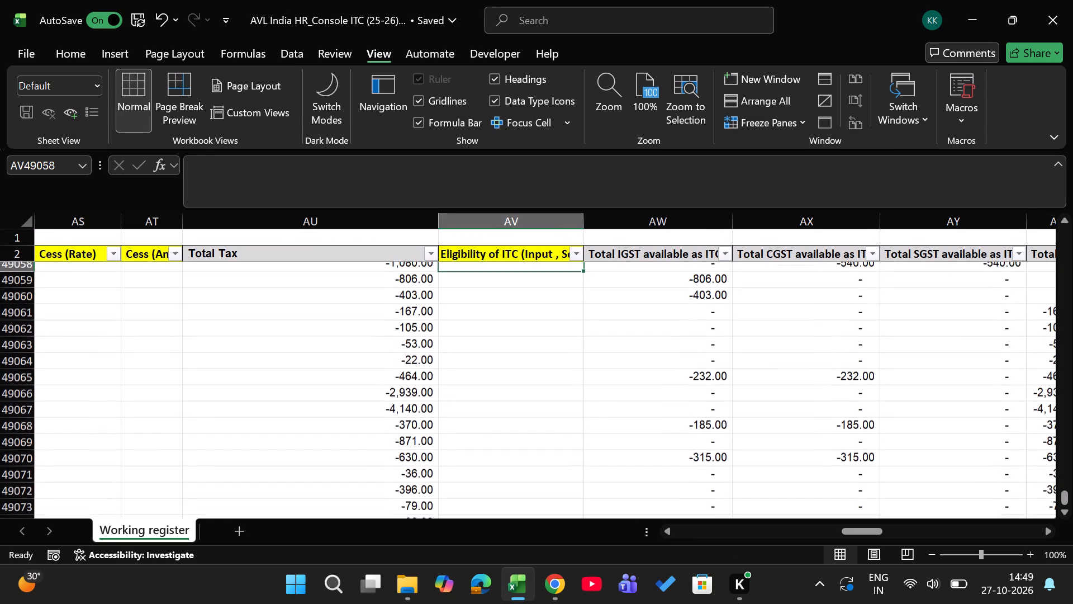
key(Right)
key(Right)
key(Right)
key(Left)
key(Left)
key(Left)
key(Right)
key(Right)
key(Right)
key(Right)
key(Right)
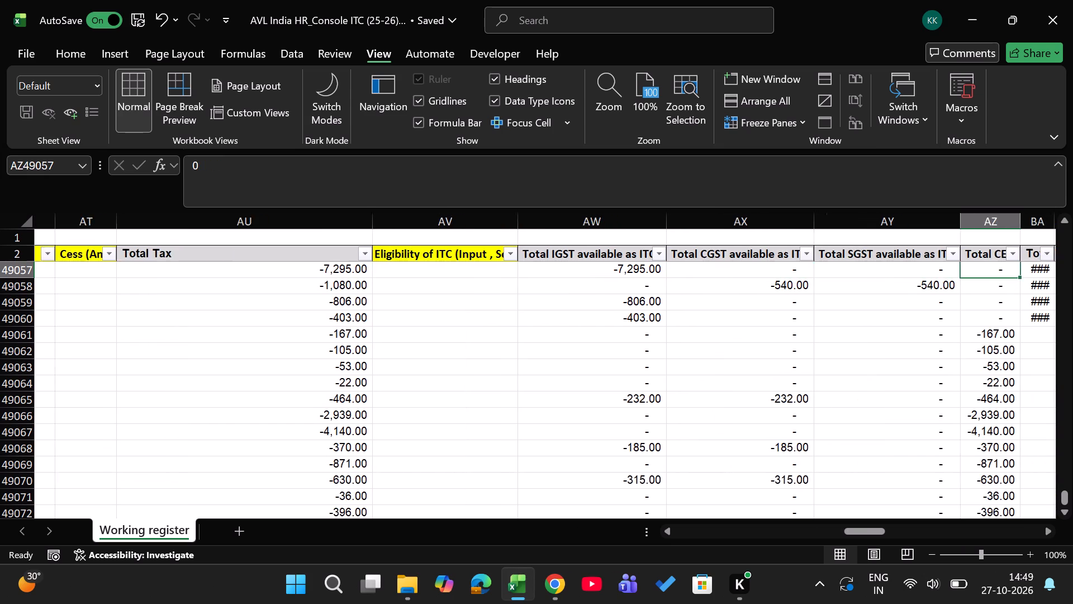
key(Right)
key(Left)
key(Down)
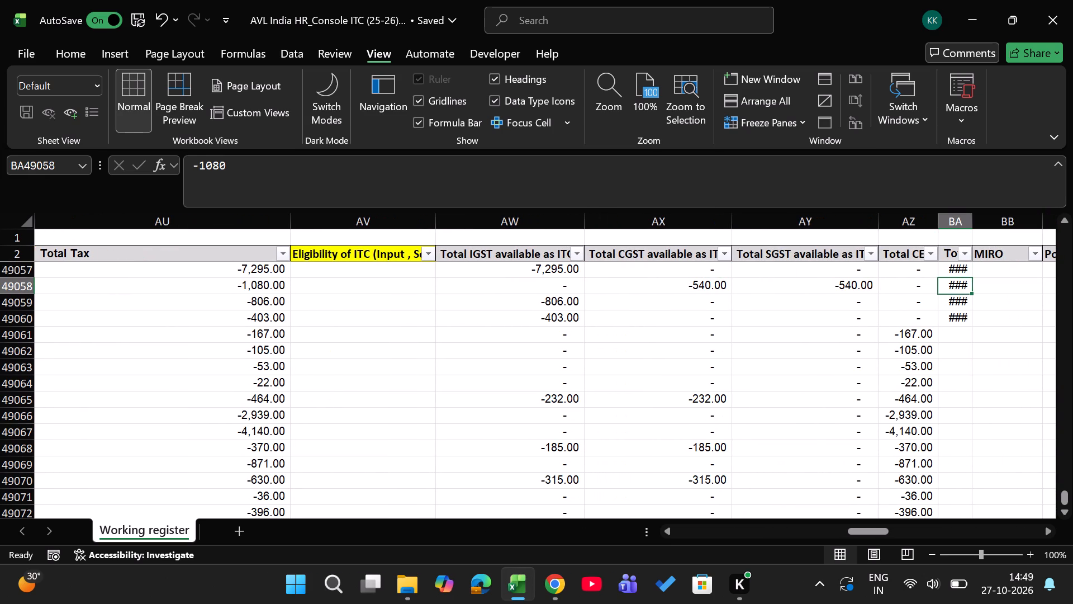
key(Up)
key(Up)
Check how the Total CESS and Total ITC columns are filled in the earlier rows, around rows 2212 and 5663.
key(ctrl+Up)
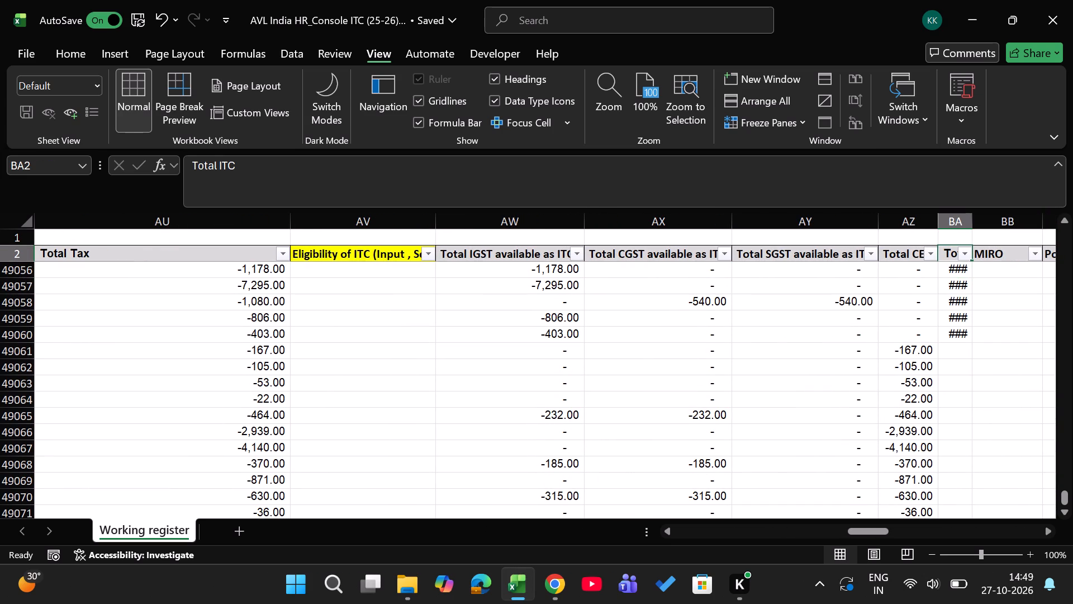
key(Down)
key(Down)
key(Left)
key(ctrl+Down)
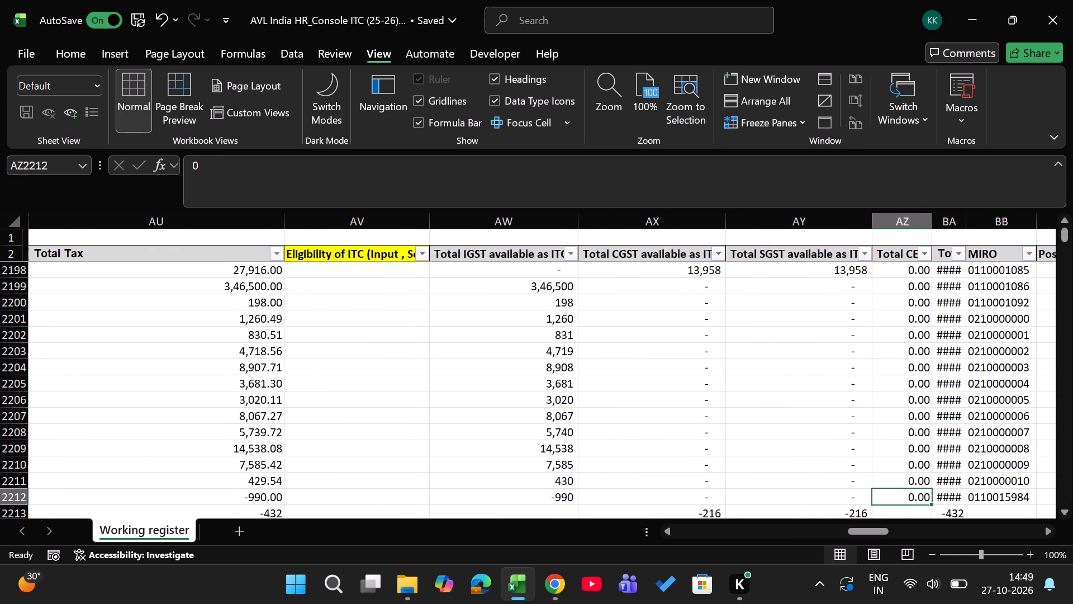
key(Up)
key(Up)
key(Down)
key(Down)
key(Down)
key(Down)
key(Down)
key(Down)
key(Down)
key(Down)
key(Down)
key(Down)
key(Down)
key(Down)
key(Down)
key(Down)
key(Down)
key(Down)
key(Down)
key(Down)
key(Down)
key(Down)
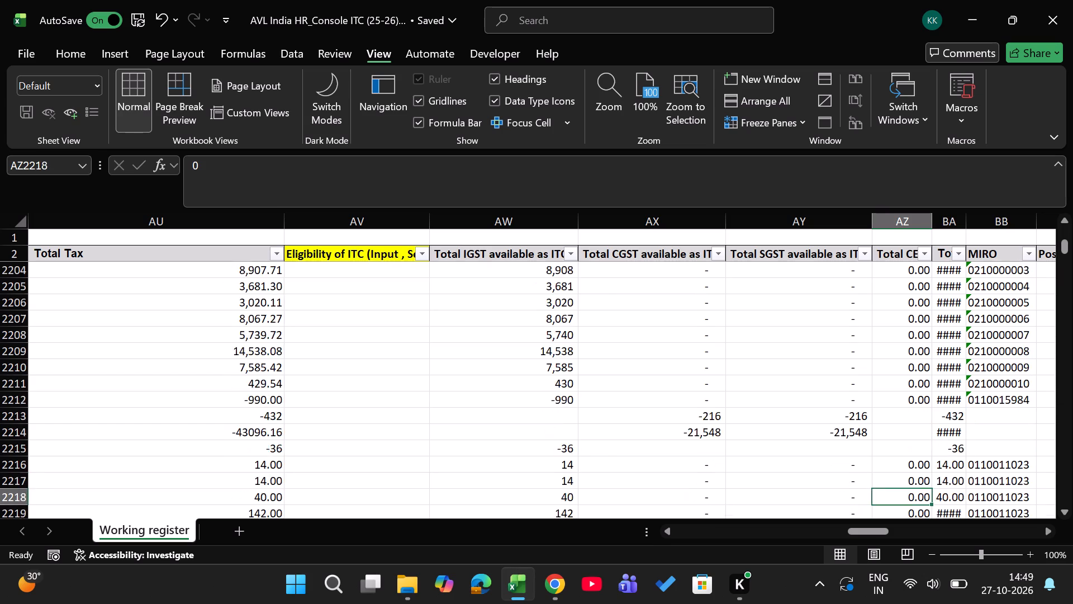
key(ctrl+Down)
key(Right)
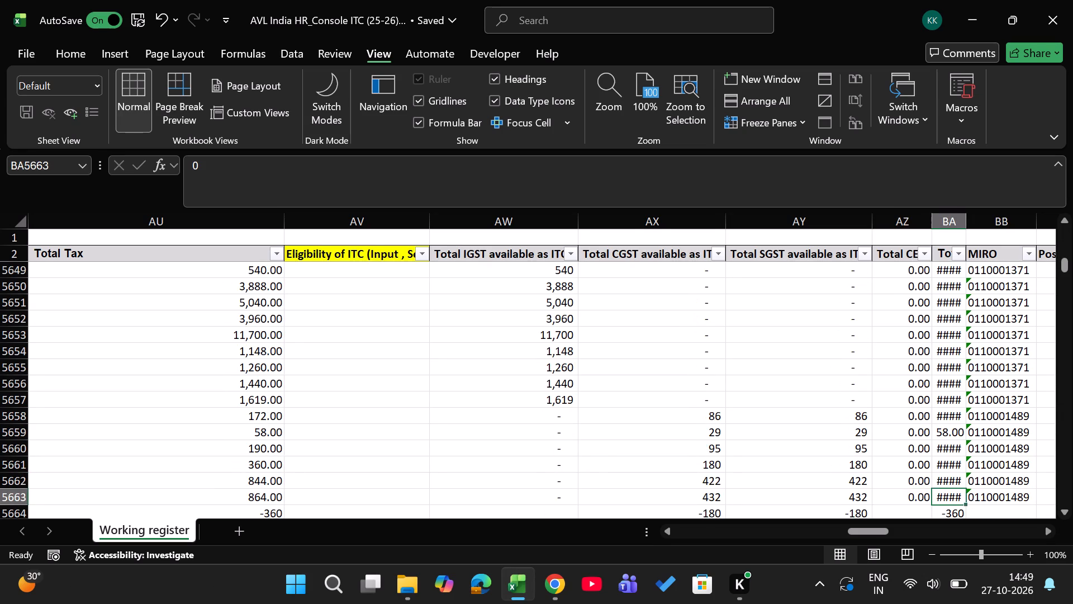
Copy the amounts in rows 49061 to 49085 from the Total CESS column AZ into the Total ITC column BA.
key(ctrl+Down)
key(Down)
key(Left)
key(ctrl+shift+Down)
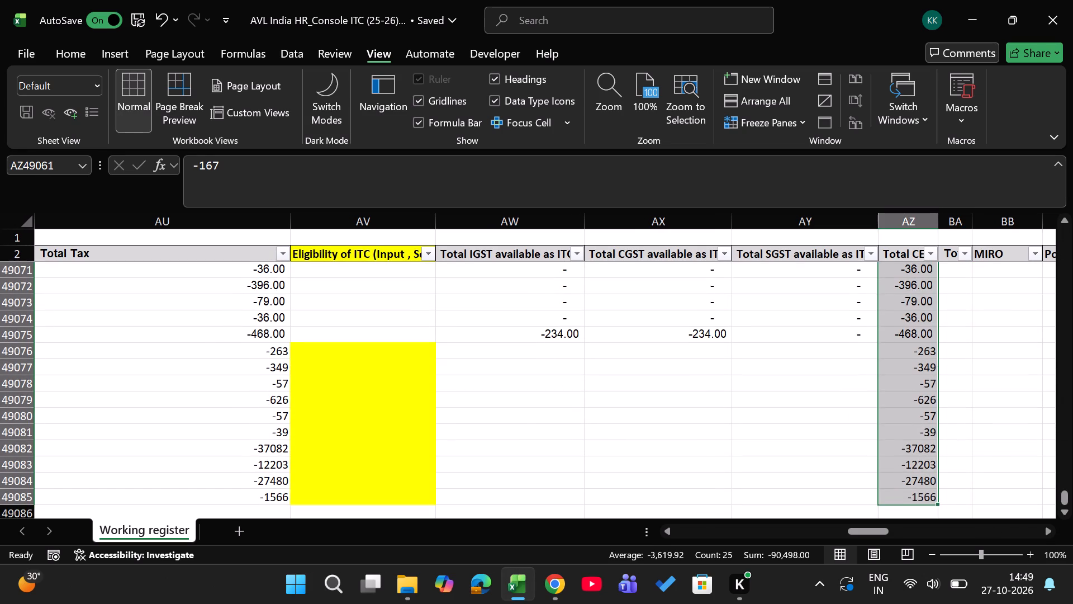
key(ctrl+c)
key(Right)
key(Return)
Clear the duplicated amounts from the Total CESS column AZ in rows 49061 to 49085.
key(Left)
key(ctrl+shift+Down)
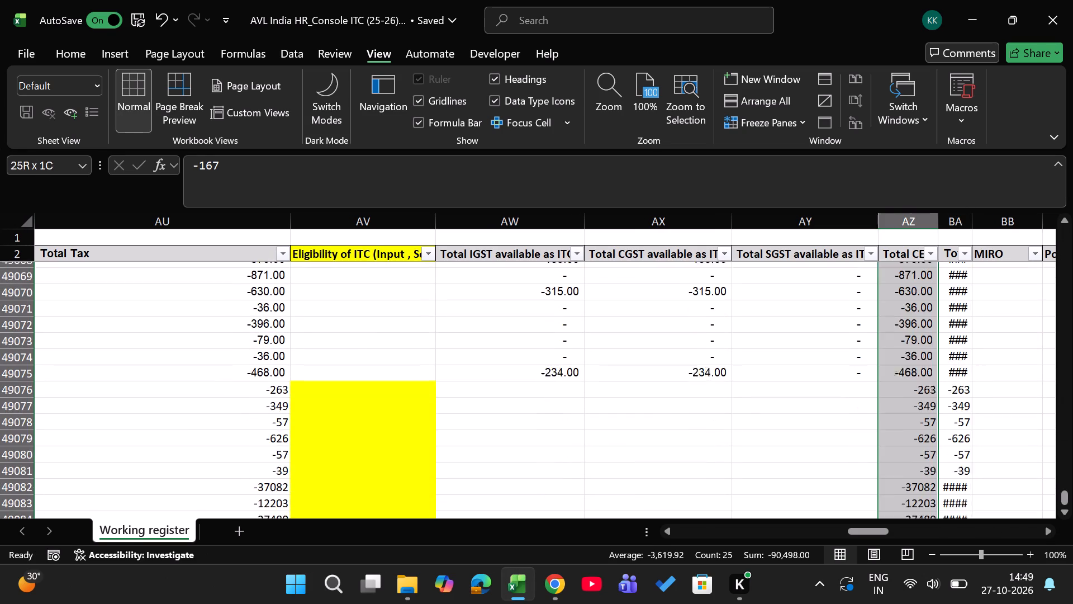
key(Delete)
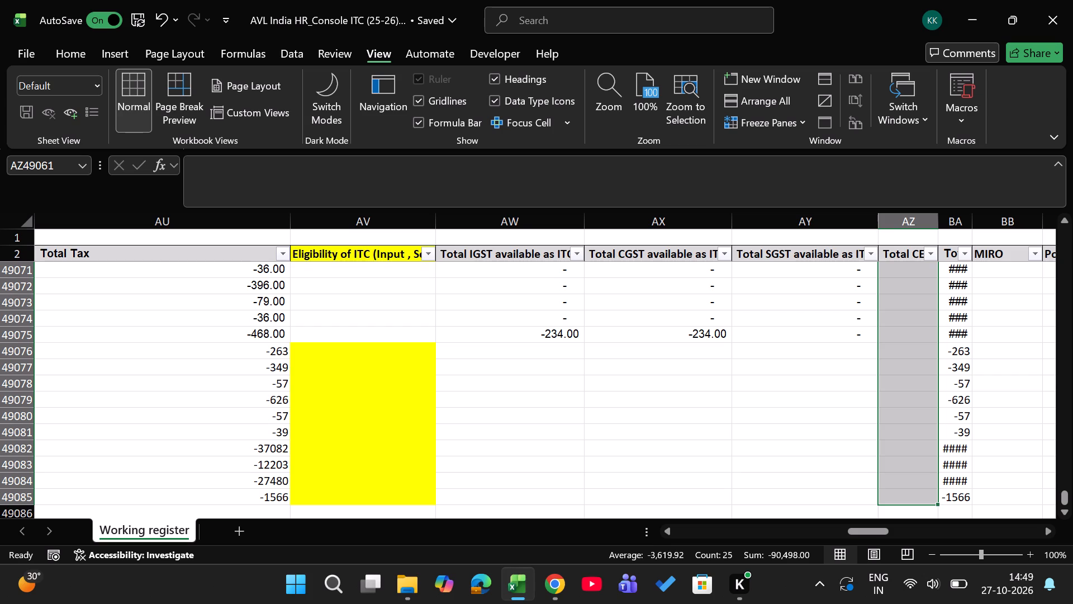
Review the bottom rows across the Total ITC, MIRO, posting, goods description, e-way bill, remarks and vendor detail columns.
scroll(693, 377, down, 2)
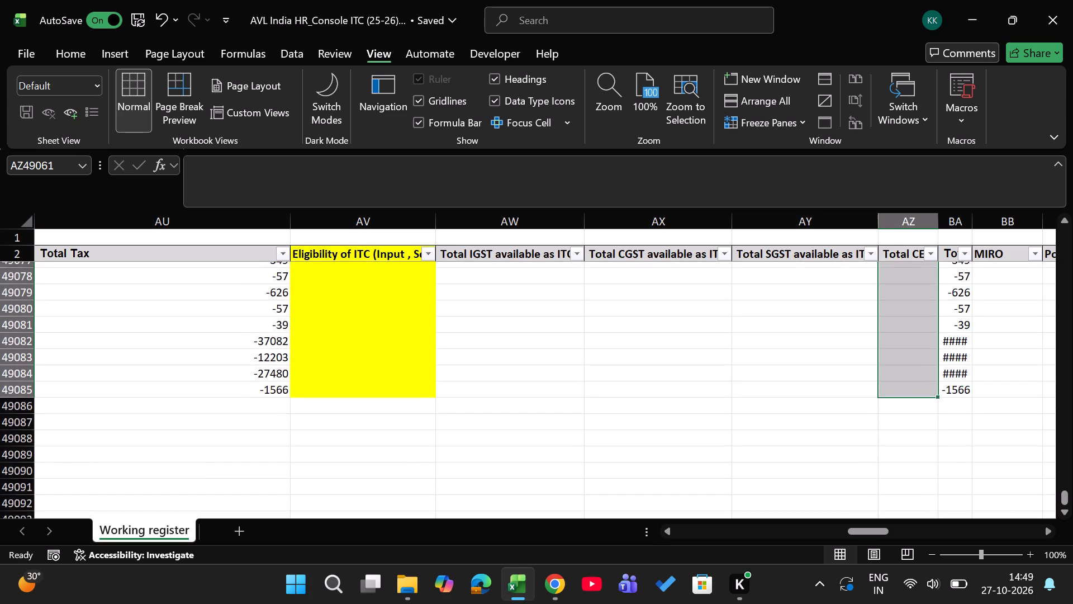
scroll(693, 377, up, 3)
scroll(828, 292, left, 4)
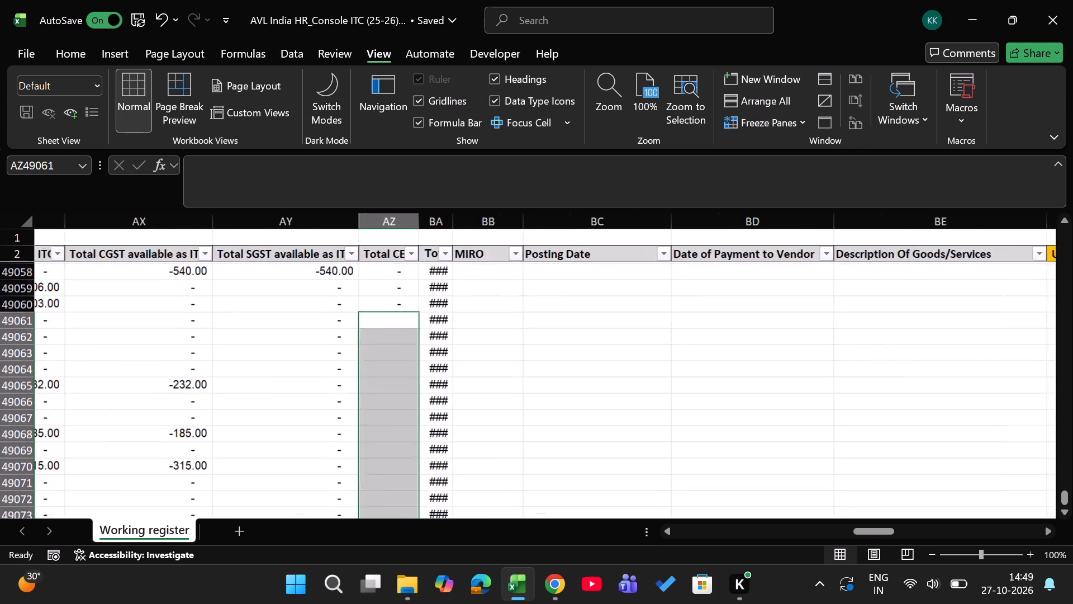
scroll(828, 292, up, 4)
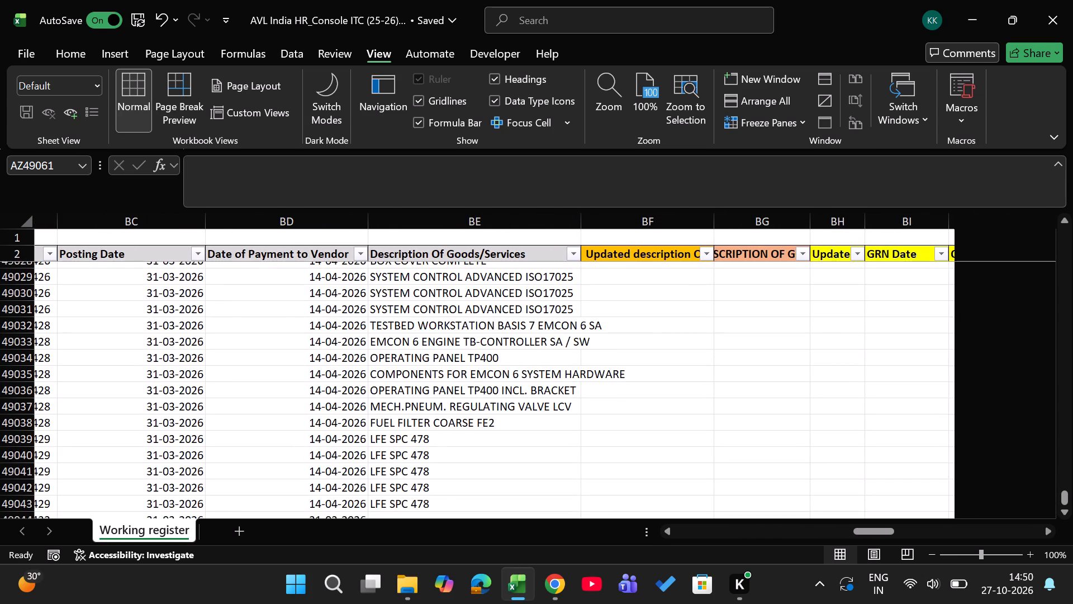
scroll(445, 399, down, 1)
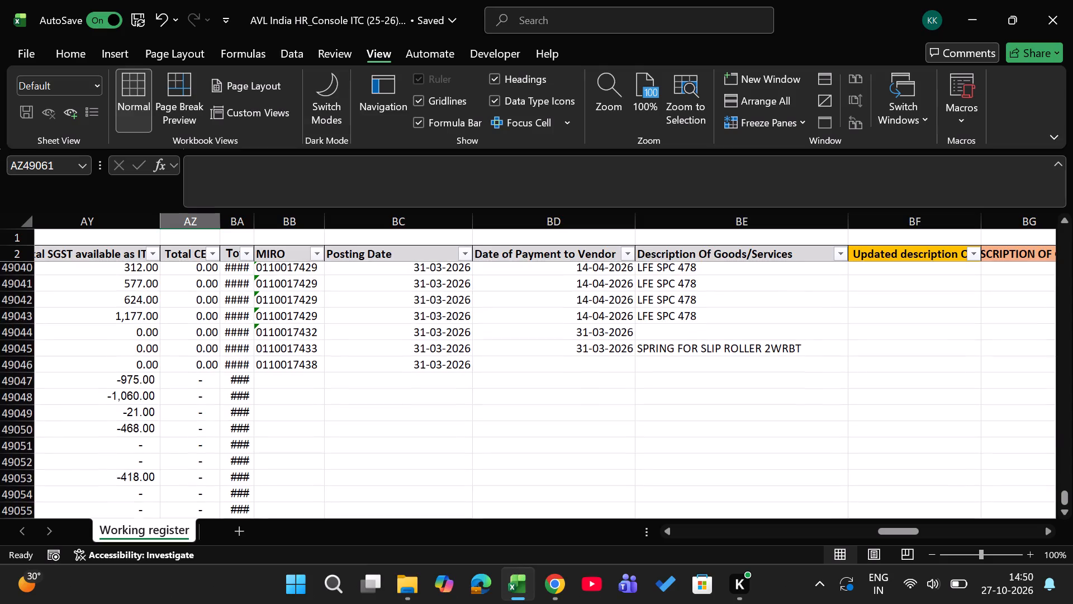
scroll(445, 399, down, 1)
click(244, 381)
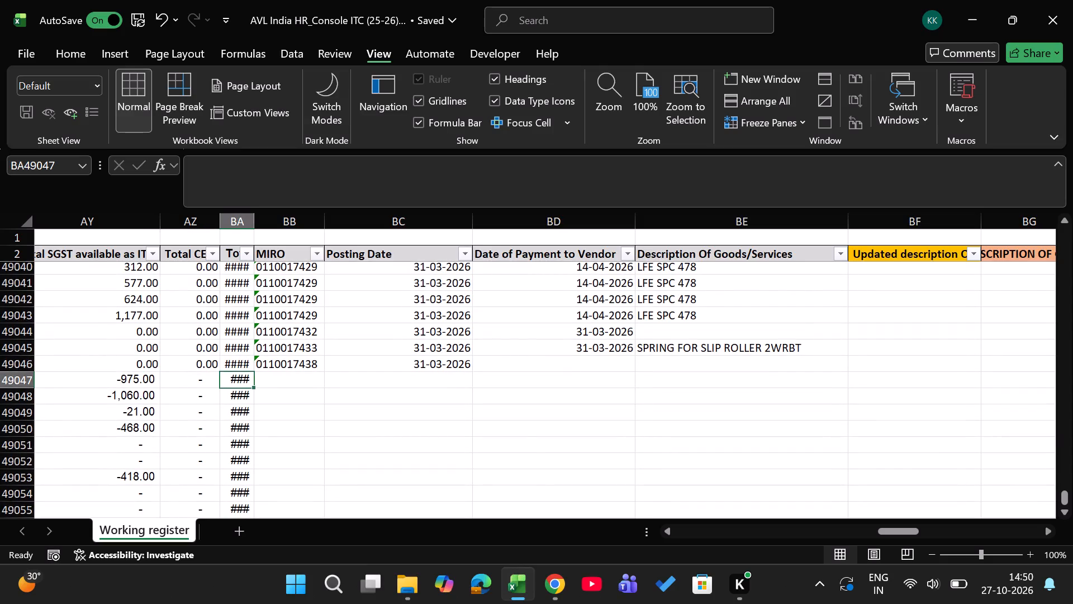
key(Up)
key(Down)
key(Down)
key(Down)
key(Down)
key(Down)
key(Down)
scroll(244, 381, left, 2)
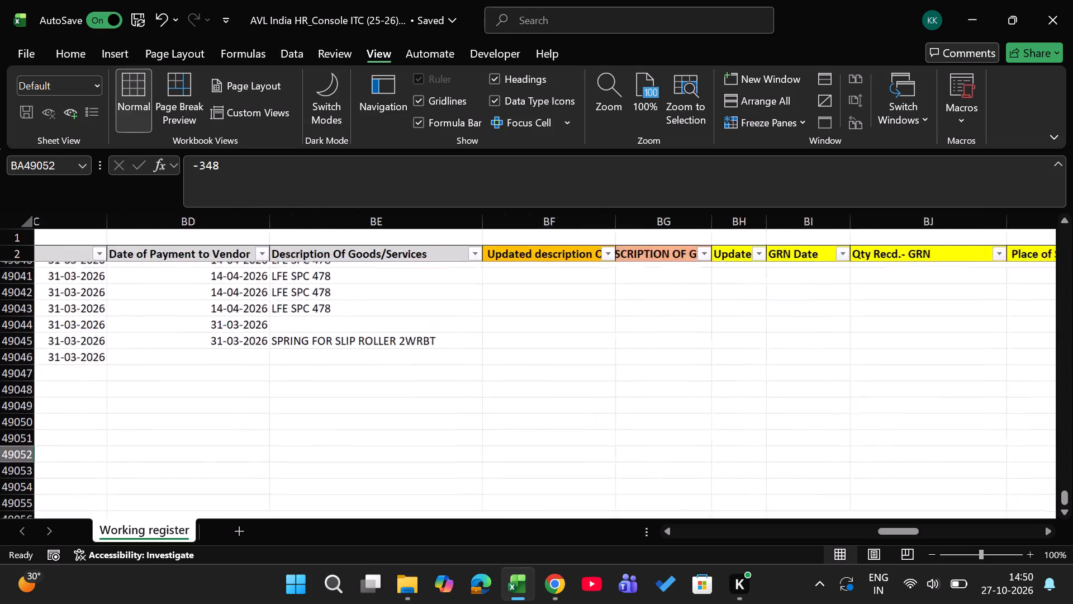
scroll(244, 381, left, 7)
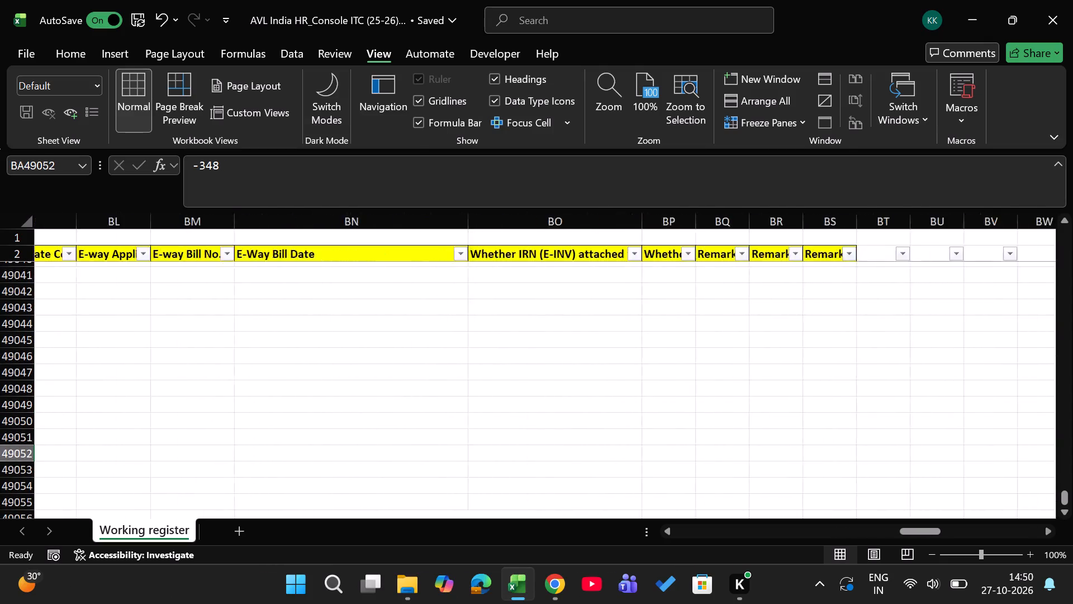
scroll(244, 381, left, 2)
scroll(244, 381, right, 20)
scroll(244, 381, right, 13)
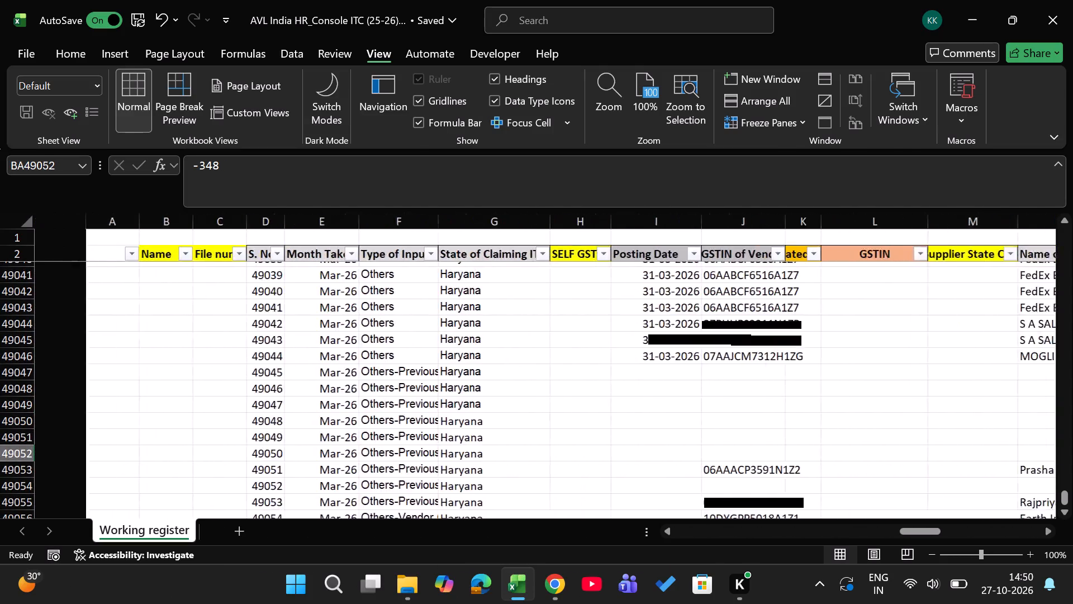
scroll(244, 381, down, 2)
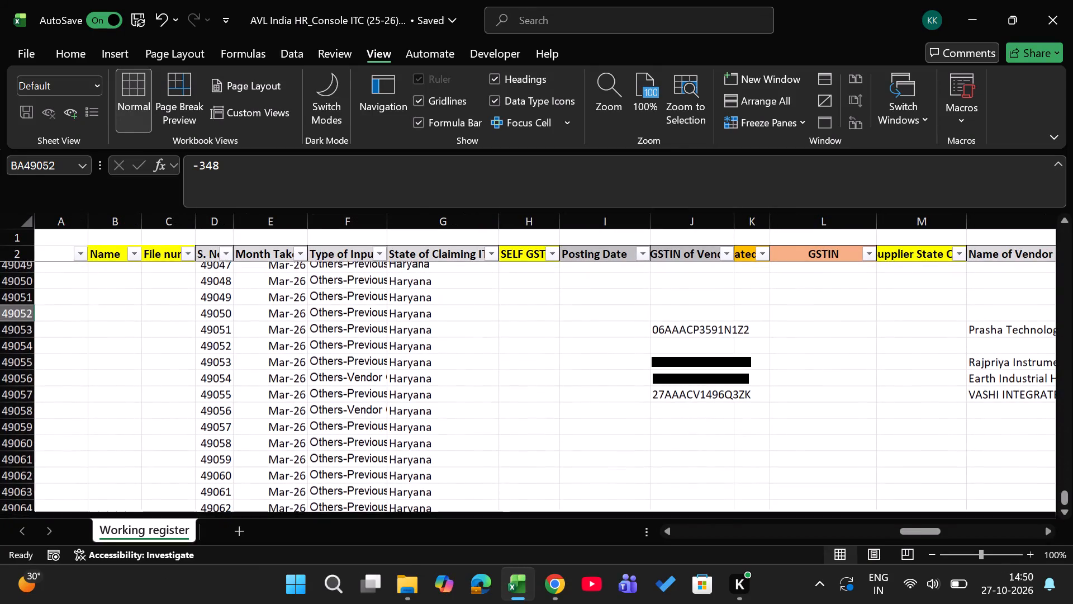
scroll(469, 273, left, 1)
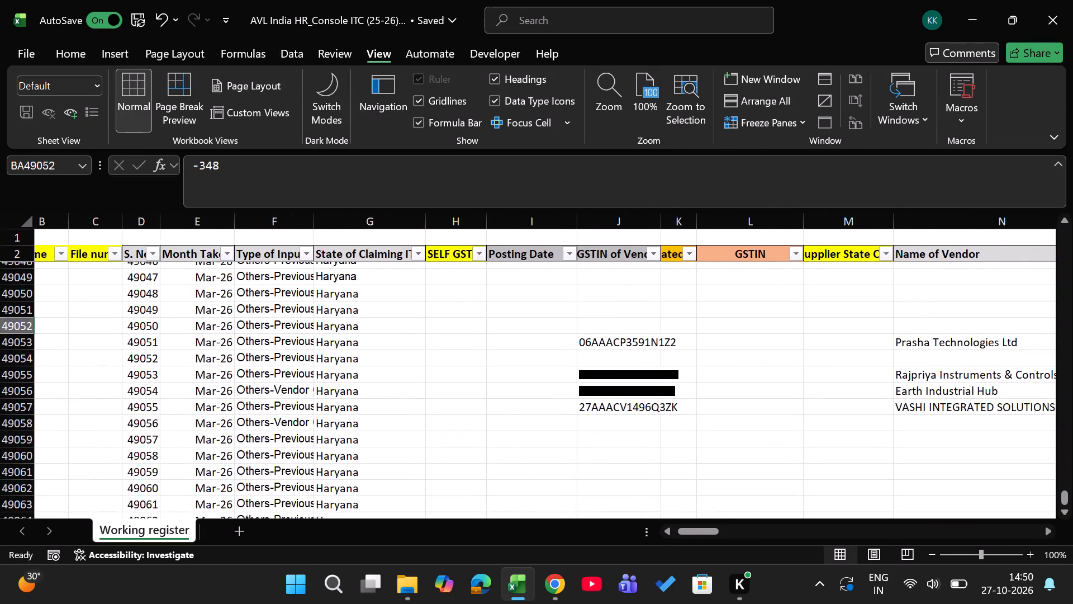
Review the filter values of the Posting Date column I without applying a filter.
click(569, 253)
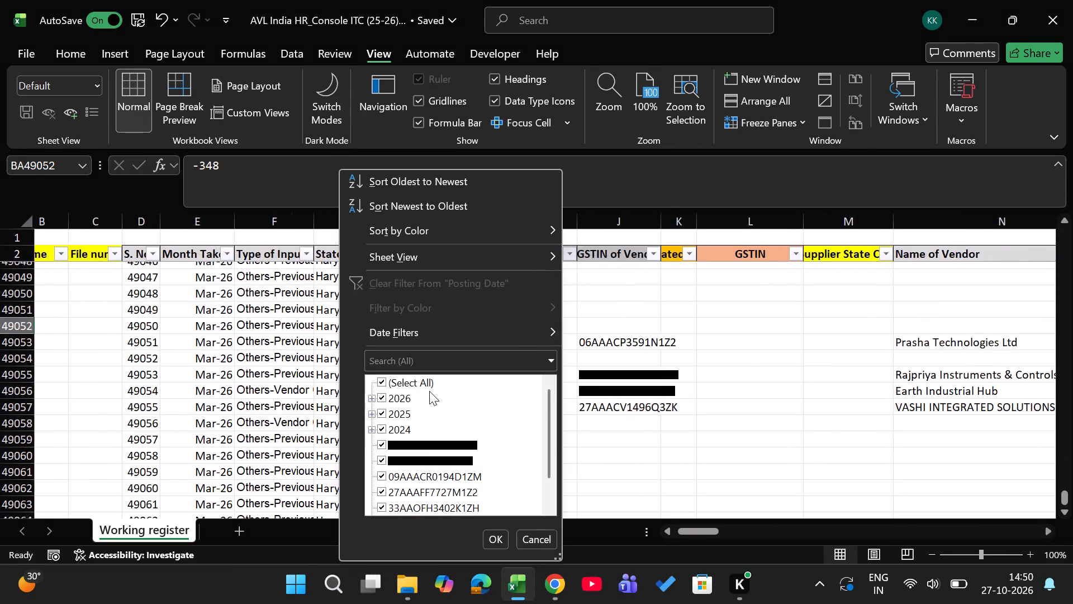
scroll(427, 391, down, 6)
scroll(427, 391, up, 3)
click(666, 358)
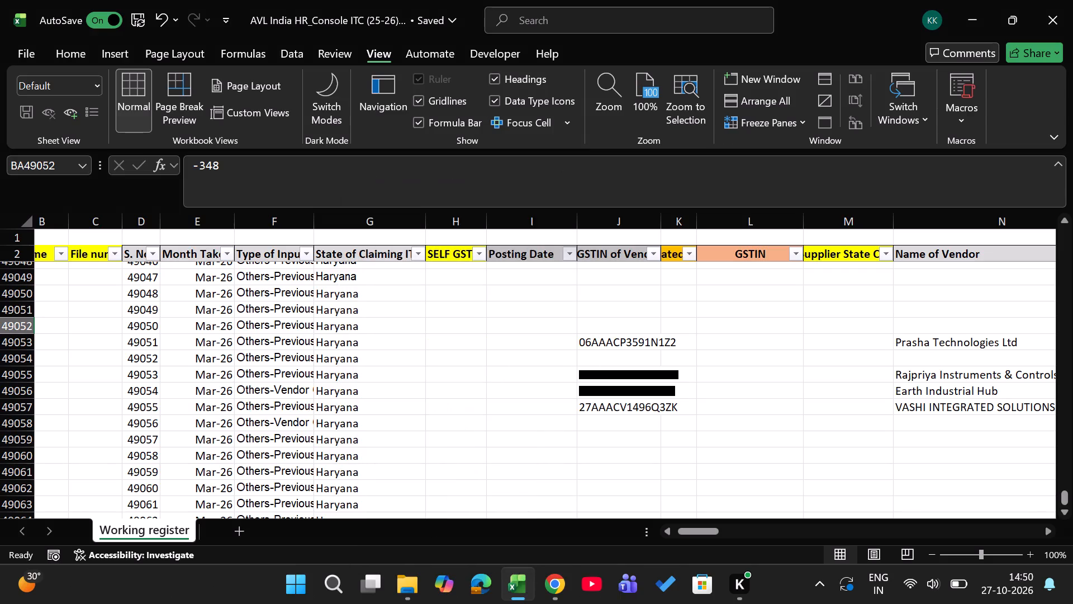
Select the Total Tax amounts from AU3 down to row 49085 to check their sum.
key(Left)
key(Left)
key(Up)
key(Up)
key(Up)
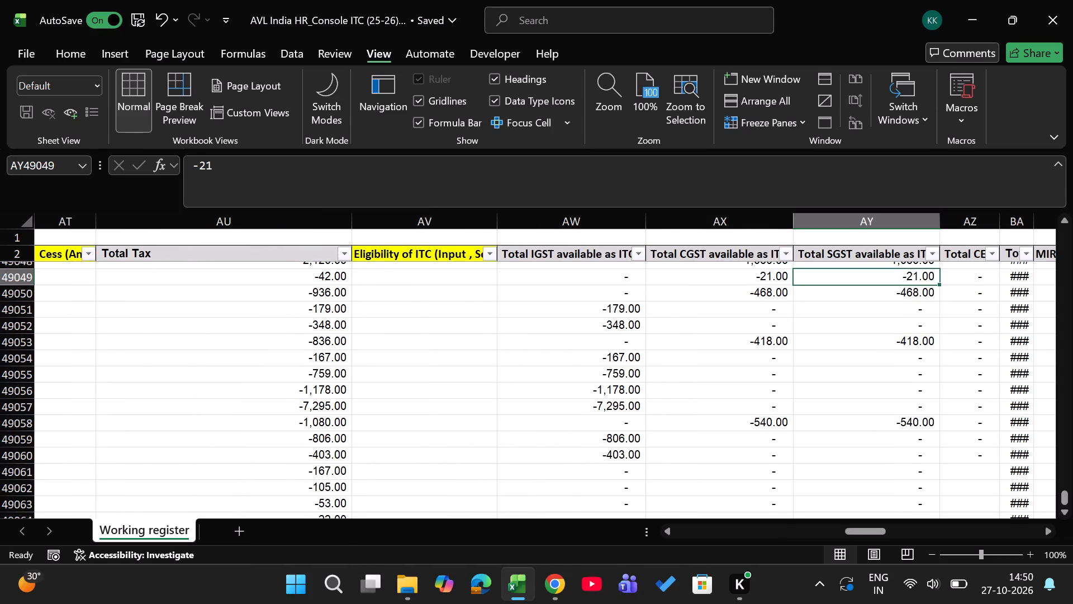
click(326, 253)
key(Down)
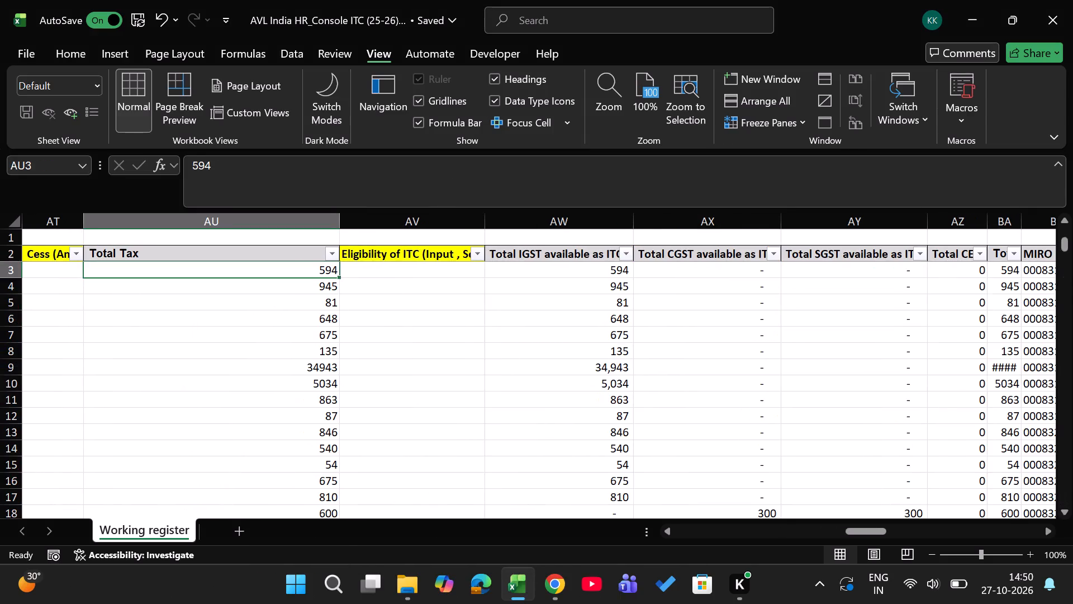
key(ctrl+shift+Down)
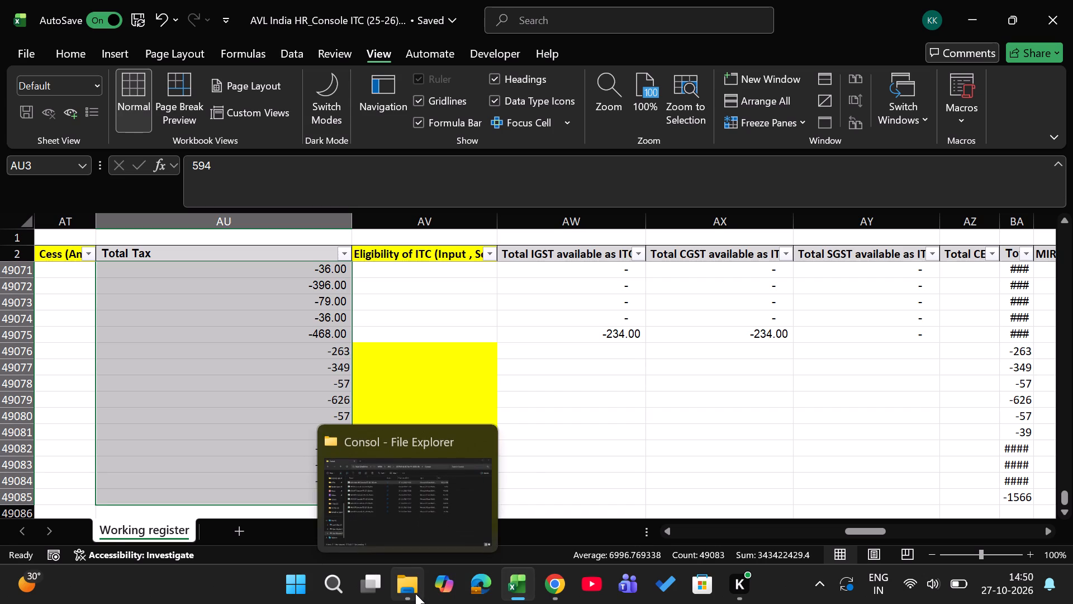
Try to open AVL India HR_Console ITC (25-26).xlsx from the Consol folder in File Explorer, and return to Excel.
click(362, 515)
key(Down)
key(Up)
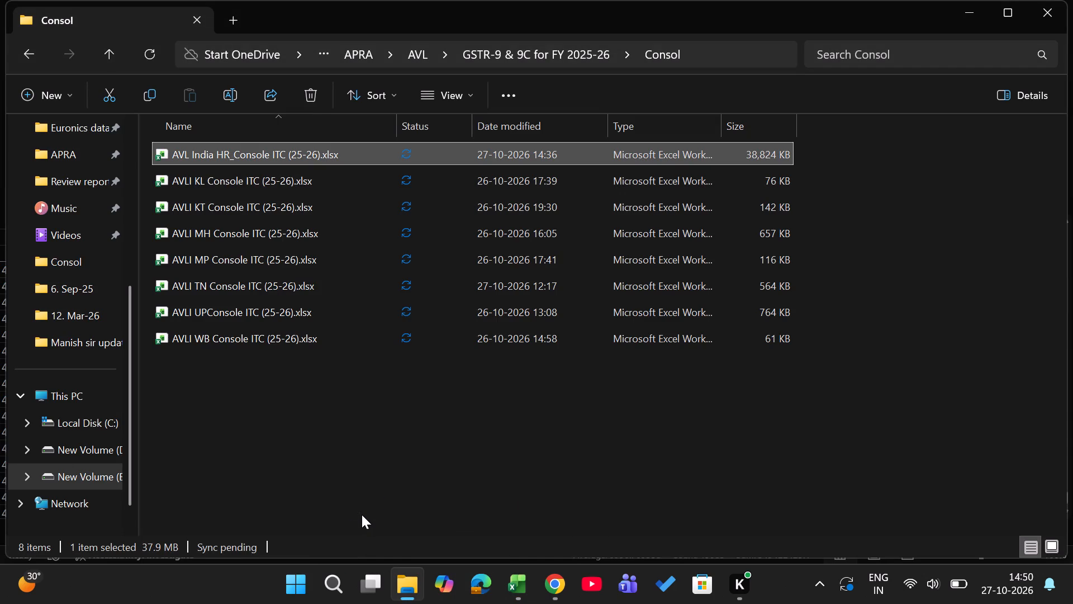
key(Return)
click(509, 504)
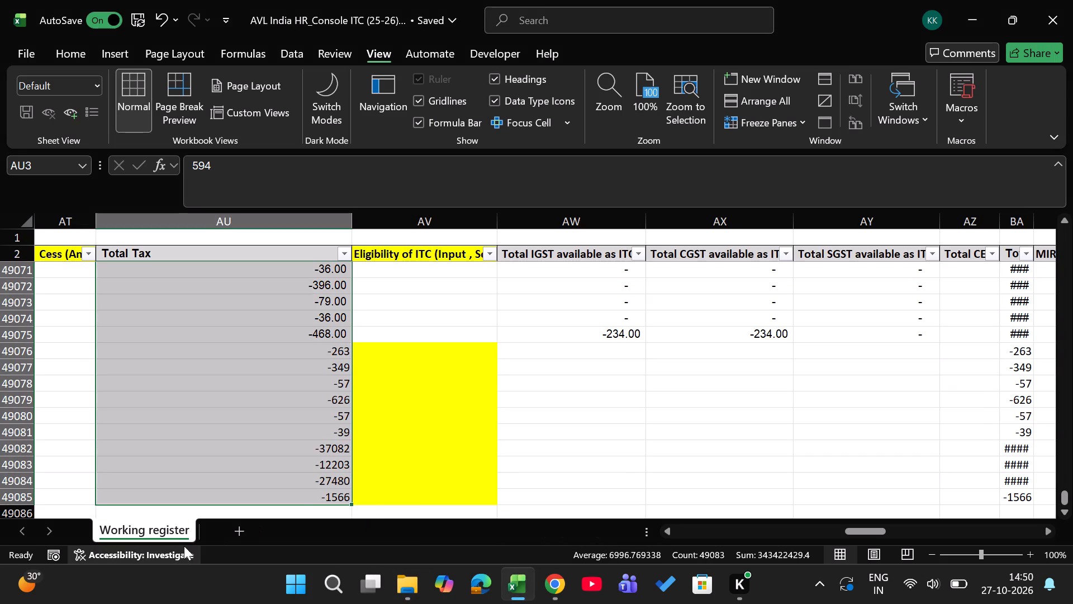
Unhide the Input sheet.
right_click(173, 532)
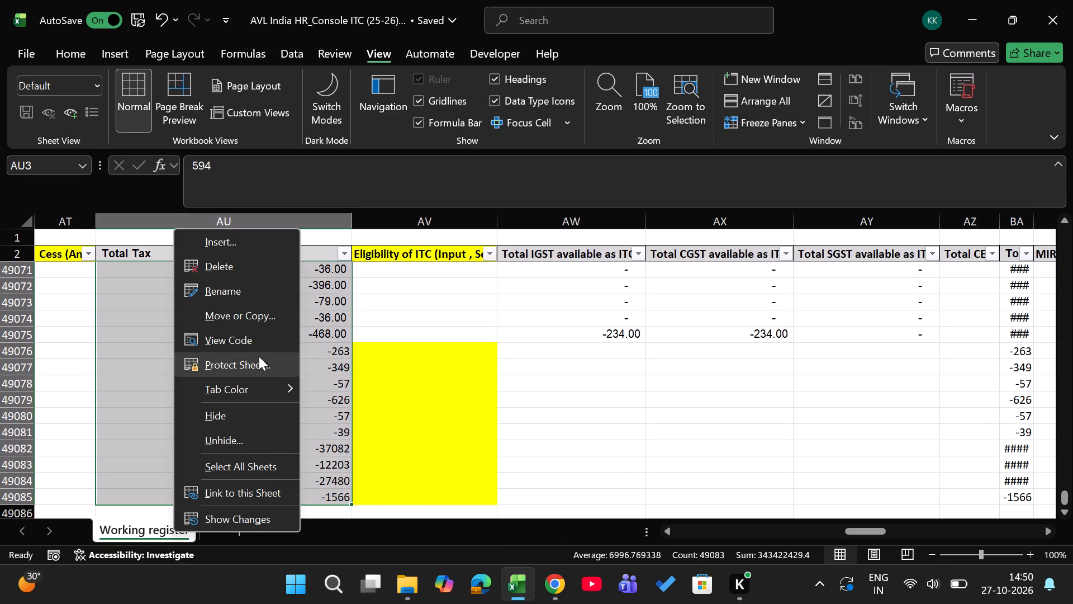
click(248, 439)
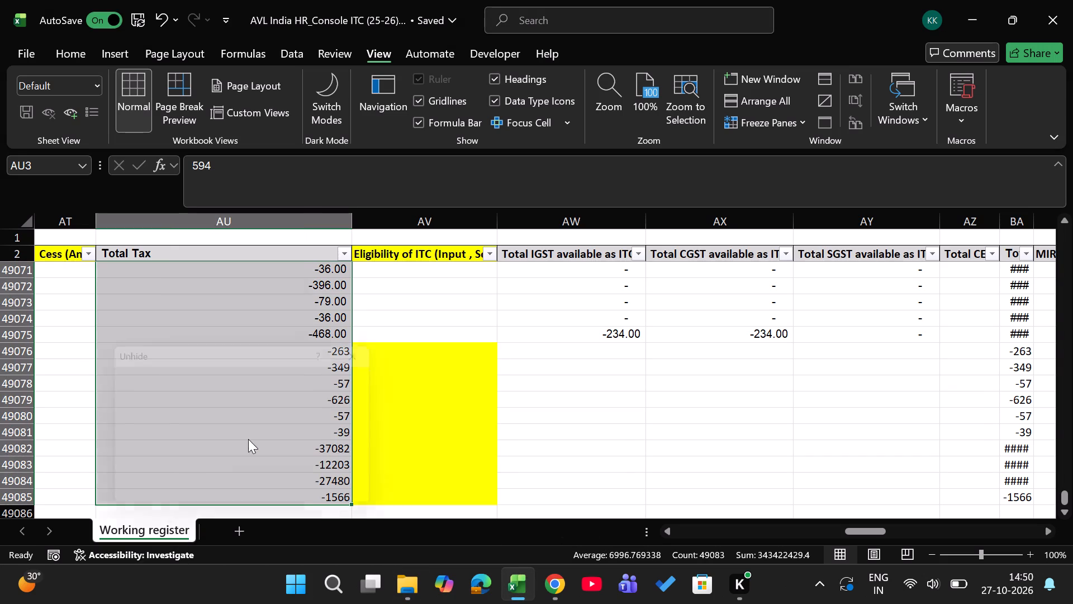
key(Down)
key(Down)
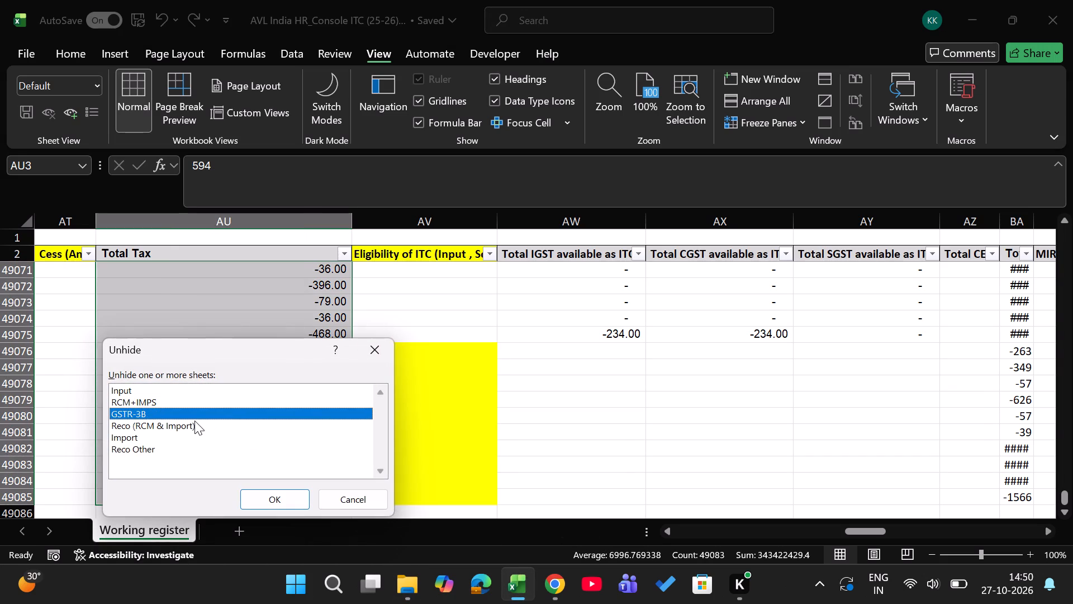
key(Up)
key(Up)
key(Return)
Examine the Posting Date column AU and the neighbouring columns around rows 2194 to 2215 of the Input sheet.
key(Up)
key(Up)
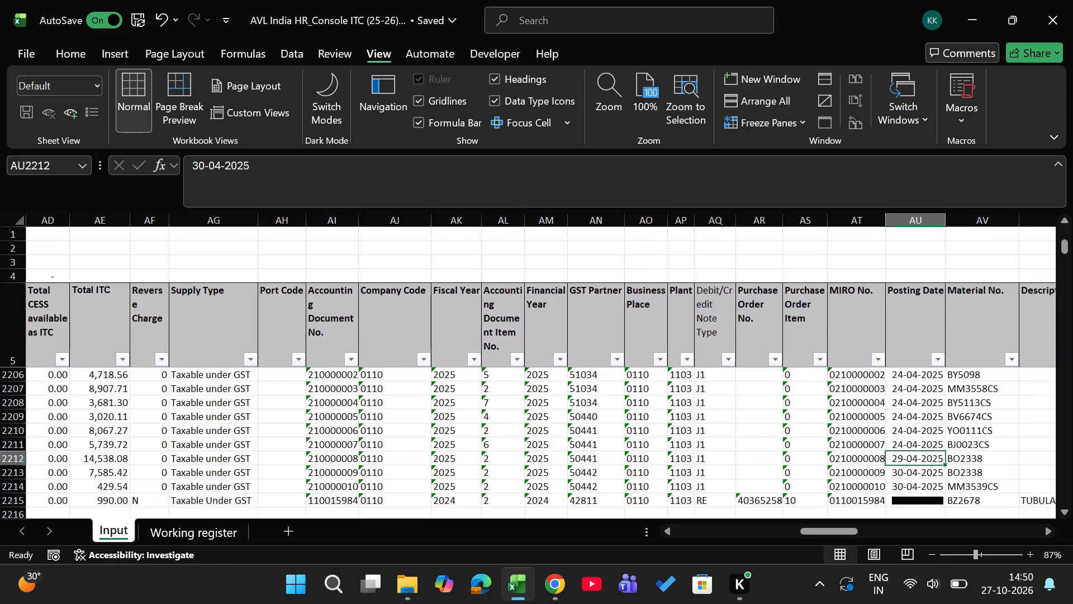
key(Up)
key(Up)
key(Up)
key(Up)
key(Up)
key(Up)
key(Up)
key(Up)
key(Up)
key(Up)
key(Up)
key(Up)
key(Up)
key(Up)
key(Up)
key(Up)
key(Up)
key(Up)
key(Up)
key(Up)
key(Up)
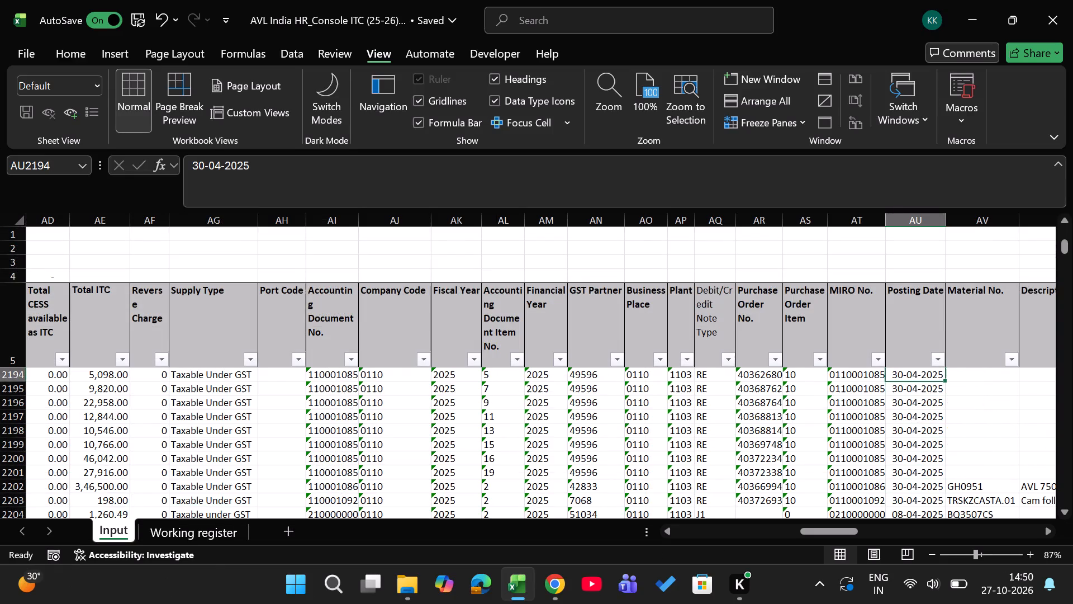
click(633, 267)
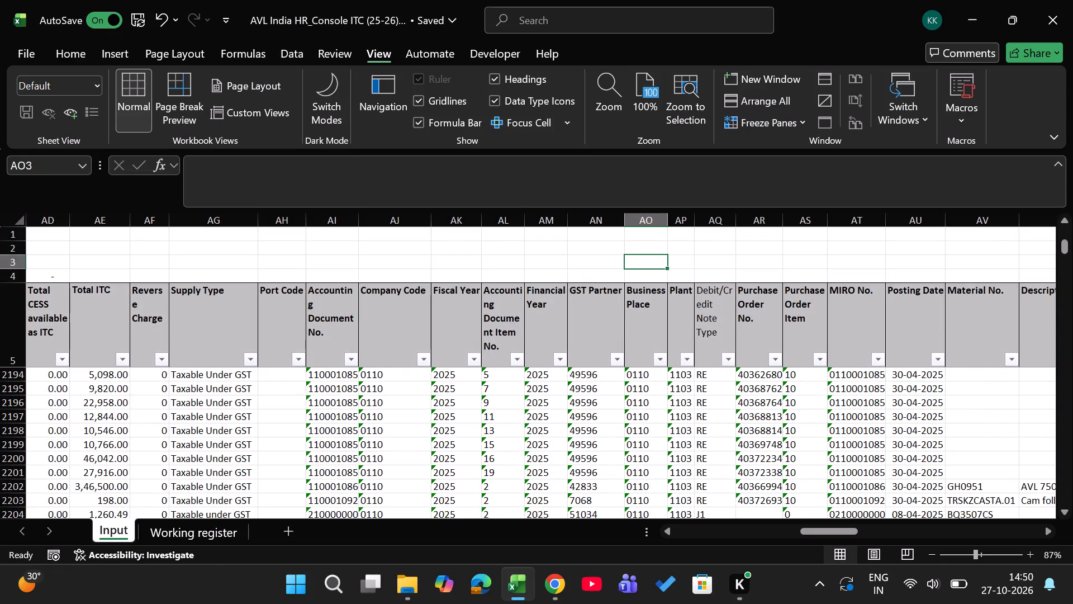
Check the sum of the IGST, CGST and SGST available-as-ITC subtotals in AA4:AC4 of the Input sheet.
key(Down)
key(ctrl+Right)
key(Right)
key(Right)
key(ctrl+Left)
key(Left)
key(Left)
key(Left)
key(Left)
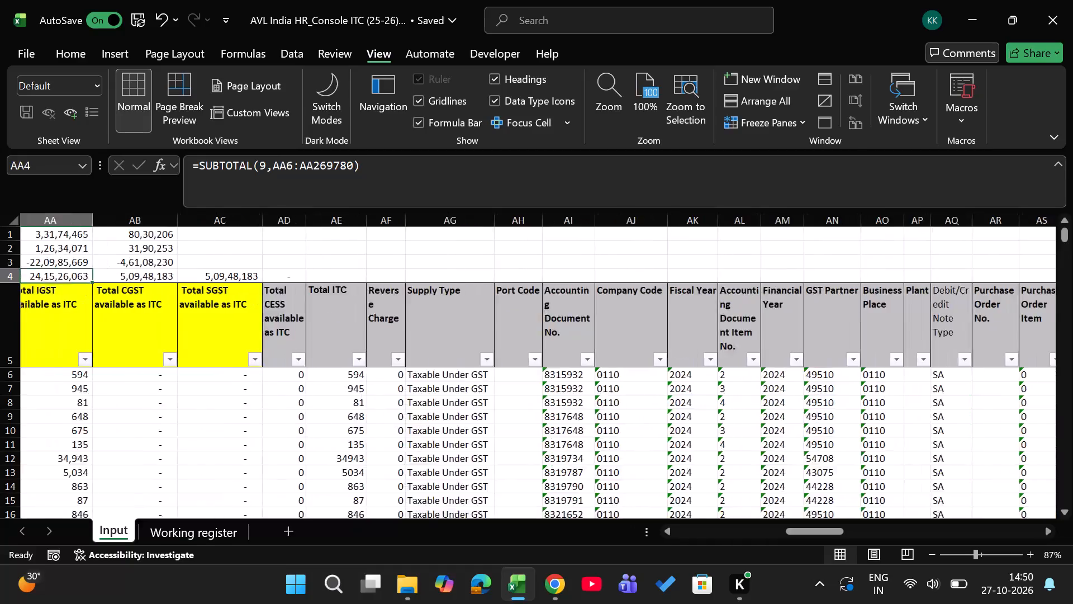
key(Right)
key(Right)
key(Left)
key(shift+Right)
key(shift+Right)
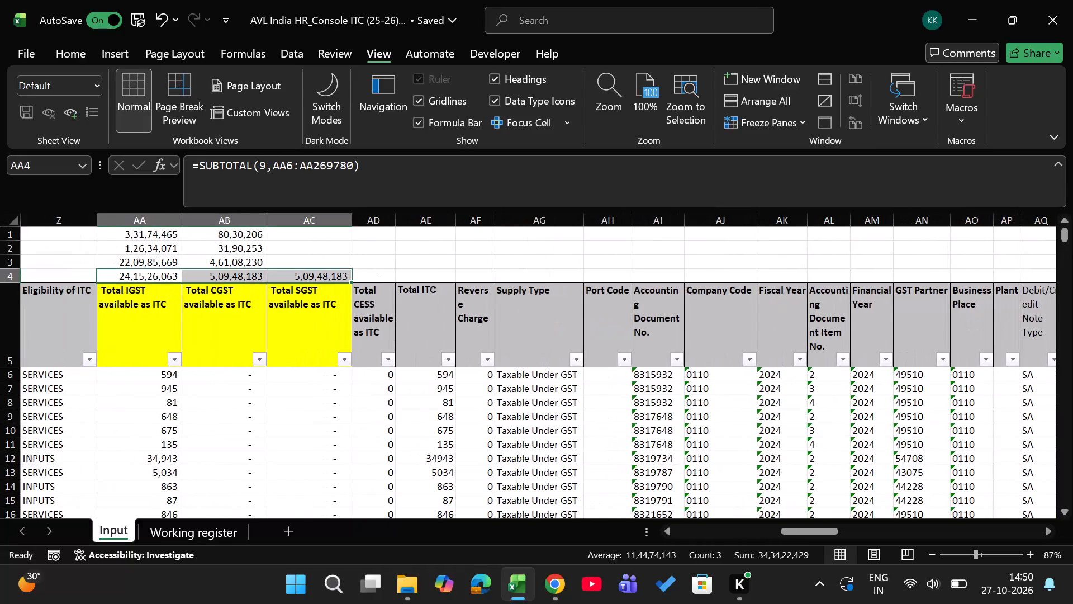
Examine the Month column's filter values and the Table 4 check figures above the headers of the Input sheet.
key(Down)
key(ctrl+Left)
key(Left)
key(Left)
key(Left)
key(Right)
key(Right)
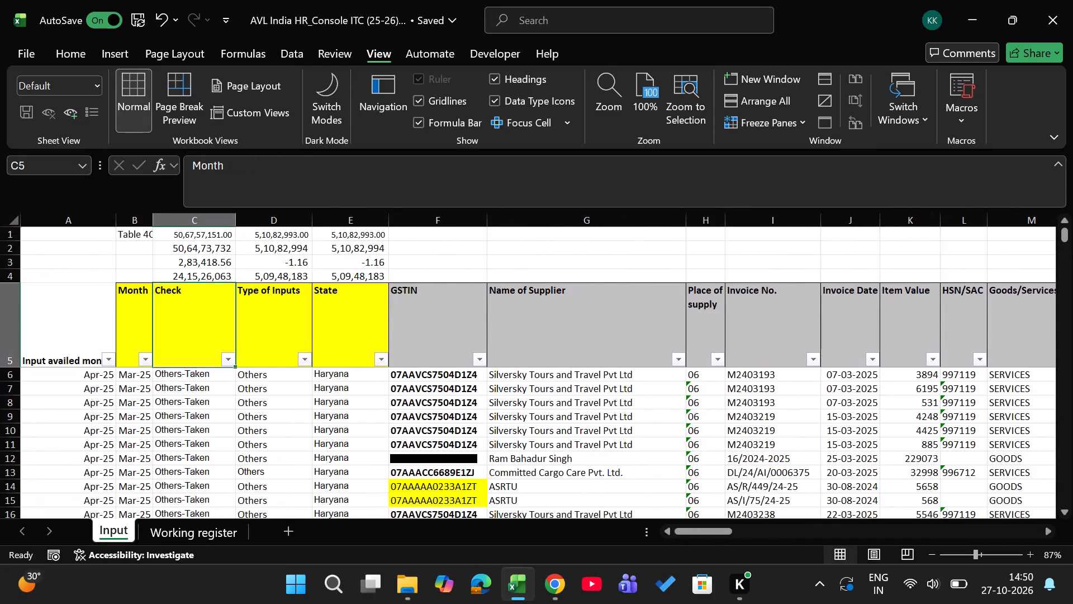
key(Left)
key(alt+Down)
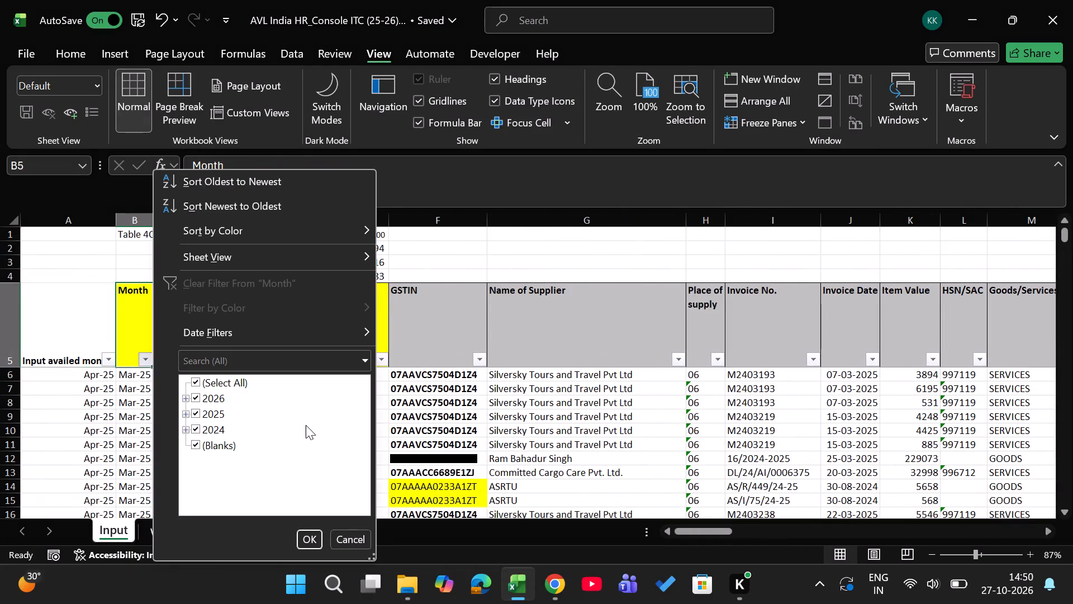
click(466, 408)
key(Up)
key(Up)
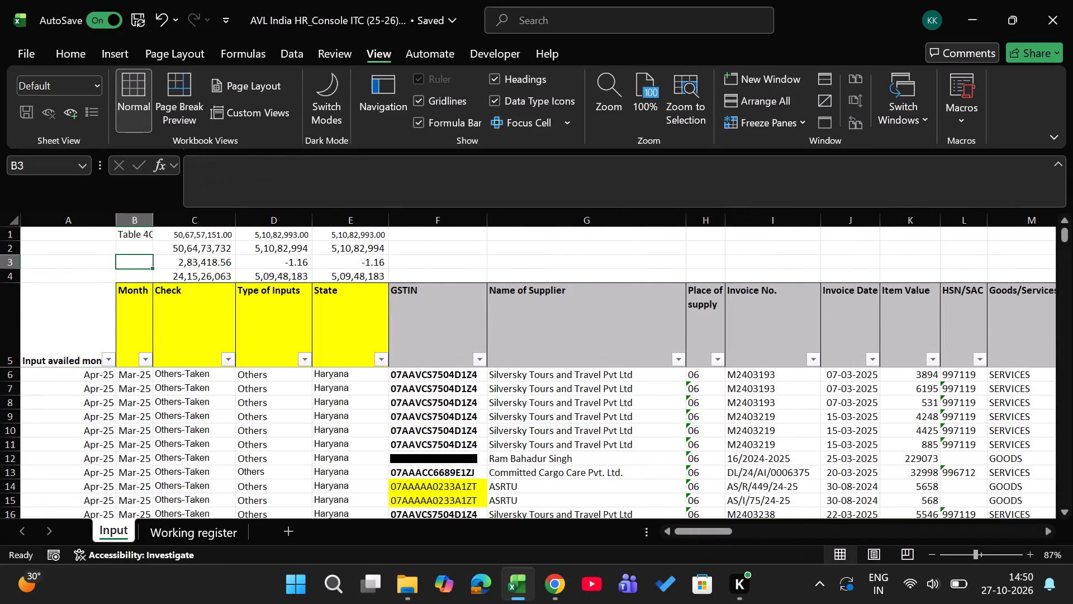
key(Right)
key(Right)
key(Down)
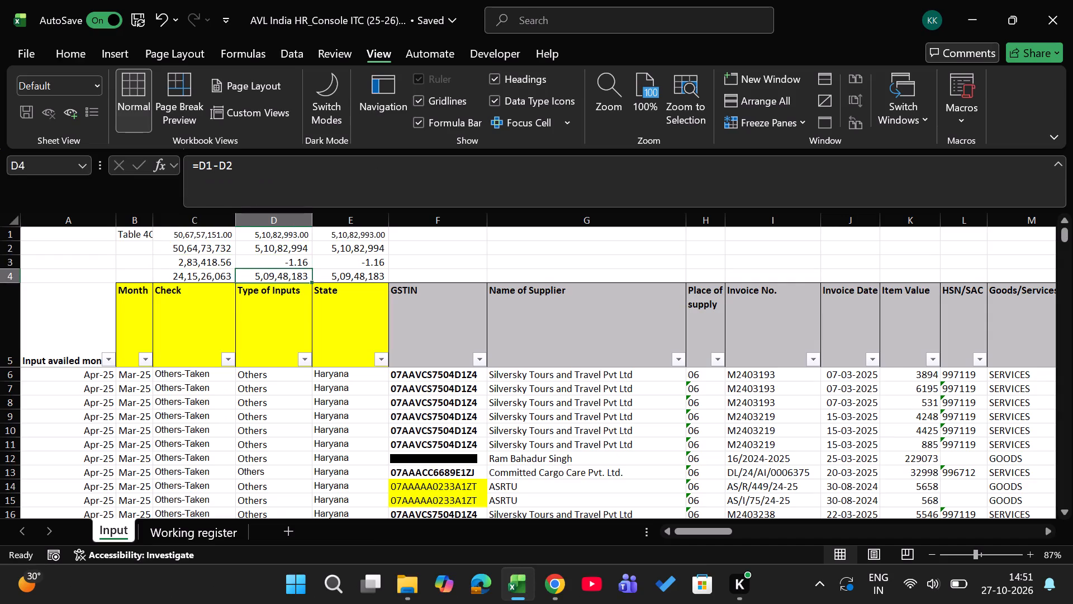
Copy the Input availed month values from A6 down on the Input sheet into the Working register's Month Taken column from E3.
key(Down)
key(Left)
key(Left)
key(Left)
key(Down)
key(ctrl+shift+Down)
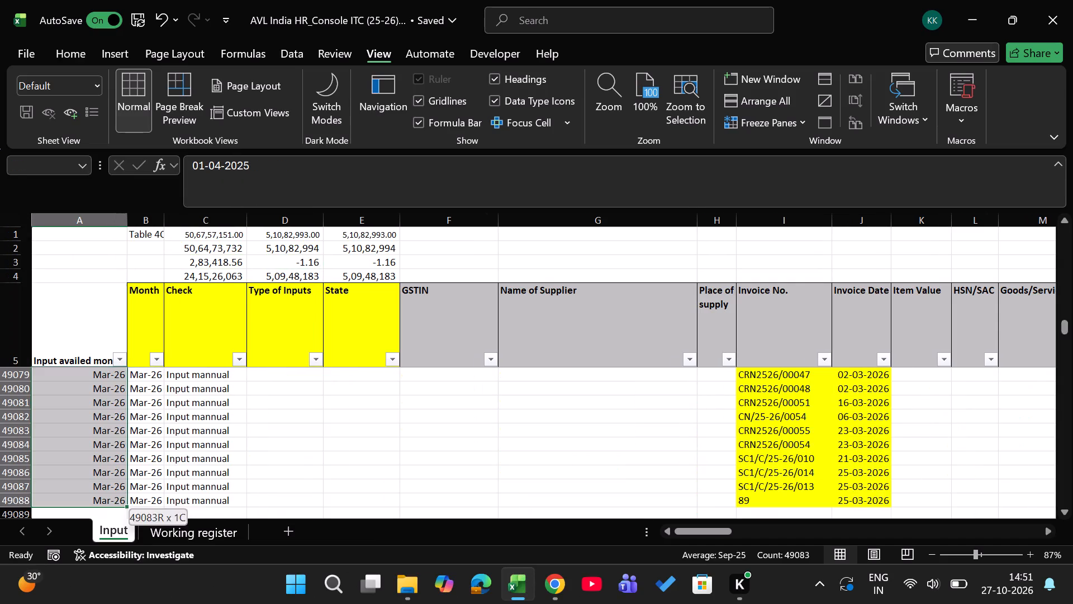
key(ctrl+c)
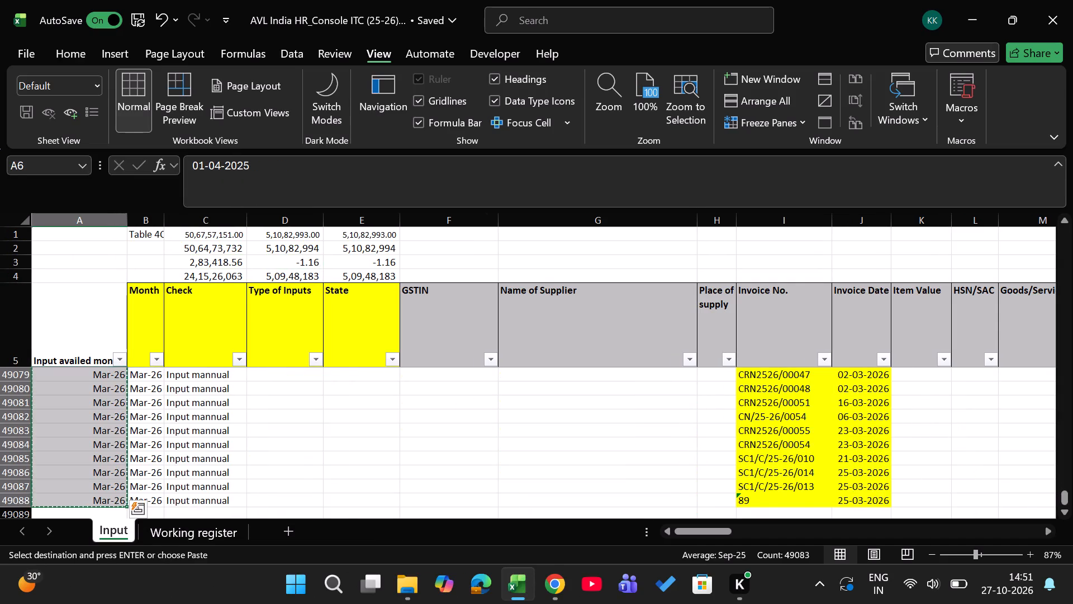
key(Up)
key(Down)
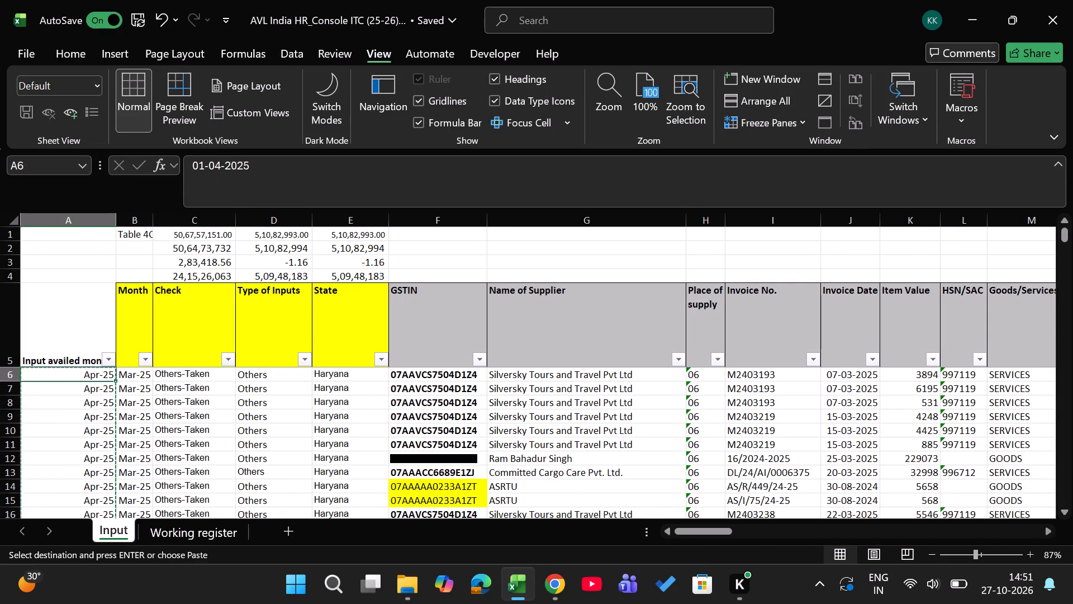
key(Up)
key(Down)
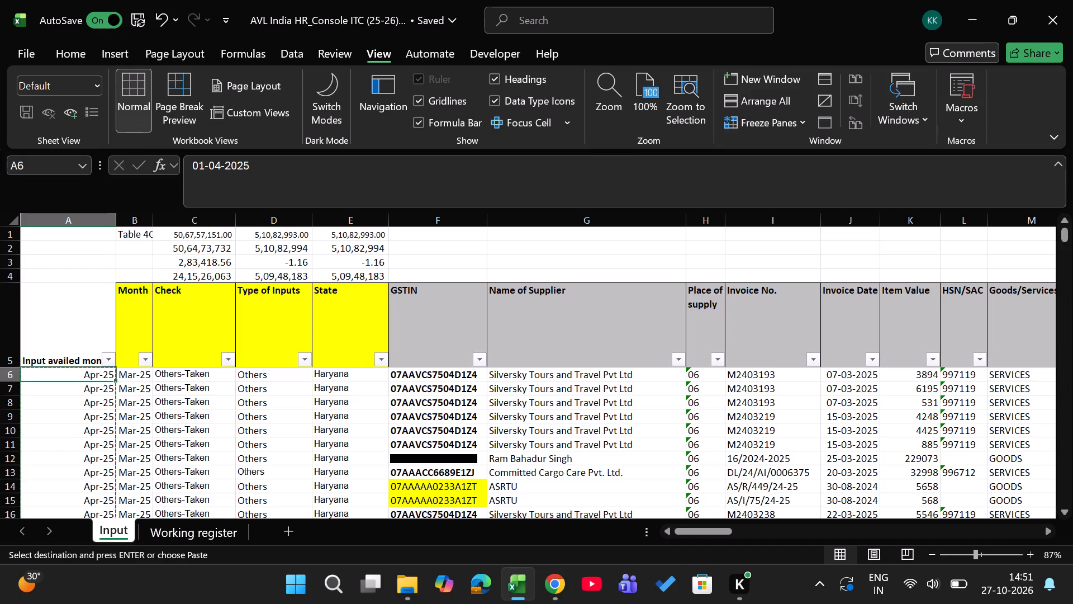
key(ctrl+Page_Down)
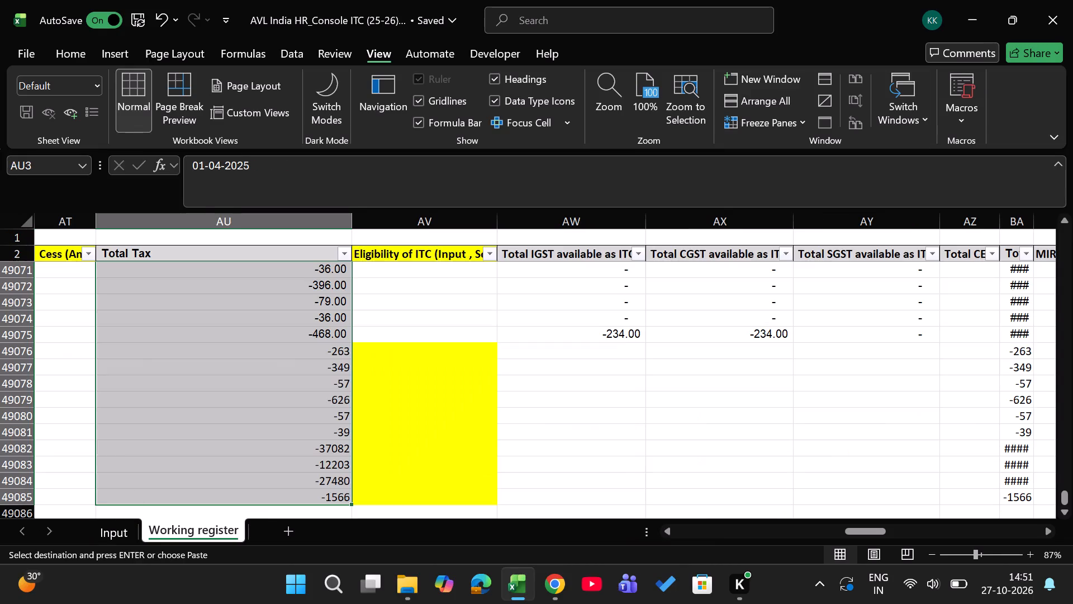
key(Up)
key(ctrl+Left)
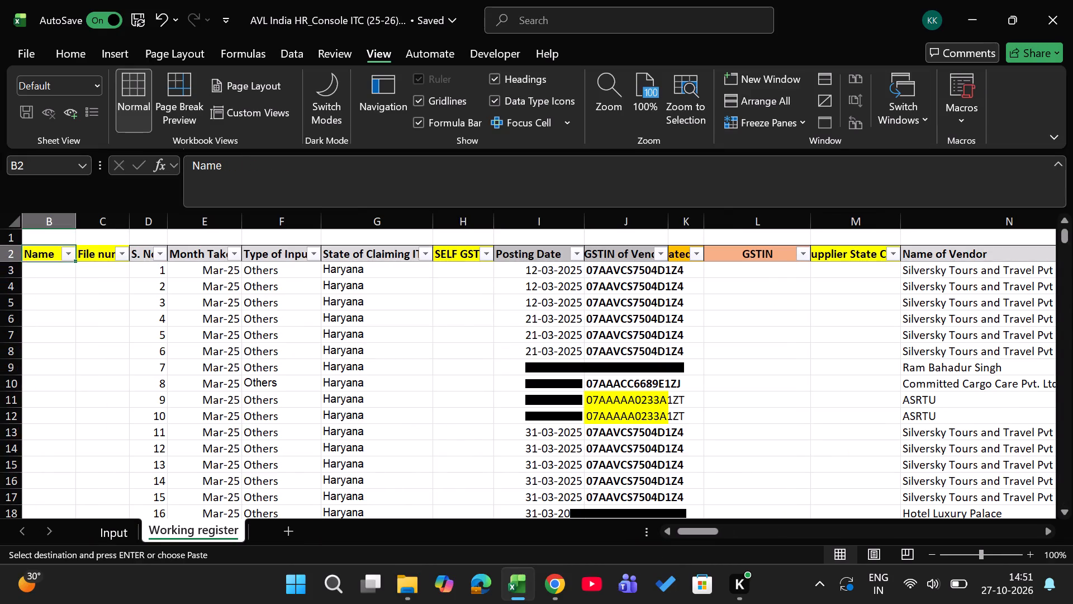
key(Down)
key(Right)
key(Right)
key(Right)
key(Return)
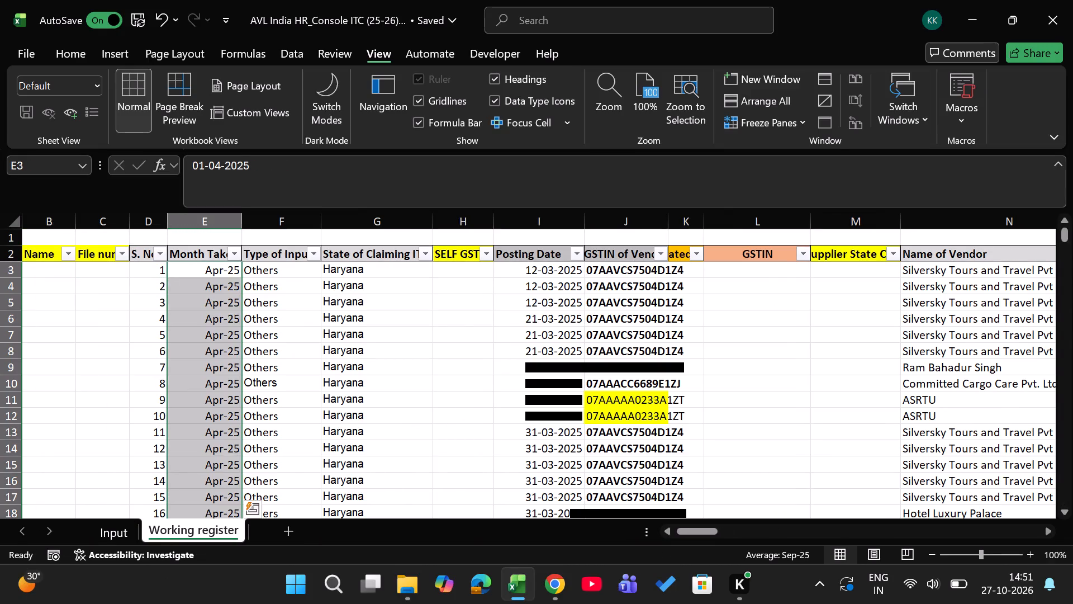
Check the months listed under 2026 and 2025 in the Month Taken filter of the Working register.
key(Up)
key(alt+Down)
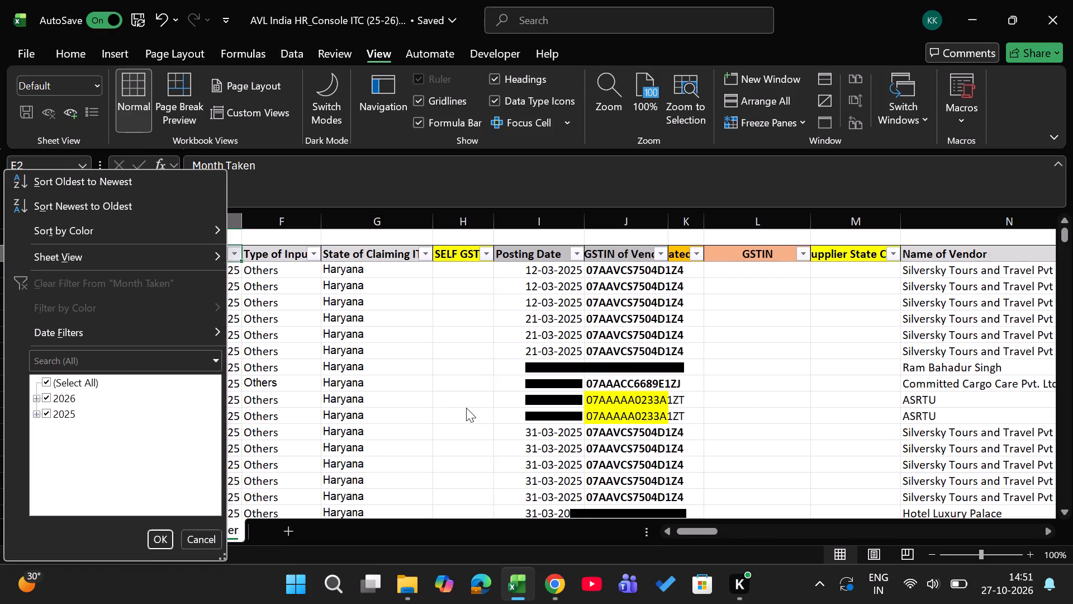
click(37, 399)
click(39, 465)
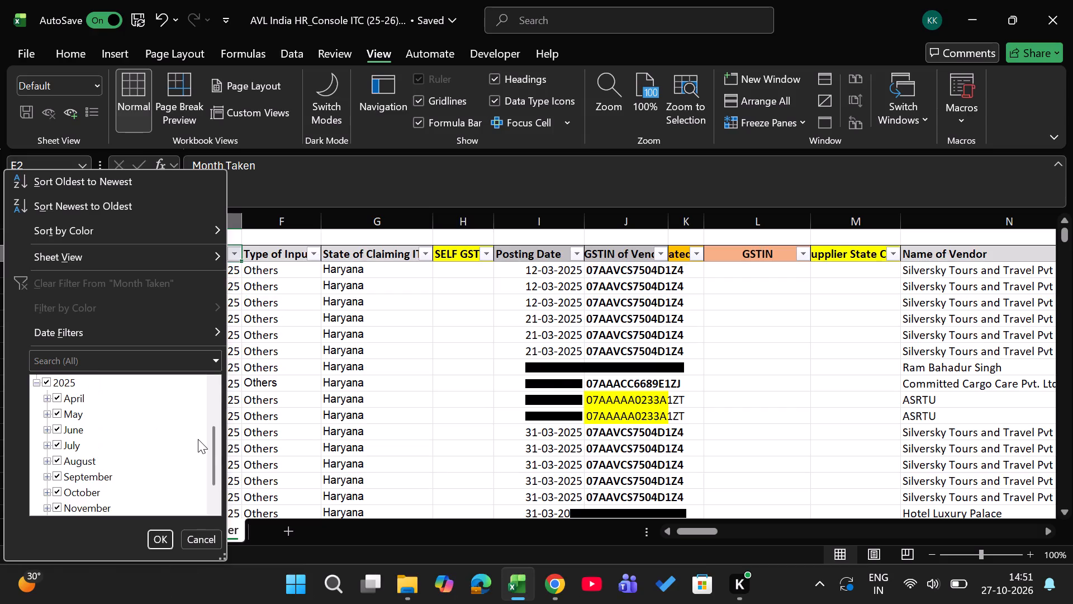
click(316, 388)
key(Down)
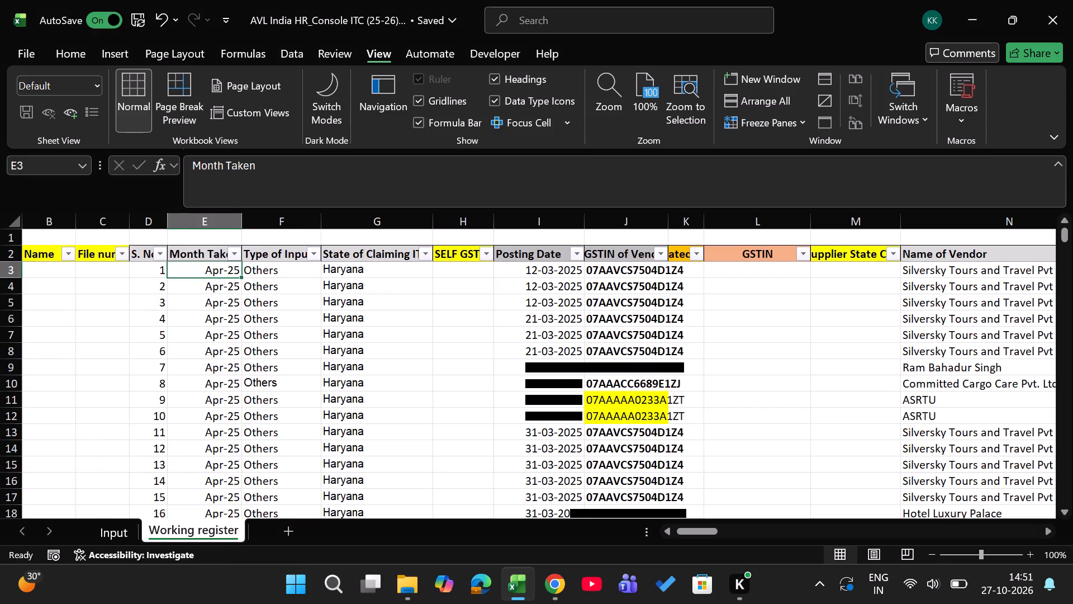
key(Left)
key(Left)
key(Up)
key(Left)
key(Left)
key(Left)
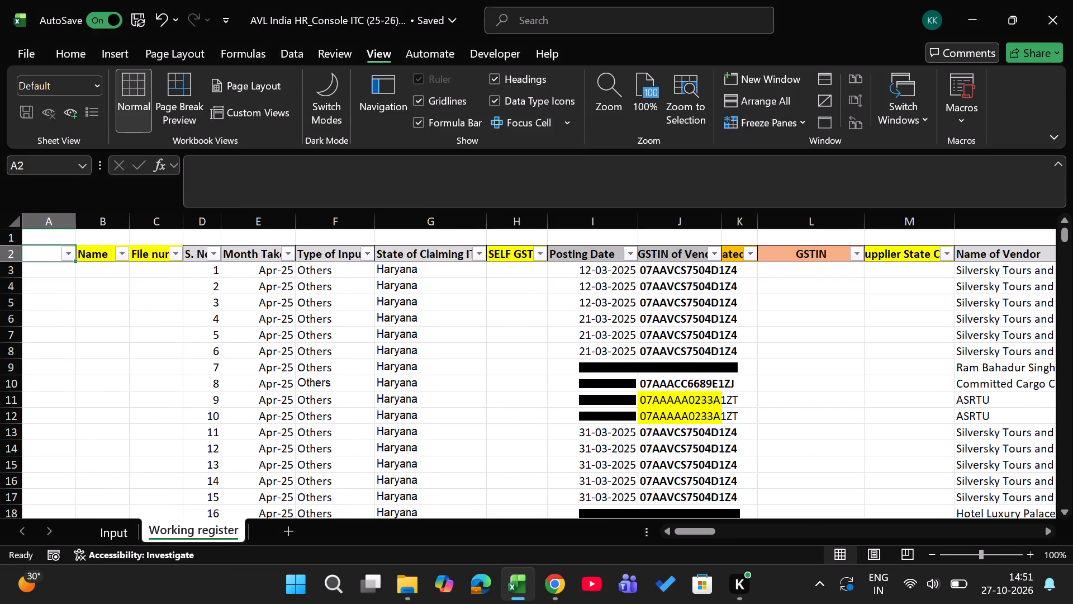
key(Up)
Copy only the formatting of the SELF GSTIN header in H2 onto the Name and File number headers in B2:C2.
key(Right)
key(Right)
key(Right)
key(Right)
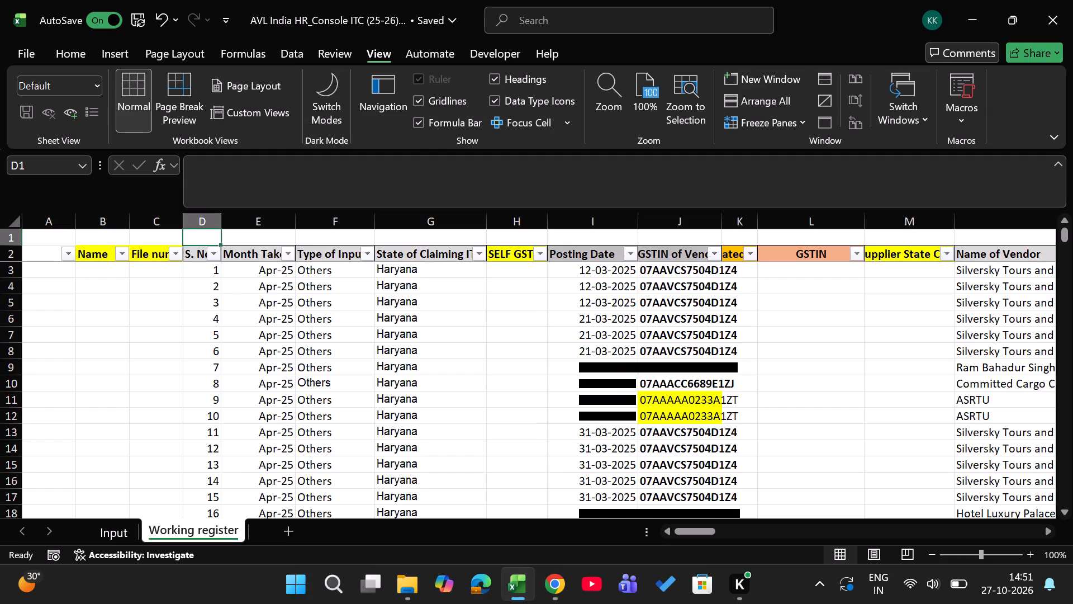
key(Right)
key(Right)
key(Right)
key(Right)
key(Down)
key(Left)
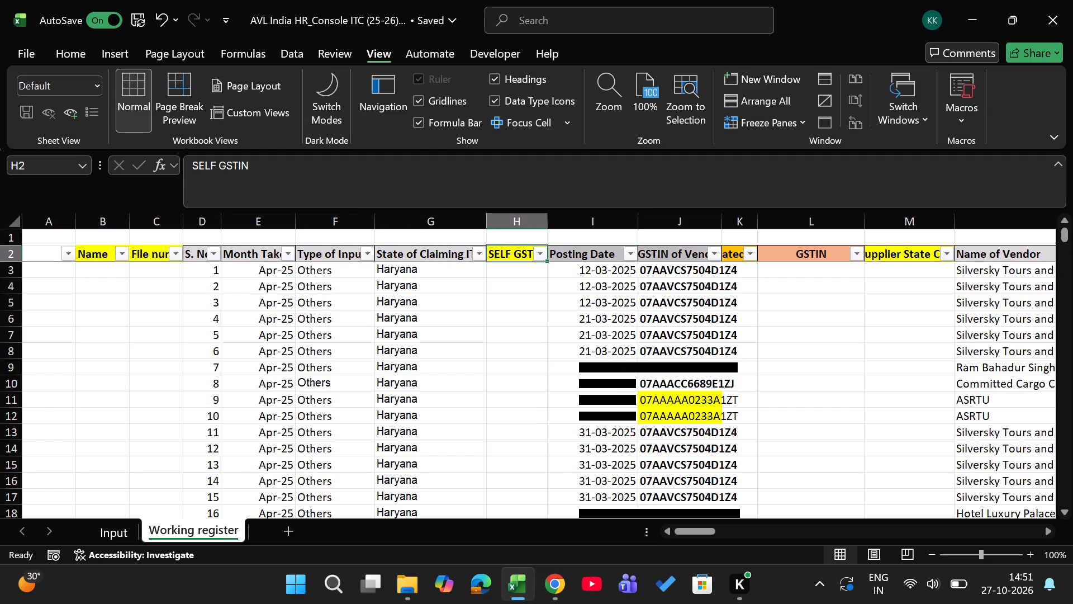
key(ctrl+c)
key(Left)
key(Left)
key(Left)
key(Left)
key(Left)
key(Left)
key(shift+Right)
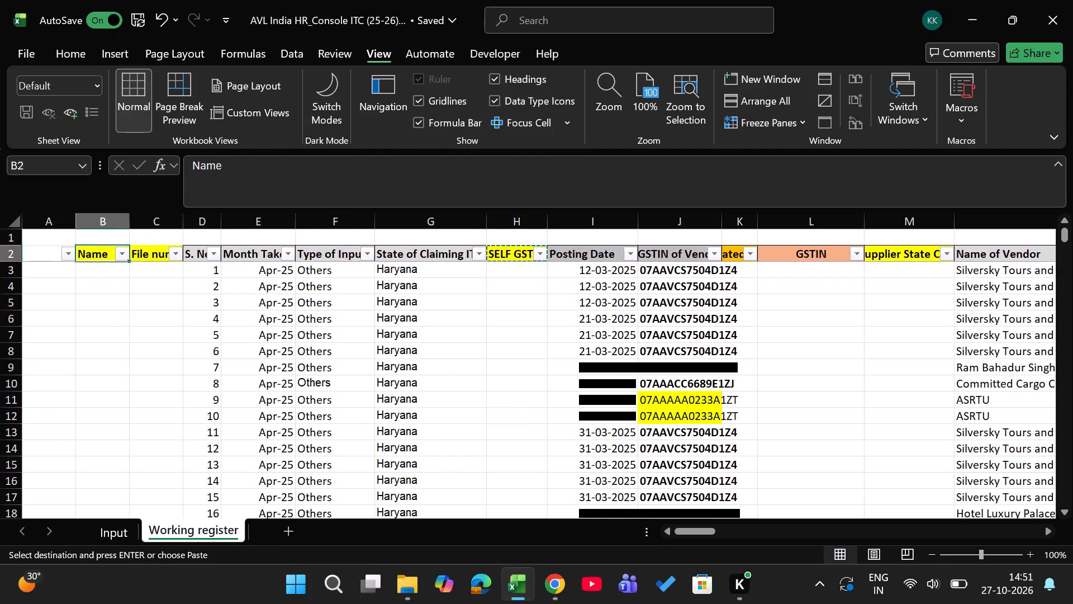
key(ctrl+alt+v)
key(t)
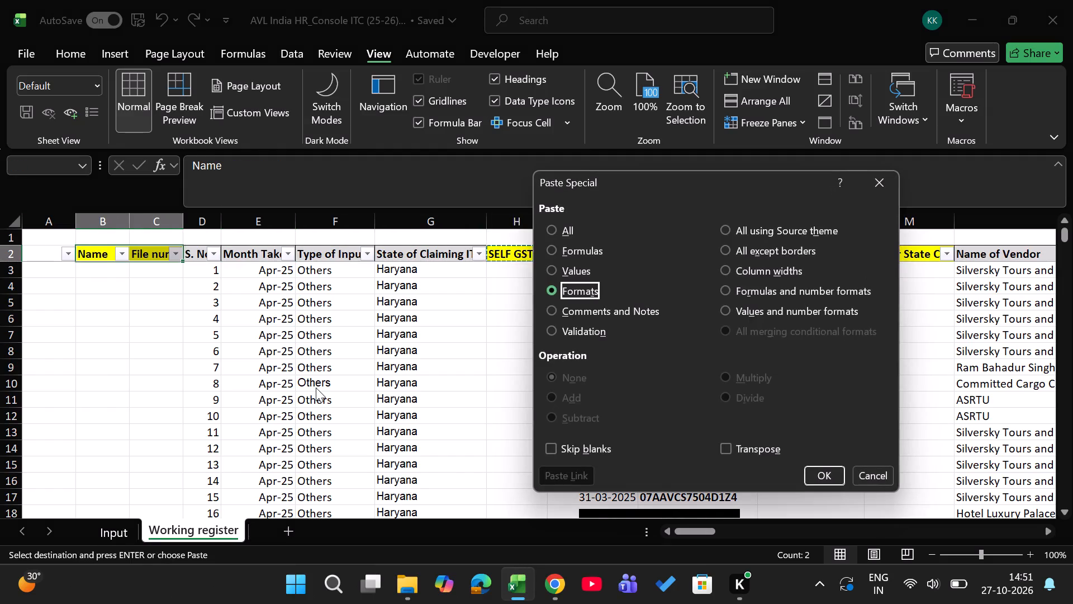
key(Return)
Check the filter list of the S. No. column in the Working register.
key(Down)
key(Down)
key(Right)
key(Right)
key(Right)
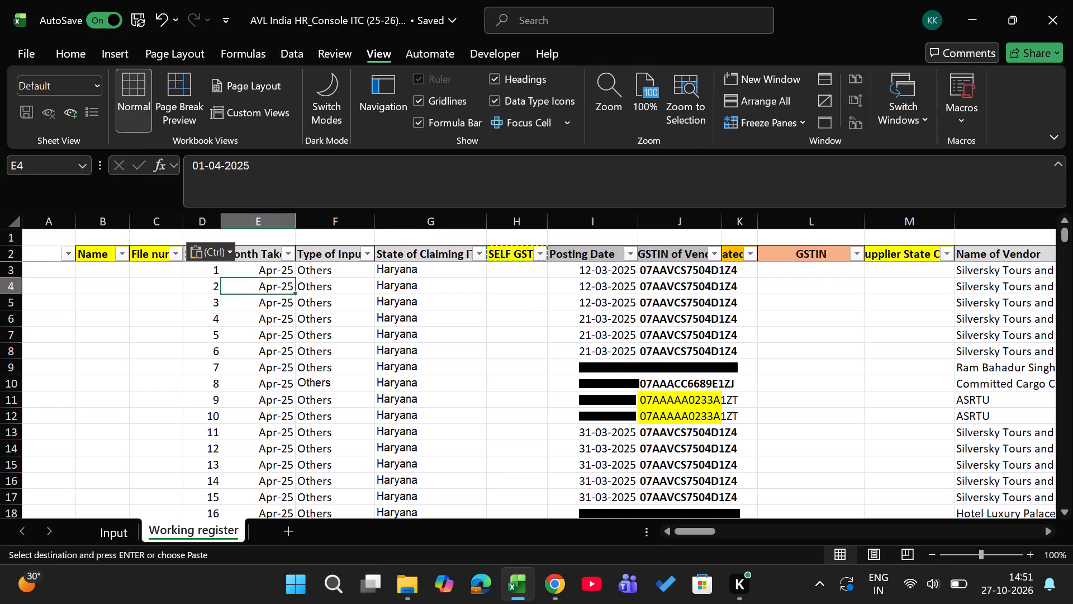
key(Right)
key(Up)
key(Left)
key(Left)
key(Up)
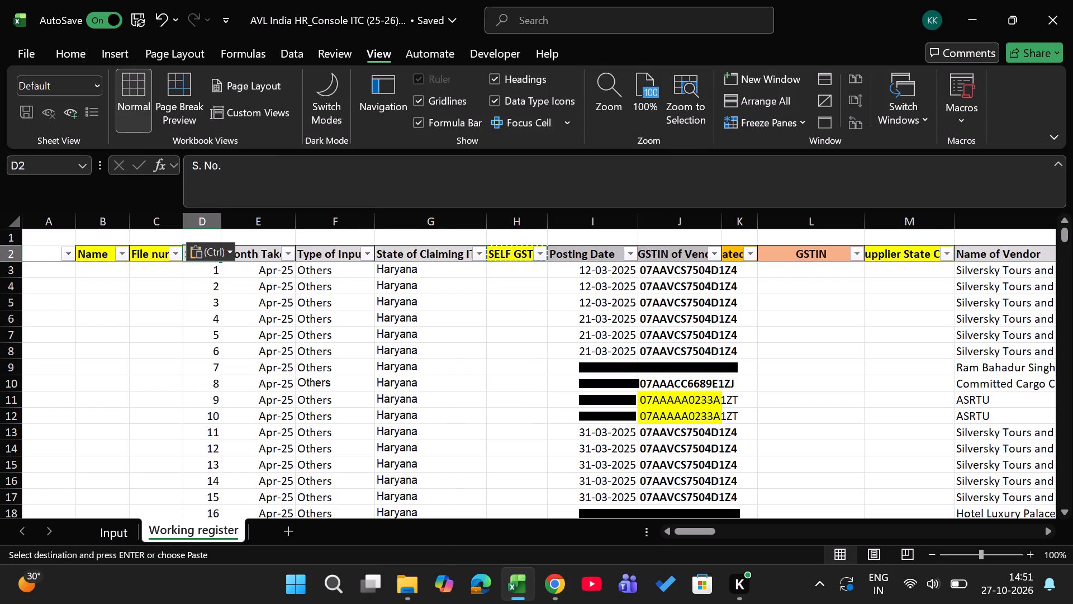
key(alt+Down)
click(523, 404)
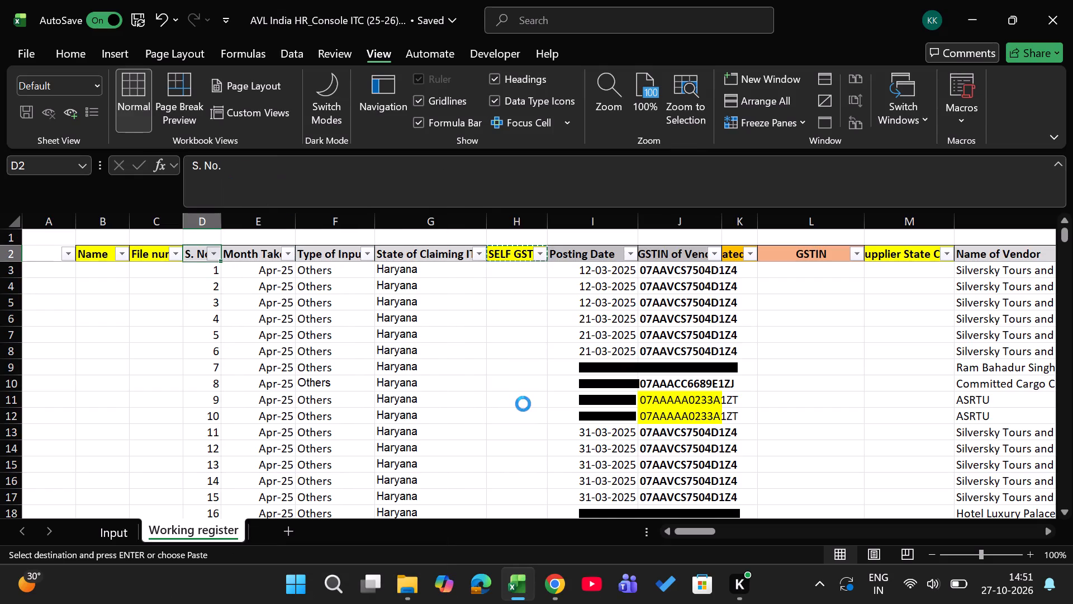
Save the workbook with the Working register changes.
key(ctrl+s)
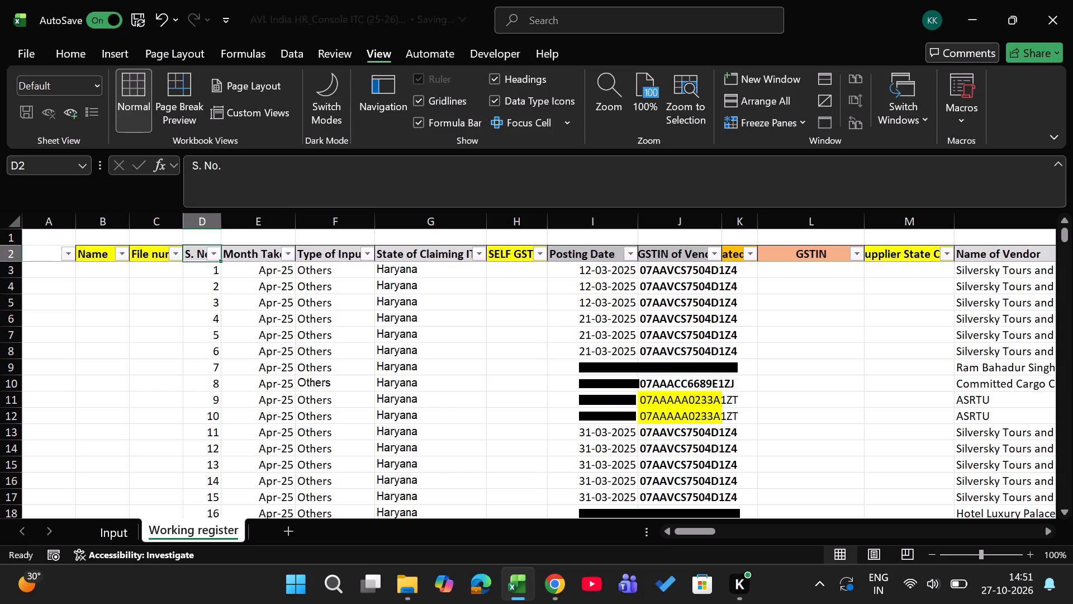
click(288, 301)
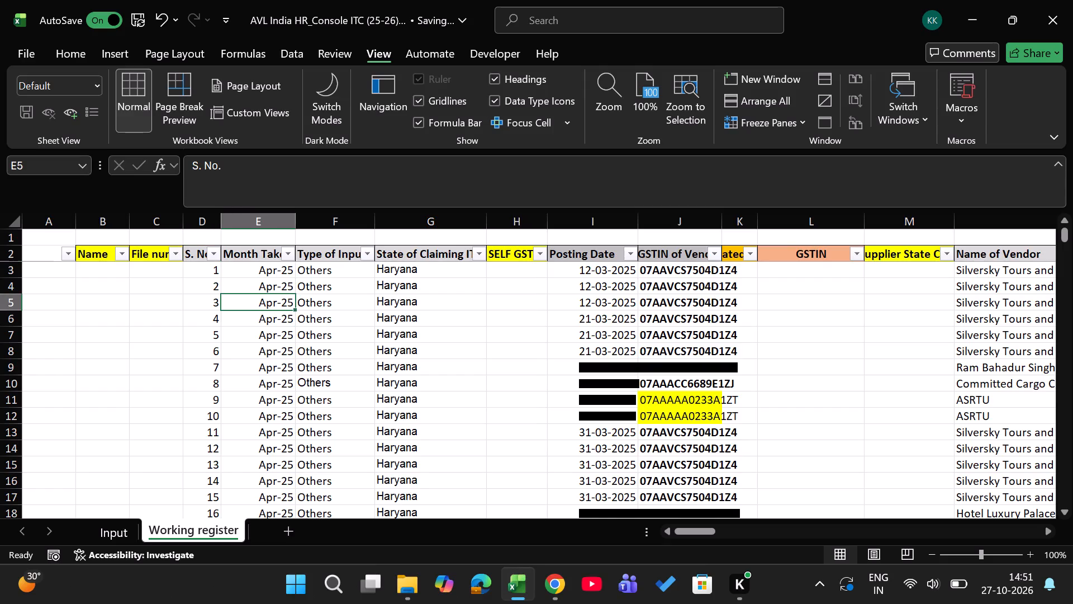
key(ctrl+s)
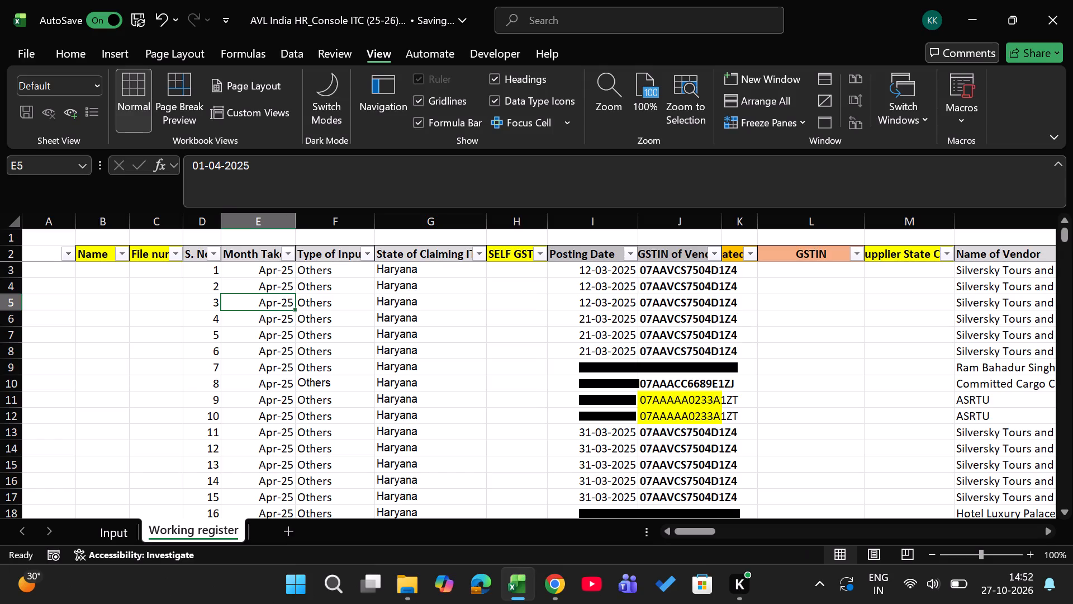
Switch to File Explorer and open the F: drive.
click(106, 249)
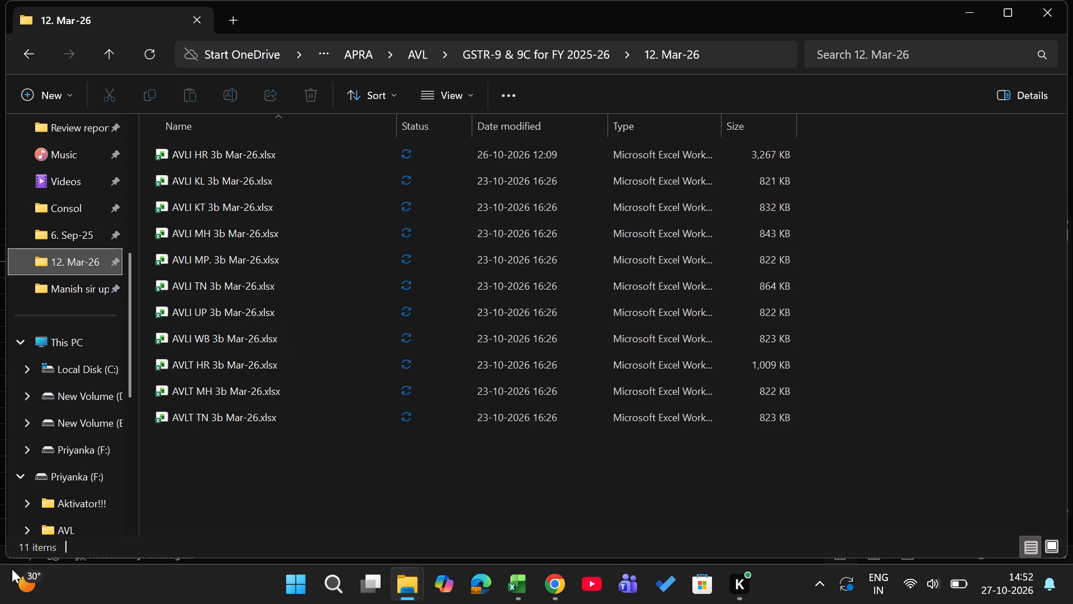
click(78, 477)
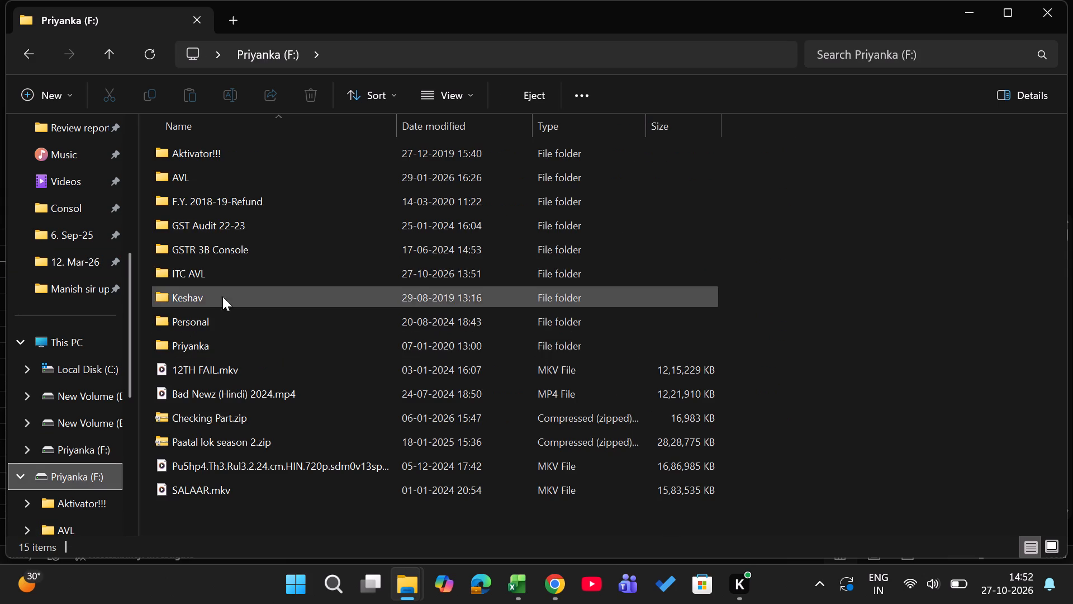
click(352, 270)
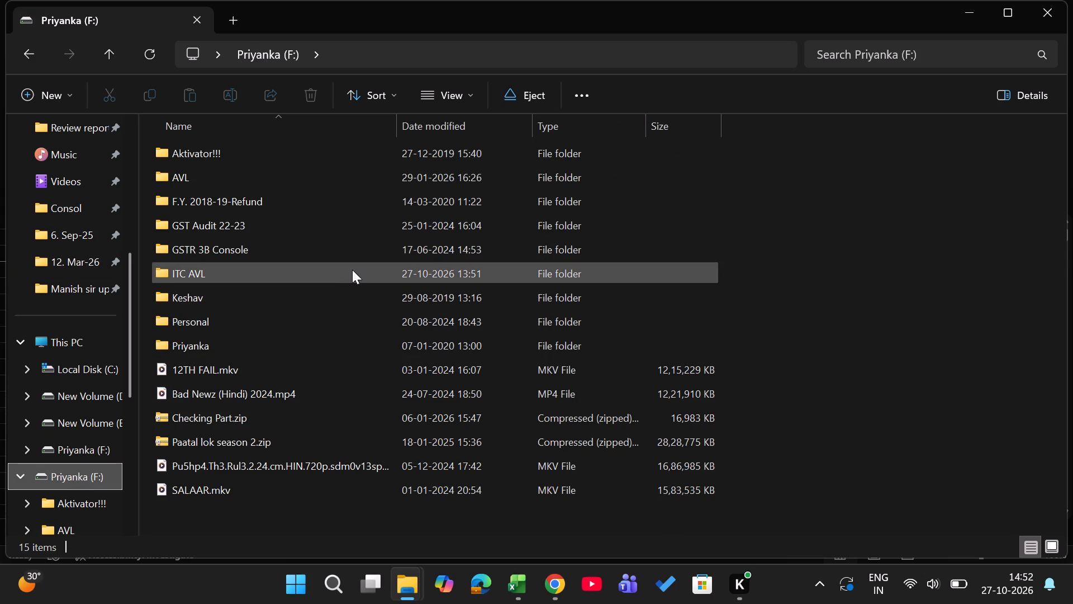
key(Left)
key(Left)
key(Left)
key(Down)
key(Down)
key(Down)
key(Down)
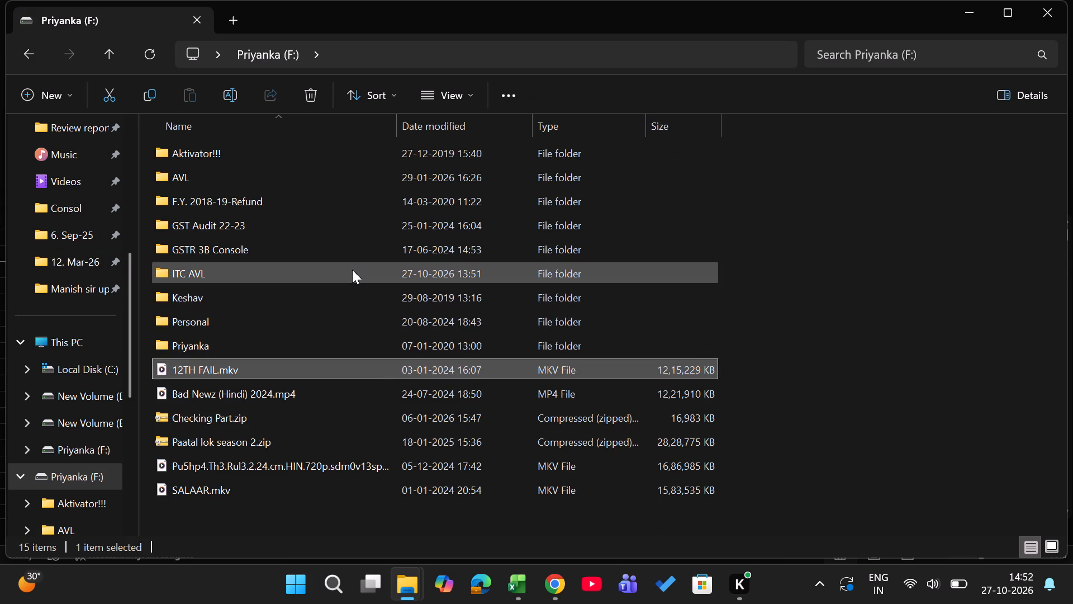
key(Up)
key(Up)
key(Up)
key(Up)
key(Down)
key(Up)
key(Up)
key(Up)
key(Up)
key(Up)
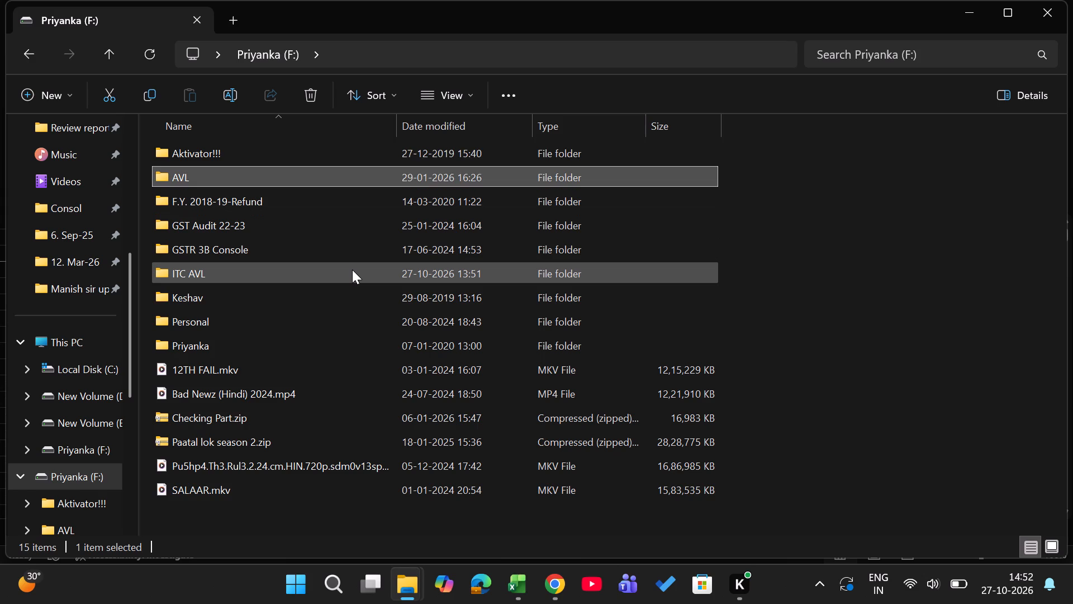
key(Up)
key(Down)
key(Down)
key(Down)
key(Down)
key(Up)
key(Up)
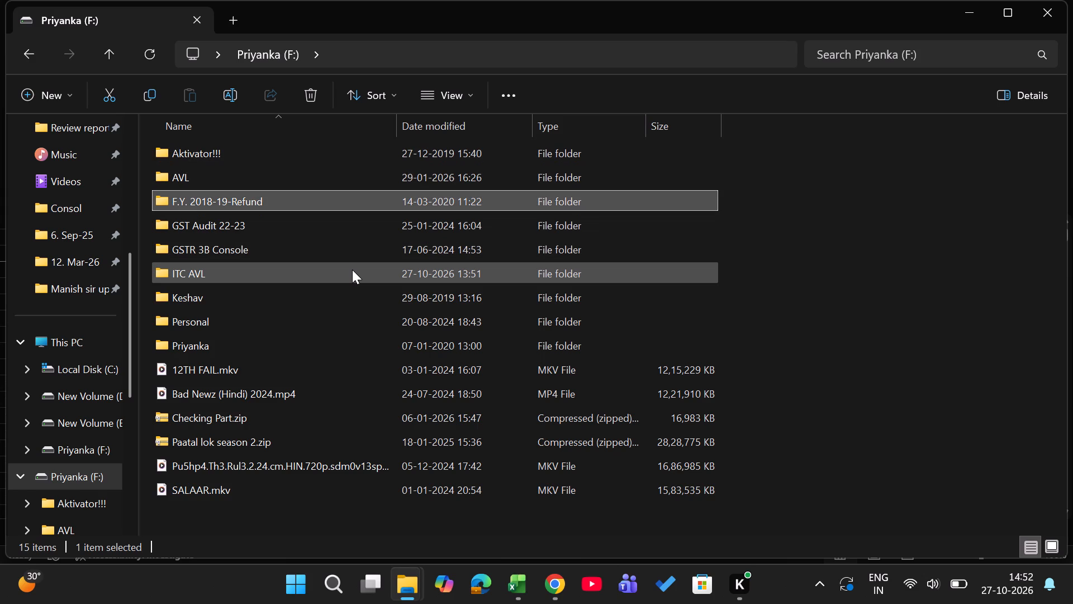
Open the ITC AVL folder on the F: drive and permanently delete its copy of AVL India HR_Console ITC (25-26).xlsx.
key(Down)
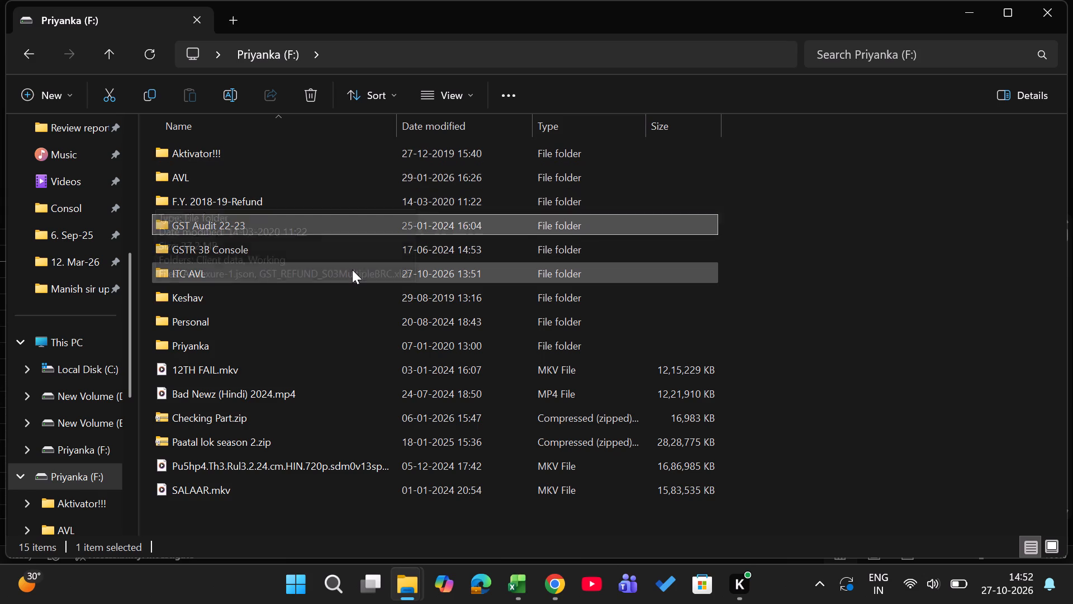
key(Down)
key(Down)
key(Return)
key(Down)
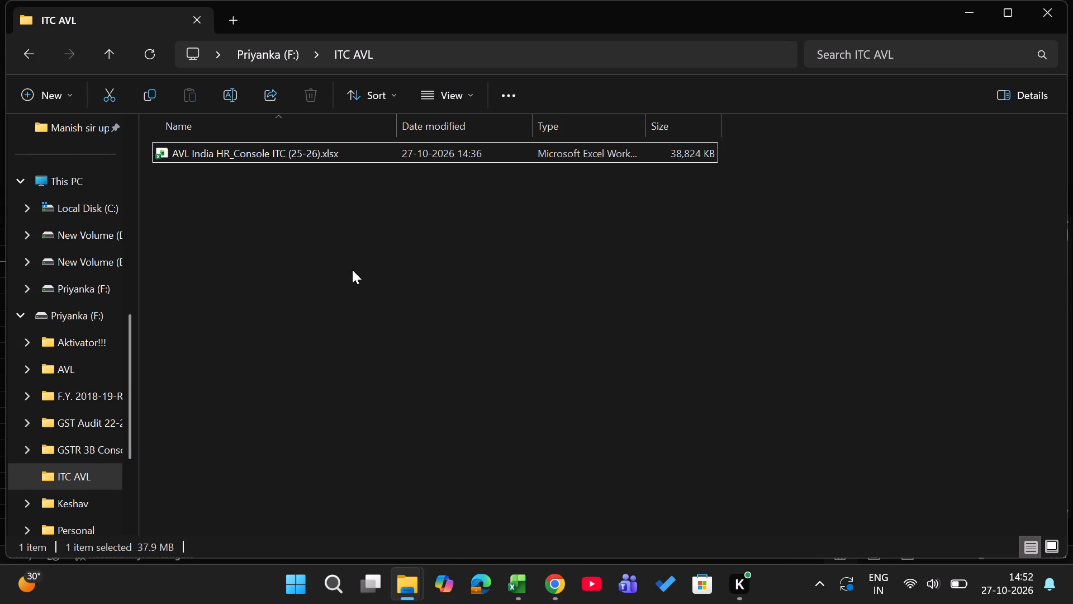
key(Delete)
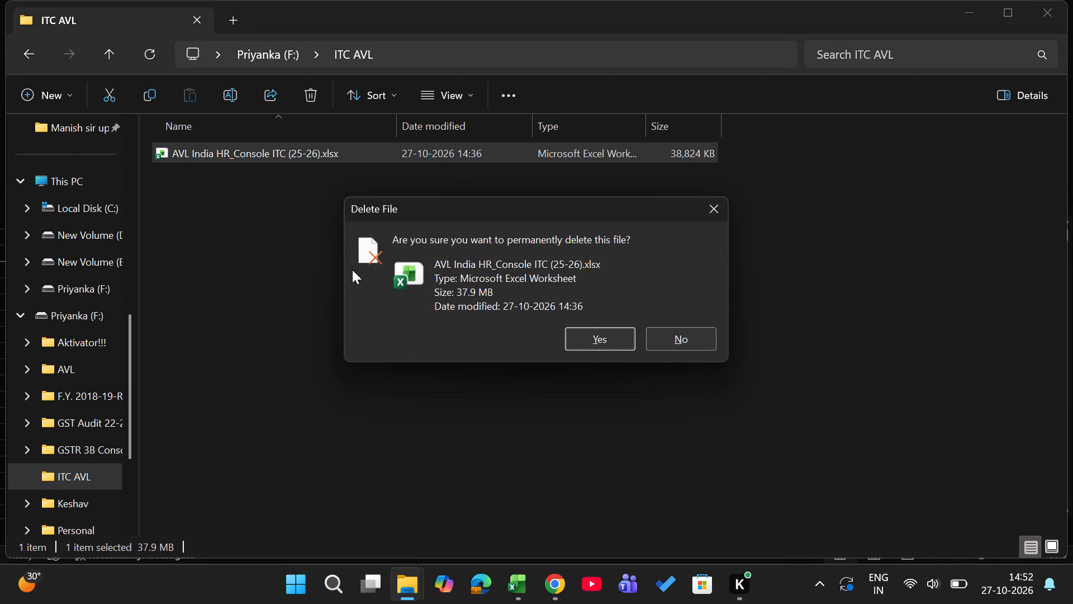
key(Return)
Switch to Excel, save the AVL India HR_Console ITC (25-26) workbook again and close it.
key(alt+Tab)
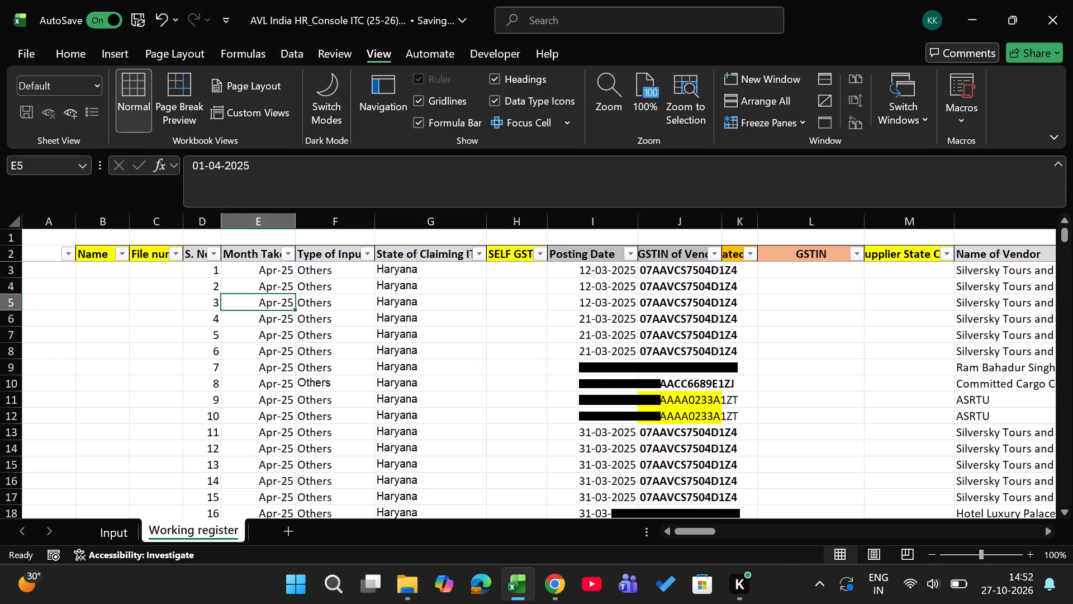
key(ctrl+s)
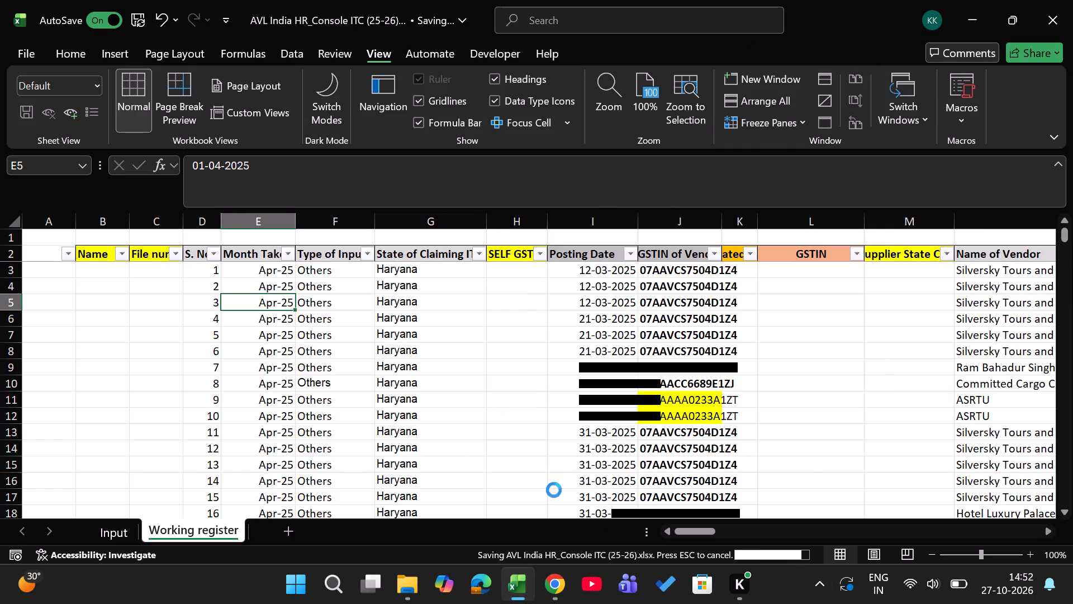
click(1072, 1)
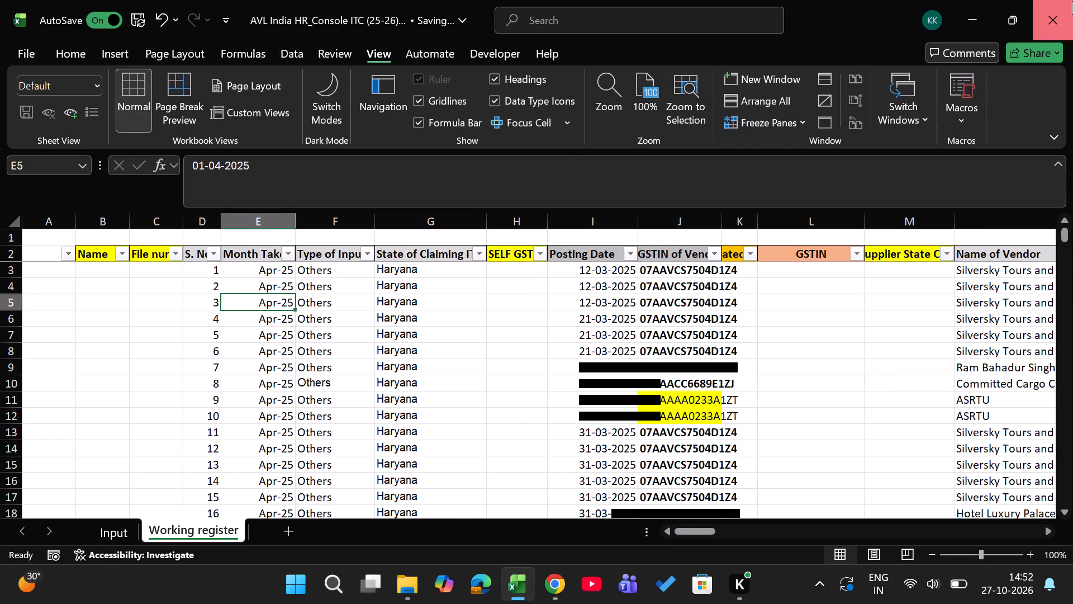
In File Explorer, copy AVL India HR_Console ITC (25-26).xlsx from the Consol folder into the ITC AVL folder on the F: drive.
key(alt+Tab)
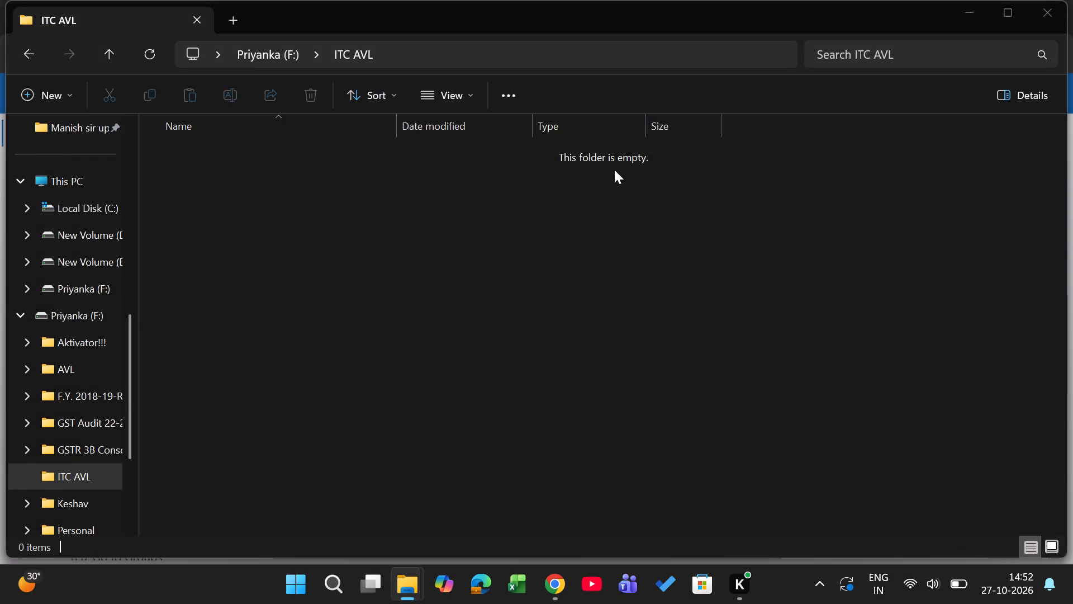
key(Down)
key(Up)
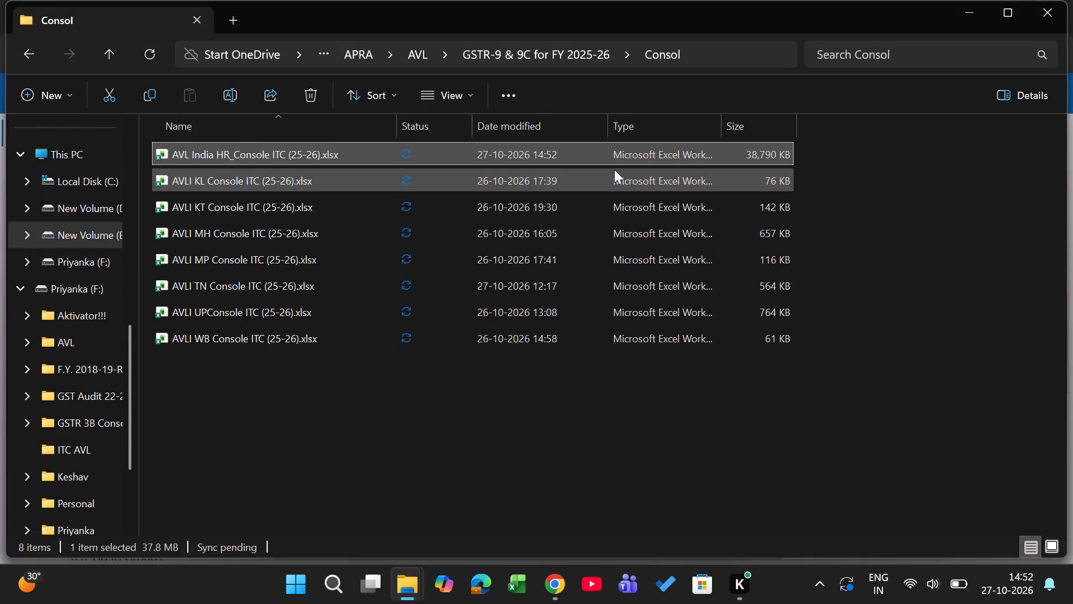
key(ctrl+c)
key(alt+Tab)
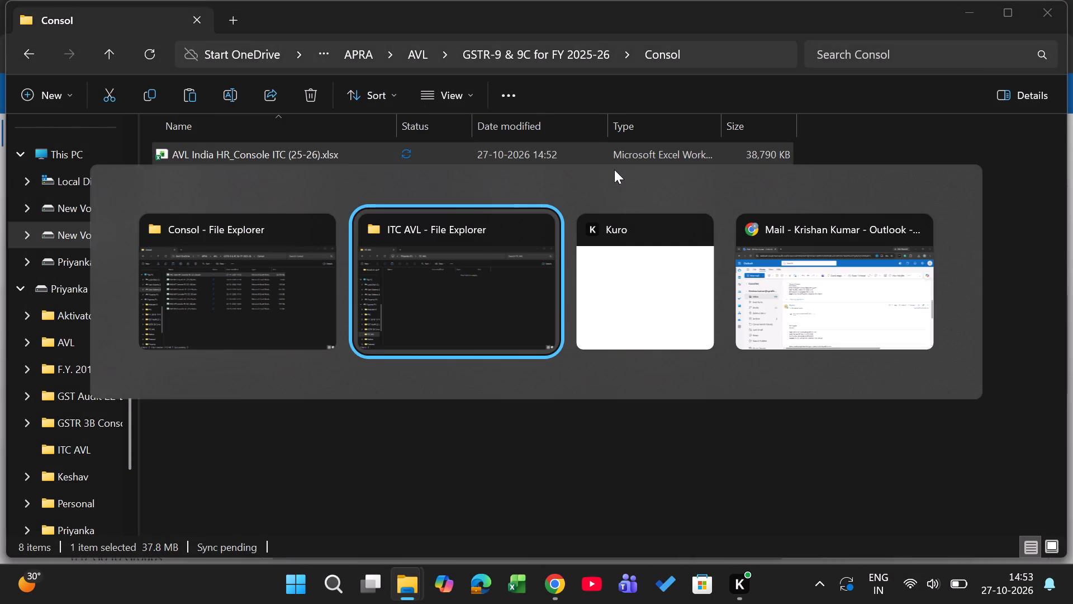
key(ctrl+c)
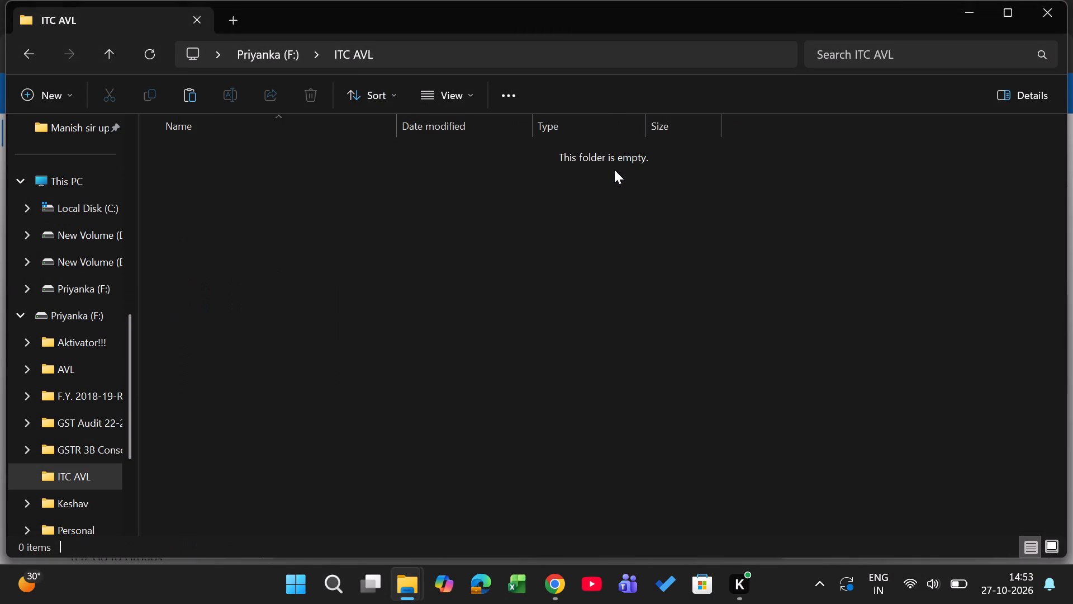
click(531, 209)
key(alt+Tab)
key(Left)
key(Down)
key(Up)
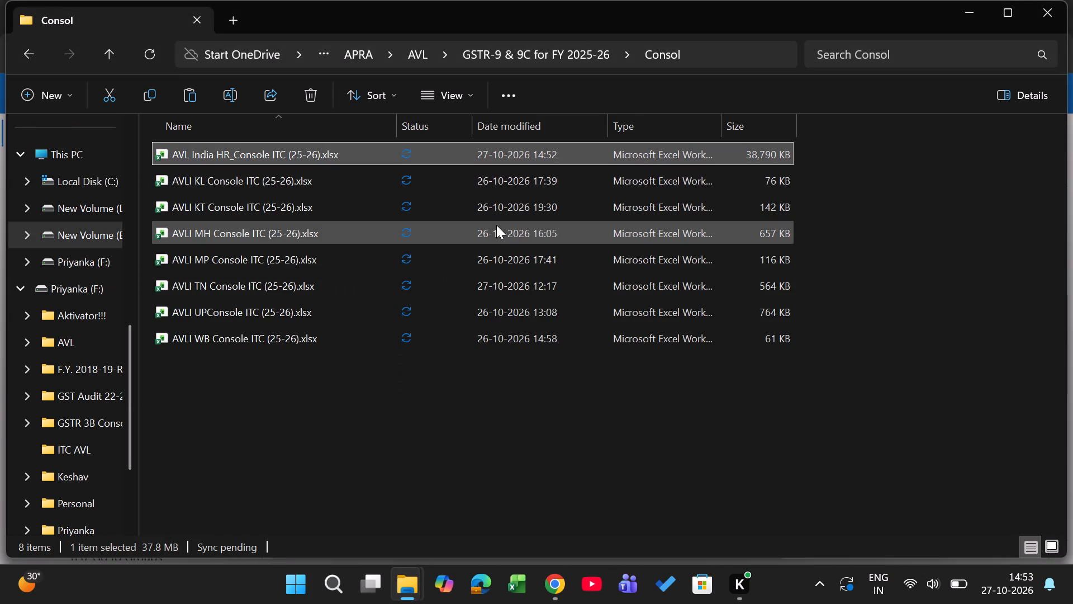
key(ctrl+c)
key(alt+Tab)
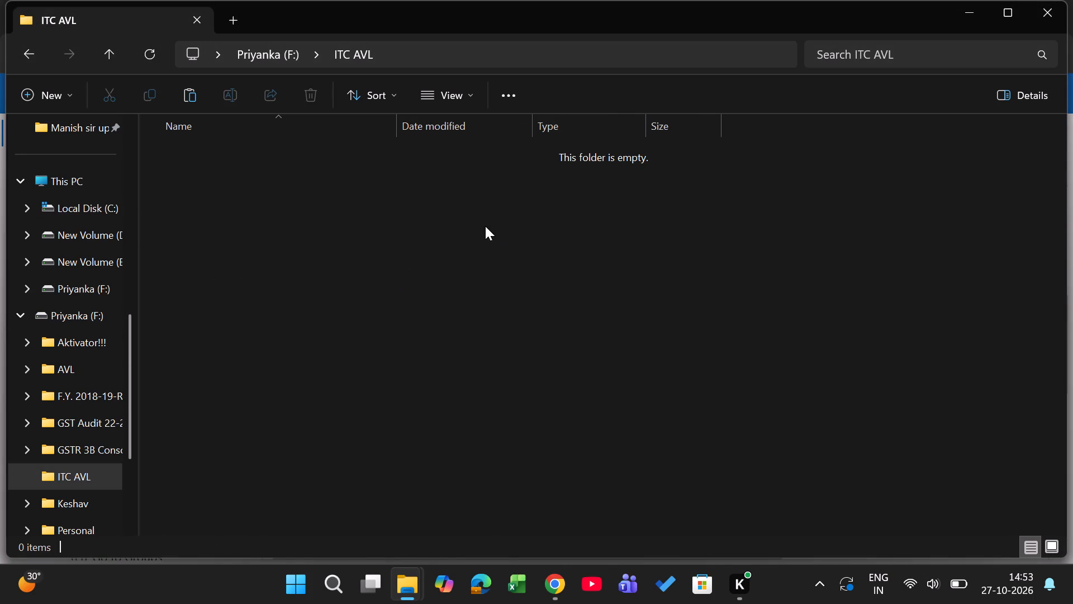
click(436, 212)
key(ctrl+v)
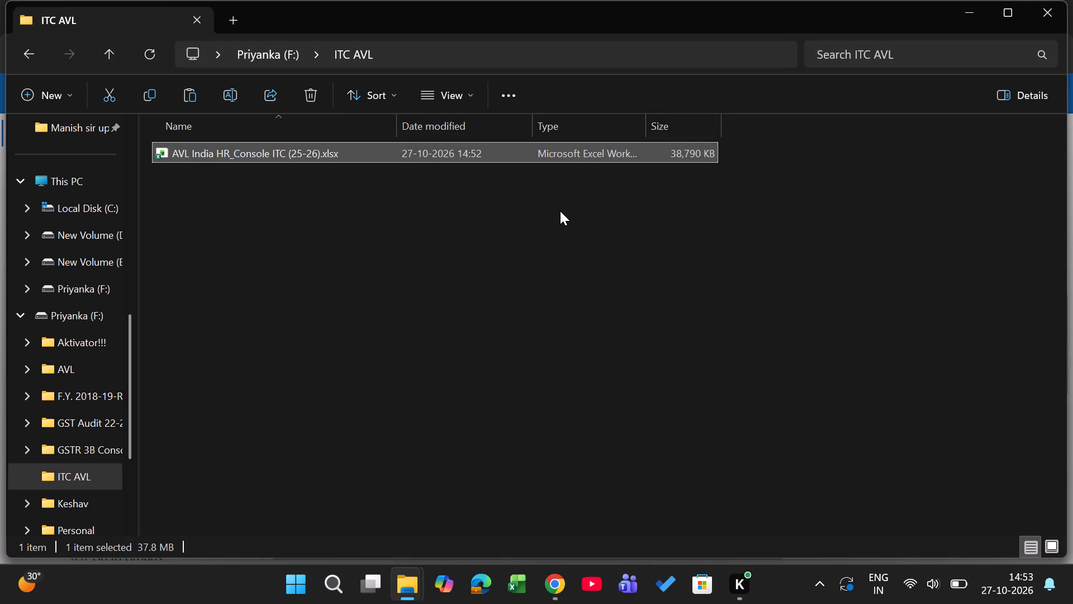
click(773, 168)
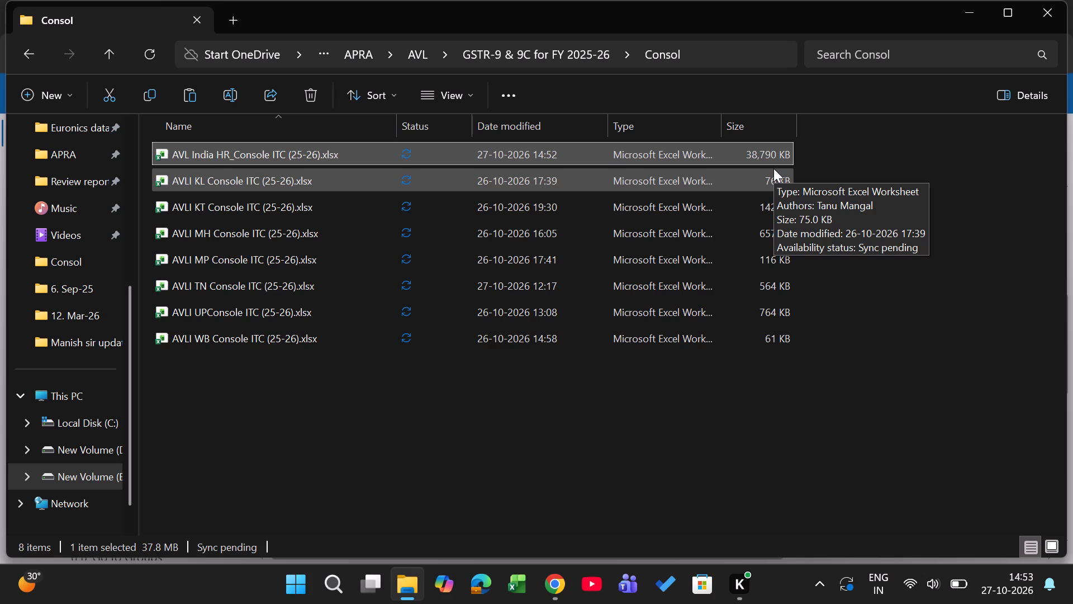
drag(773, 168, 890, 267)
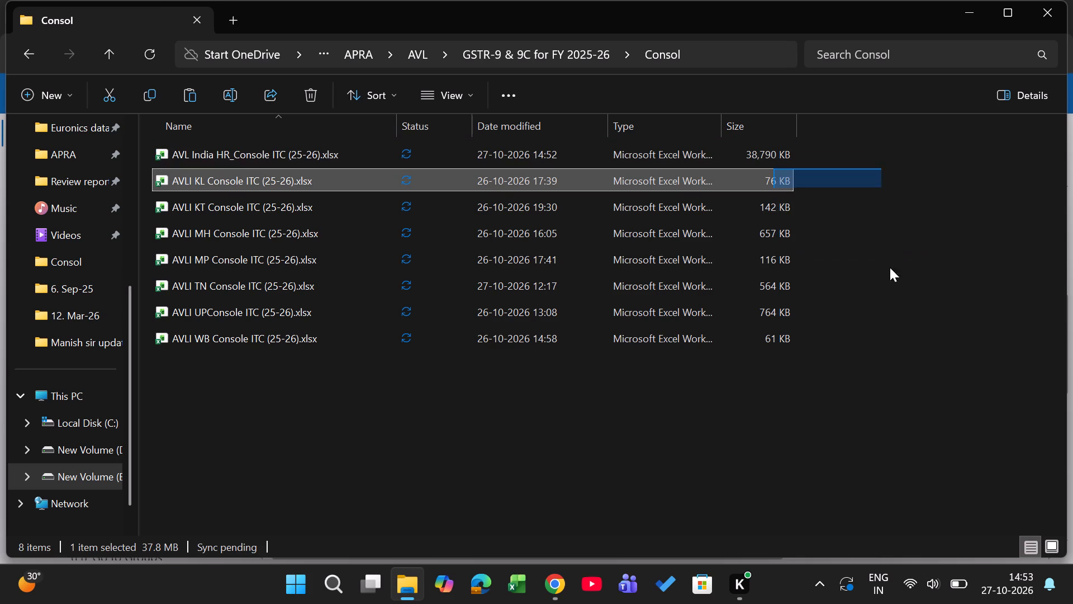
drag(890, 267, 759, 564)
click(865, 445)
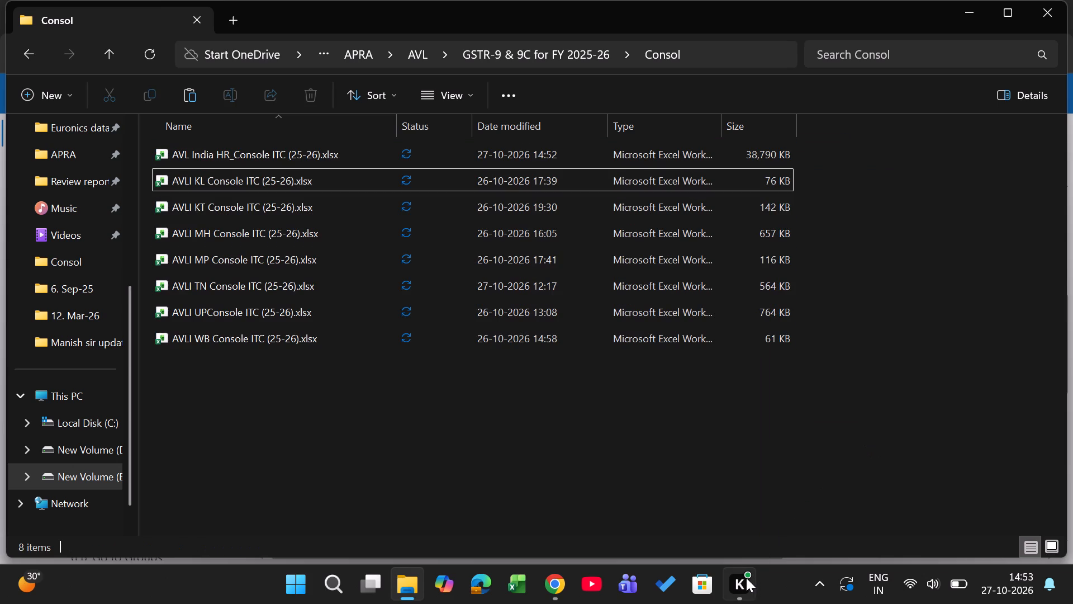
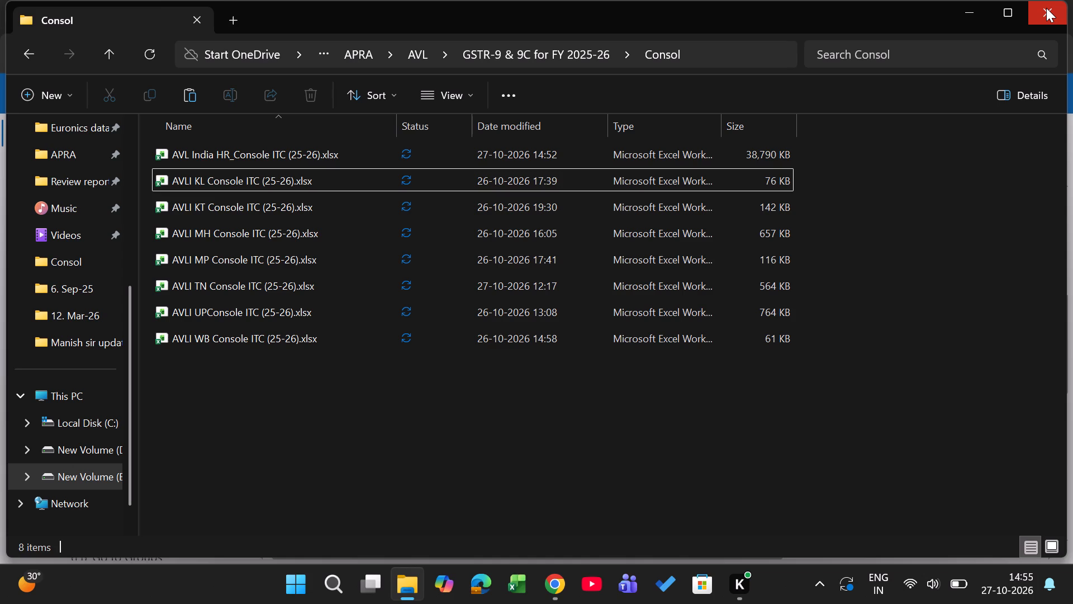
Select the workbook AVL India HR_Console ITC (25-26).xlsx in the Consol folder.
key(Left)
key(Left)
key(Left)
key(Left)
key(Down)
key(Down)
key(Up)
key(Up)
key(Up)
key(Up)
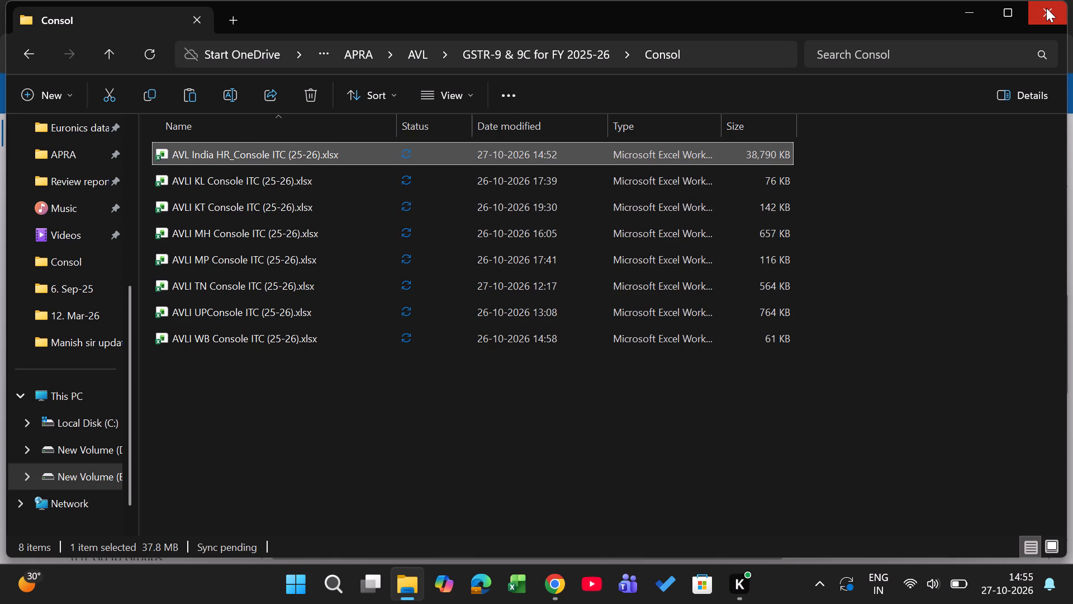
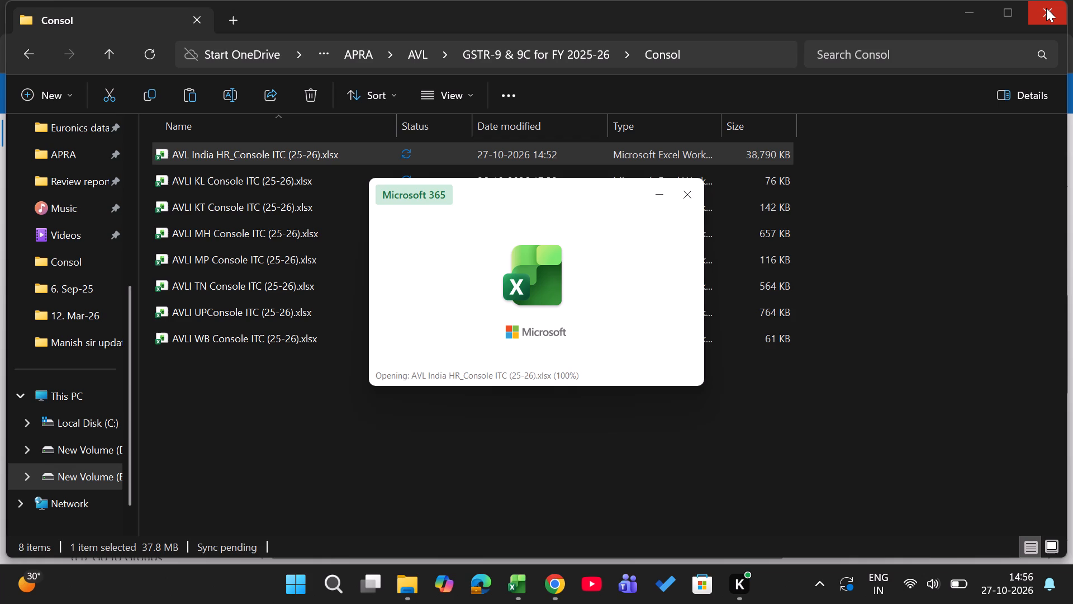
key(Left)
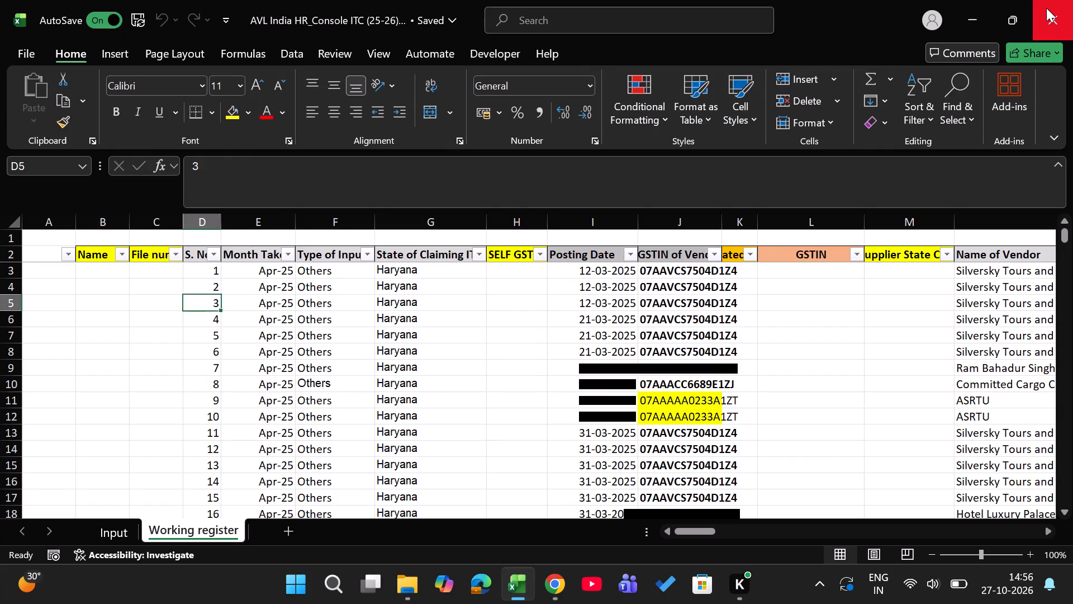
key(Left)
key(Left)
key(Up)
key(Up)
key(Up)
key(Right)
key(Right)
key(Down)
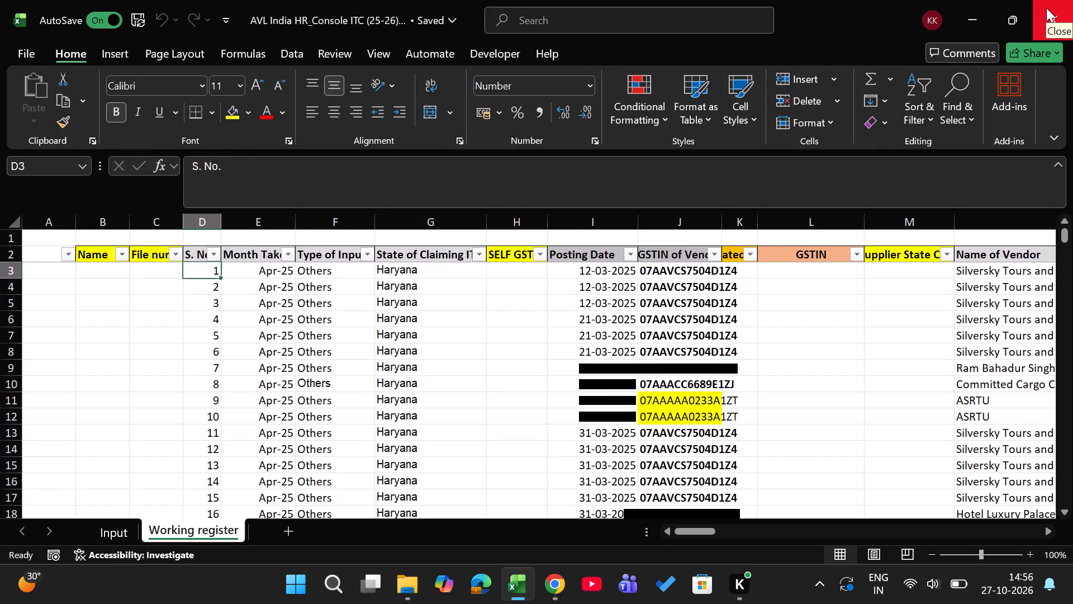
key(Left)
key(Left)
key(Up)
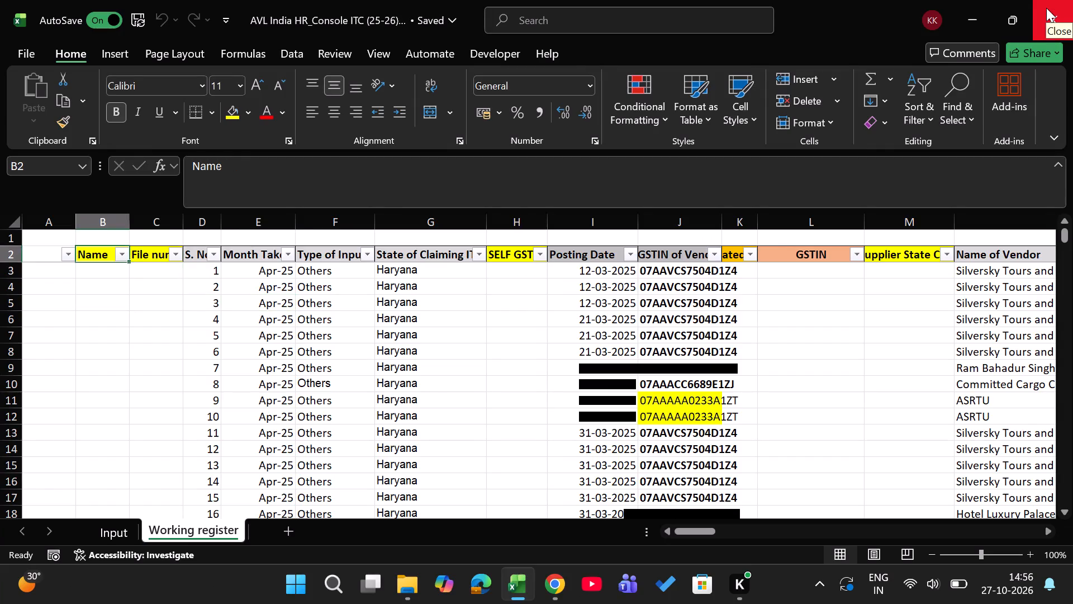
key(Right)
key(Right)
key(Right)
key(alt+Down)
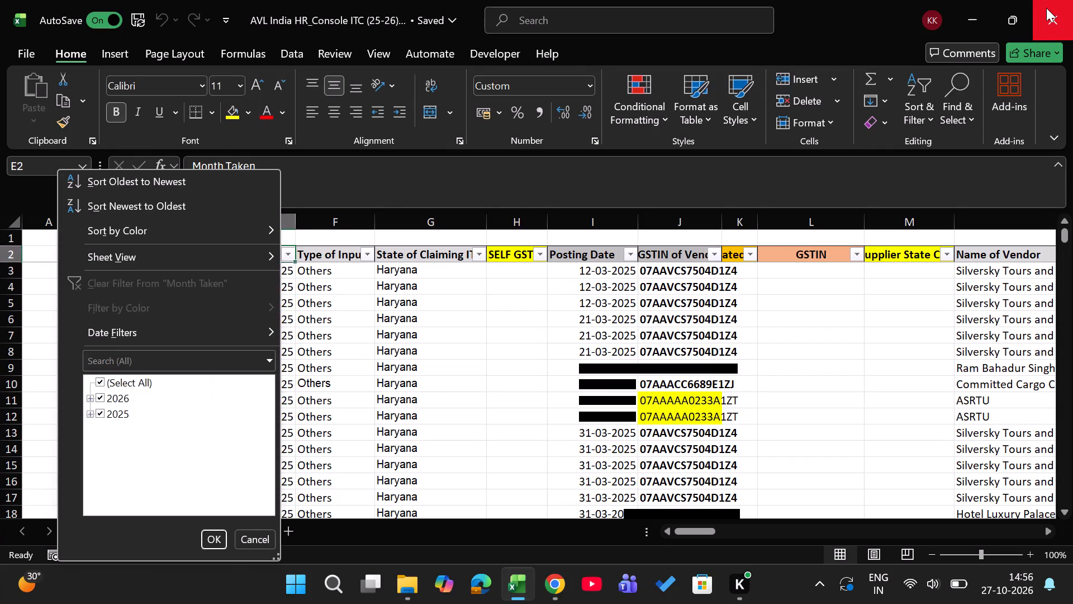
click(88, 418)
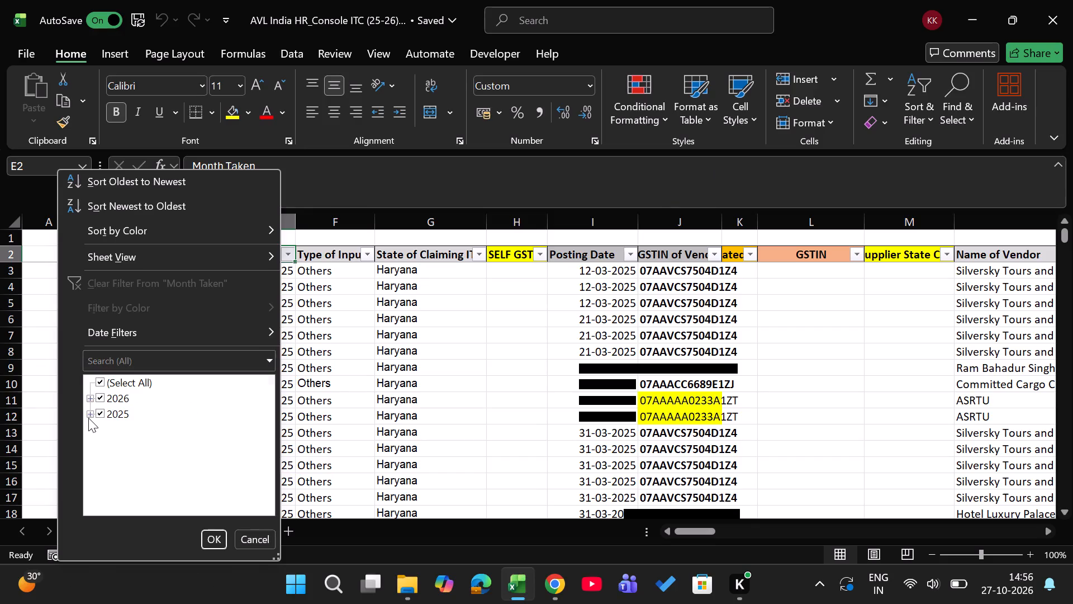
scroll(169, 418, up, 2)
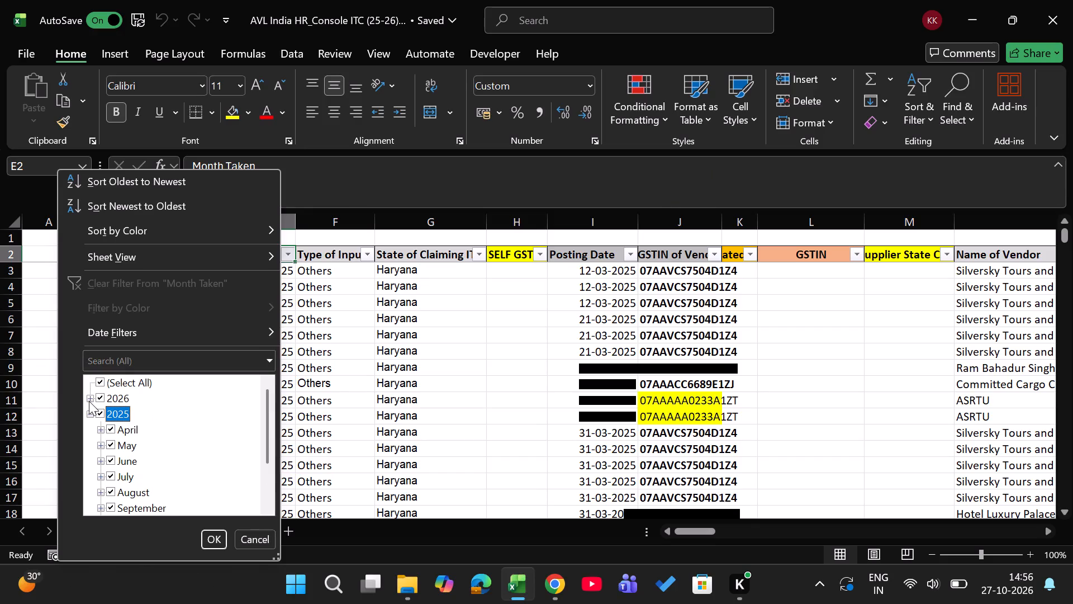
click(89, 401)
click(416, 389)
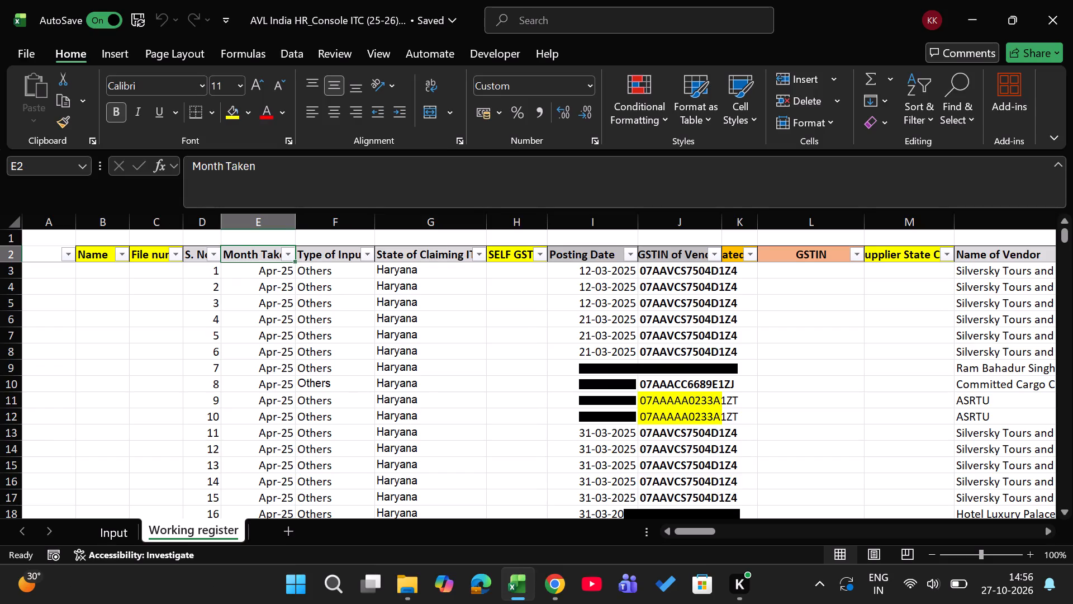
Check the values listed in the Posting Date filter.
click(633, 259)
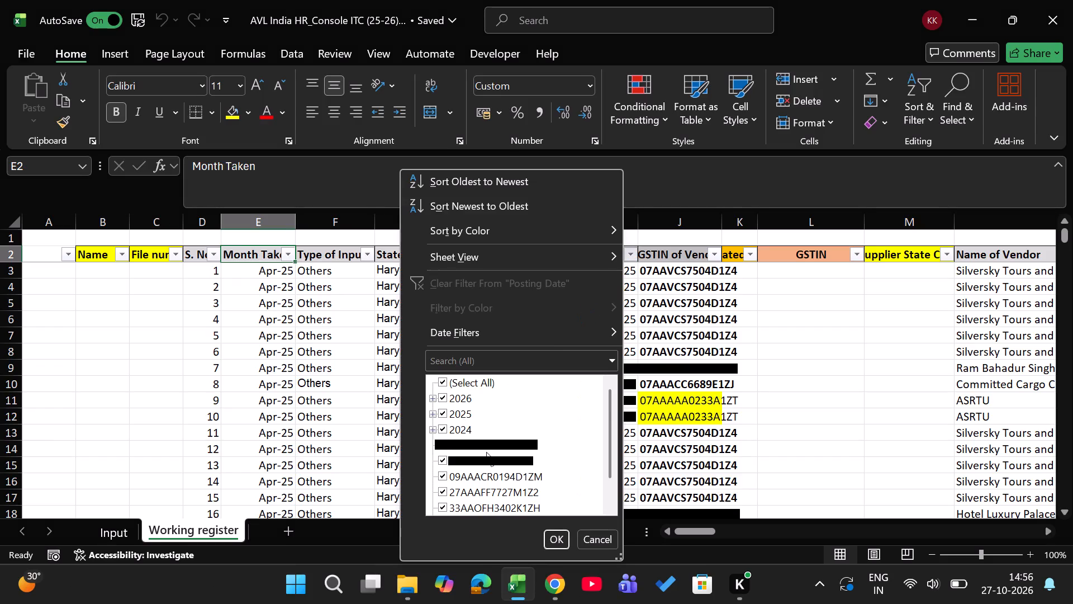
scroll(486, 452, down, 5)
scroll(486, 452, up, 2)
click(677, 374)
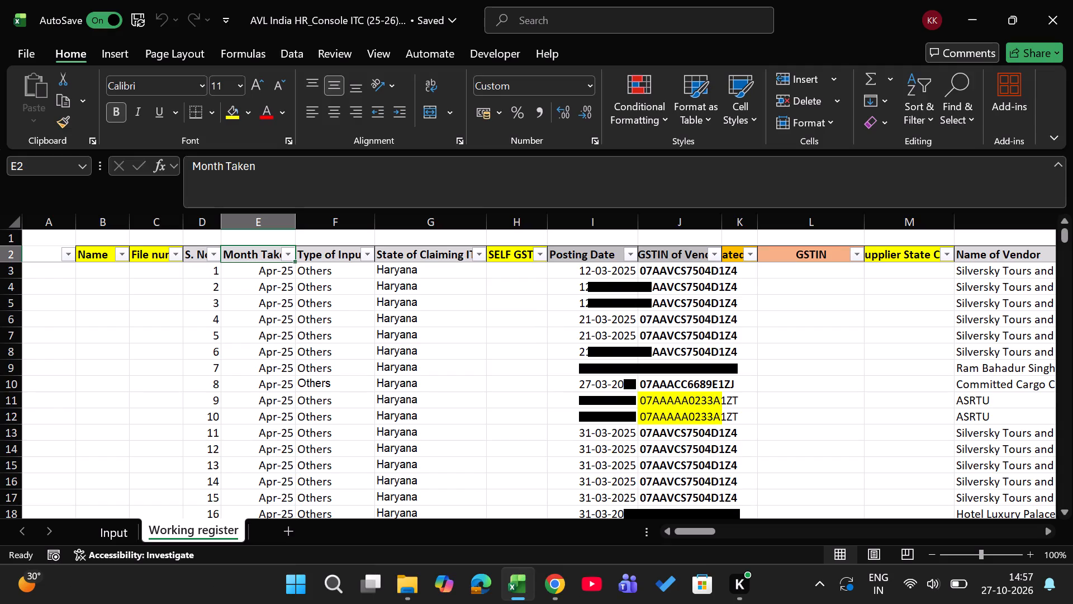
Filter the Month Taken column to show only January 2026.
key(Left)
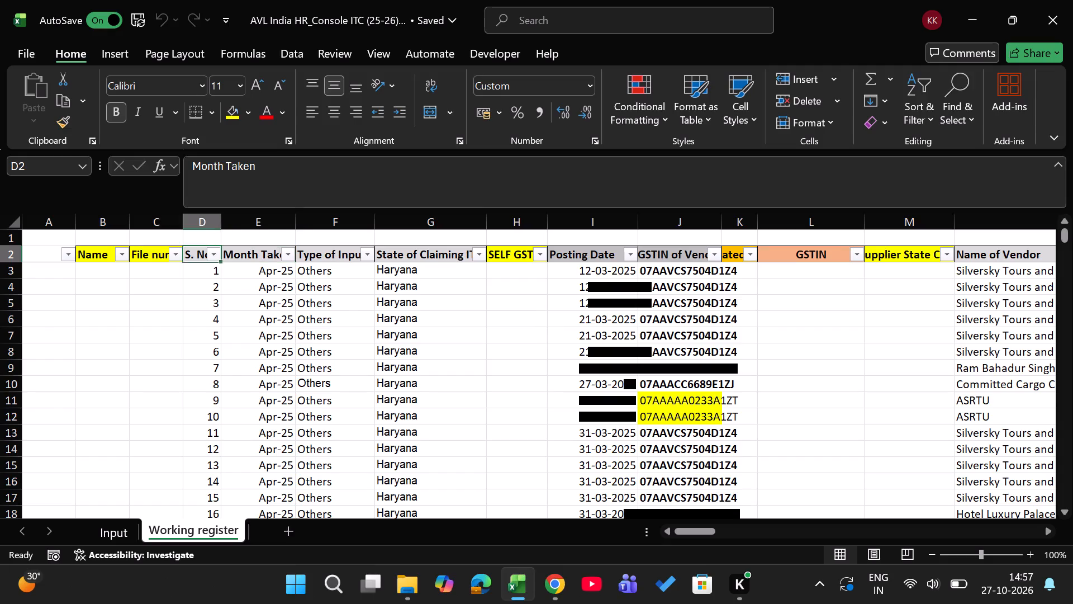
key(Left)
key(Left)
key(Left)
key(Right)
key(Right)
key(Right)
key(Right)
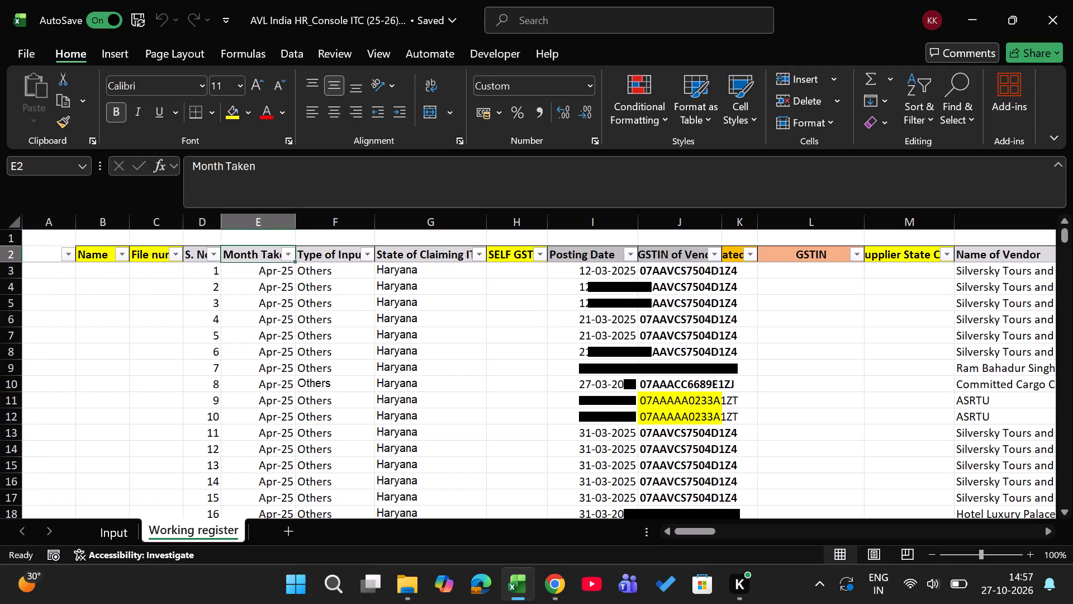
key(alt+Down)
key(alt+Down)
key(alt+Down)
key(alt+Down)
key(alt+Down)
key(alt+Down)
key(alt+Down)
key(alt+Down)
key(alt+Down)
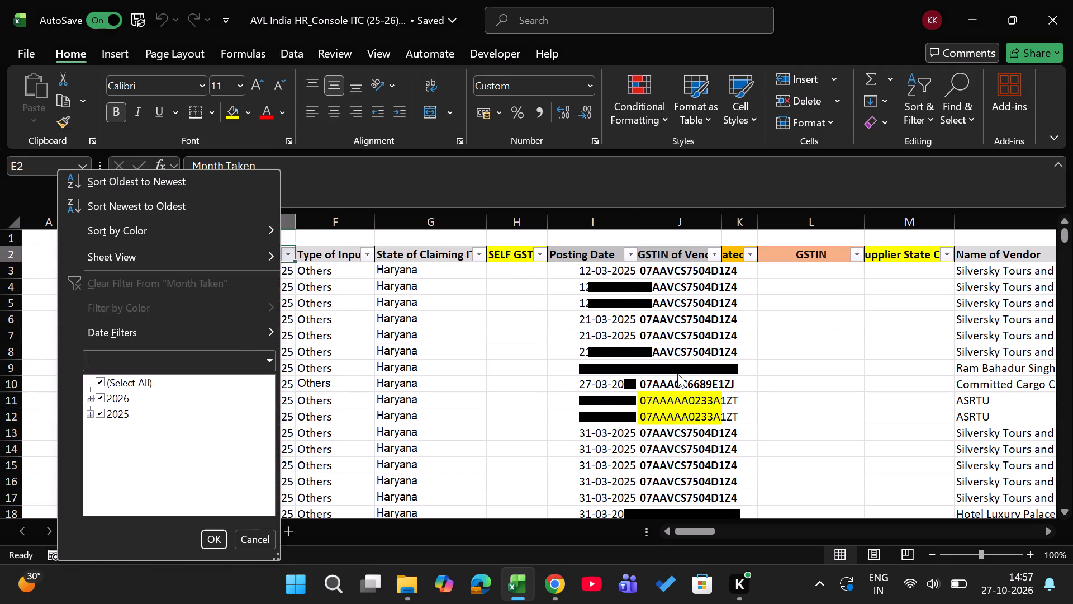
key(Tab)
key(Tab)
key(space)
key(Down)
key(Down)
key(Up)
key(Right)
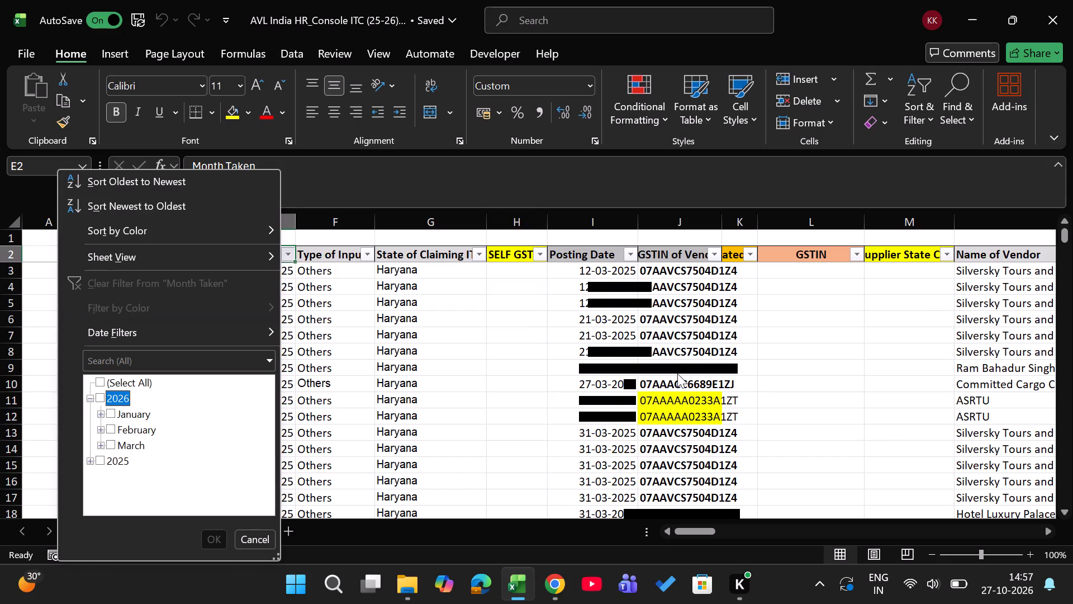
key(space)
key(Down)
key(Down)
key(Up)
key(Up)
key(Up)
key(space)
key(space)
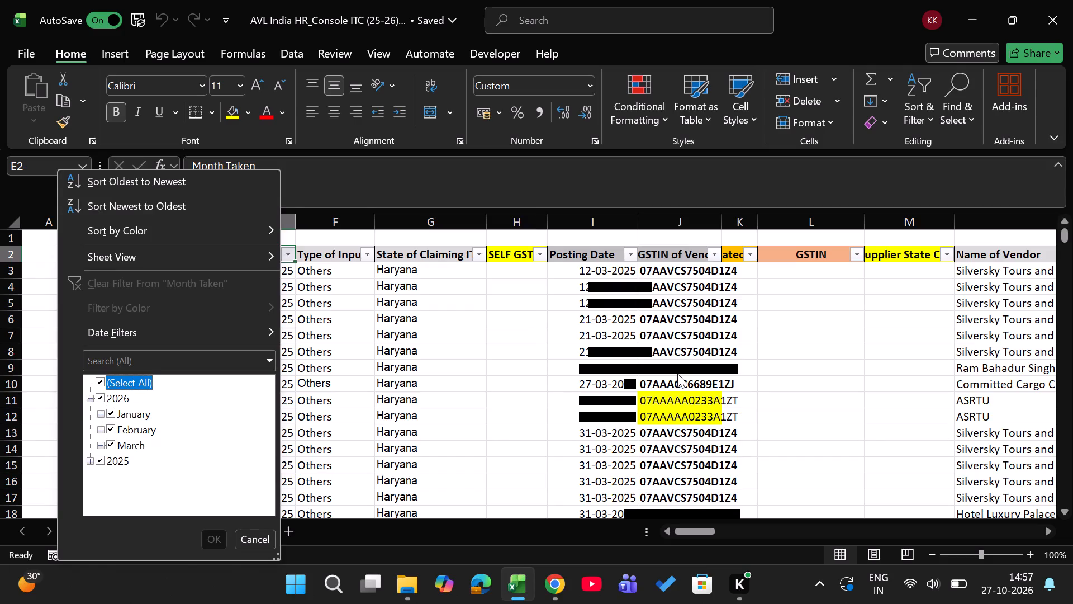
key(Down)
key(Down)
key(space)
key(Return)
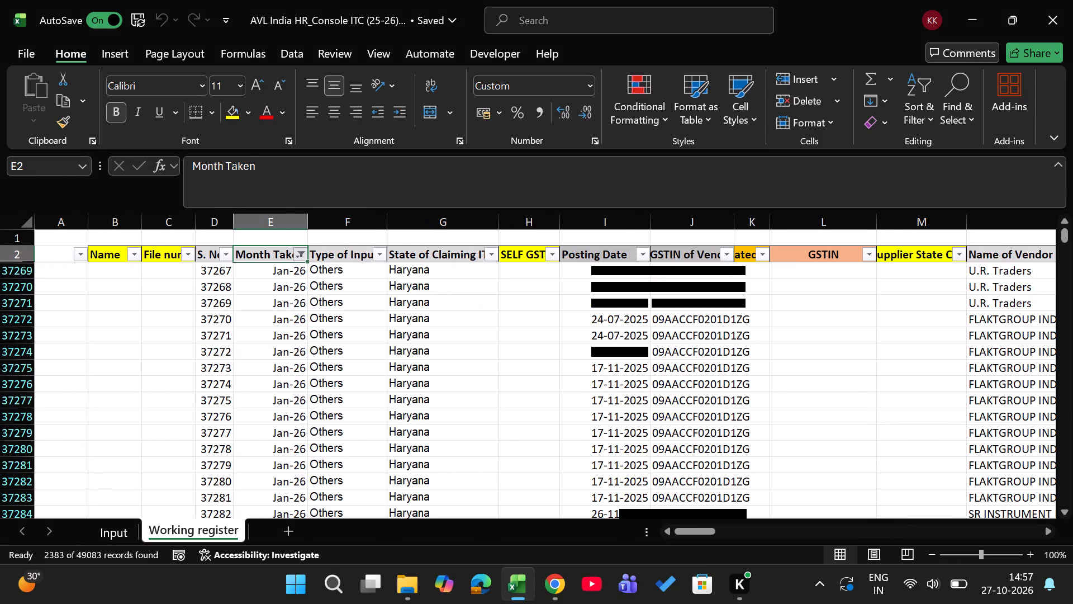
Filter the Month Taken column to show only April 2025.
key(alt+Down)
key(alt+Down)
key(alt+Down)
key(alt+Down)
key(alt+Down)
key(alt+Down)
key(alt+Down)
key(alt+Down)
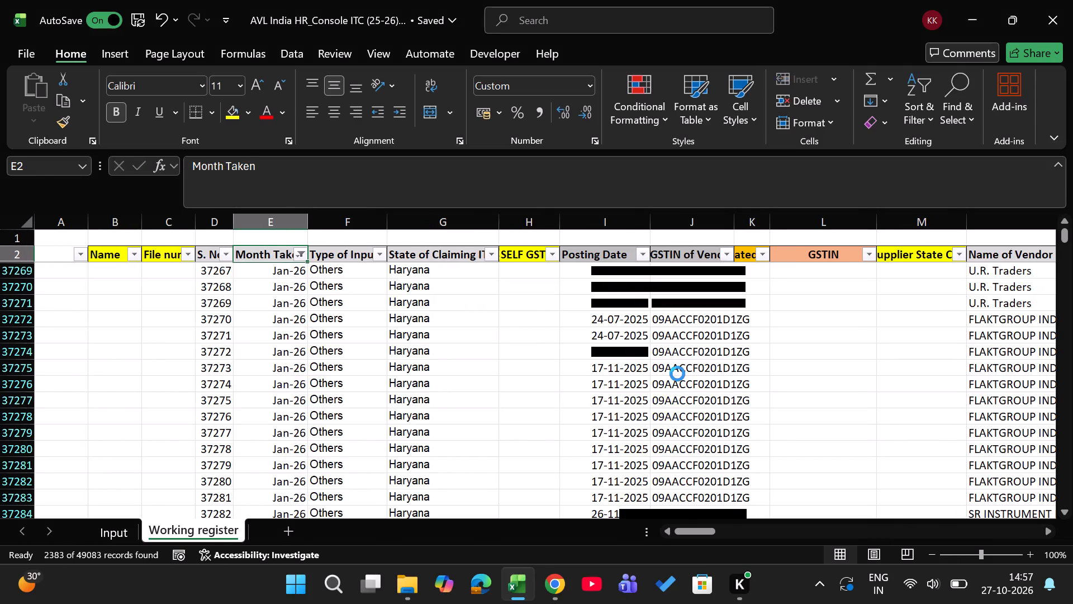
key(Down)
key(Tab)
key(Tab)
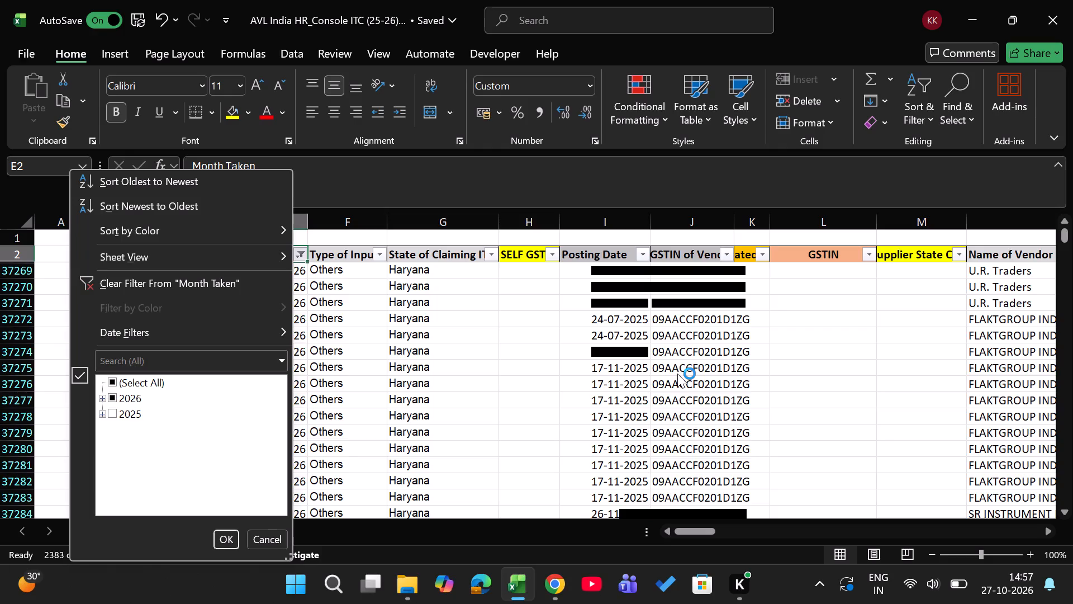
key(space)
key(space)
key(Down)
key(Down)
key(Right)
key(Down)
key(Down)
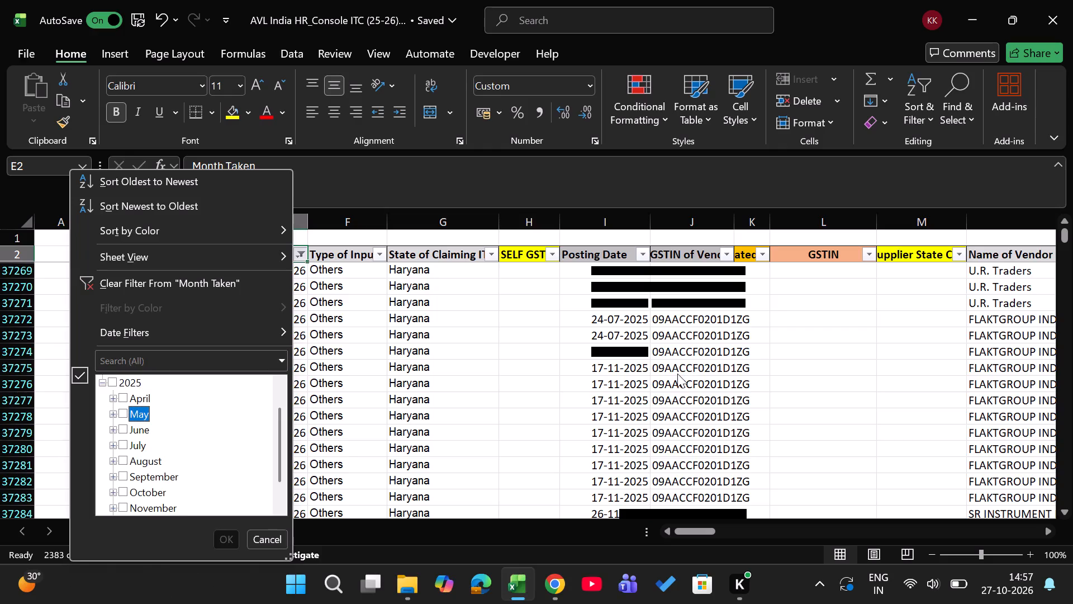
key(Up)
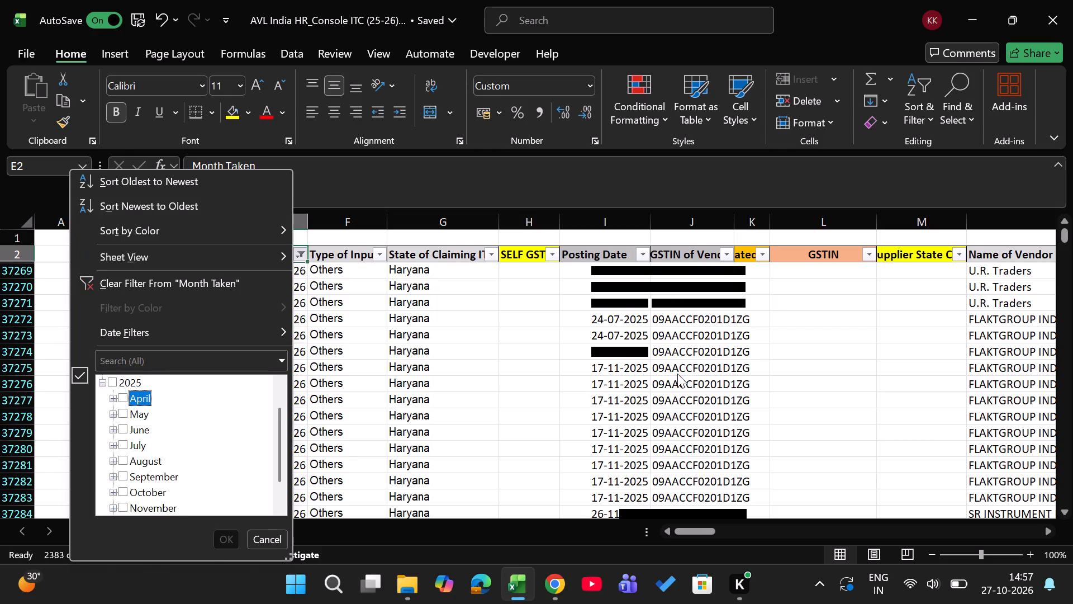
key(space)
key(Return)
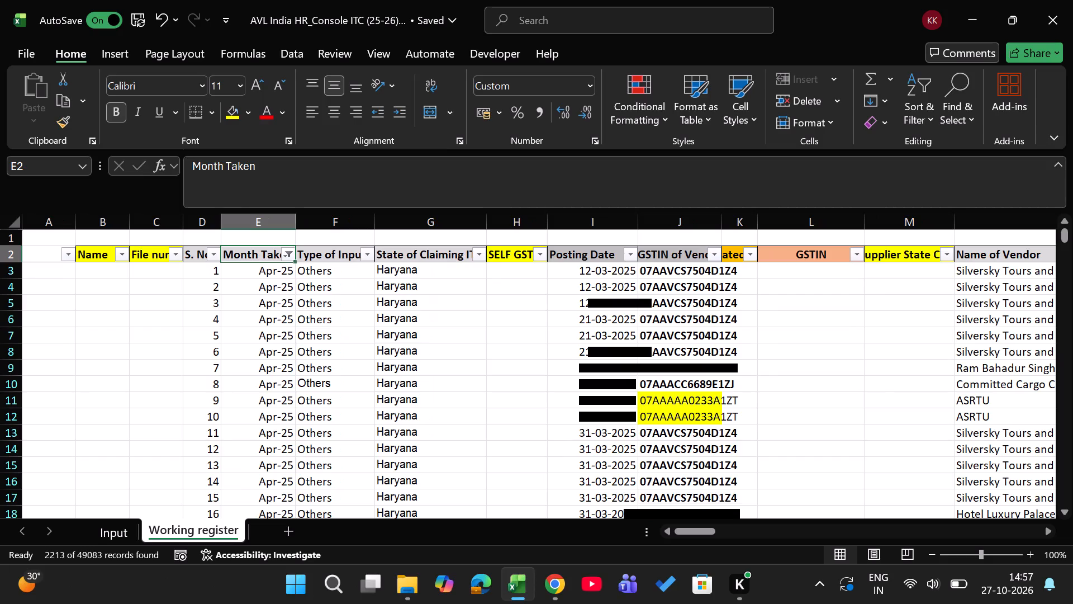
key(Left)
key(Left)
key(Left)
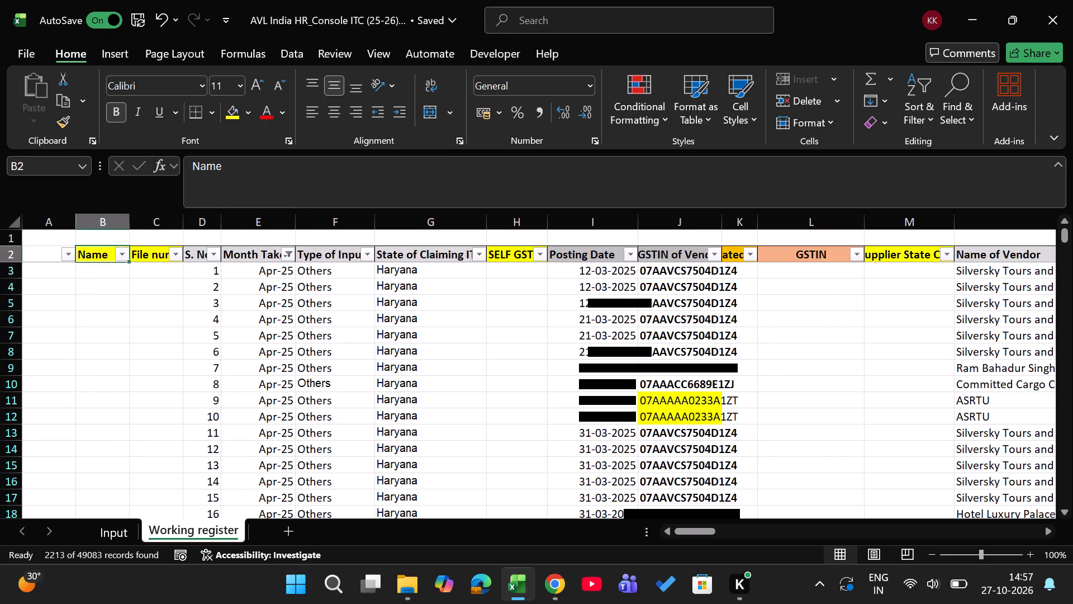
key(Down)
key(Up)
key(Right)
key(Right)
key(Right)
key(Right)
key(Right)
key(Right)
key(Right)
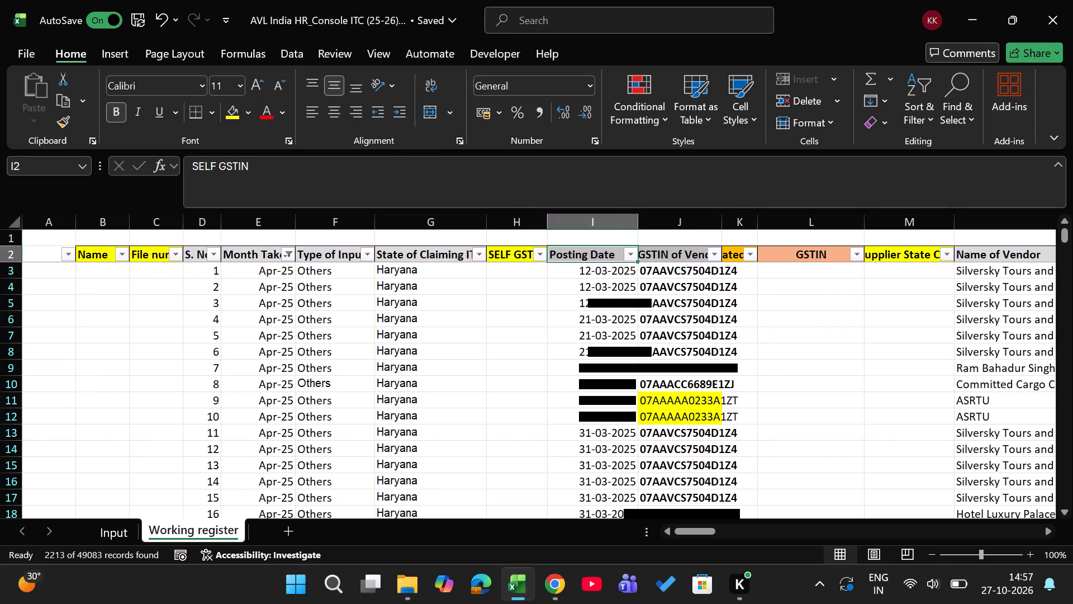
key(Right)
key(Right)
key(Left)
key(Right)
key(Right)
key(Right)
key(Right)
key(Right)
key(Right)
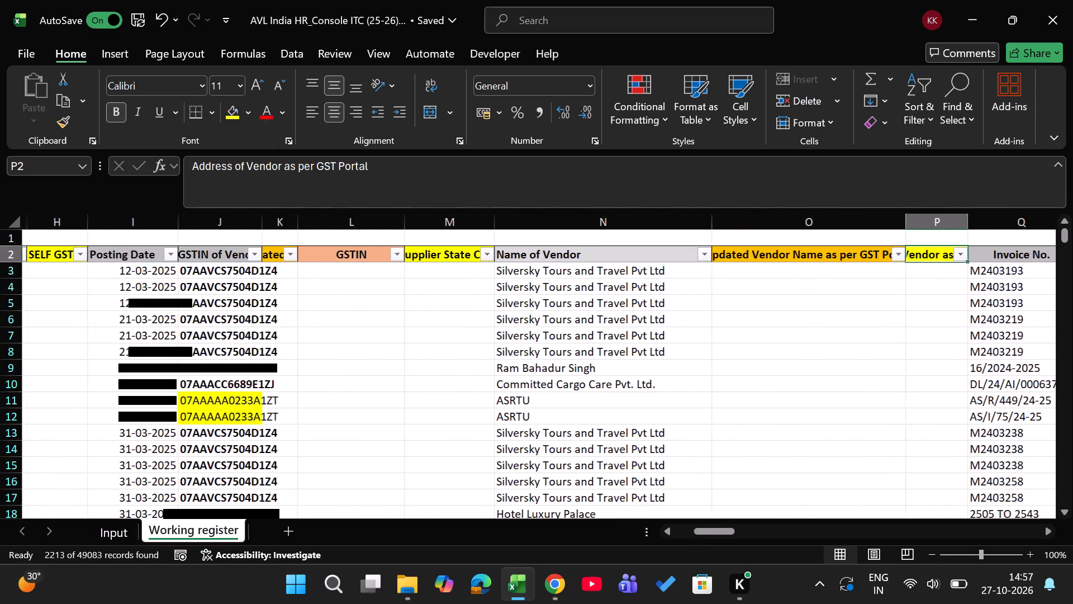
key(Right)
key(Right)
key(Left)
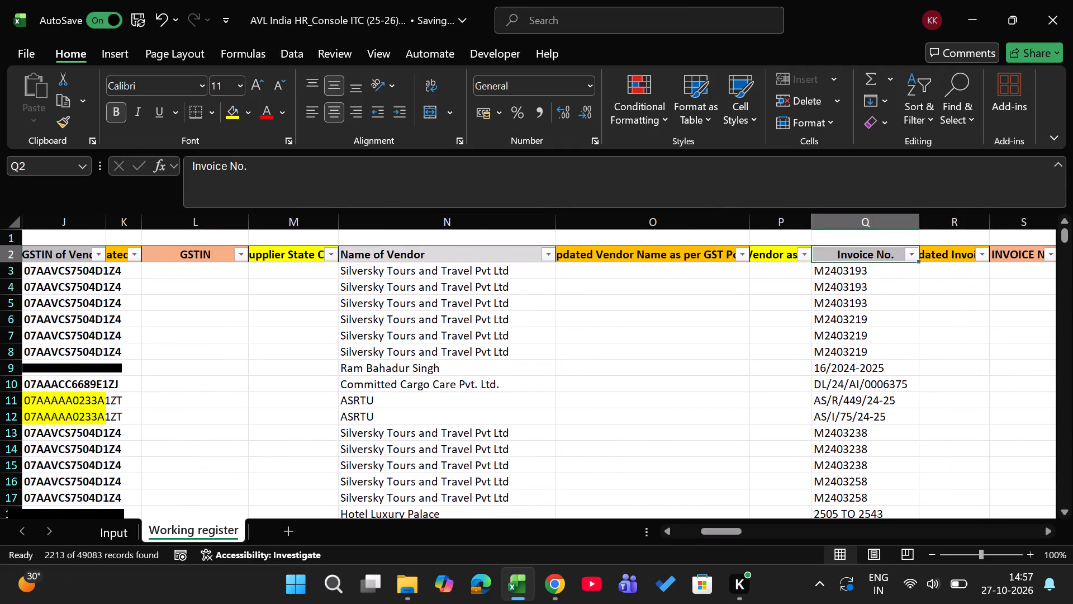
key(Down)
key(ctrl+c)
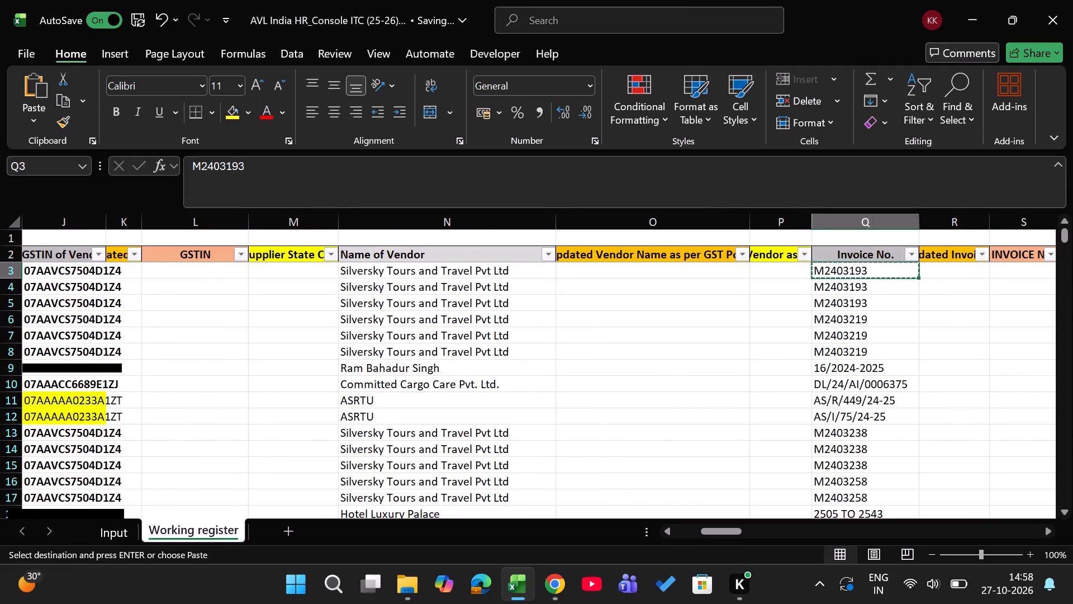
Examine the register's opening columns from Name and File number across to SELF GSTIN, checking the headings against the first April 2025 row.
key(Up)
key(ctrl+Left)
key(Up)
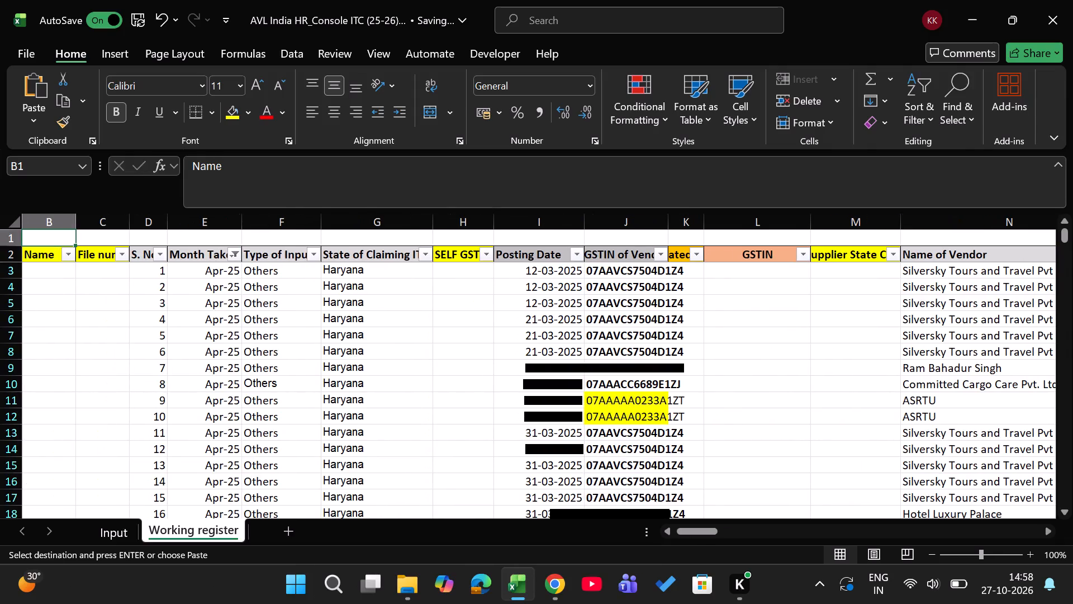
key(Down)
key(Down)
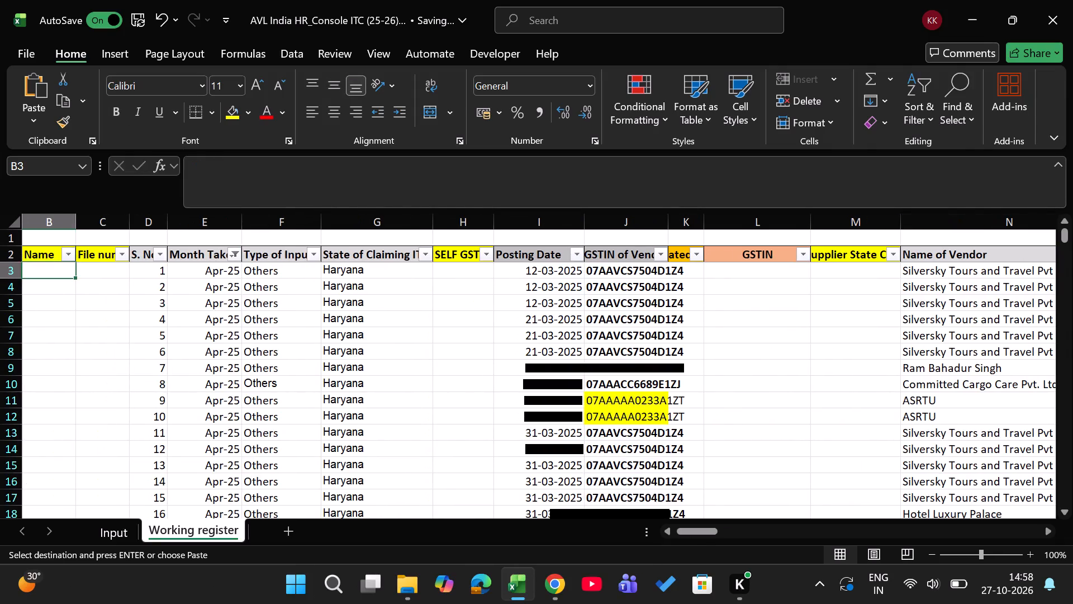
key(Right)
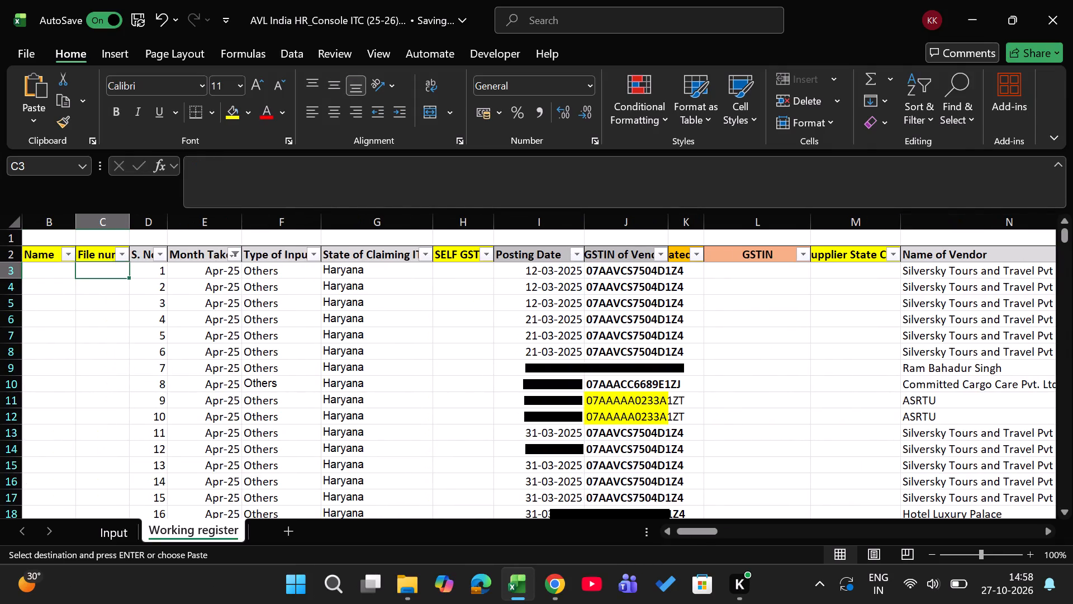
key(Right)
key(Right)
key(Right)
key(Right)
key(Right)
key(Right)
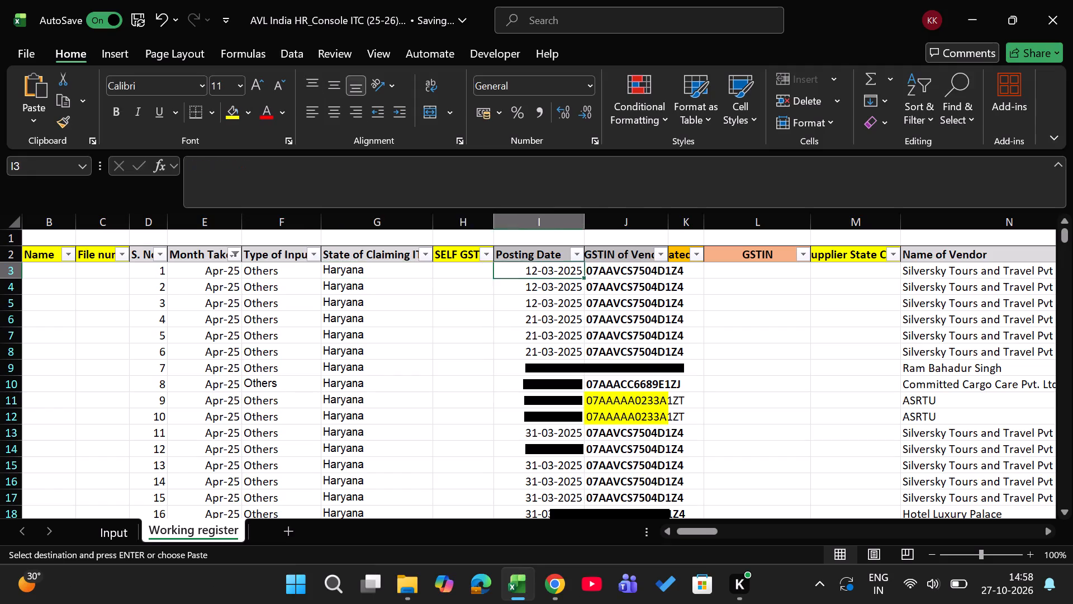
key(Left)
key(Up)
key(Down)
key(Up)
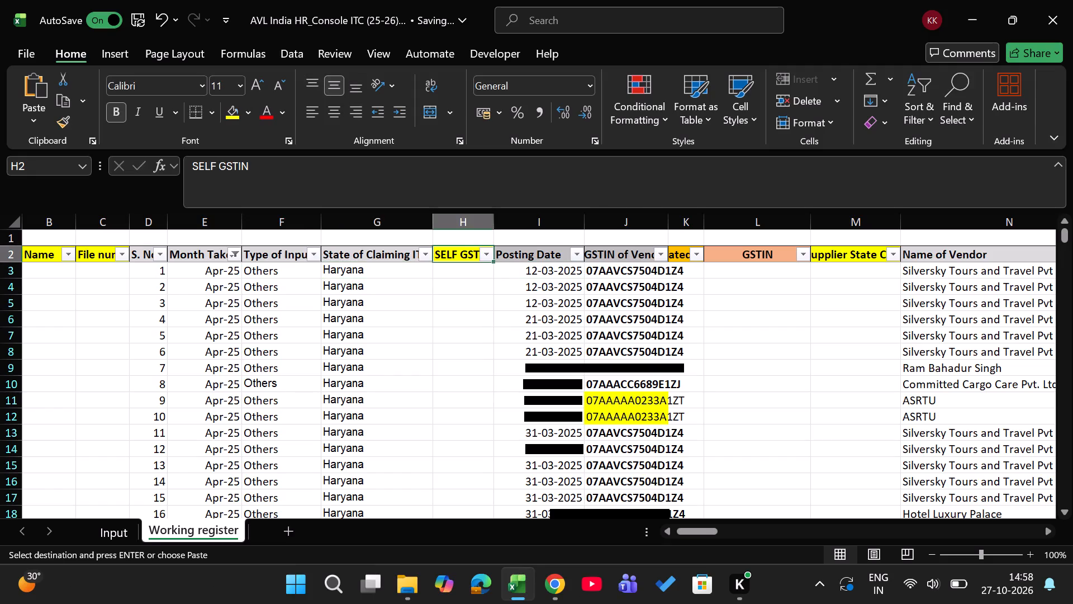
key(Down)
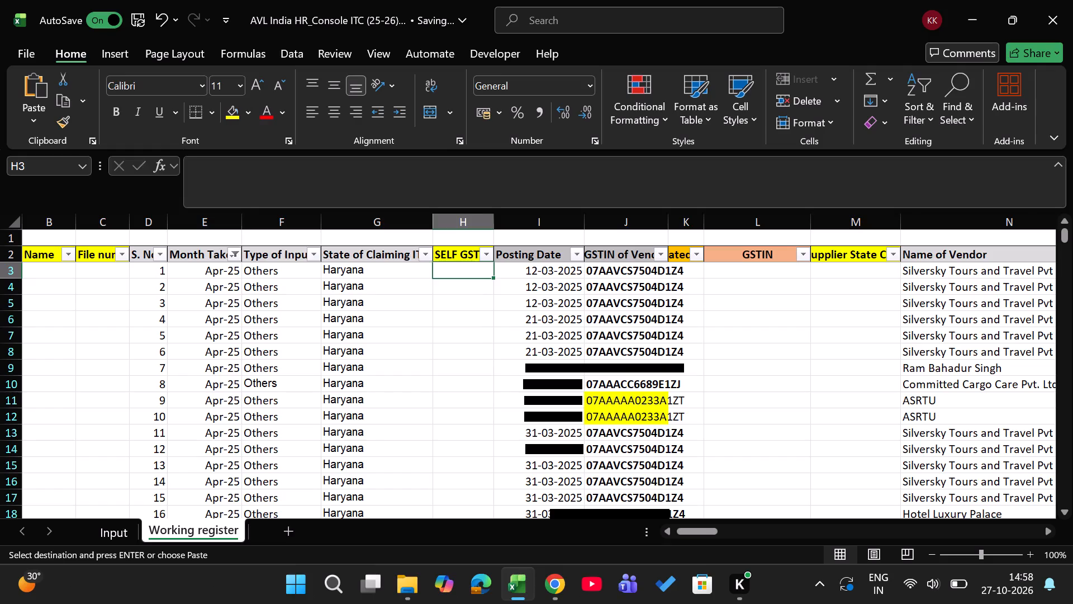
key(Down)
key(Up)
key(Up)
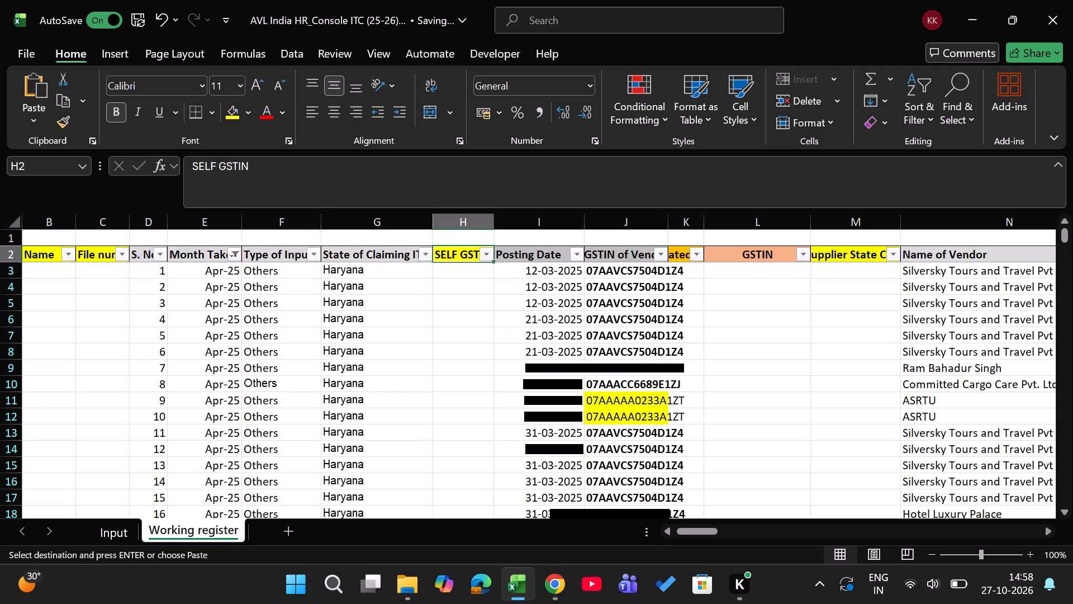
Examine the GSTIN of Vendor, Updated GSTIN and GSTIN columns and their first-row entries.
key(Right)
key(Right)
key(Right)
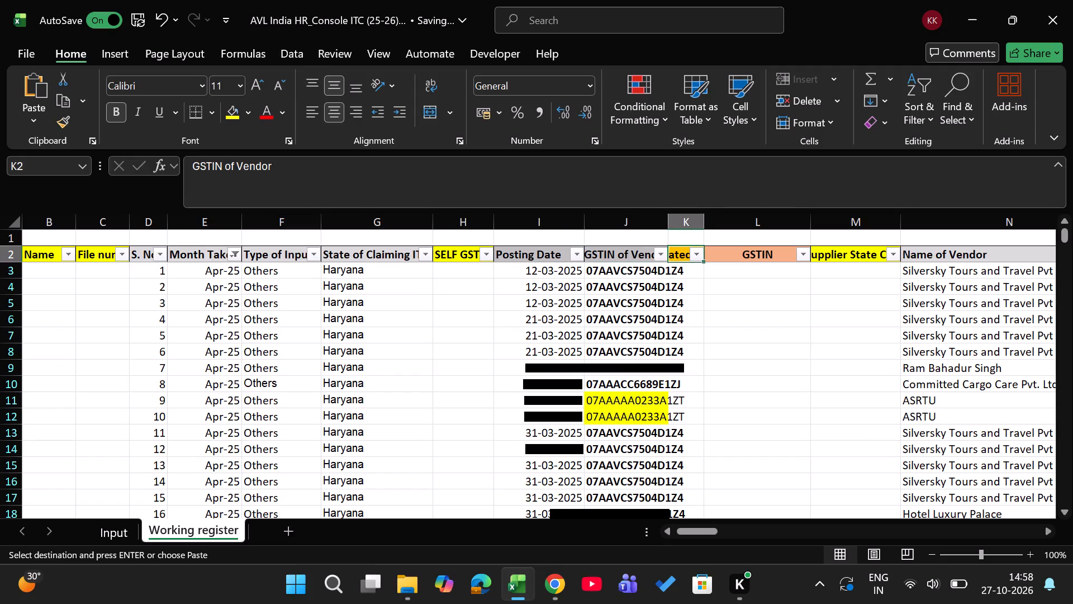
key(Down)
key(Left)
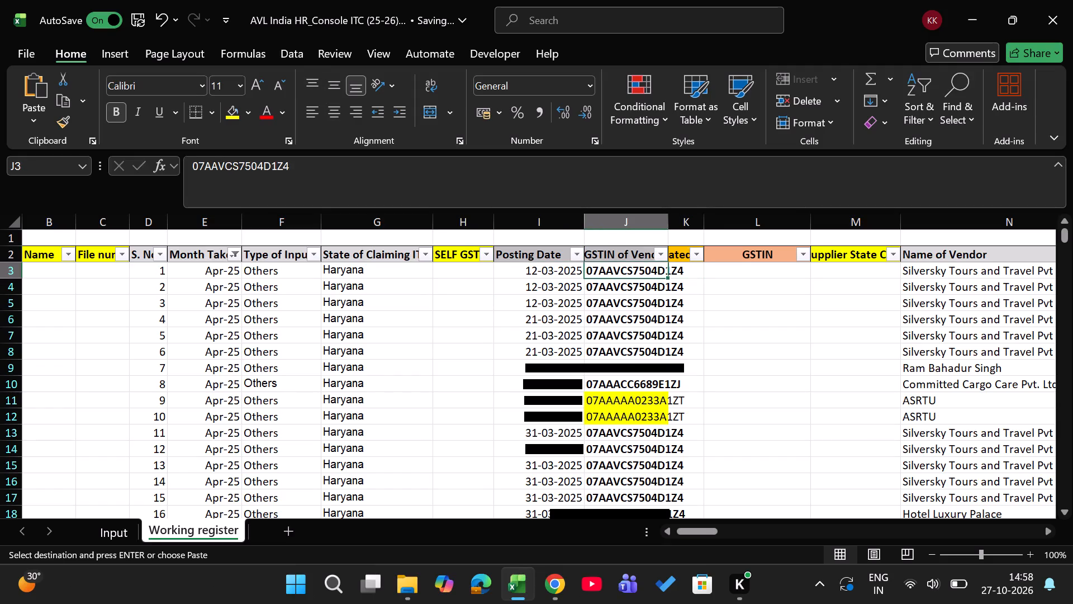
key(Up)
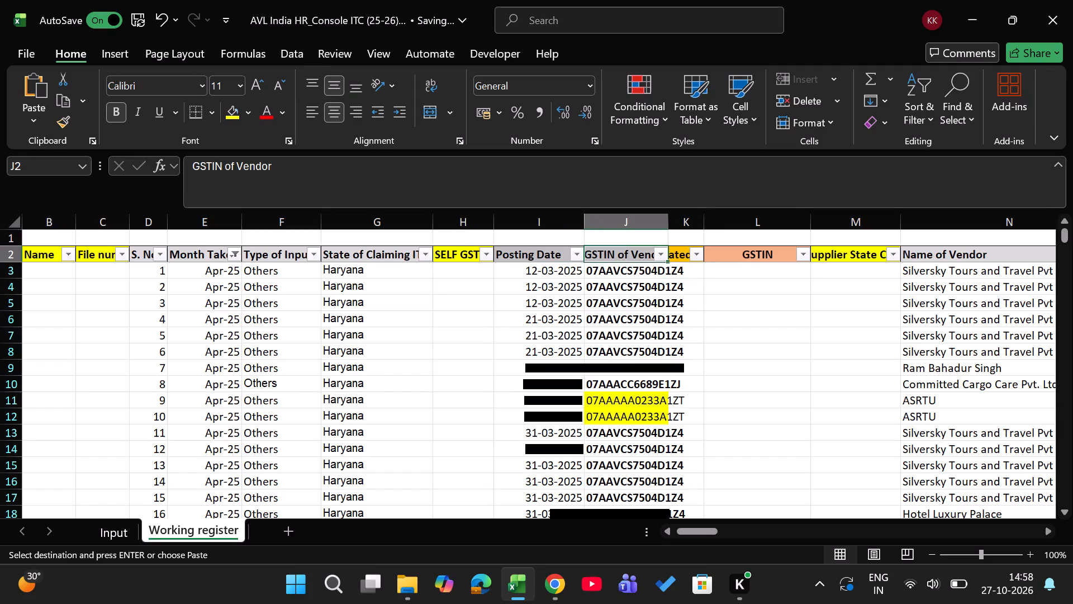
key(Right)
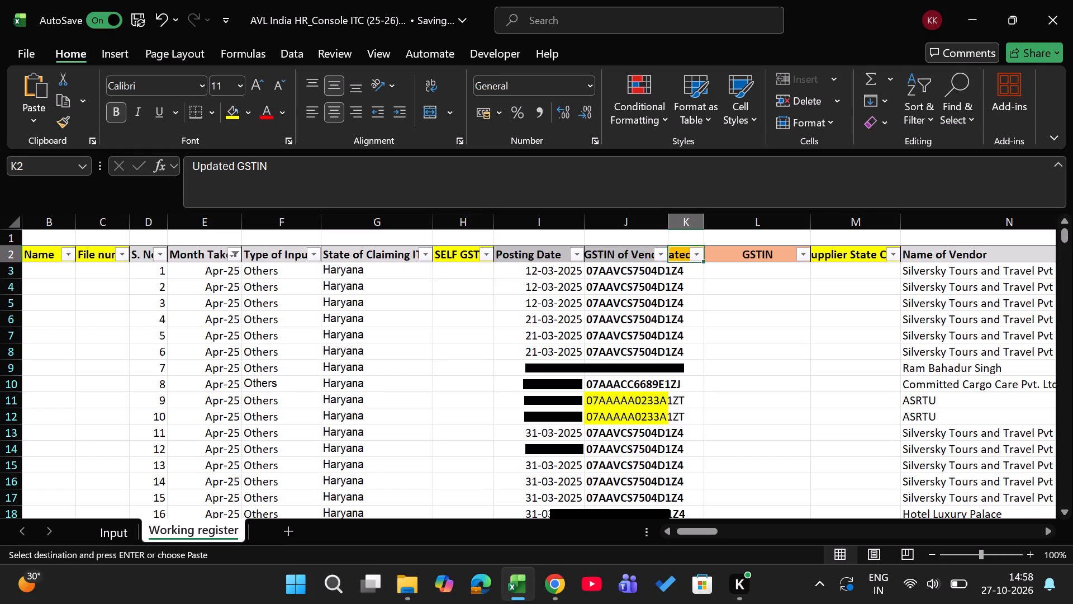
key(Right)
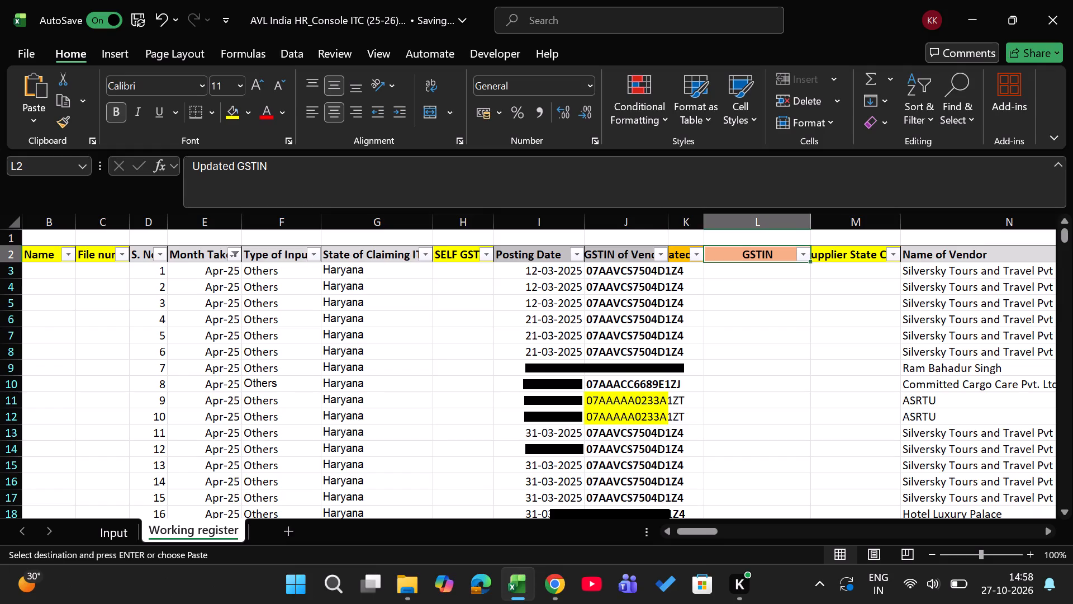
key(Down)
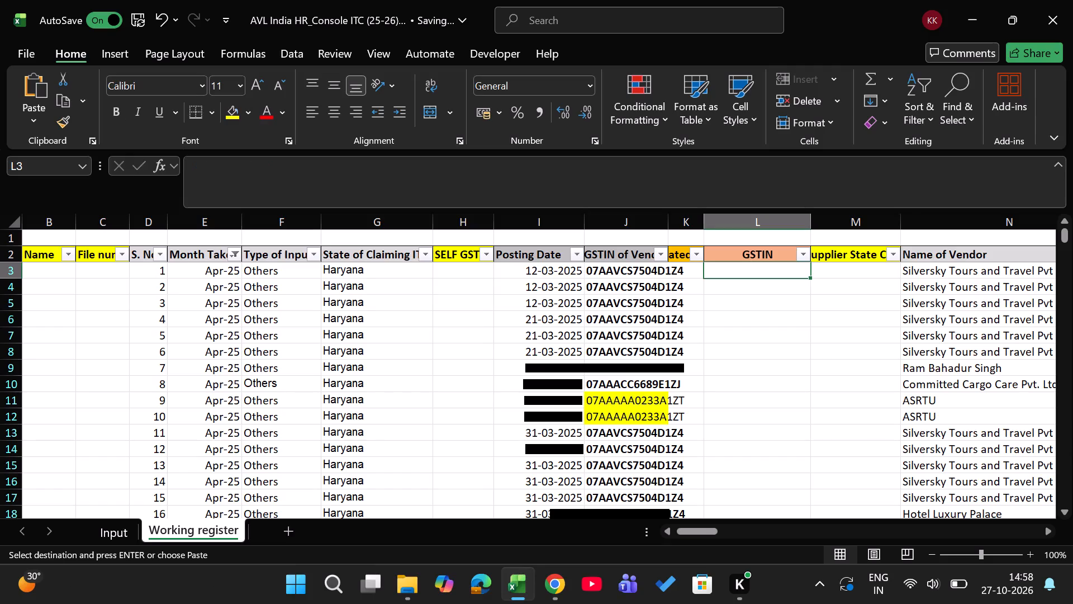
key(Left)
key(Right)
Examine the Supplier State Code, Name of Vendor and Updated Vendor Name as per GST Portal headings alongside the GSTIN columns.
key(Right)
key(Up)
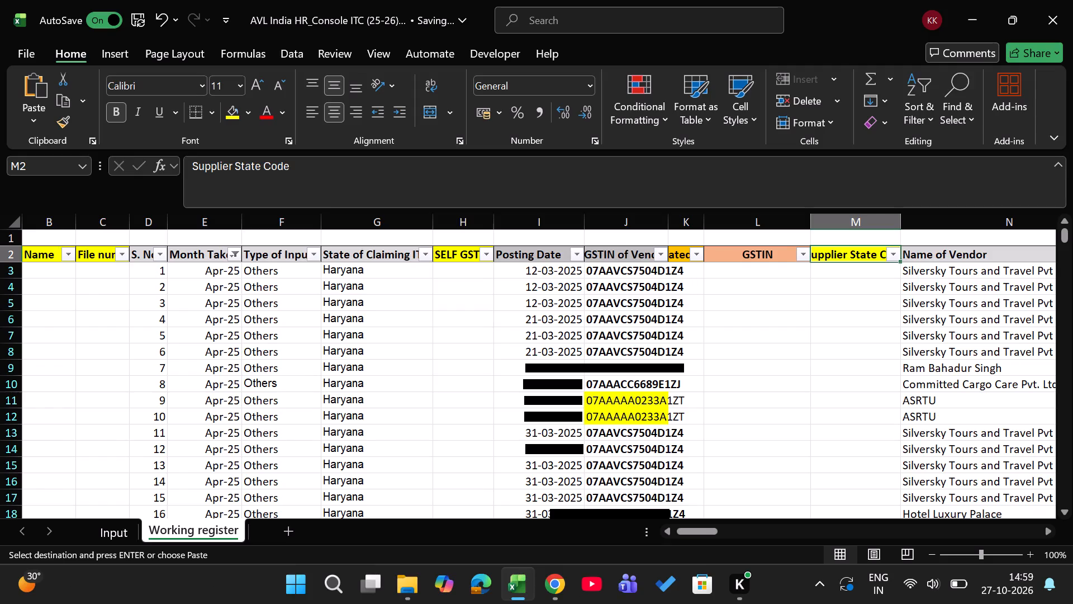
key(Right)
key(Left)
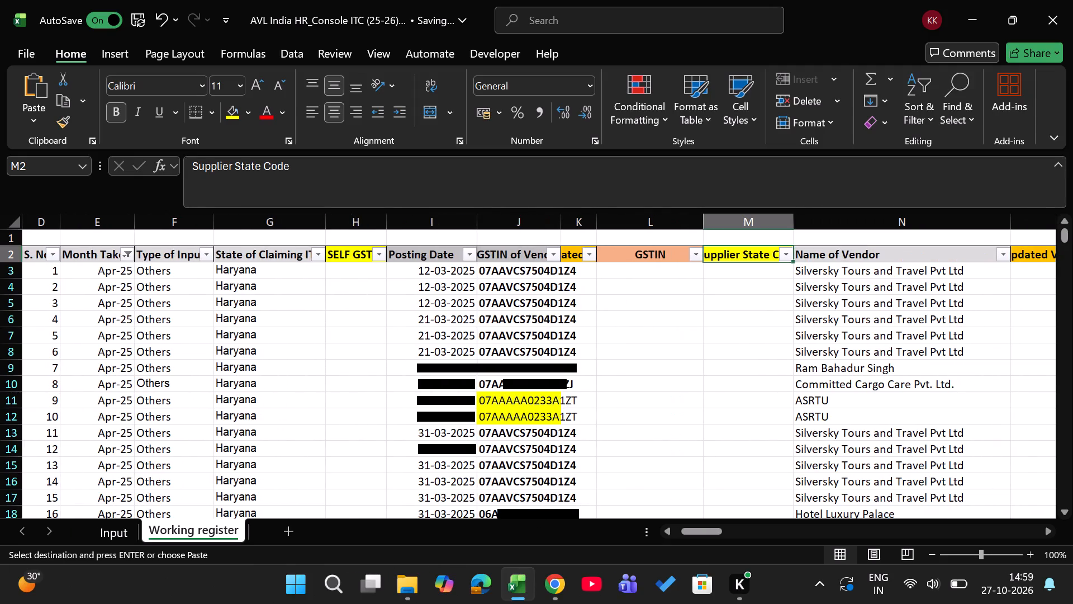
key(Right)
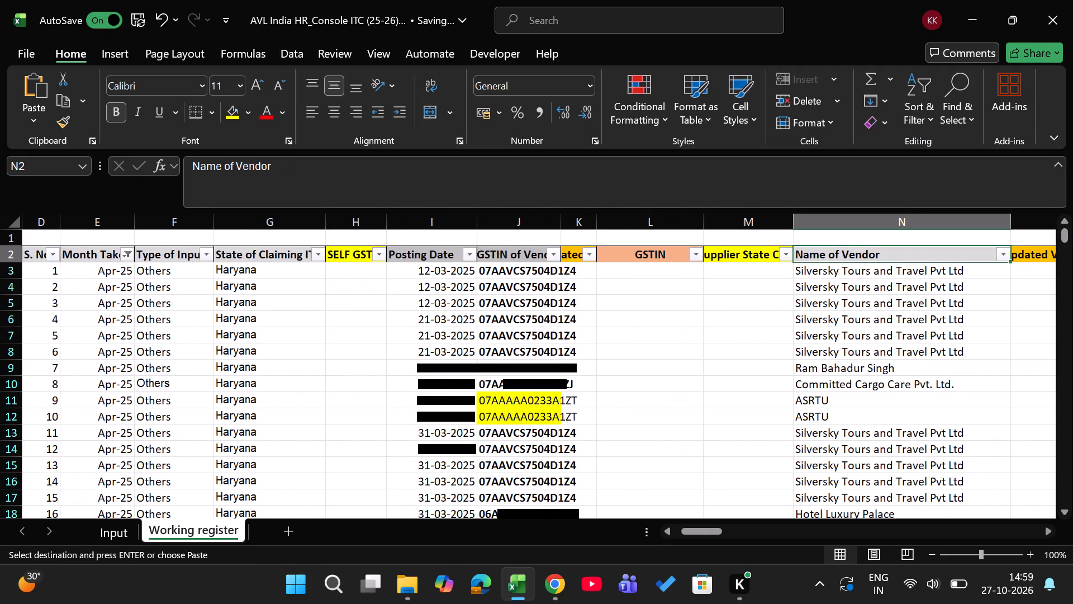
key(Right)
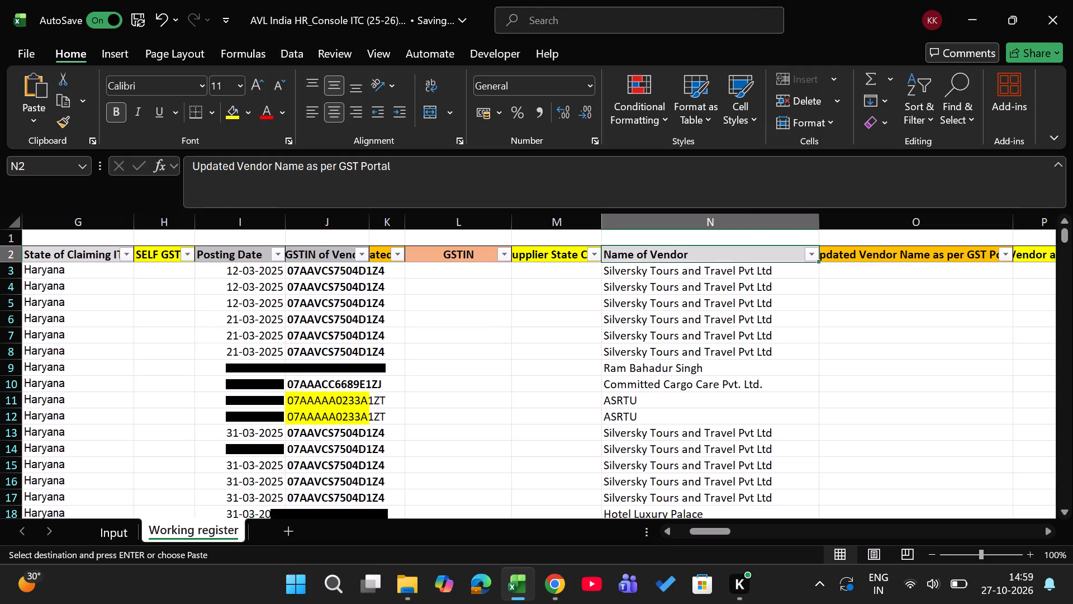
key(Left)
key(Left)
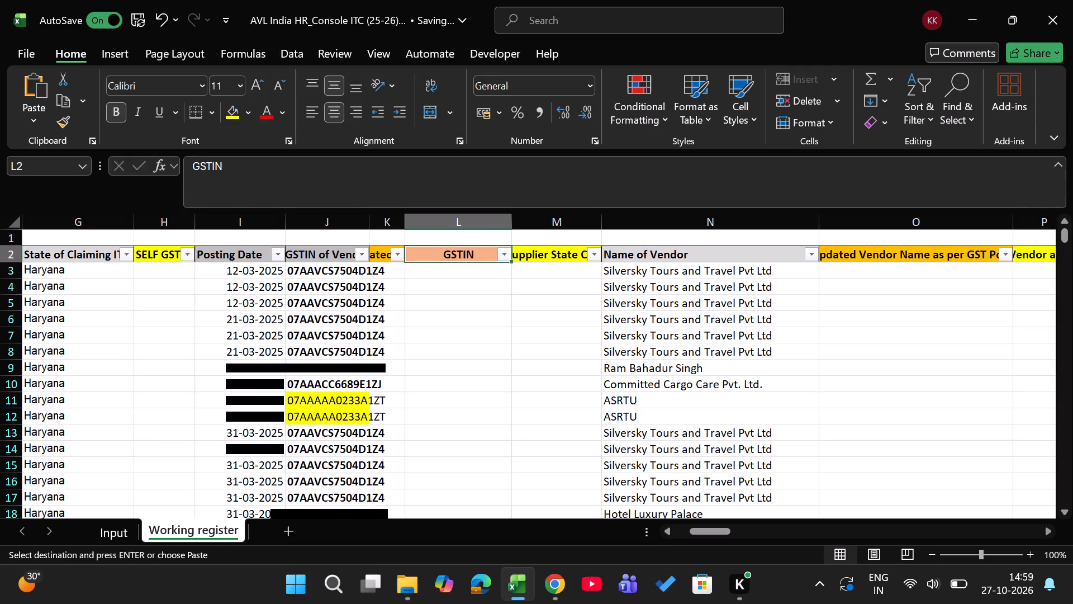
key(Right)
key(Right)
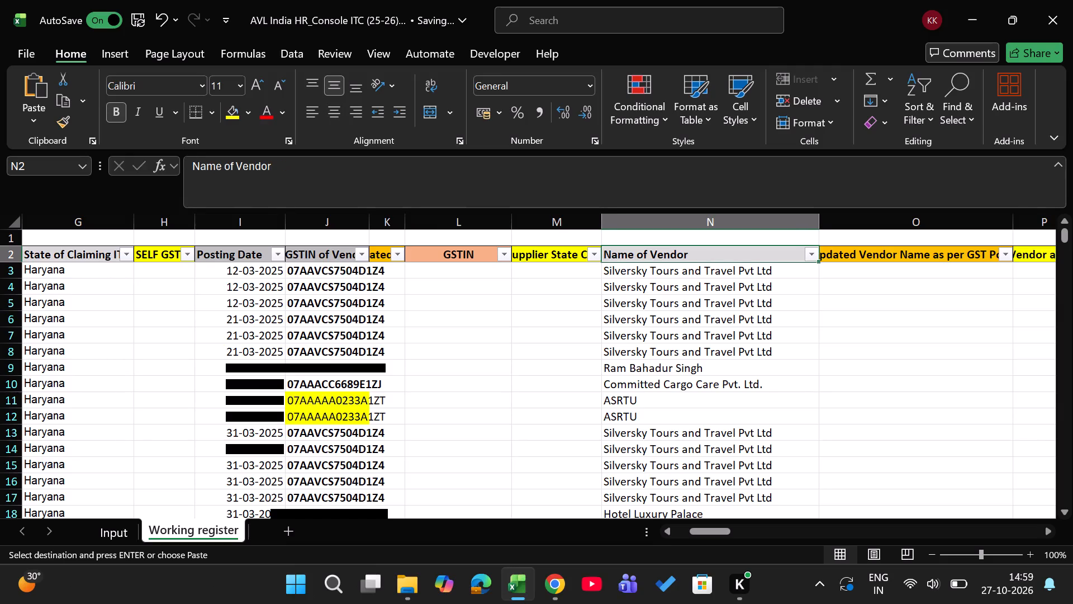
key(Right)
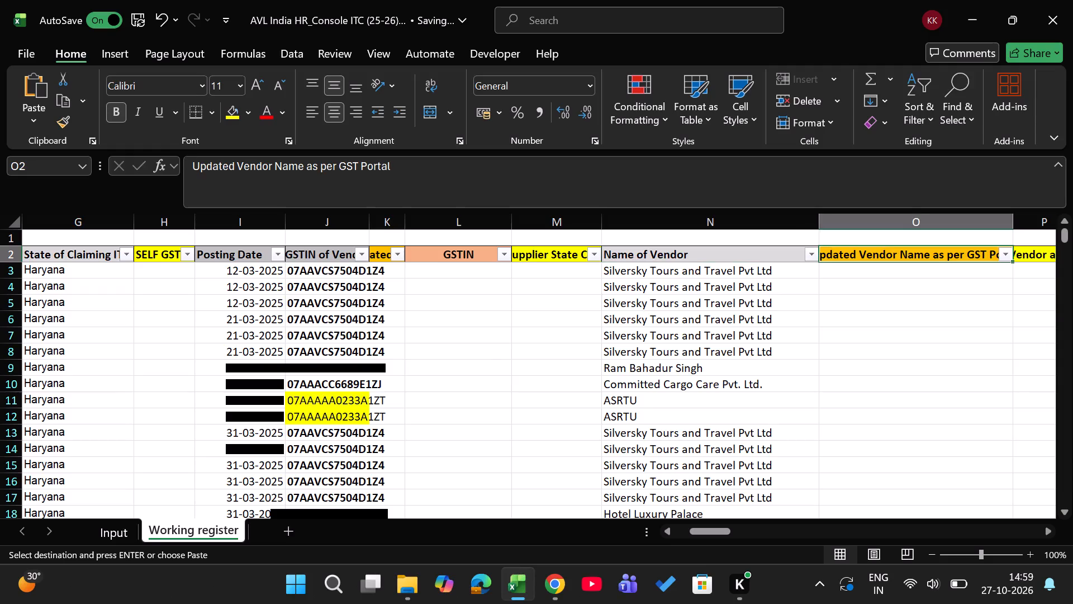
key(Left)
key(Left)
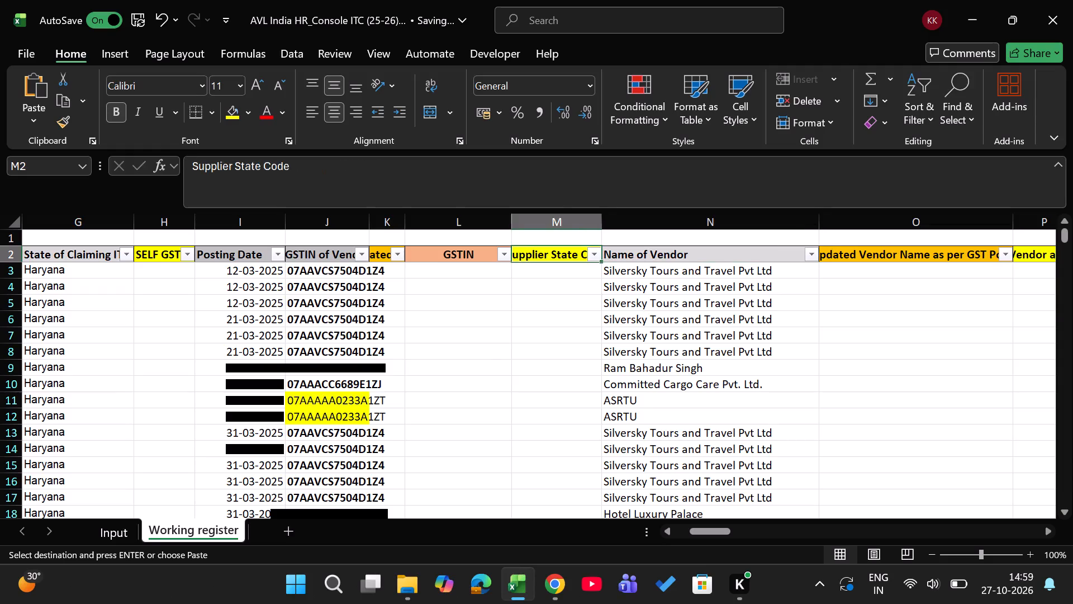
key(Left)
key(Left)
key(Right)
key(Right)
key(Right)
key(Right)
key(Right)
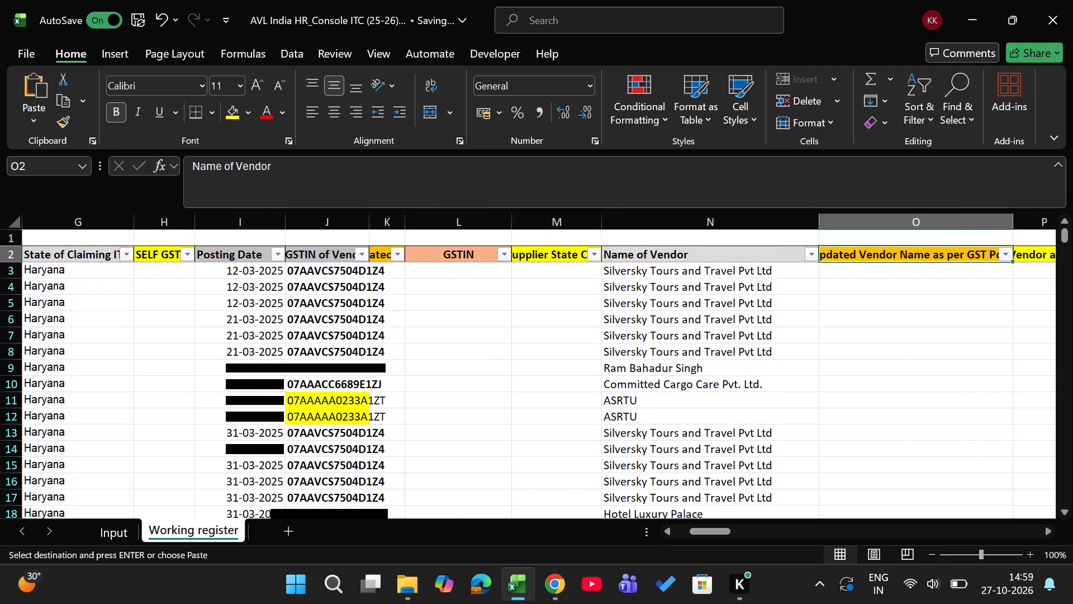
Examine the Address of Vendor as per GST Portal heading and compare it with the neighbouring vendor, GSTIN and invoice number columns.
key(Left)
key(Right)
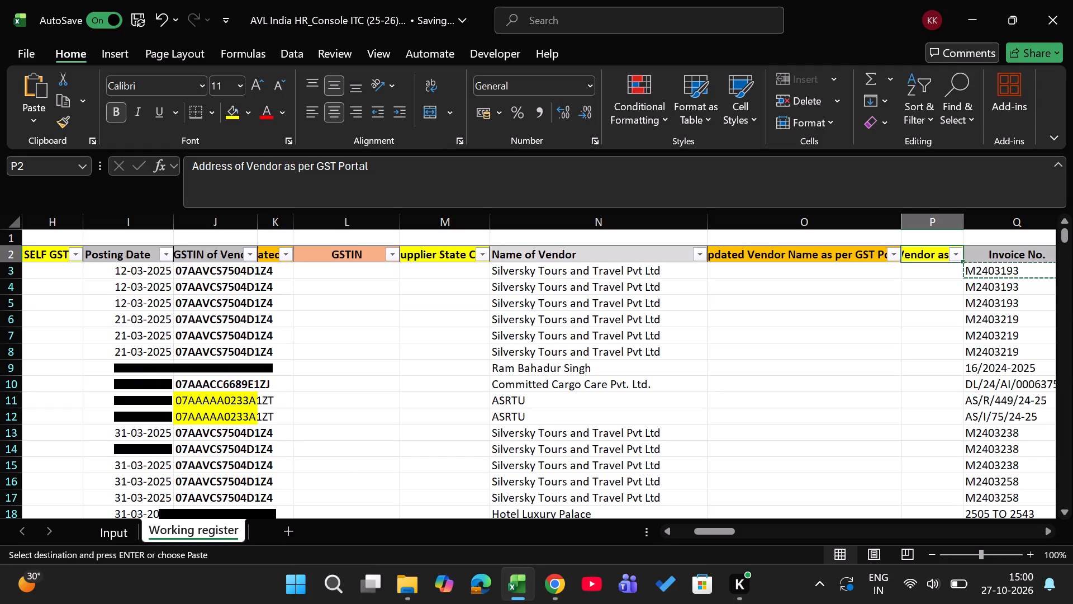
key(Right)
key(Left)
key(Left)
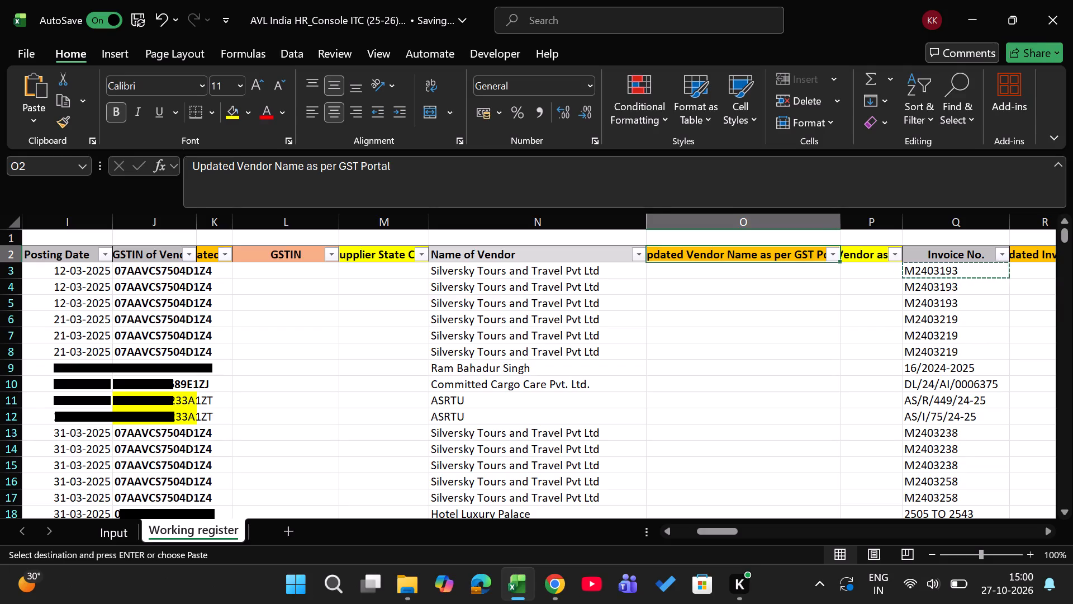
key(Right)
key(Right)
key(Left)
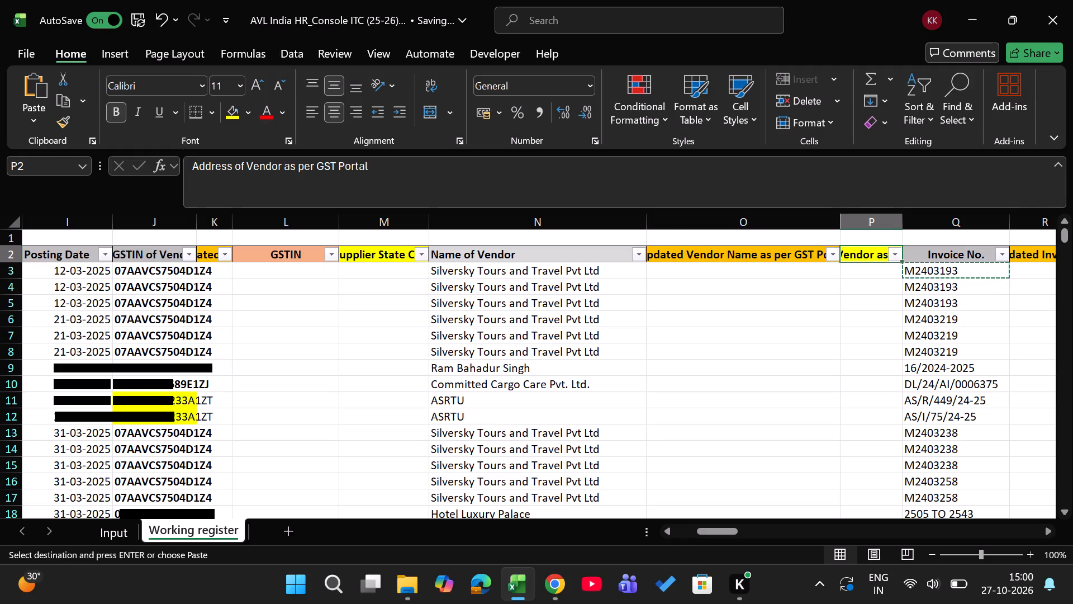
key(Left)
key(Left)
key(Left)
key(Left)
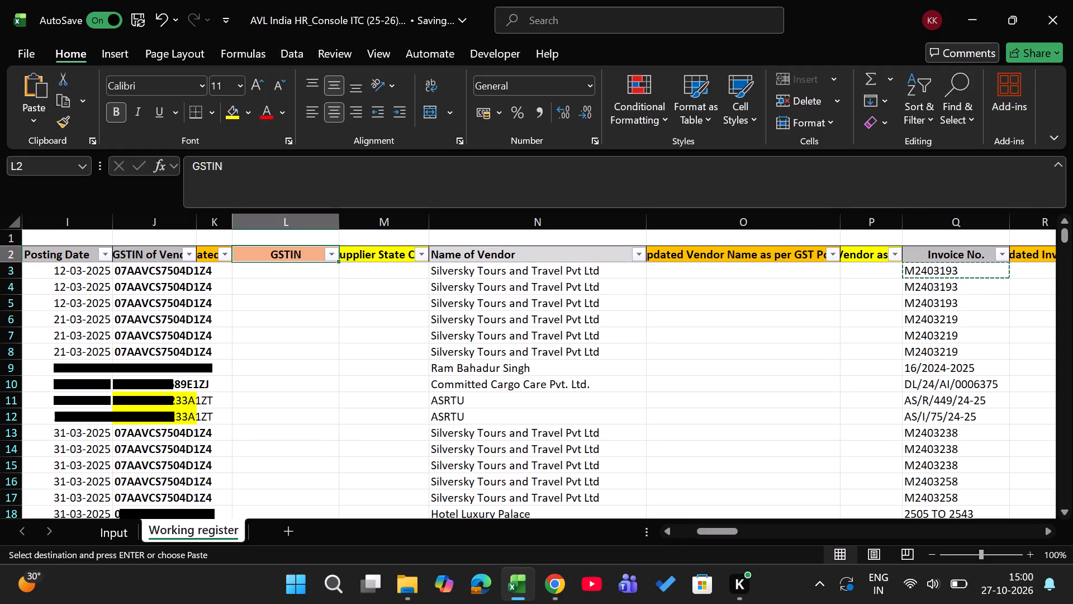
key(Left)
key(Right)
key(Right)
key(Right)
key(Right)
key(Right)
key(Right)
key(Right)
key(Right)
key(Left)
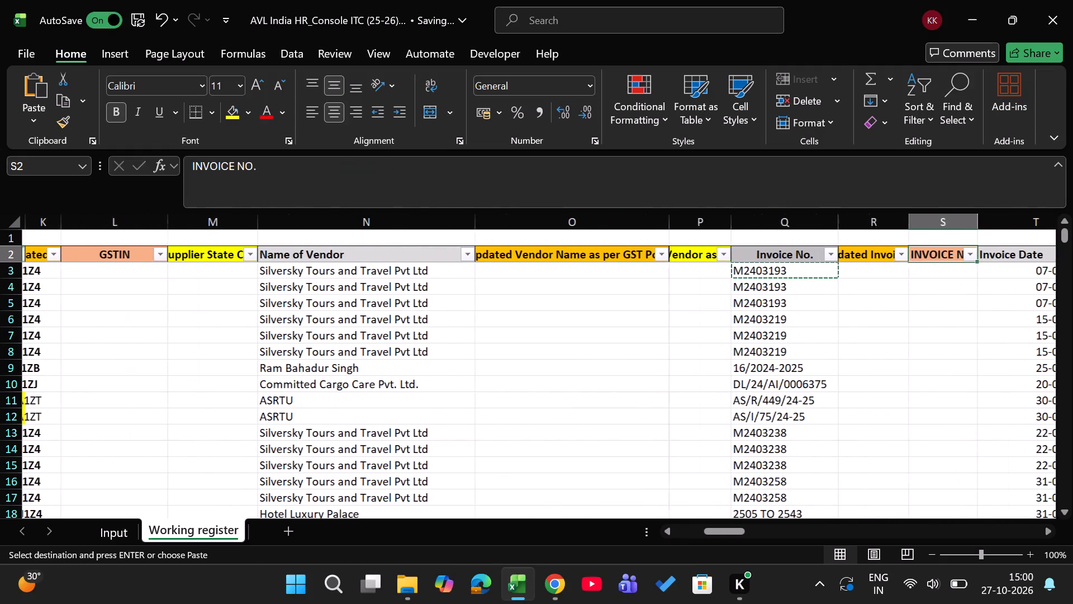
key(Left)
key(Left)
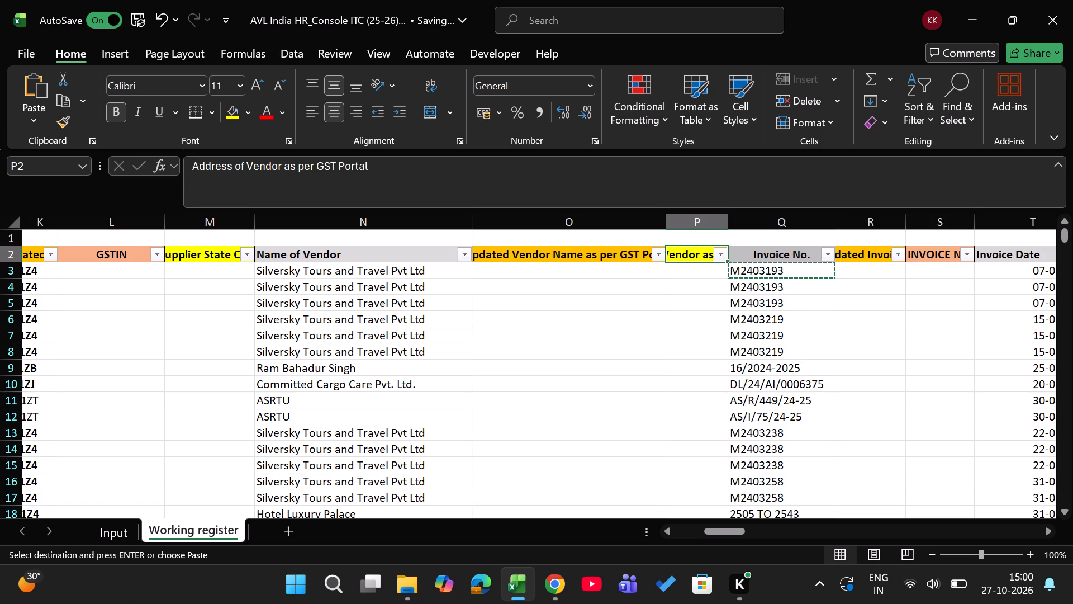
Examine the Invoice No., Updated Invoice No and INVOICE NO. columns and their first-row entries.
key(Right)
key(Up)
key(Down)
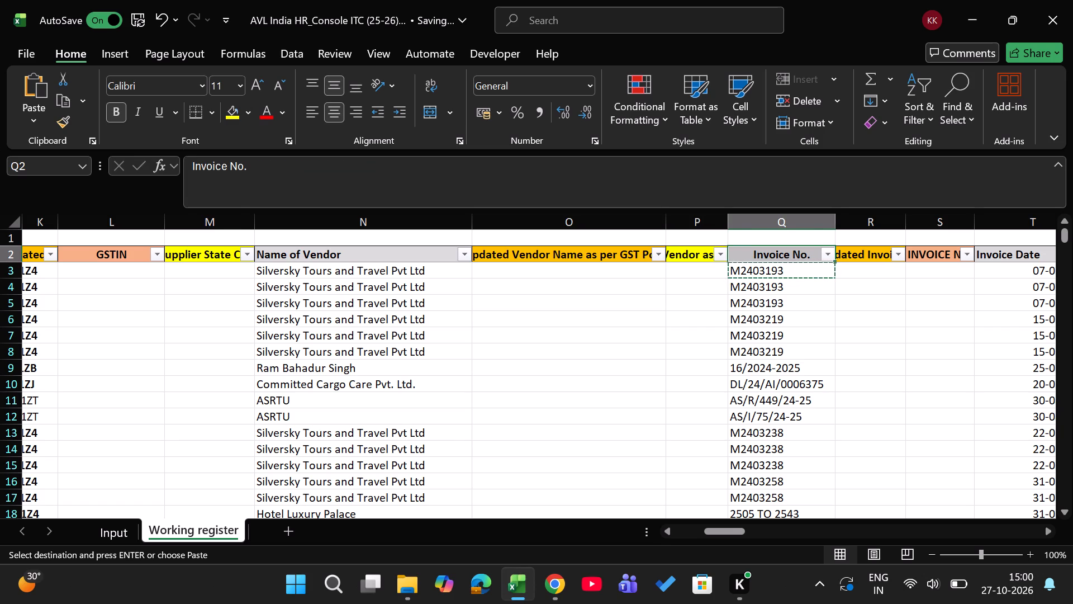
key(Down)
key(Up)
key(Down)
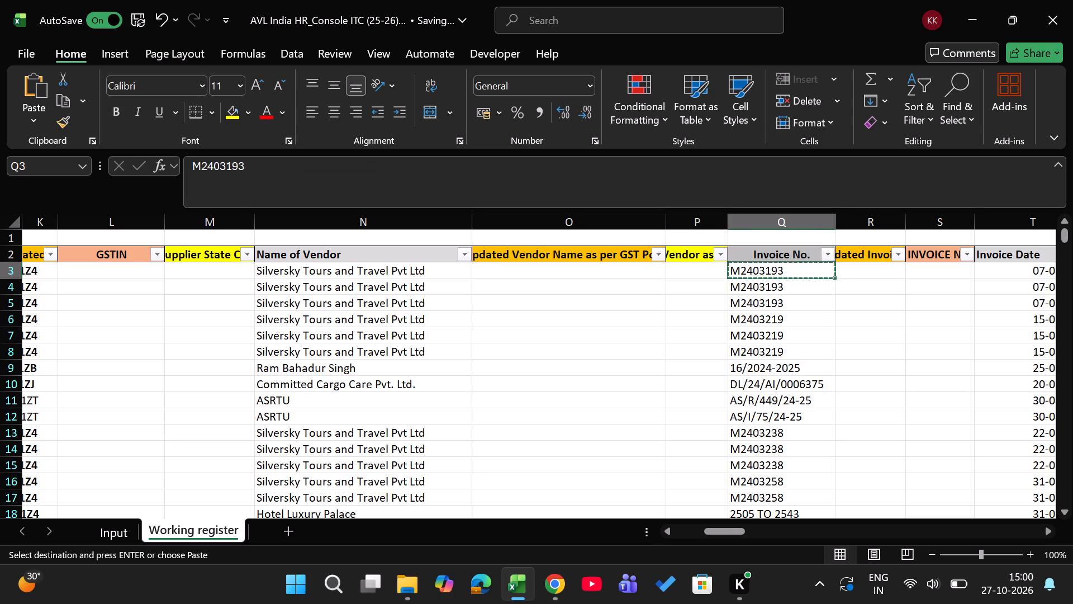
key(Up)
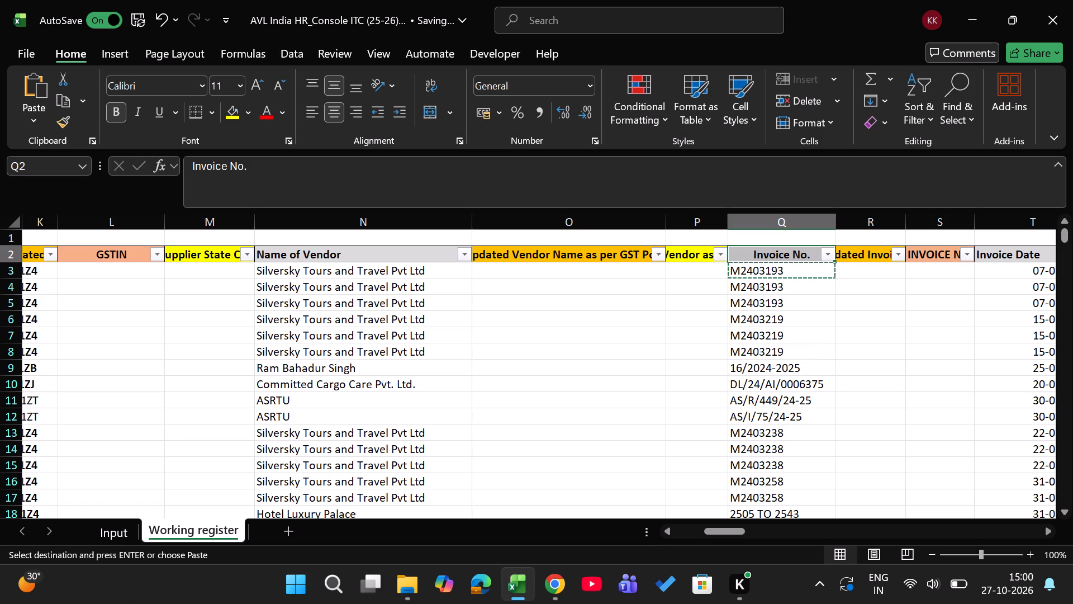
key(Right)
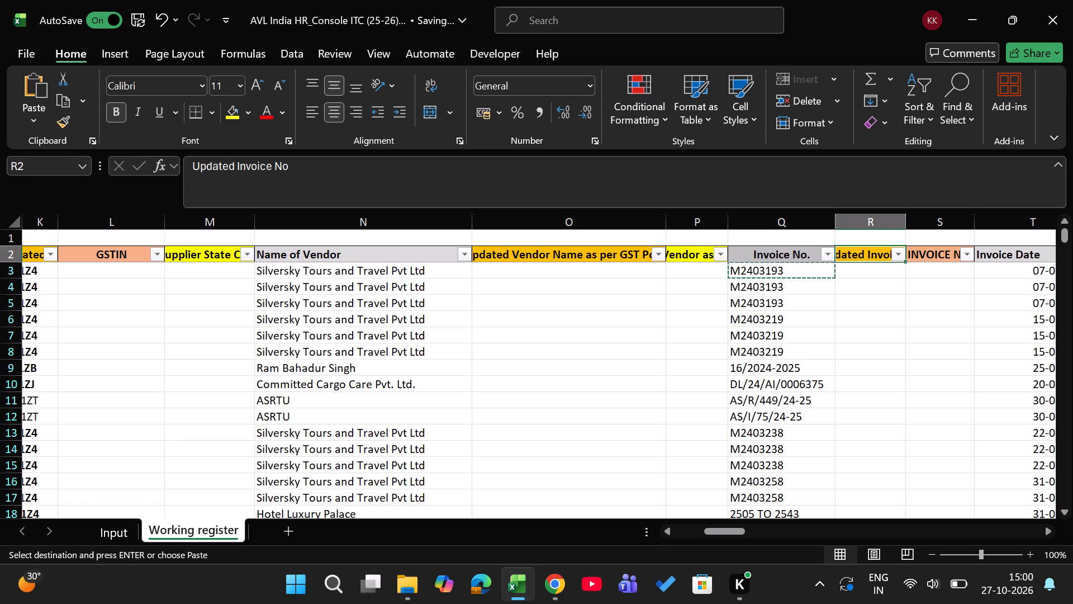
key(Down)
key(Right)
key(Up)
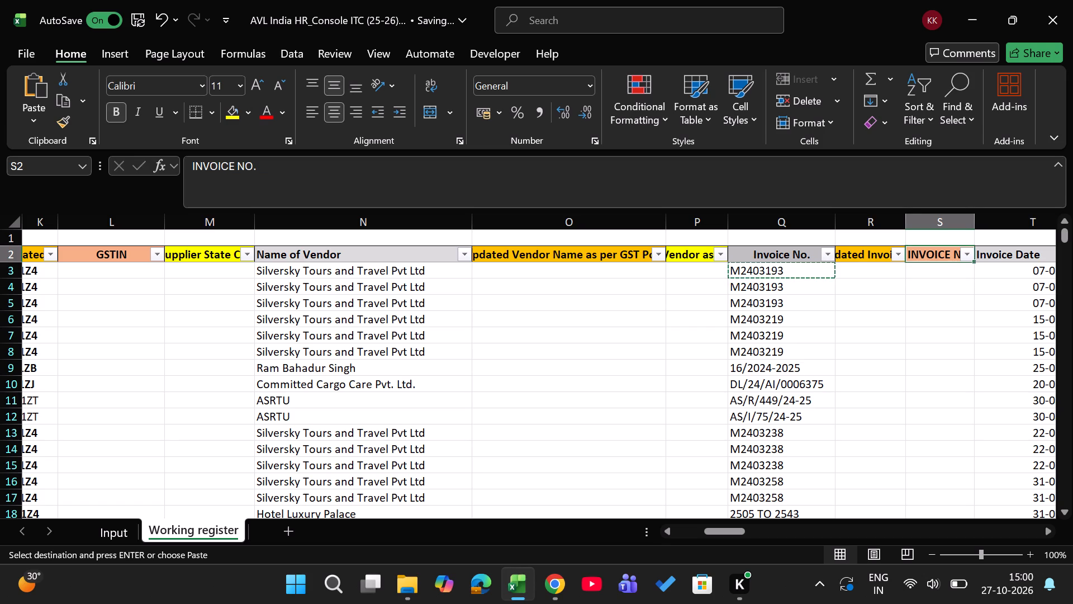
Examine the first-row entries of the Invoice Date, Updated Invoice Date and INVOICE DATE columns.
key(Right)
key(Left)
key(Down)
key(Right)
key(Right)
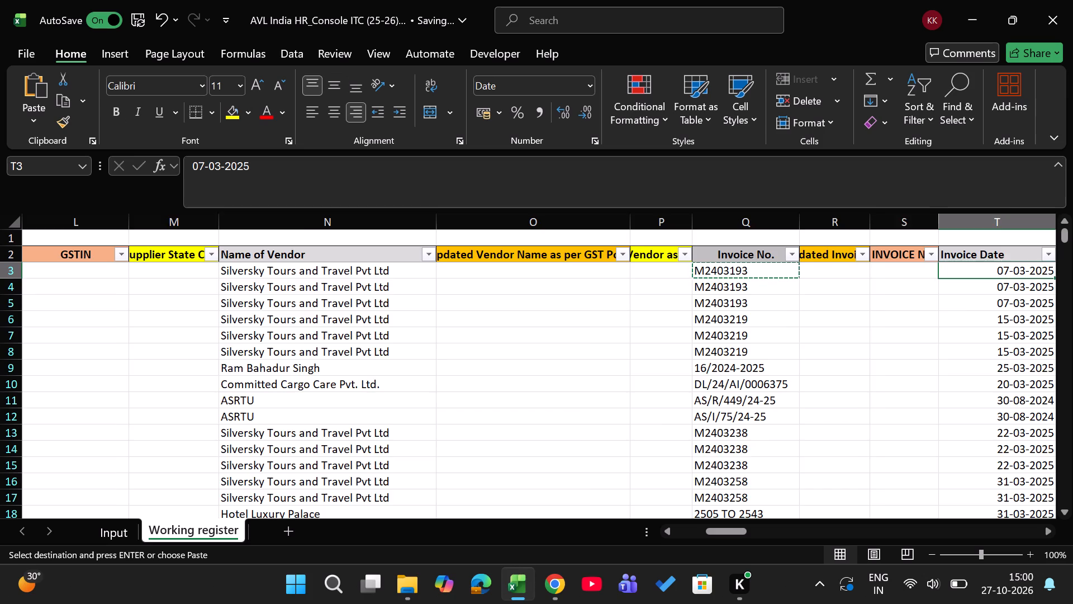
key(Right)
key(Right)
key(Right)
key(Left)
key(Left)
key(Left)
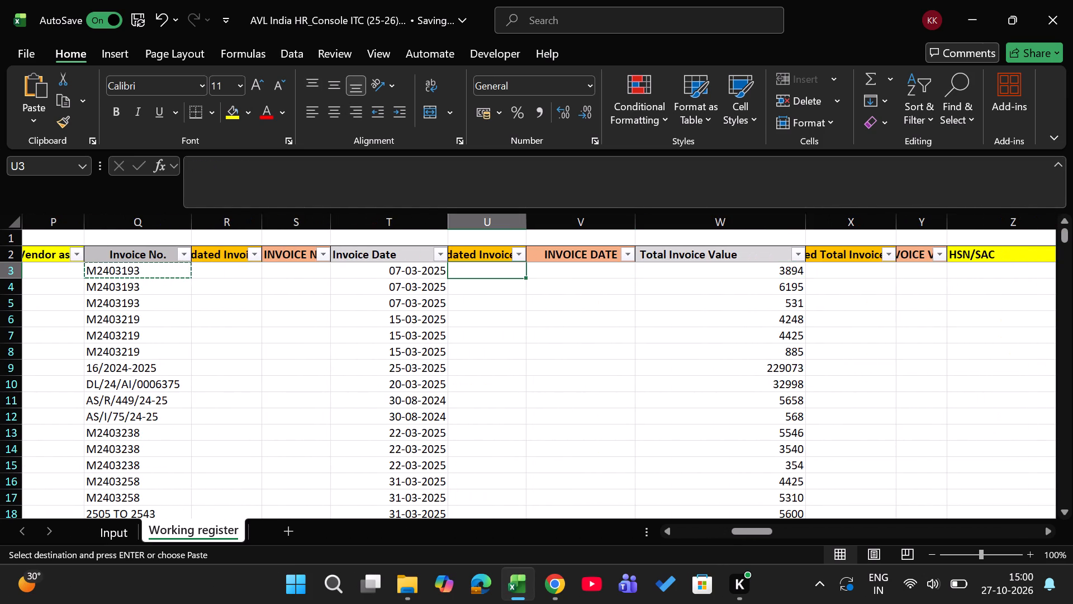
Examine the headings of the updated invoice number columns and the Invoice Date, Updated Invoice Date and INVOICE DATE columns.
key(Up)
key(Left)
key(Left)
key(Left)
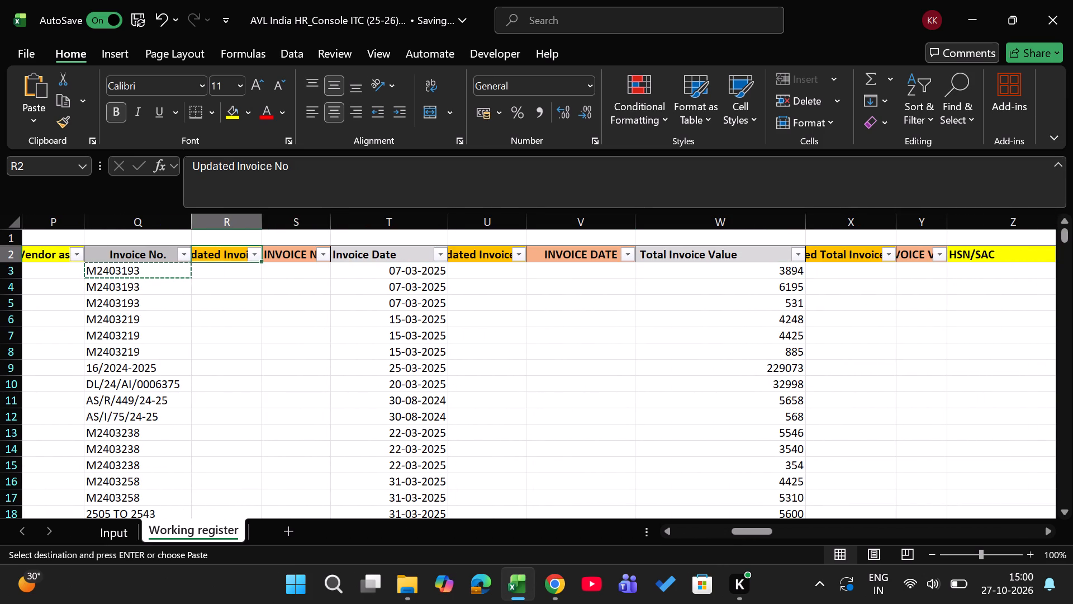
key(Right)
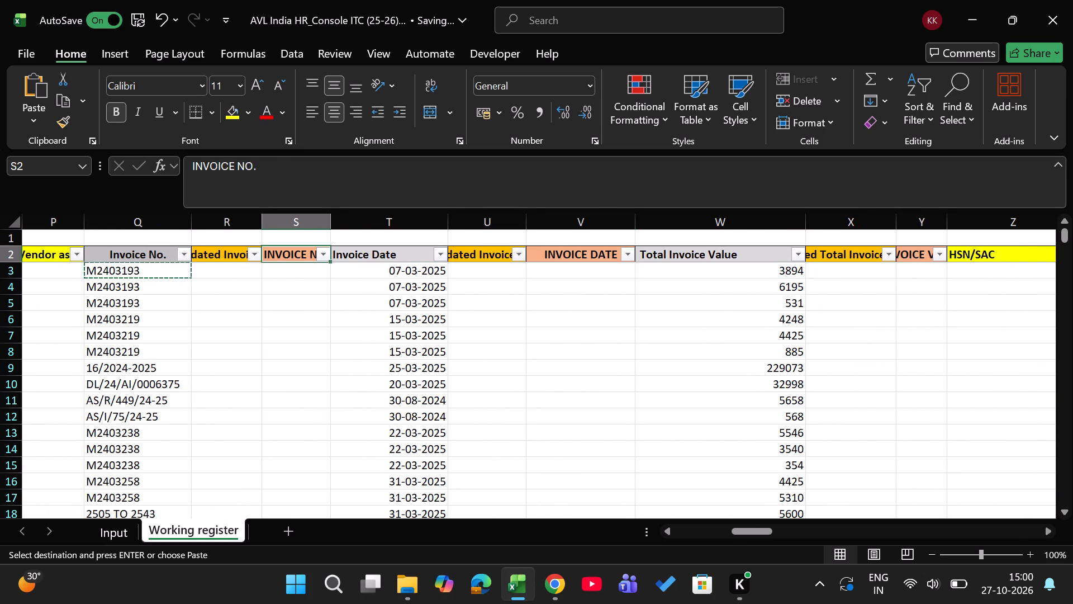
key(Right)
key(Right)
key(Left)
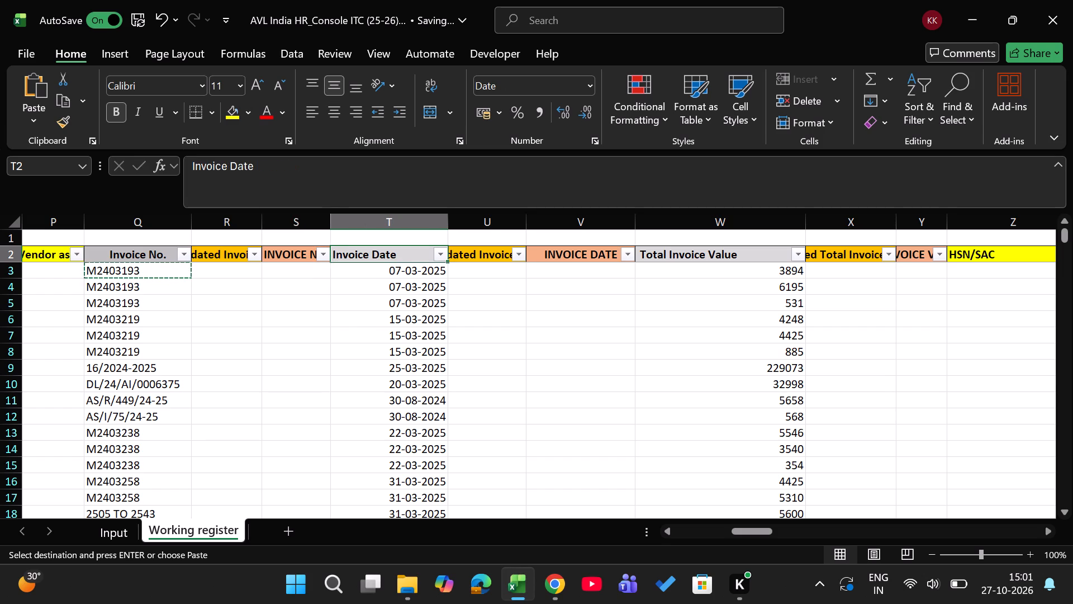
key(Right)
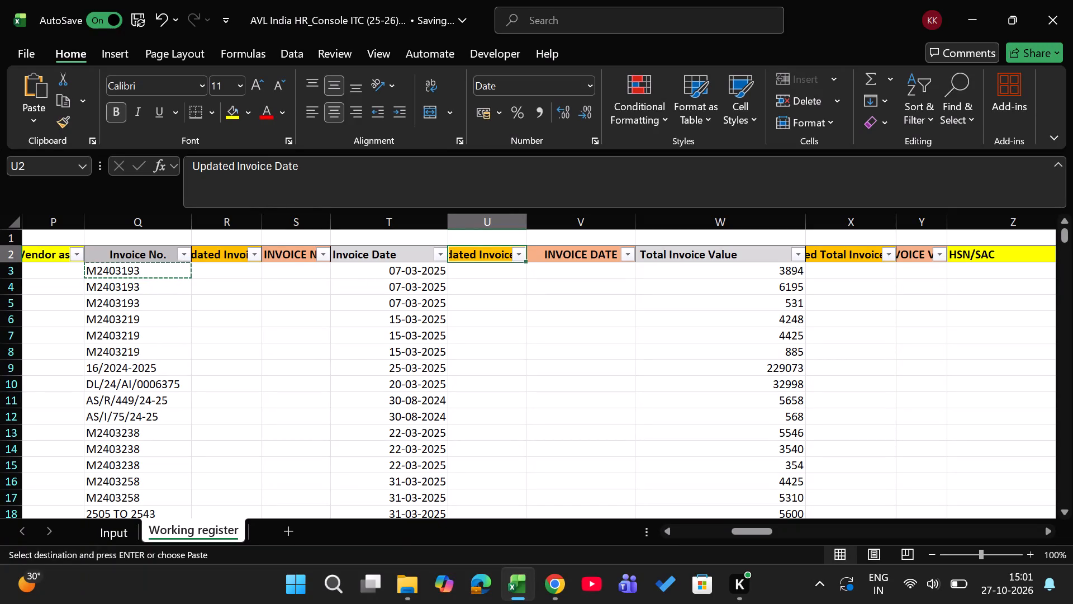
key(Right)
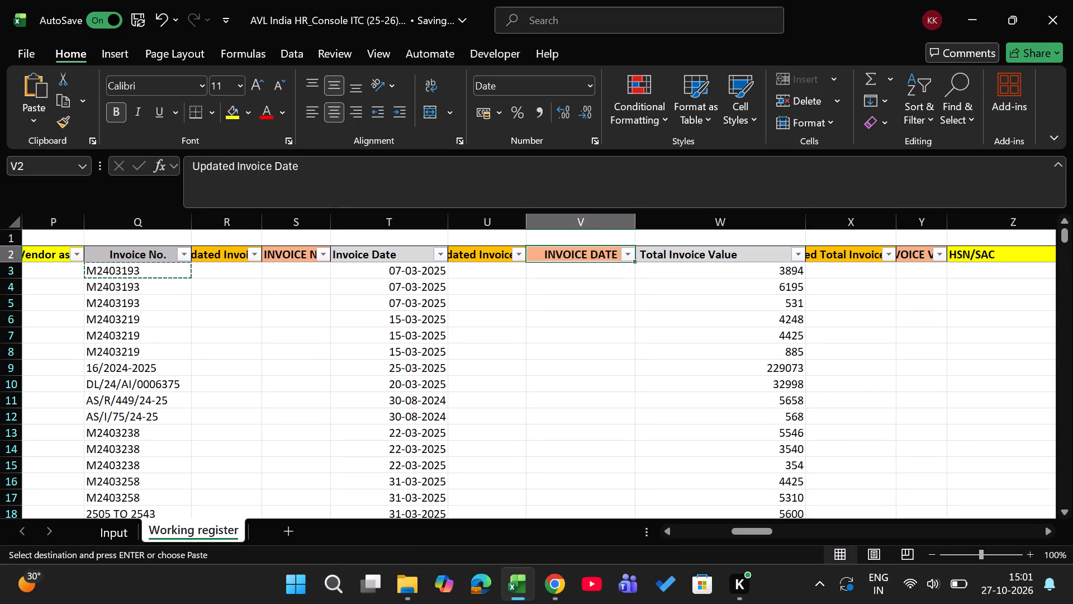
Examine the Total Invoice Value, Updated Total Invoice Amount and INVOICE VALUE column headings.
key(Right)
key(Right)
key(Left)
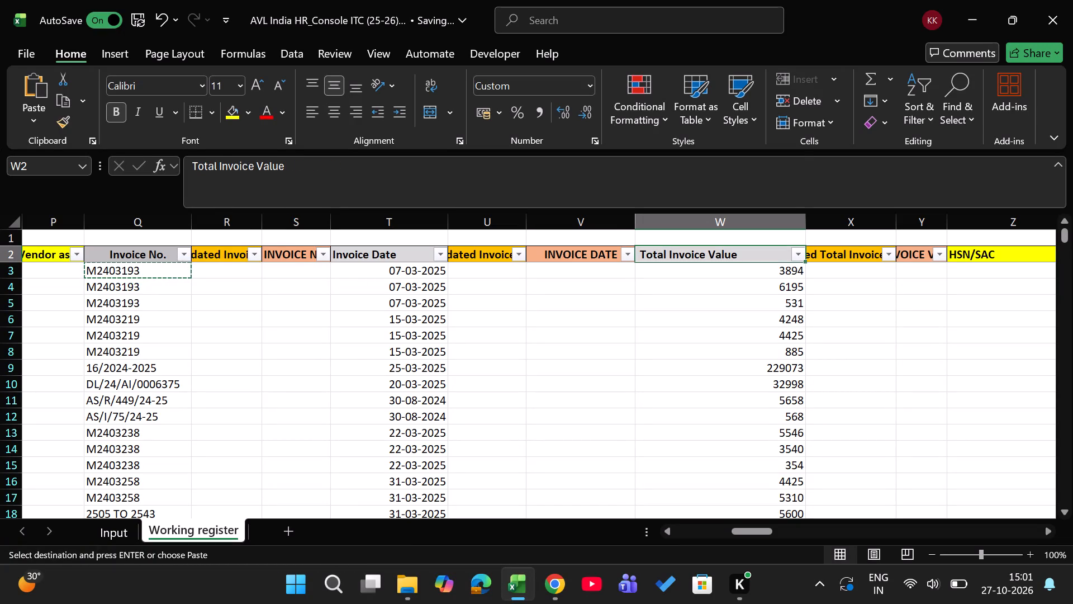
key(Right)
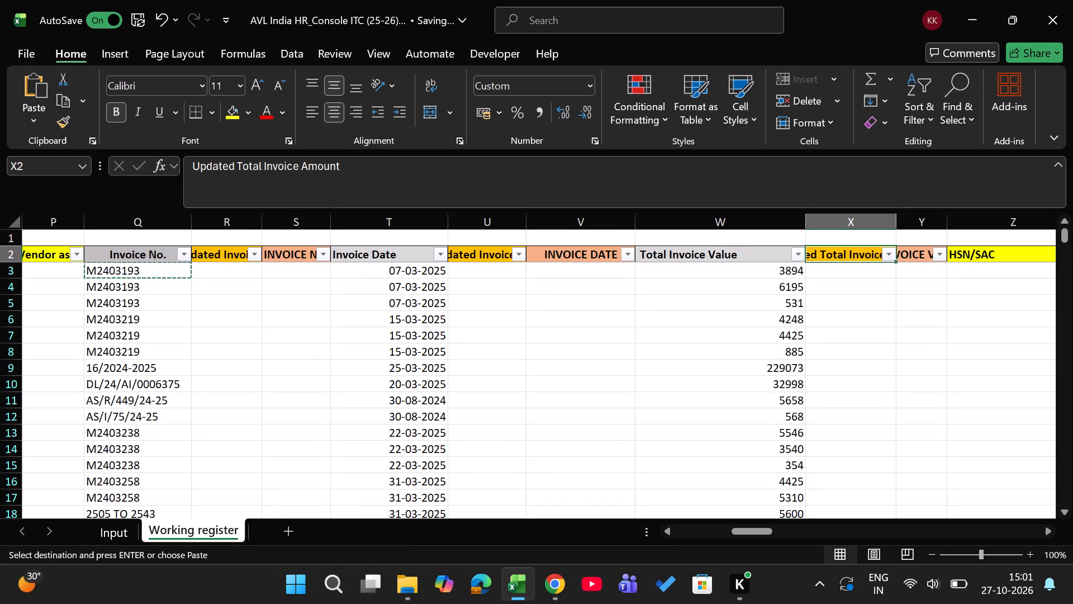
key(Right)
key(Right)
key(Right)
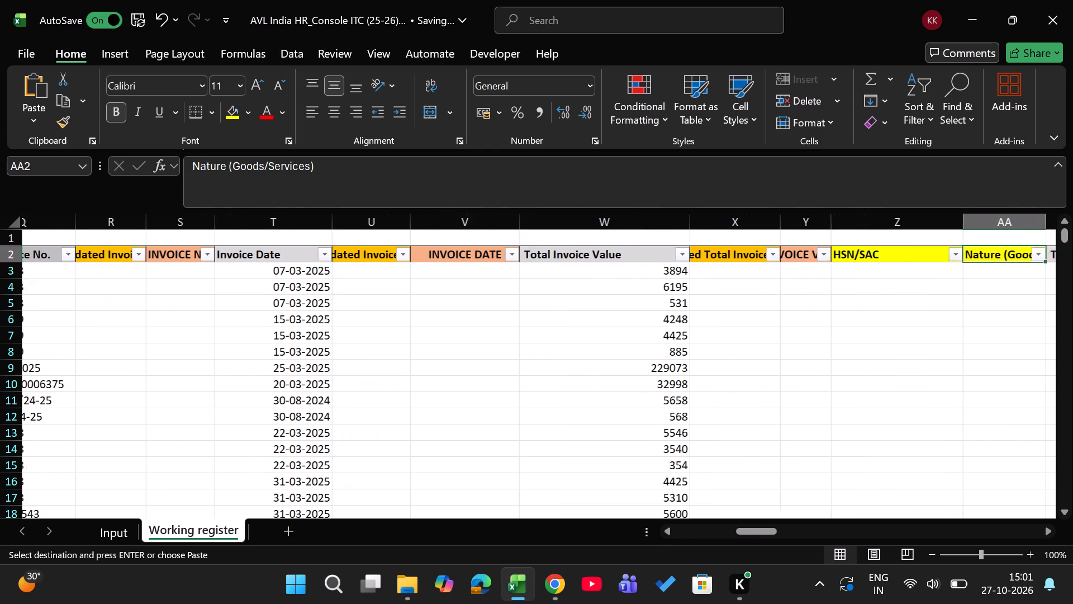
key(Left)
key(Left)
Examine the HSN/SAC, Nature (Goods/Services), taxable value, Qty Reci (Invoice) and UOM (Invoice) column headings.
key(Right)
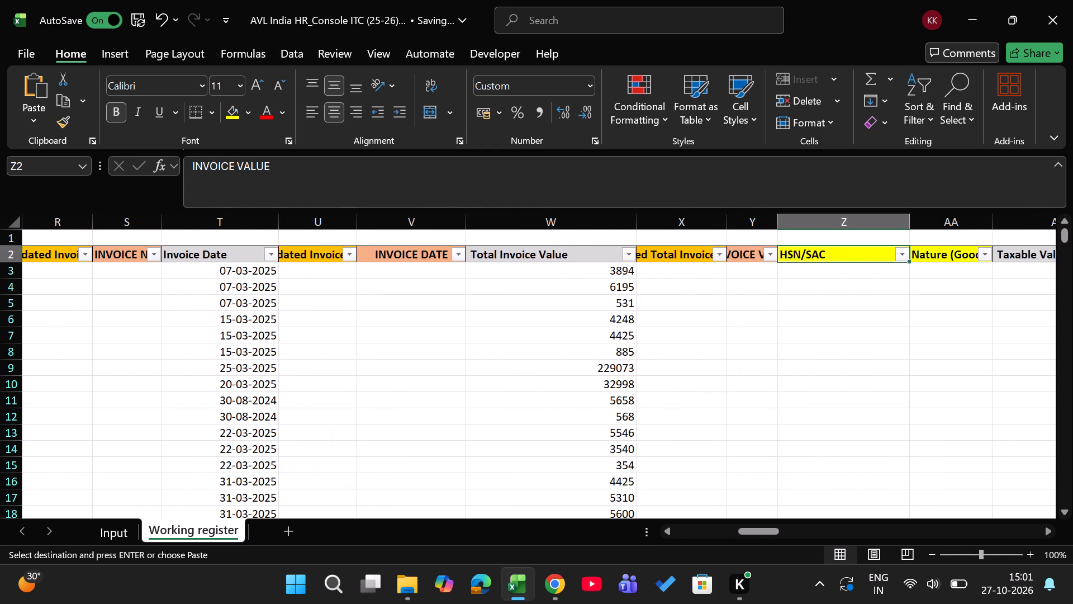
key(Down)
key(Up)
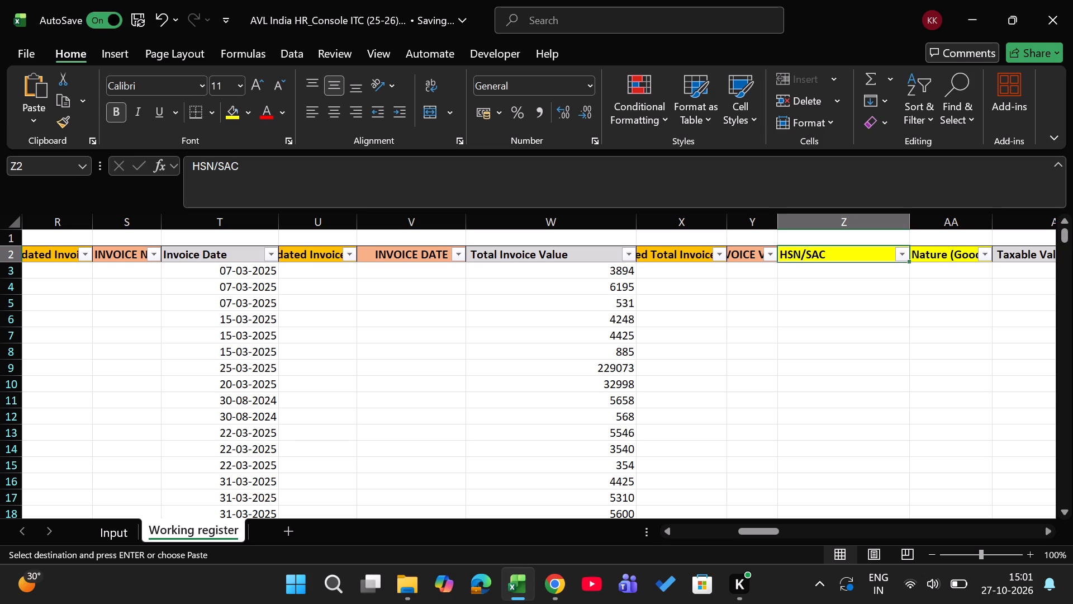
key(Right)
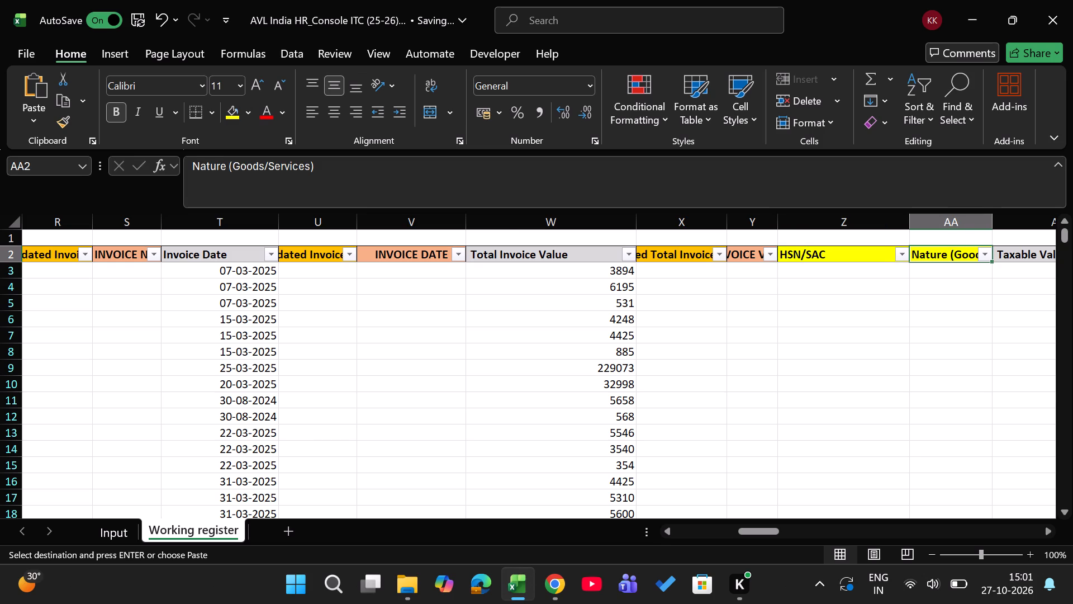
key(Right)
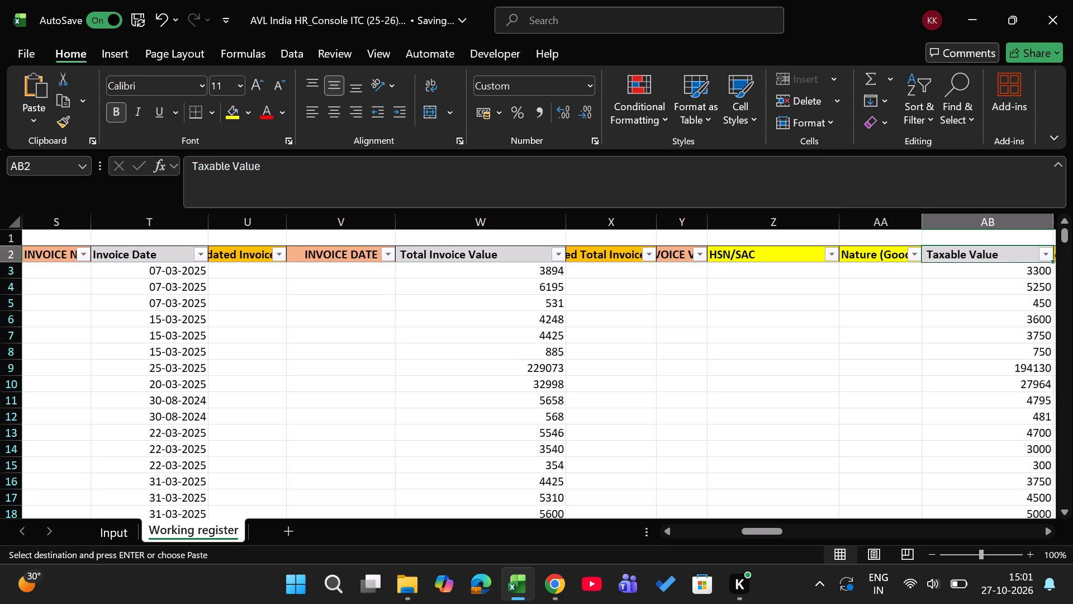
key(Right)
key(Right)
key(Left)
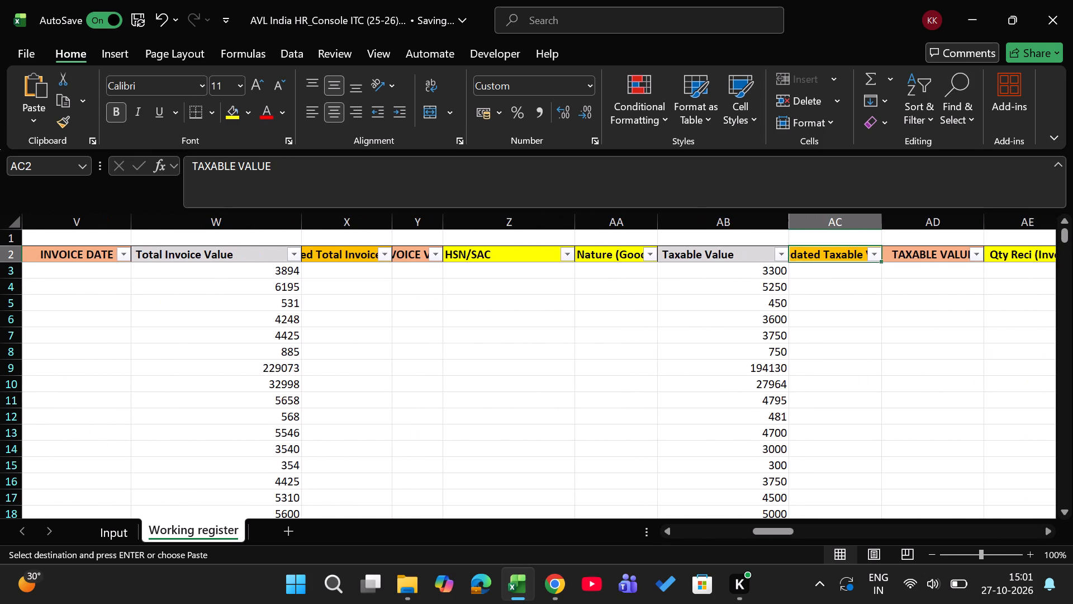
key(Right)
key(Right)
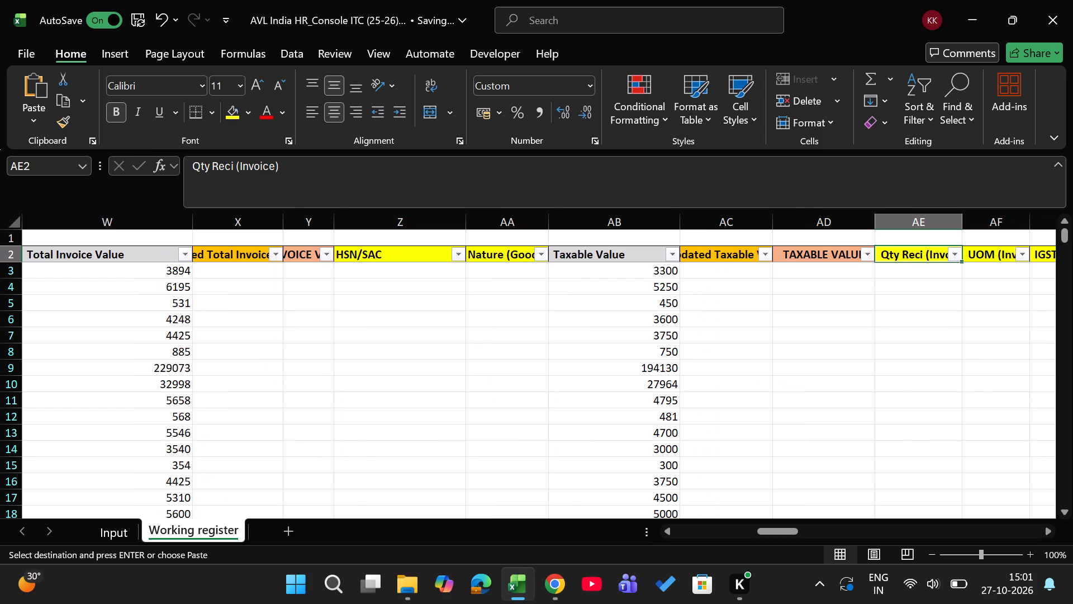
key(Right)
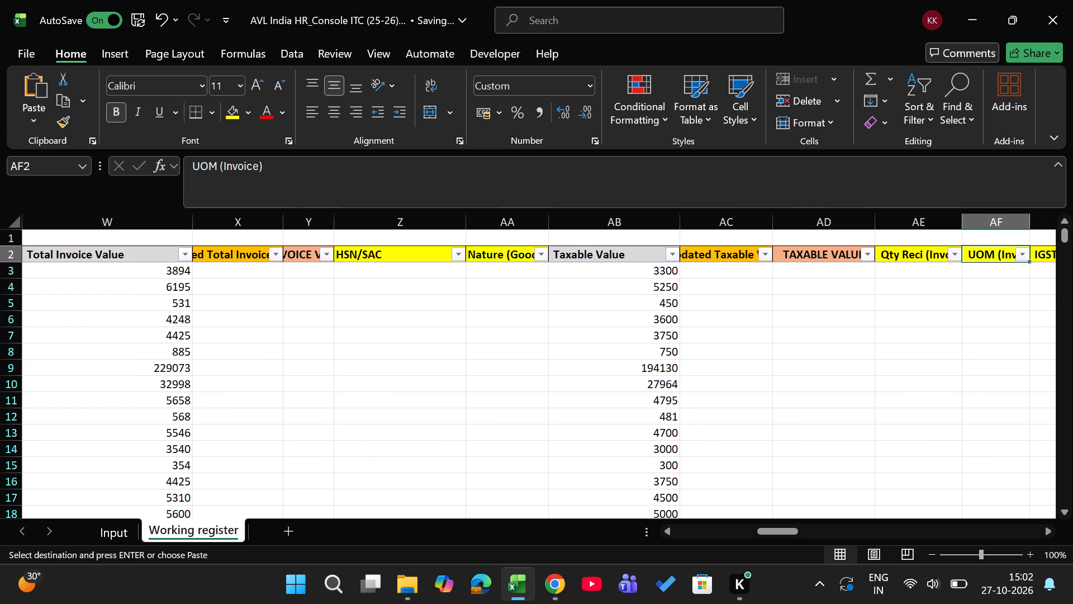
key(Left)
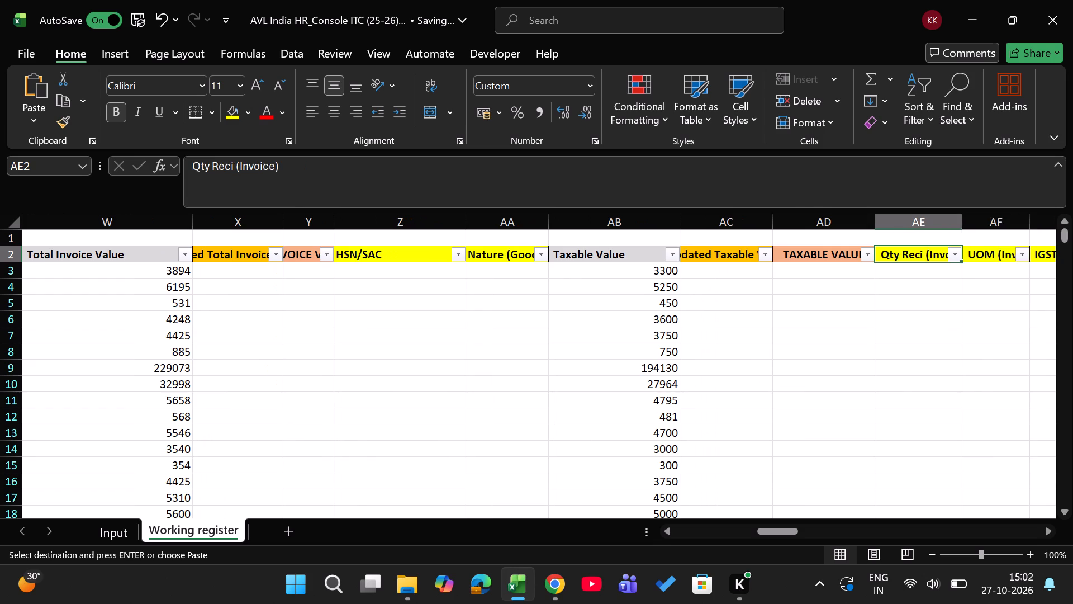
key(Right)
Examine the IGST (Rate) and IGST (Amount) columns with their first-row entries, alongside the adjacent updated IGST columns.
key(Right)
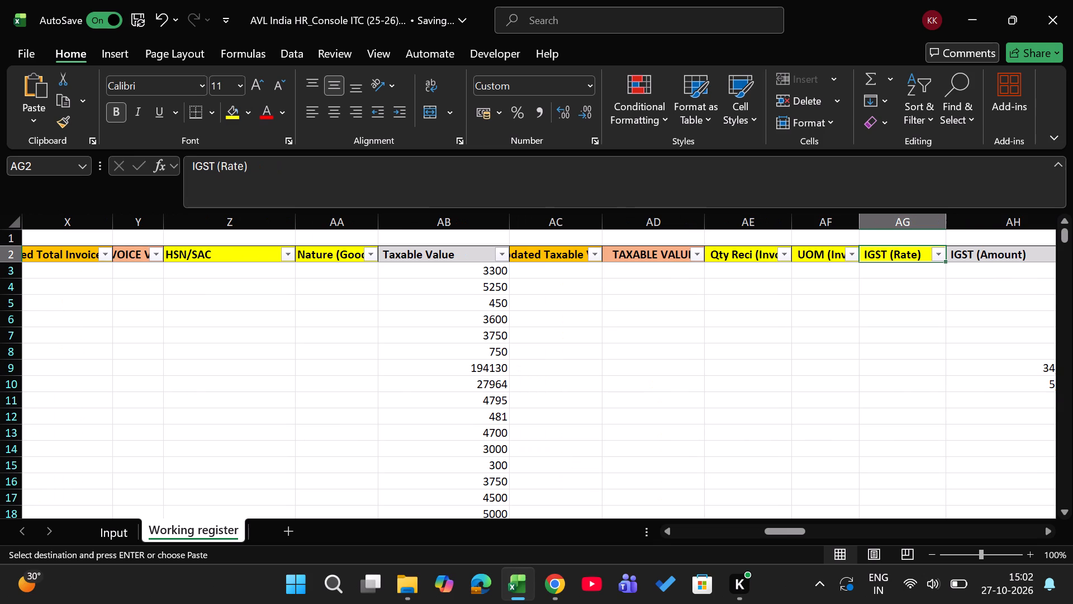
key(Right)
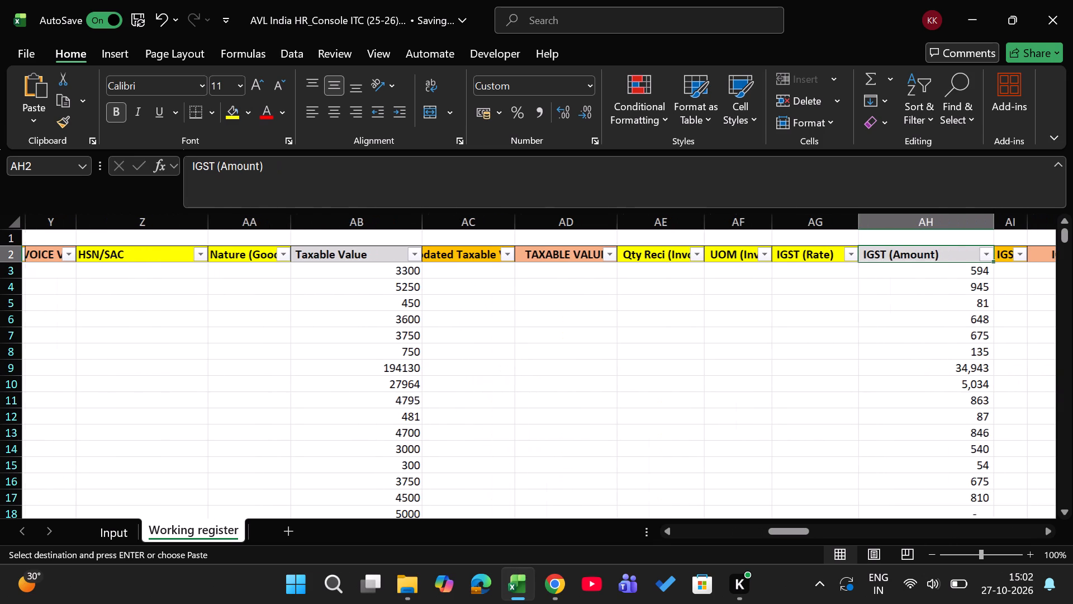
key(Down)
key(Right)
key(Right)
key(Left)
key(Left)
key(Left)
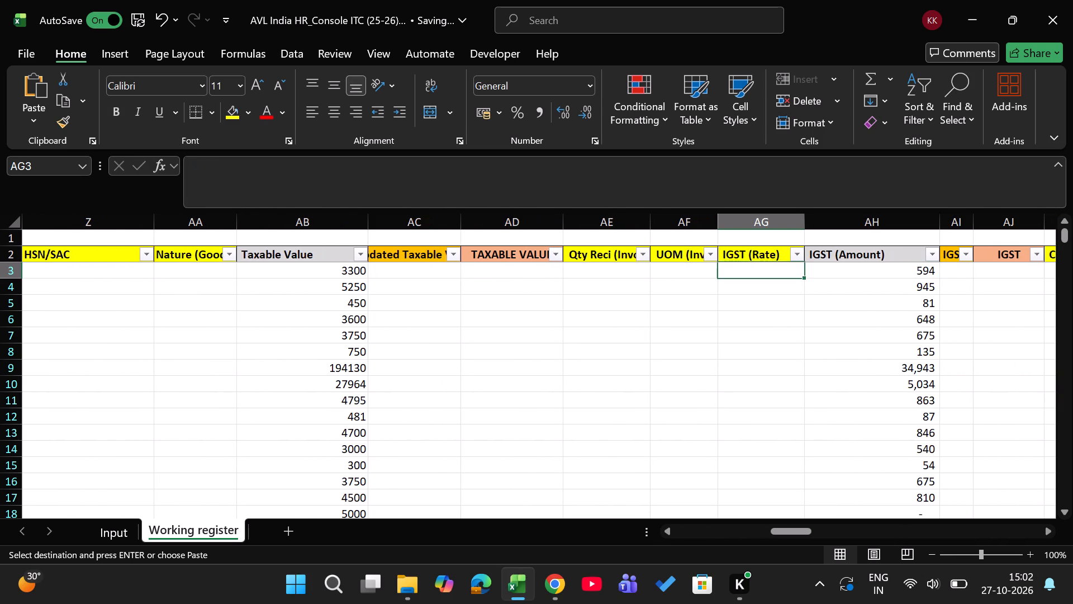
key(Up)
key(Down)
key(Right)
key(Right)
key(Right)
key(Left)
key(Left)
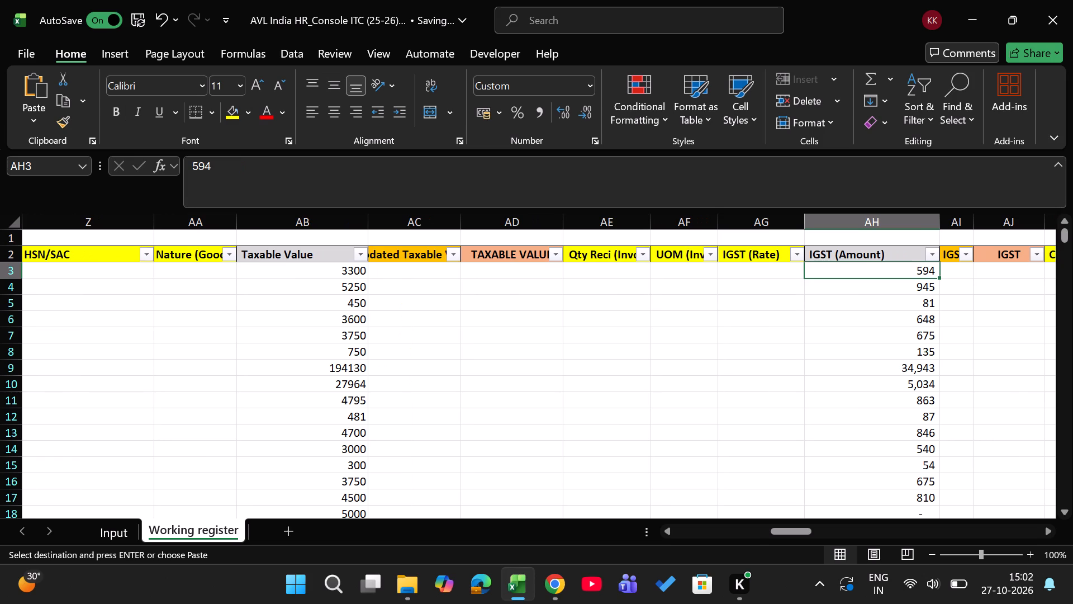
Examine the IGST (Amount) entries and compare its heading with the Updated IGST (Amount) and IGST headings.
key(Up)
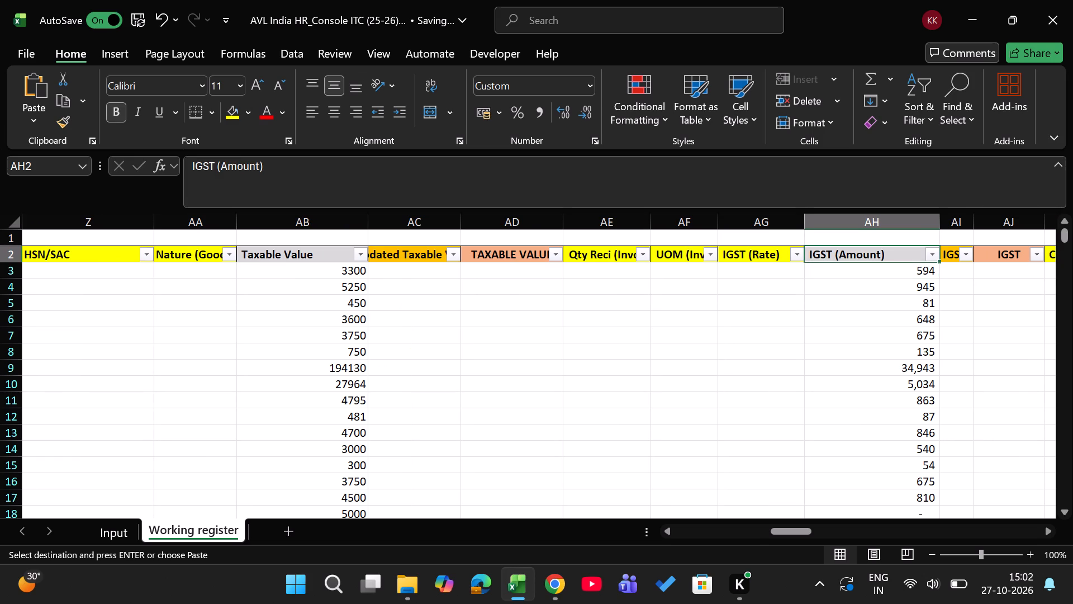
key(Down)
key(Up)
key(Down)
key(Down)
key(Up)
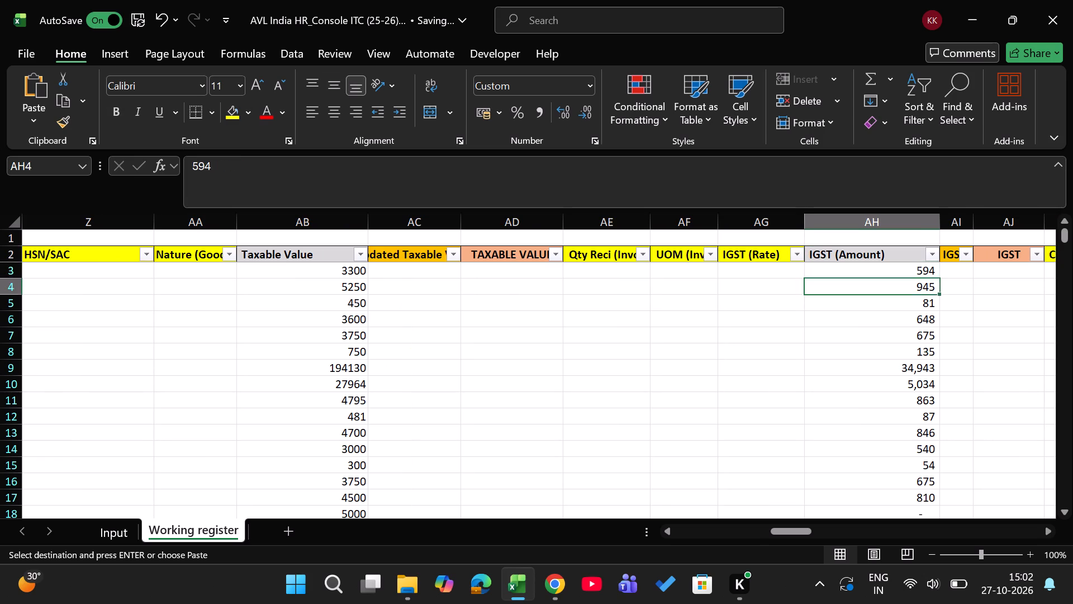
key(Up)
key(Right)
key(Right)
key(Right)
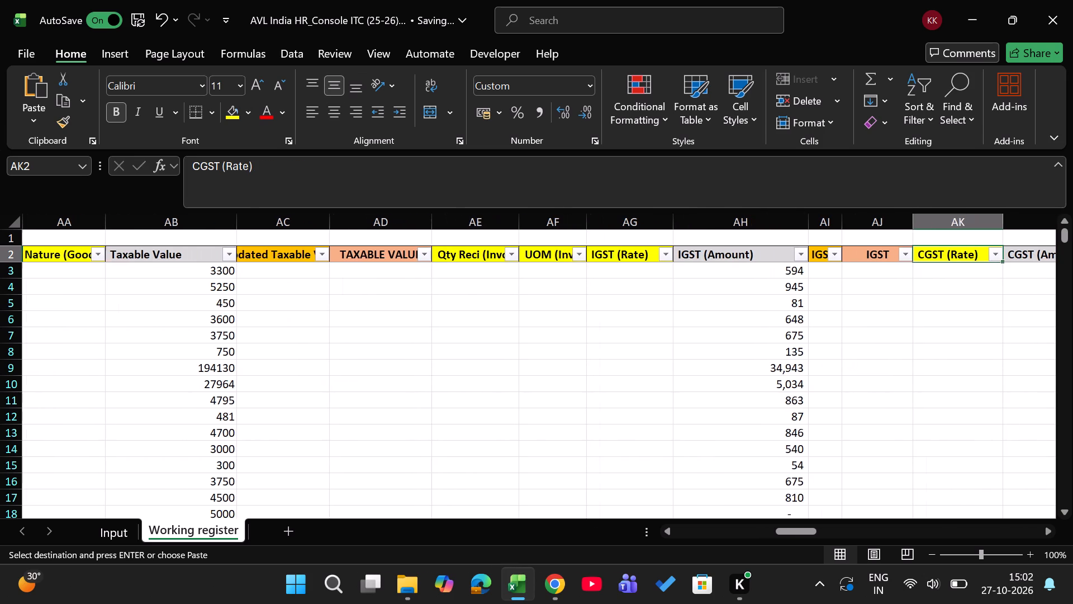
key(Left)
key(Left)
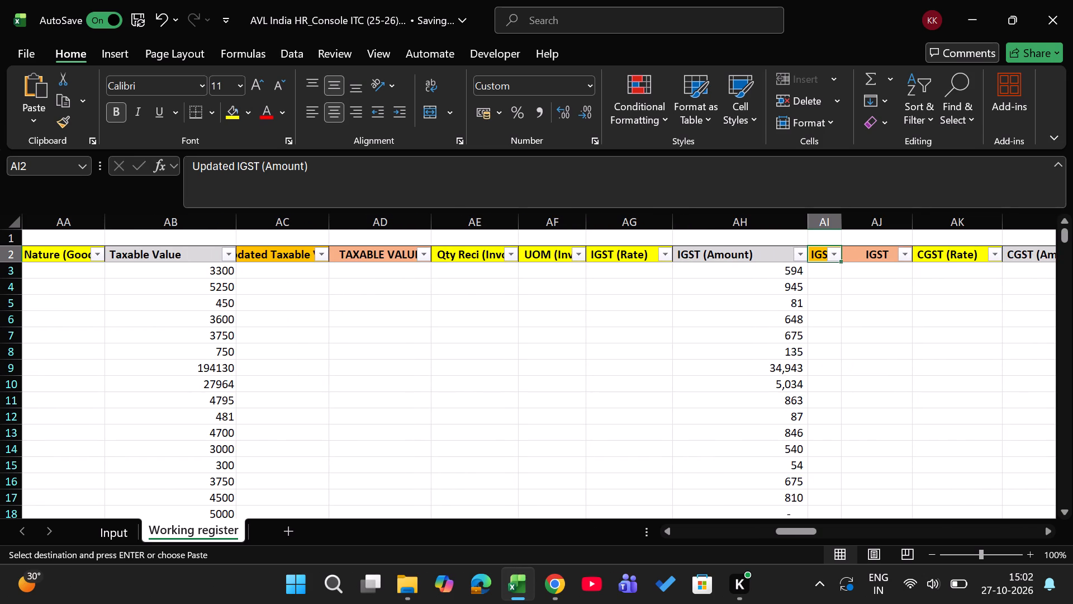
key(Left)
key(Right)
key(Right)
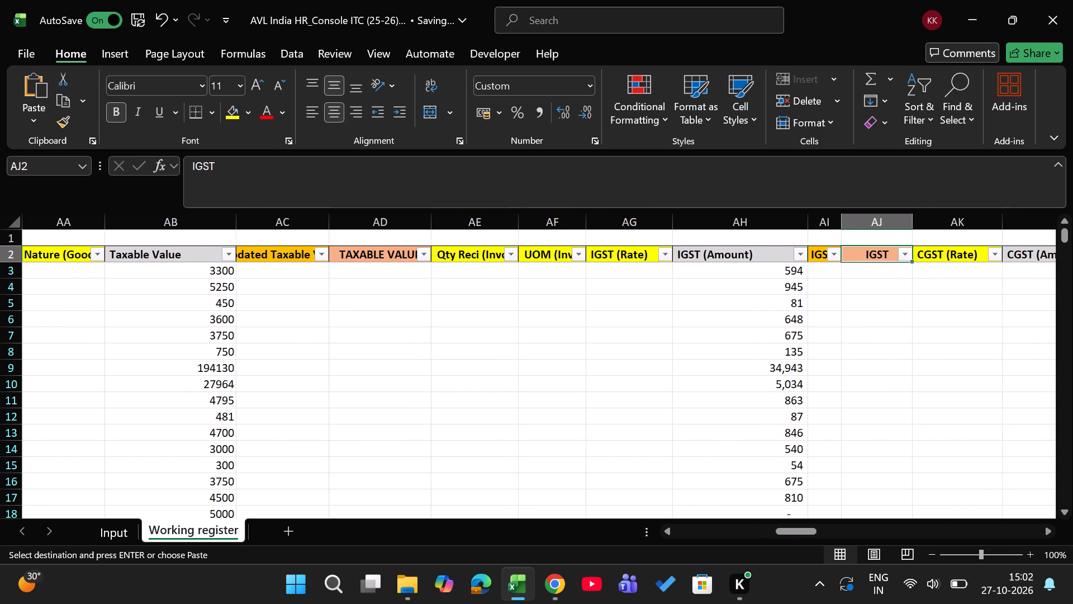
Examine the CGST, SGST, Cess and Total Tax column headings of the Working register.
key(Right)
key(Right)
key(Right)
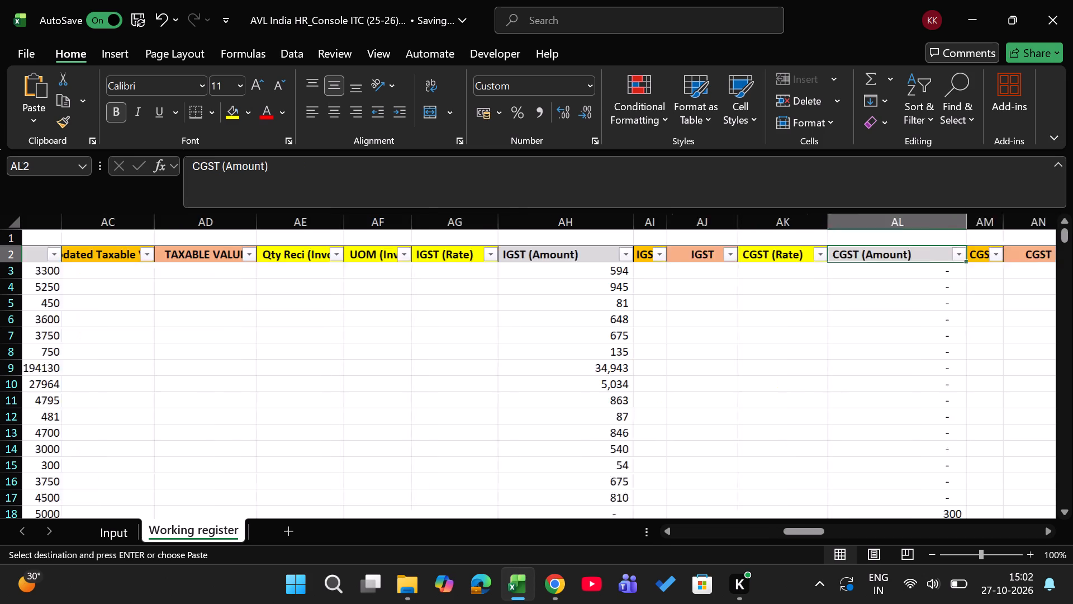
key(Right)
key(Right)
key(Right)
key(Right)
key(Right)
key(Right)
key(Right)
key(Right)
Examine the Eligibility of ITC (Input, Services, Capital Goods) heading and the Total IGST, CGST and SGST available as ITC columns.
key(Right)
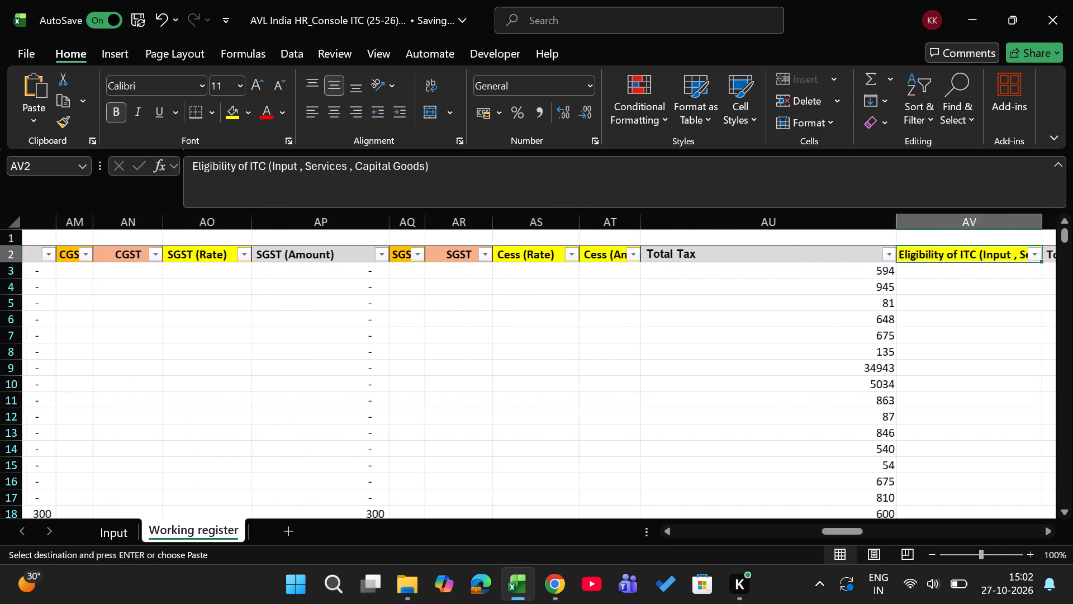
key(Right)
key(Right)
key(Right)
key(Right)
key(Left)
key(Left)
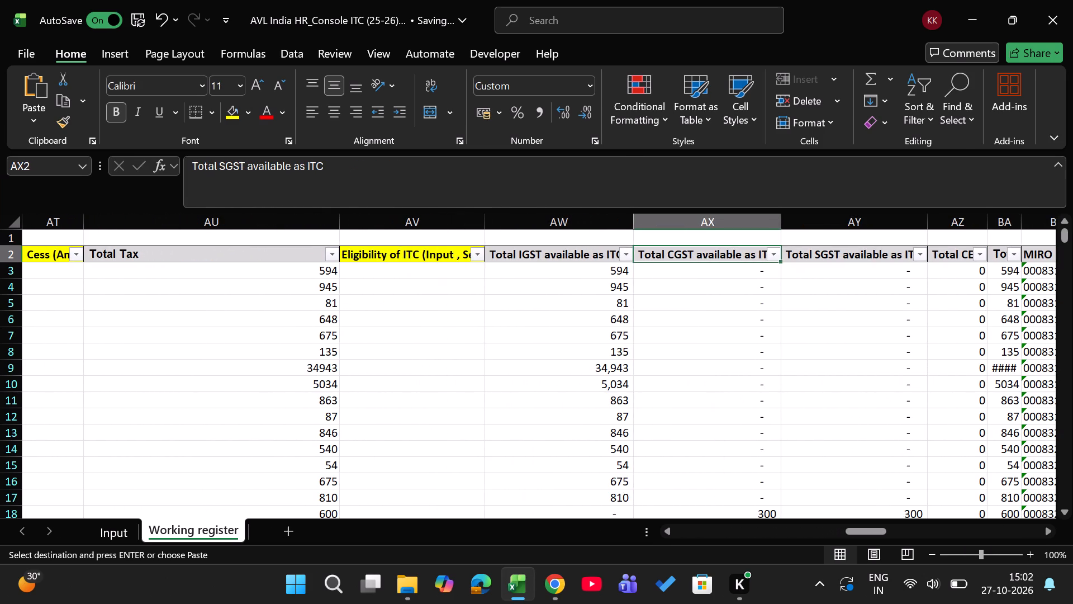
key(Left)
key(Left)
key(Right)
key(Left)
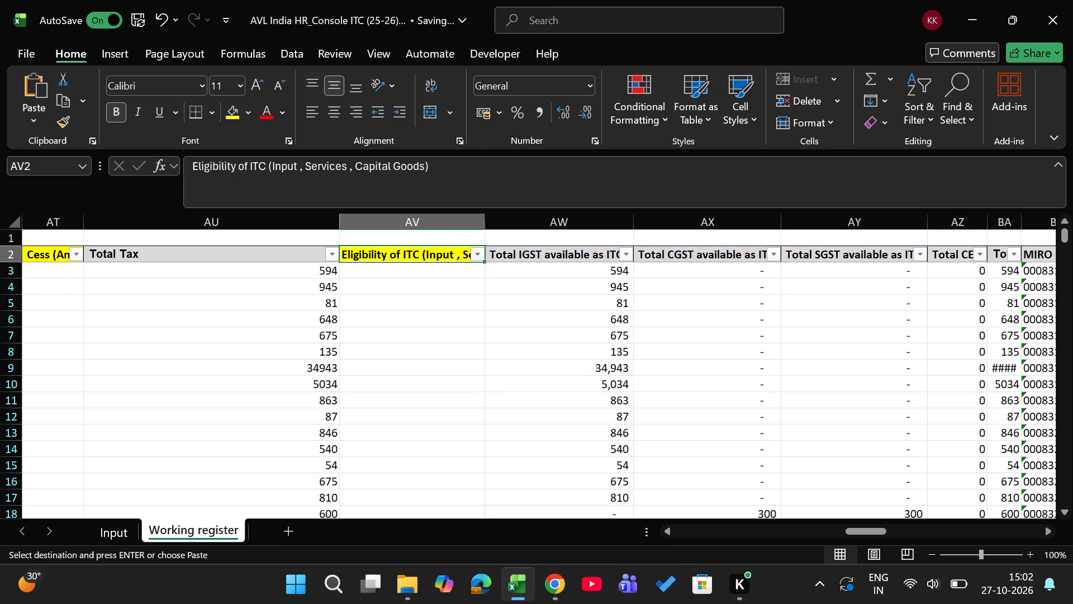
On the Input sheet, find the Eligibility of ITC column and inspect its list of filter values without applying a filter.
key(ctrl+Page_Up)
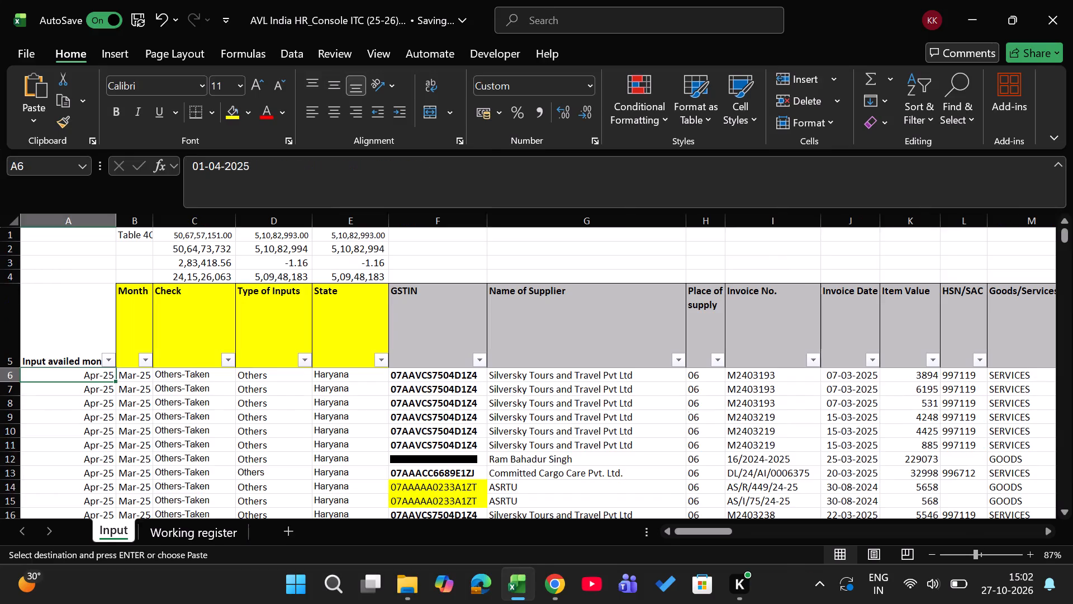
key(Right)
key(Right)
key(Up)
key(ctrl+Right)
key(Left)
key(Left)
key(Left)
key(Left)
key(Left)
key(Left)
key(Left)
key(Left)
key(Left)
key(Left)
key(Left)
key(Left)
key(Left)
key(Left)
key(Left)
key(Left)
key(Left)
key(Left)
key(Left)
key(Left)
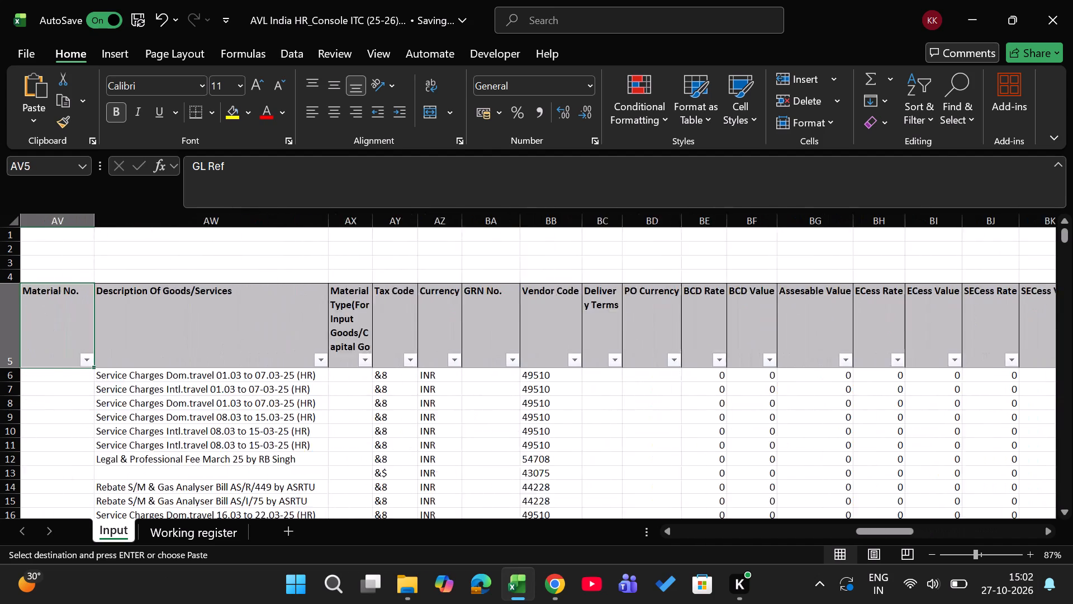
key(Right)
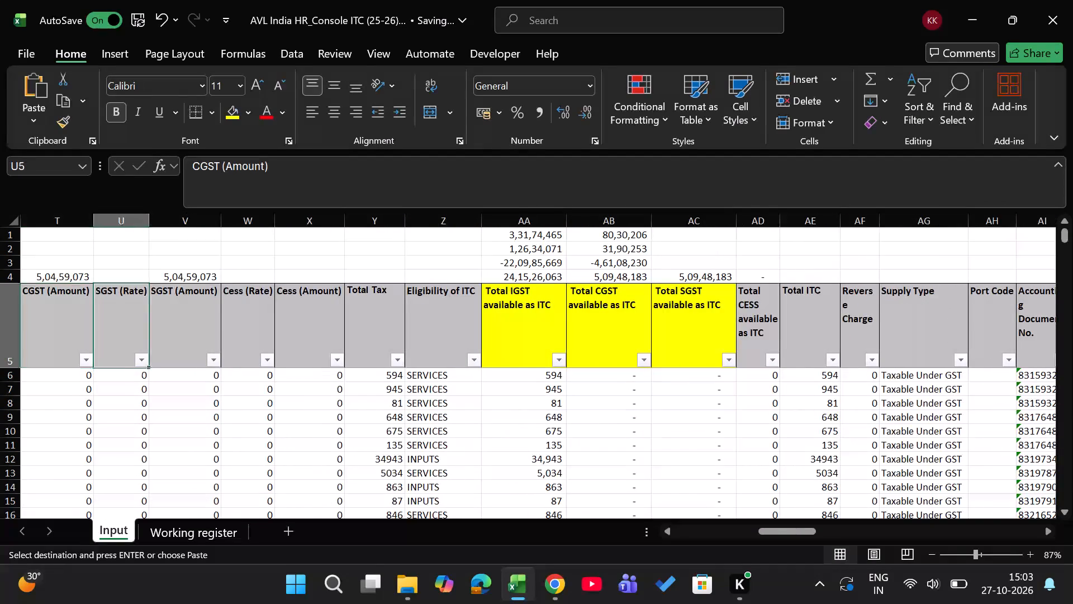
key(Right)
key(Right)
key(Right)
key(Right)
key(Right)
key(alt+Down)
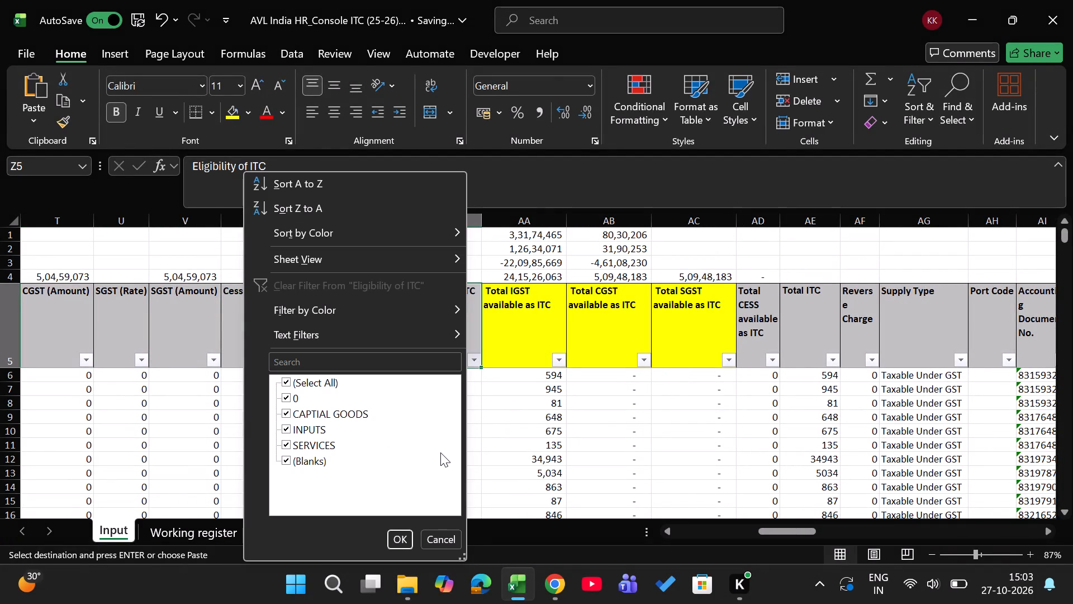
drag(440, 452, 490, 441)
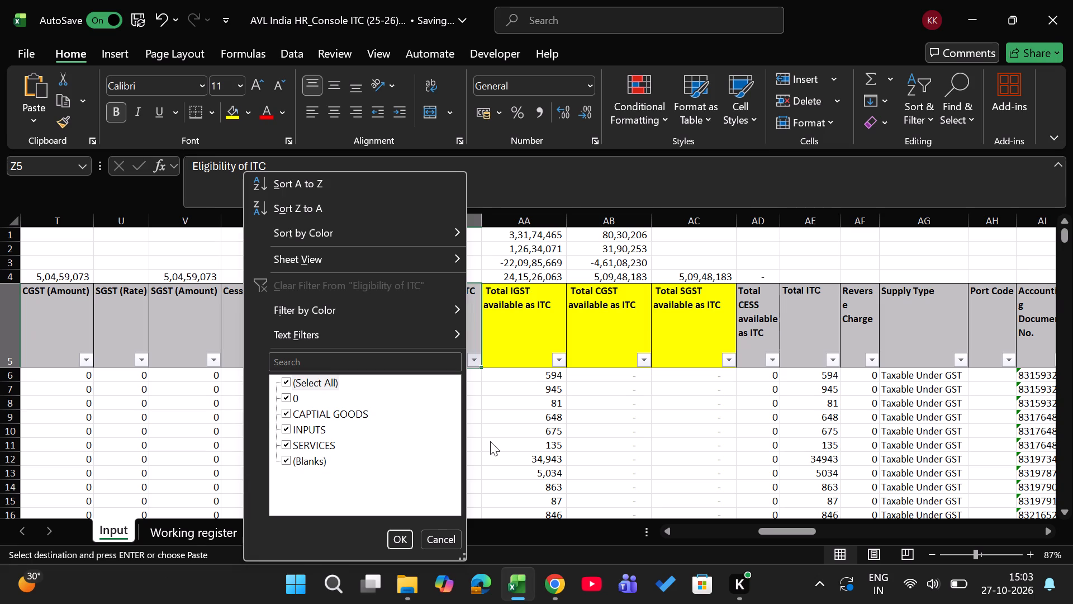
drag(490, 441, 515, 449)
click(535, 407)
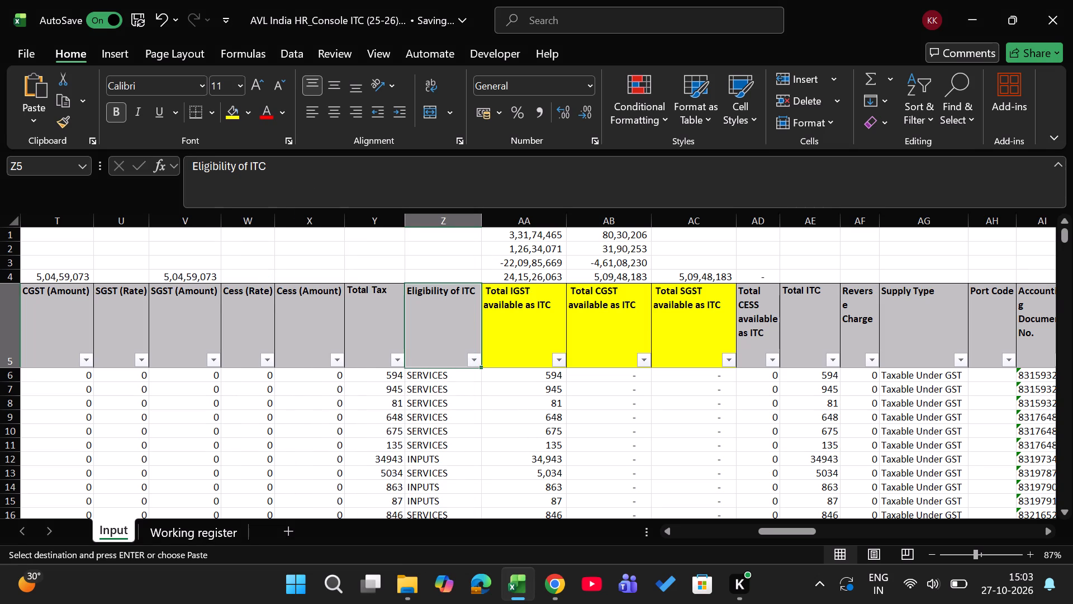
In the Working register, compare the Eligibility of ITC heading with the Total IGST, CGST and SGST available as ITC headings.
key(ctrl+Page_Down)
key(Right)
key(Right)
key(Left)
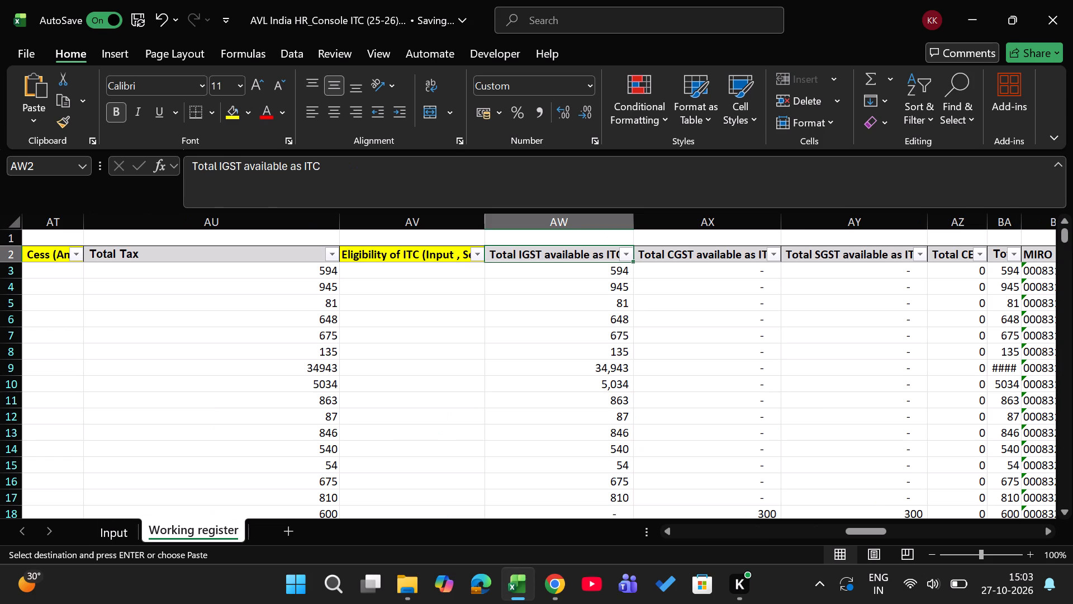
key(Right)
key(Left)
key(Left)
key(Left)
key(Right)
key(Right)
key(Right)
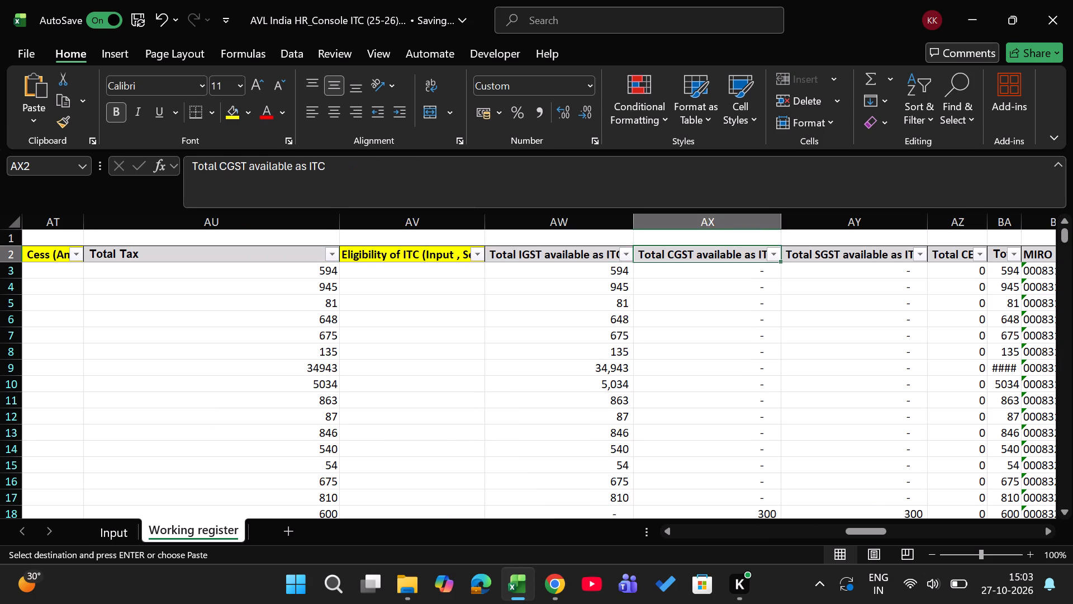
key(Left)
key(Left)
key(Right)
key(Right)
key(Right)
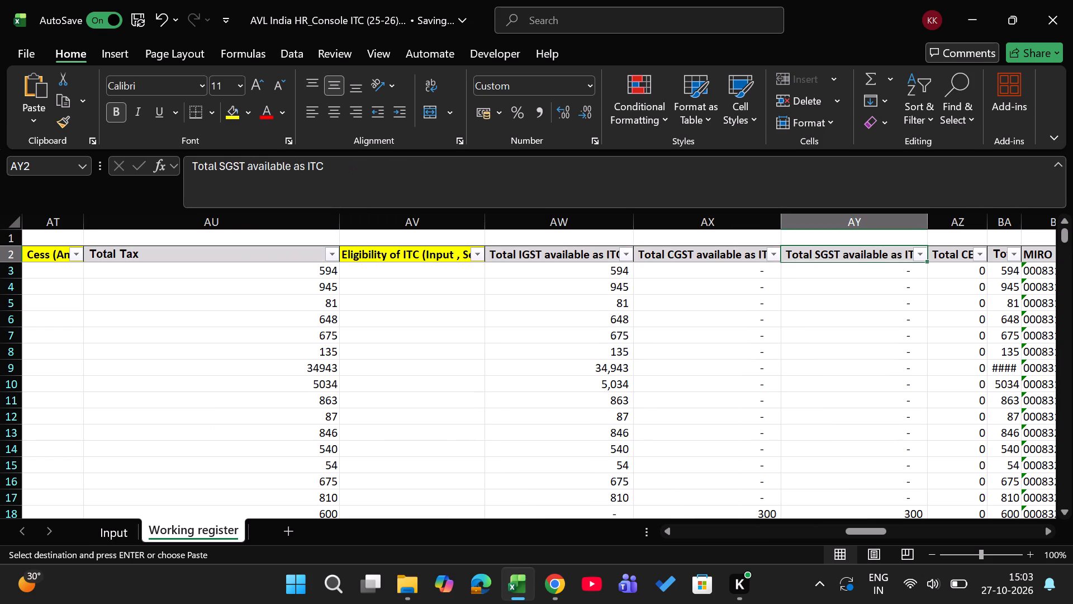
key(Left)
key(Left)
key(Left)
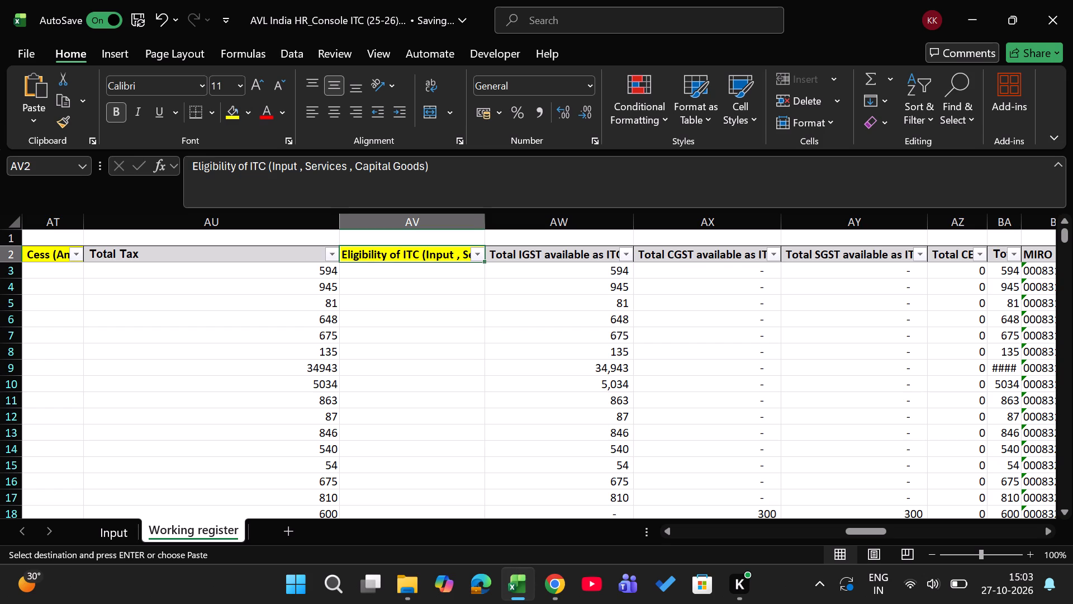
Examine the Working register headings from Total IGST available as ITC through Total ITC, MIRO and Posting Date to Date of Payment to Vendor.
key(Right)
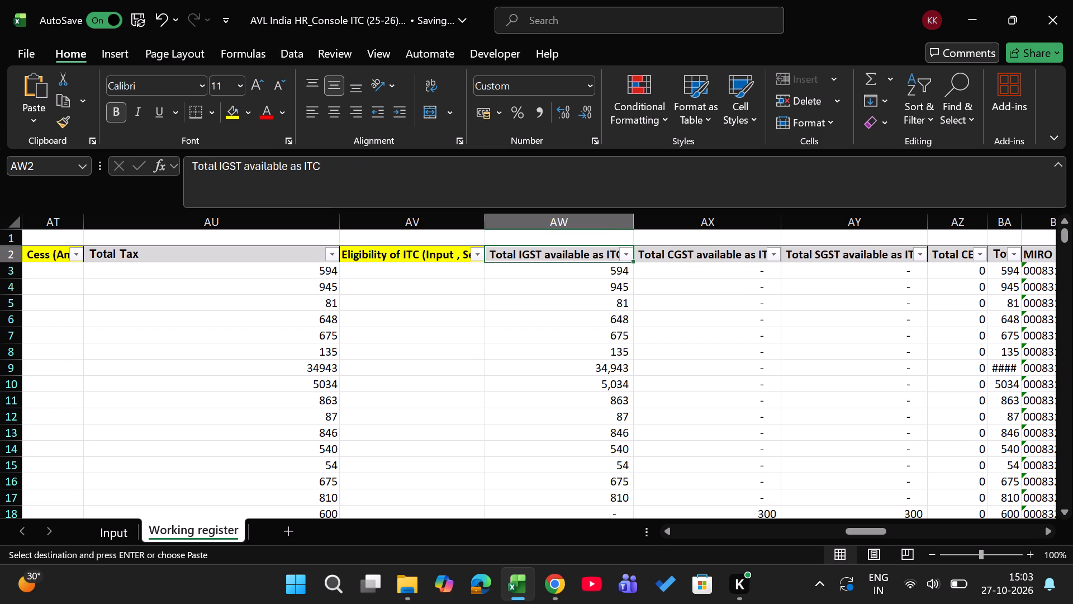
key(Right)
key(Right)
key(Right)
key(Right)
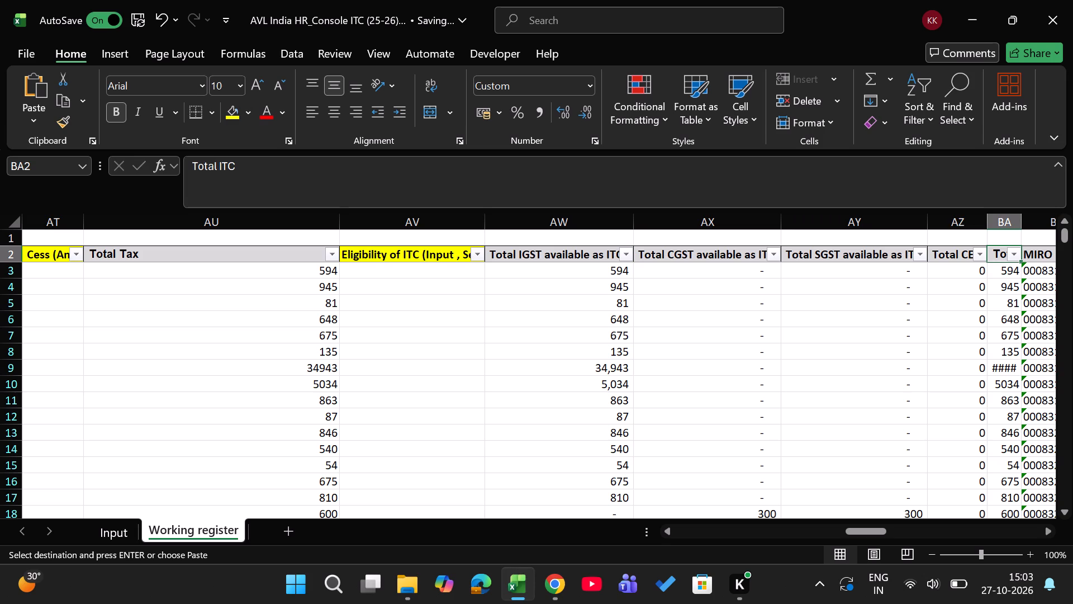
key(Right)
key(Right)
key(Right)
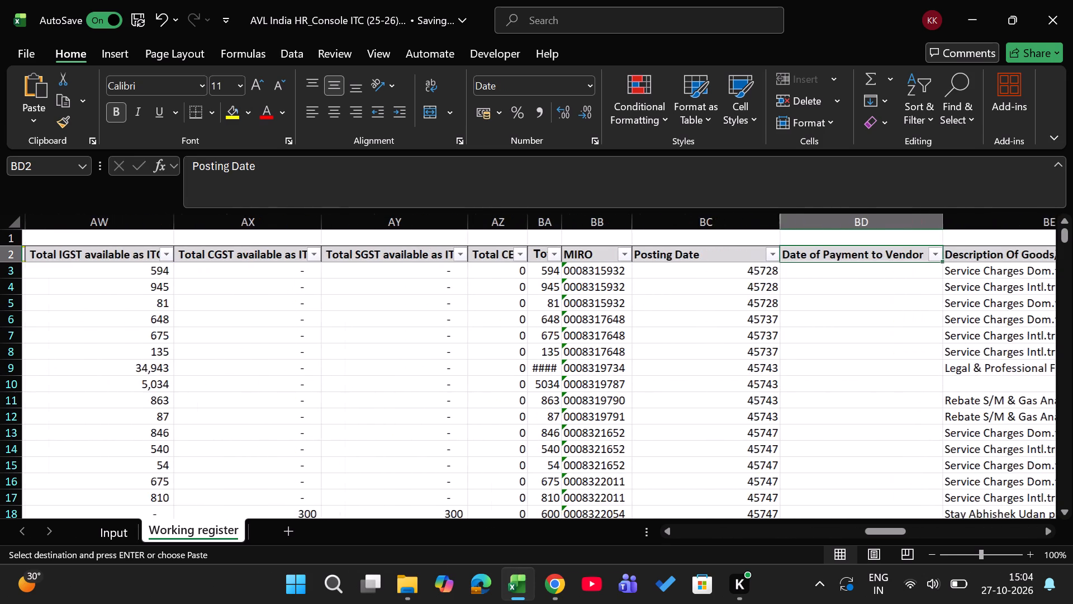
Compare the Description Of Goods/Services, Updated description Of Goods/Services and DESCRIPTION OF GOODS headings, rechecking the adjacent date columns.
key(Right)
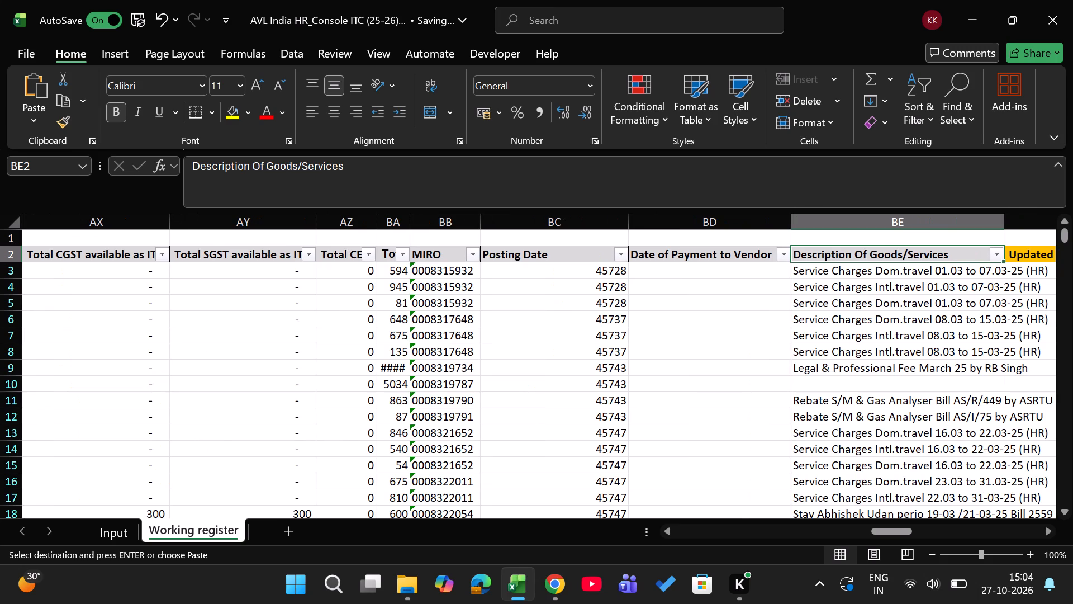
key(Right)
key(Right)
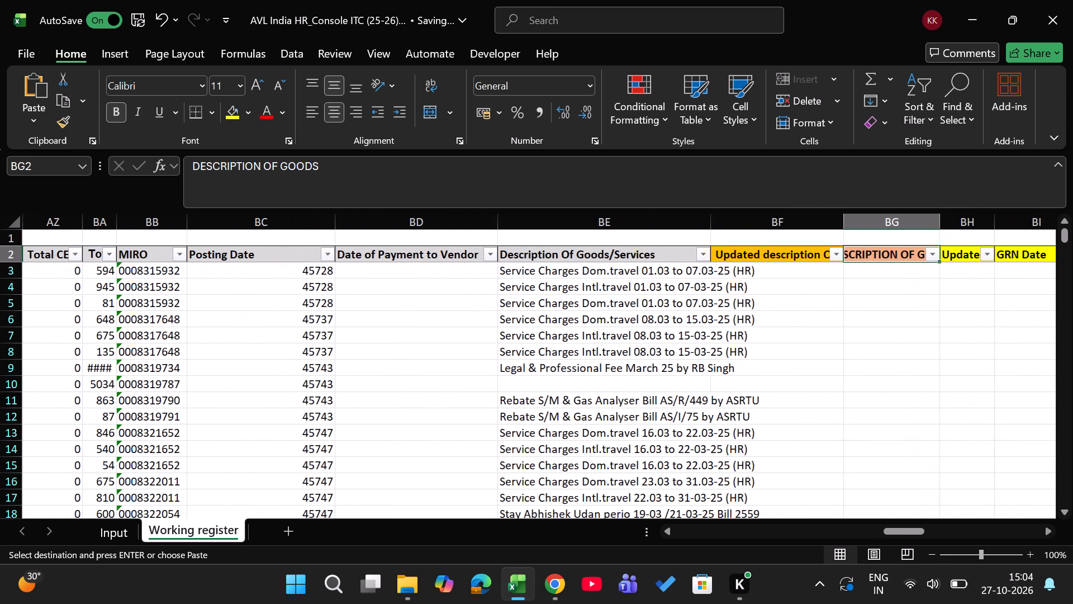
key(Left)
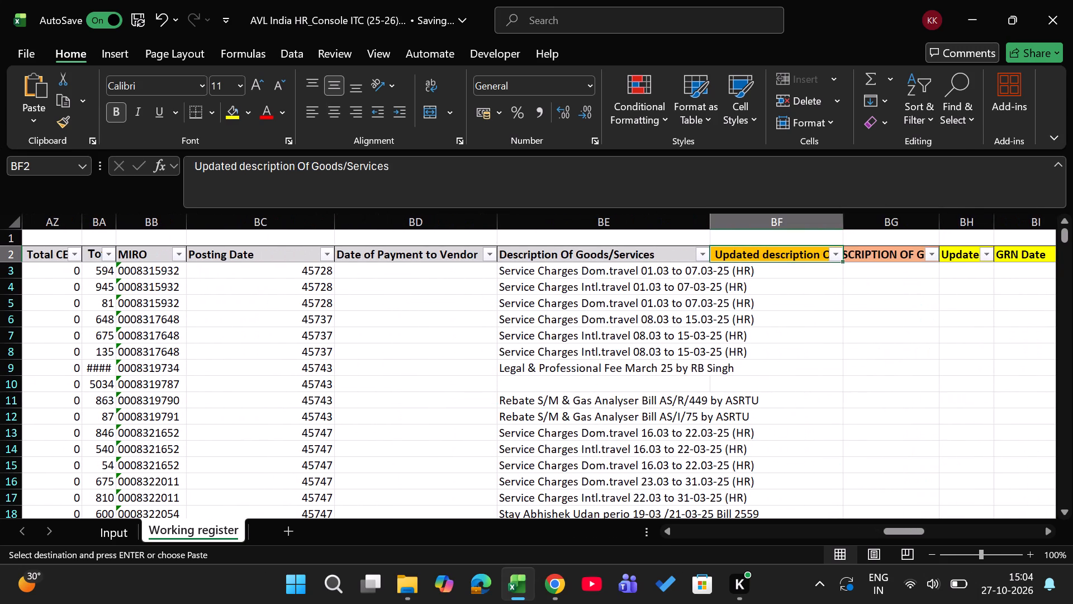
key(Left)
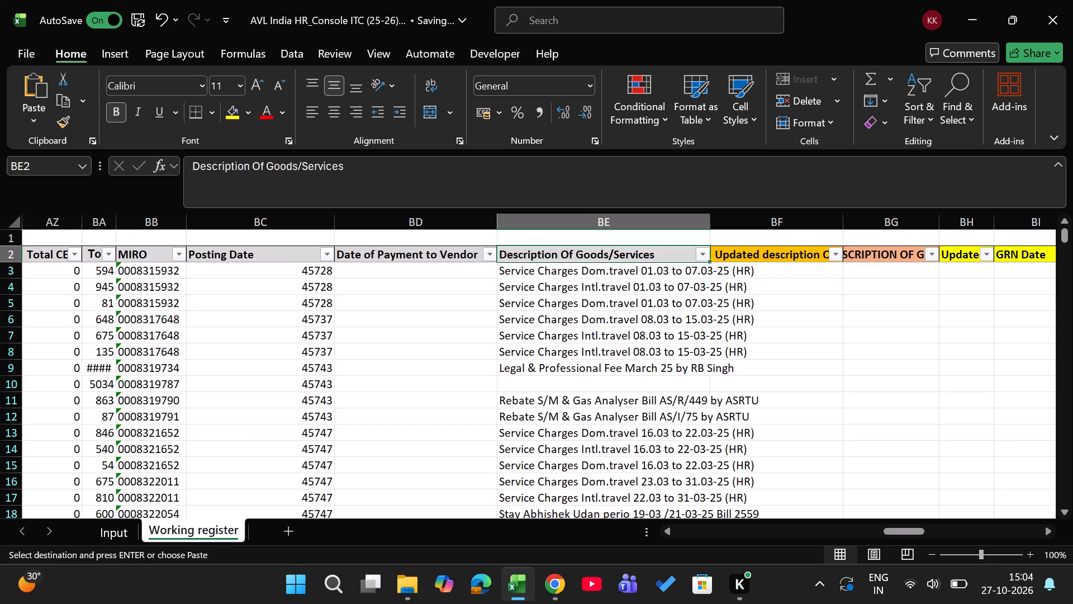
key(Left)
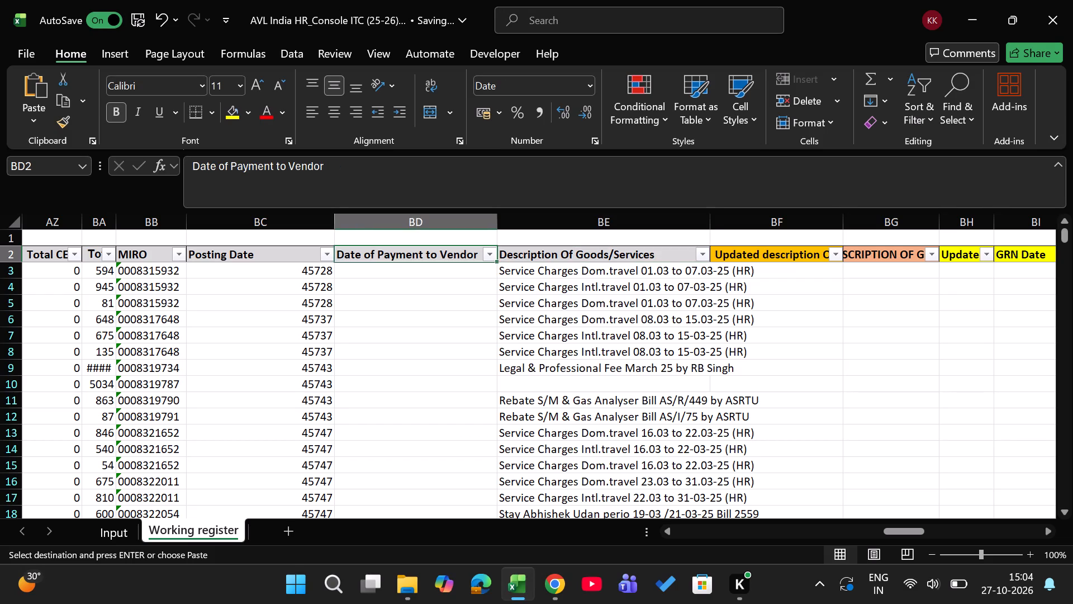
key(Left)
key(Right)
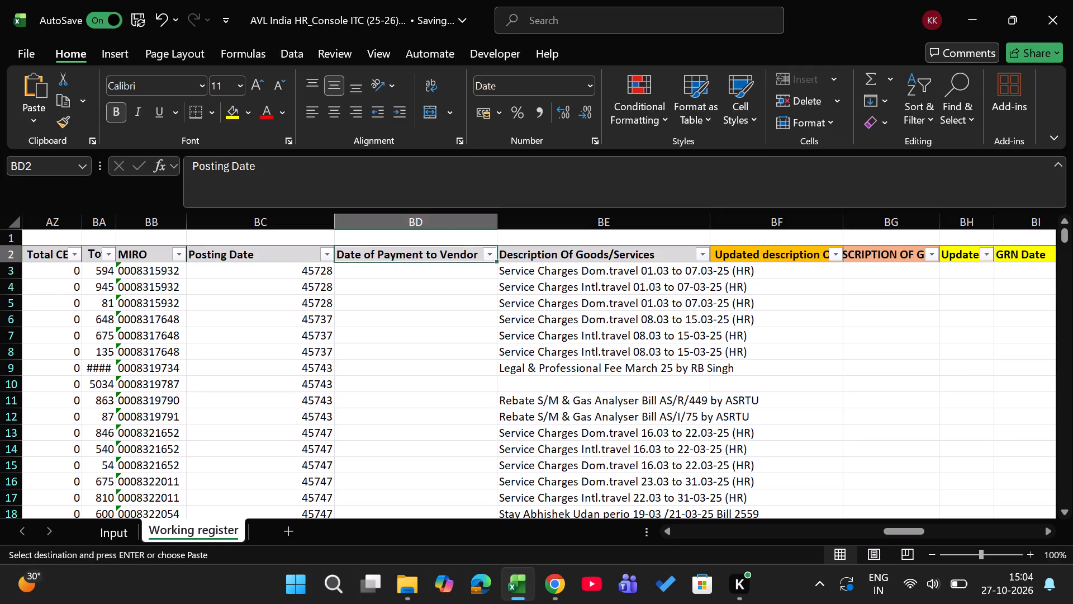
key(Right)
key(Right)
key(Right)
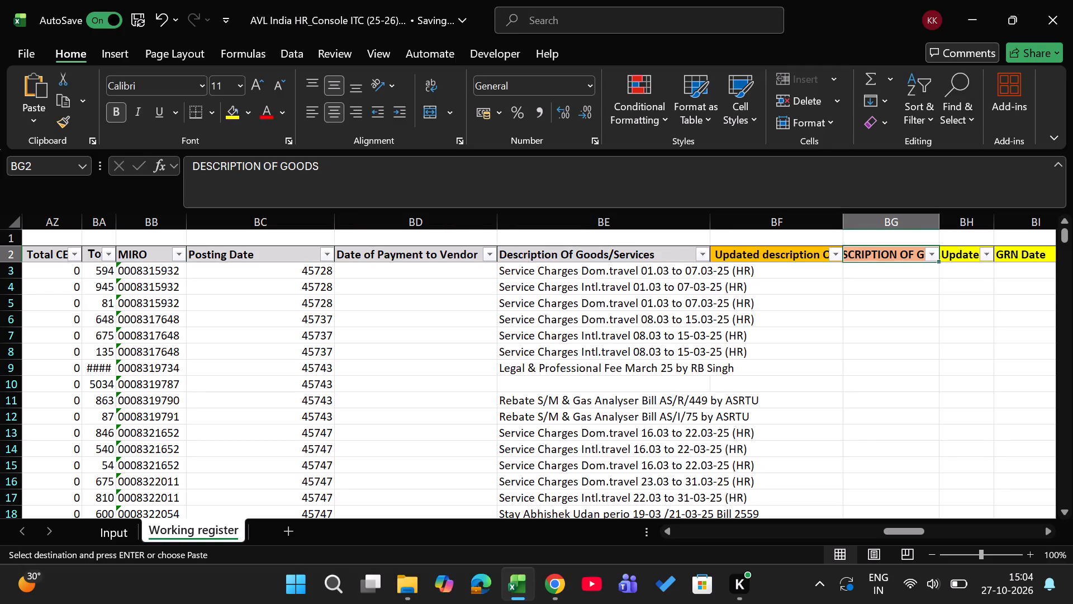
Review the Working register headings again from the first column across to Description Of Goods/Services.
key(ctrl+Left)
key(Right)
key(Right)
key(Right)
key(Right)
key(Right)
key(Right)
key(Right)
key(Right)
key(Right)
key(Right)
key(Right)
key(Right)
key(Right)
key(Right)
key(Right)
key(Right)
key(Right)
key(Right)
key(Right)
key(Right)
key(Right)
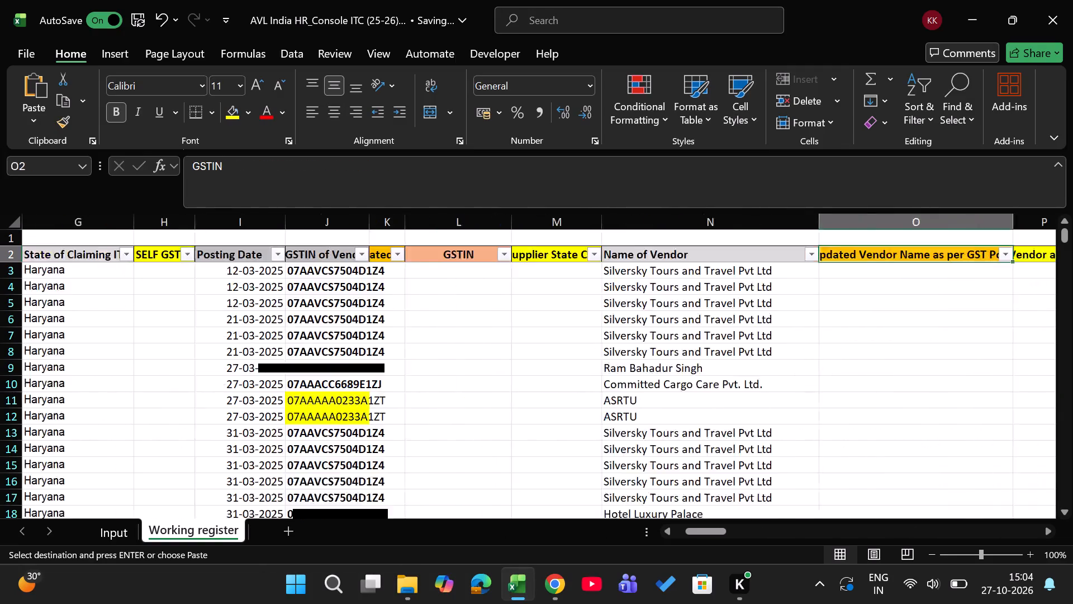
key(Right)
key(Right)
key(Right)
key(Right)
key(Right)
key(Right)
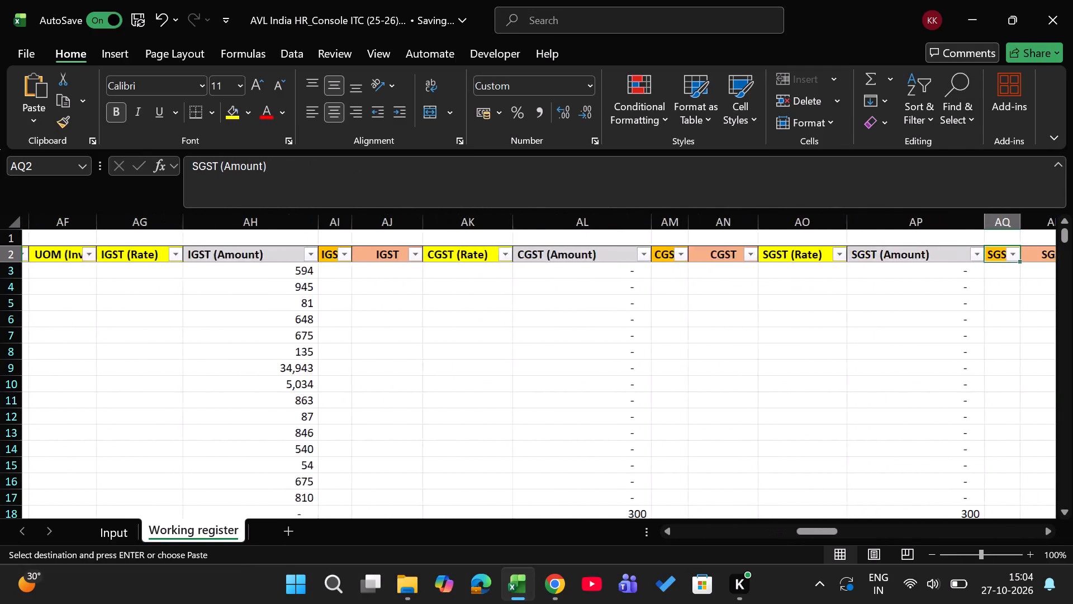
key(Right)
key(Right)
key(Right)
key(Right)
key(Right)
key(Right)
key(Right)
key(Right)
key(Right)
key(Right)
key(Right)
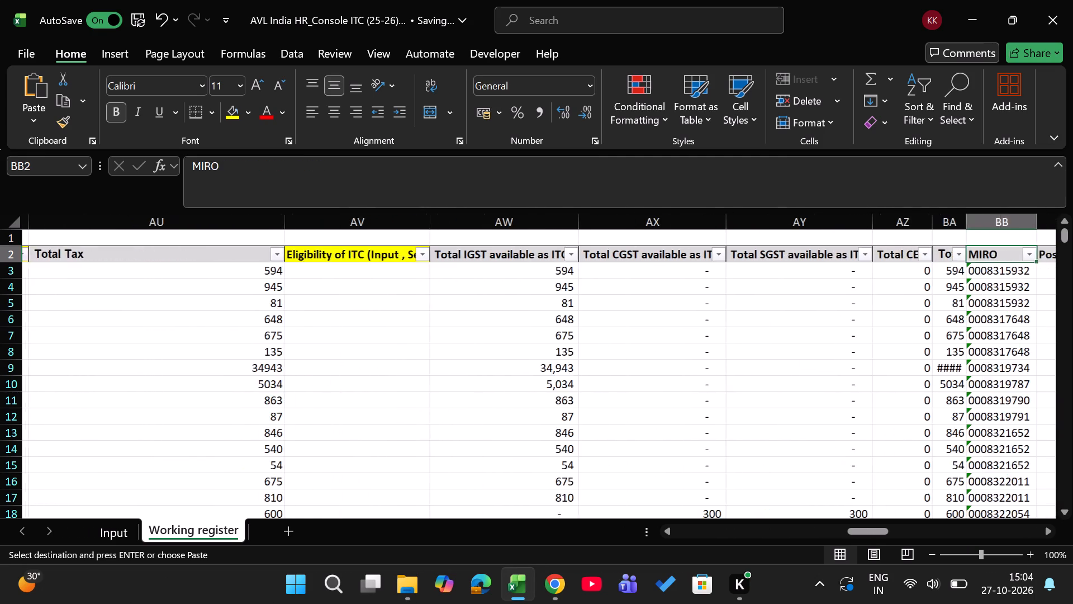
key(Right)
key(Right)
key(Right)
key(Left)
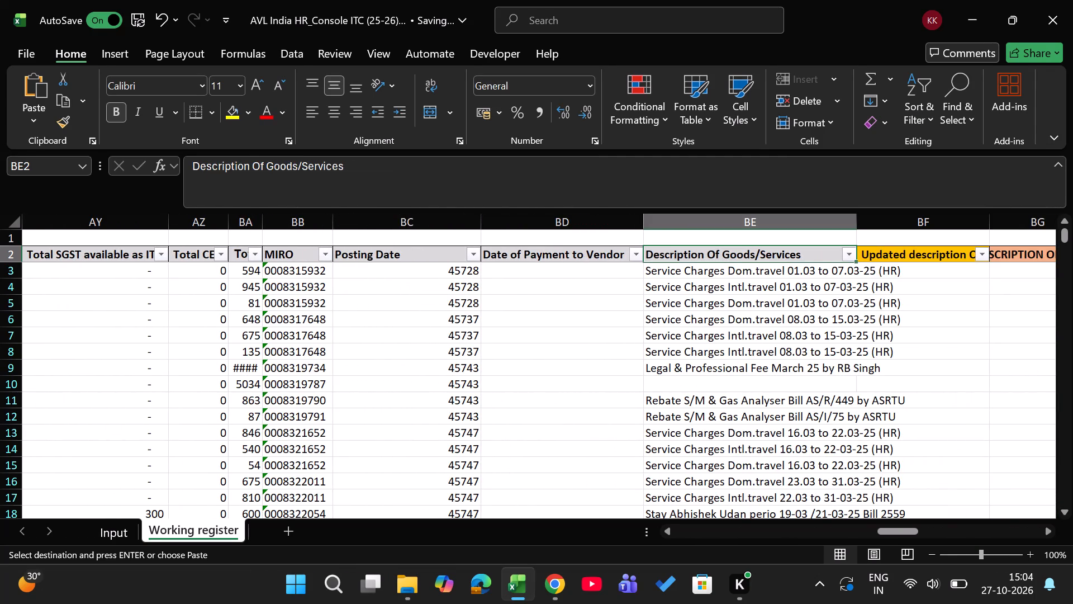
Examine the first Description Of Goods/Services entries alongside the updated description and DESCRIPTION OF GOODS columns.
key(Down)
key(Down)
key(Down)
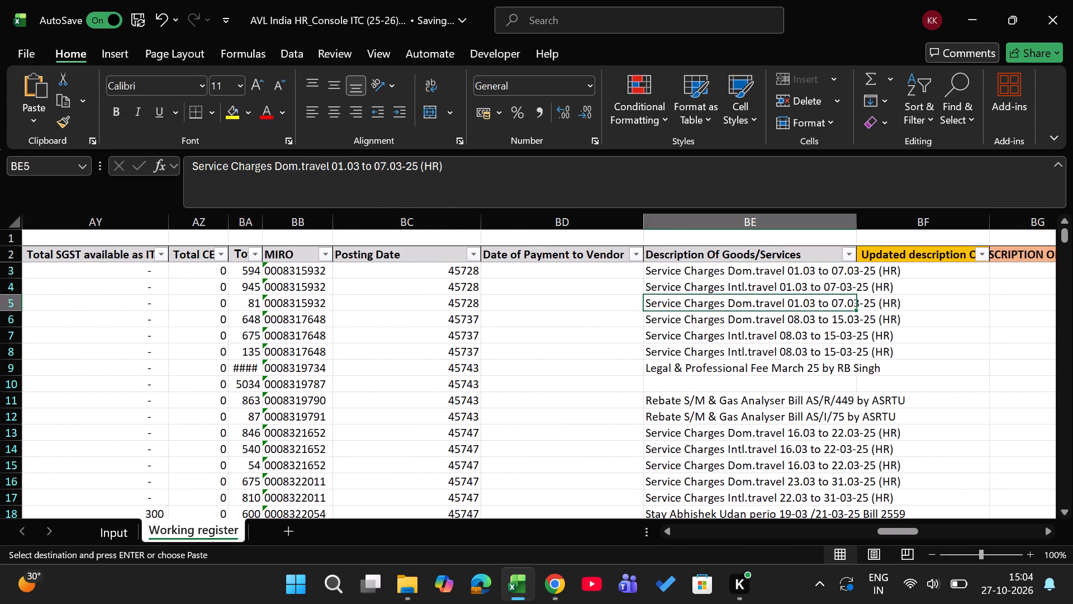
key(Up)
key(Up)
key(Up)
key(Right)
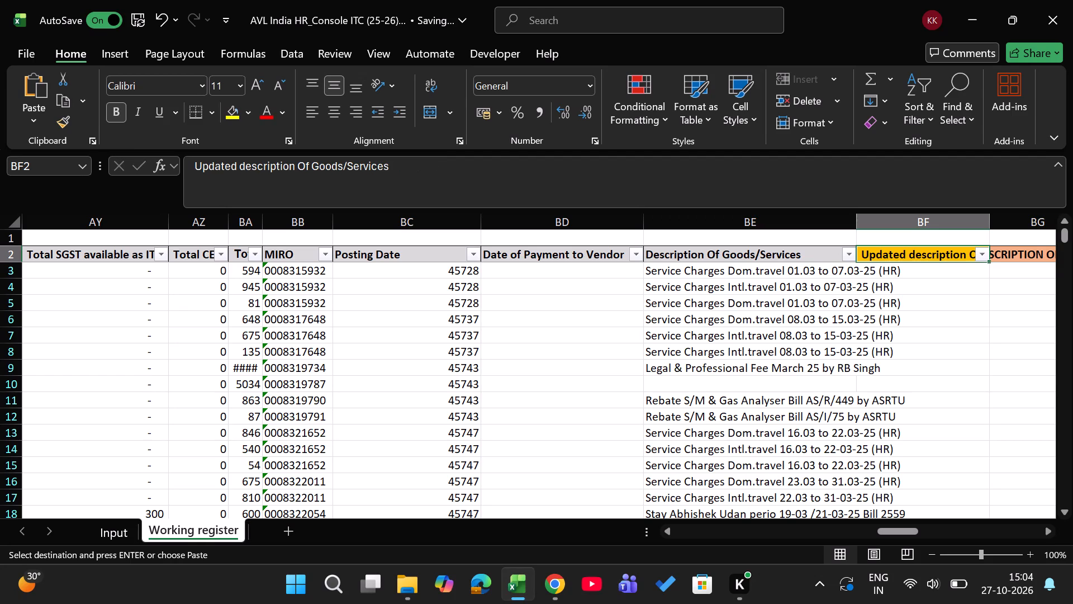
key(Down)
key(Right)
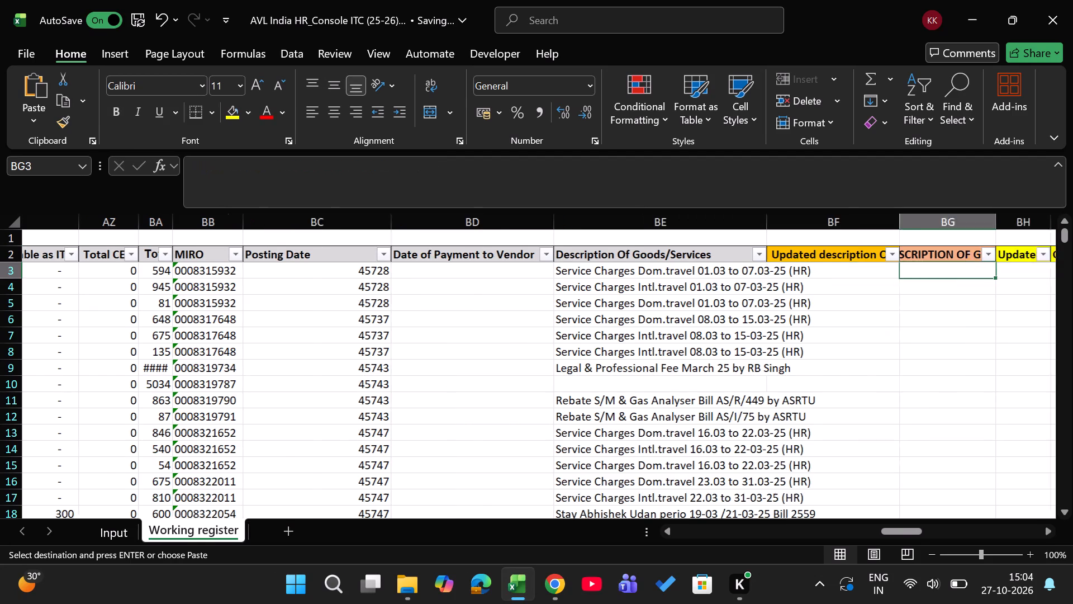
key(Up)
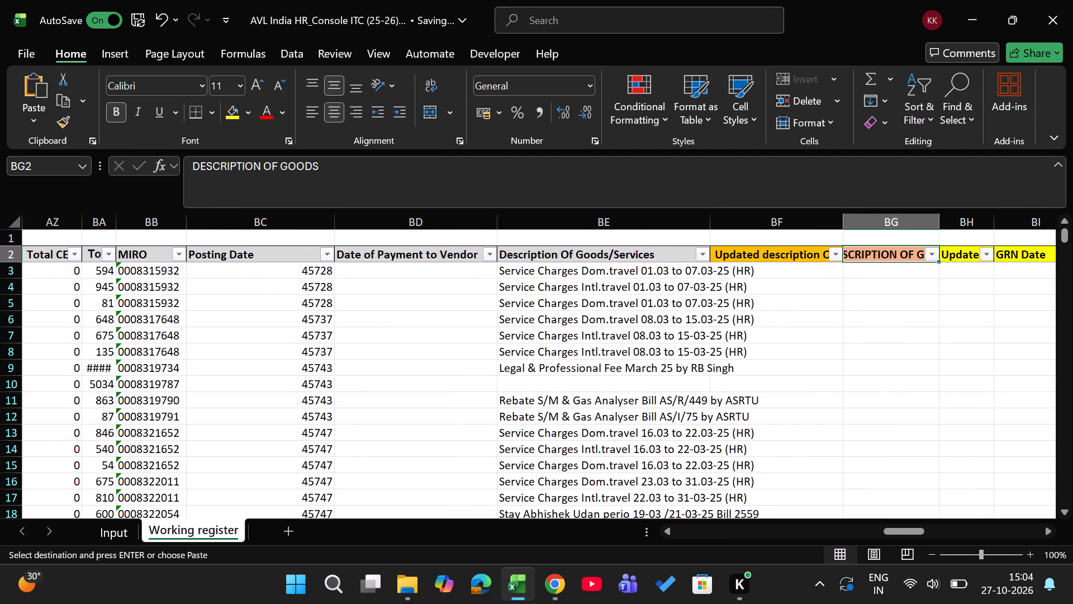
Examine the headings from Updated GRN No. and GRN Date through the place of supply, e-way bill and IRN columns to Remark 3.
key(Right)
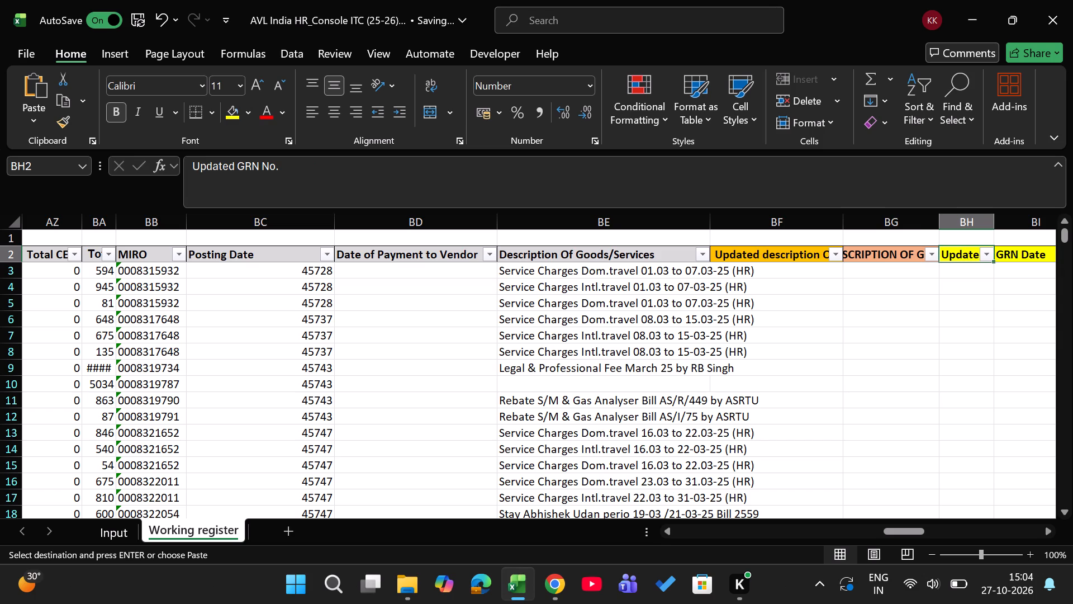
key(Down)
key(Up)
key(Left)
key(Right)
key(Right)
key(Right)
key(Right)
key(Right)
key(Right)
key(Right)
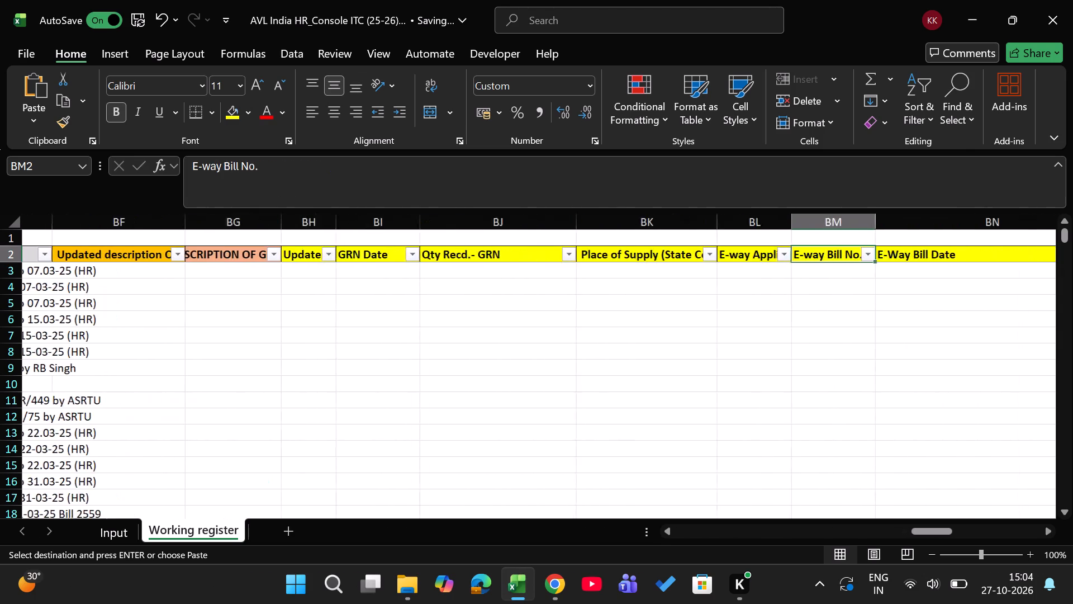
key(Right)
key(Right)
key(Right)
key(Right)
key(Right)
key(Right)
Go back over the headings from Remark 3 to Description Of Goods/Services.
key(Left)
key(Left)
key(Left)
key(Left)
key(Left)
key(Left)
key(Left)
key(Left)
key(Left)
key(Left)
key(Left)
key(Left)
key(Left)
key(Left)
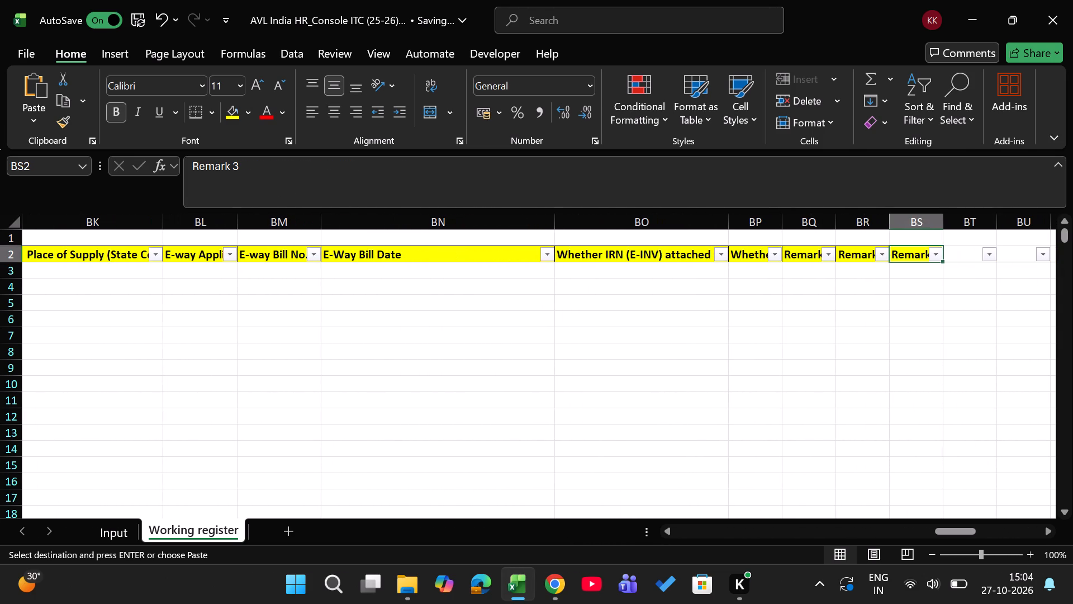
Review the Working register headings from GRN Date through quantity received, place of supply, e-way bill and IRN to Remark 3.
key(Left)
key(Right)
key(Right)
key(Right)
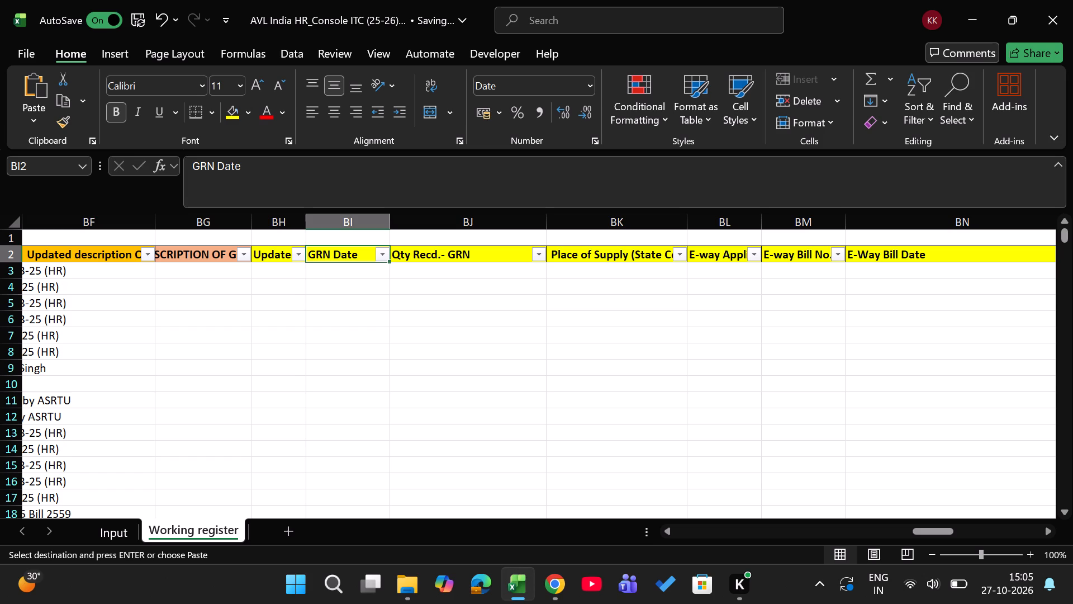
key(Right)
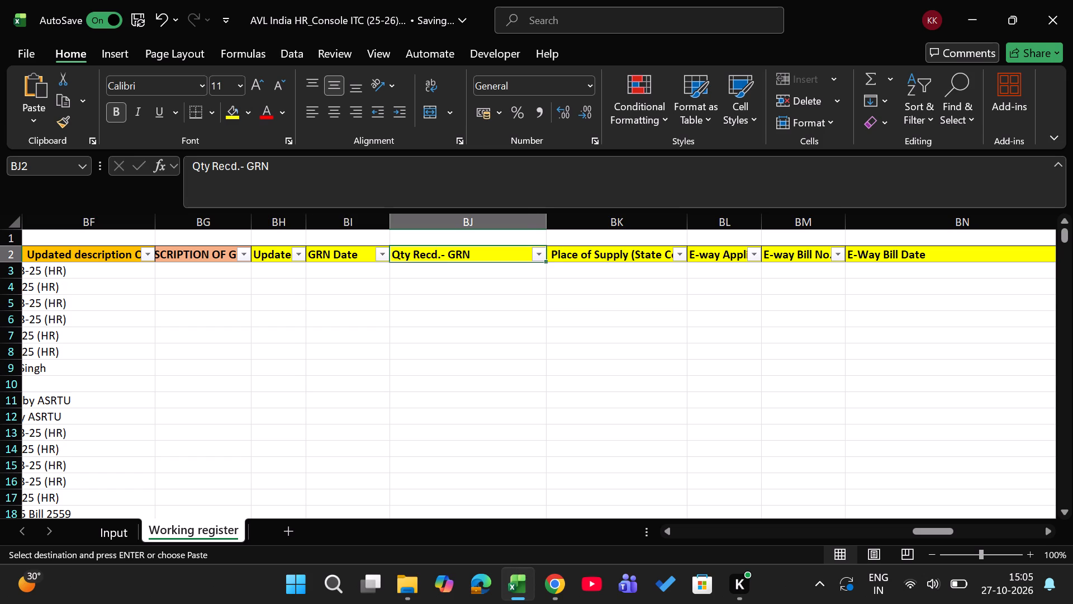
key(Right)
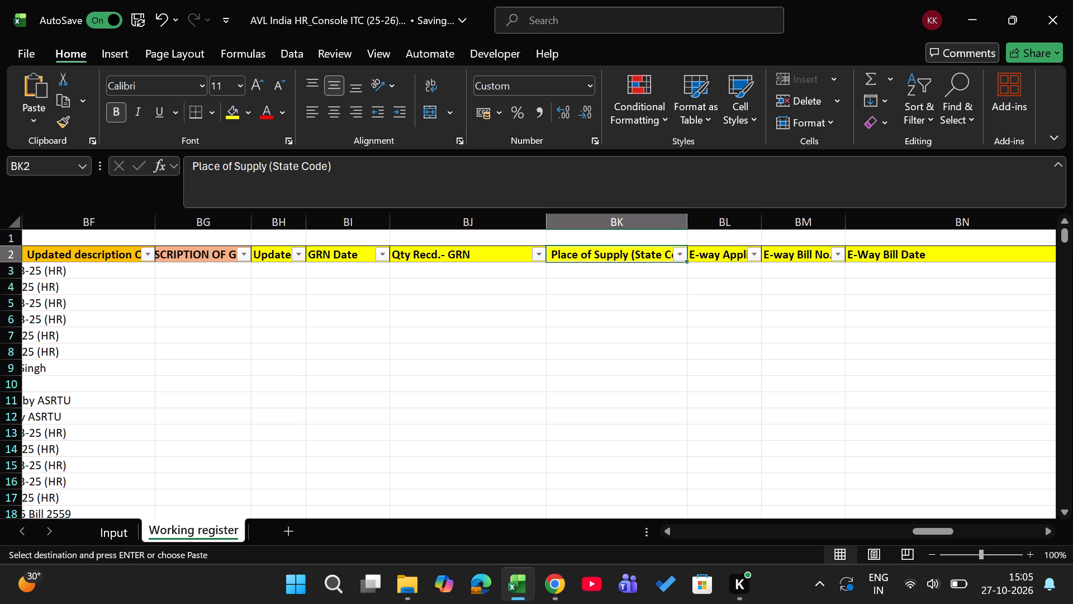
key(Right)
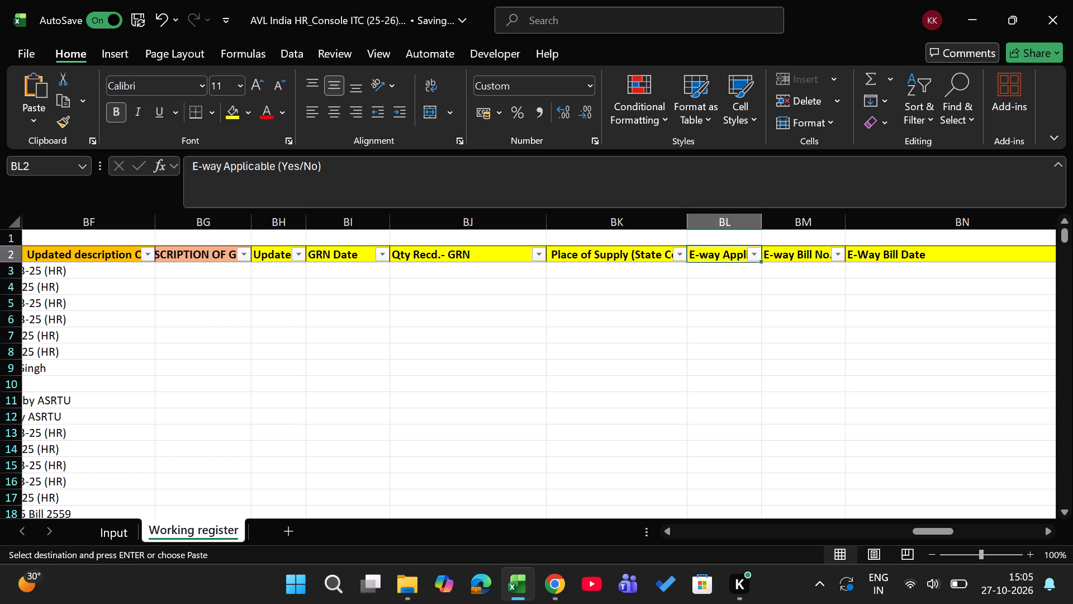
key(Right)
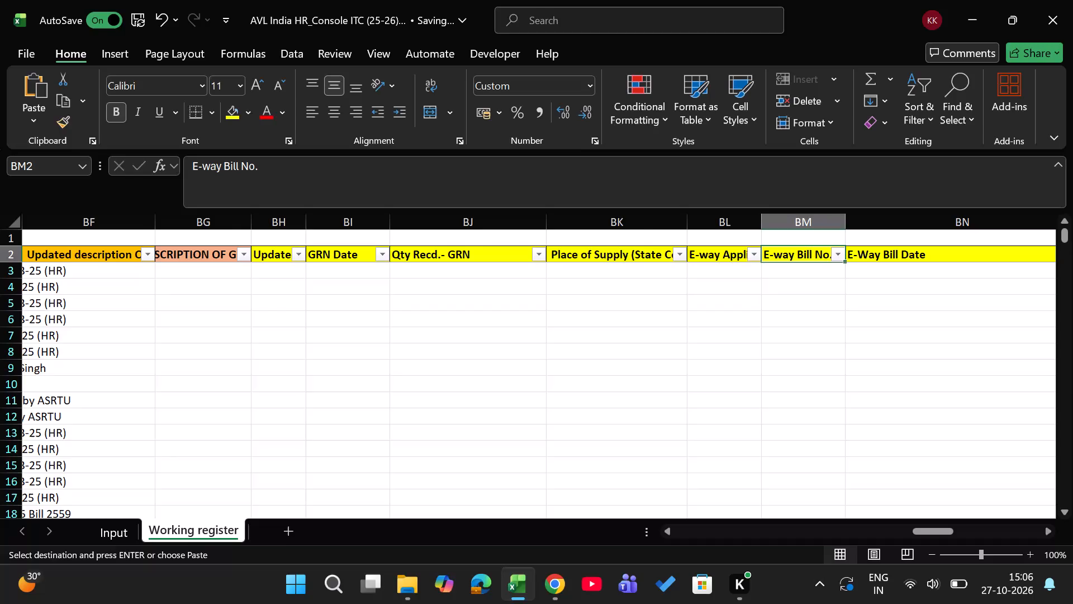
key(Right)
key(Right)
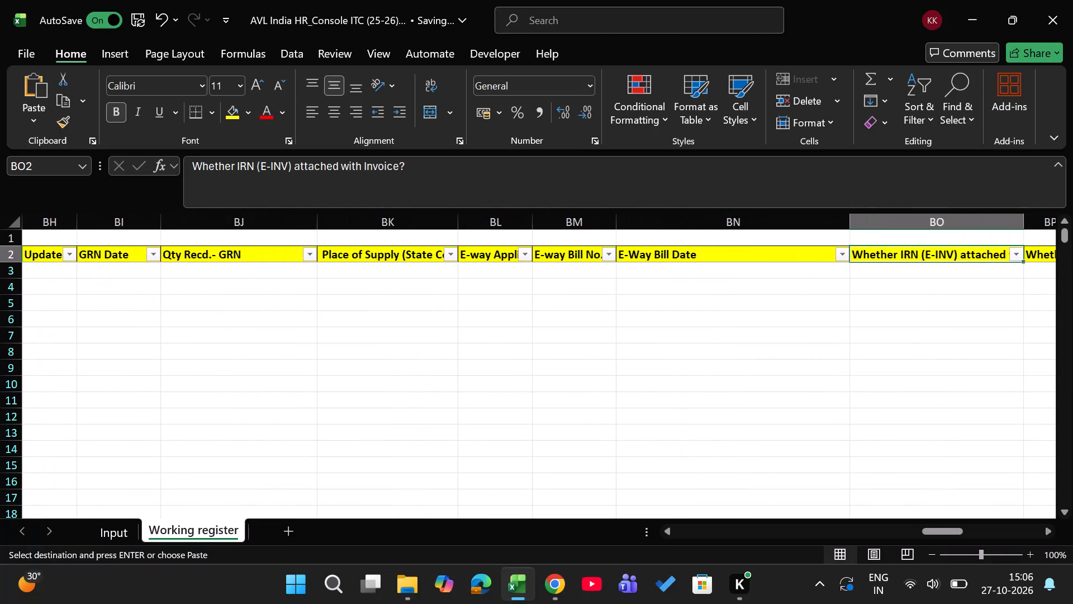
key(Right)
key(Left)
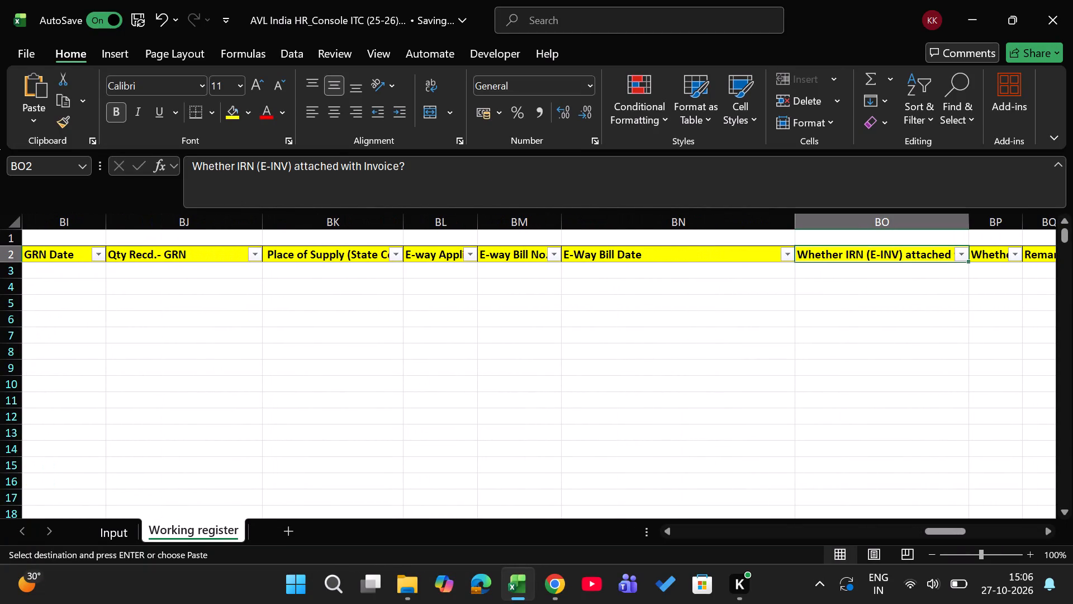
key(Right)
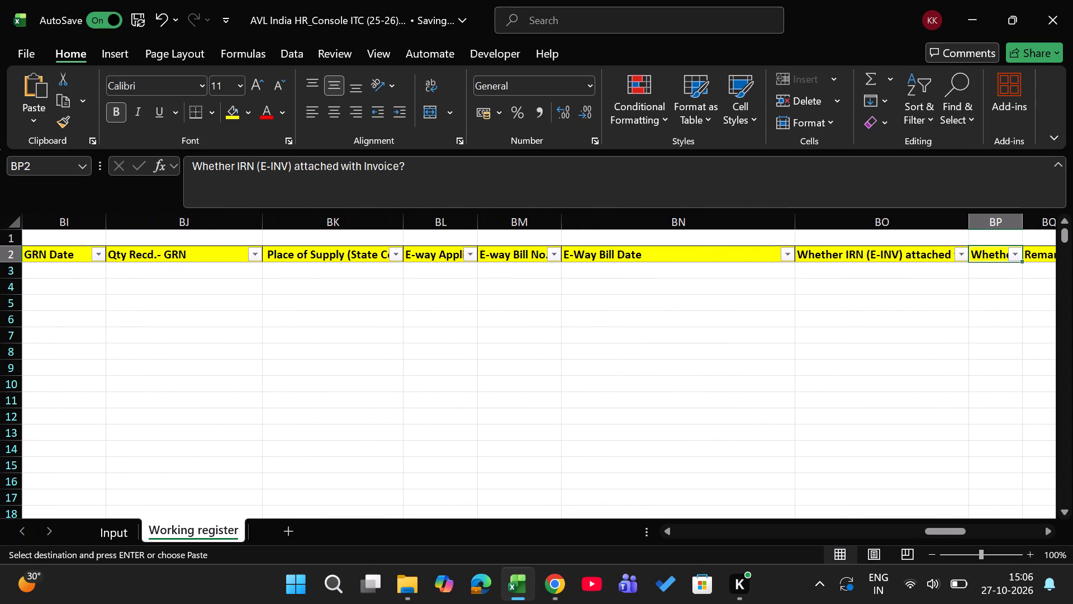
key(Right)
key(Right)
key(Right)
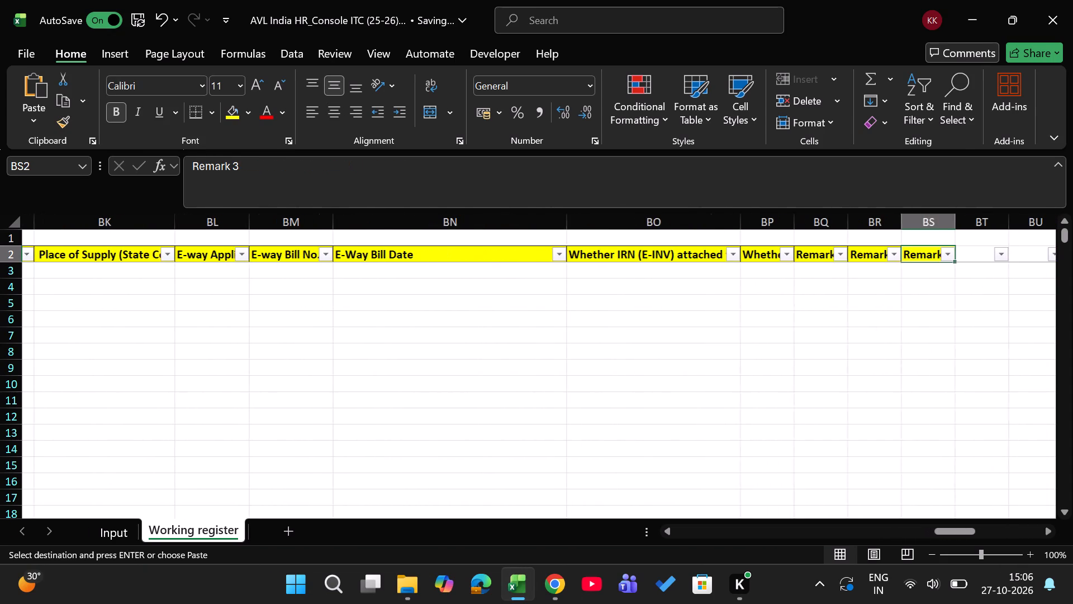
Go back over the headings from Remark 3 through the invoice-check, IRN and e-way bill columns towards Place of Supply (State Code).
key(Left)
key(Left)
key(Left)
key(Left)
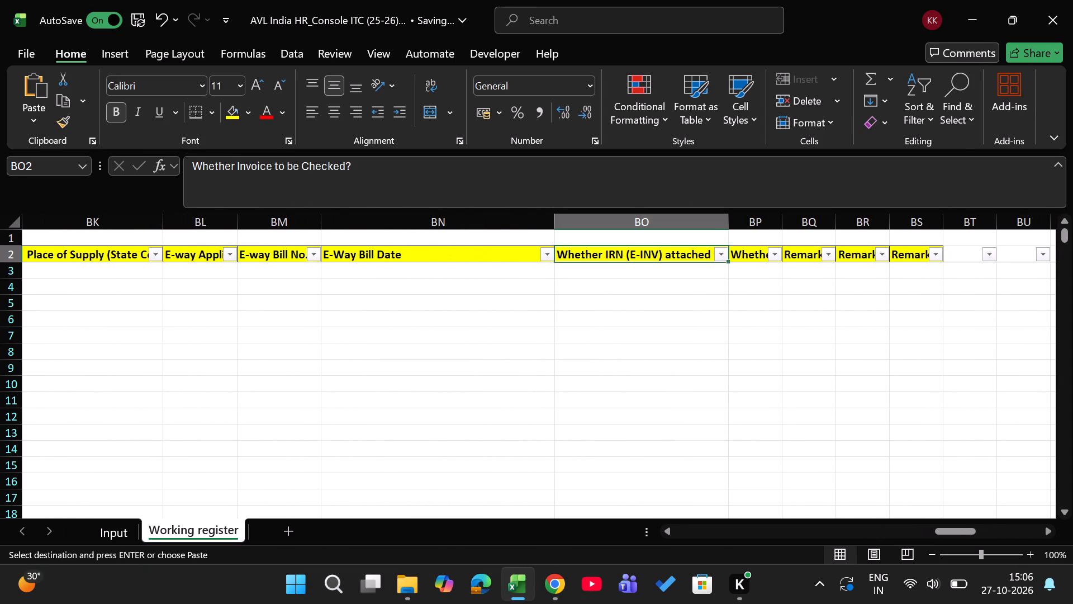
key(Right)
key(Right)
key(Left)
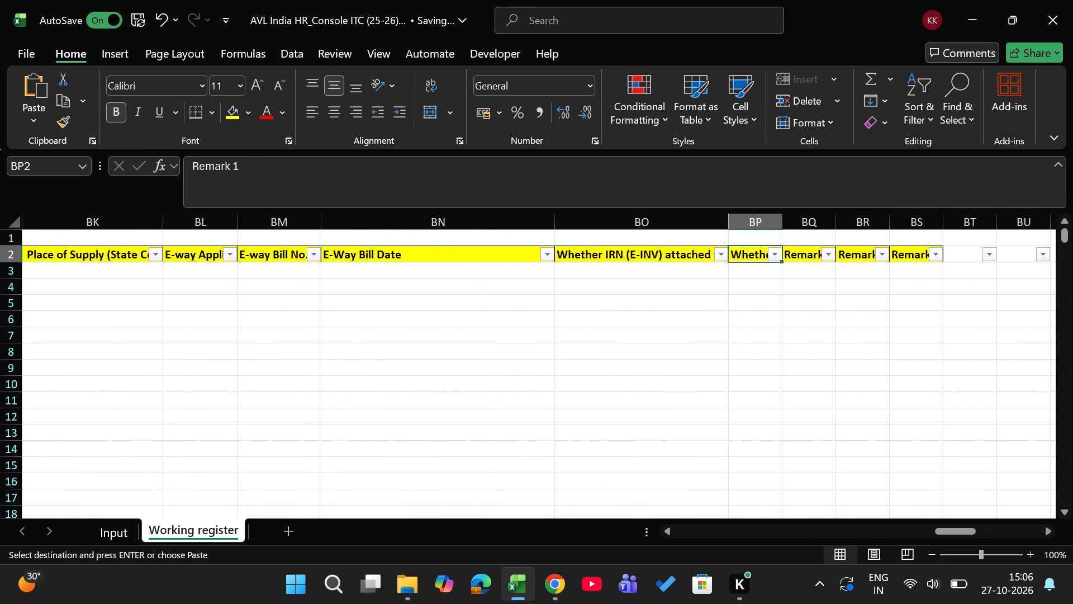
key(Left)
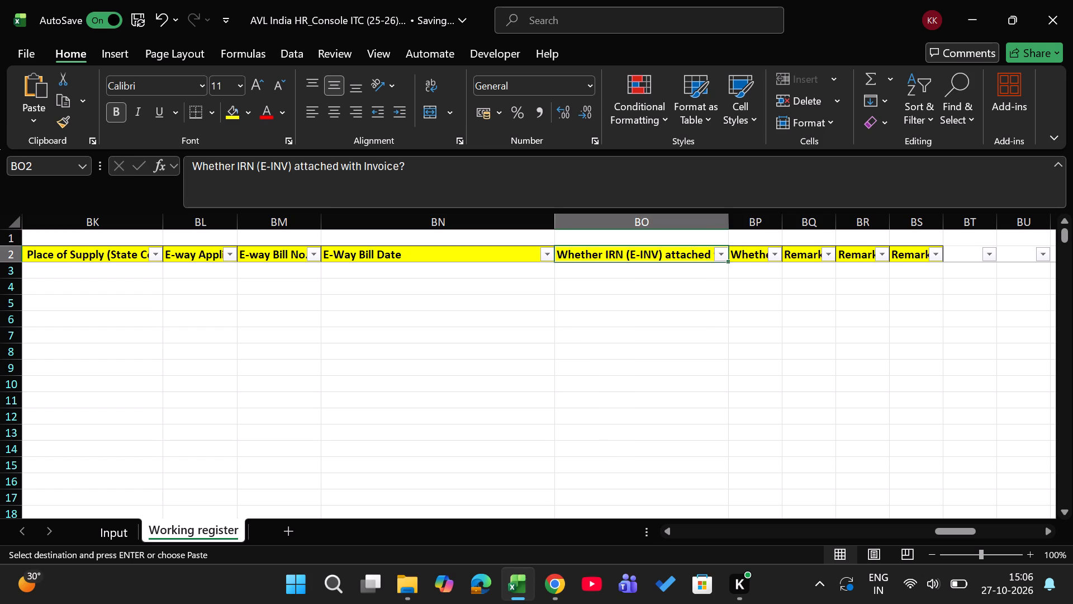
key(Left)
key(Left)
key(Left)
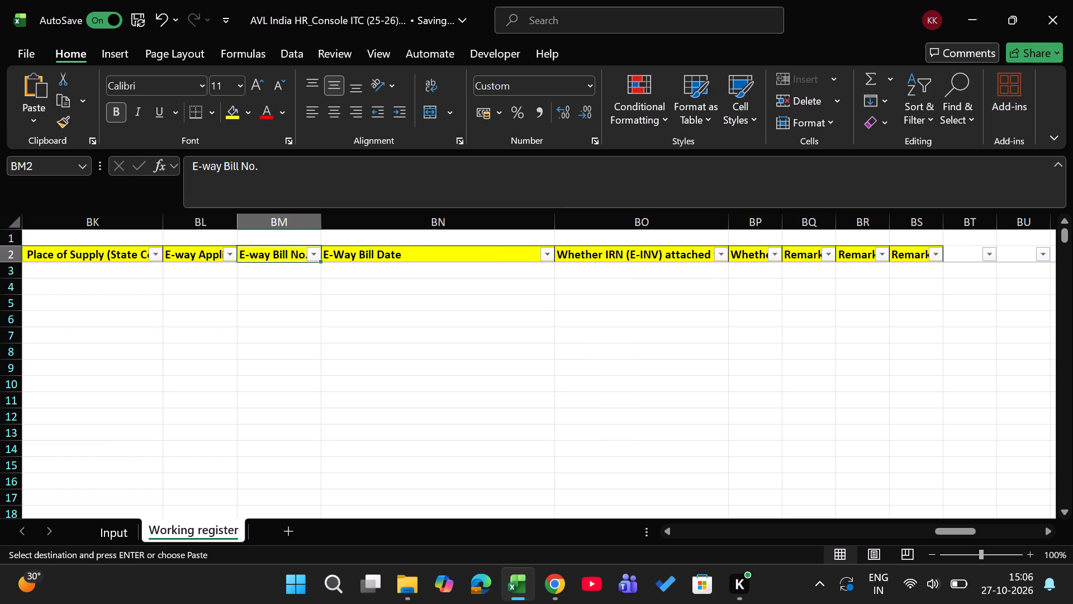
key(Left)
key(Left)
Recheck the E-way Applicable (Yes/No), E-way Bill No., E-Way Bill Date and Whether IRN (E-INV) attached with Invoice? headings.
key(Right)
key(Right)
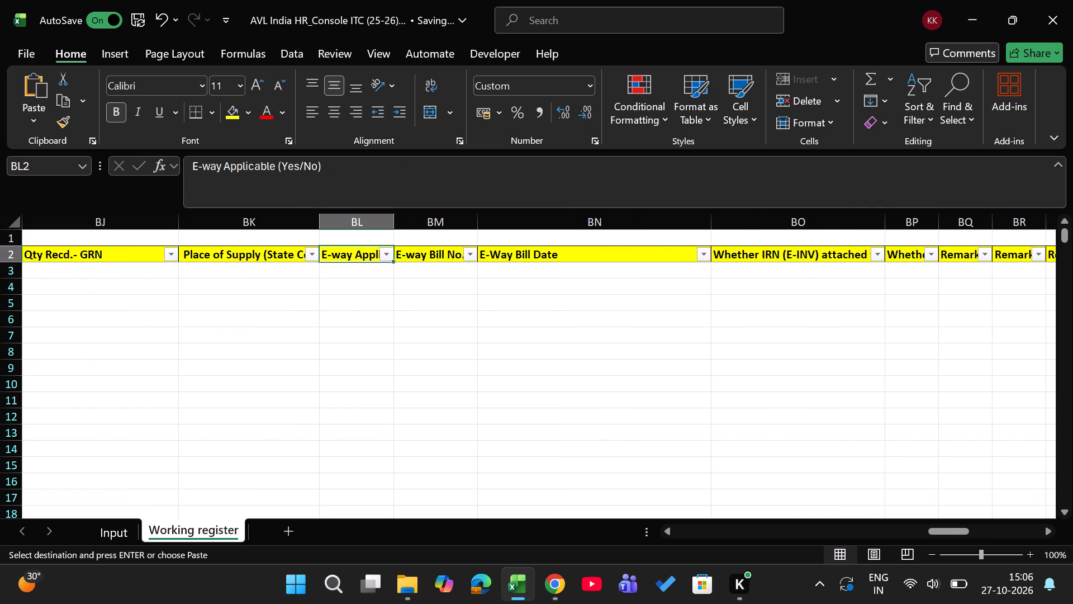
key(Right)
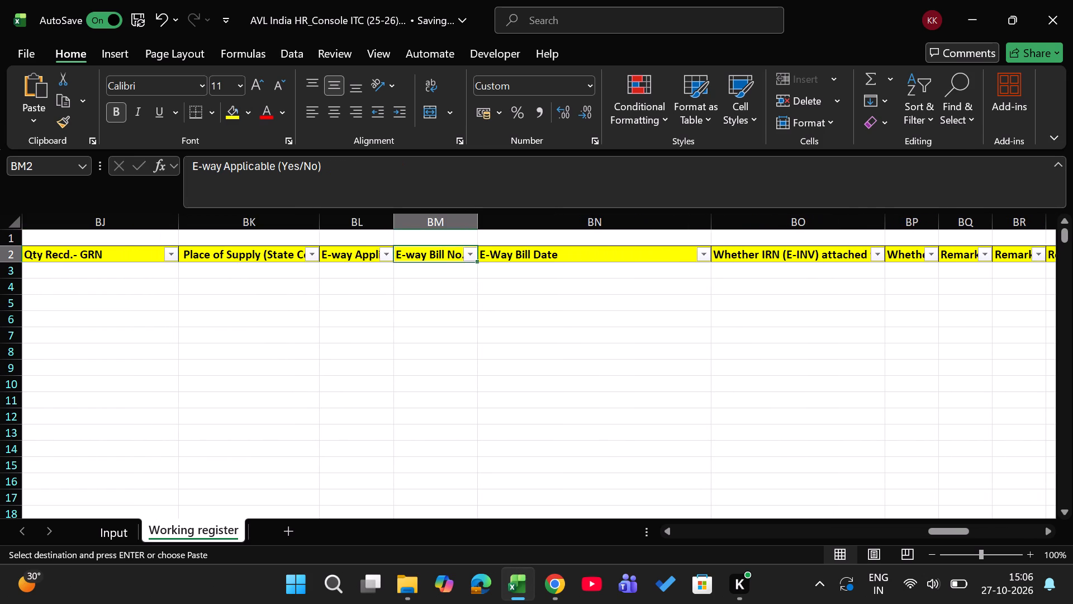
key(Left)
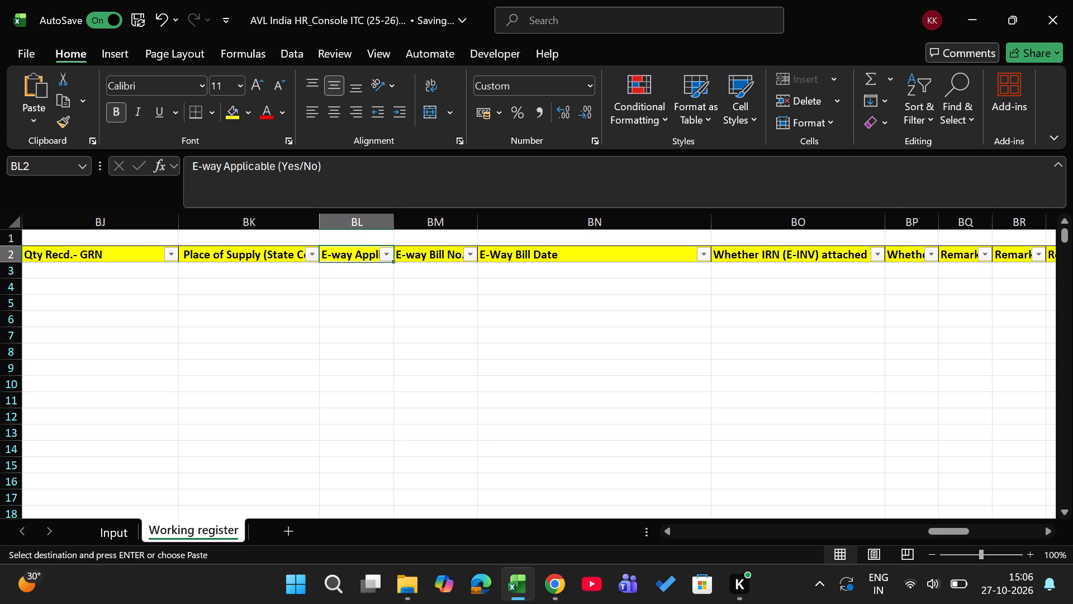
key(Right)
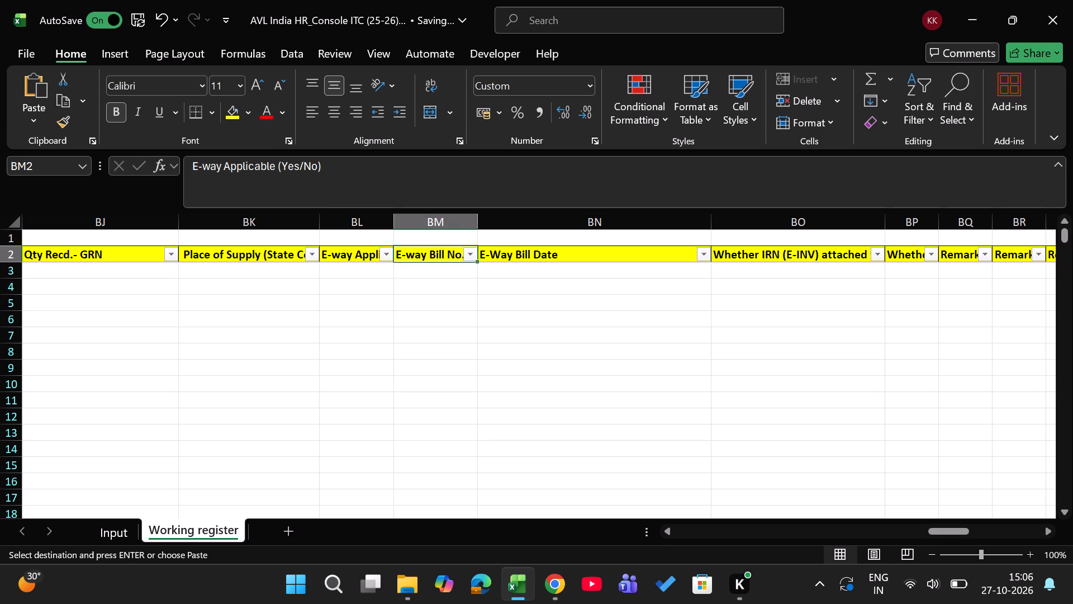
key(Right)
key(Right)
key(Left)
key(Left)
key(Right)
key(Right)
key(Right)
key(Left)
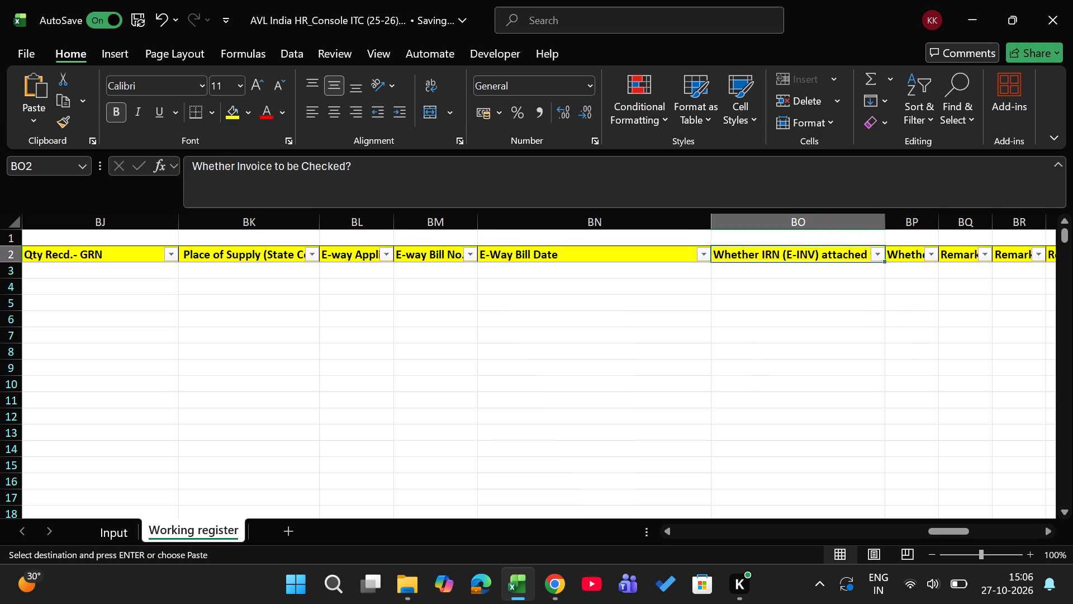
Examine the remaining headings through Remark 3 and the columns beyond it as far as column BW.
key(Right)
key(Right)
key(Right)
key(Right)
key(Right)
key(Right)
key(Right)
key(Right)
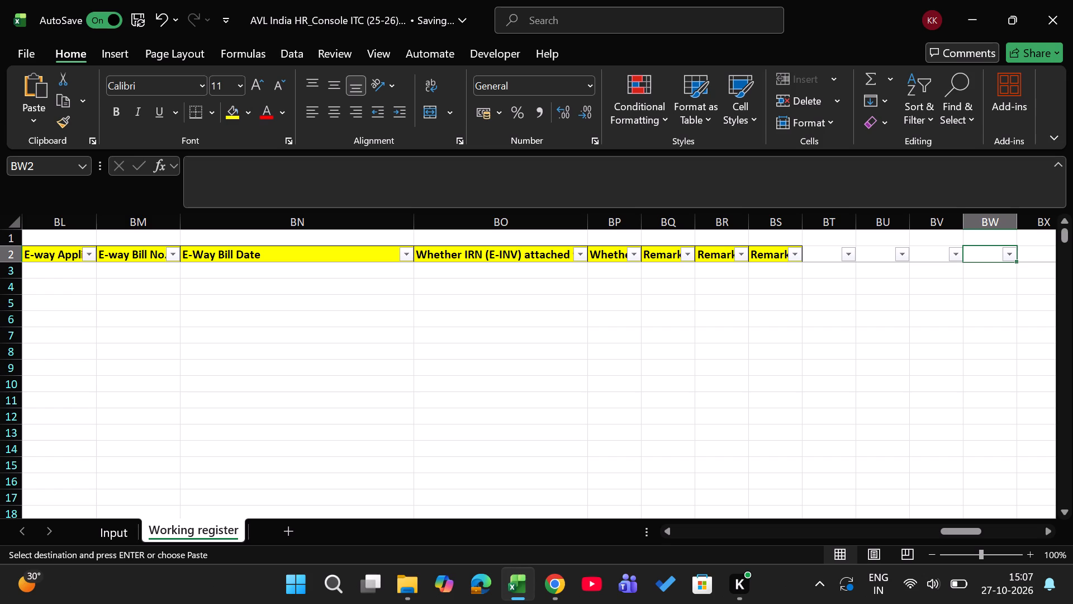
Review the headings back from column BW through the remark columns to Whether IRN (E-INV) attached with Invoice?.
key(Left)
key(Left)
key(Left)
key(Left)
key(Left)
key(Left)
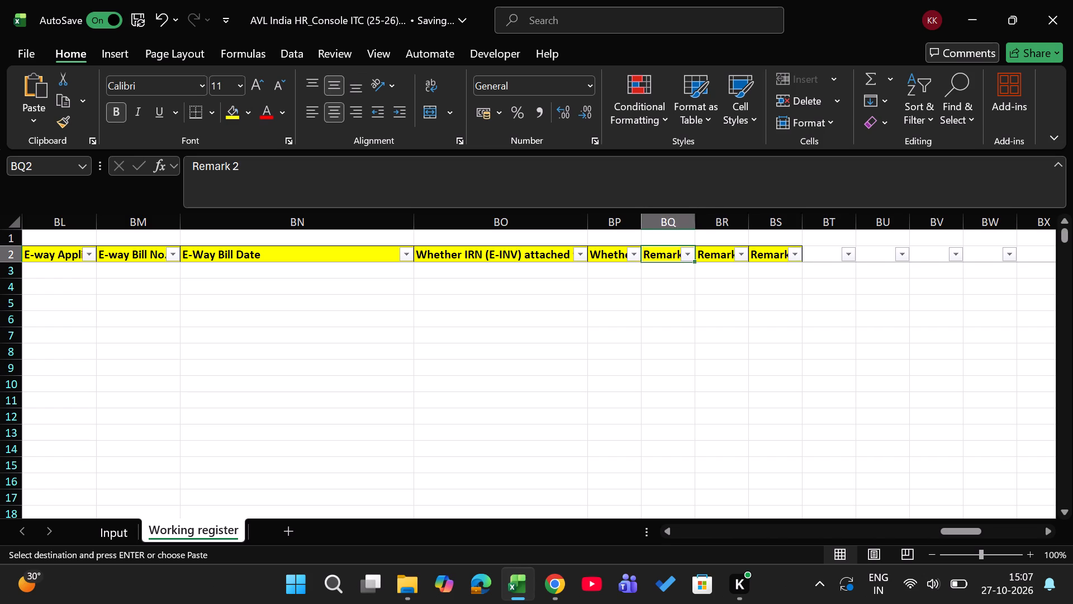
key(Left)
key(Left)
key(Left)
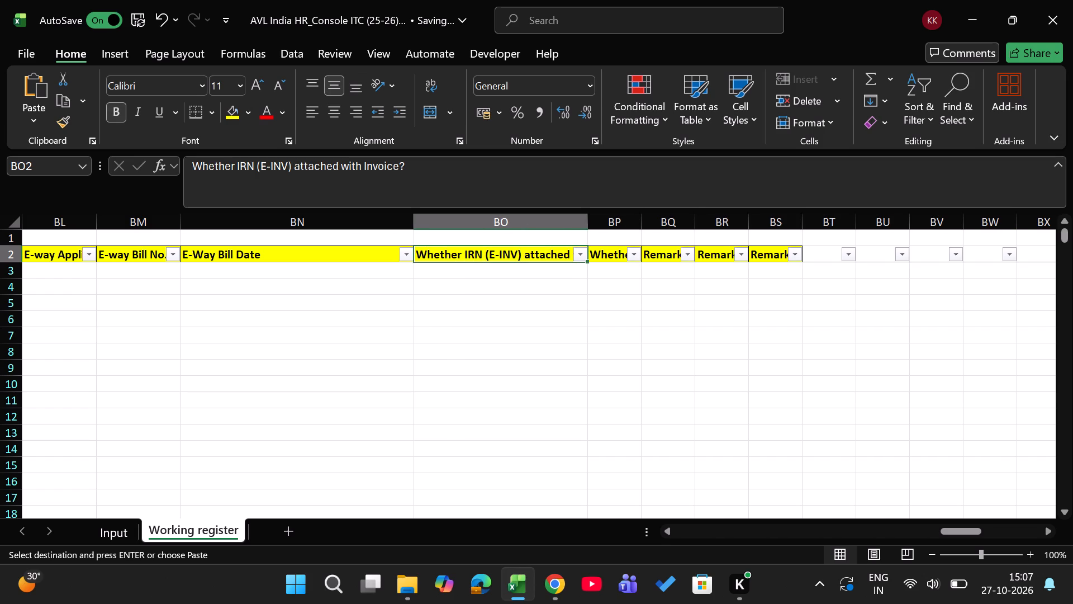
key(Right)
key(Down)
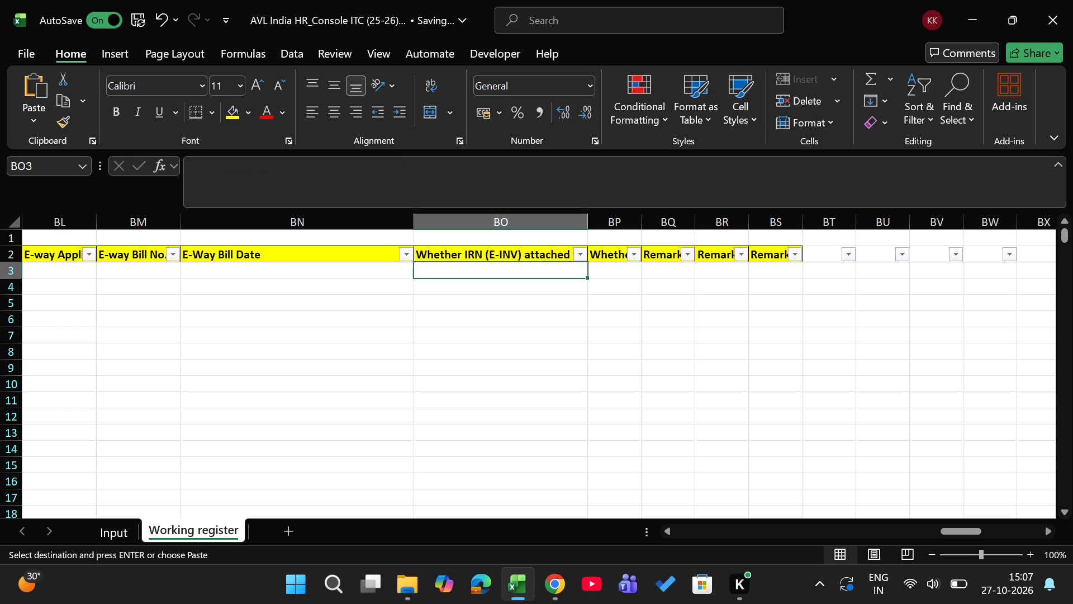
key(Up)
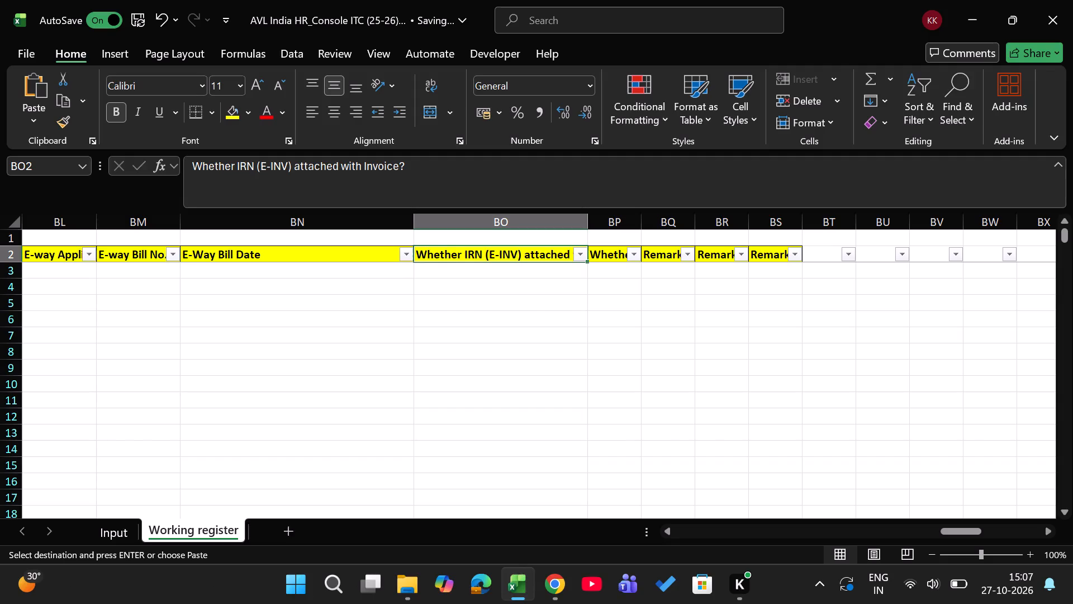
Return to the beginning of the register and examine the first headings around Month Taken.
key(ctrl+Left)
key(ctrl+Left)
key(ctrl+Left)
key(ctrl+Left)
key(ctrl+Left)
key(Right)
key(Right)
key(Right)
key(Right)
key(Right)
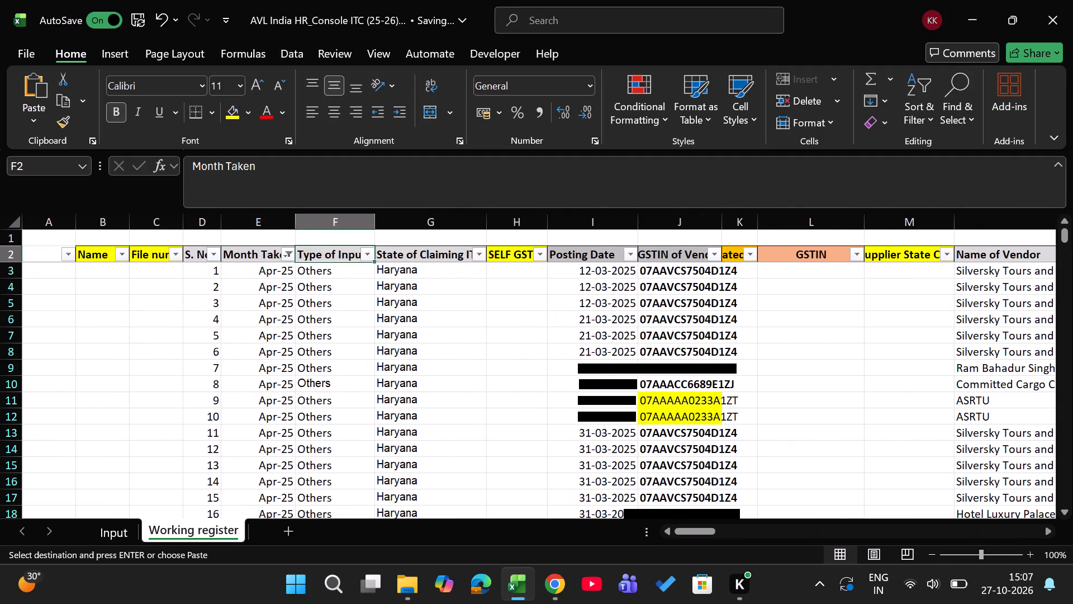
key(Left)
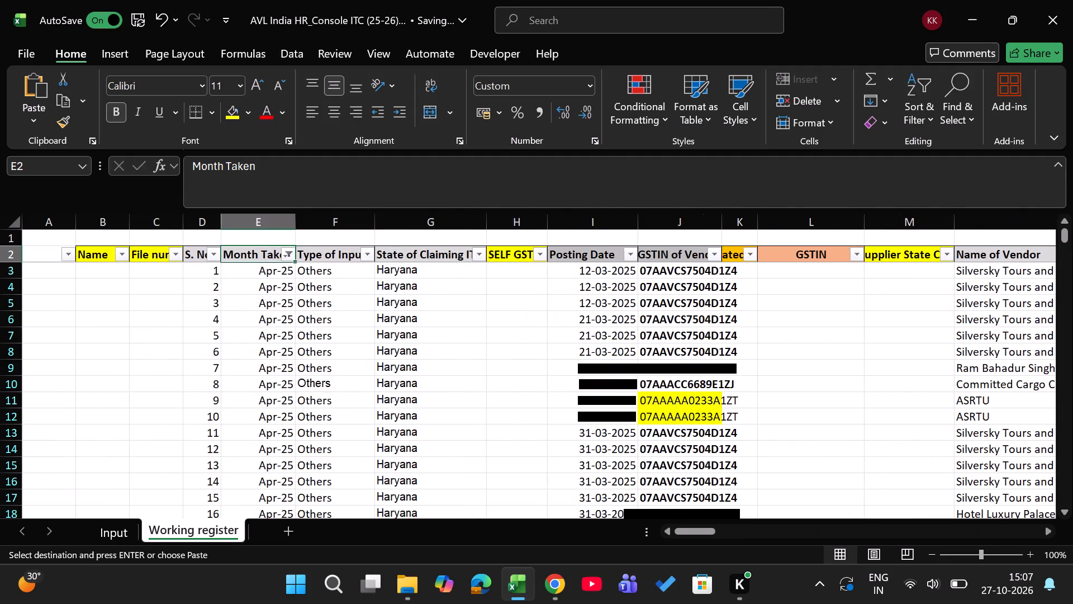
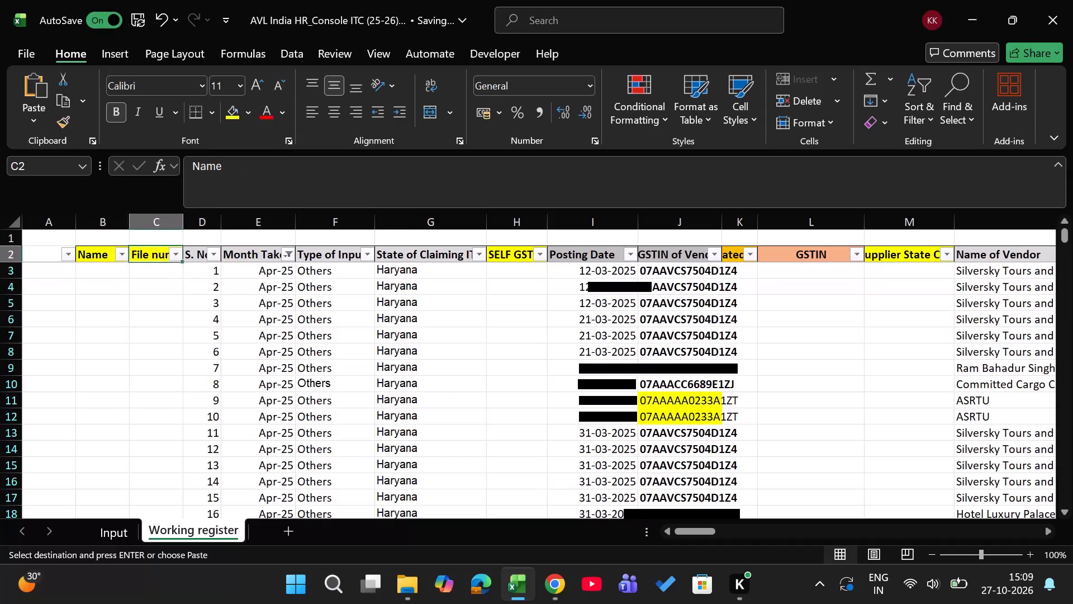
Filter the Month Taken column to show only December 2025 and January, February and March 2026.
key(Right)
key(Right)
key(alt+Down)
key(alt+Down)
key(alt+Down)
key(alt+Down)
key(alt+Down)
key(alt+Down)
key(alt+Down)
key(alt+Down)
key(alt+Down)
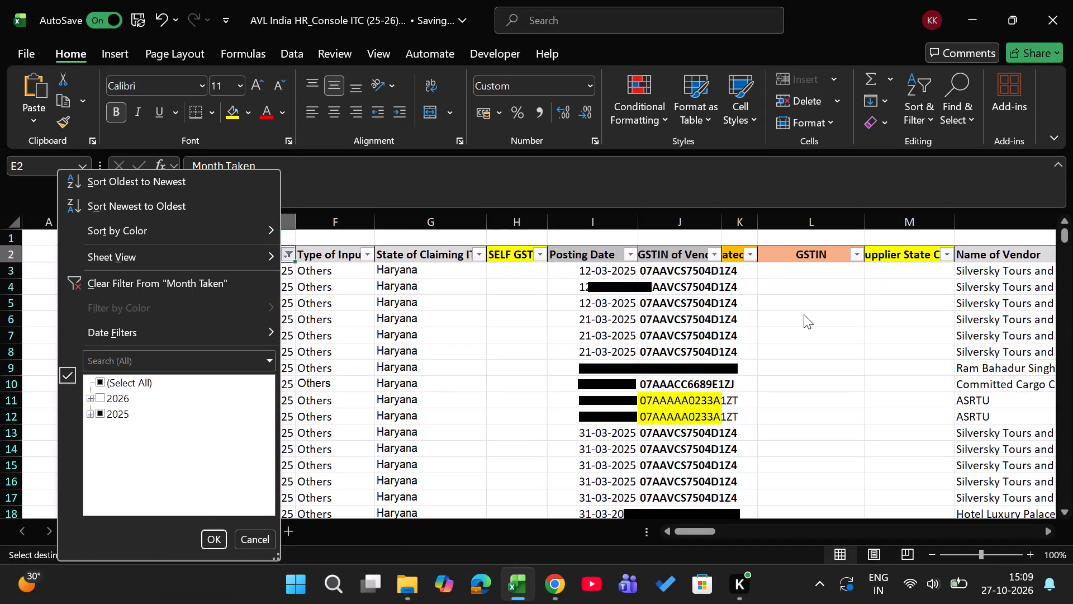
key(Tab)
key(Tab)
key(space)
key(space)
key(Down)
key(Right)
key(space)
key(Down)
key(Down)
key(Down)
key(Down)
key(Right)
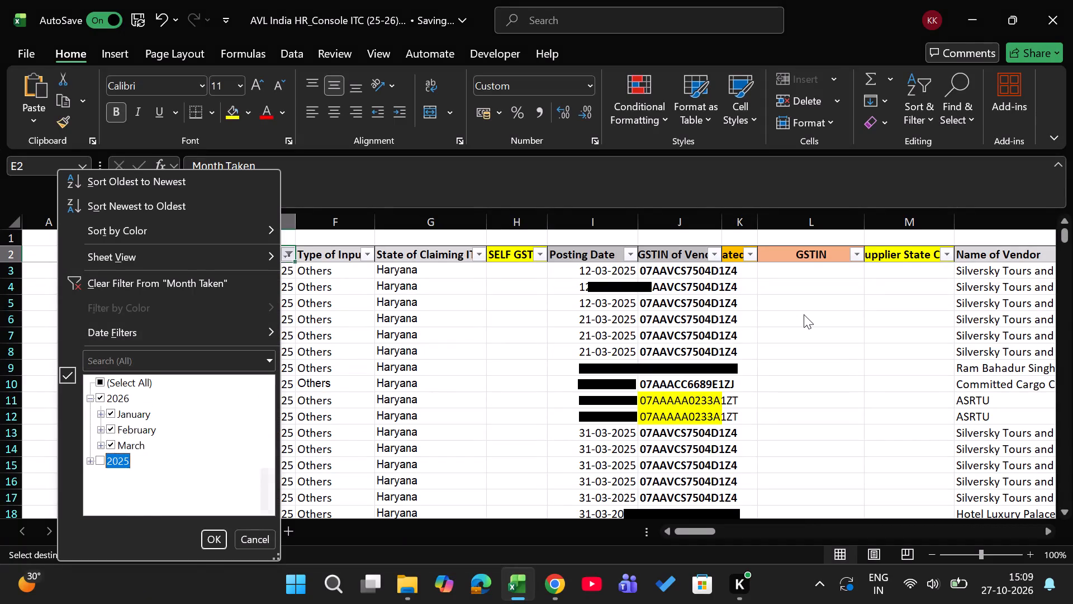
key(Down)
key(Down)
key(Down)
key(Down)
key(Down)
key(Down)
key(Down)
key(Down)
key(Down)
key(space)
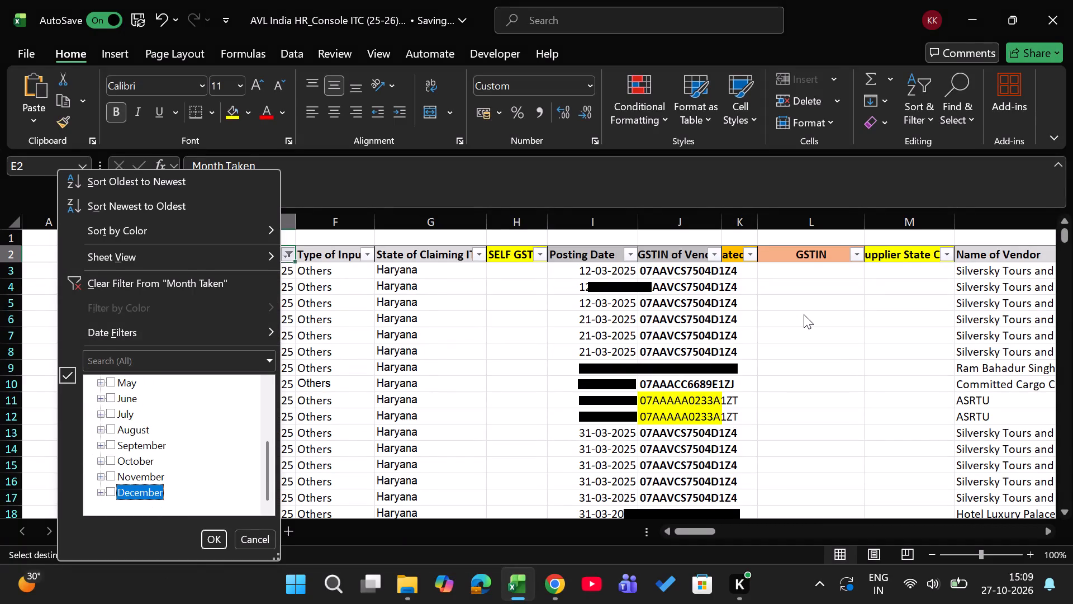
key(Return)
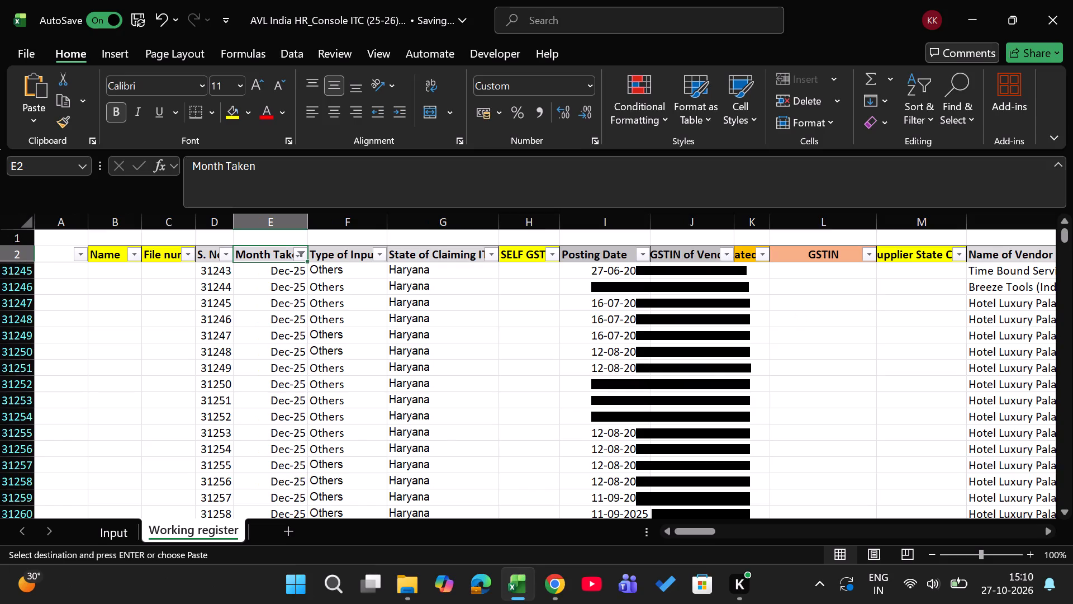
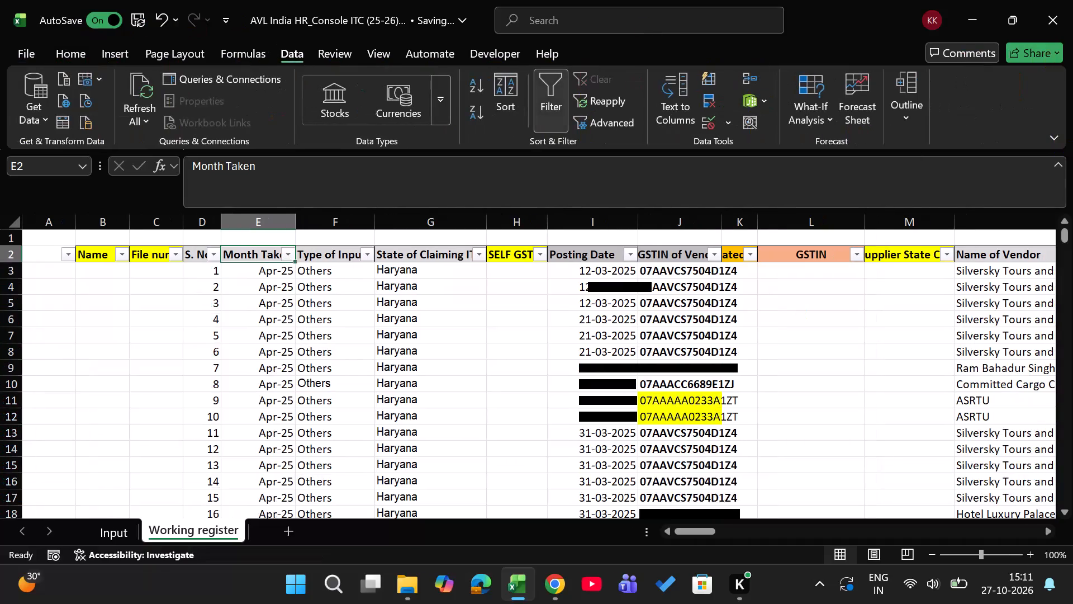
Examine the Working register's column headers from Month Taken across to the description of goods/services columns.
key(Right)
key(Right)
key(Right)
key(Right)
key(Right)
key(Right)
key(Right)
key(Right)
key(Right)
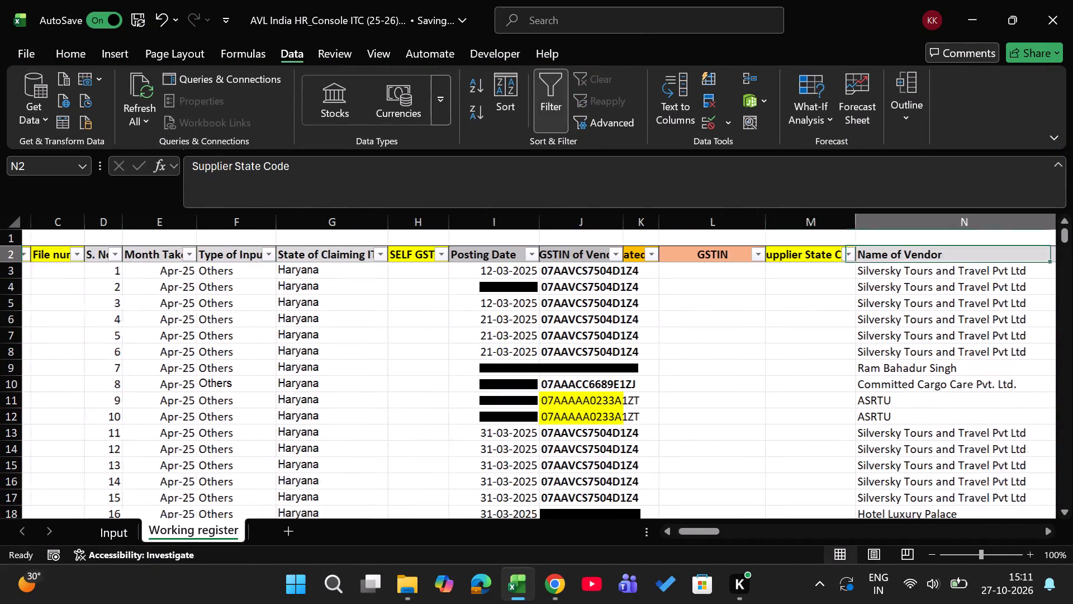
key(Right)
key(Right)
key(Right)
key(Right)
key(Right)
key(Right)
key(Right)
key(Right)
key(Right)
key(Right)
key(Right)
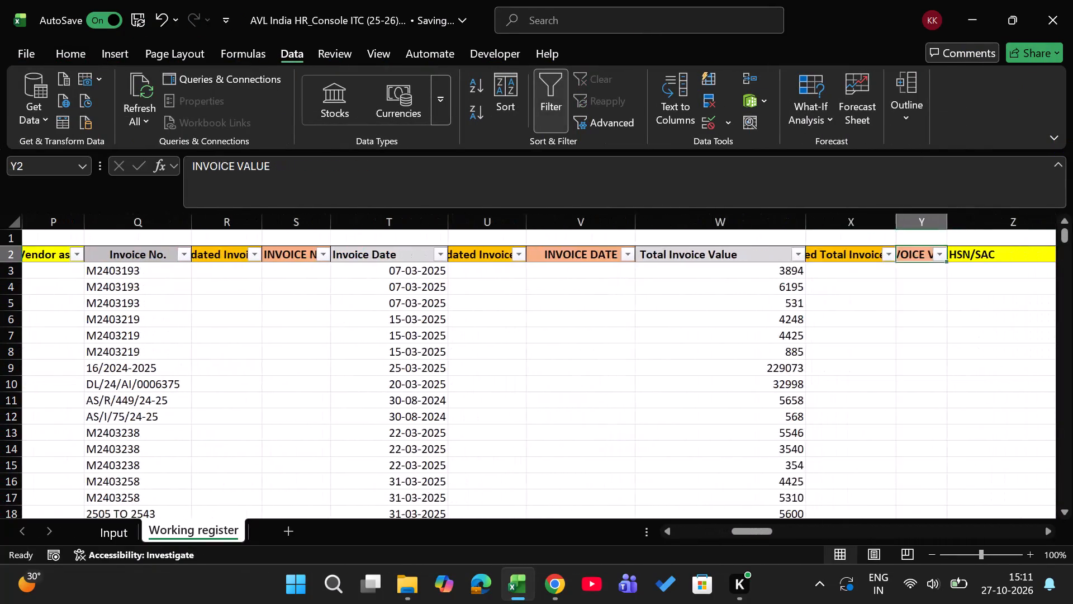
key(Left)
key(Left)
key(Left)
key(Right)
key(Right)
key(Right)
key(Right)
key(Right)
key(Right)
key(Right)
key(Right)
key(Right)
key(Right)
key(Right)
key(Right)
key(Right)
key(Right)
key(Right)
key(Right)
key(Right)
key(Right)
key(Right)
key(Right)
key(Right)
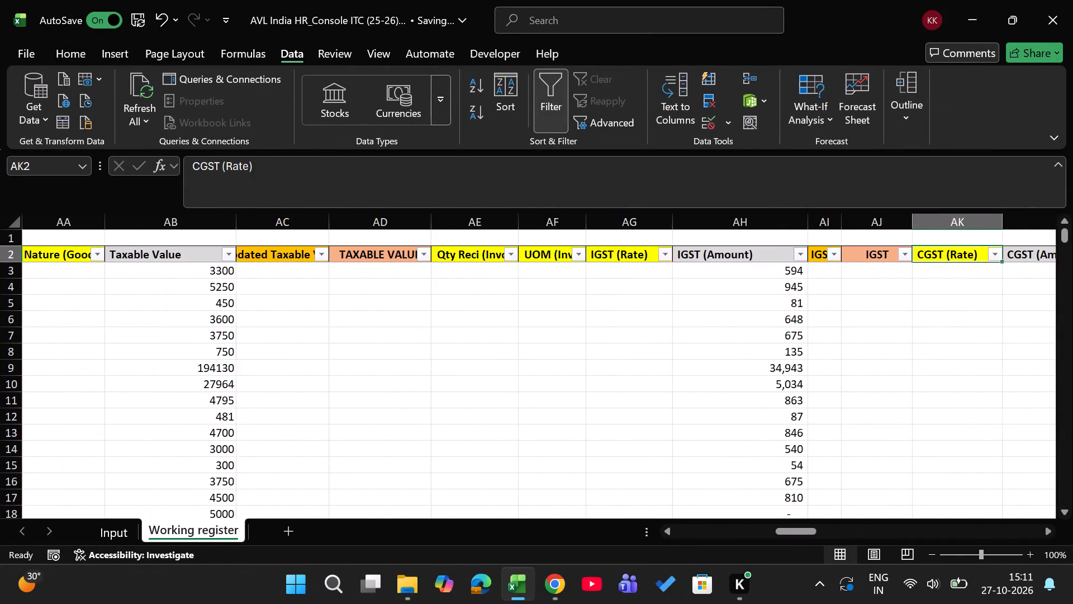
key(Right)
key(Right)
key(Right)
key(Right)
key(Right)
key(Right)
key(Right)
key(Right)
key(Right)
key(Right)
key(Right)
key(Right)
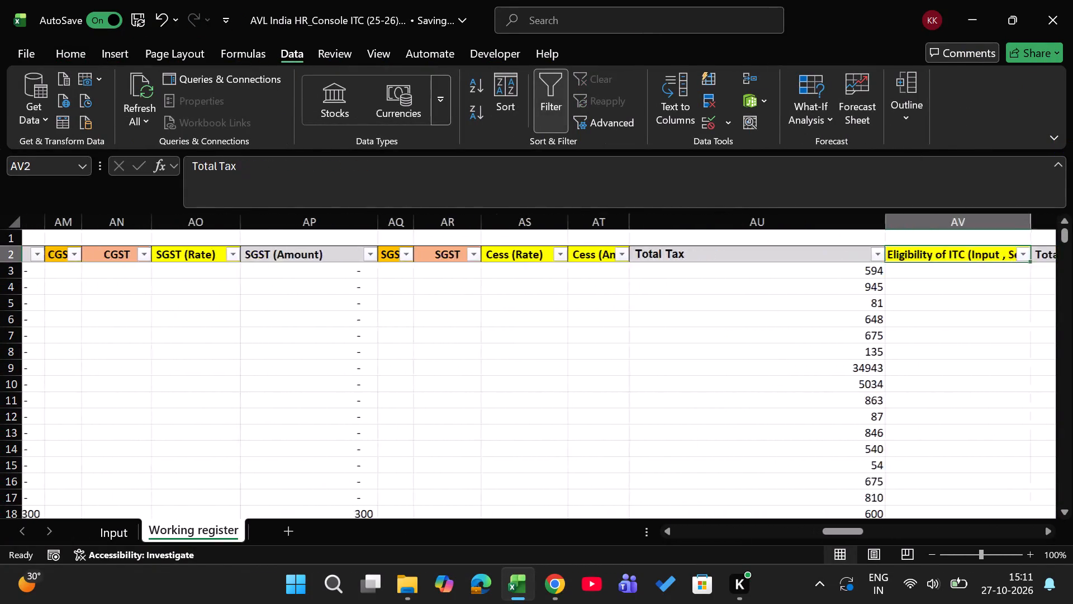
key(Right)
key(Right)
key(Right)
key(Right)
key(Right)
key(Right)
key(Right)
key(Right)
key(Right)
key(Right)
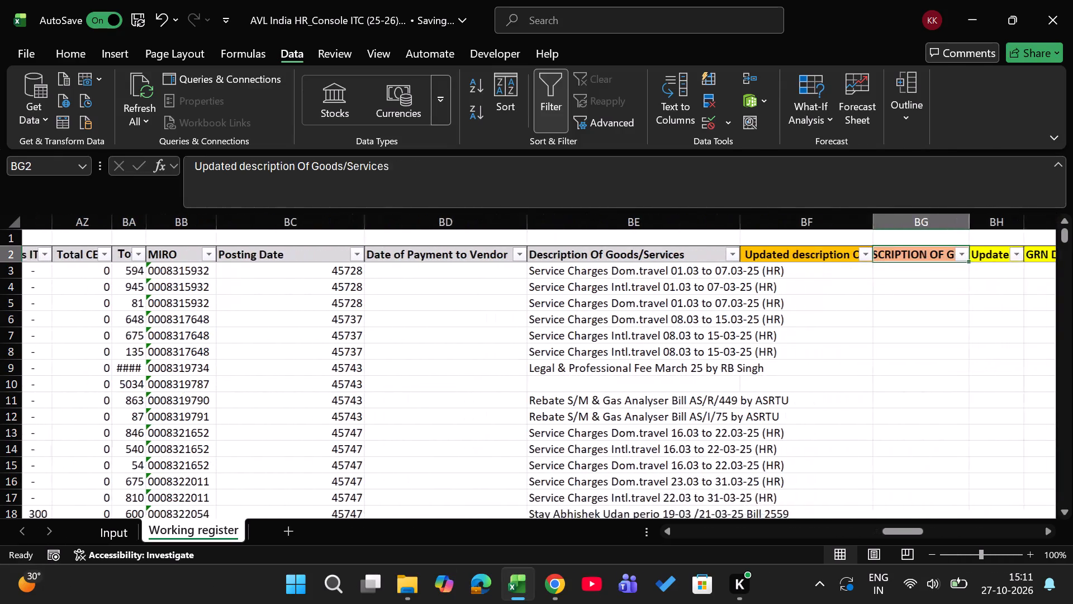
key(Left)
key(Left)
key(Left)
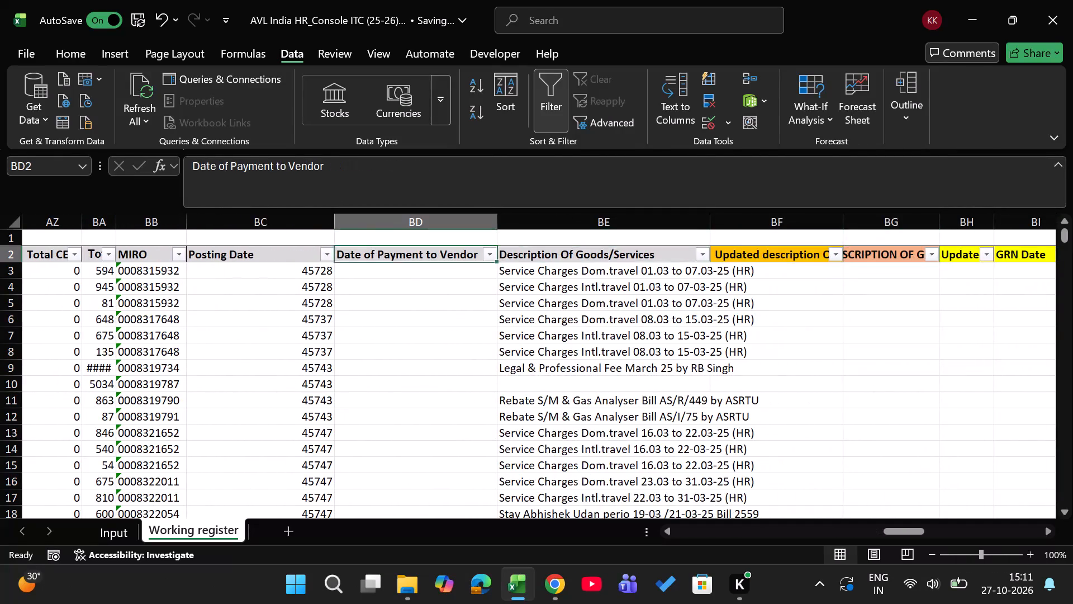
key(Left)
key(Left)
Filter the vendor invoice Posting Date column, beside SELF GST, to show only December 2025 and all of 2026.
key(ctrl+Left)
key(Right)
key(Right)
key(Right)
key(Right)
key(Right)
key(Right)
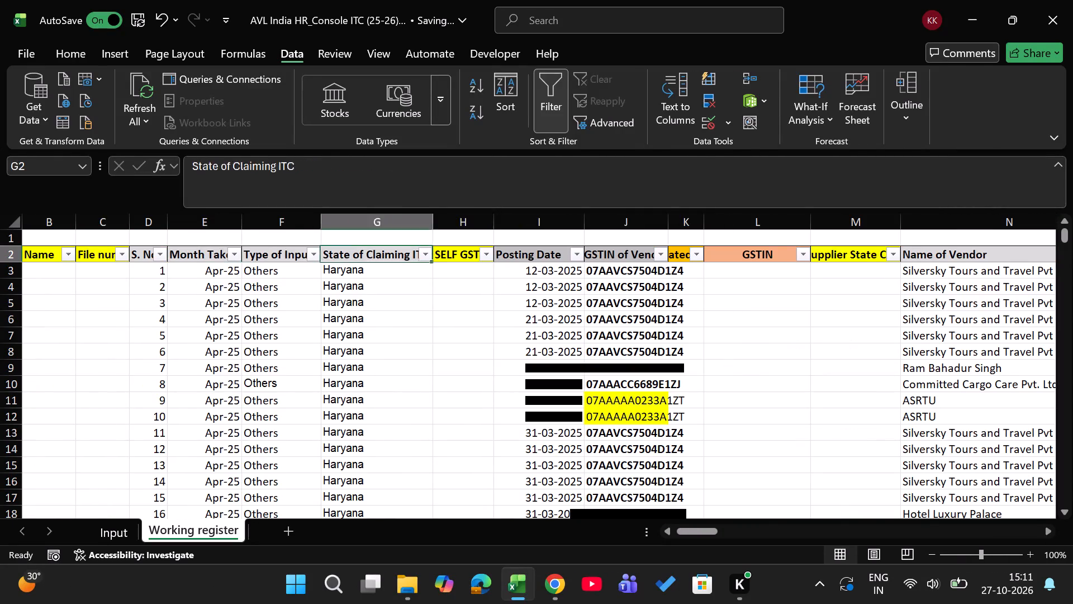
key(Right)
key(Right)
key(Left)
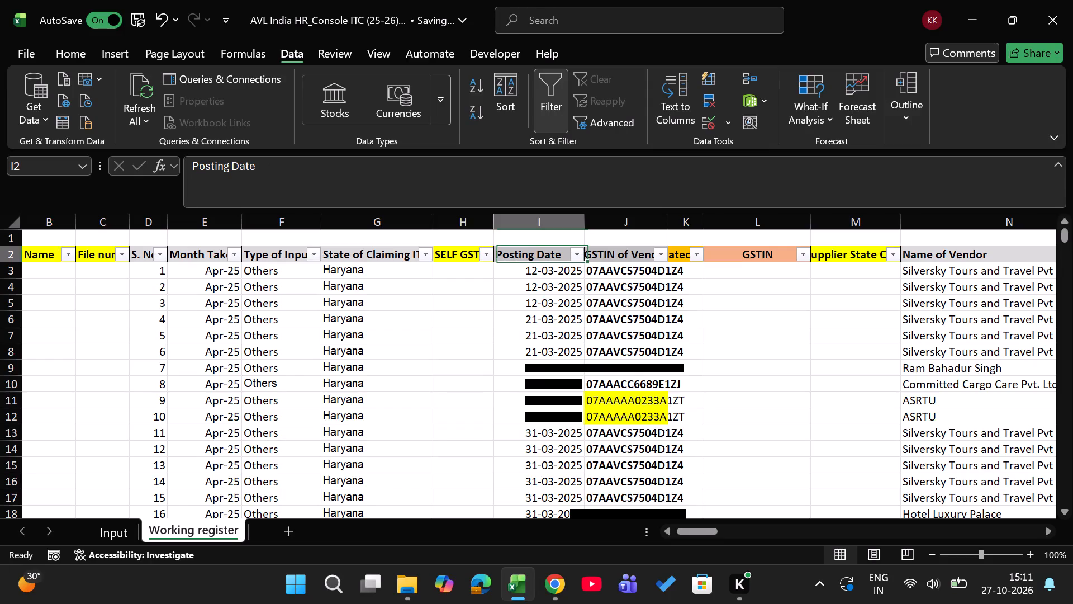
key(alt+Down)
key(alt+Down)
key(alt+Down)
key(alt+Down)
key(alt+Down)
key(alt+Down)
key(alt+Down)
key(alt+Down)
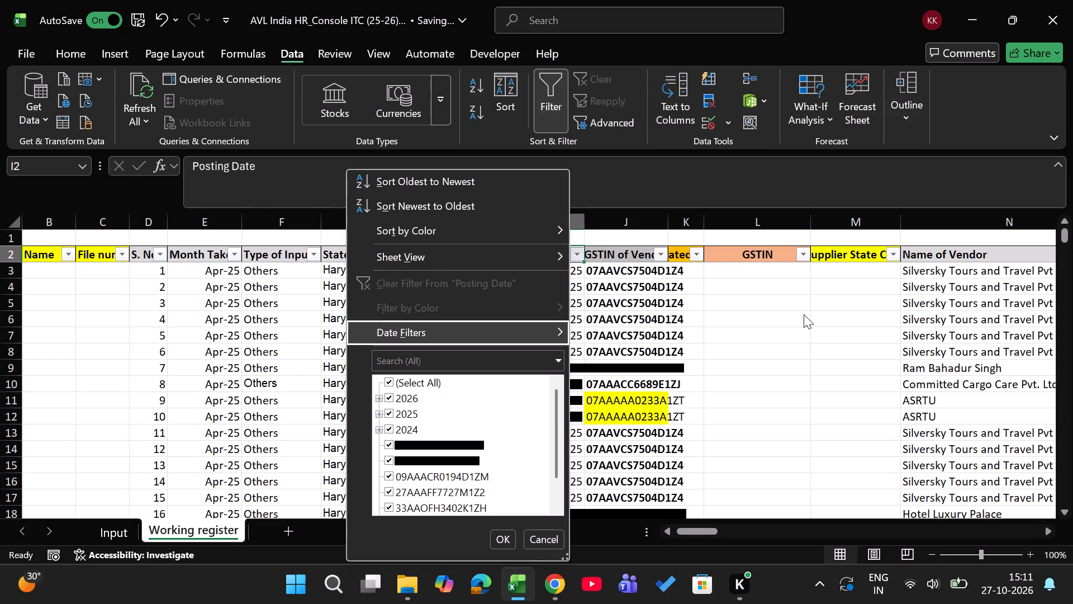
key(Tab)
key(Tab)
key(Tab)
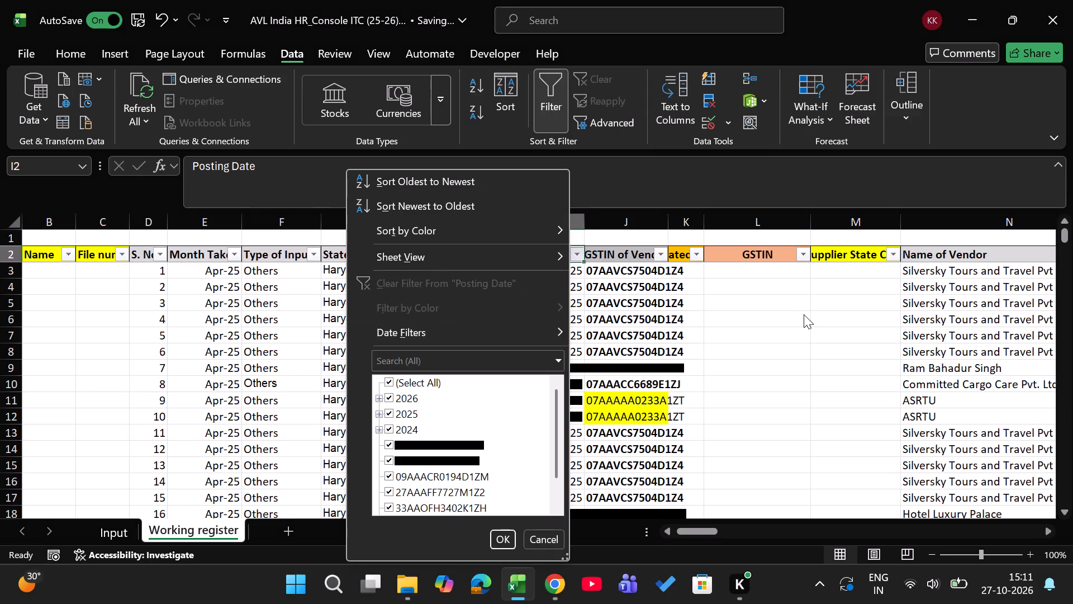
key(space)
key(Down)
key(Down)
key(Down)
key(Up)
key(Right)
key(Up)
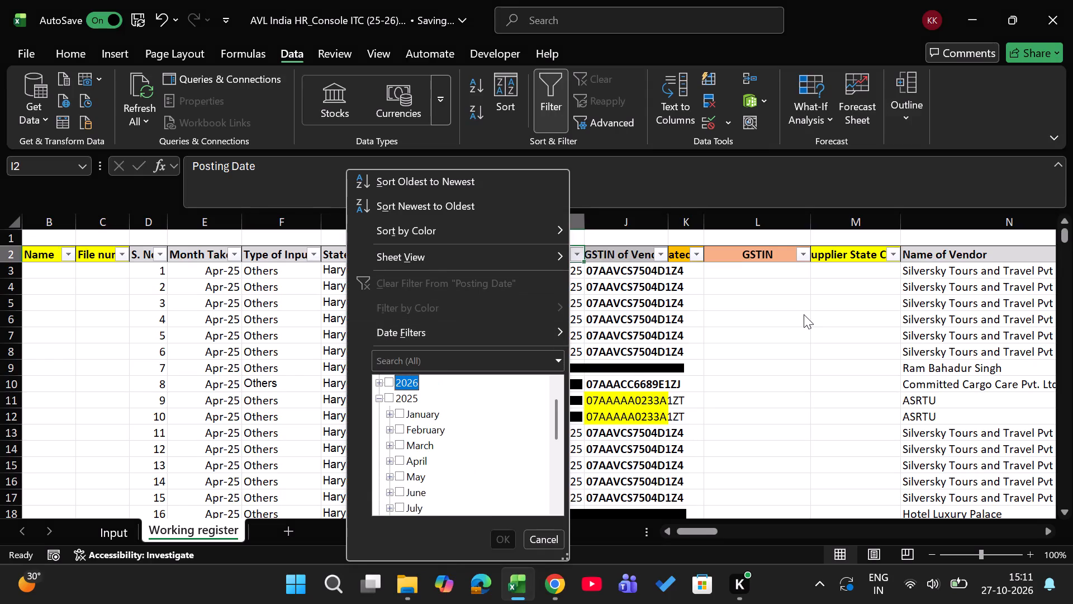
key(Right)
key(space)
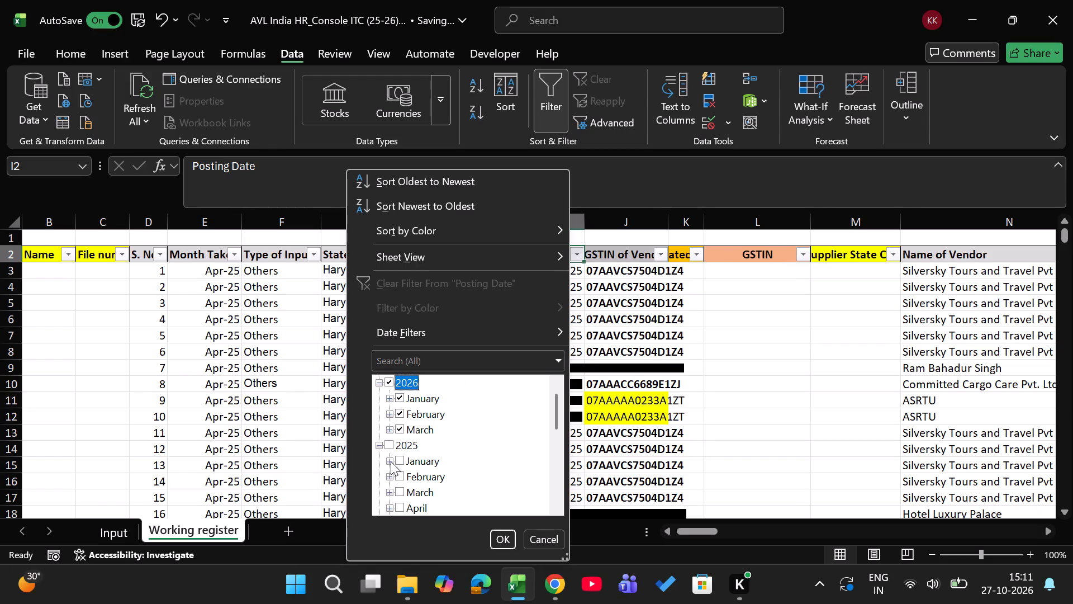
click(393, 386)
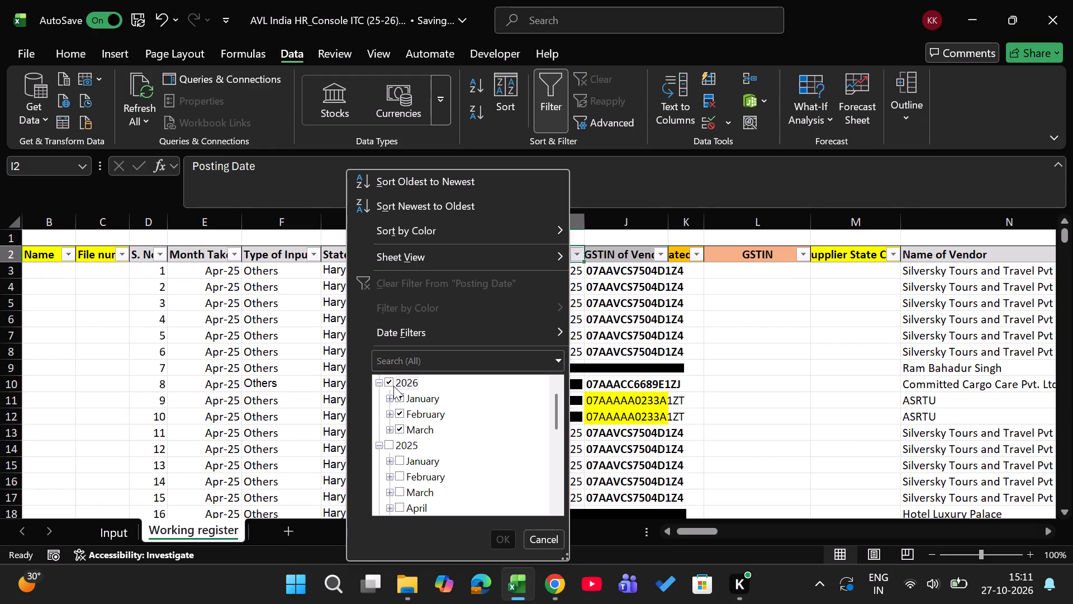
click(393, 386)
click(393, 386)
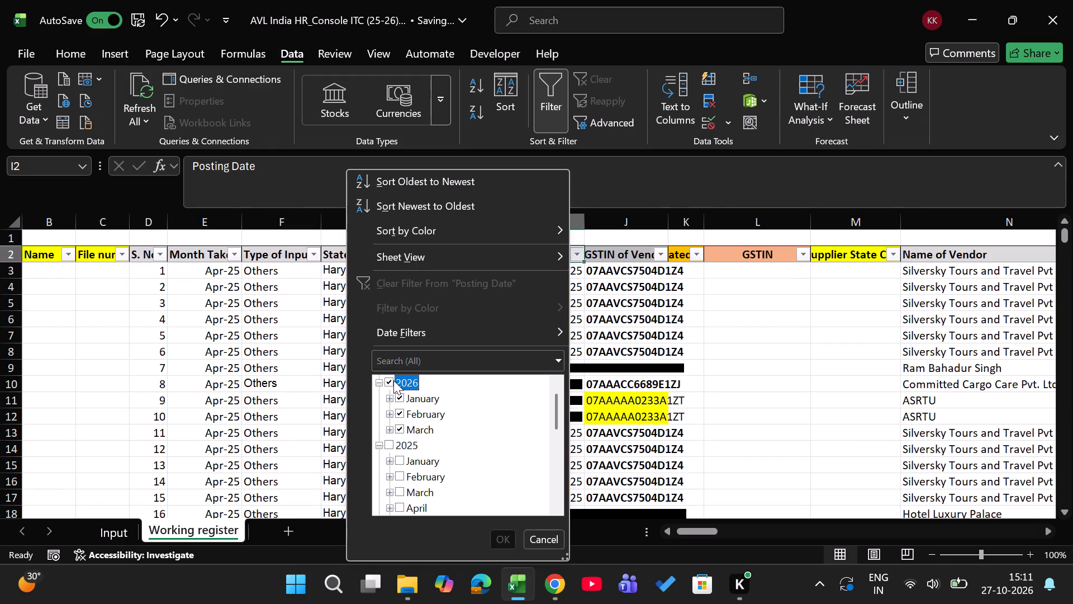
click(393, 380)
key(Down)
key(Down)
key(Down)
key(Down)
key(Down)
key(Down)
key(Down)
key(Down)
key(Down)
key(Down)
key(Down)
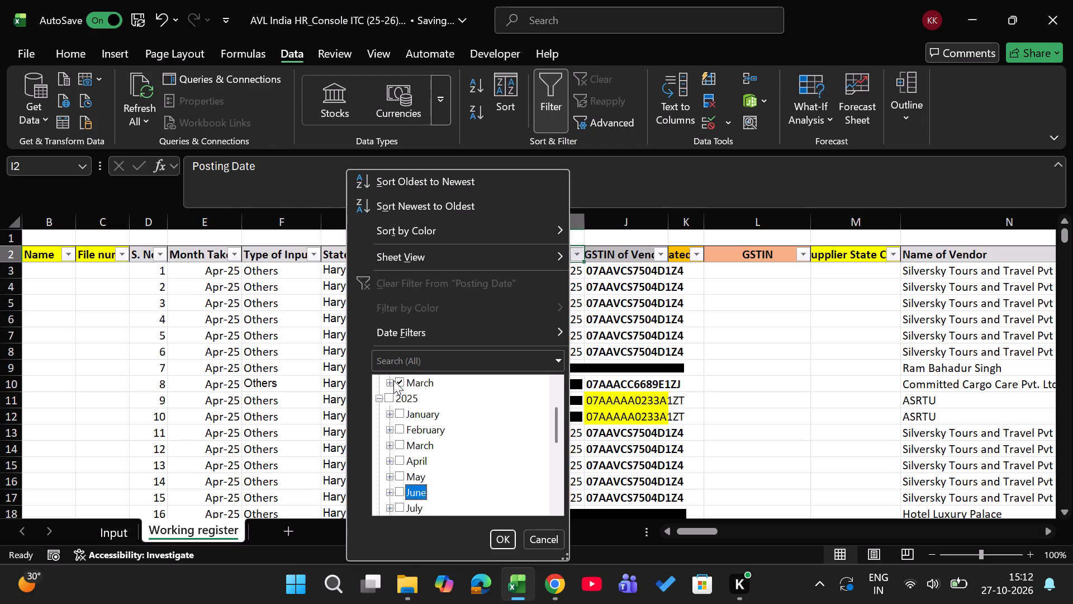
key(Down)
key(Down)
key(Down)
key(Down)
key(Down)
key(space)
key(Return)
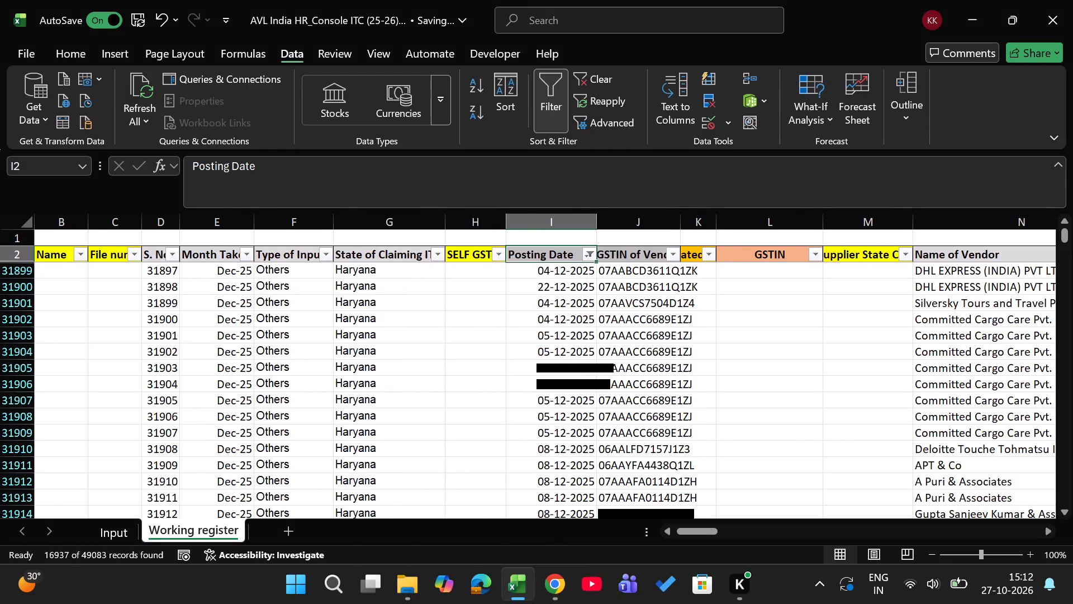
Check the number of filtered entries in the Type of Input column, and return to the Posting Date header.
key(Left)
key(Left)
key(Left)
key(Right)
key(Right)
key(Left)
key(Left)
key(Down)
key(ctrl+shift+Down)
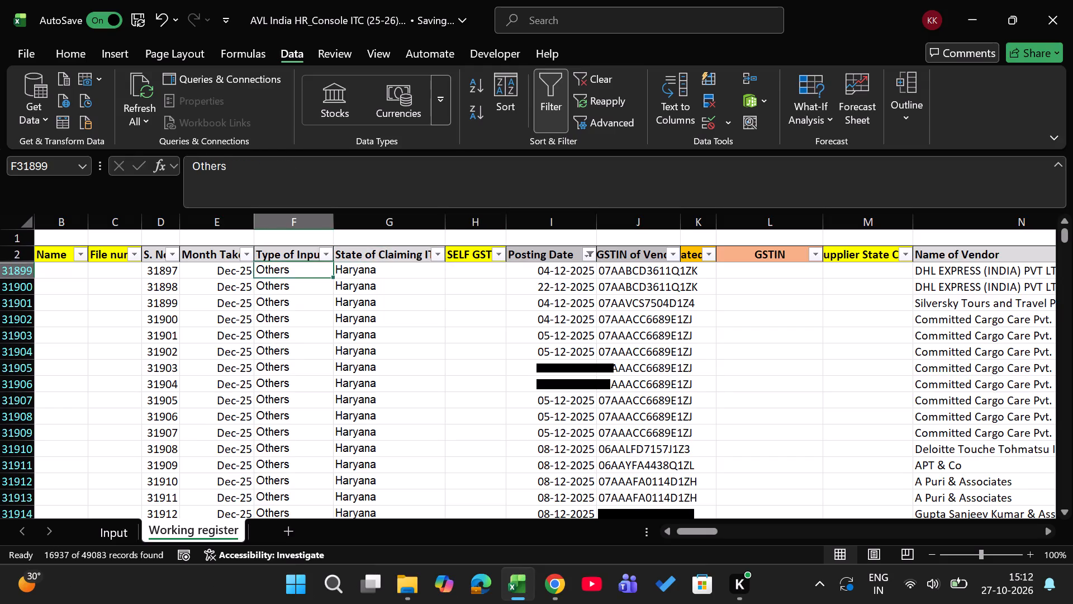
key(Right)
key(Right)
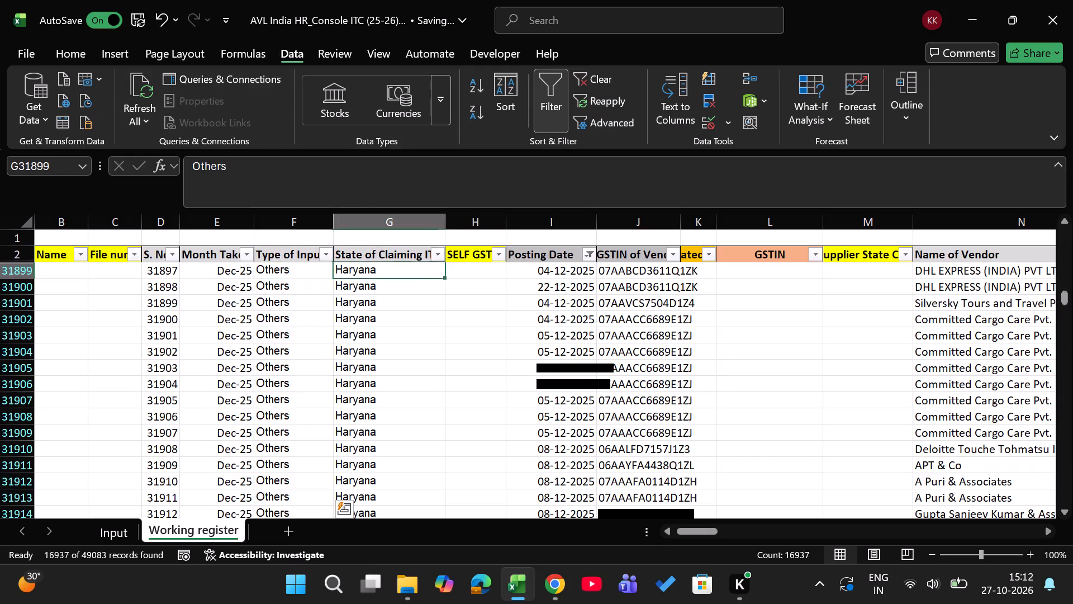
key(Right)
key(Right)
key(Up)
key(Left)
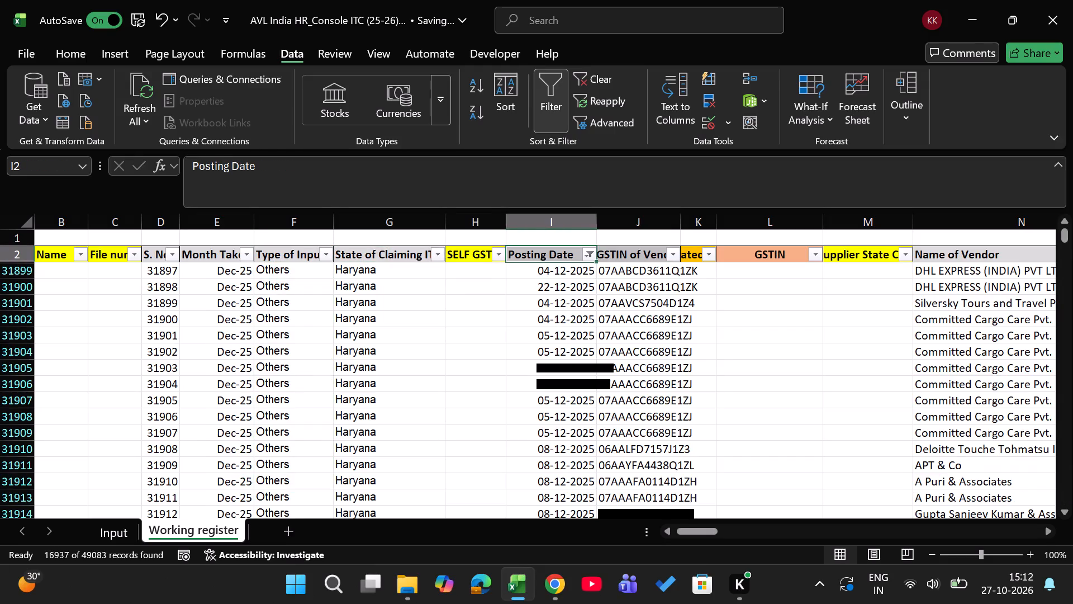
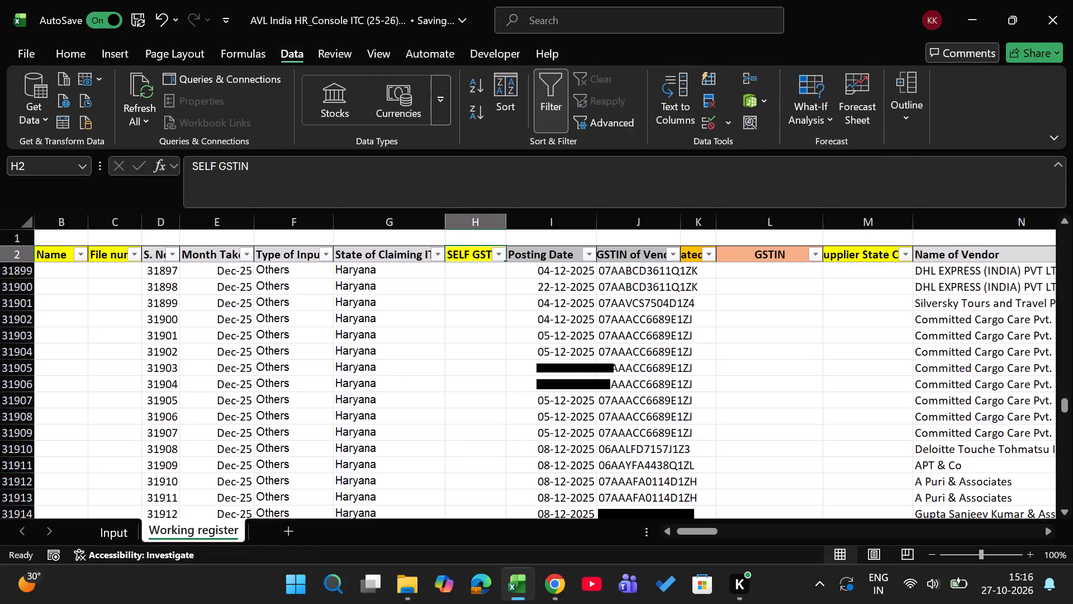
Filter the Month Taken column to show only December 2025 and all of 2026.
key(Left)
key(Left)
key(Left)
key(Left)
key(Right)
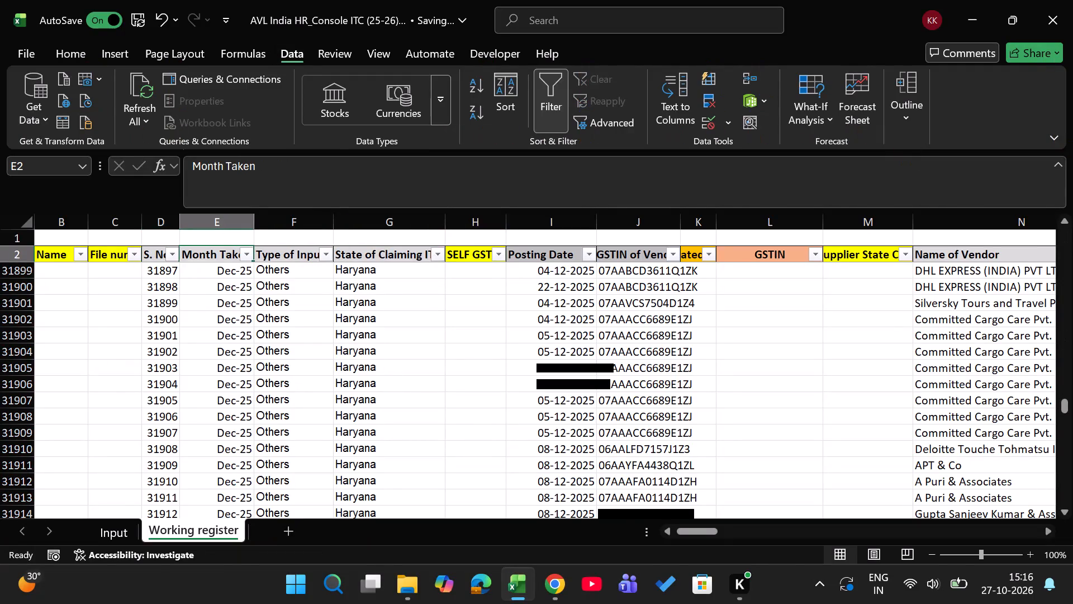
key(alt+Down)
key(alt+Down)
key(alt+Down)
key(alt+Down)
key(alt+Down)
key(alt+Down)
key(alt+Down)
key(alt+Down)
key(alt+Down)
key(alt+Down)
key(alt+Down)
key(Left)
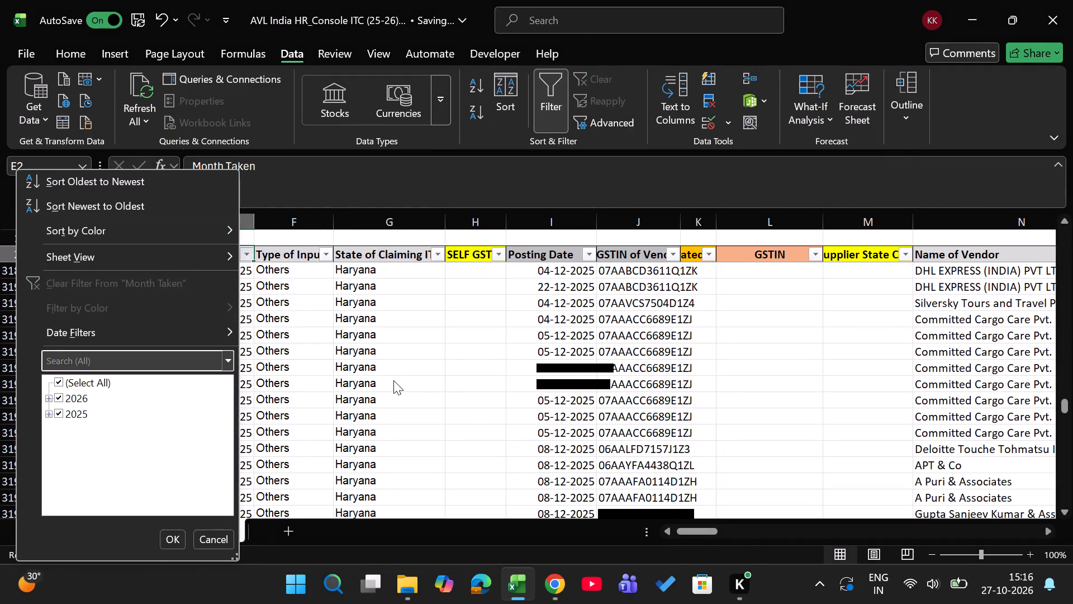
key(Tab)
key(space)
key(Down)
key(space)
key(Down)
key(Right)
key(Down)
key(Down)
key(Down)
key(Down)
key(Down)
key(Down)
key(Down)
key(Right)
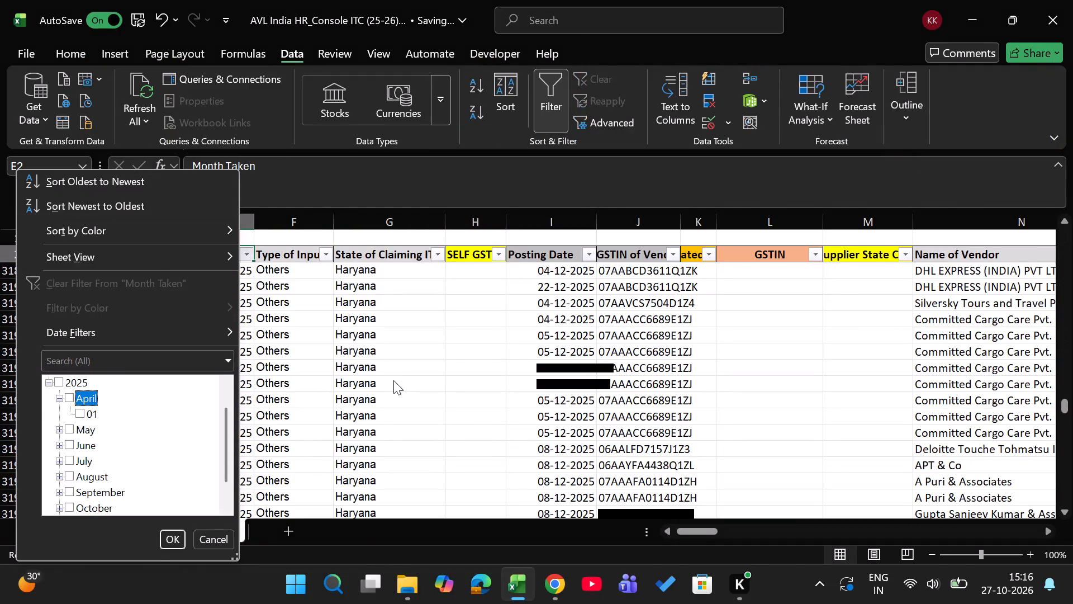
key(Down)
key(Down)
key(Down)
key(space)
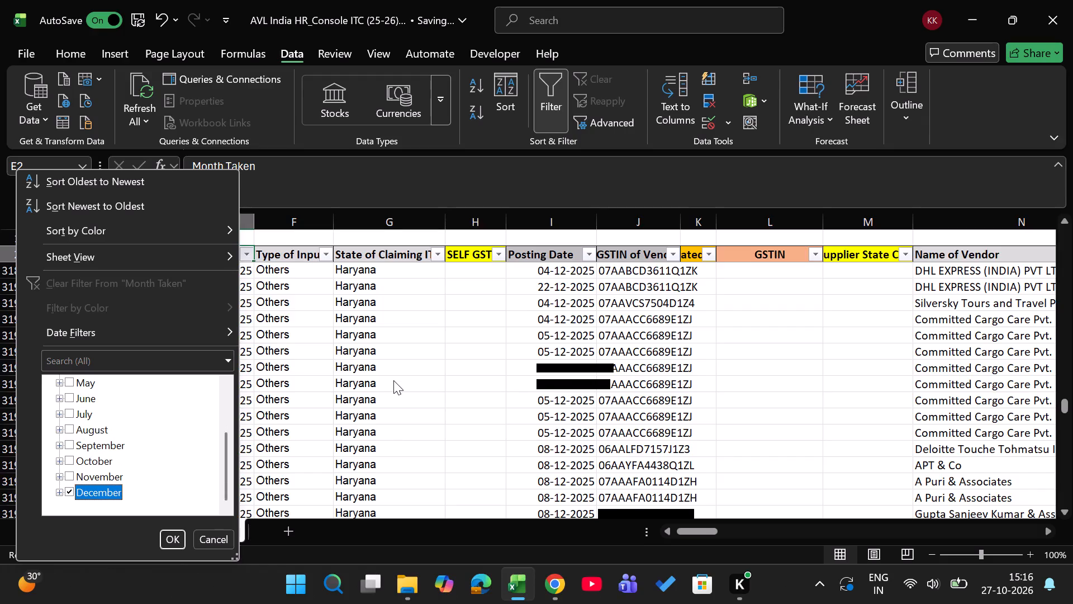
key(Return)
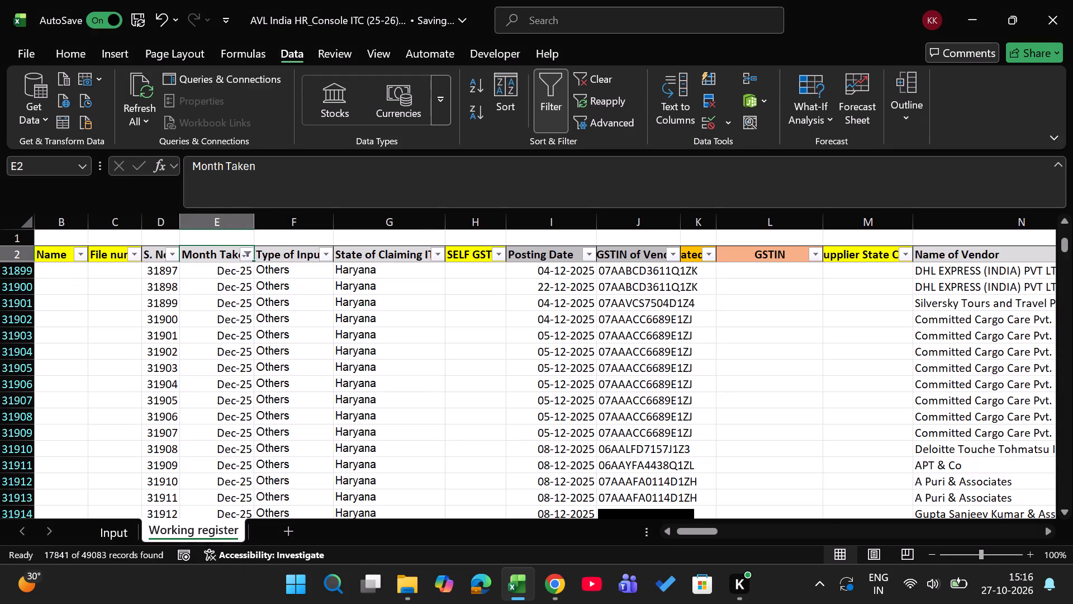
Examine the filter values of the Posting Date column beside SELF GST, including the entries that are not dates.
key(Right)
key(Right)
key(Right)
key(Right)
key(Left)
key(Left)
key(Left)
key(Left)
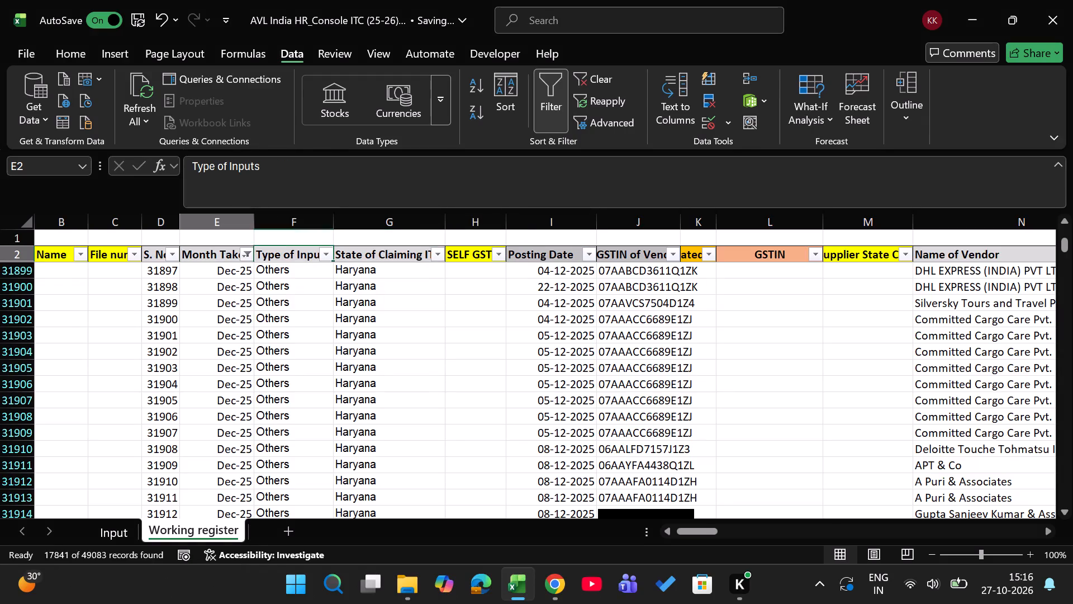
key(Right)
key(Right)
key(Right)
key(Right)
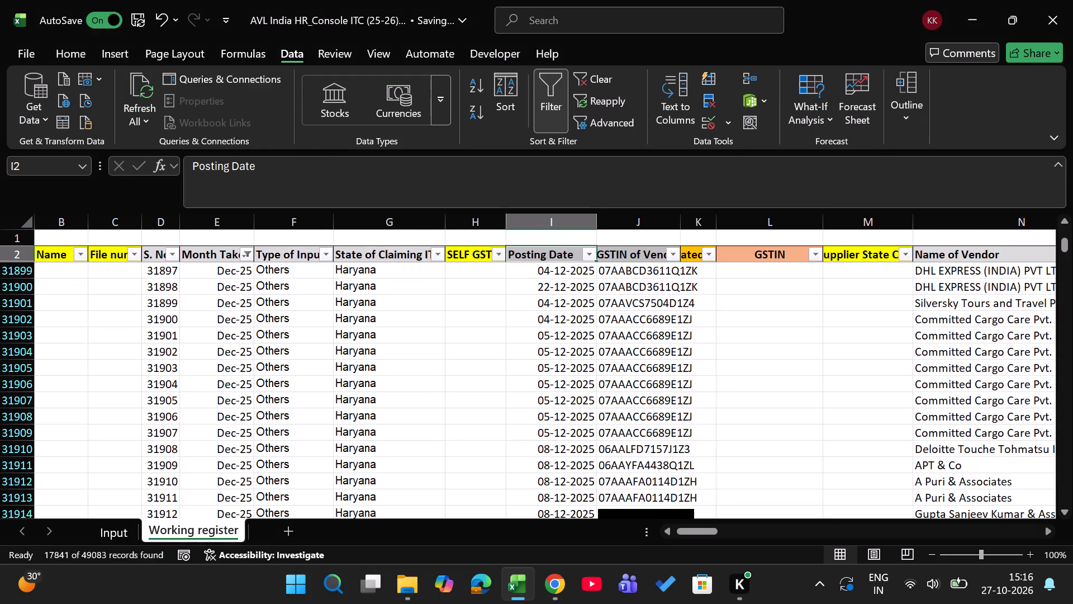
key(alt+Down)
scroll(458, 447, down, 3)
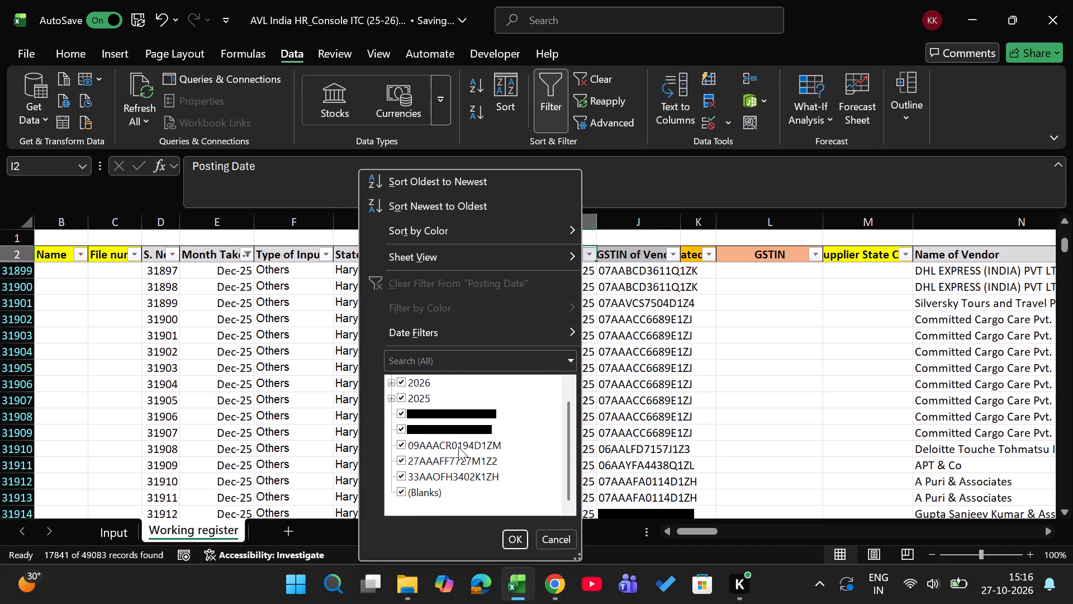
scroll(458, 447, down, 4)
scroll(458, 447, up, 3)
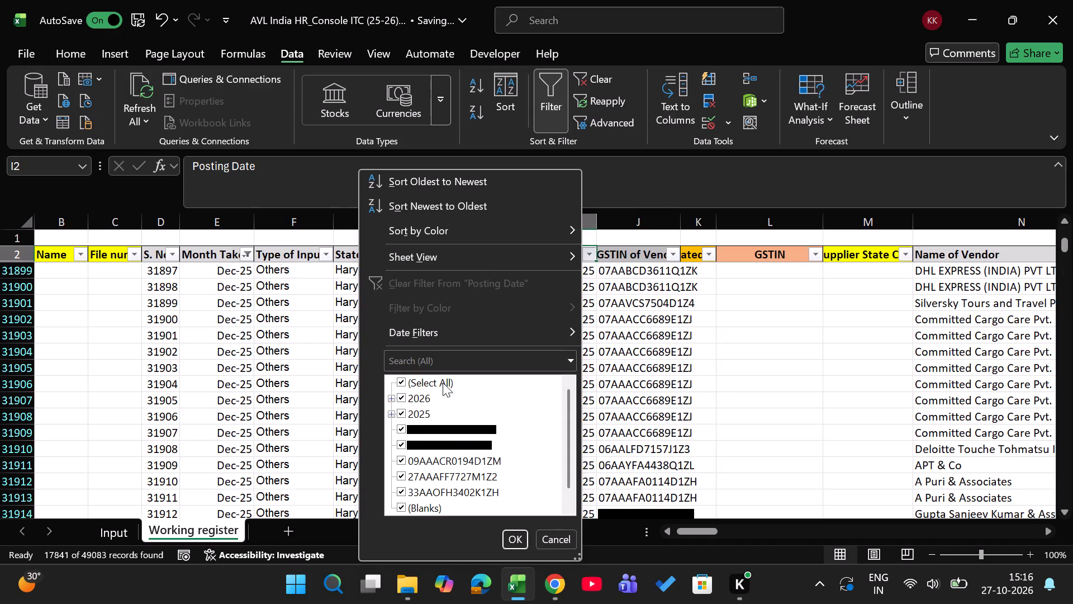
Expand 2025 in the Posting Date filter values and examine the dates listed under each month through December.
click(425, 386)
key(Down)
key(Down)
key(Right)
key(Down)
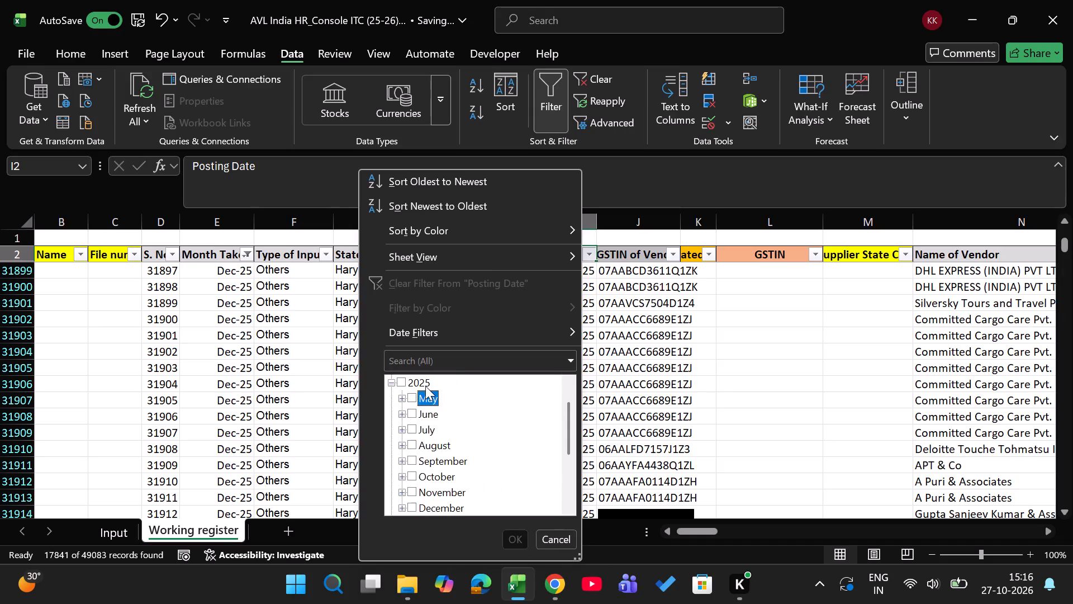
key(Down)
key(Up)
key(Right)
key(Down)
key(Down)
key(Down)
key(Right)
key(Down)
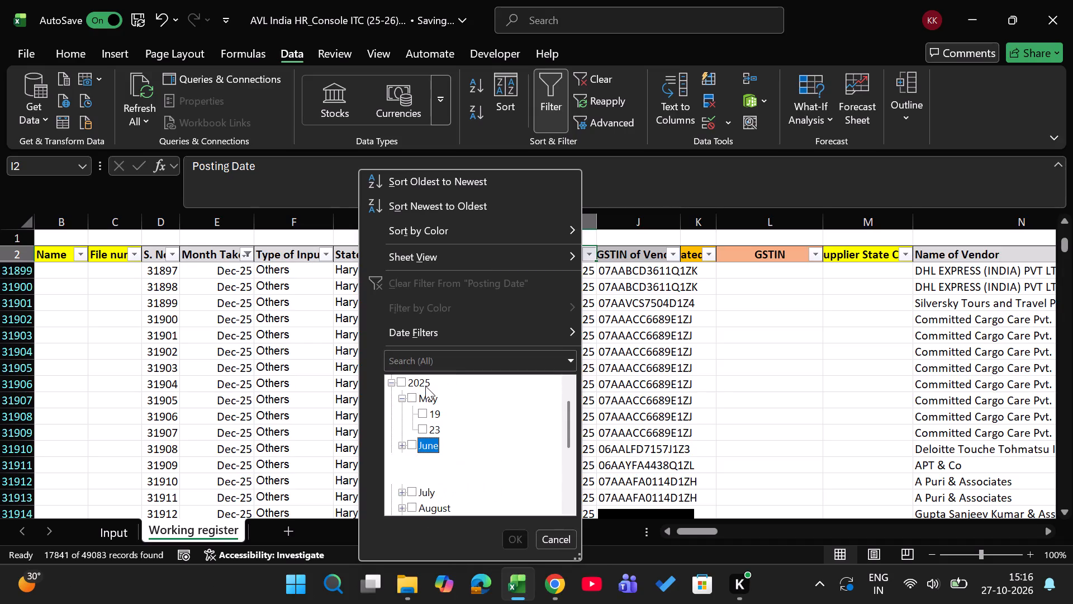
key(Down)
key(Down)
key(Right)
key(Down)
key(Down)
key(Down)
key(Right)
key(Down)
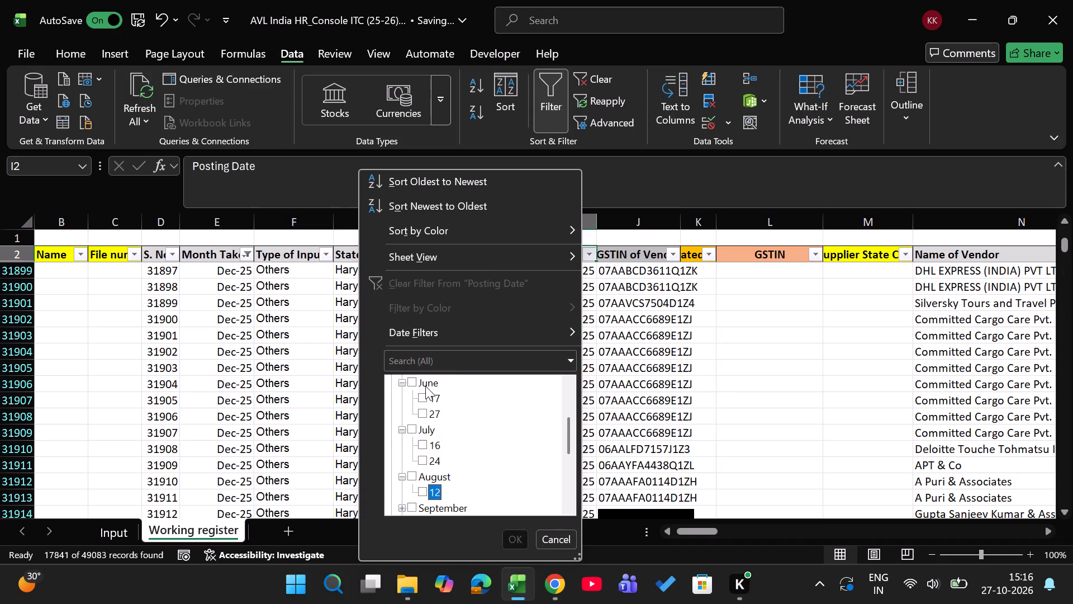
key(Down)
key(Down)
key(Right)
key(Up)
key(Down)
key(Up)
key(Right)
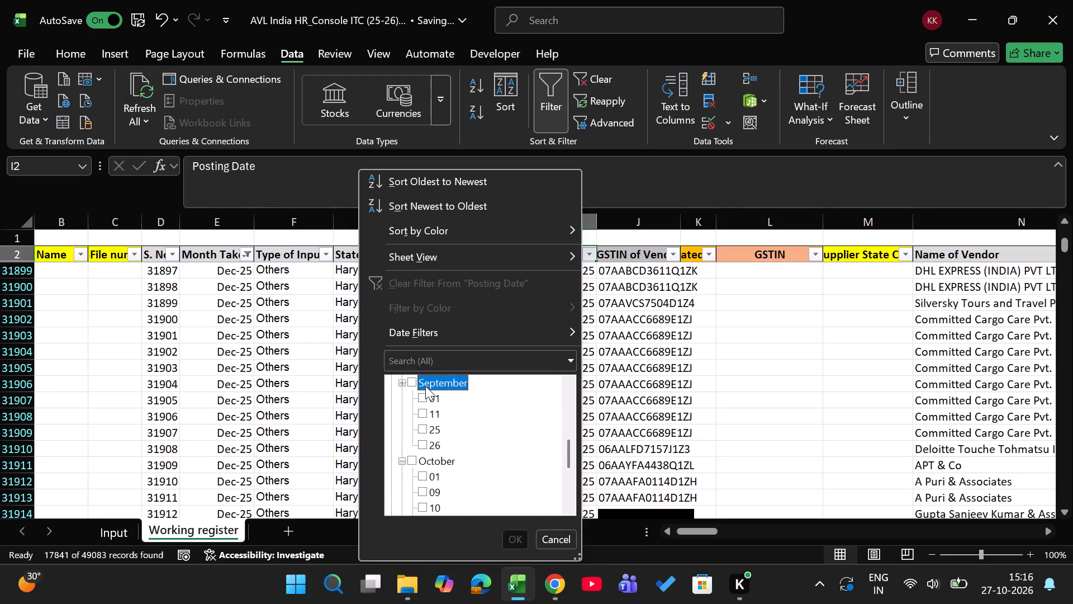
key(Down)
key(Down)
key(Down)
key(Down)
key(Down)
key(Down)
key(Down)
key(Down)
key(Down)
key(Down)
key(Down)
key(Down)
key(Down)
key(Right)
key(Down)
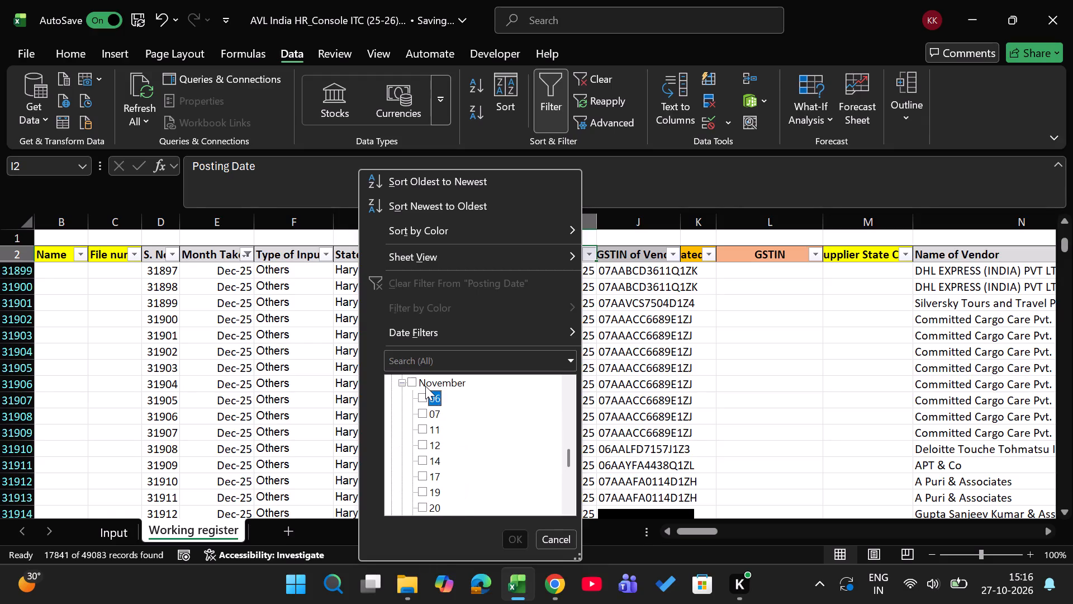
key(Down)
key(Down)
key(Down)
key(Down)
key(Down)
key(Down)
key(Down)
key(Down)
key(Down)
key(Down)
key(Down)
key(Down)
key(Down)
key(Down)
key(Down)
key(Down)
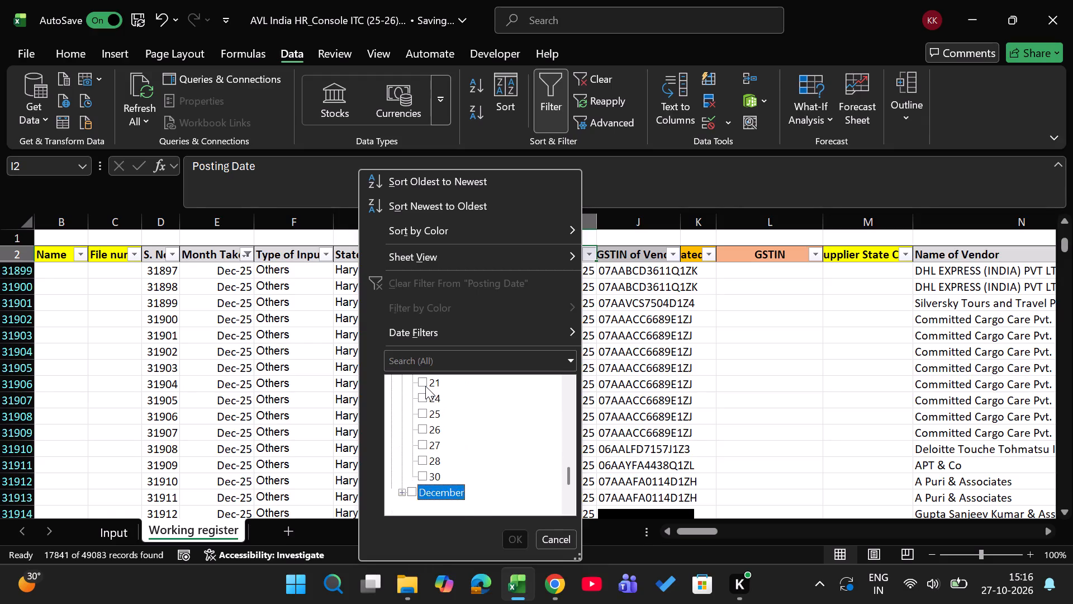
key(Up)
key(Right)
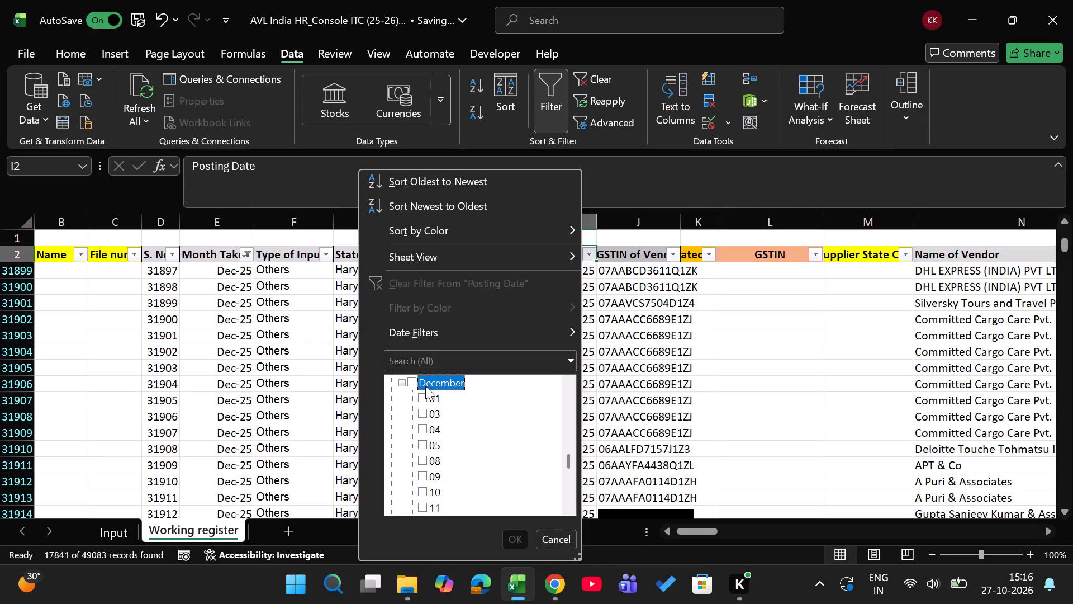
Examine the remaining Posting Date filter values and the 2026 months, and leave the filter without applying changes.
scroll(446, 412, down, 2)
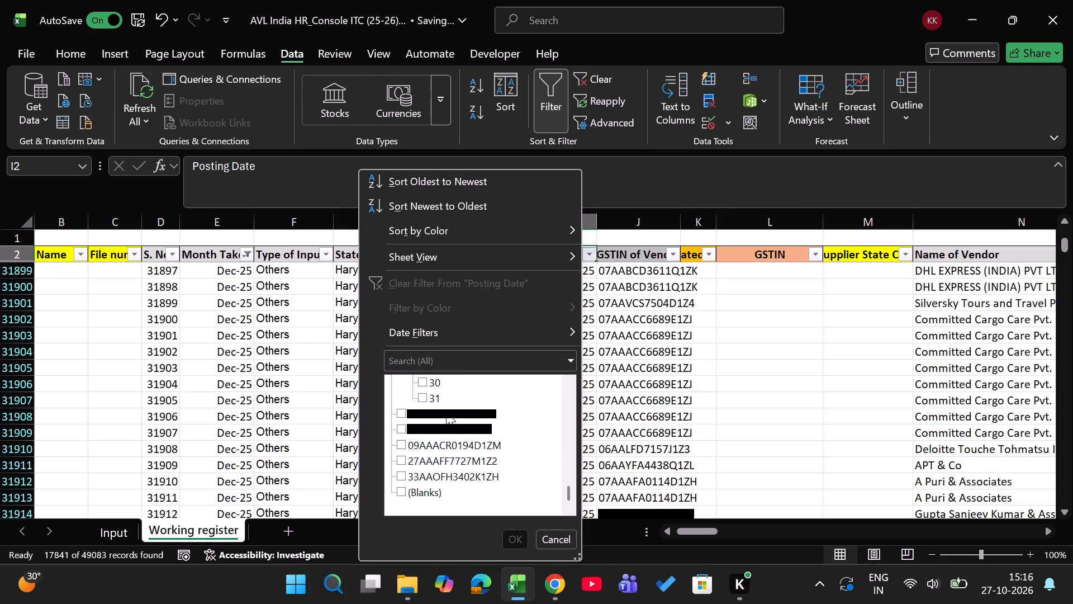
scroll(446, 412, up, 6)
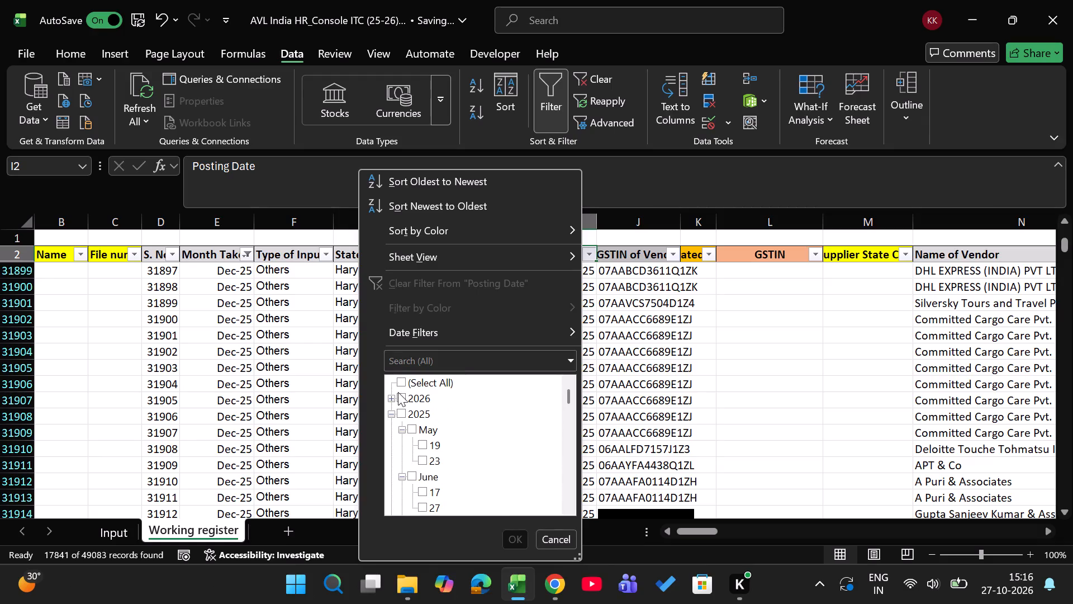
click(396, 395)
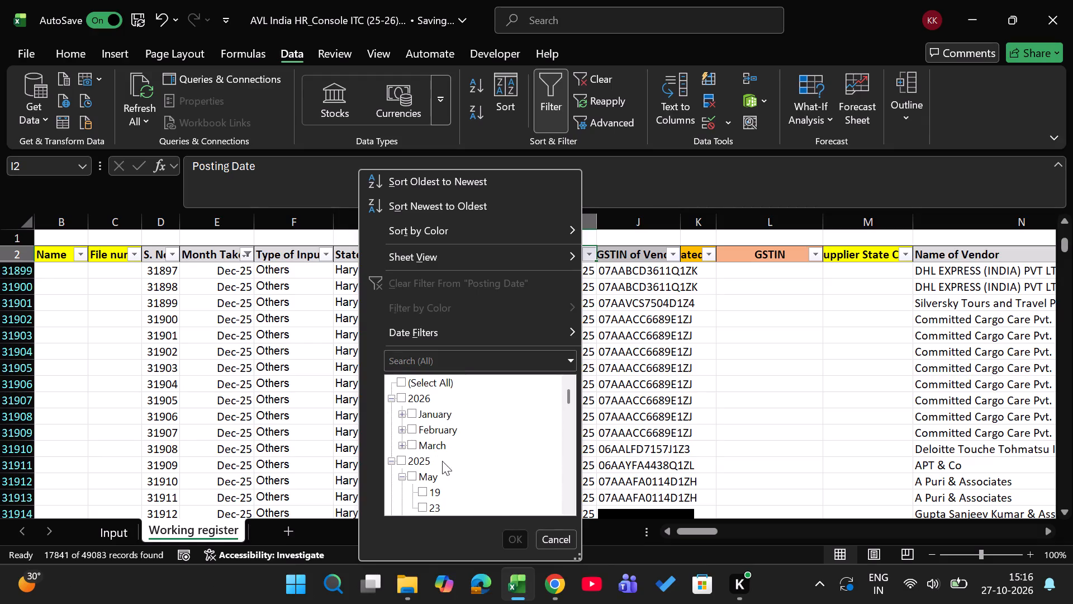
click(420, 449)
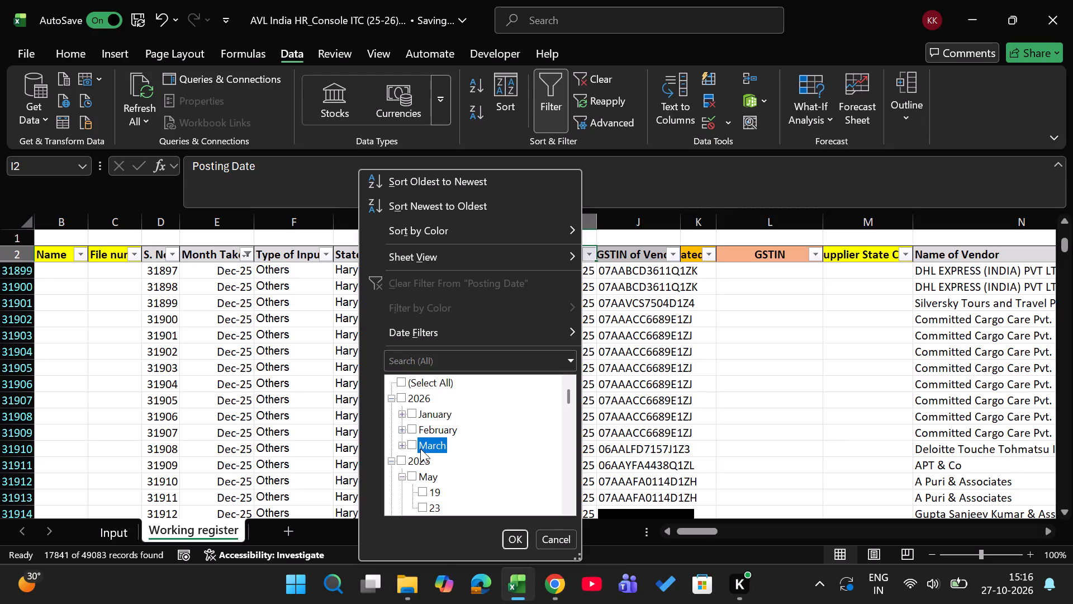
click(694, 399)
Change the Month Taken filter to show only April, May, June and July 2025.
key(Left)
key(Left)
key(Left)
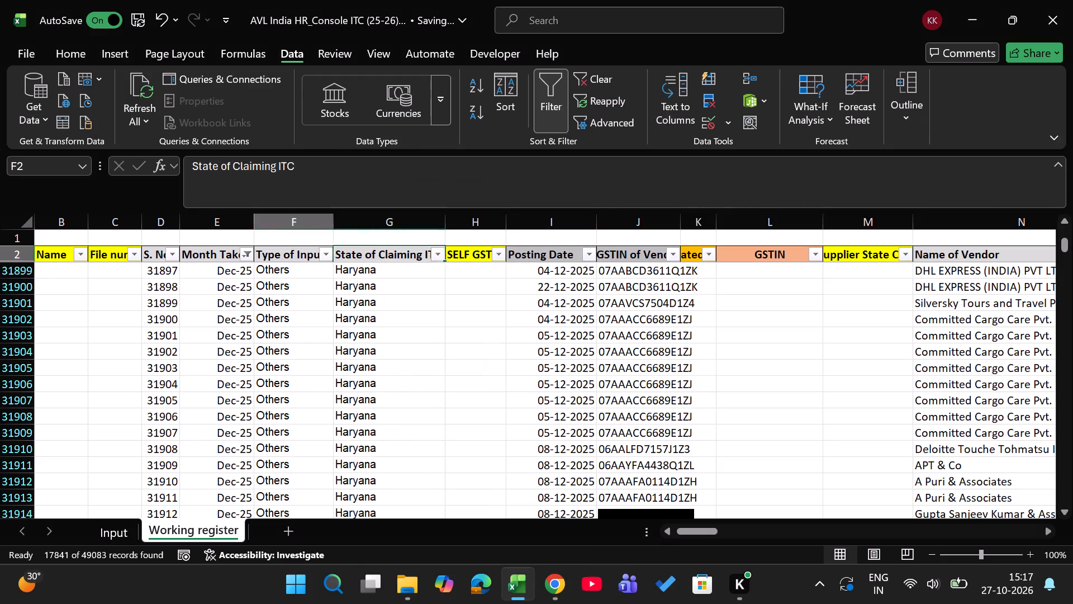
key(Left)
key(alt+Down)
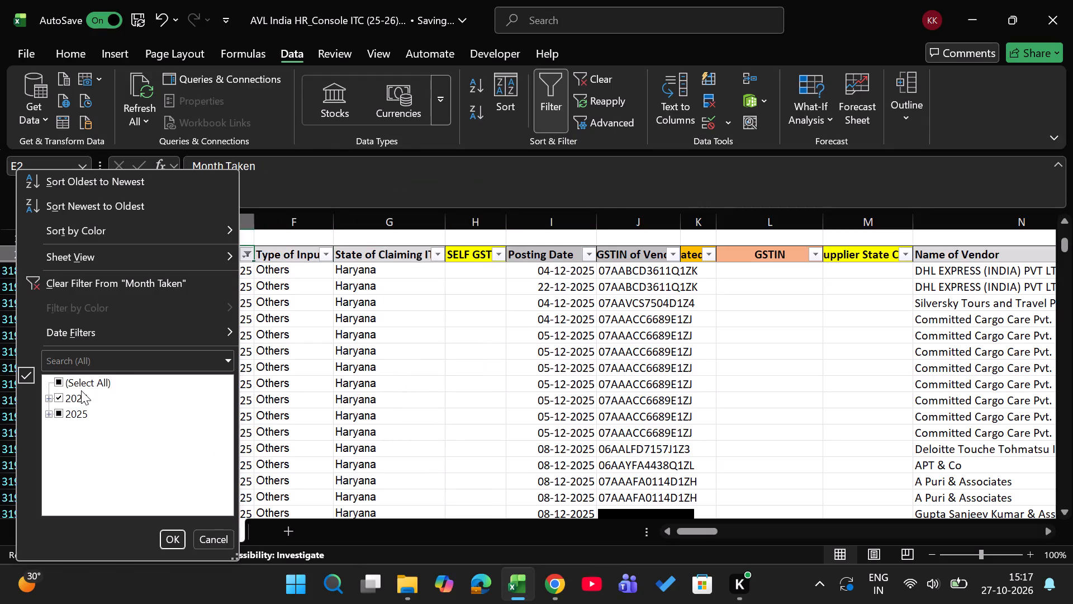
click(81, 390)
key(Up)
key(space)
key(space)
key(Down)
key(Down)
key(Right)
key(Down)
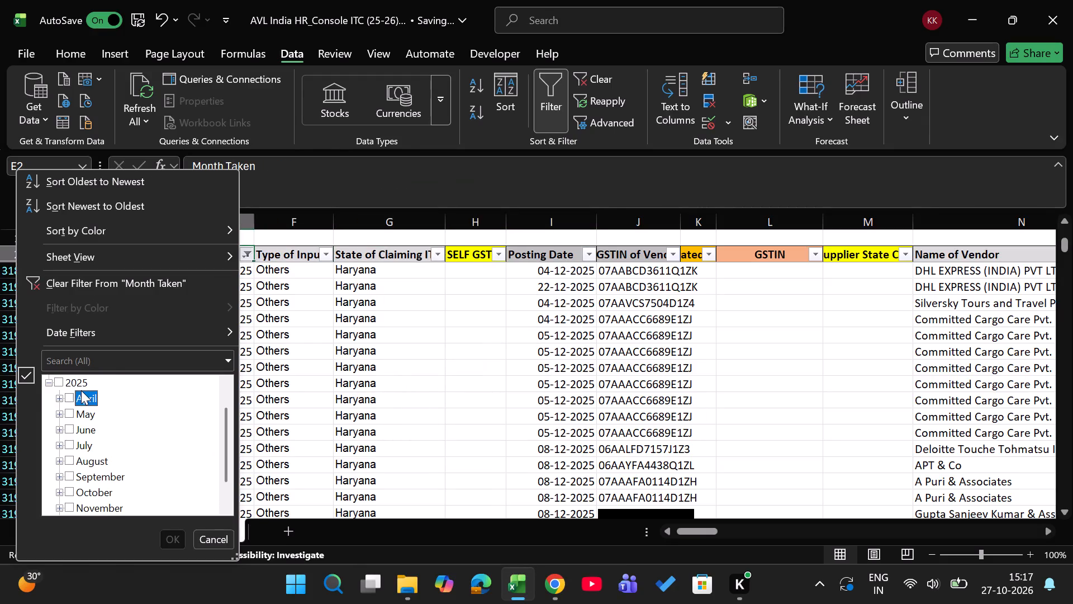
key(space)
key(Down)
key(space)
key(Down)
key(space)
key(Down)
key(space)
key(Return)
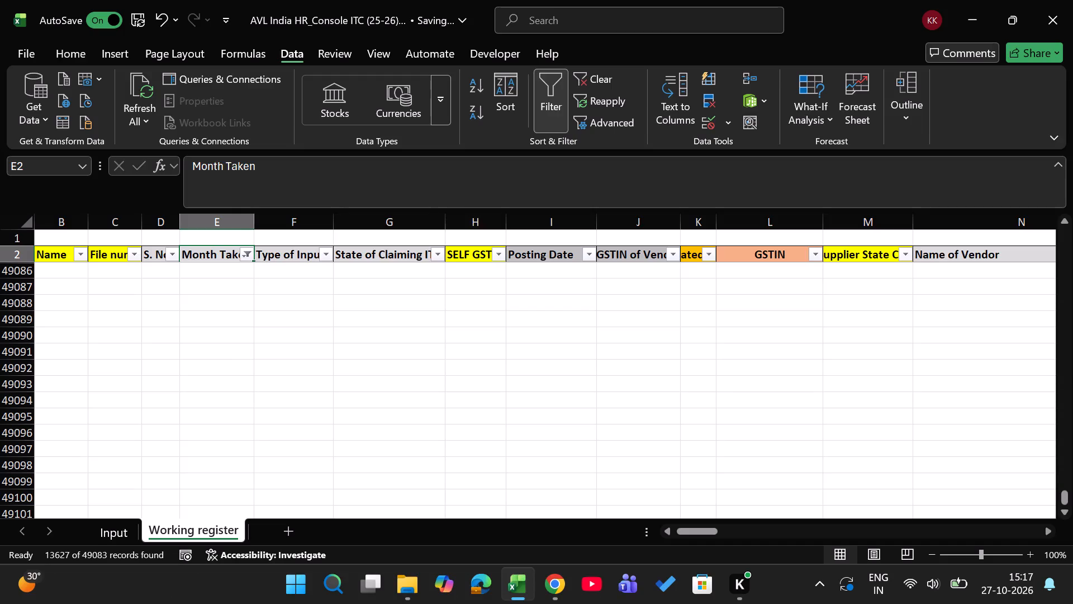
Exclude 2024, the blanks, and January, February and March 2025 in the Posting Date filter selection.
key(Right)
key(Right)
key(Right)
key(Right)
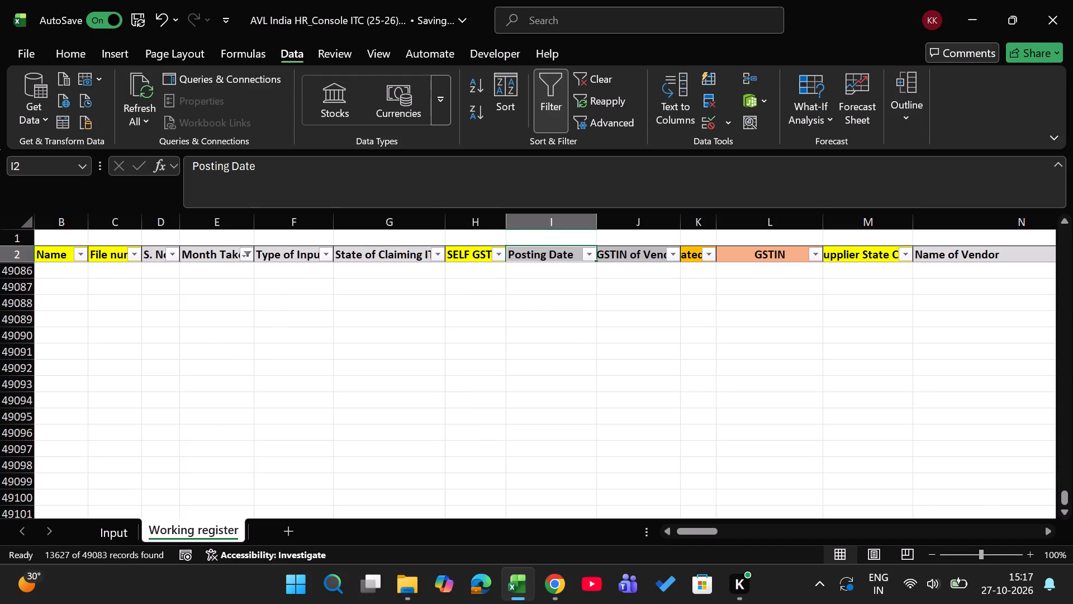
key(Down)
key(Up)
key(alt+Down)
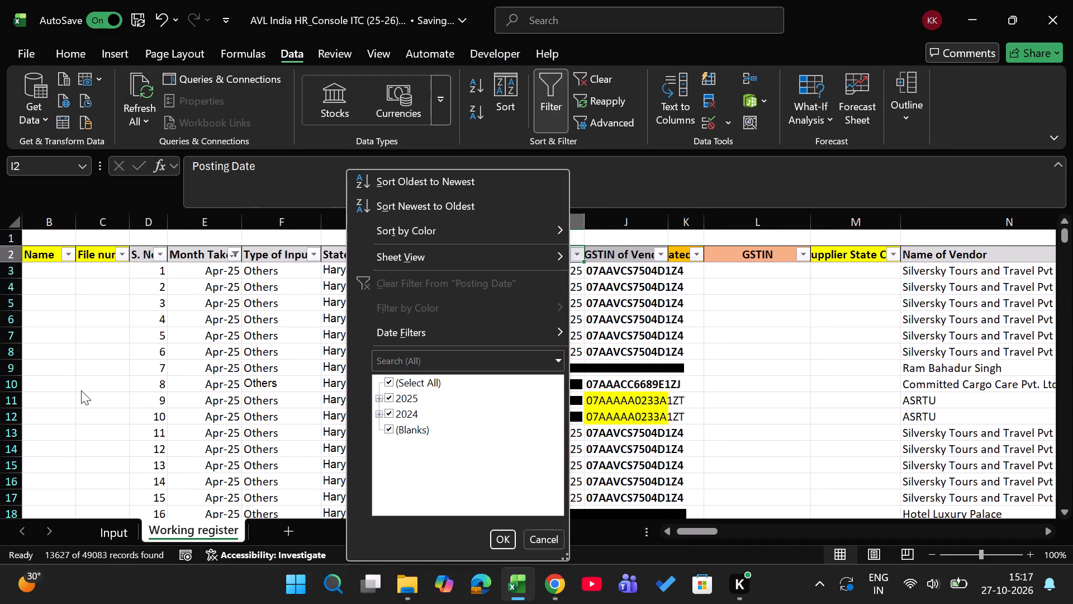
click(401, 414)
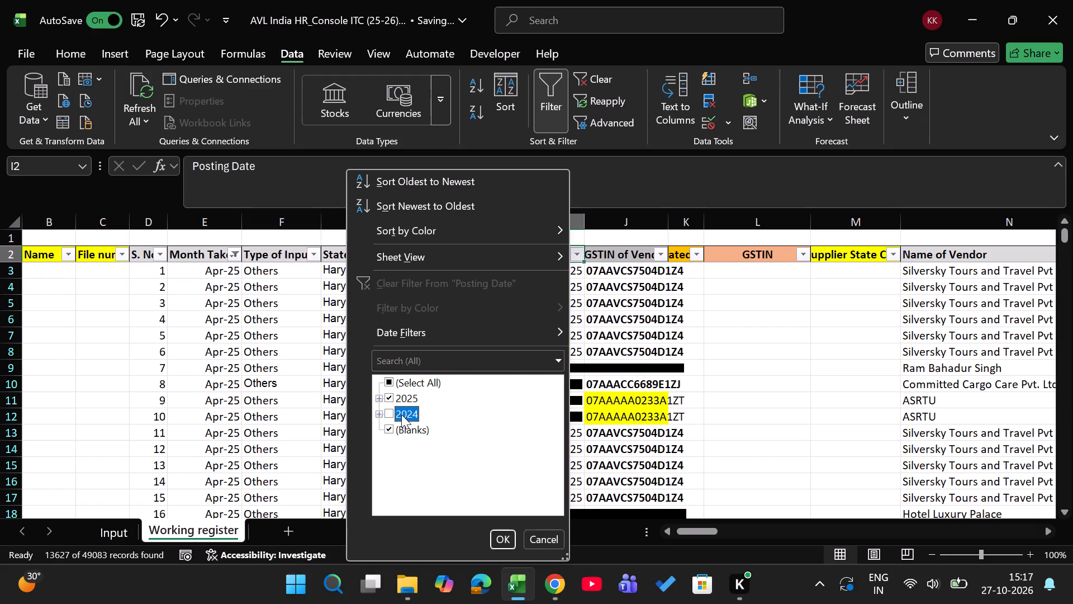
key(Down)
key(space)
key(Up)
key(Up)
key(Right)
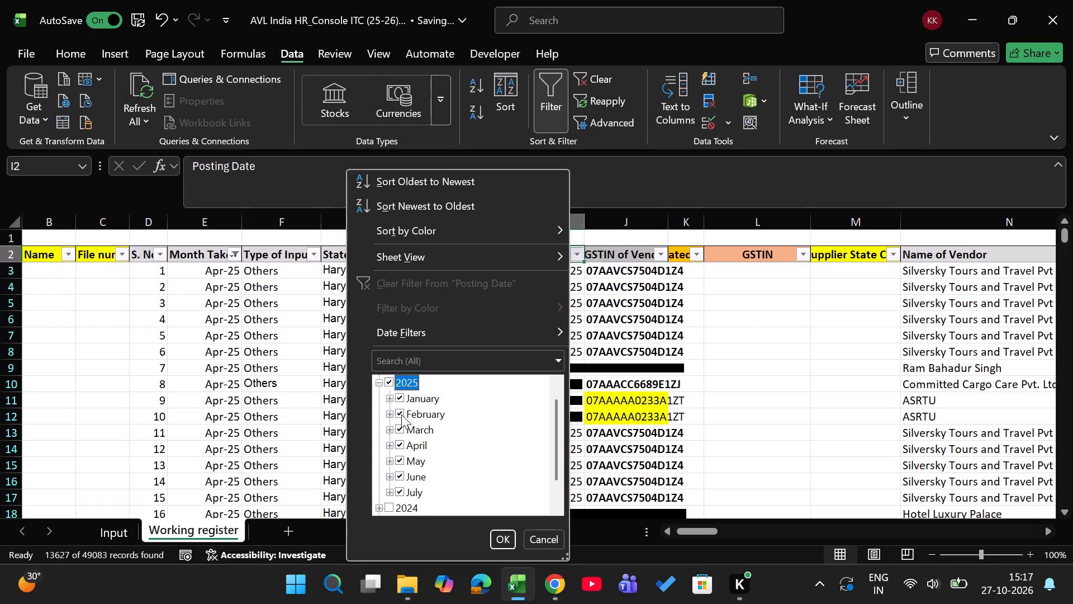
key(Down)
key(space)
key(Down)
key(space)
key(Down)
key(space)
Examine the April to July 2025 months in the Posting Date filter and the individual dates listed under April.
key(Down)
key(Down)
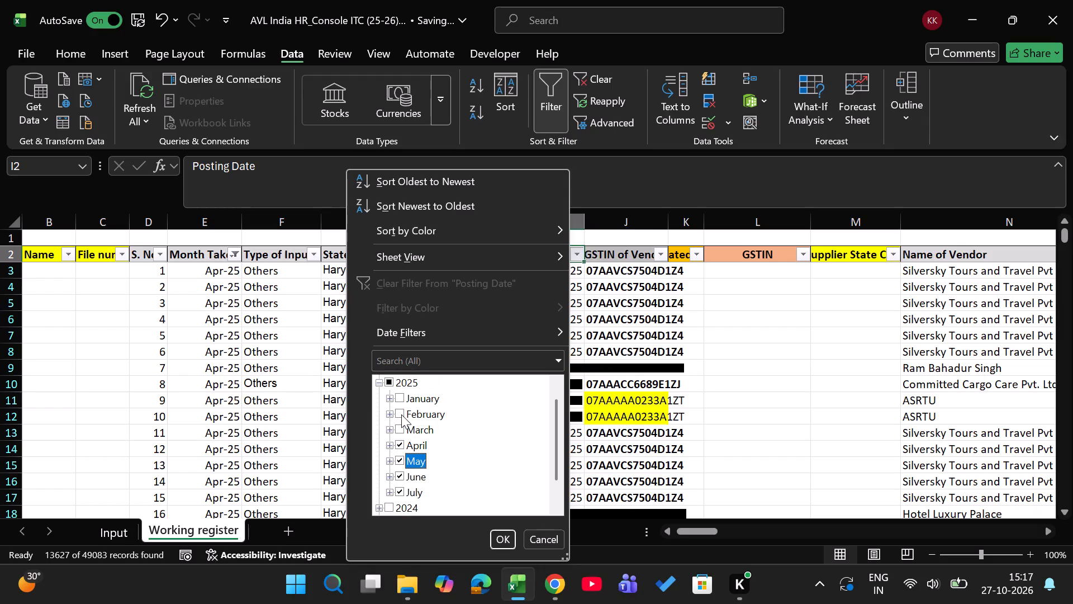
key(Down)
key(Down)
key(Up)
key(Up)
key(Up)
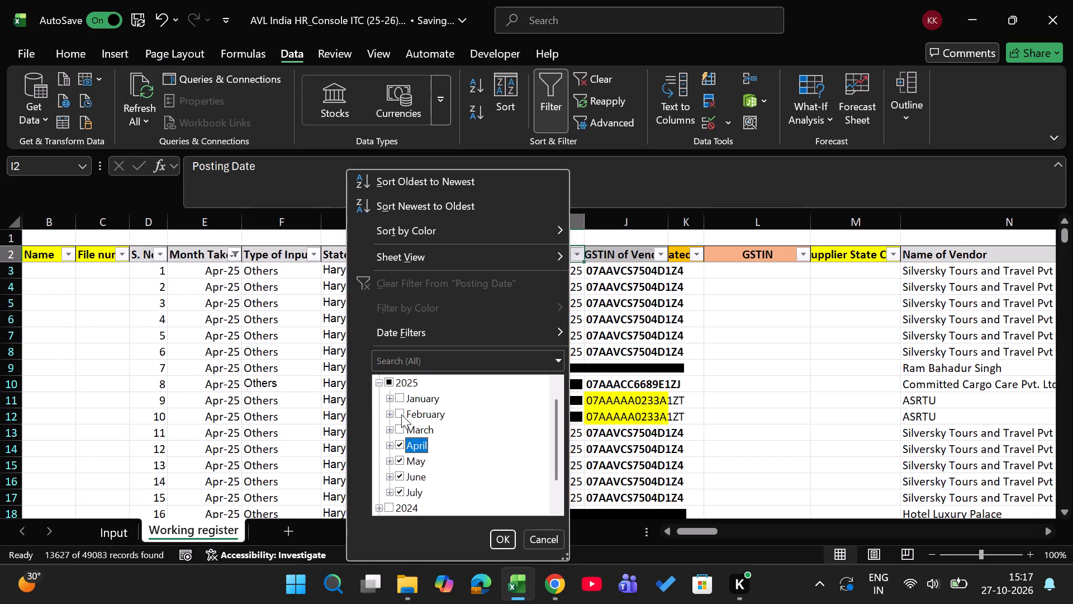
key(Down)
key(Down)
key(Down)
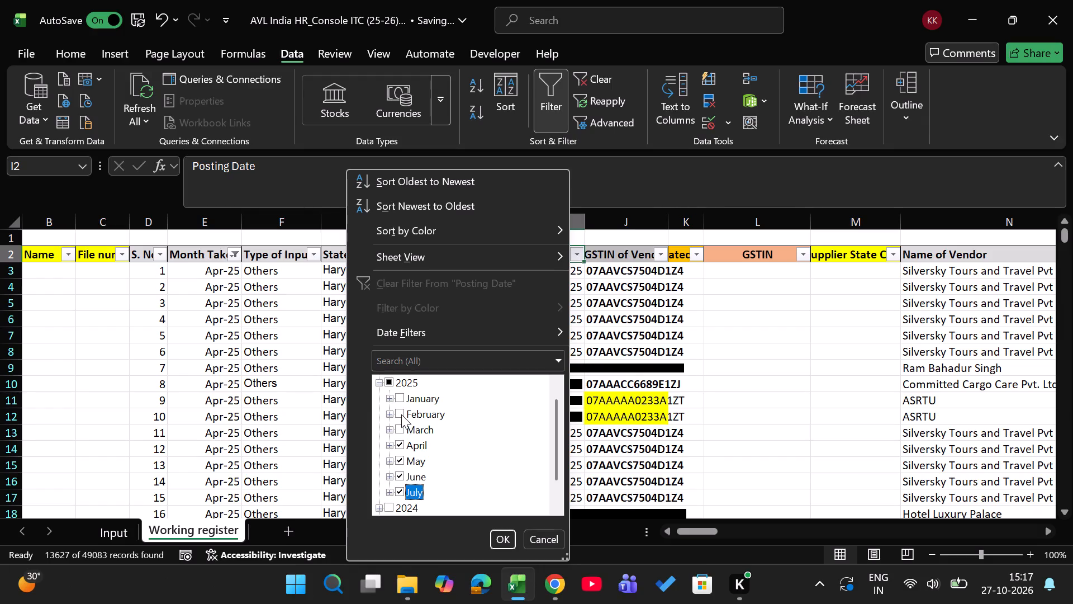
key(Up)
key(Up)
key(Up)
key(Right)
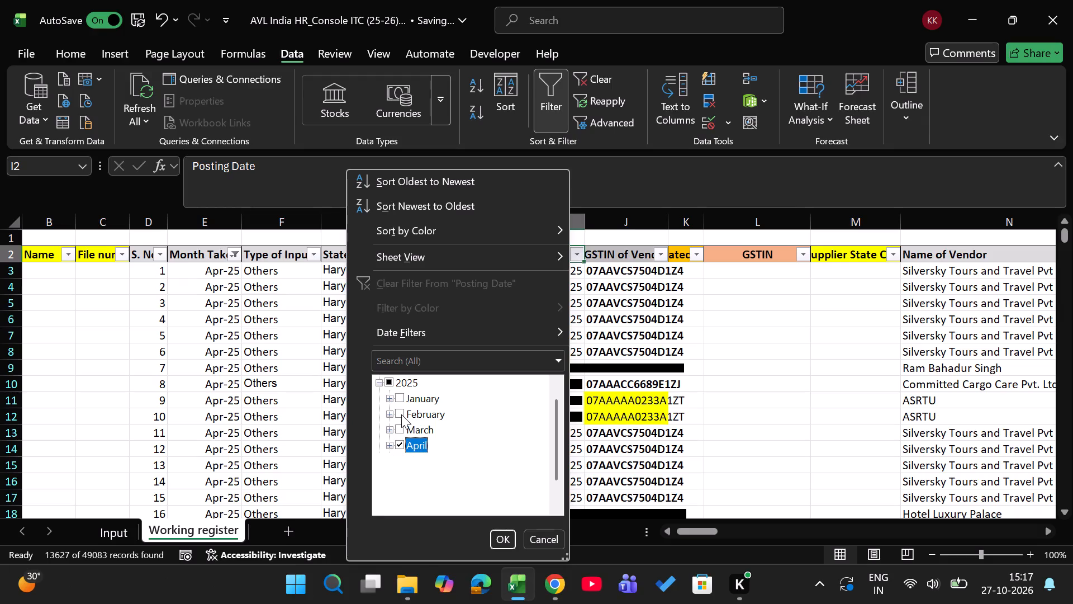
key(Down)
key(Up)
key(Up)
key(Down)
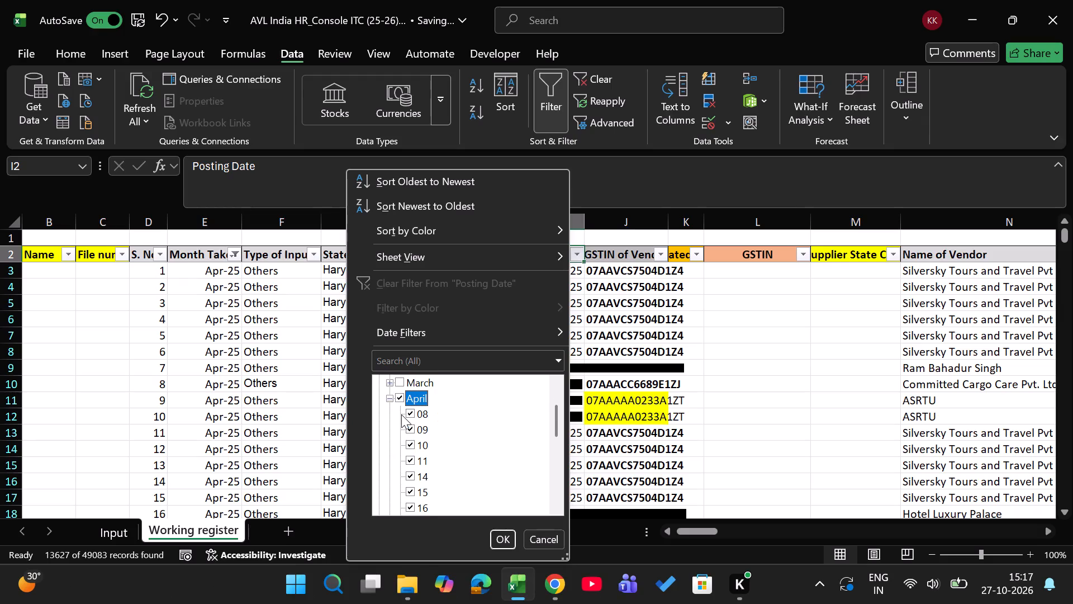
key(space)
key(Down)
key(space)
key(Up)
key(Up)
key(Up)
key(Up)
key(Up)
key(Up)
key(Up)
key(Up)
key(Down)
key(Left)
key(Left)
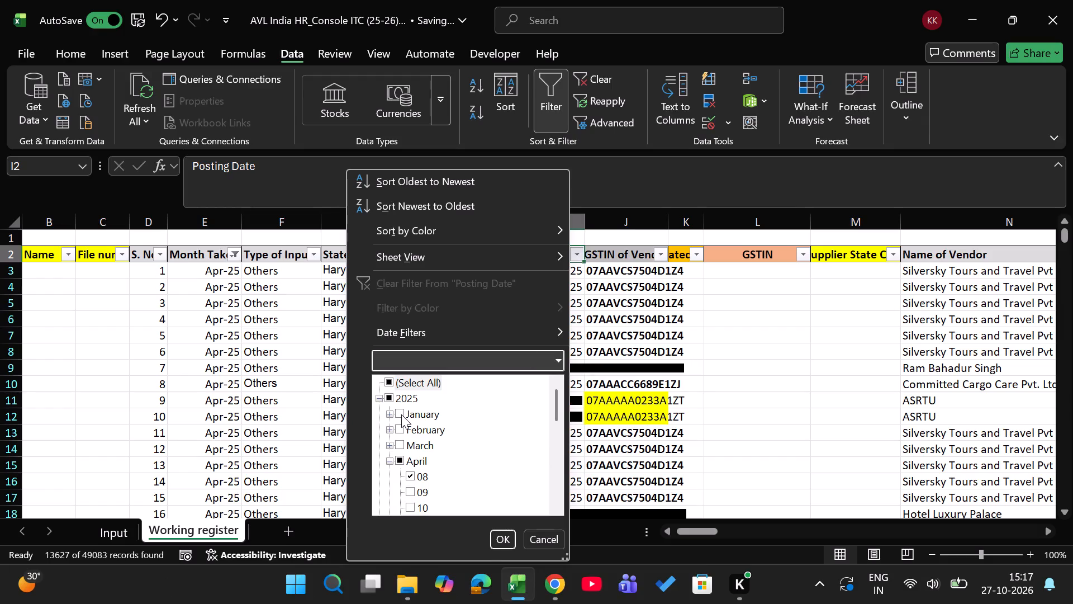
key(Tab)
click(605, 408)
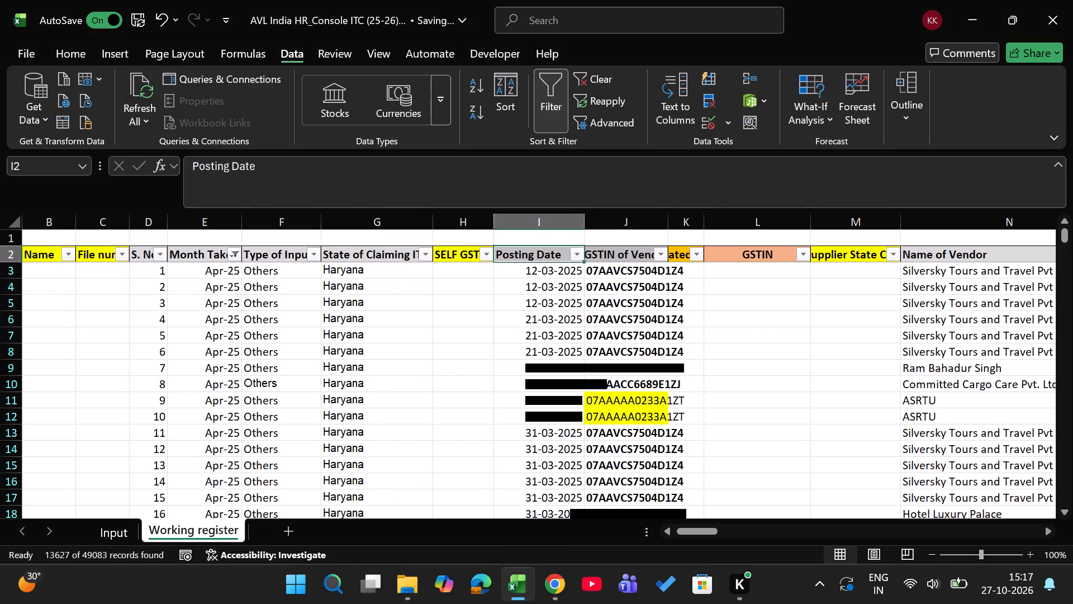
Change the Month Taken filter to show only December 2025 and January, February and March 2026.
key(Left)
key(Left)
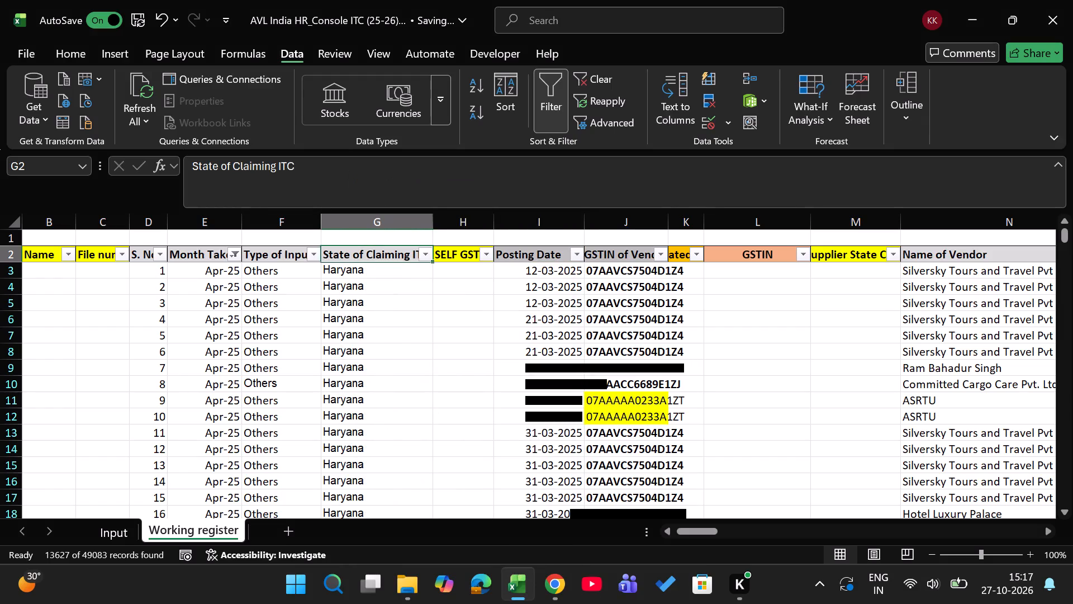
key(Left)
key(Left)
key(Left)
key(Right)
key(alt+Down)
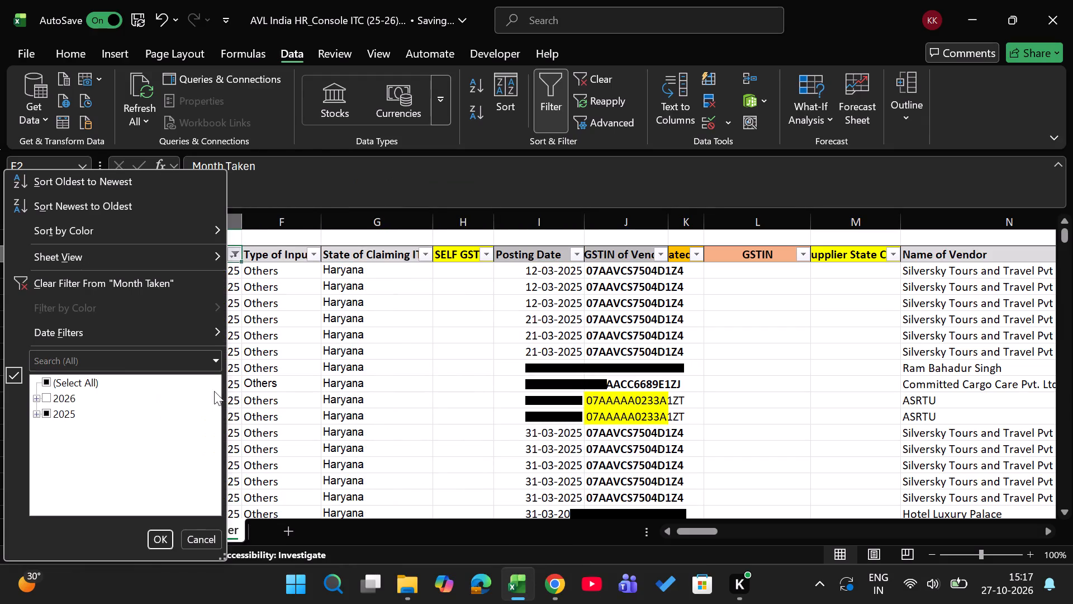
click(67, 385)
key(space)
key(space)
key(Down)
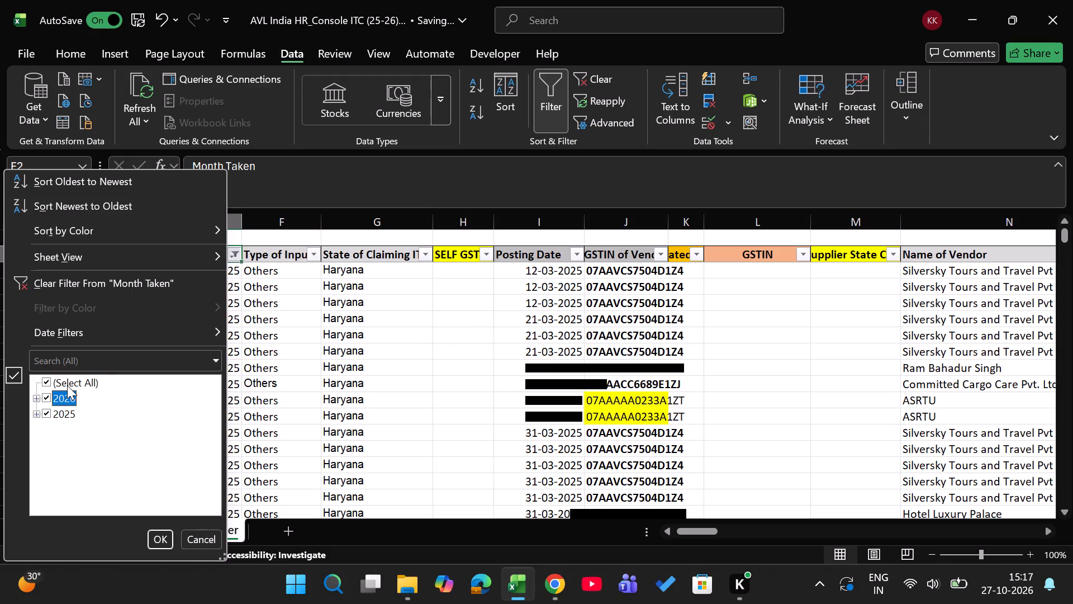
key(Up)
key(space)
key(Down)
key(Right)
key(space)
key(Down)
key(Down)
key(Down)
key(Down)
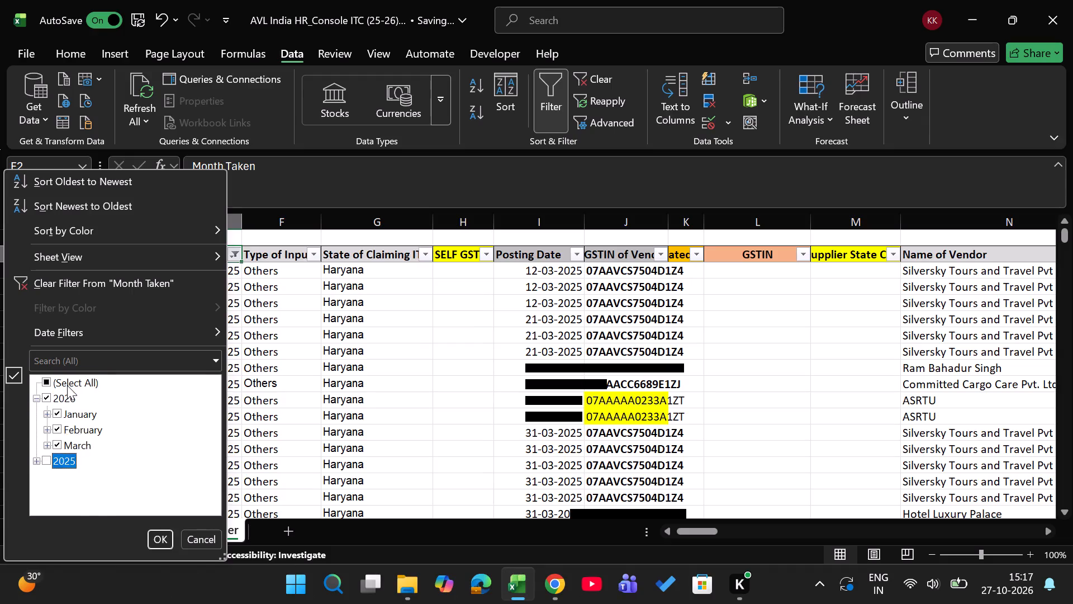
key(Right)
key(Down)
key(Down)
key(Down)
key(Down)
key(Down)
key(Down)
key(Down)
key(Down)
key(Down)
key(space)
key(Return)
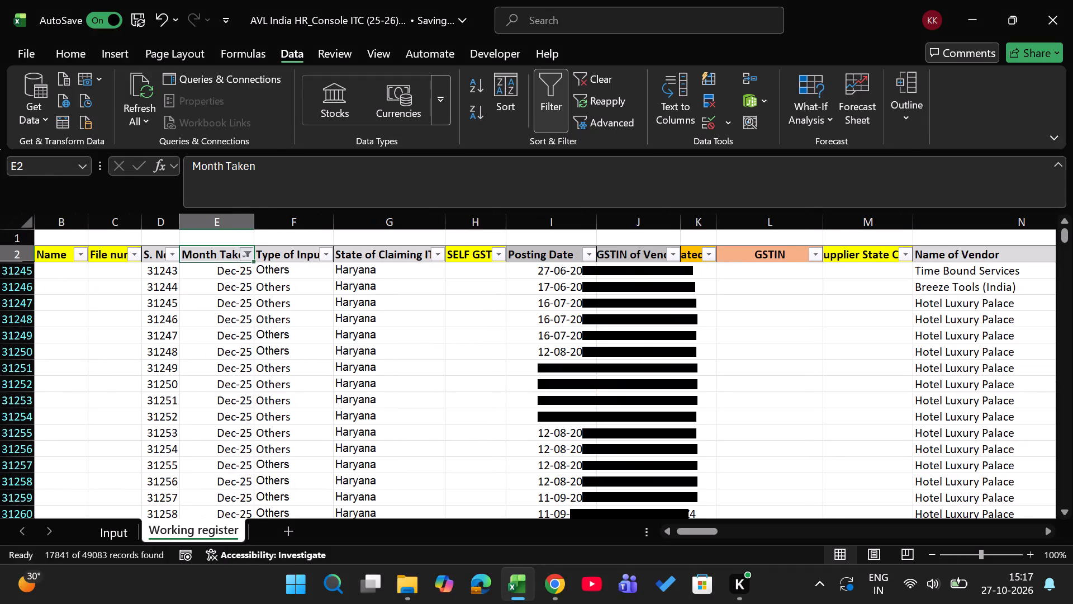
Deselect all values in the Posting Date filter and expand 2025 to examine its months and the dates under May.
key(Right)
key(Right)
key(Right)
key(Right)
key(alt+Down)
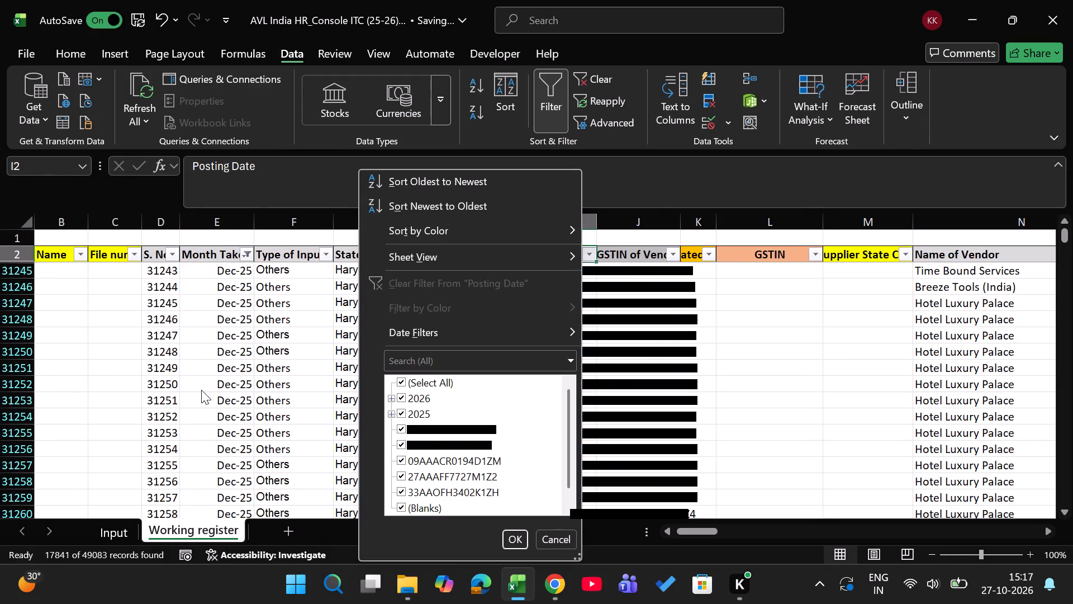
click(413, 380)
key(Down)
key(Down)
key(Right)
key(Down)
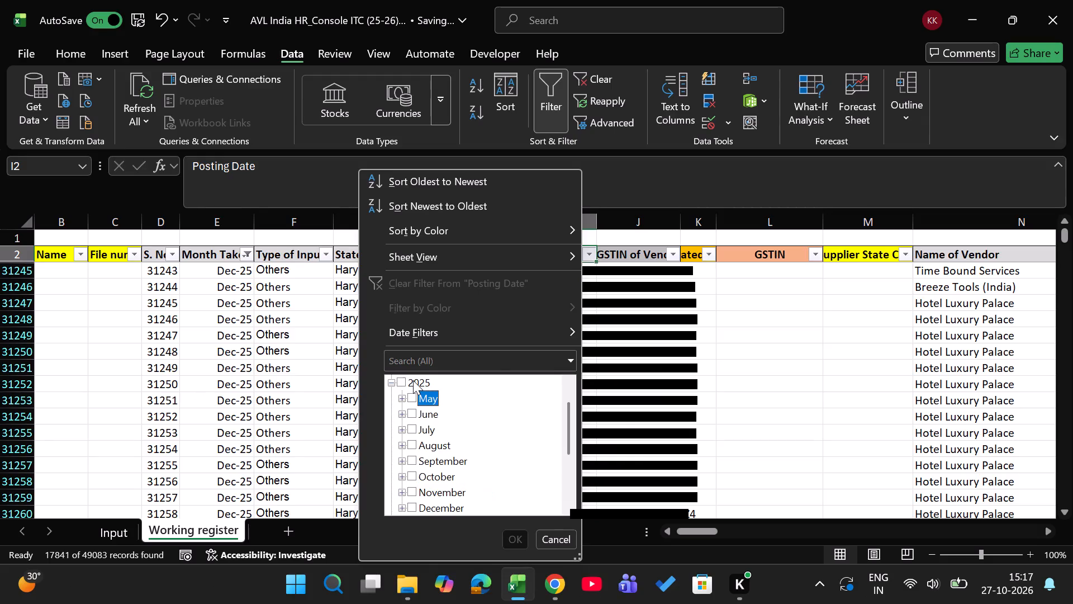
key(Right)
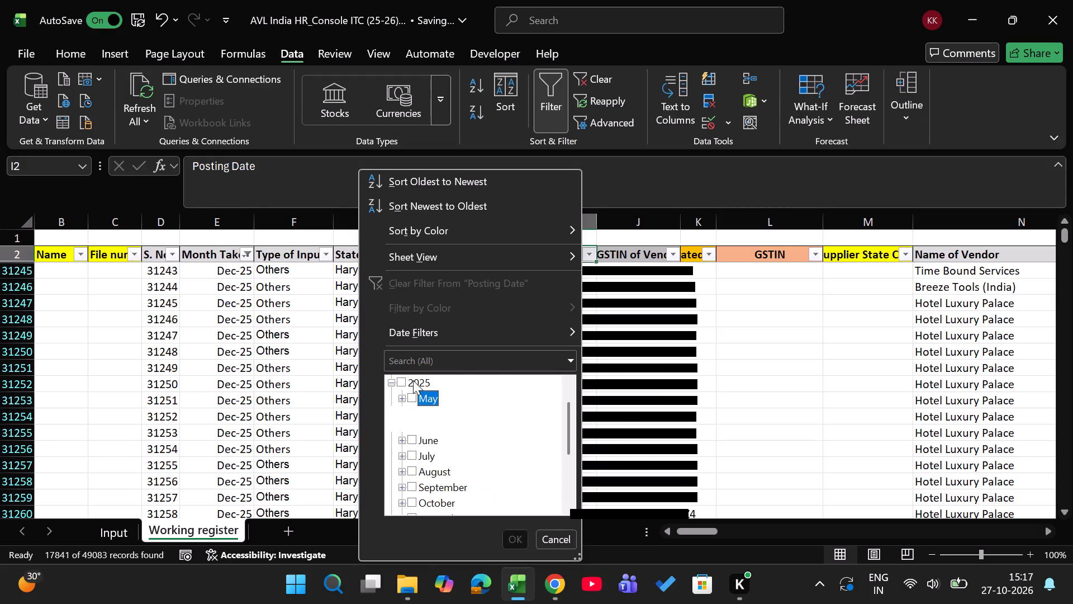
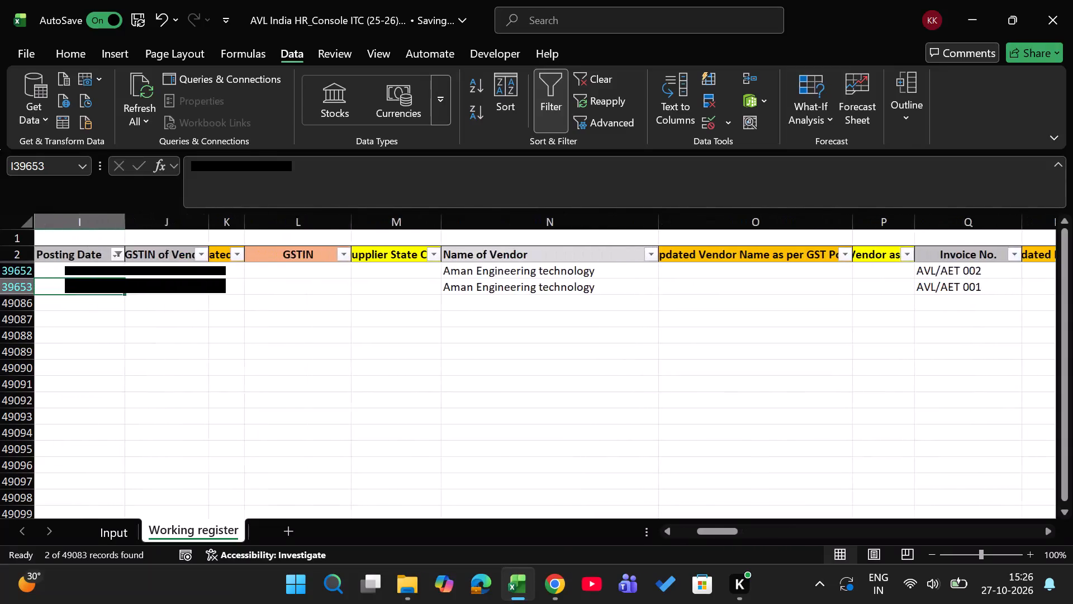
Examine the filtered records across the columns from Month Taken through Posting Date to Name of Vendor.
key(Up)
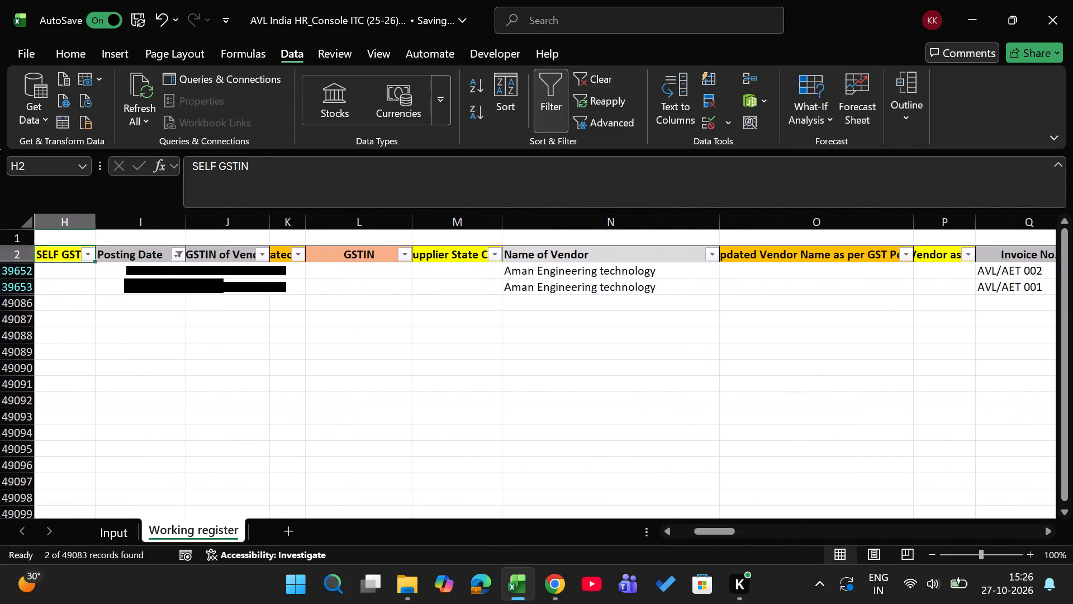
key(ctrl+Left)
key(Right)
key(Right)
key(Right)
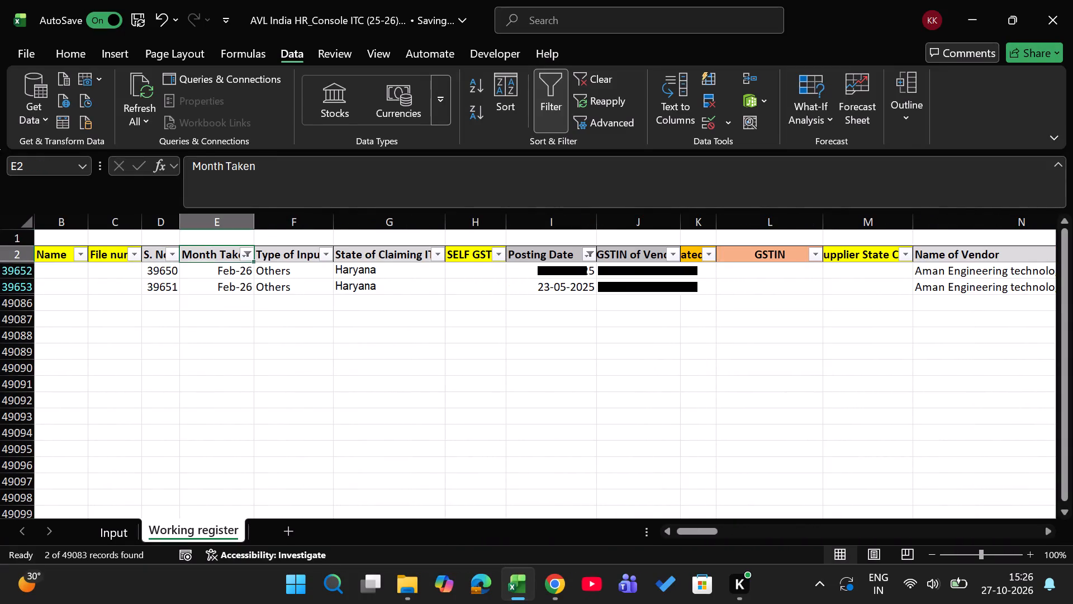
key(Right)
key(Right)
key(Right)
key(Right)
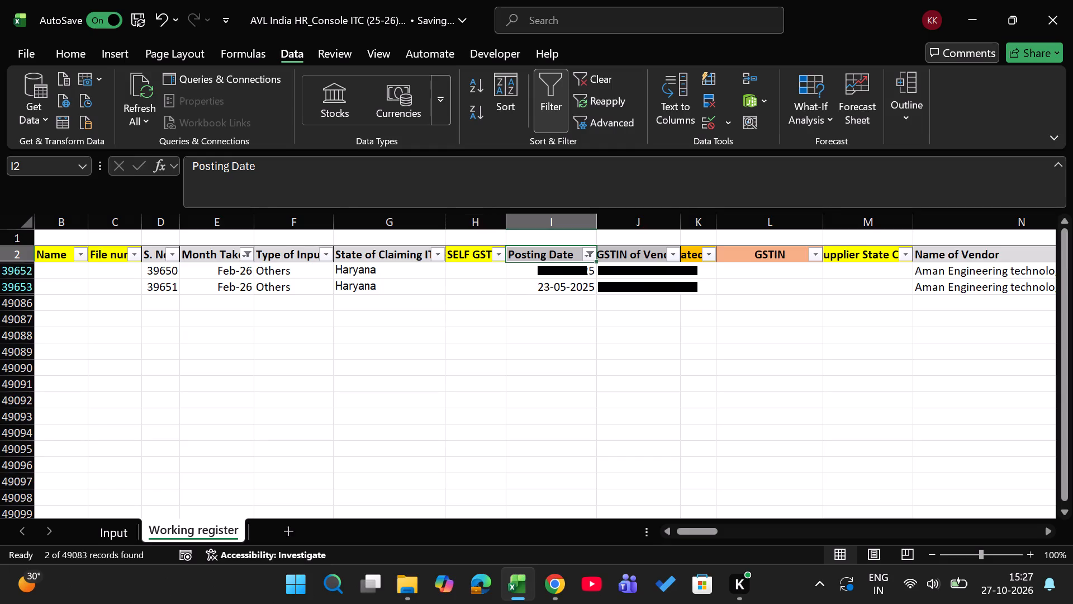
key(Right)
key(Right)
key(Right)
key(Right)
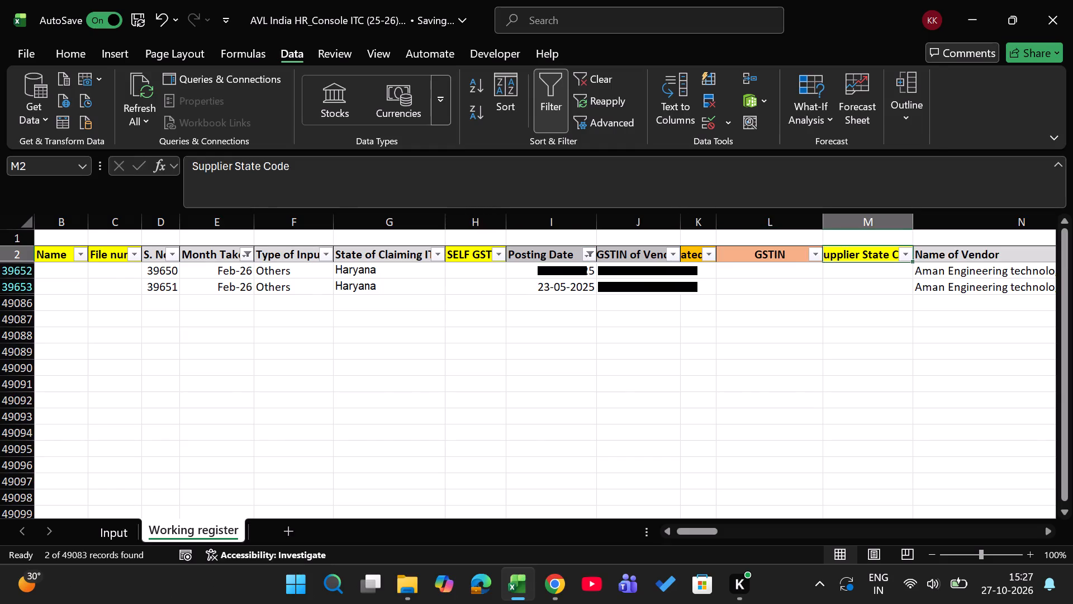
key(Right)
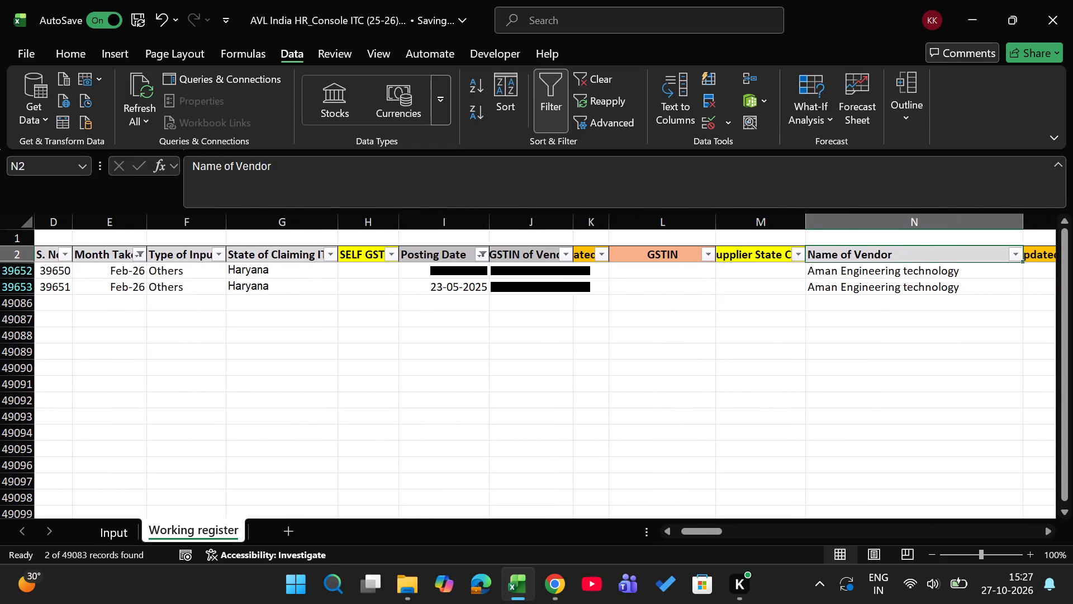
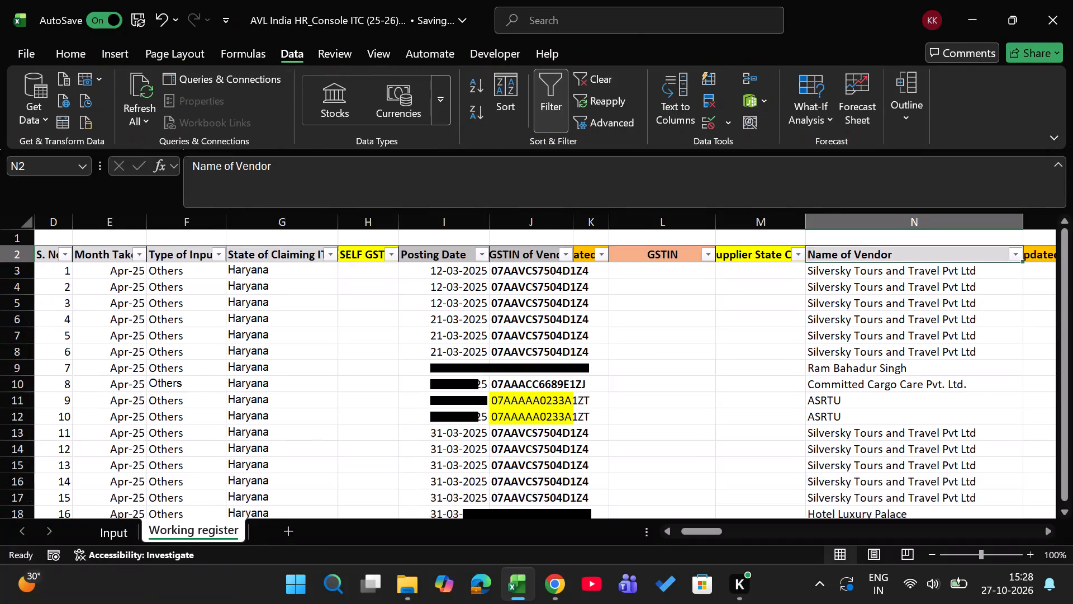
In the Posting Date filter, deselect everything and select all the non-date entries and (Blanks).
key(Left)
key(Left)
key(Left)
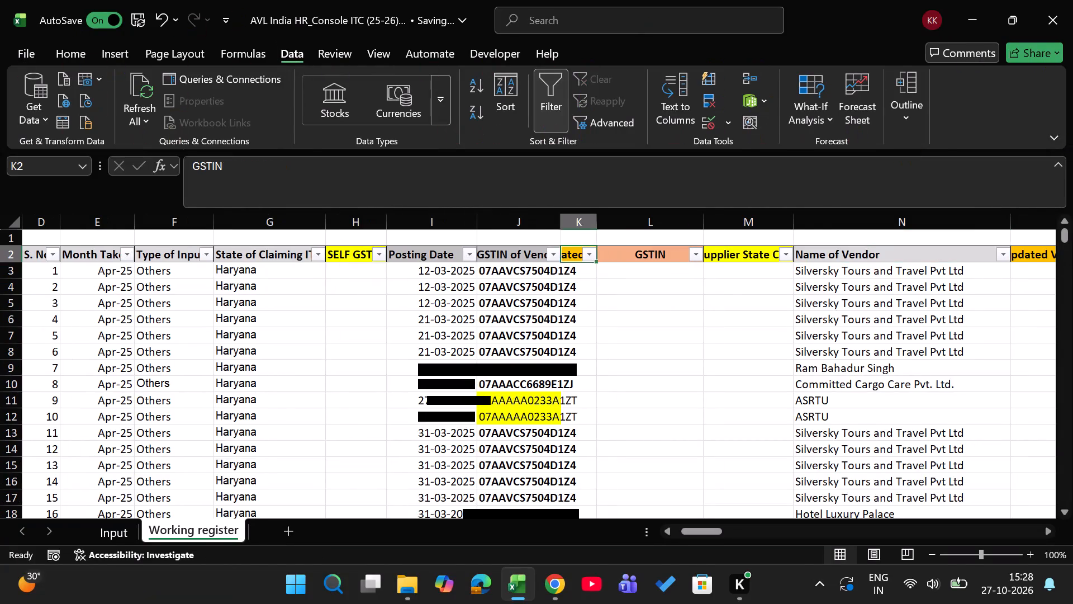
key(Left)
key(Left)
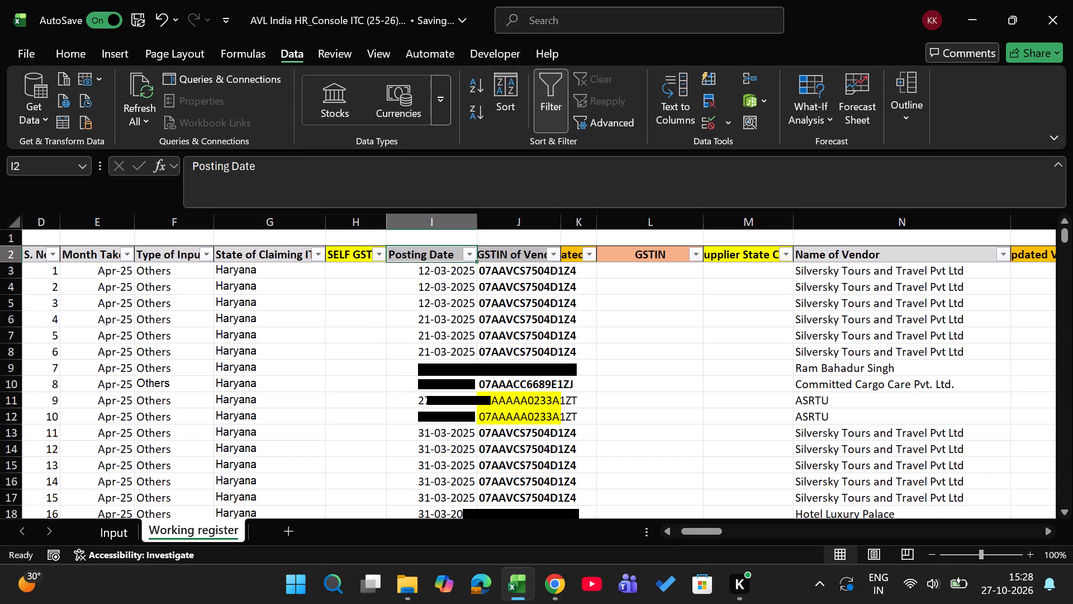
key(Left)
key(Left)
key(Right)
key(Right)
key(alt+Down)
key(alt+Down)
key(alt+Down)
key(alt+Down)
key(alt+Down)
key(alt+Down)
key(alt+Down)
key(alt+Down)
key(alt+Down)
key(alt+Down)
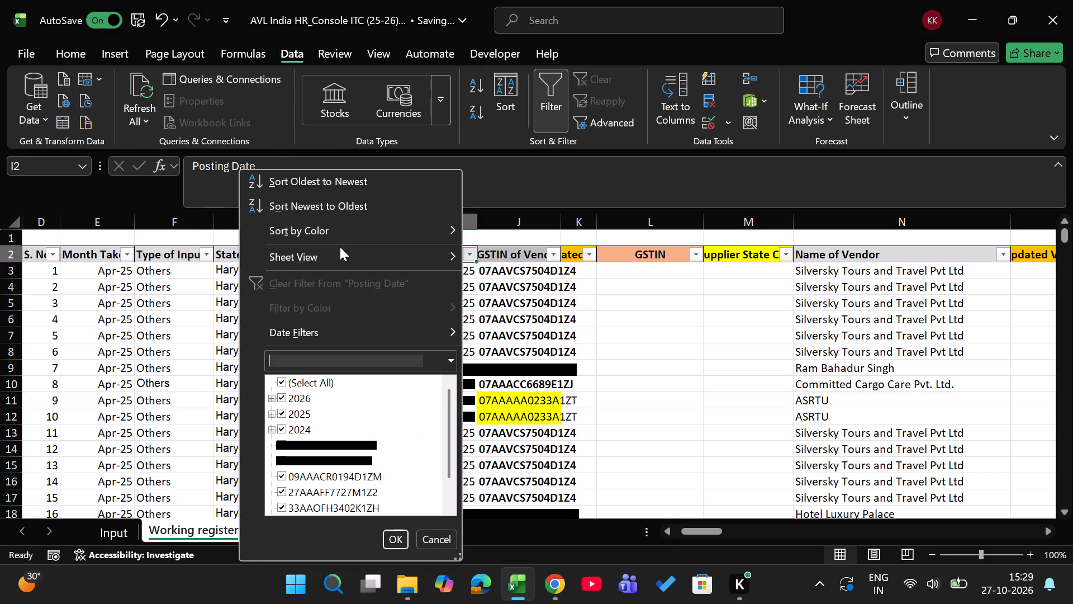
key(Tab)
key(Tab)
key(Up)
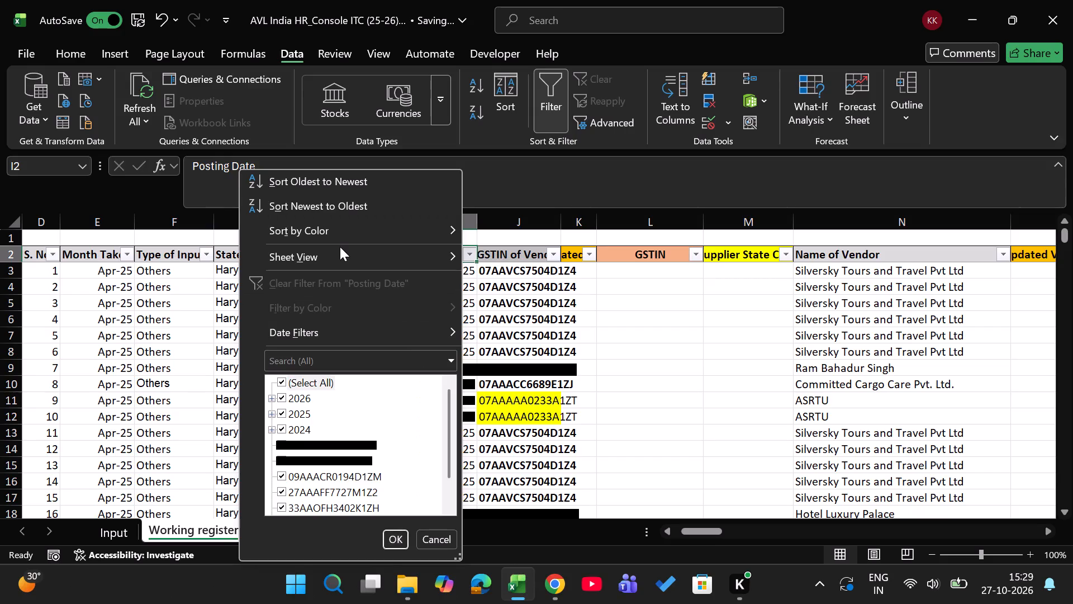
key(space)
key(Down)
key(Down)
key(Down)
key(Down)
key(space)
key(Down)
key(space)
key(Down)
key(space)
key(Down)
key(space)
key(Down)
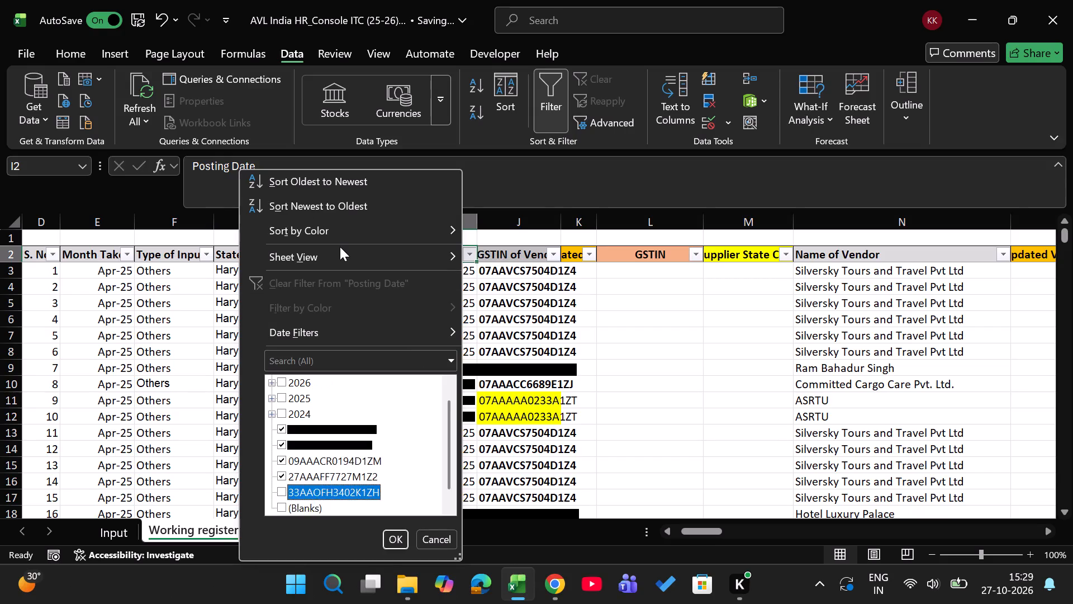
key(space)
key(Down)
key(space)
Add 2024 and January, February and March 2025 to the Posting Date filter selection and apply it.
key(Up)
key(Up)
key(Up)
key(Up)
key(Up)
key(Up)
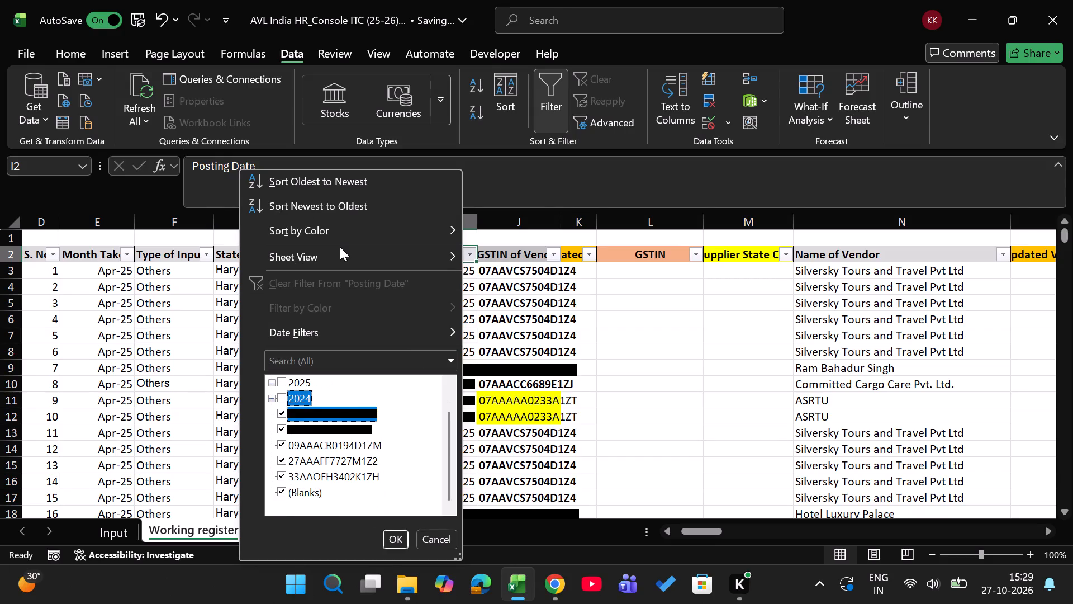
key(space)
key(Up)
key(Right)
key(Right)
key(Down)
key(space)
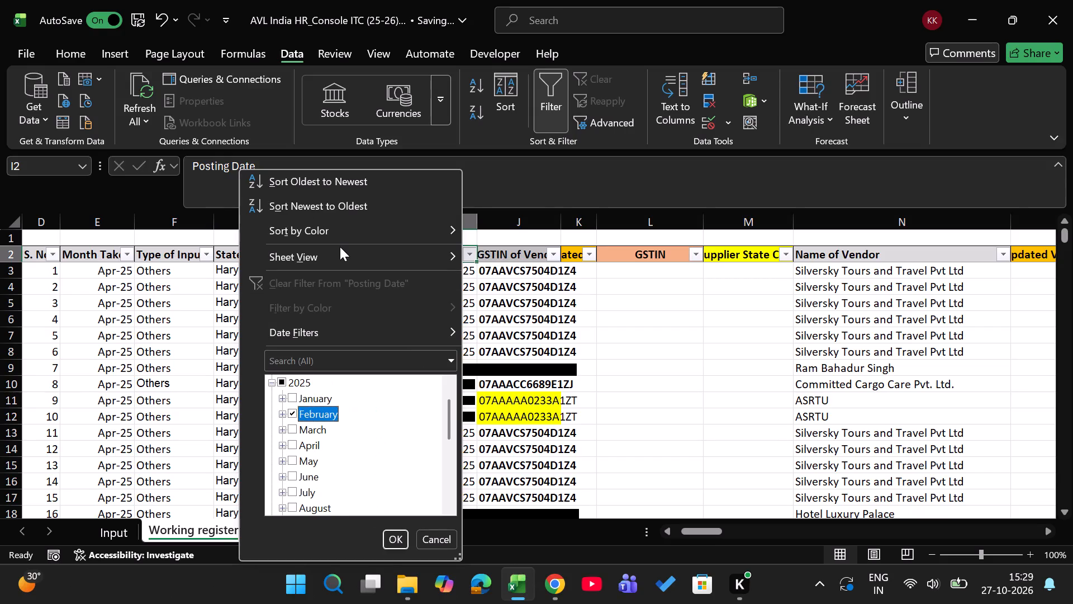
key(Up)
key(space)
key(Down)
key(Down)
key(space)
key(Return)
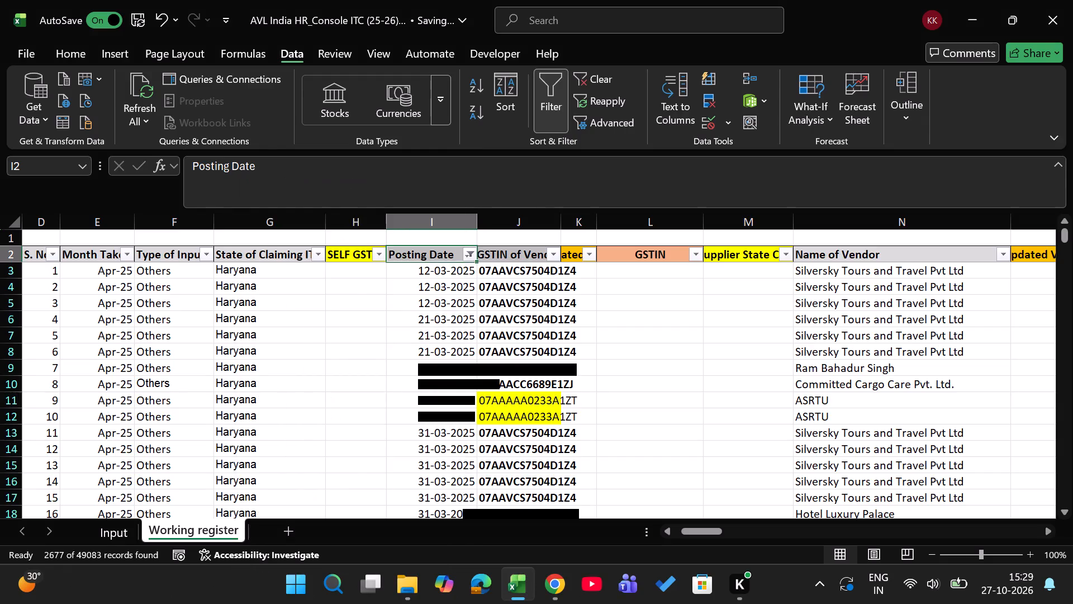
Enter "Not assigned" in the Name column of the first filtered record.
key(ctrl+Left)
key(ctrl+Left)
key(Left)
key(Left)
key(Right)
key(Down)
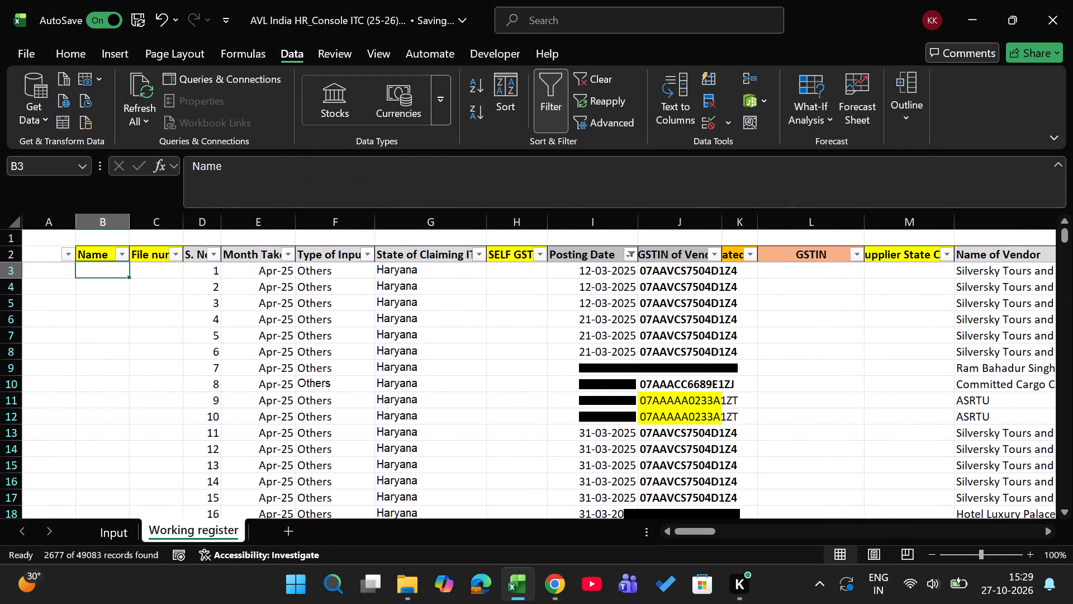
text(Not assigned)
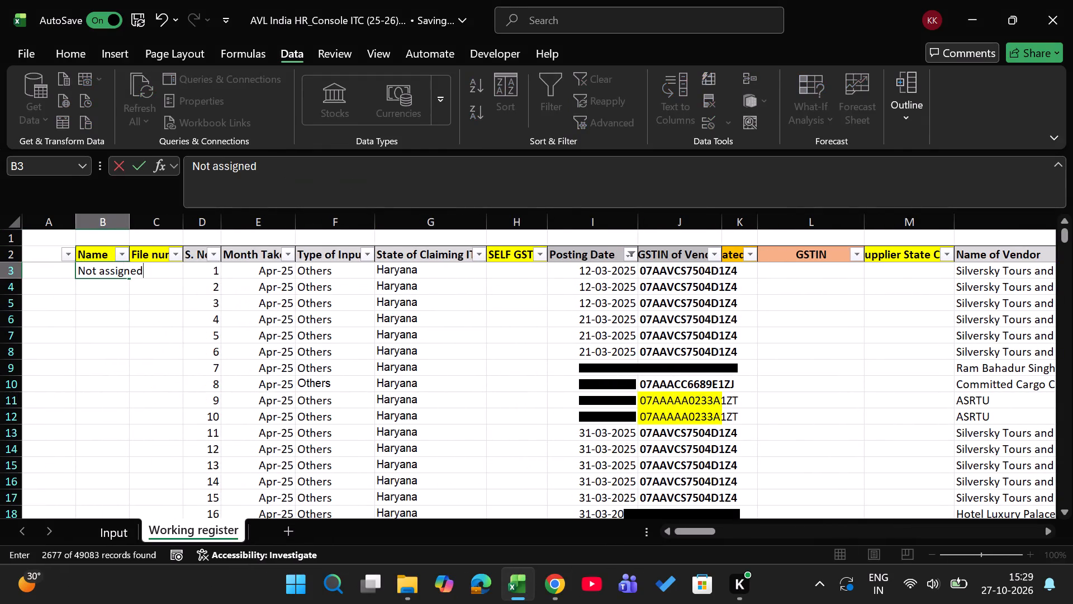
key(Return)
Fill "Not assigned" down the Name column through the last record, in visible filtered rows only.
key(Up)
key(Right)
key(Right)
key(ctrl+Down)
key(Left)
key(Left)
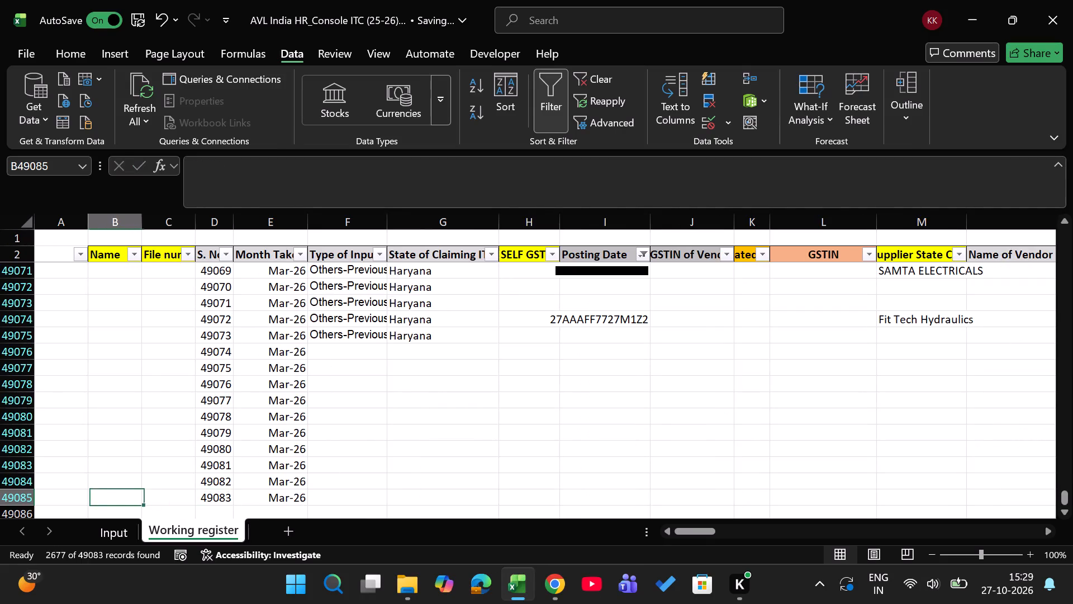
key(ctrl+shift+Up)
key(alt+semicolon)
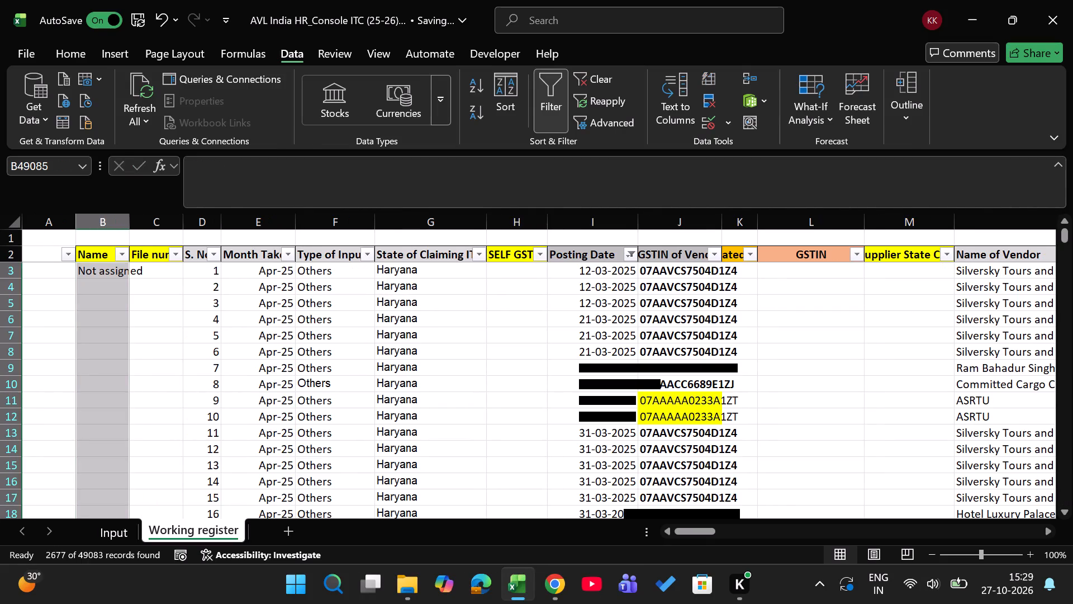
key(ctrl+d)
In the Posting Date filter, deselect everything and select the year 2026.
key(ctrl+Up)
key(Right)
key(Right)
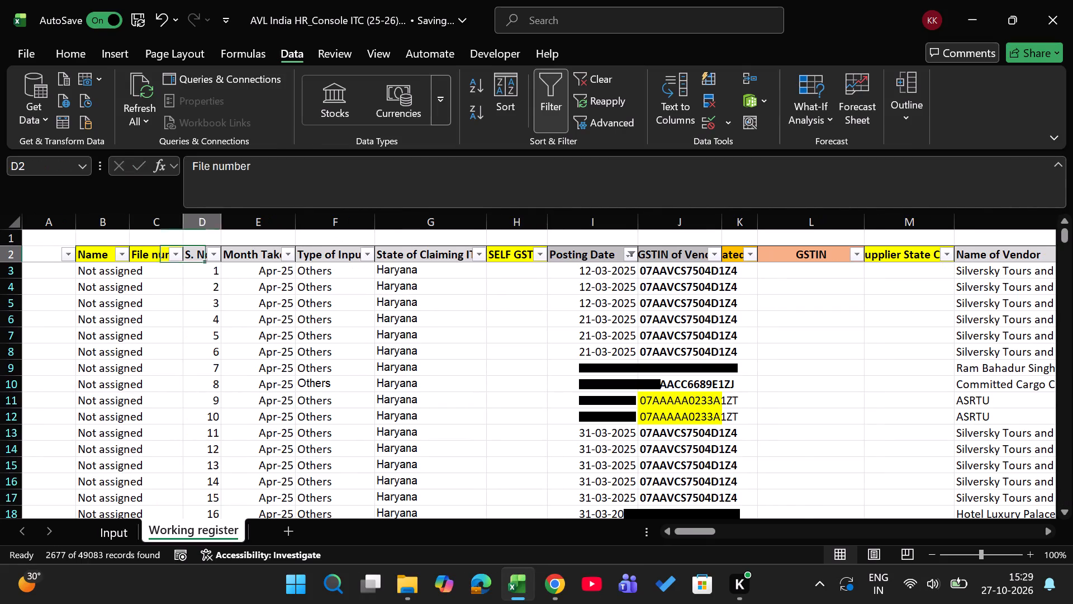
key(Right)
key(Right)
key(Right)
key(Right)
key(Right)
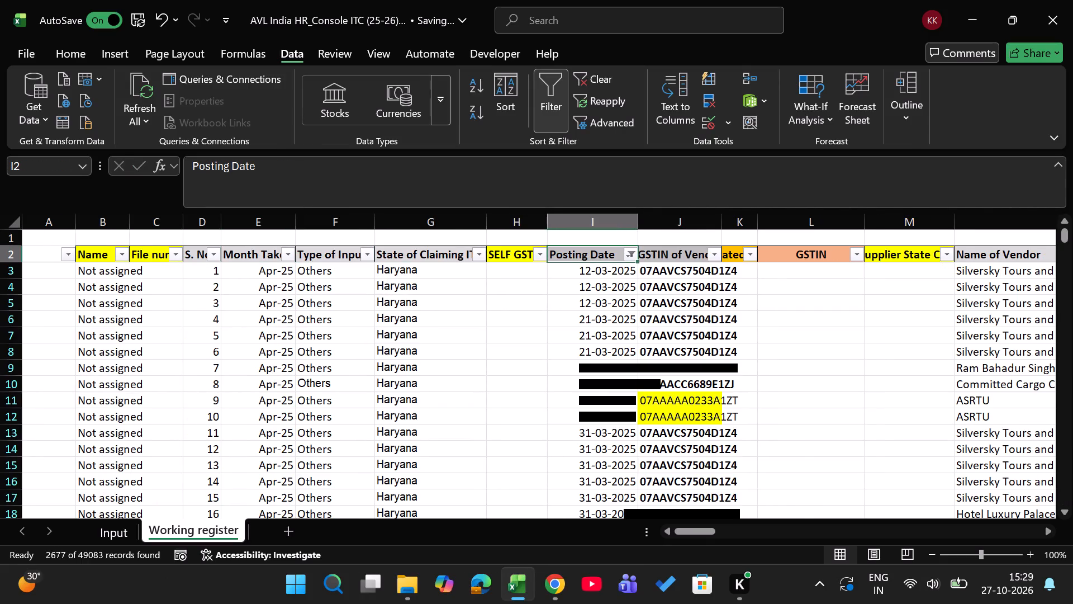
key(alt+Down)
key(alt+Down)
key(alt+Down)
key(alt+Down)
key(alt+Down)
key(alt+Down)
key(alt+Down)
key(alt+Down)
key(alt+Down)
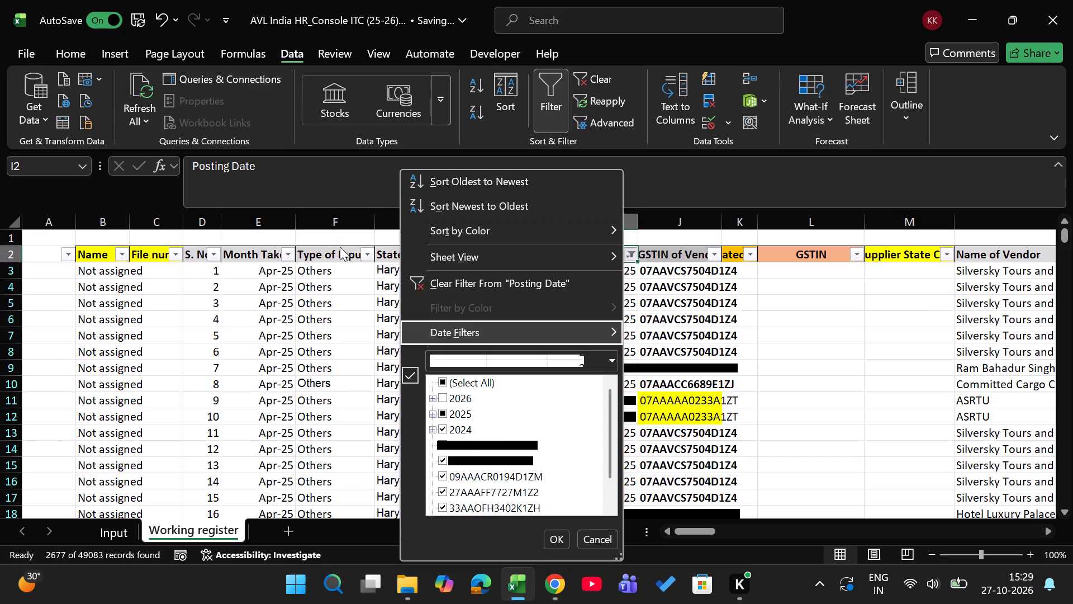
key(Down)
key(Tab)
key(Tab)
key(Up)
key(space)
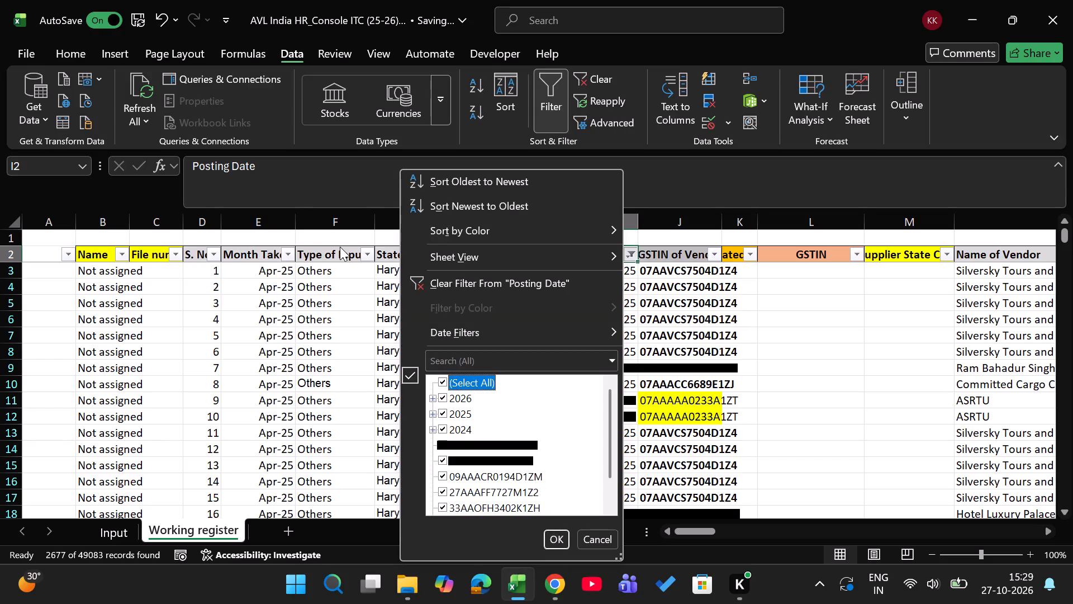
key(space)
key(Down)
key(space)
Add December 2025 to the Posting Date filter selection and apply it.
key(Right)
key(Down)
key(Down)
key(Down)
key(Down)
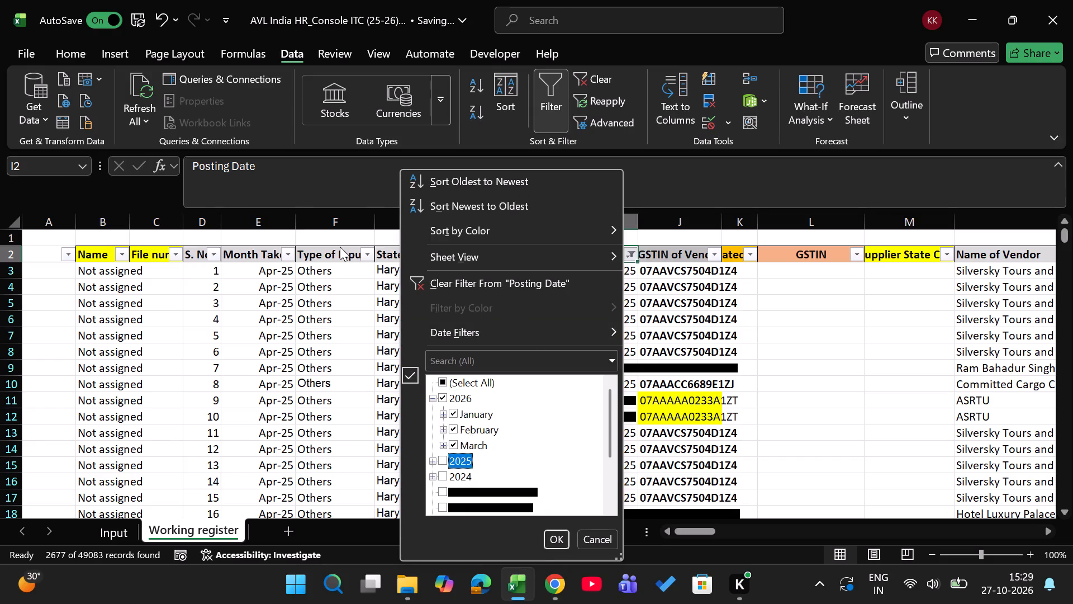
key(Right)
key(Down)
key(Down)
key(Down)
key(Down)
key(Down)
key(Down)
key(Down)
key(Down)
key(Down)
key(Down)
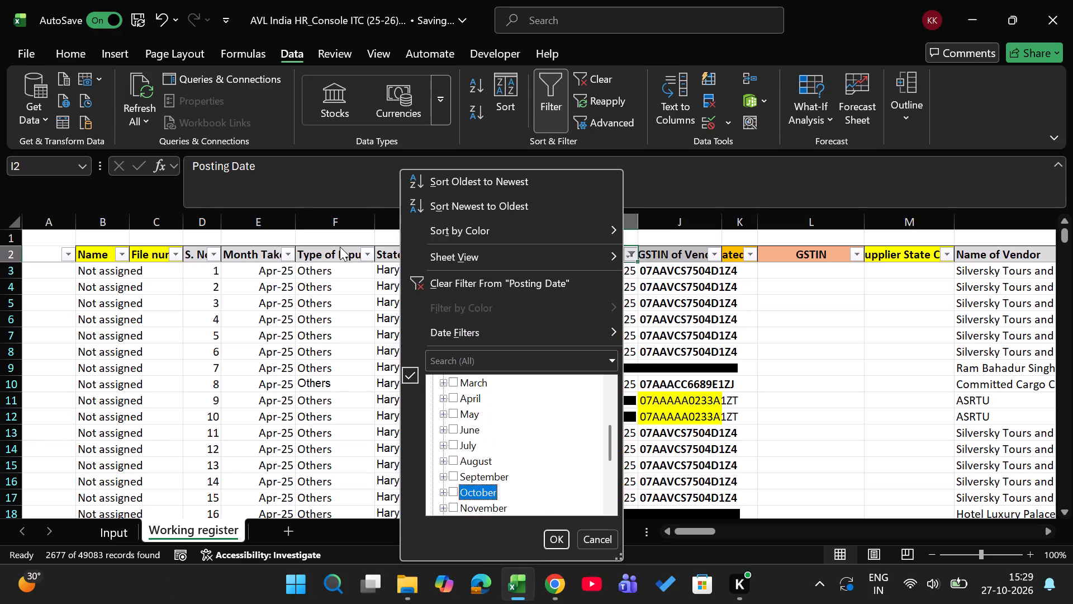
key(Down)
key(Down)
key(space)
key(Return)
Enter "Krishan" in the Name column of the first filtered record.
key(Left)
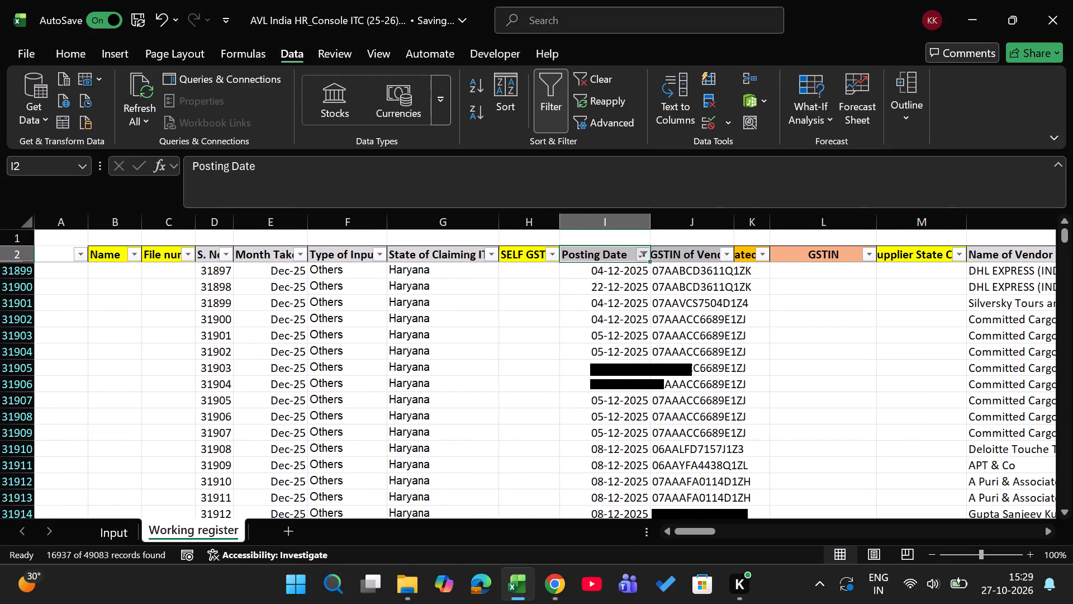
key(Left)
key(Left)
key(Left)
key(Left)
key(Left)
key(Left)
key(Down)
text(Kr)
text(ishan)
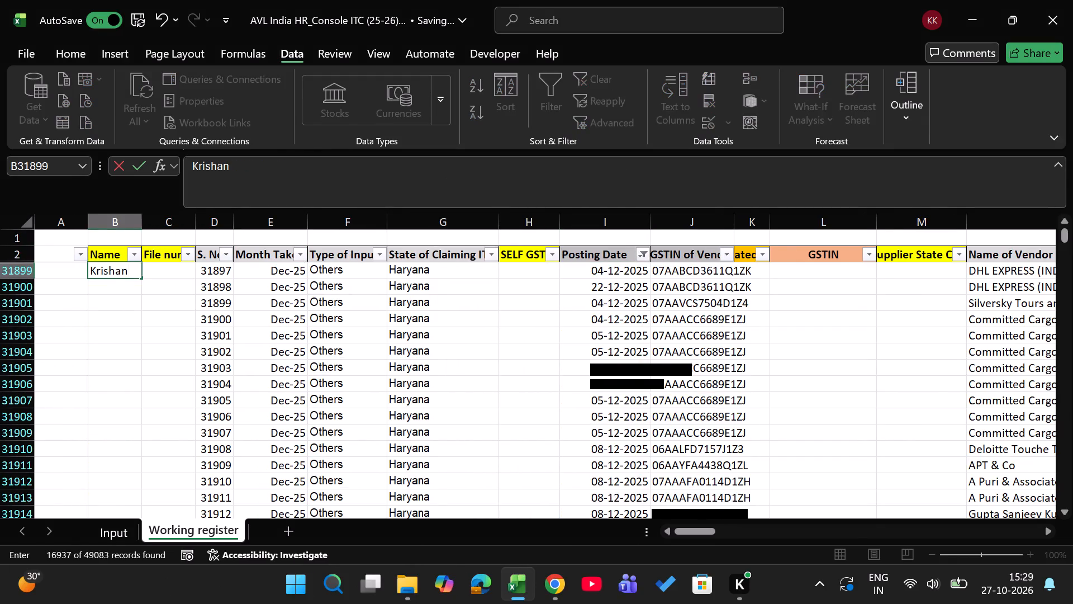
key(Return)
Fill "Krishan" down the Name column through the last filtered record, in visible rows only.
key(Up)
key(Right)
key(Right)
key(ctrl+Down)
key(Left)
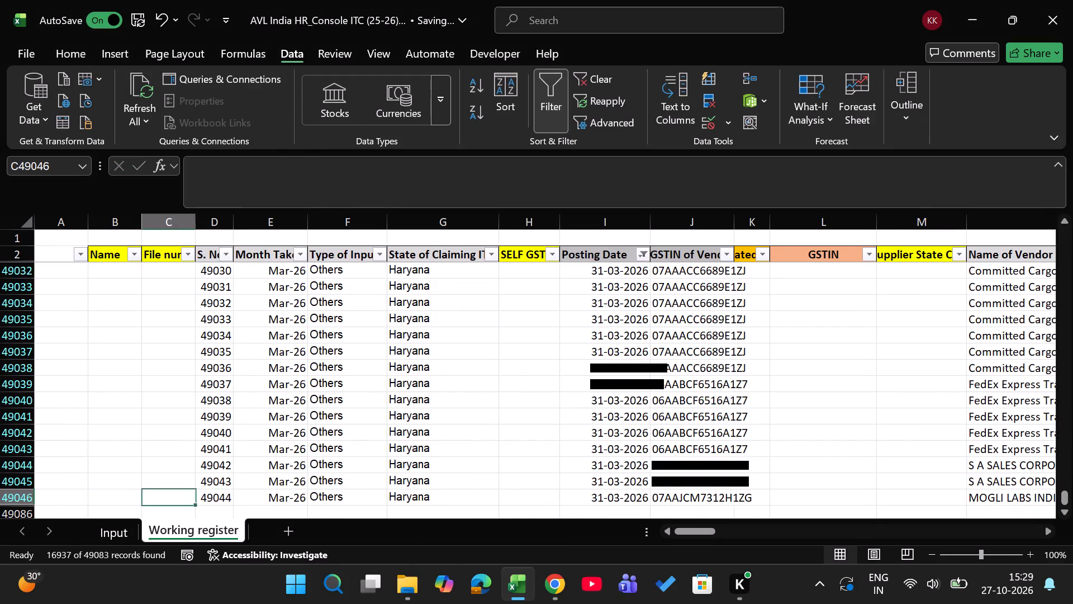
key(Left)
key(ctrl+shift+Up)
key(alt+semicolon)
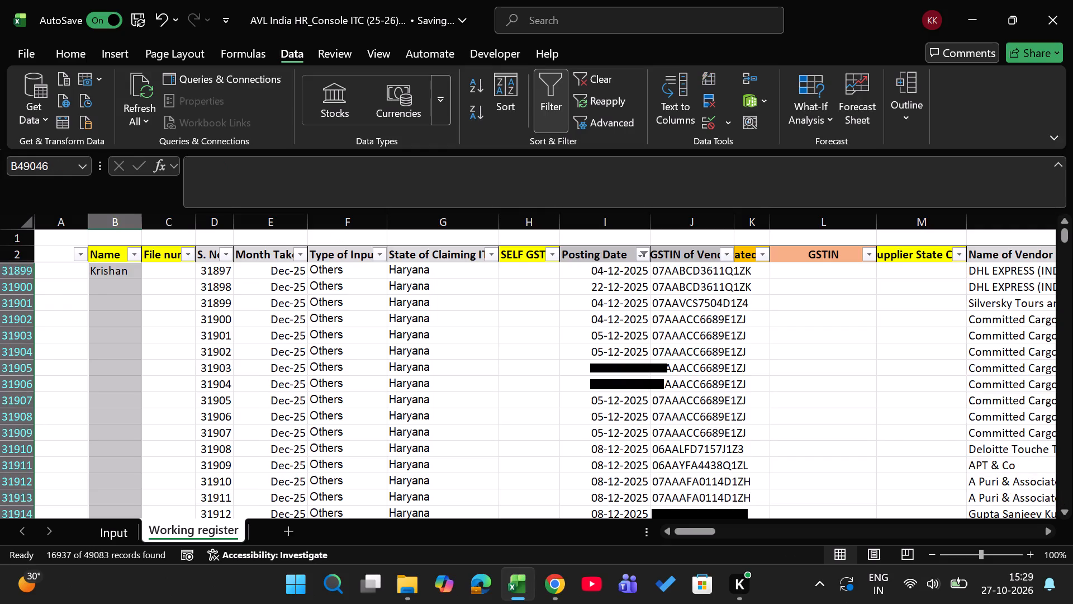
key(ctrl+d)
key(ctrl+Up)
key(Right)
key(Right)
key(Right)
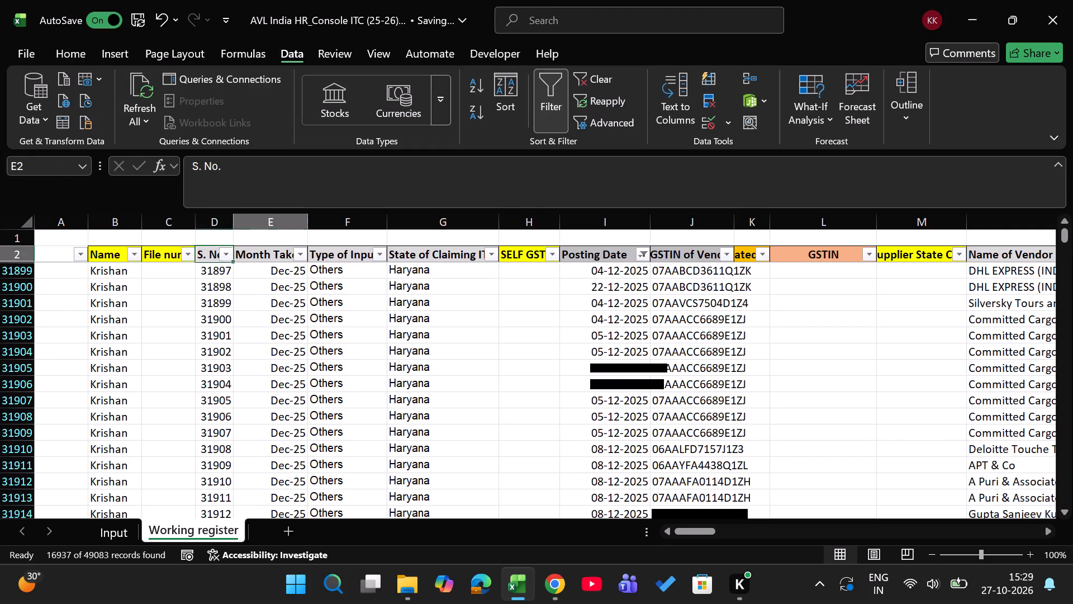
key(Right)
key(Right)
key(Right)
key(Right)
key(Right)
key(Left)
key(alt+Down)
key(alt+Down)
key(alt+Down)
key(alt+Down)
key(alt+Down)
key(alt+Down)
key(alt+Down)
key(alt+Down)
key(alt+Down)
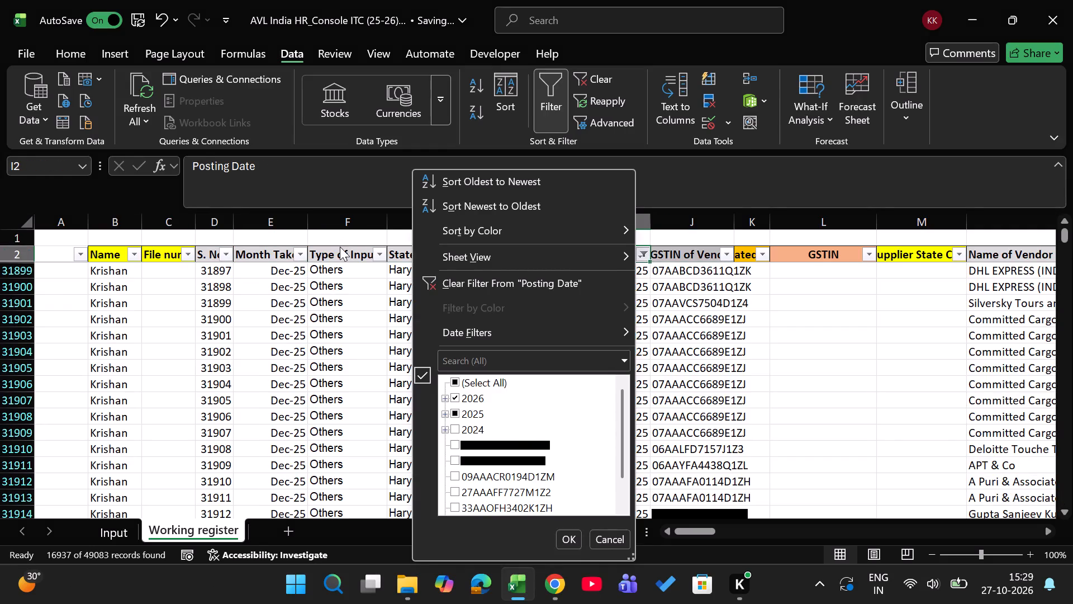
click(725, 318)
Clear all active filters from the Working register.
text(ac)
Filter the Name column to blanks only by deselecting Krishan and Not assigned.
key(ctrl+Left)
key(ctrl+Left)
key(Right)
key(alt+Down)
key(alt+Down)
key(alt+Down)
key(alt+Down)
key(alt+Down)
key(alt+Down)
key(alt+Down)
key(alt+Down)
key(alt+Down)
key(alt+Down)
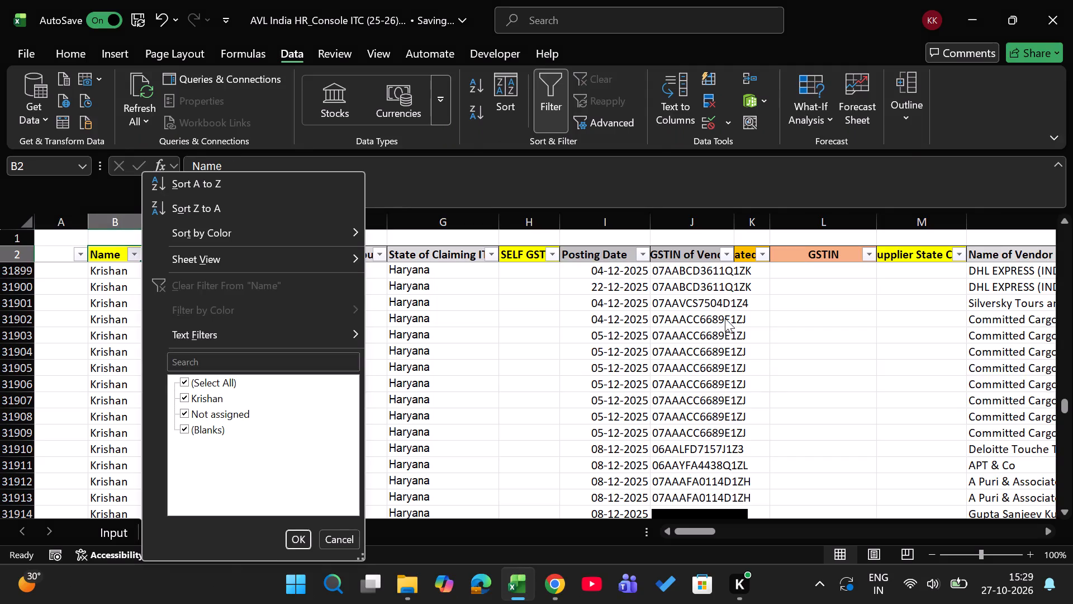
key(Down)
key(space)
key(Down)
key(space)
key(Return)
Deselect everything in the Posting Date filter.
key(Right)
key(Right)
key(Right)
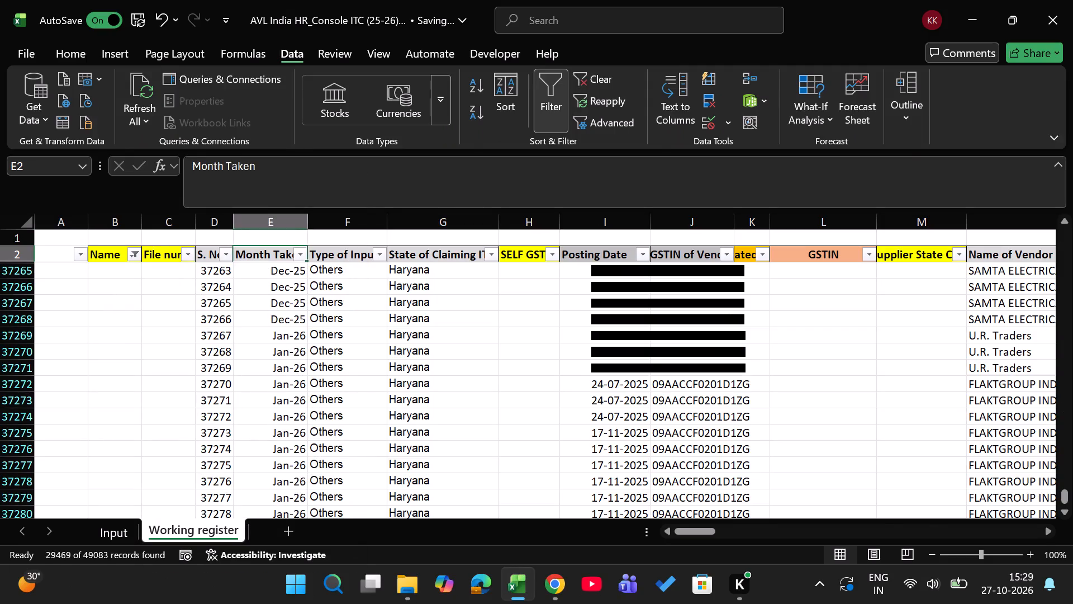
key(Right)
key(Right)
key(Right)
key(Right)
key(alt+Down)
key(alt+Down)
key(alt+Down)
key(alt+Down)
key(alt+Down)
key(alt+Down)
key(alt+Down)
key(alt+Down)
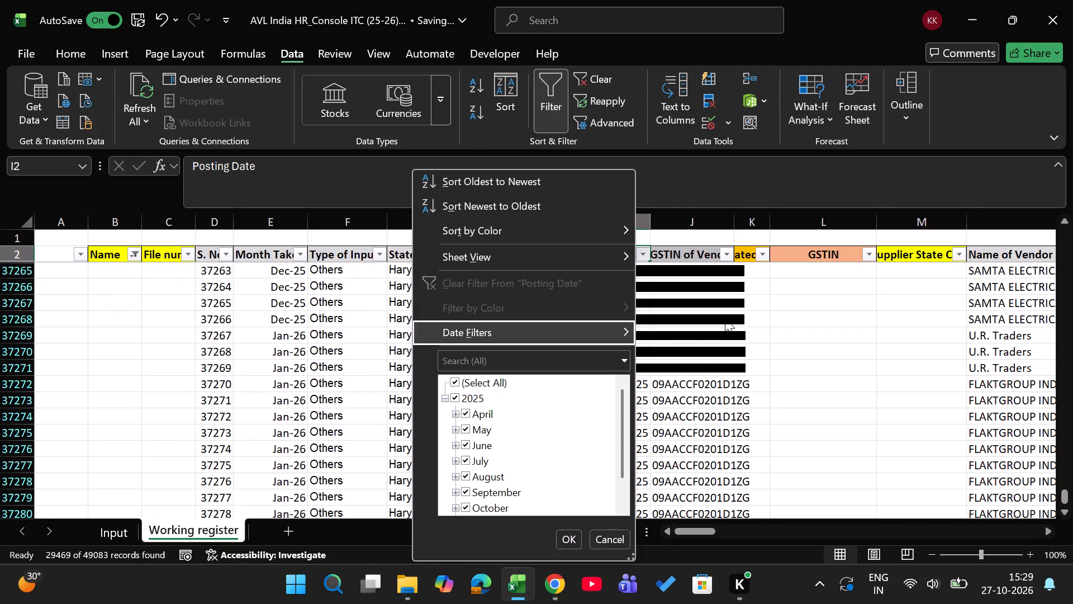
key(Down)
key(Tab)
key(Tab)
key(space)
Select April, May, June and July 2025 in the Posting Date filter and apply it.
key(Down)
key(Down)
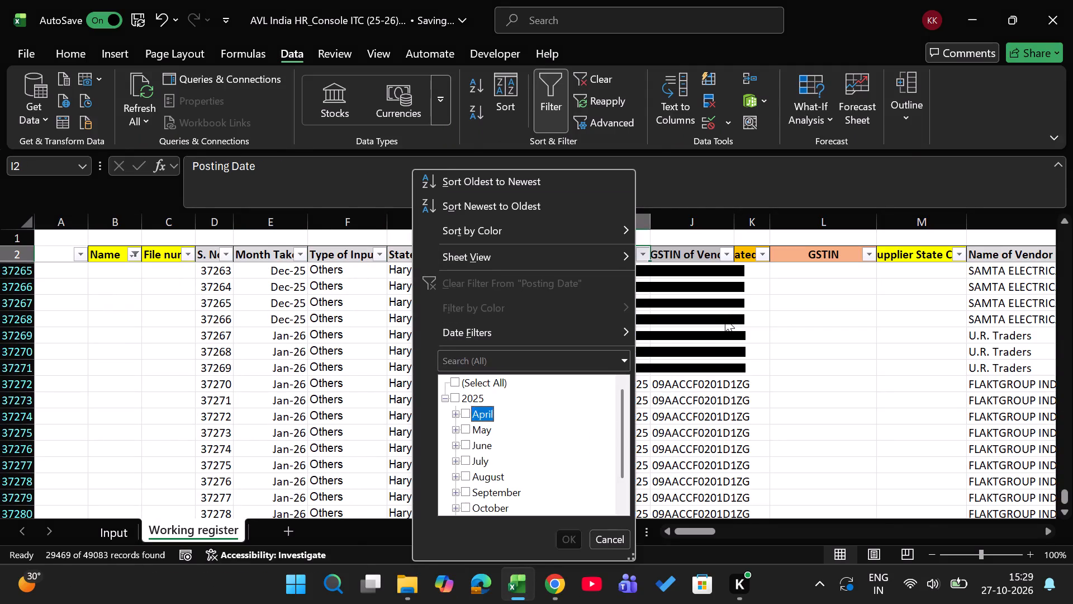
key(space)
key(Down)
key(space)
key(Down)
key(space)
key(Down)
key(space)
key(Down)
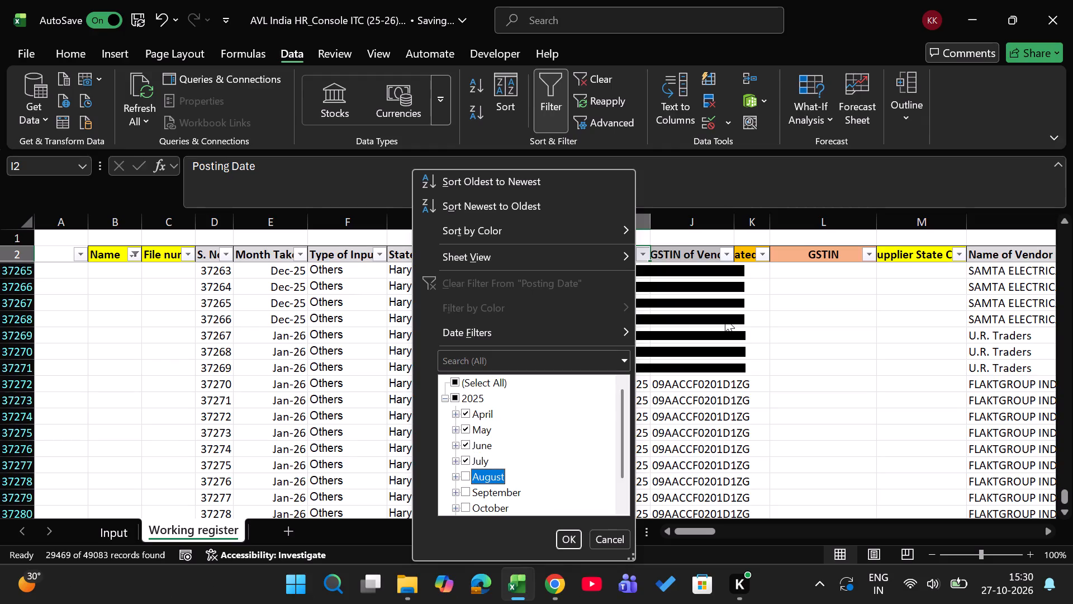
key(Down)
key(Down)
key(Down)
key(Return)
Enter "Vikas" in the Name column of the first filtered record.
key(Left)
key(Left)
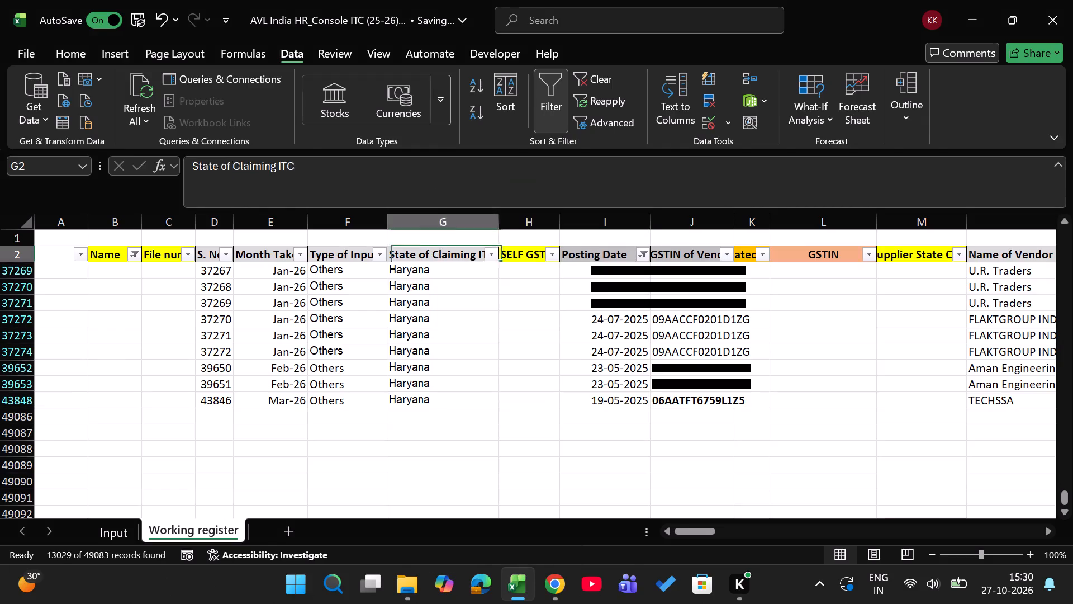
key(Left)
key(Left)
key(Left)
key(Left)
key(Left)
key(Down)
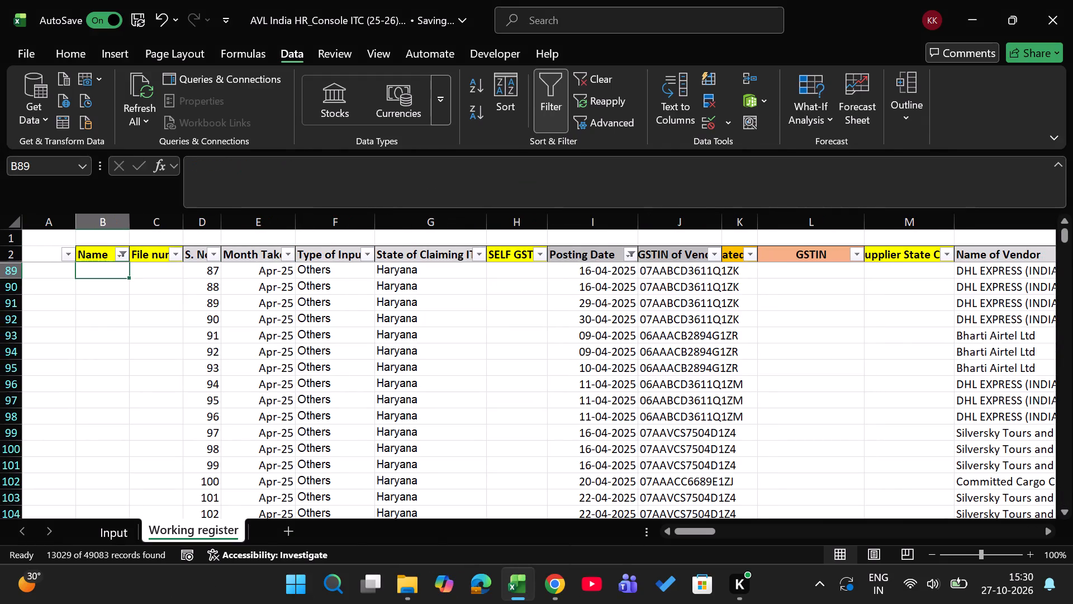
text(Vikas)
key(Return)
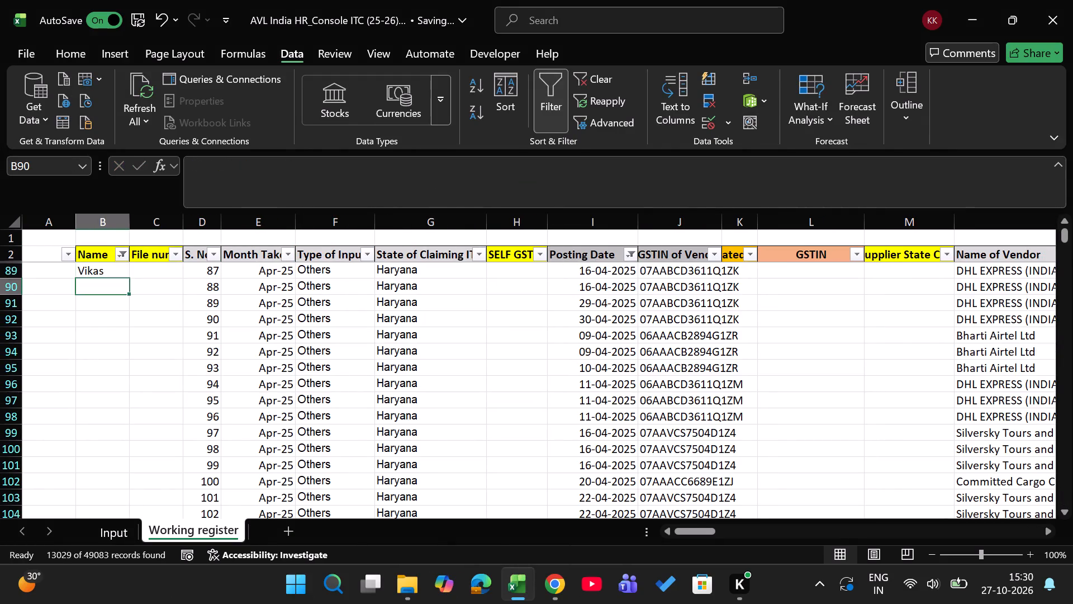
Fill "Vikas" down the Name column through the last filtered record, in visible rows only.
key(Up)
key(Right)
key(Right)
key(ctrl+Down)
key(Left)
key(Left)
key(ctrl+shift+Up)
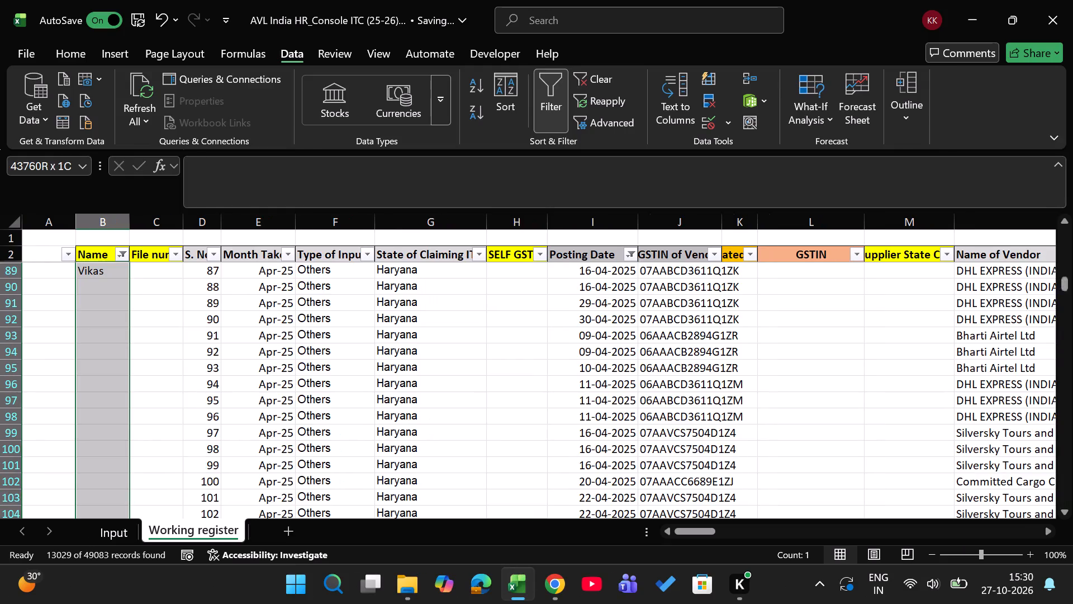
key(alt+semicolon)
key(ctrl+d)
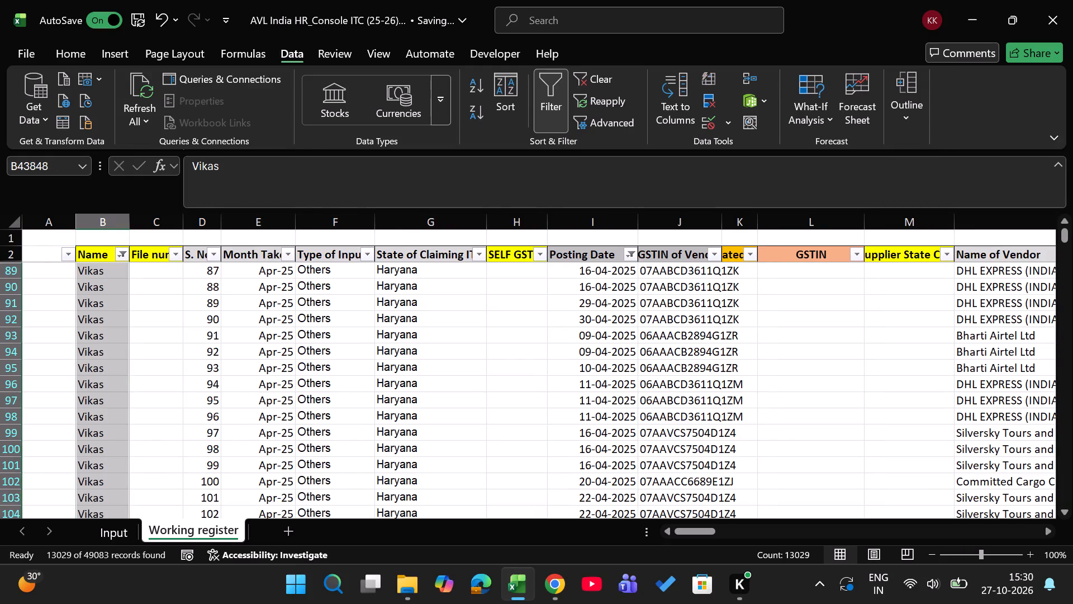
Reselect all dates in the Posting Date filter, apply it, and check which months still have blank names.
key(Up)
key(Up)
key(ctrl+Up)
key(Right)
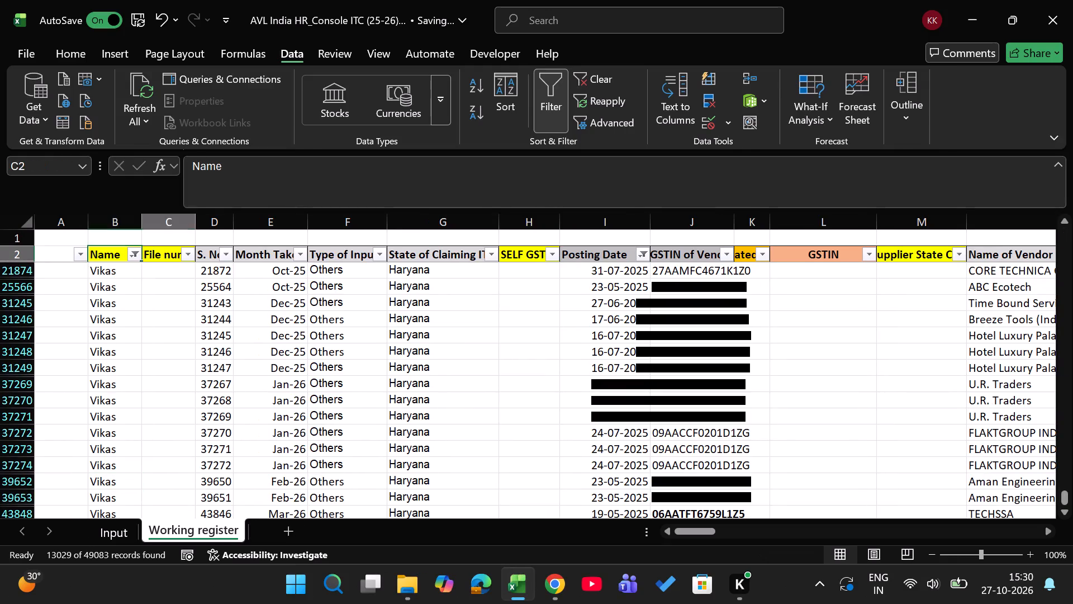
key(Right)
key(Right)
key(Right)
key(Right)
key(Right)
key(Right)
key(alt+Down)
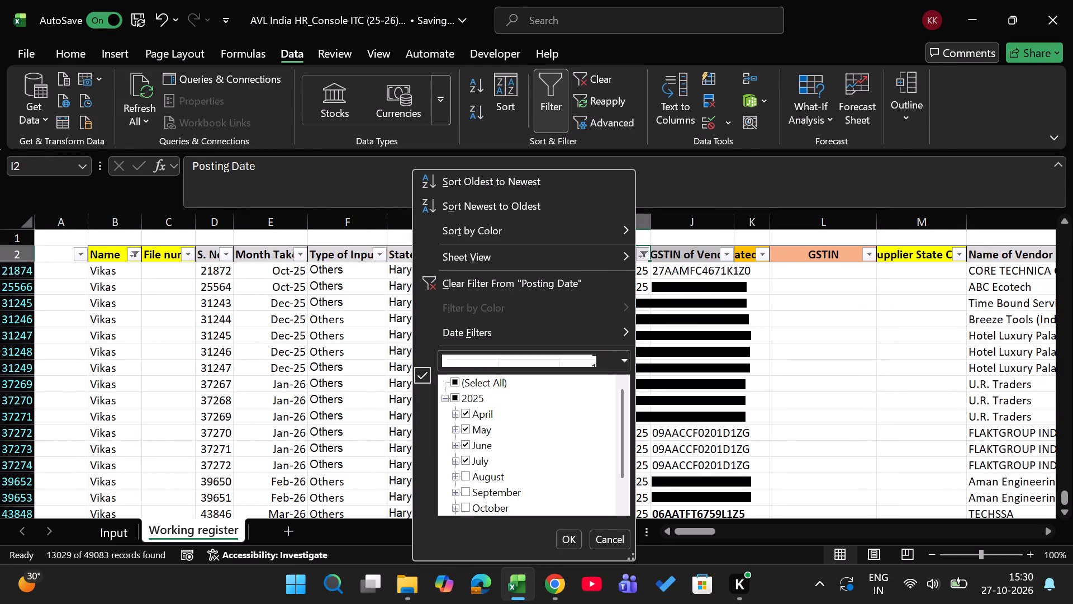
click(487, 380)
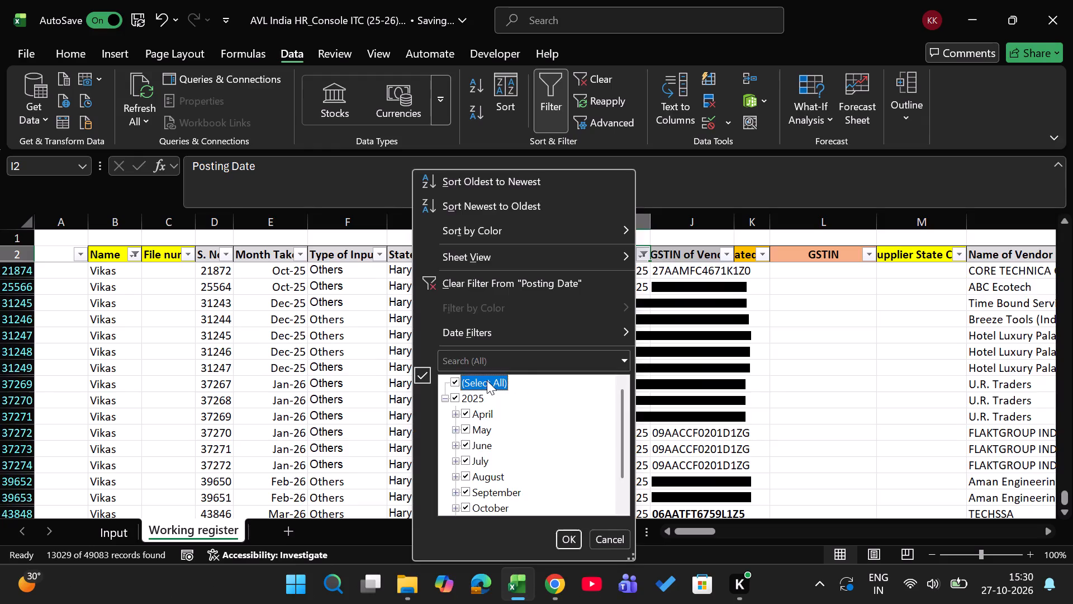
key(Return)
key(alt+Down)
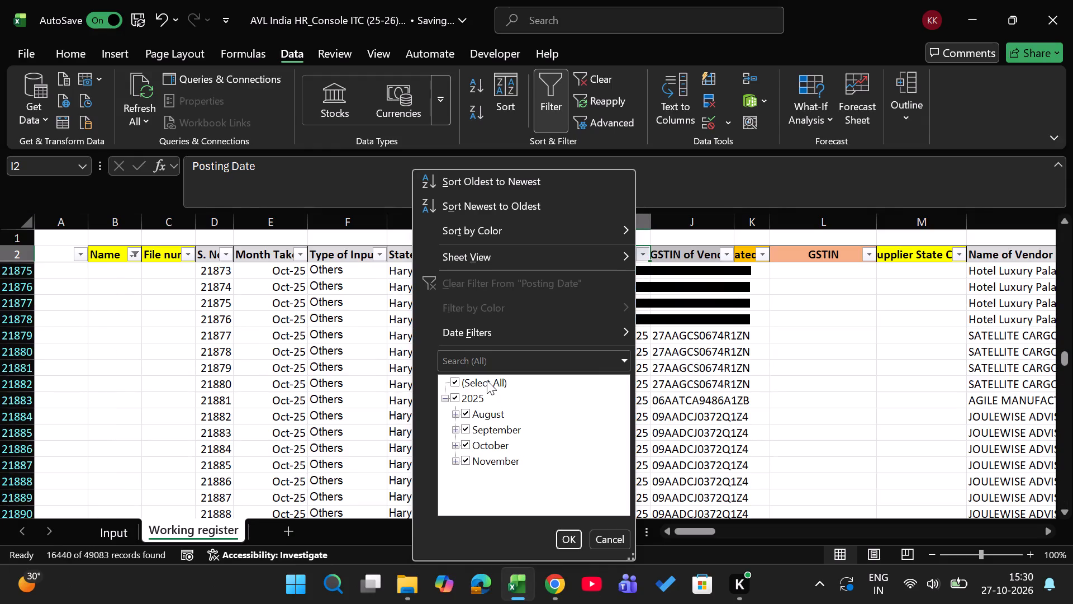
click(834, 413)
Enter "Harsh" in the Name column of the first remaining filtered record.
key(Left)
key(Left)
key(Left)
key(Left)
key(Left)
key(Left)
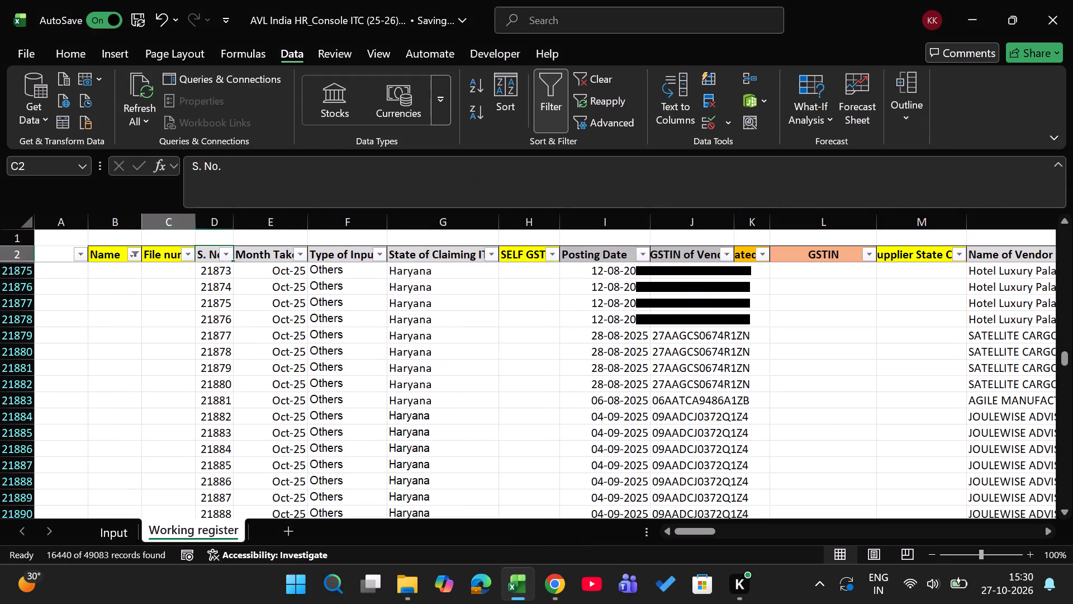
key(Left)
key(Down)
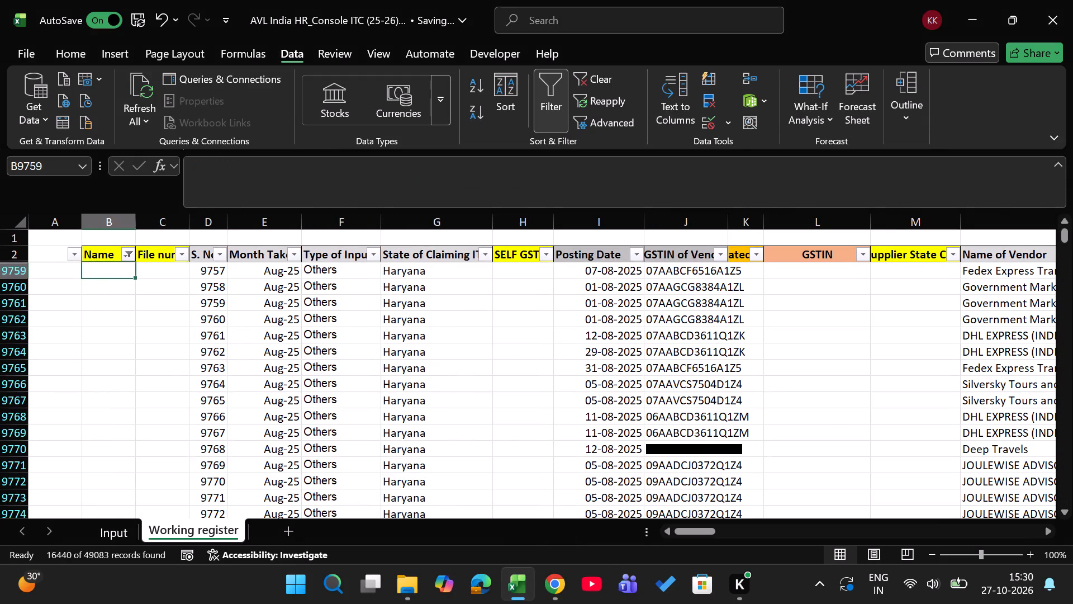
text(Harsh)
key(Return)
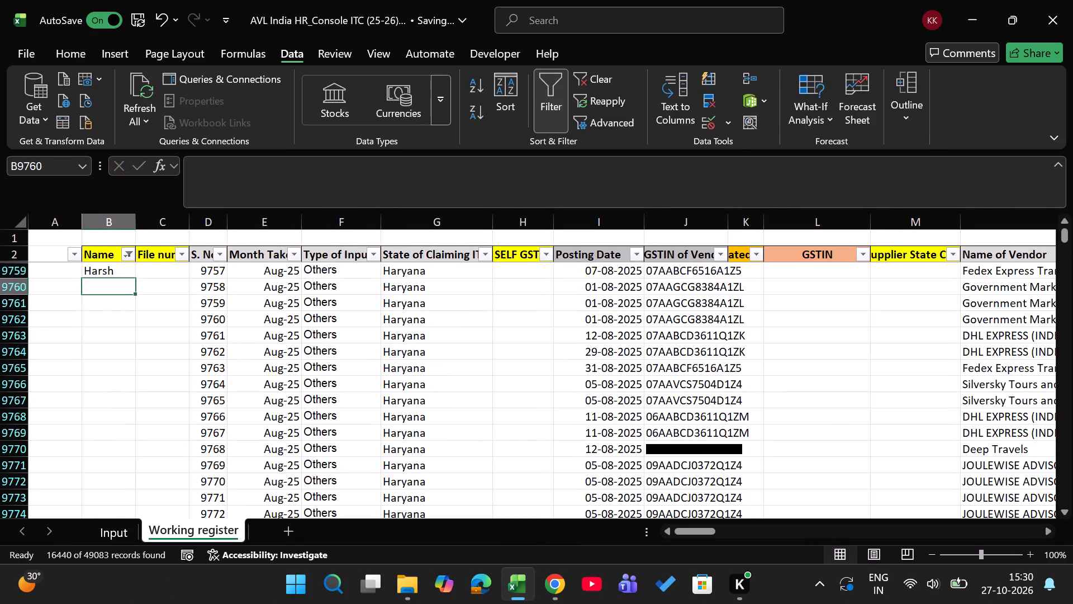
Fill "Harsh" down the Name column through the last filtered record, in visible rows only.
key(Up)
key(Right)
key(Right)
key(ctrl+Down)
key(Left)
key(Left)
key(ctrl+shift+Up)
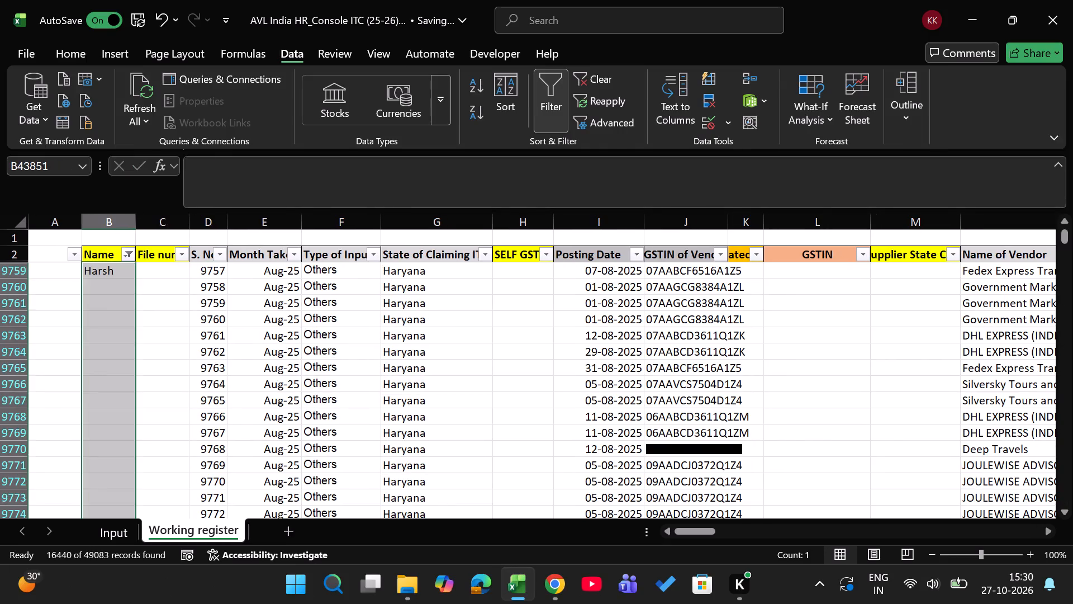
key(alt+semicolon)
key(ctrl+d)
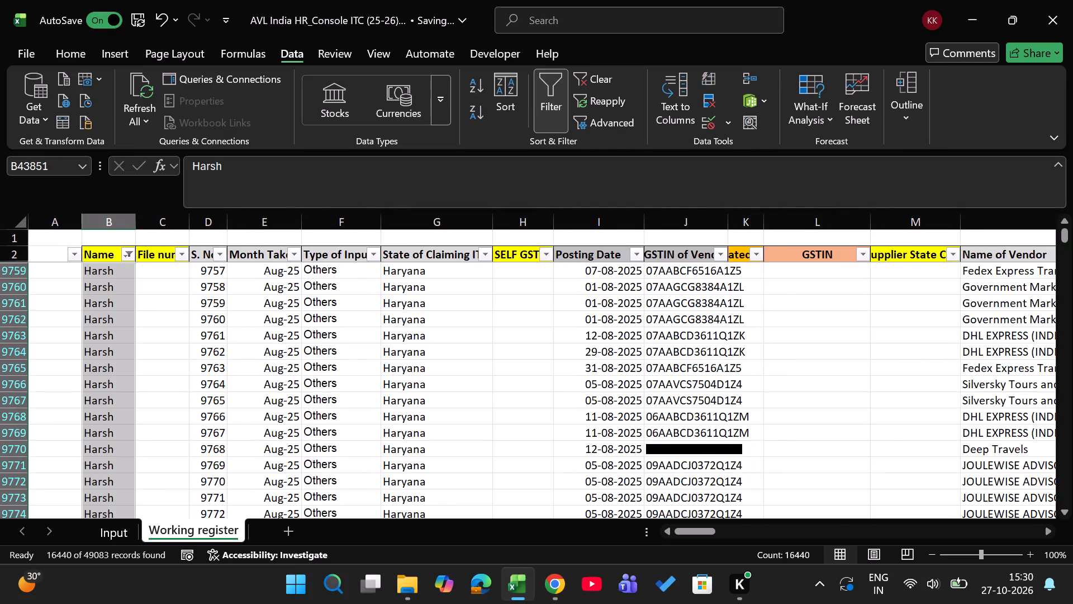
key(Up)
key(Down)
key(Down)
key(Up)
key(Up)
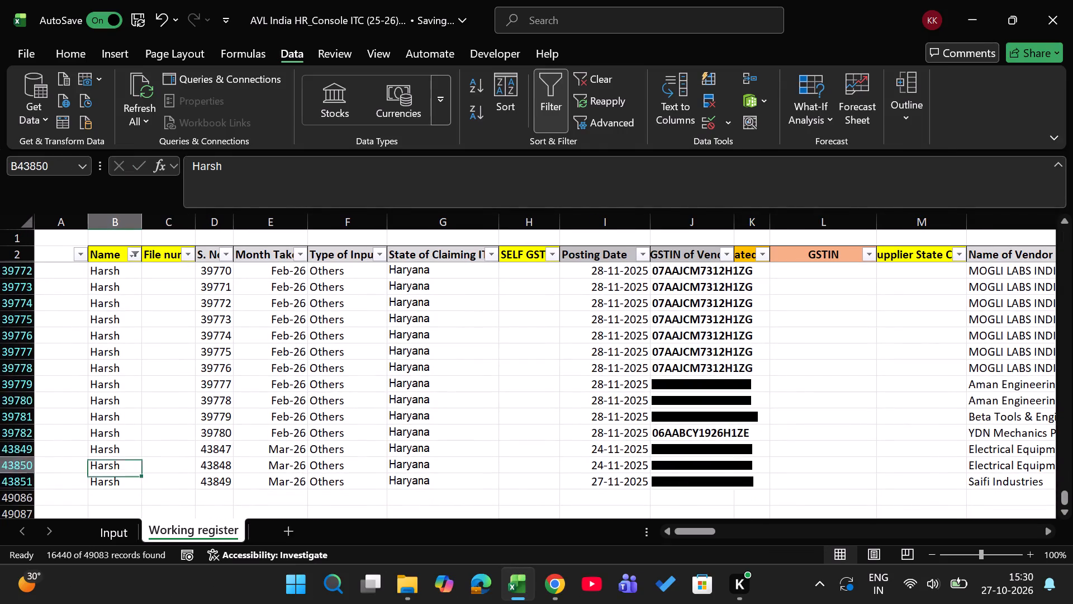
key(Up)
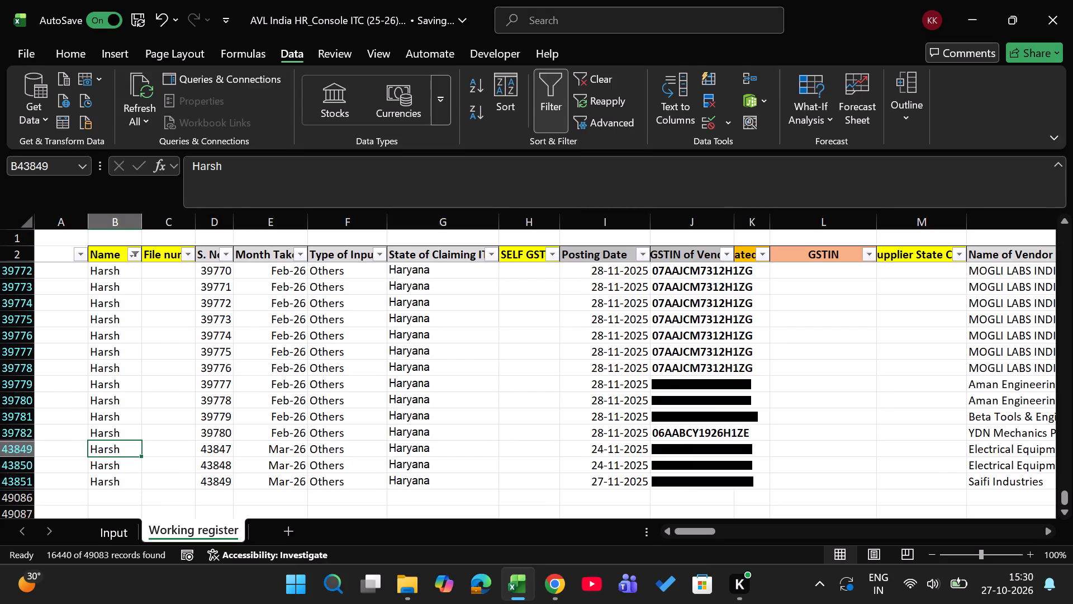
Save the workbook with the completed Name assignments.
key(ctrl+s)
key(Up)
key(Up)
key(Up)
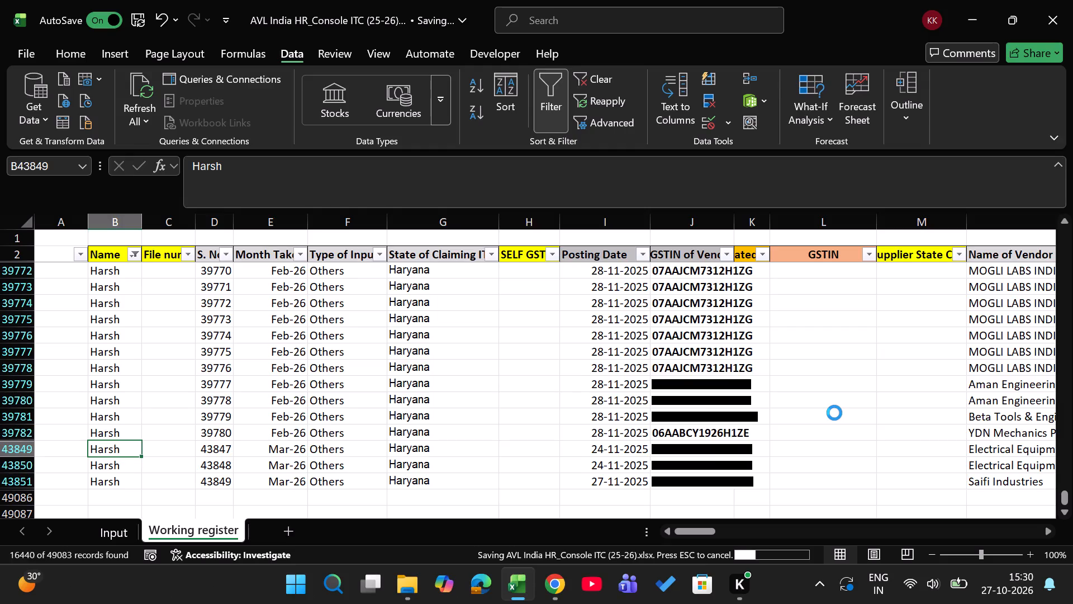
Clear all filters so the full Working register is listed.
text(ac)
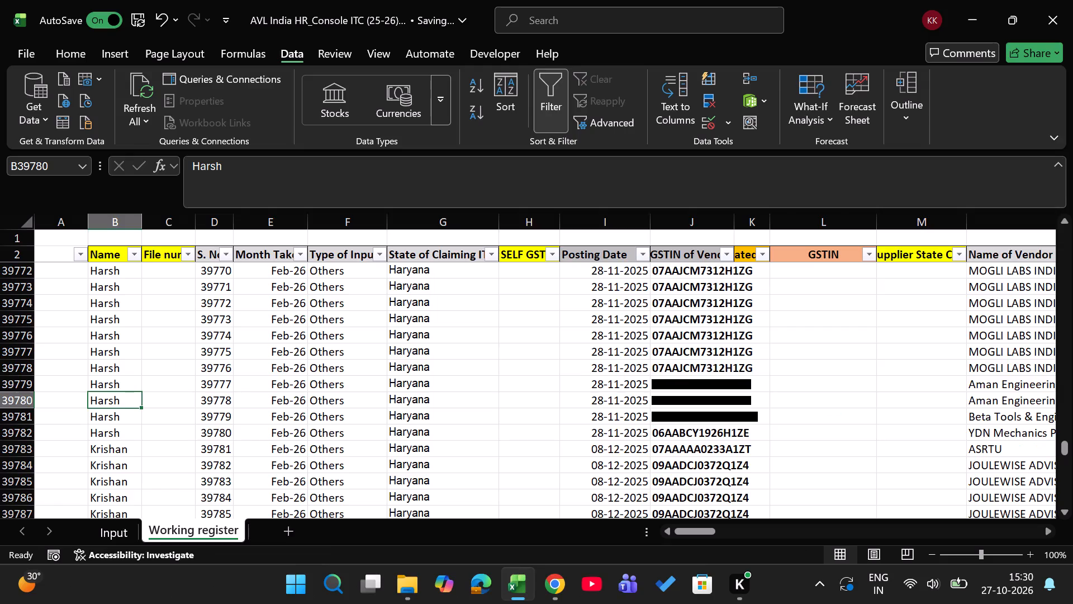
Check the first records and the Name column's filter list to review which names are assigned.
key(Left)
key(Left)
key(Right)
key(ctrl+Up)
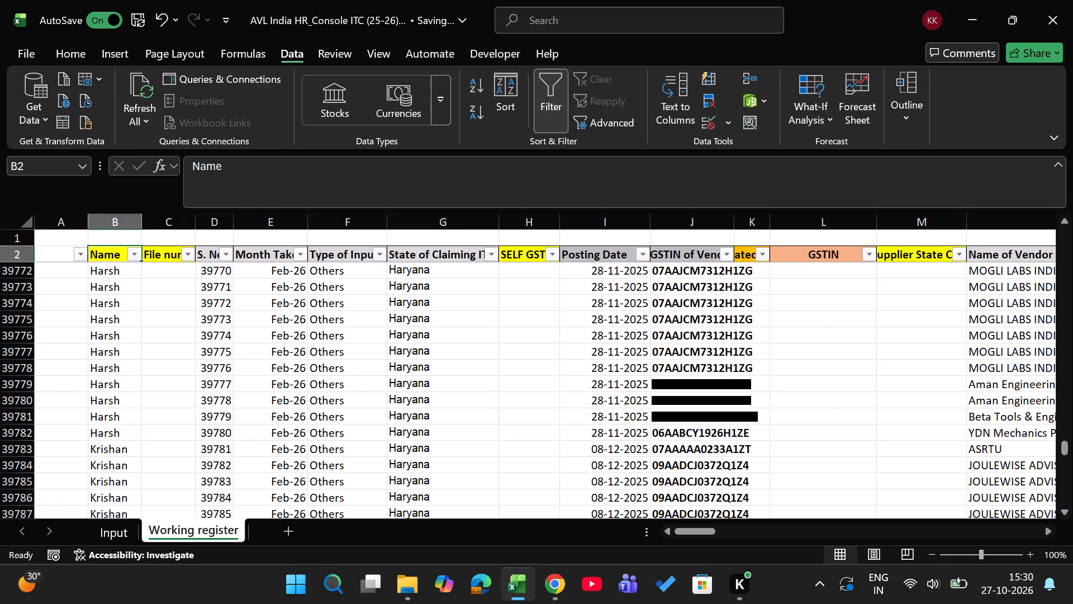
key(Down)
key(Down)
key(Up)
key(Up)
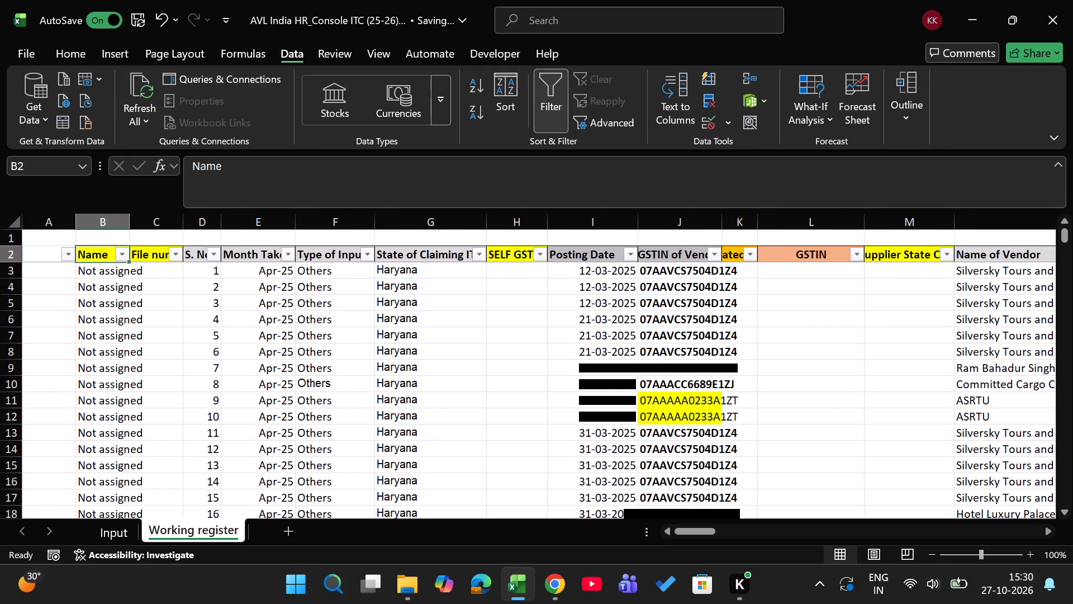
key(alt+Down)
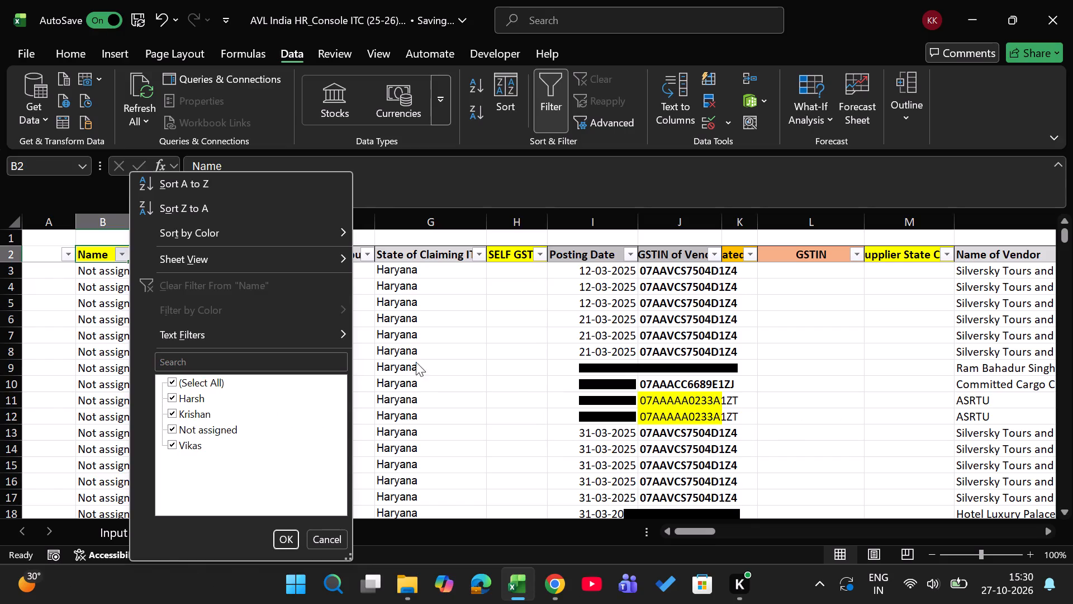
click(511, 372)
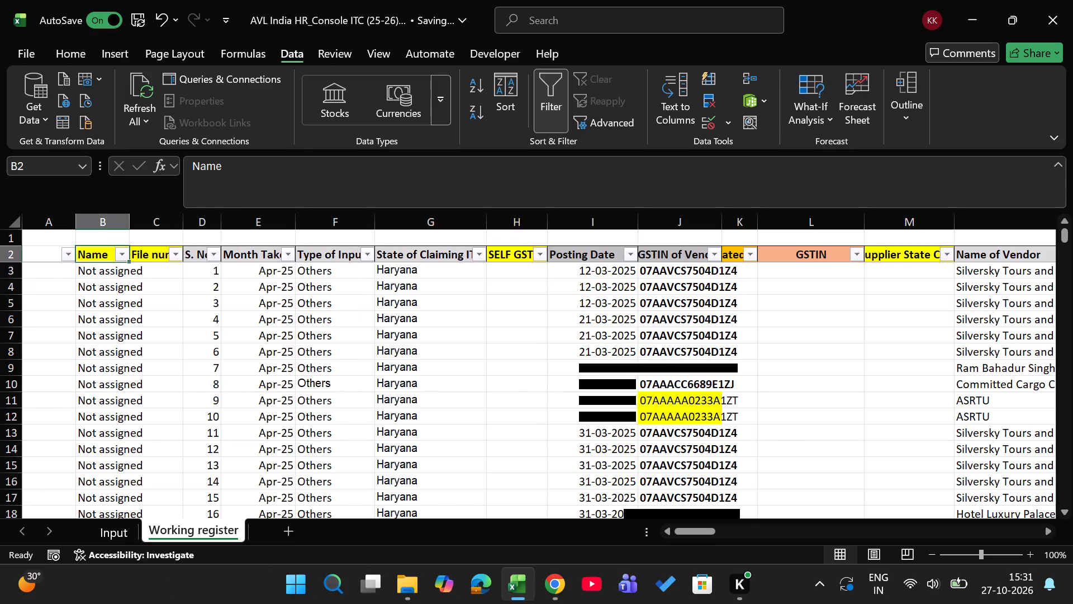
Hide the Input sheet and save the workbook.
click(124, 531)
right_click(124, 531)
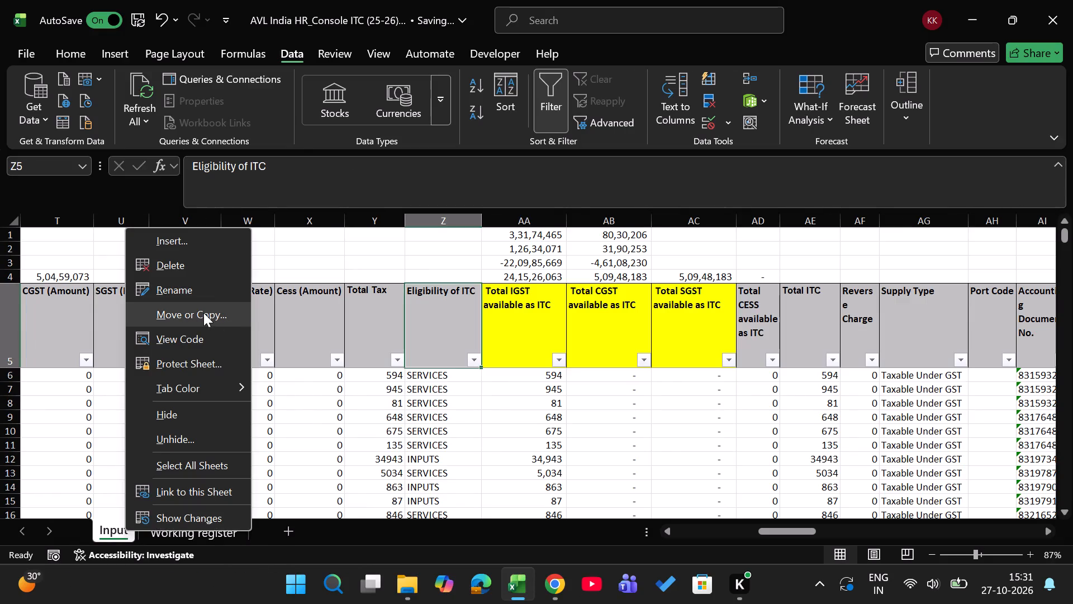
click(203, 417)
key(ctrl+s)
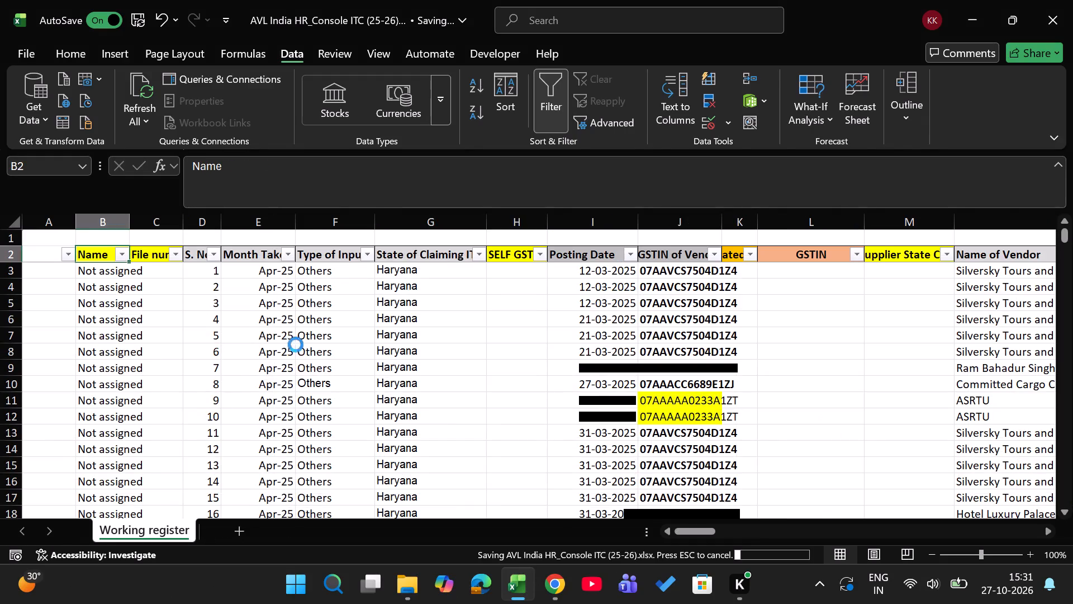
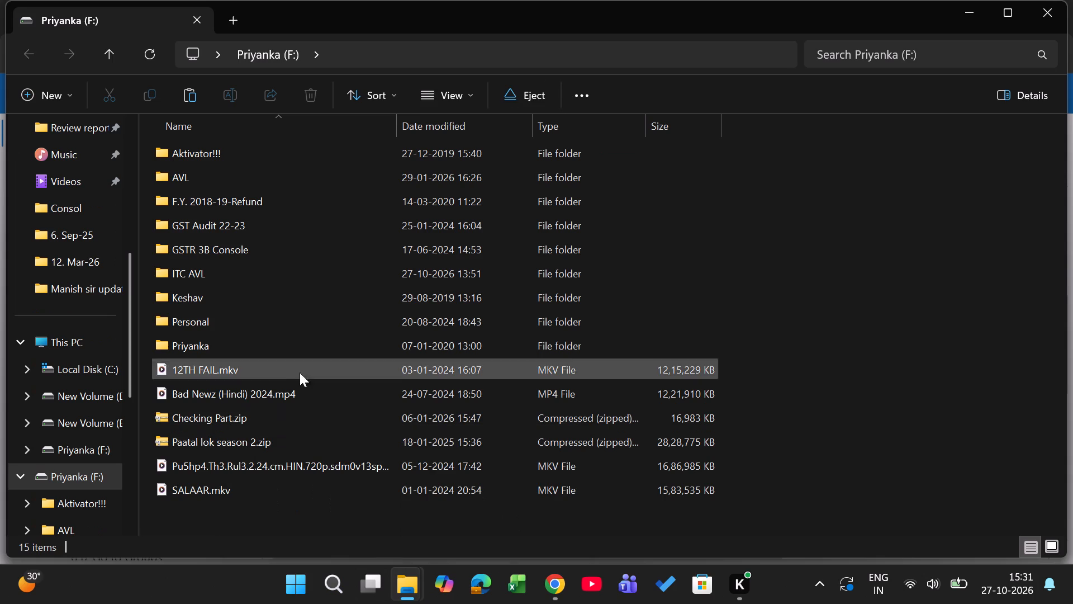
Permanently delete AVL India HR_Console ITC (25-26).xlsx from the ITC AVL folder on the F: drive.
click(258, 278)
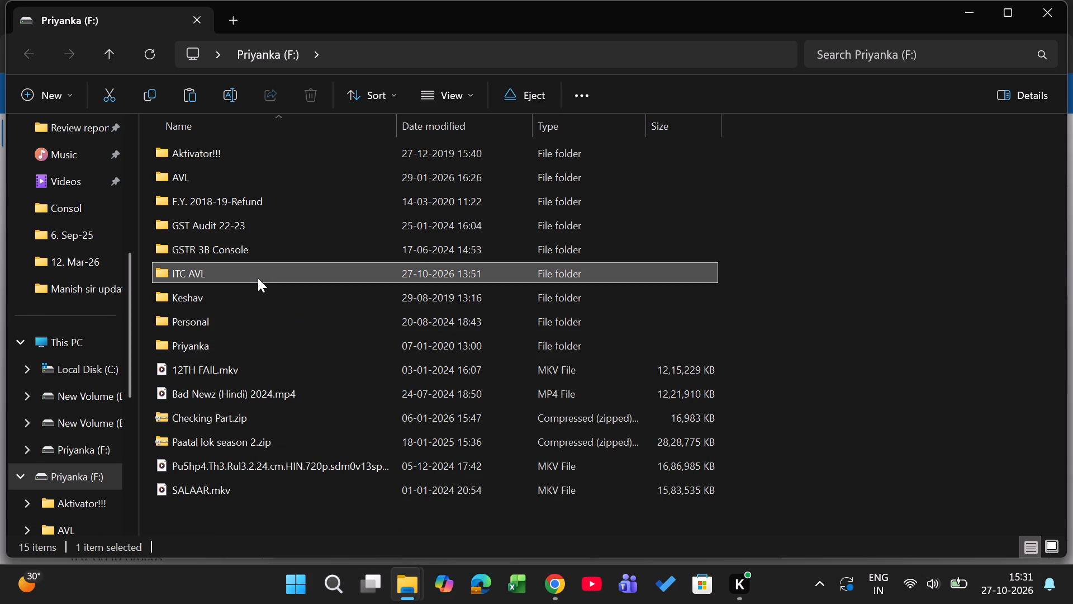
key(Down)
click(221, 268)
key(Return)
key(Down)
key(Delete)
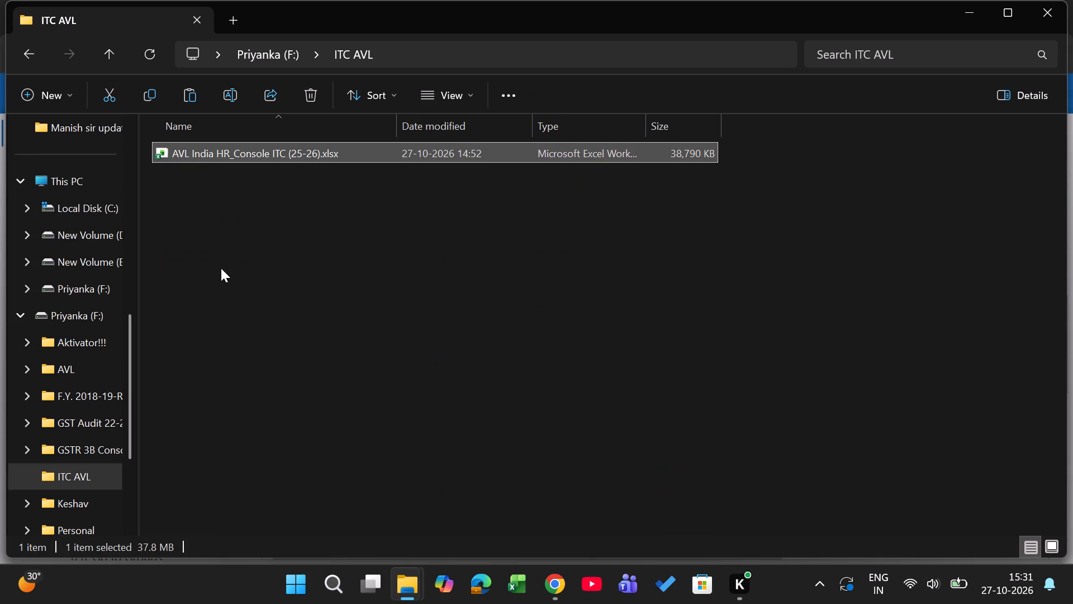
click(606, 333)
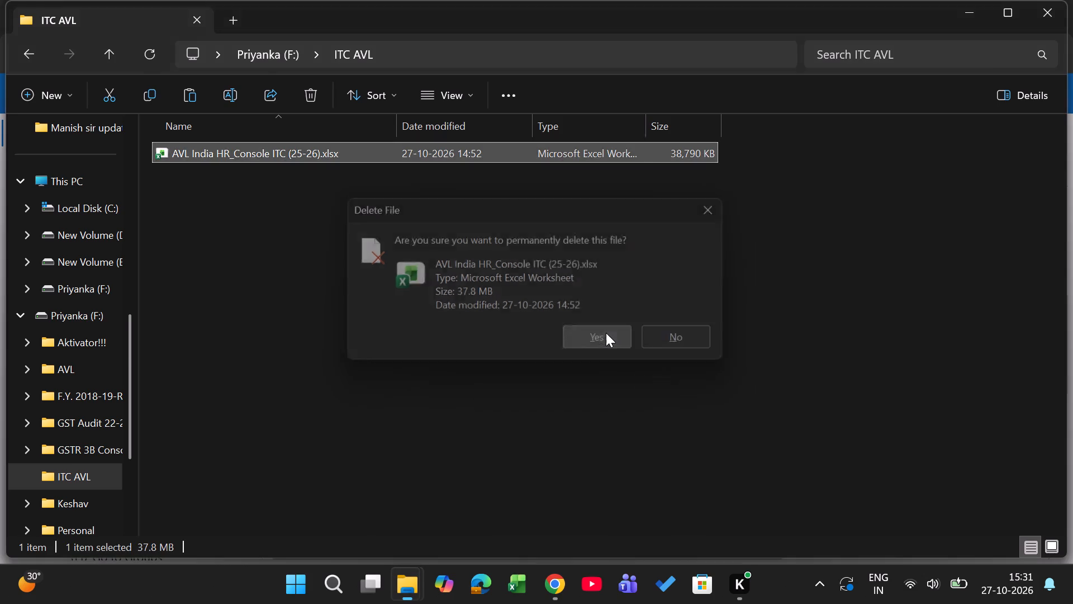
Copy AVL India HR_Console ITC (25-26).xlsx from the Consol folder into the ITC AVL folder on the F: drive.
key(alt+Tab)
key(Down)
key(Up)
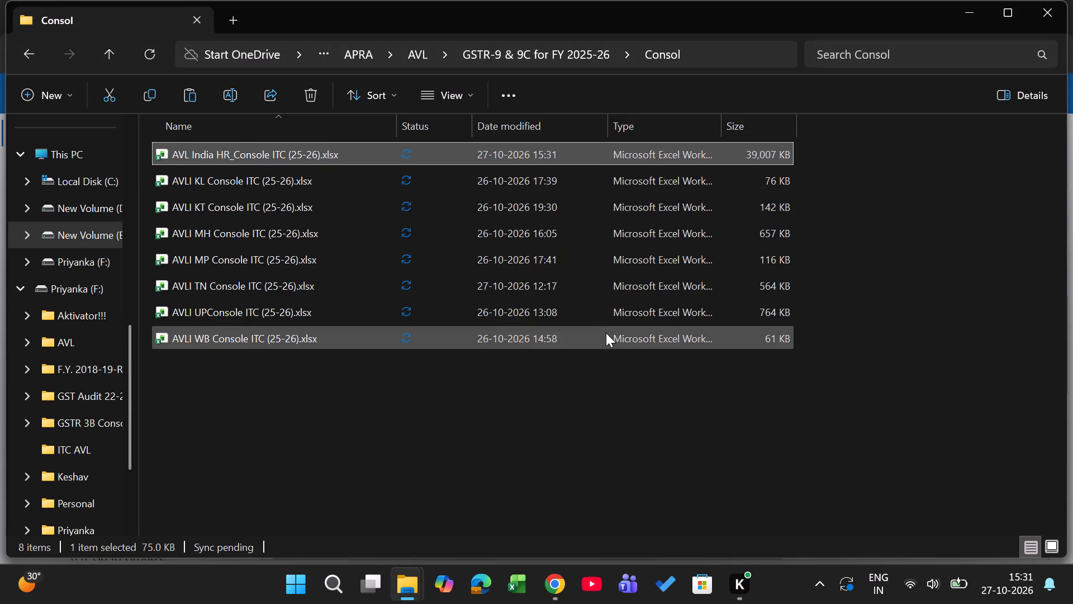
key(ctrl+c)
key(alt+Tab)
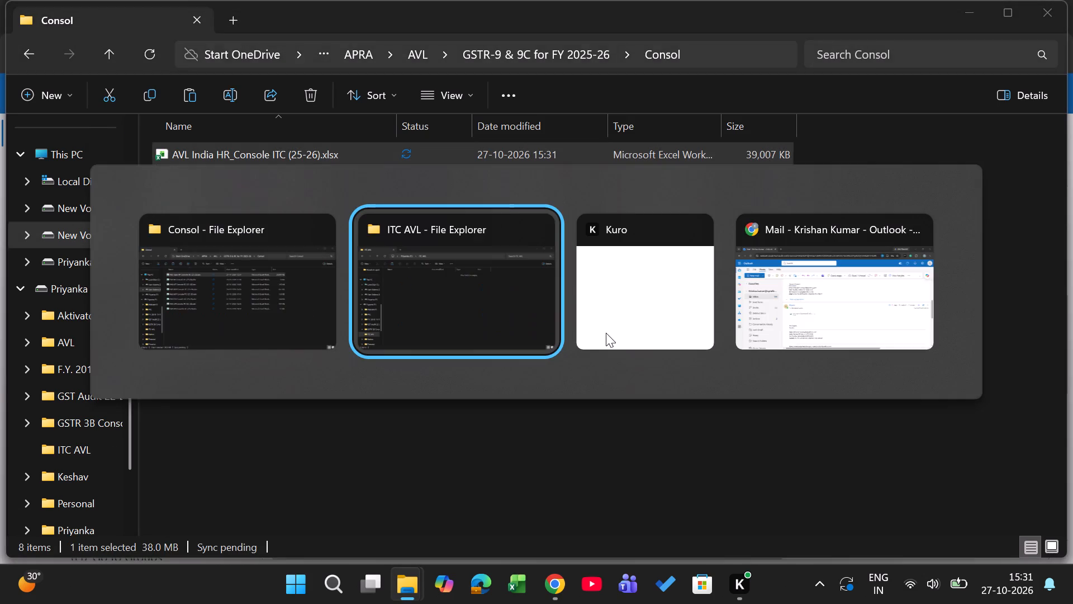
key(ctrl+v)
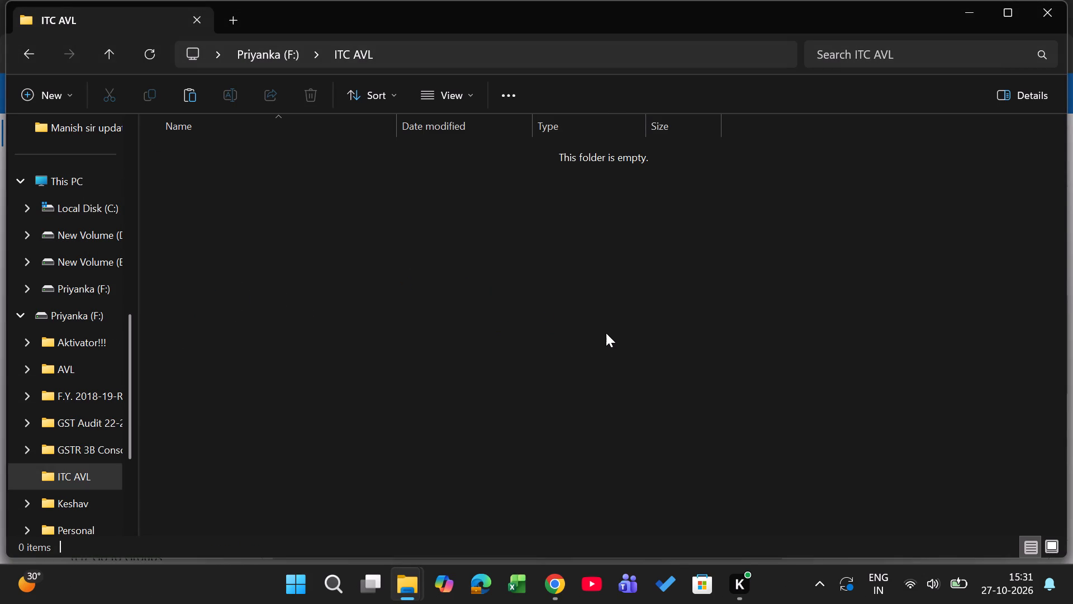
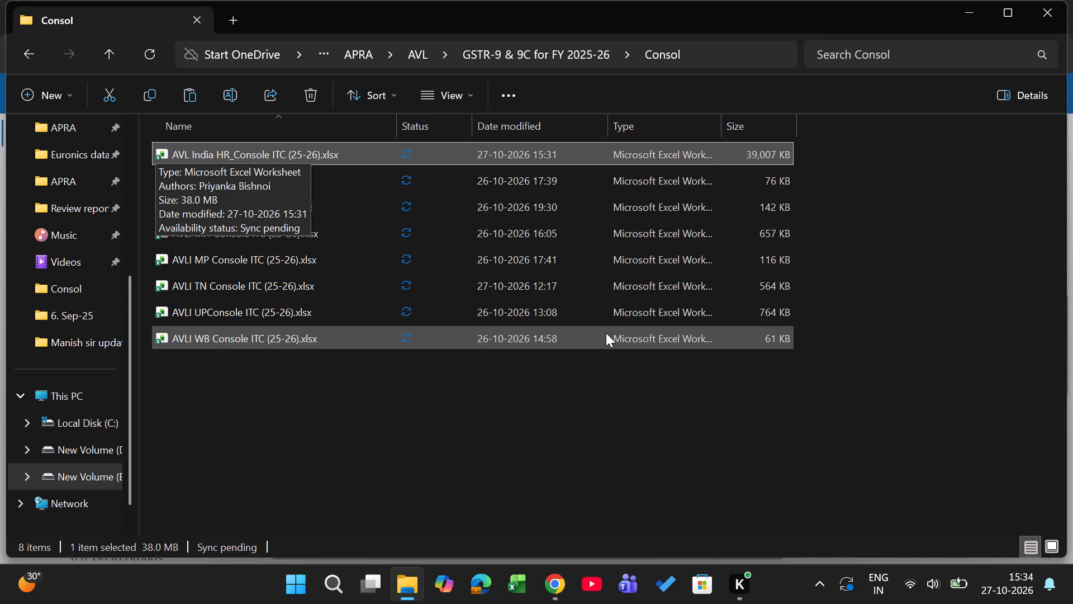
Open AVL India HR_Console ITC (25-26).xlsx from the Consol folder.
key(Return)
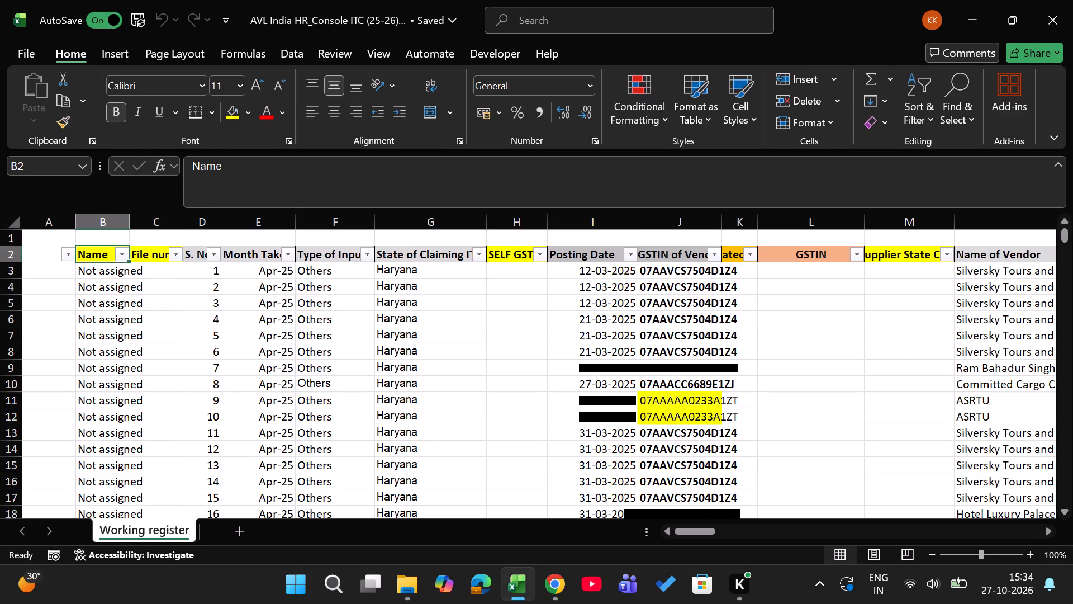
Filter the Name column of the Working register to show only the rows assigned to Krishan.
key(Down)
key(Up)
key(alt+Down)
key(alt+Down)
key(alt+Down)
key(alt+Down)
key(alt+Down)
key(alt+Down)
key(alt+Down)
key(alt+Down)
key(alt+Down)
key(alt+Down)
key(space)
key(Down)
key(Down)
key(Down)
key(space)
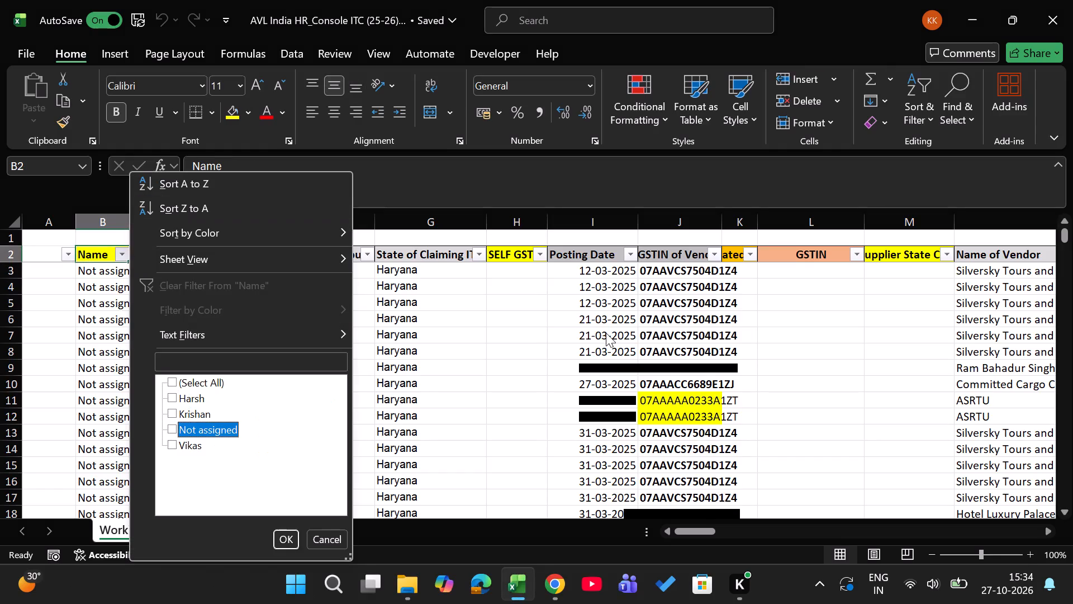
key(space)
key(Up)
key(space)
key(Return)
Examine the years and months covered by Krishan's rows in the Month Taken filter, without applying a filter.
key(Right)
key(Right)
key(Right)
key(Right)
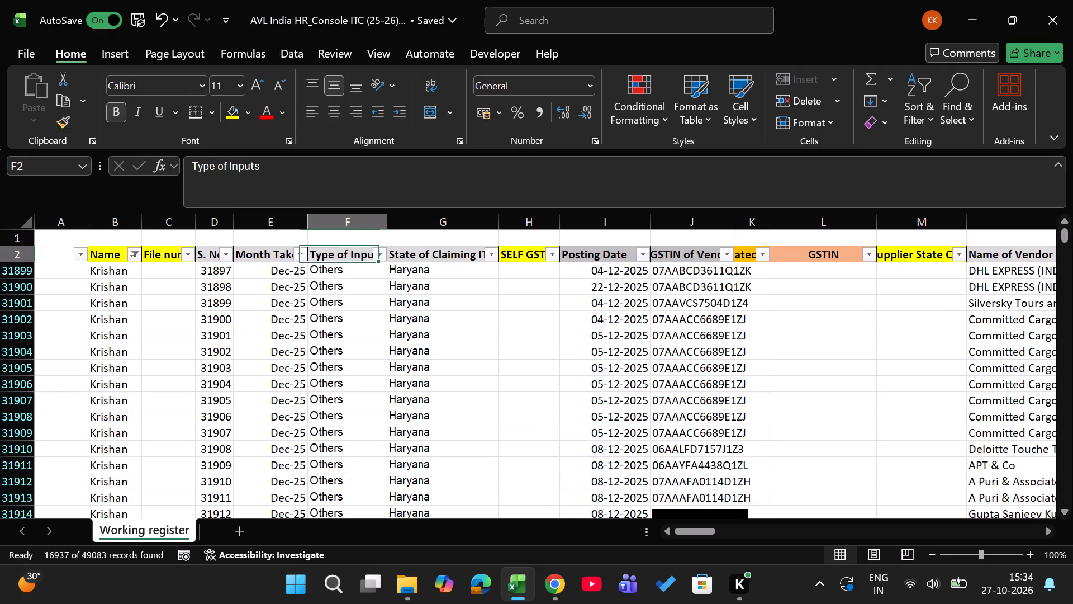
key(Left)
key(Left)
key(Right)
key(Right)
key(Left)
key(alt+Down)
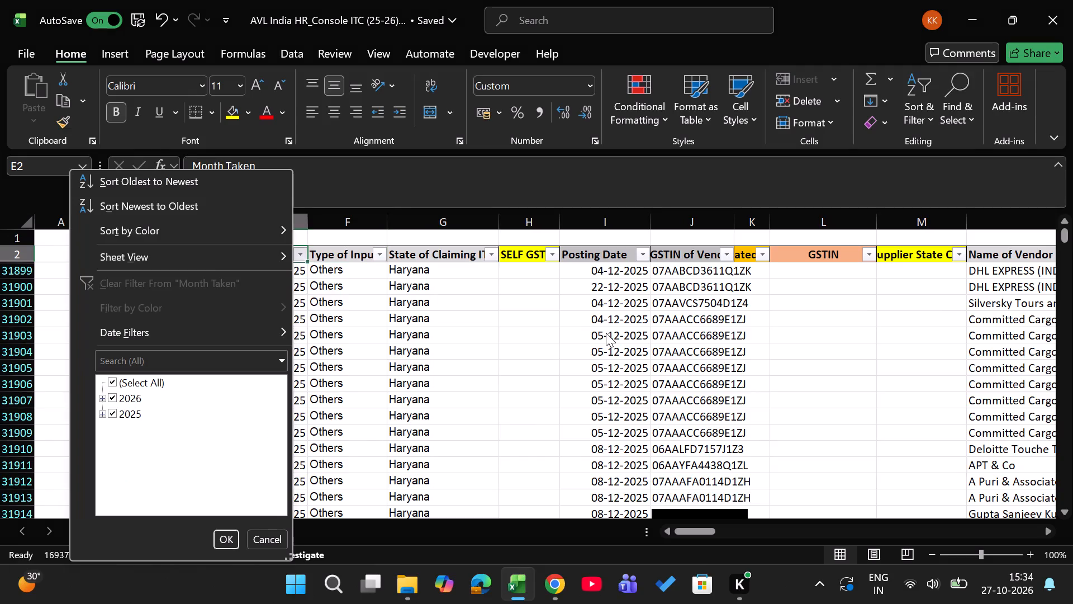
click(108, 414)
key(Up)
key(Down)
key(Right)
key(Up)
key(Right)
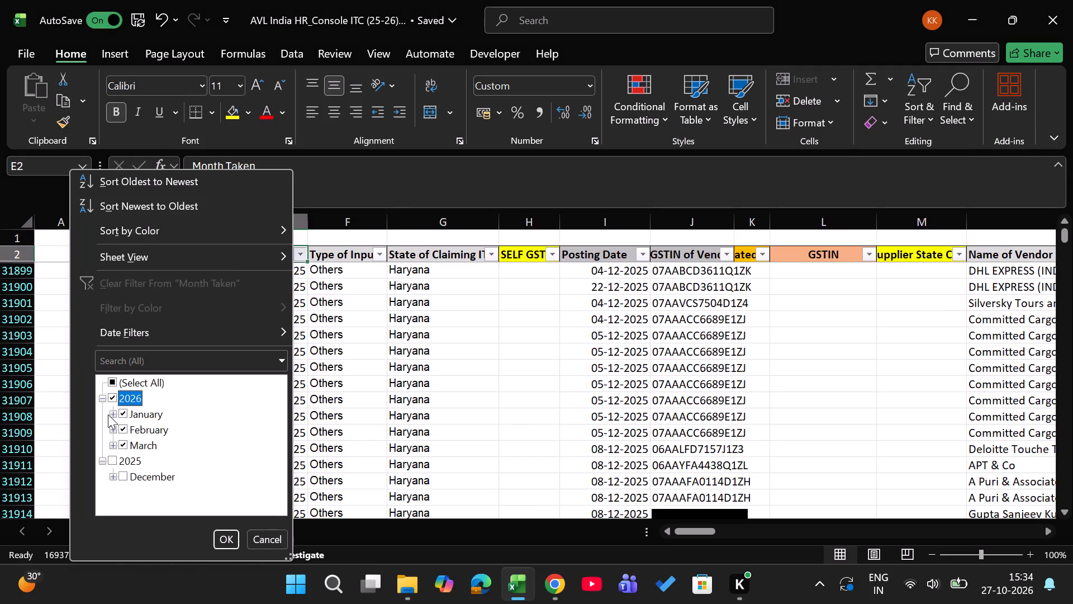
click(588, 329)
key(Down)
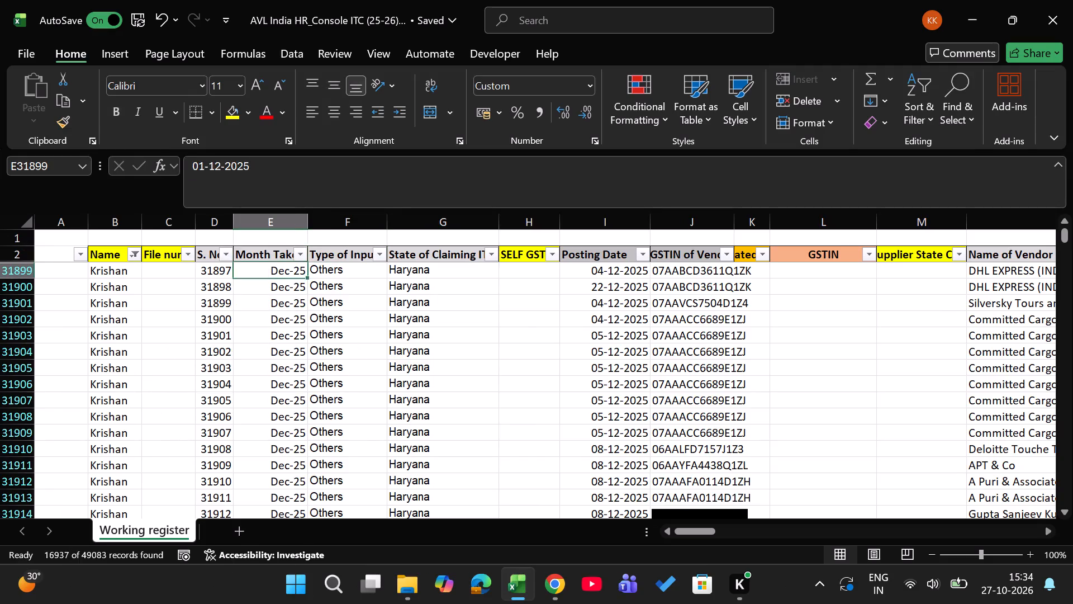
Examine the 2025 and 2026 groups in the Posting Date filter for Krishan's rows, without applying a filter.
key(Up)
key(Right)
key(Right)
key(Right)
key(Right)
key(Right)
key(Left)
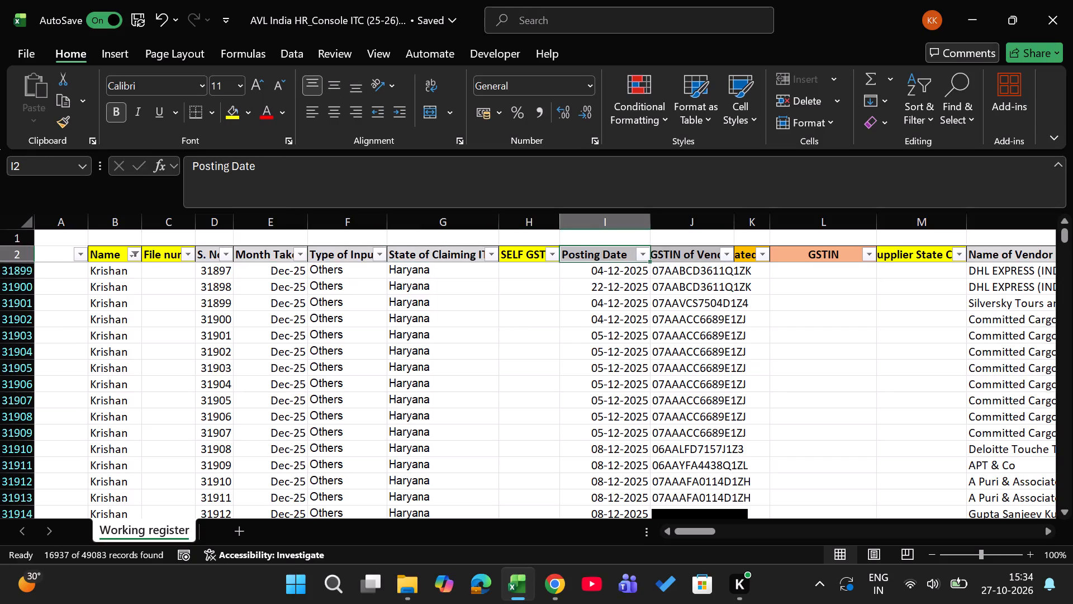
key(space)
key(Down)
key(ctrl+z)
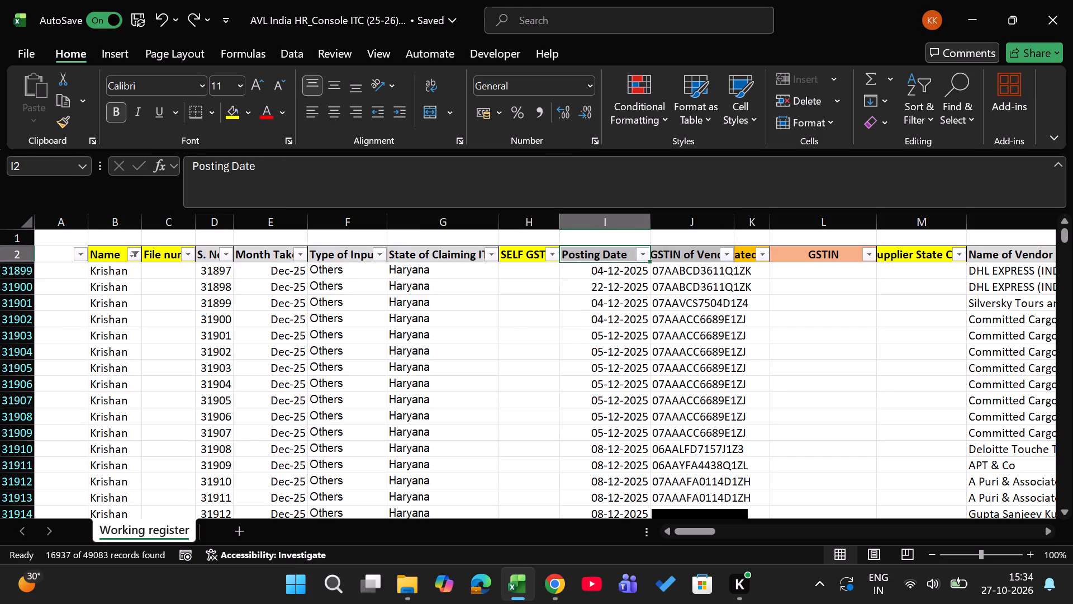
key(alt+Down)
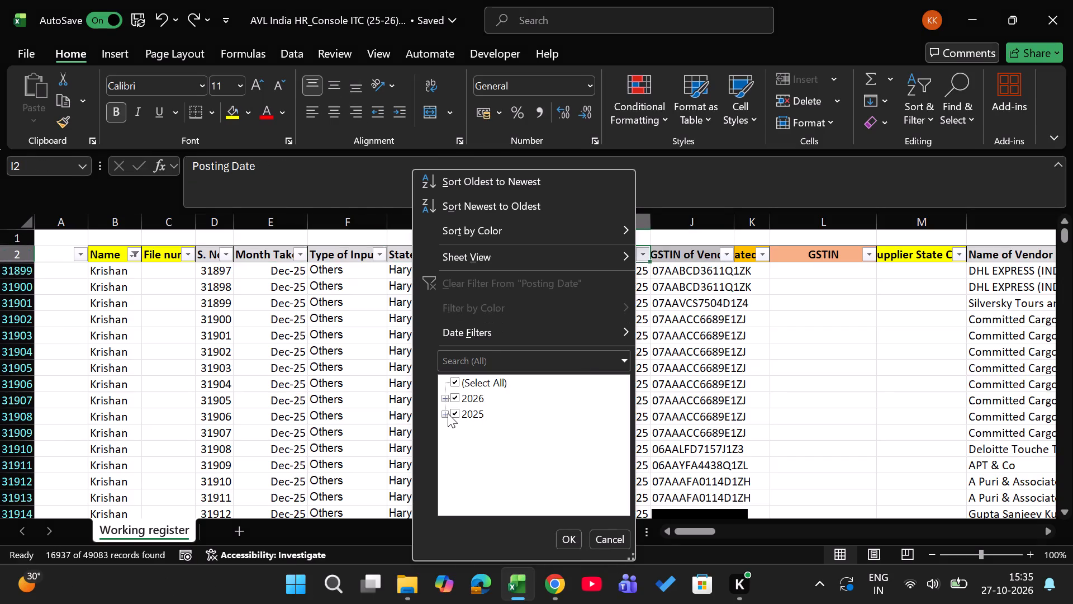
click(448, 413)
click(444, 399)
click(777, 371)
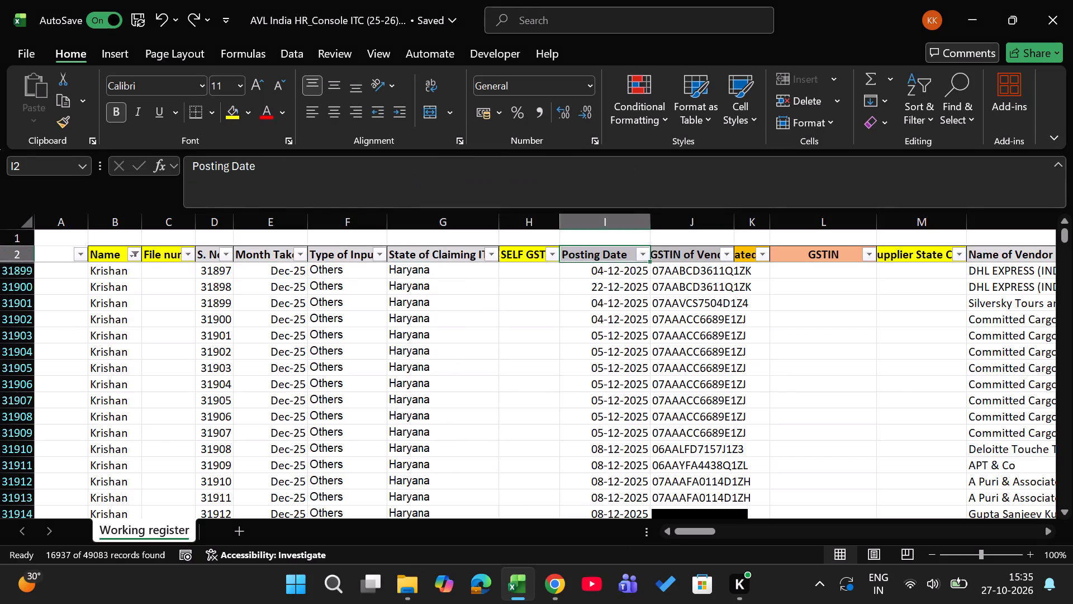
Look across the GSTIN, vendor and invoice columns of the filtered register.
key(Right)
key(Right)
key(Right)
key(Right)
key(Right)
key(Right)
key(Right)
key(Right)
key(Right)
key(Right)
key(Right)
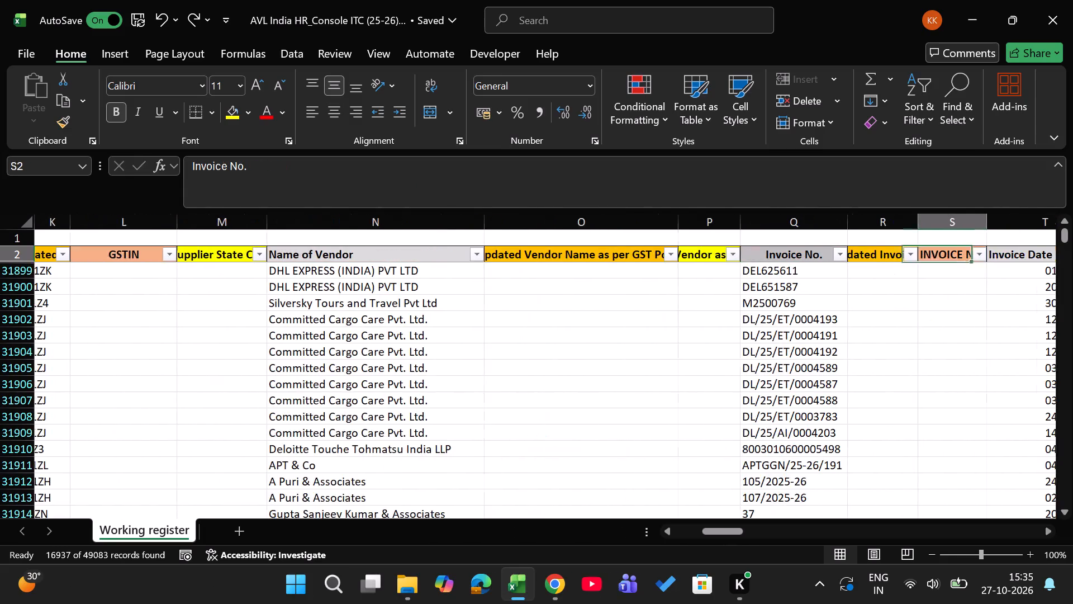
key(Right)
key(Left)
key(Left)
key(Left)
key(Left)
key(Left)
key(Left)
key(Left)
key(Left)
key(Left)
key(Left)
key(Left)
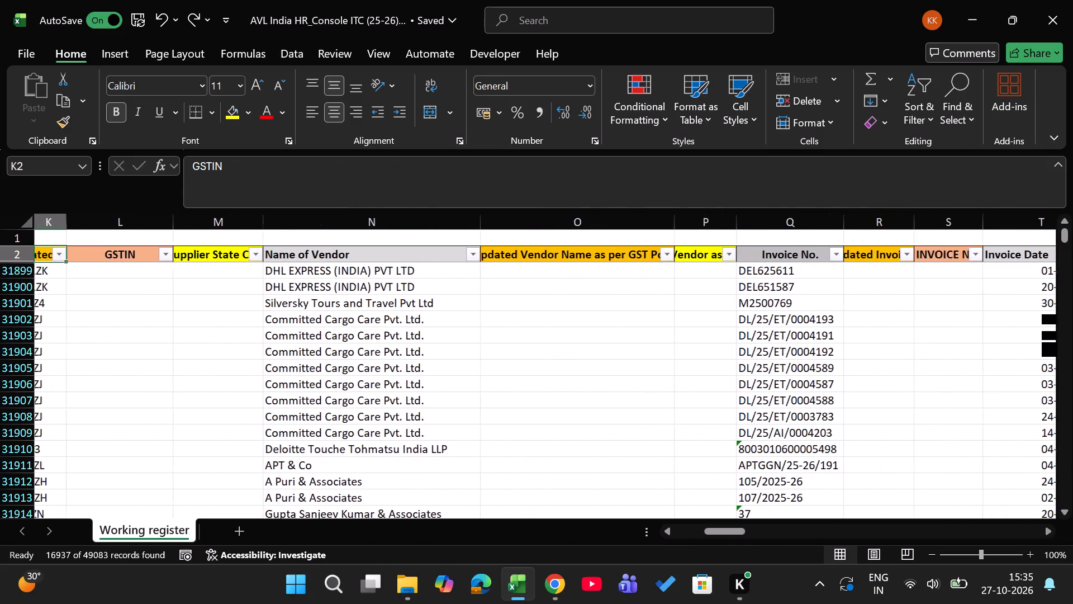
key(Left)
key(Left)
key(Left)
key(Left)
key(Left)
key(Left)
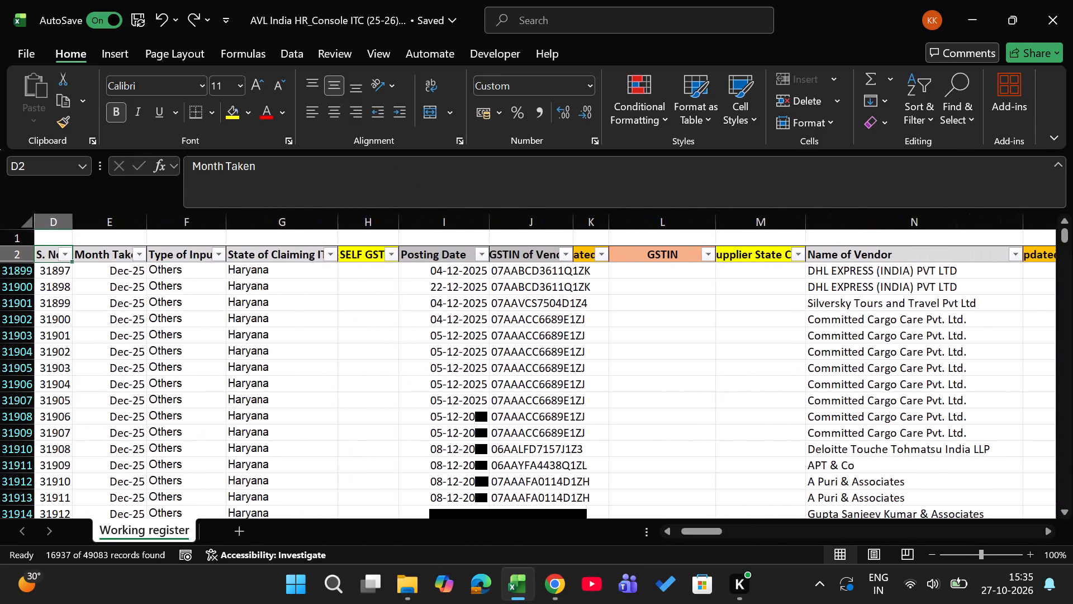
Examine the individual December 2025 dates in the Posting Date filter, leaving the filter unapplied.
key(Right)
key(Right)
key(Right)
key(Right)
key(Right)
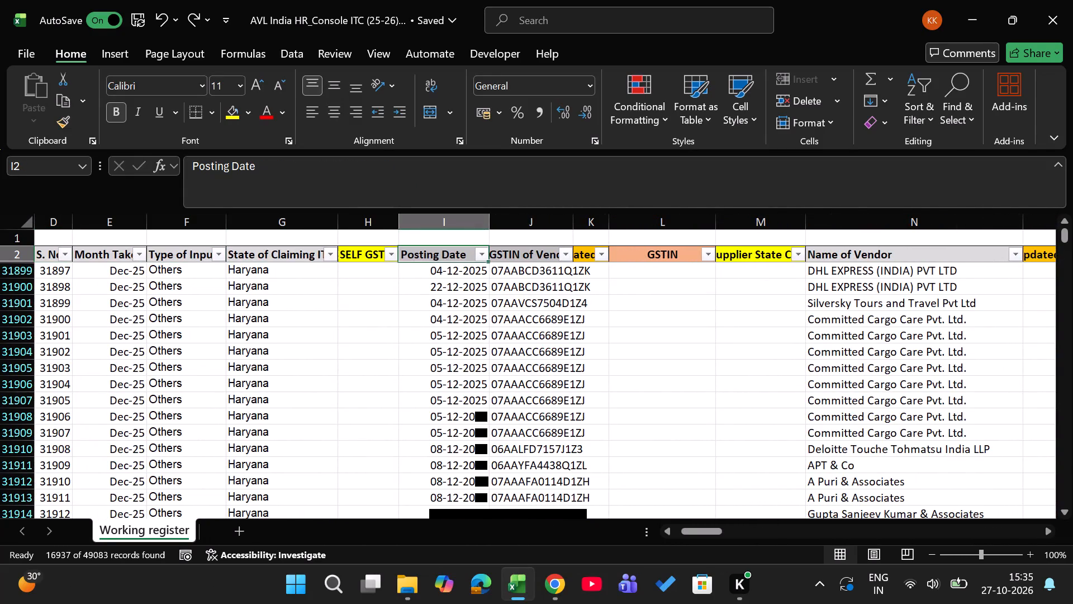
key(alt+Down)
click(338, 379)
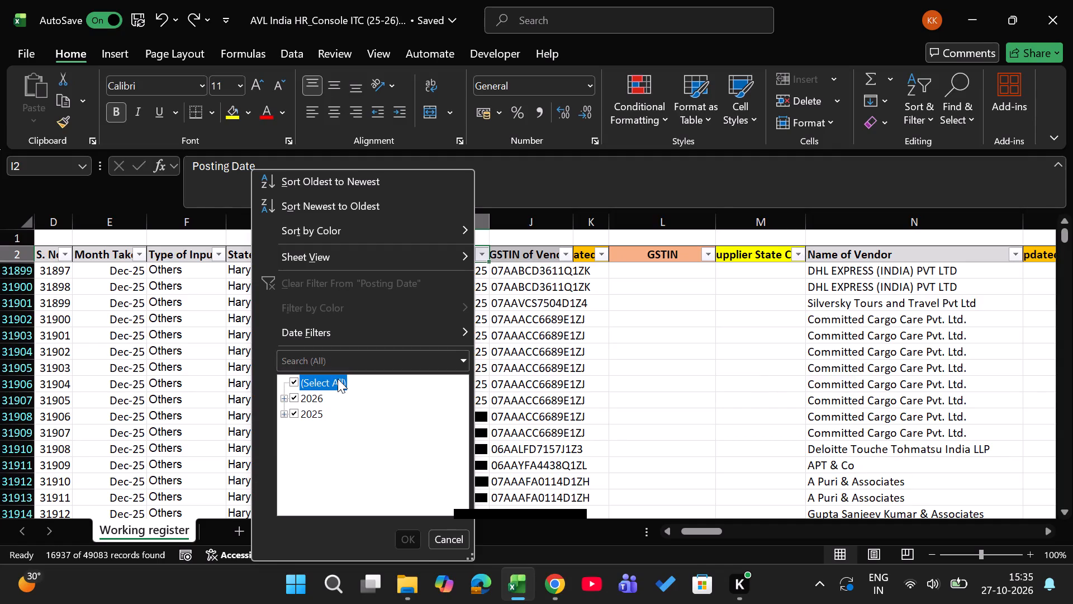
key(Down)
key(Down)
key(Right)
key(Down)
key(Right)
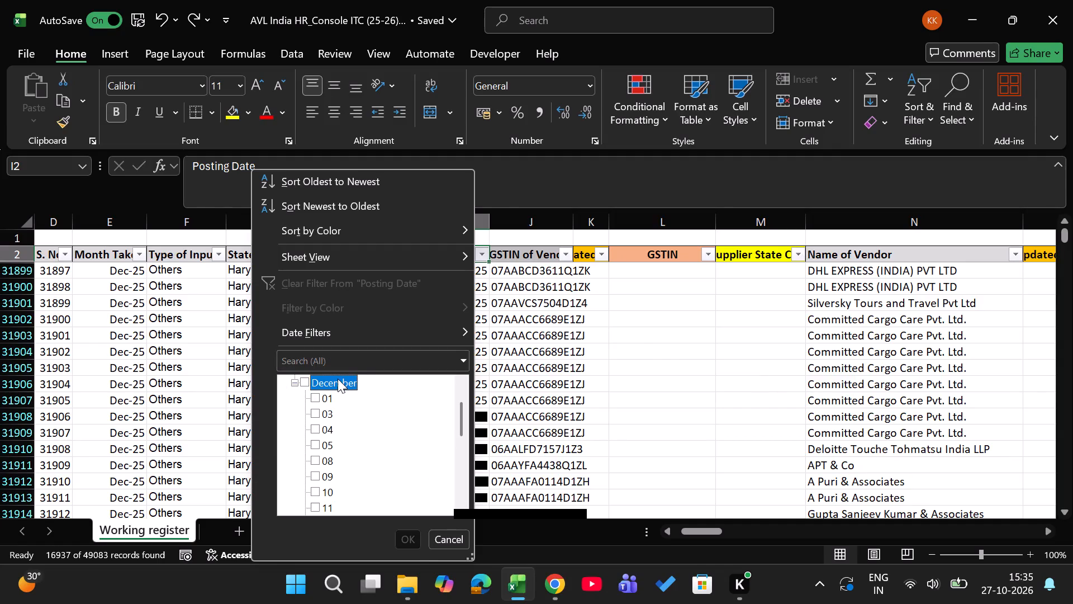
click(710, 347)
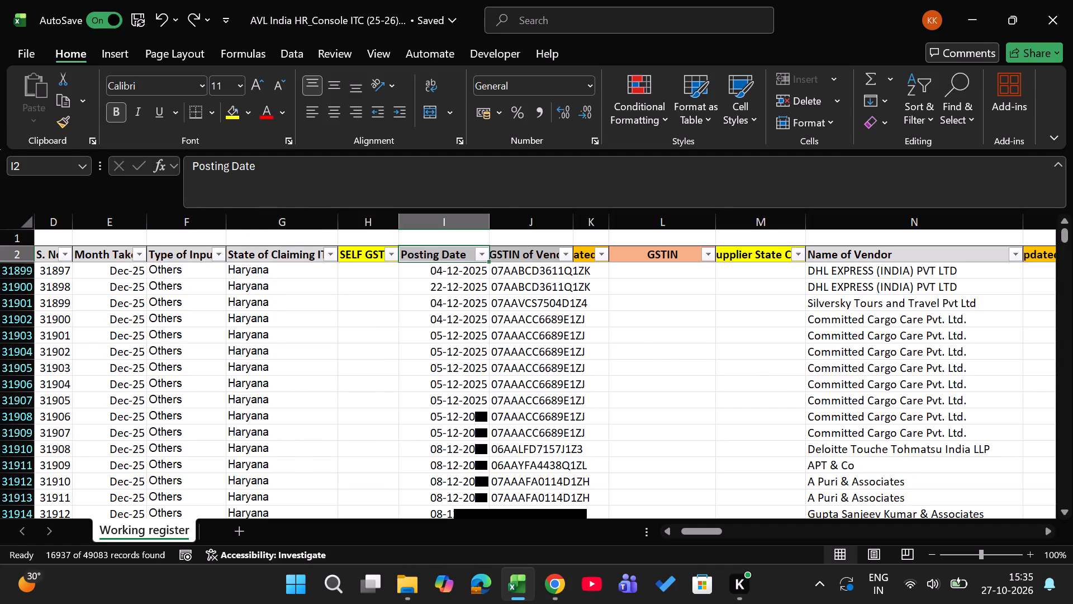
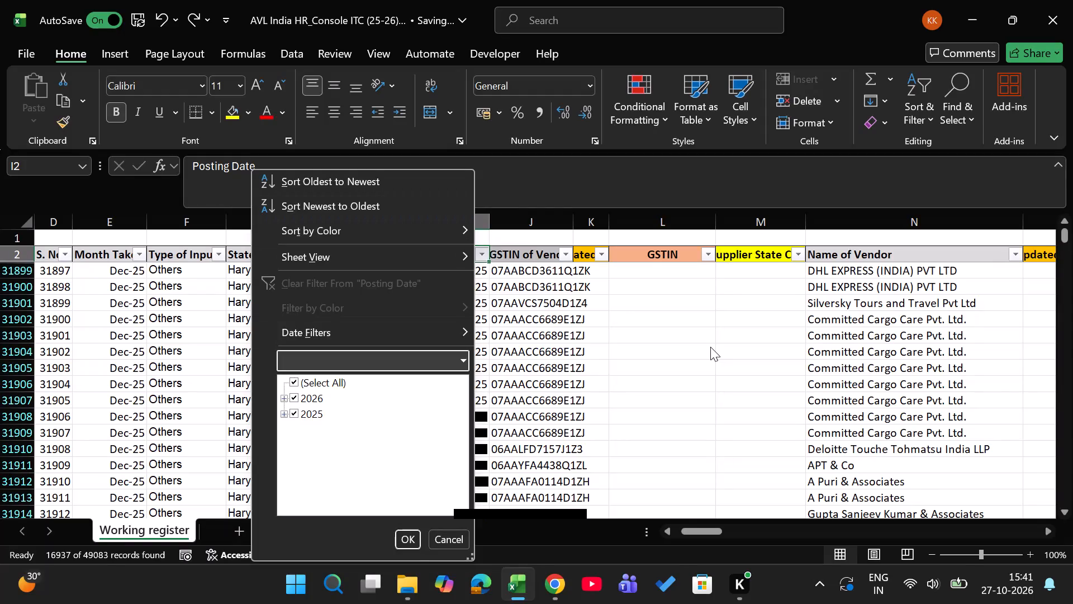
Filter the Posting Date column to show only 29 and 30 December 2025.
key(Tab)
key(Tab)
key(space)
key(Down)
key(Down)
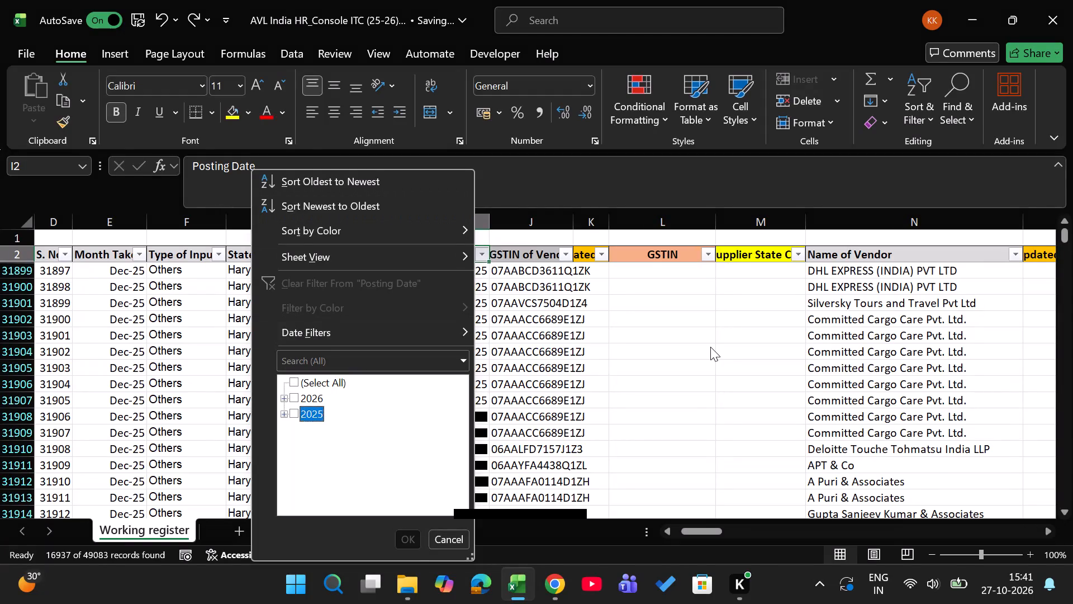
key(Right)
key(Down)
key(Down)
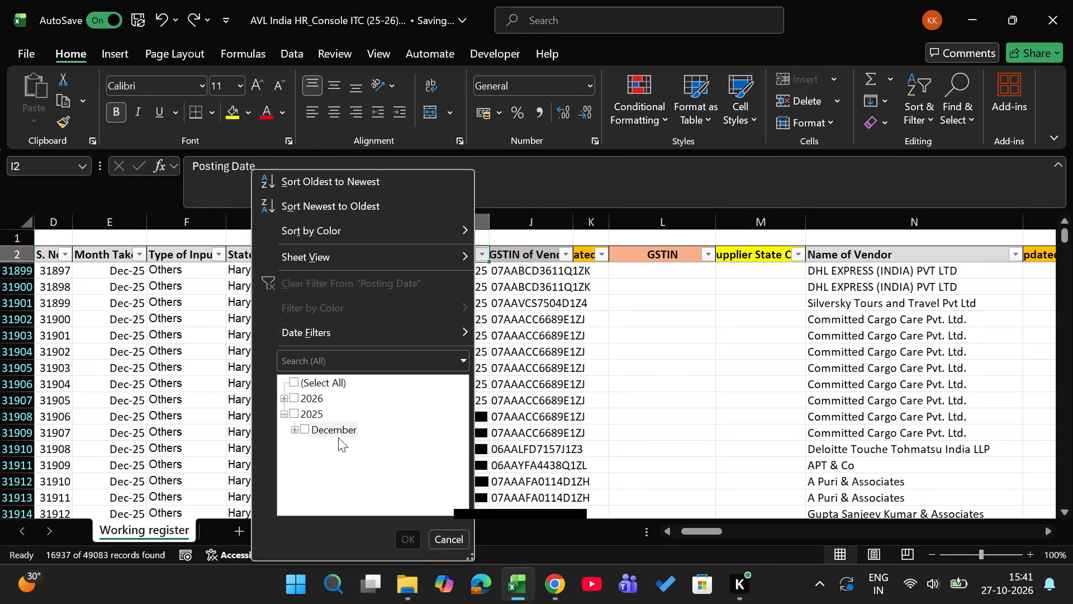
click(297, 430)
scroll(365, 463, down, 3)
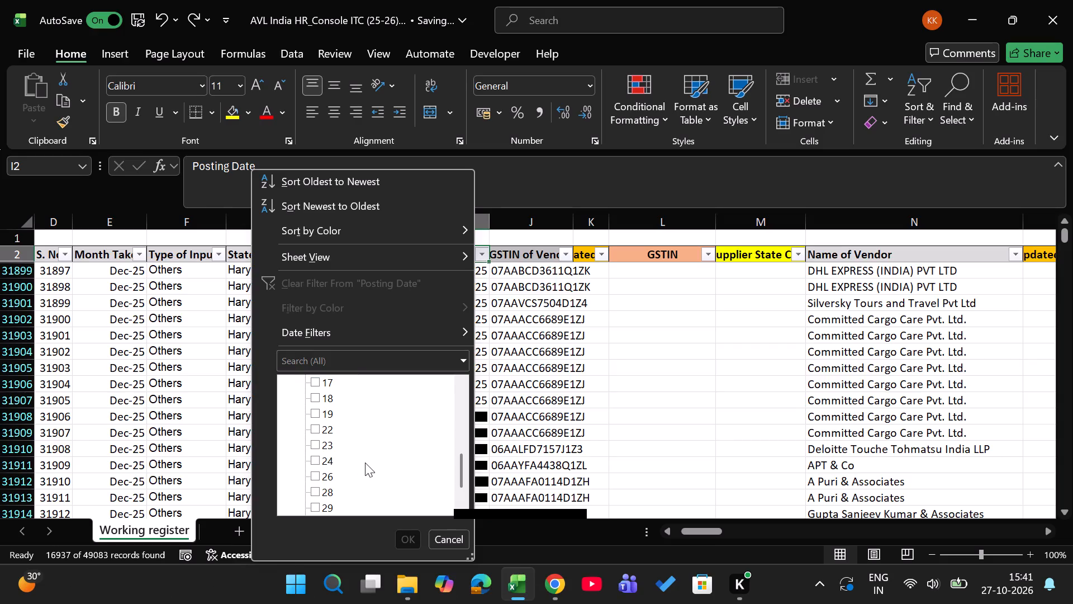
click(329, 463)
key(Down)
key(space)
key(Return)
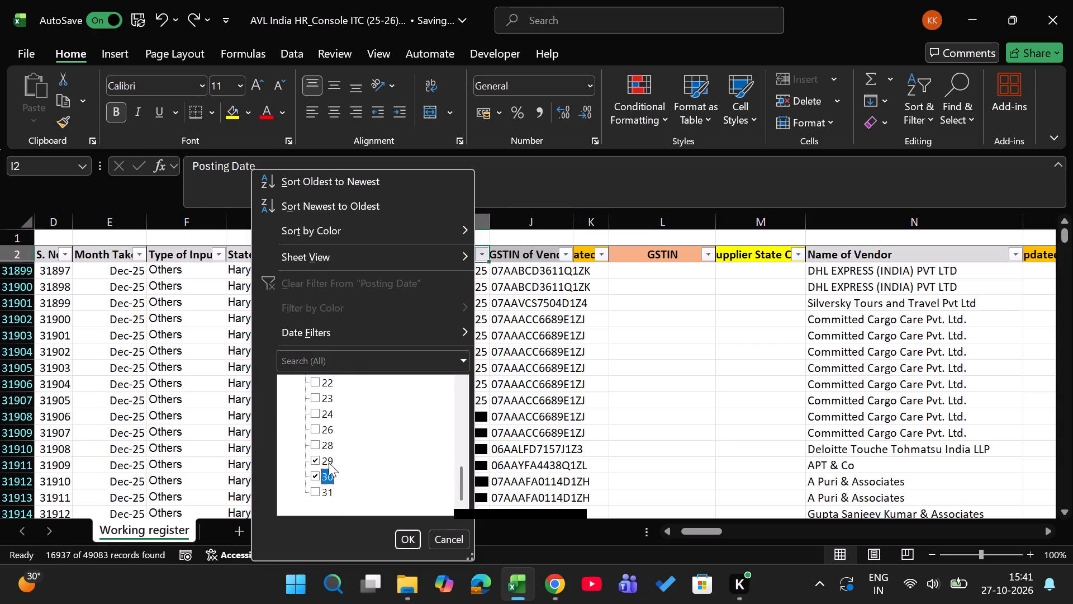
Check the extent of the filtered rows down the GSTIN of Vendor column and return to its first filtered entry.
key(Right)
key(Down)
key(ctrl+shift+Down)
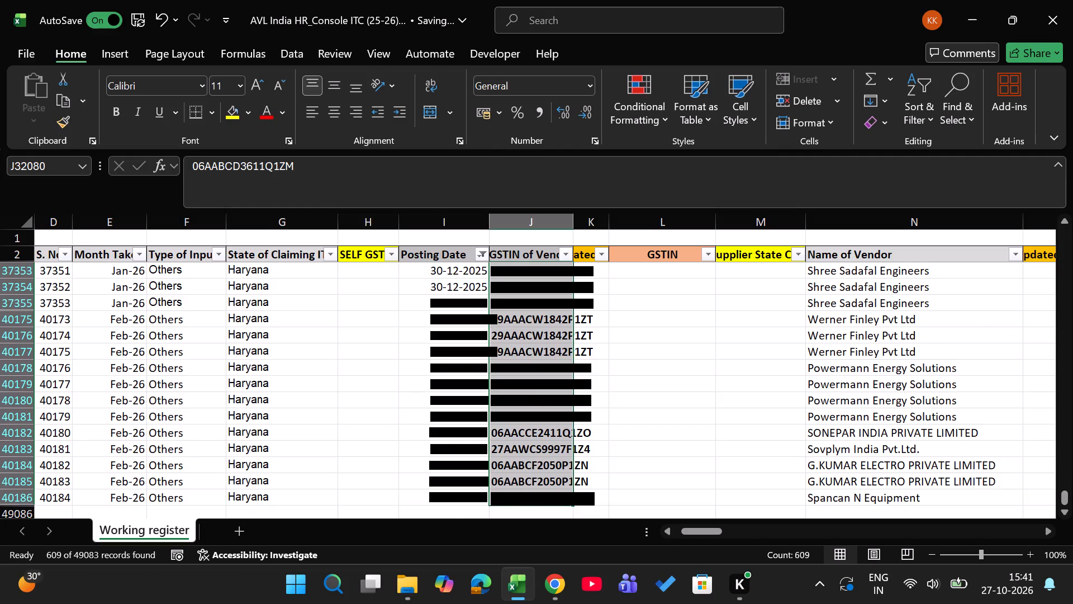
key(Left)
key(Up)
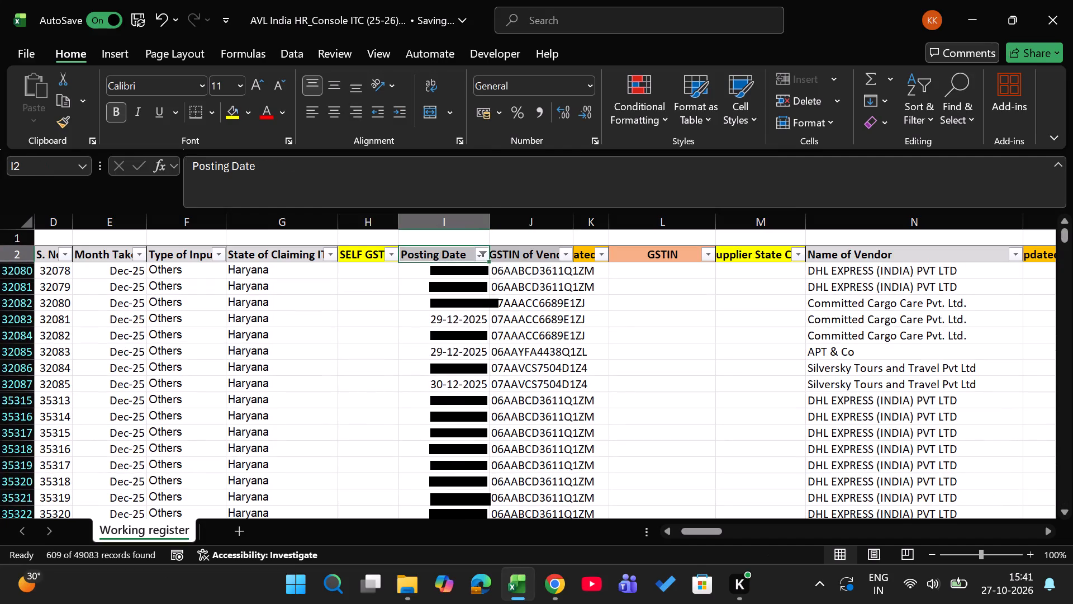
key(Down)
key(Right)
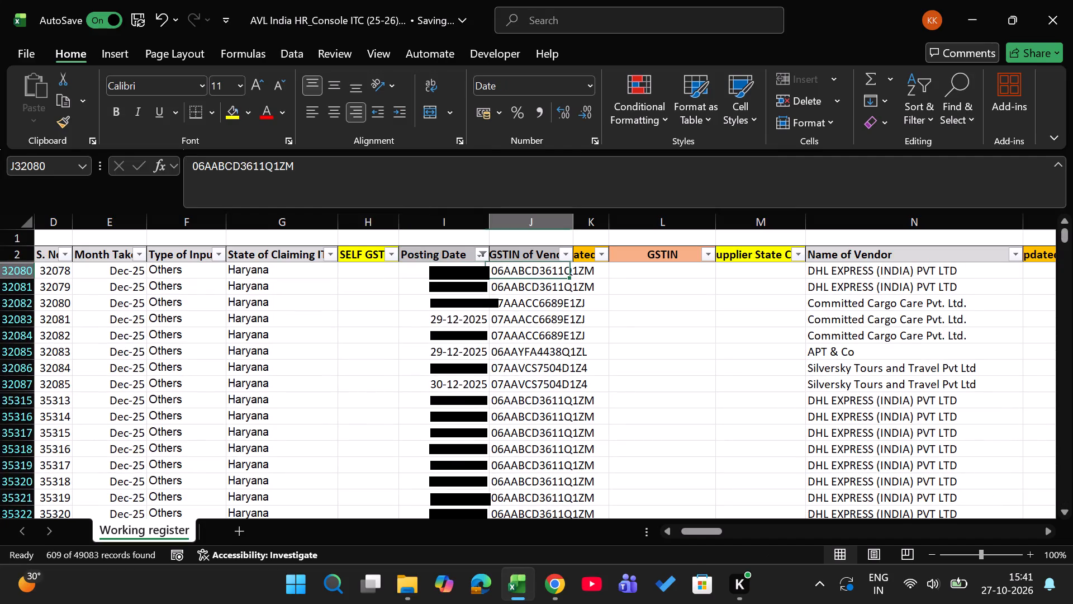
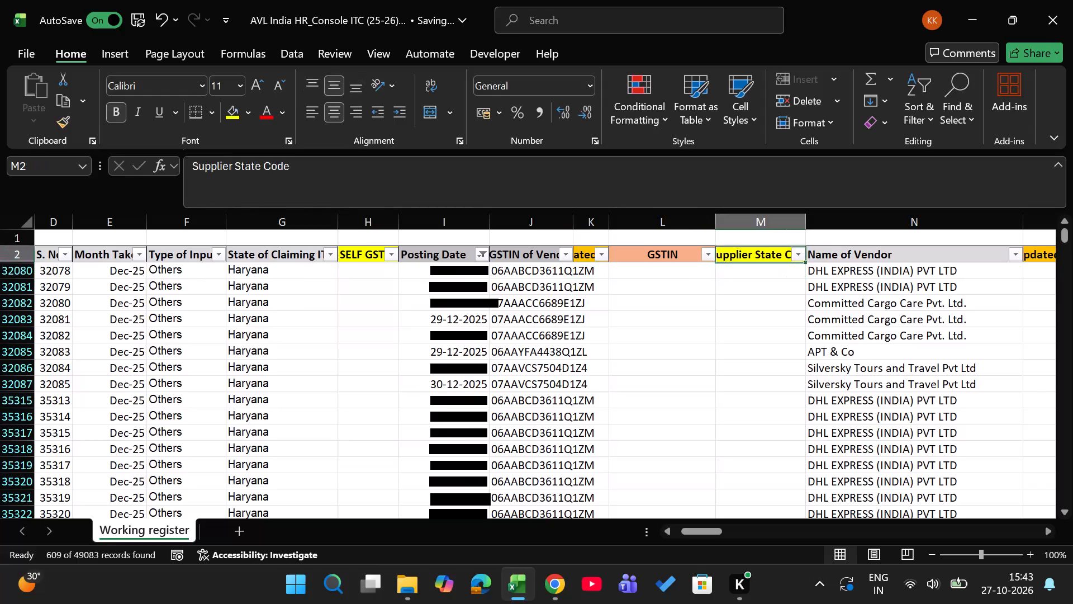
Filter the Name of Vendor column to vendors matching "mog".
key(Up)
key(Right)
key(Right)
key(Down)
key(Left)
key(alt+Down)
key(alt+Down)
key(alt+Down)
key(alt+Down)
key(alt+Down)
key(alt+Down)
key(alt+Down)
key(alt+Down)
key(alt+Down)
key(alt+Down)
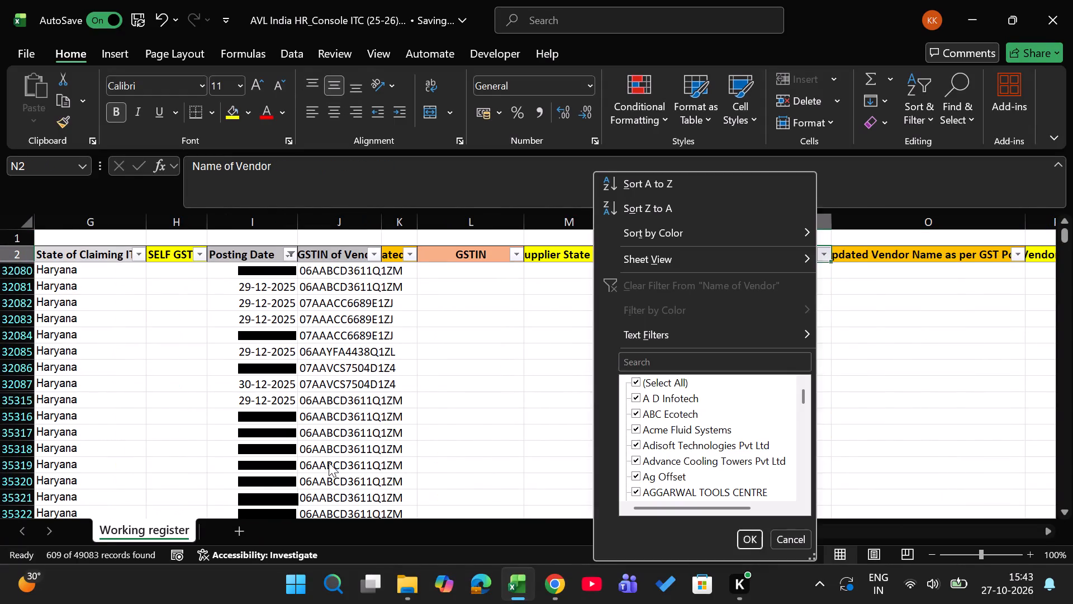
key(Up)
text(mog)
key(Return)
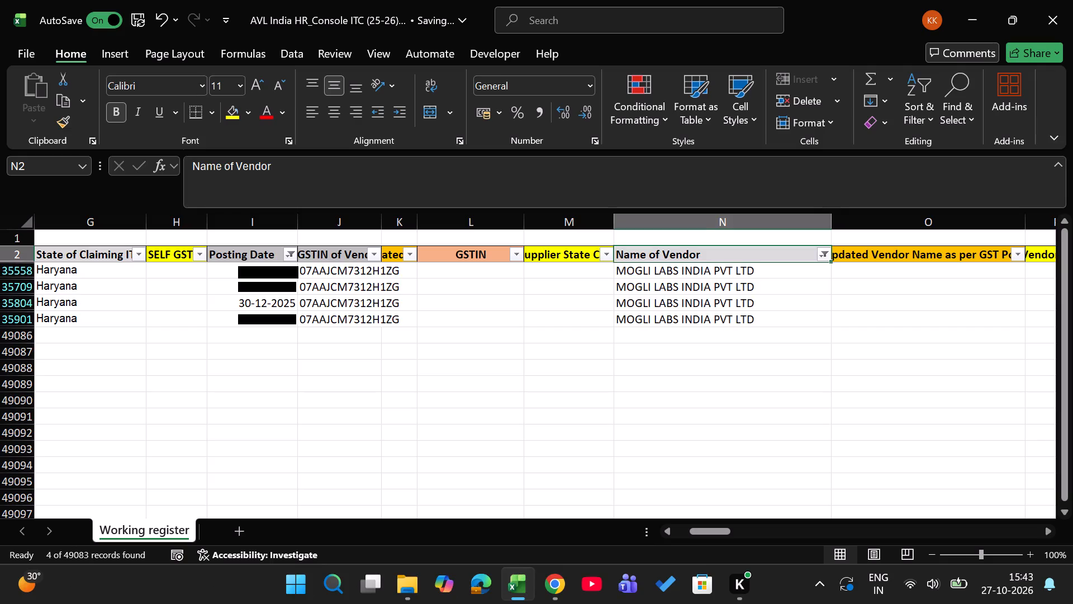
Review the filtered MOGLI LABS INDIA PVT LTD rows across the month, GSTIN, invoice number, invoice date and total value columns.
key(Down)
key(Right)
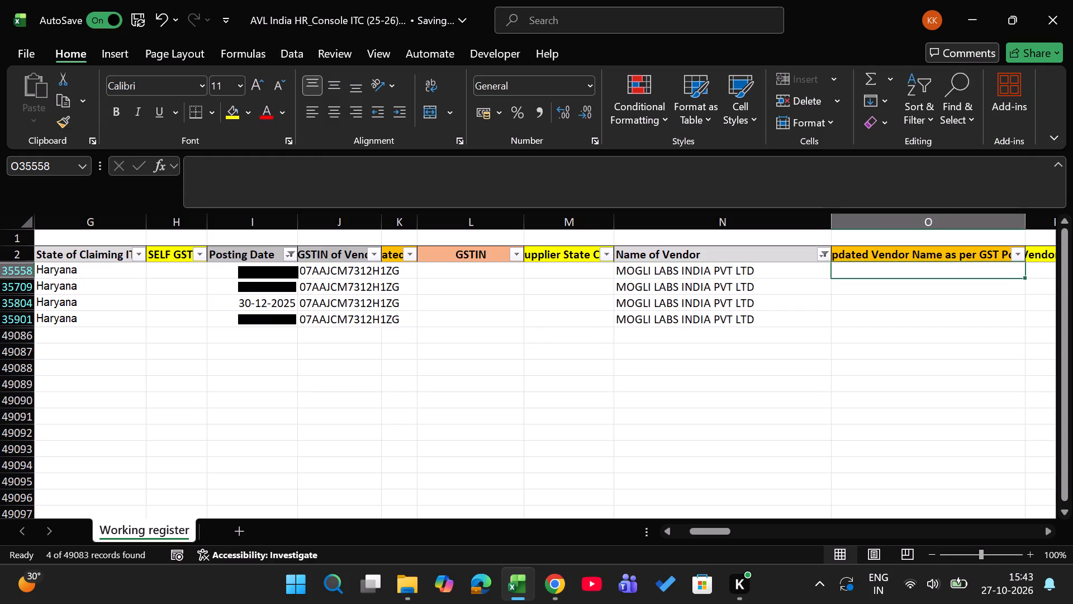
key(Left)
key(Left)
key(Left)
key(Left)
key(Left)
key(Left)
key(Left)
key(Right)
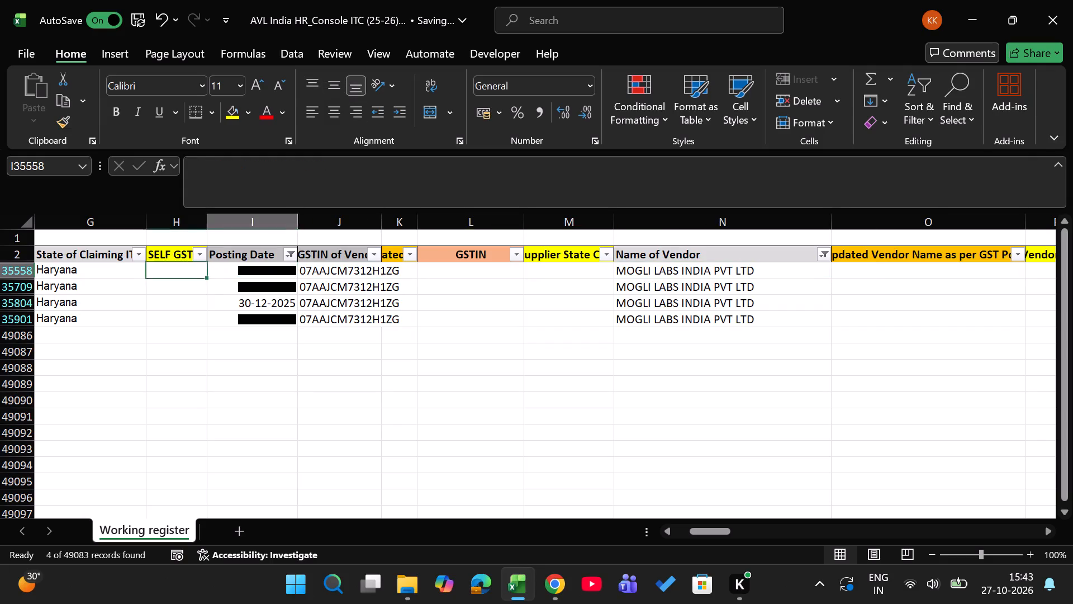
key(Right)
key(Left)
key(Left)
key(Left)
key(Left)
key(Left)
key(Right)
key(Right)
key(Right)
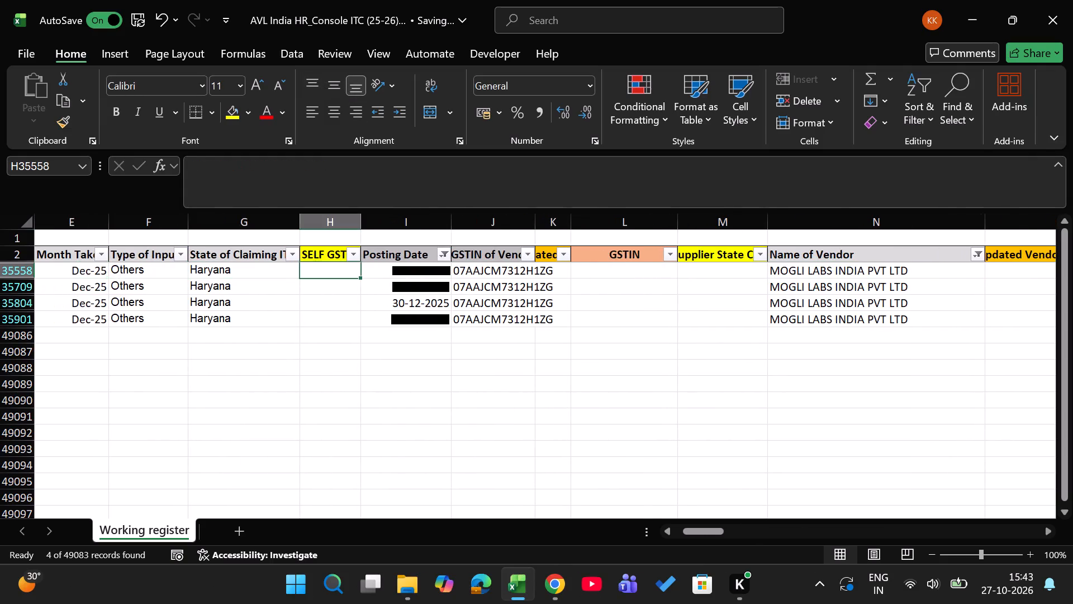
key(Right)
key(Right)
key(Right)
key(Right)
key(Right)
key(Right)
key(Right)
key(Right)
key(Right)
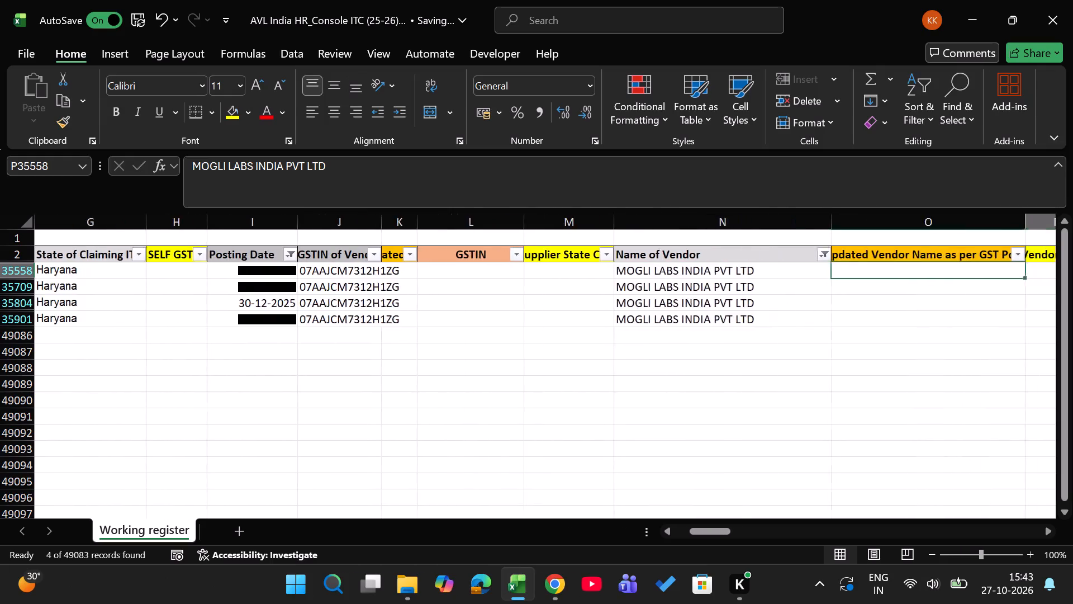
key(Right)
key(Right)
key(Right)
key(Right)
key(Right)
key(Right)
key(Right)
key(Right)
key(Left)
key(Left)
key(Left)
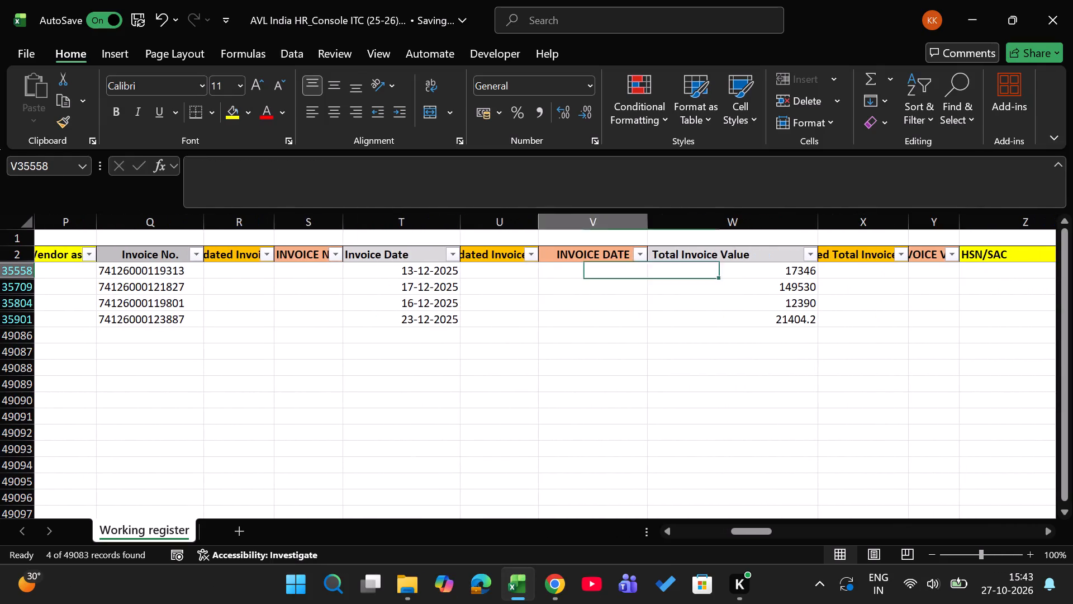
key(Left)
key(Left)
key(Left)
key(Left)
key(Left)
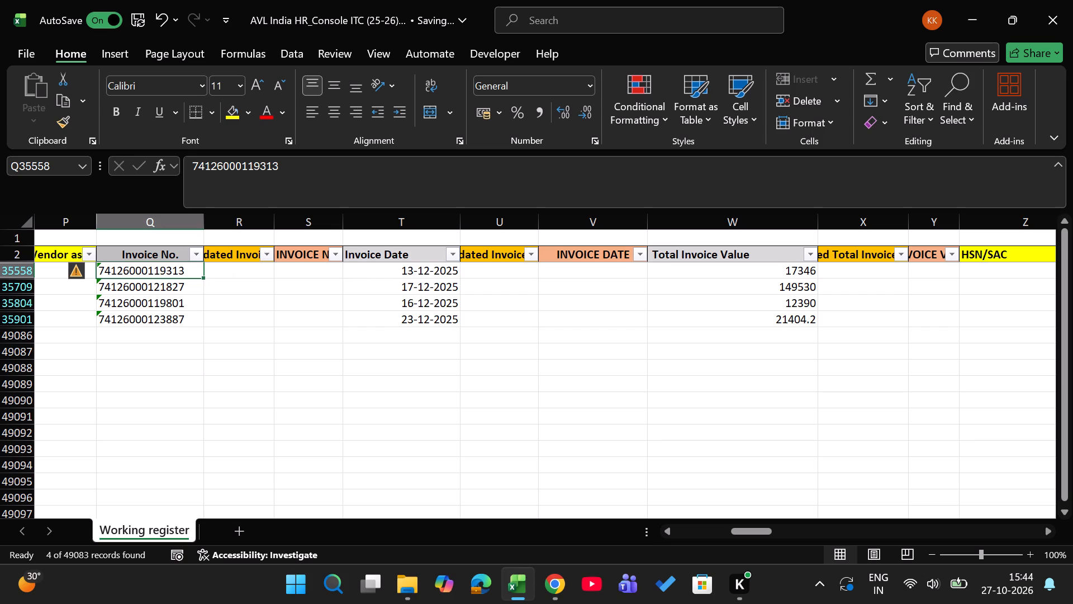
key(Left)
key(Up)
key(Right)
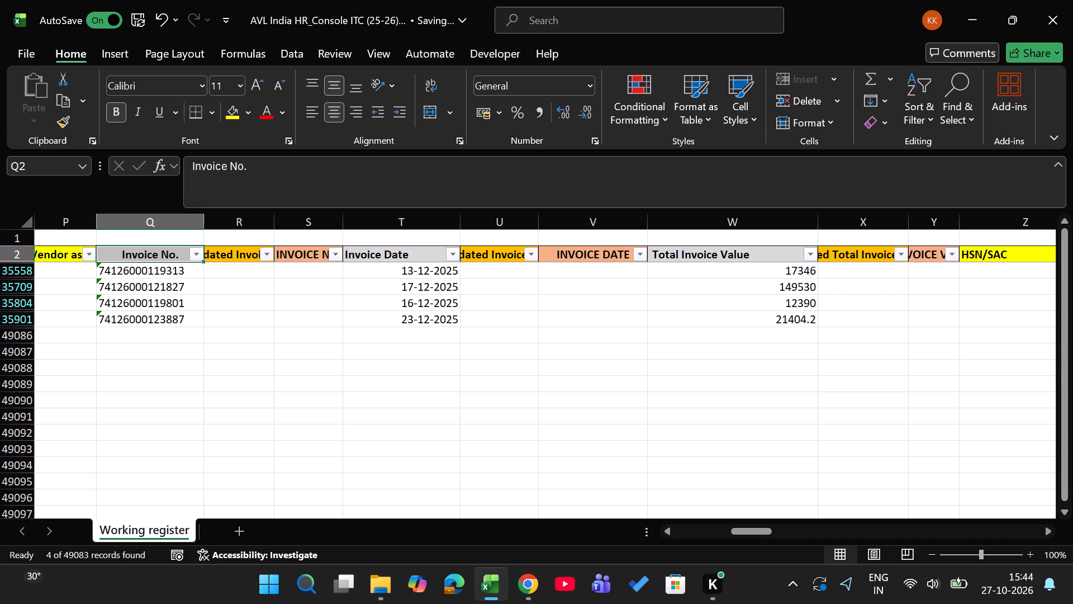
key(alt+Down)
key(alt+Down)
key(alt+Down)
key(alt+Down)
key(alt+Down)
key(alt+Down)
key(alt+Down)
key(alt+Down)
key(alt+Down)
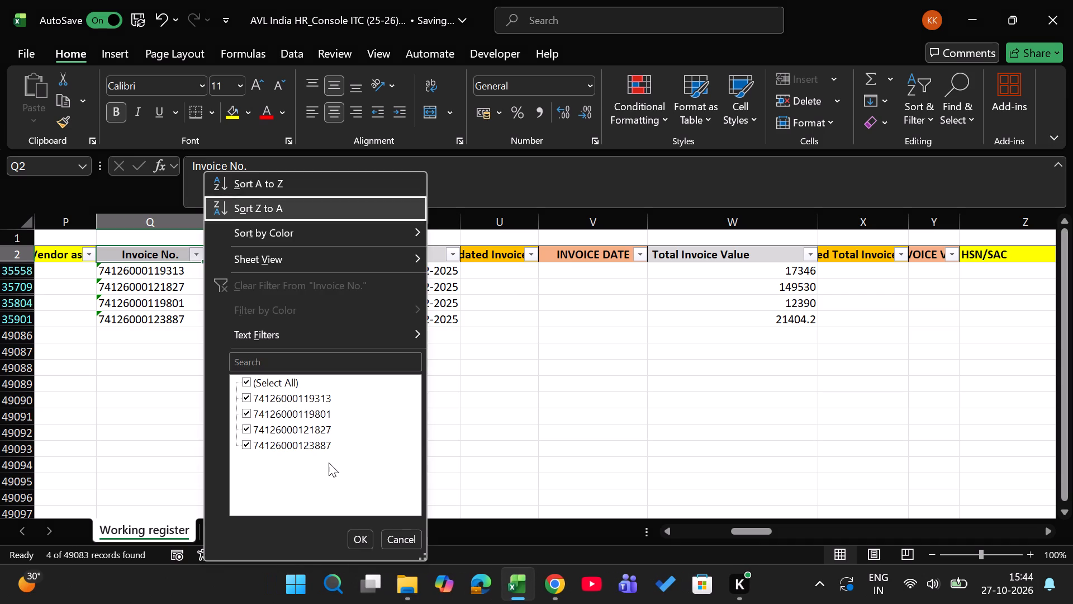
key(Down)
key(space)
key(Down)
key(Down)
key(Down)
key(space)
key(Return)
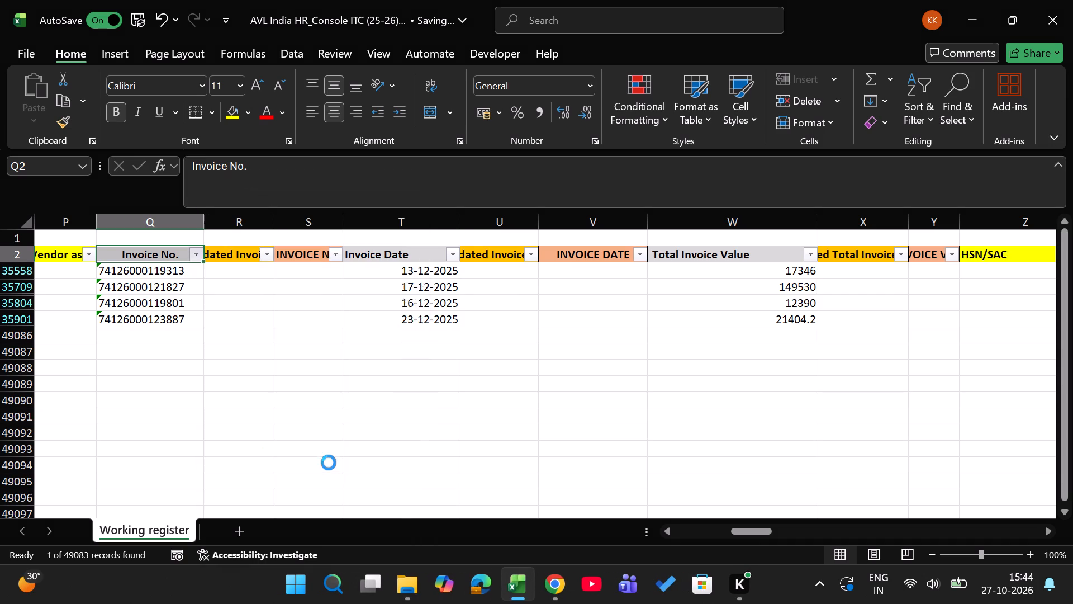
Enter the company's own Haryana GSTIN in the SELF GST column for the filtered Mogli Labs invoice.
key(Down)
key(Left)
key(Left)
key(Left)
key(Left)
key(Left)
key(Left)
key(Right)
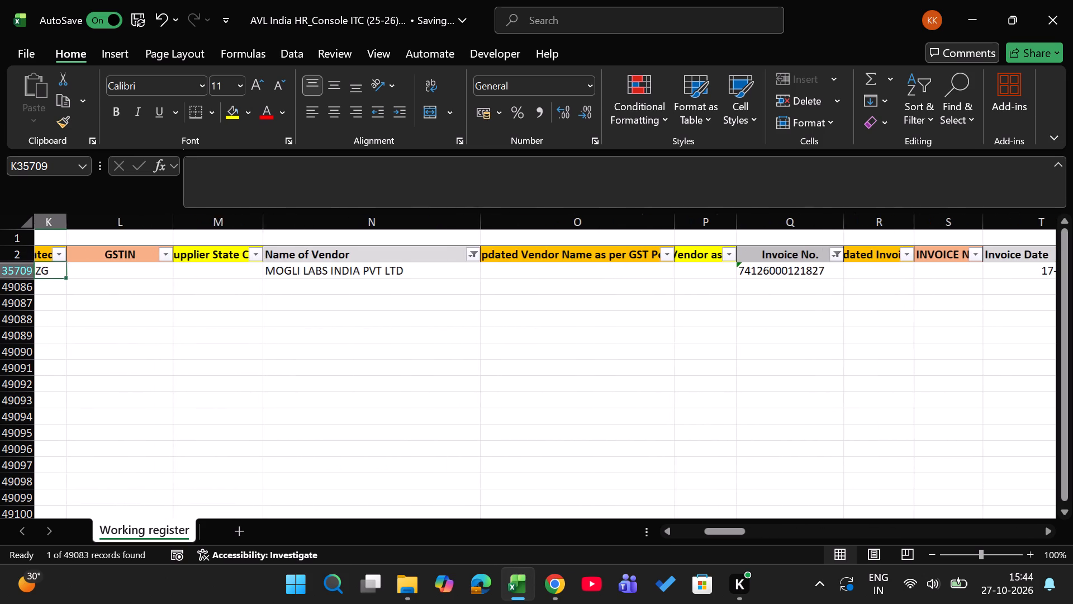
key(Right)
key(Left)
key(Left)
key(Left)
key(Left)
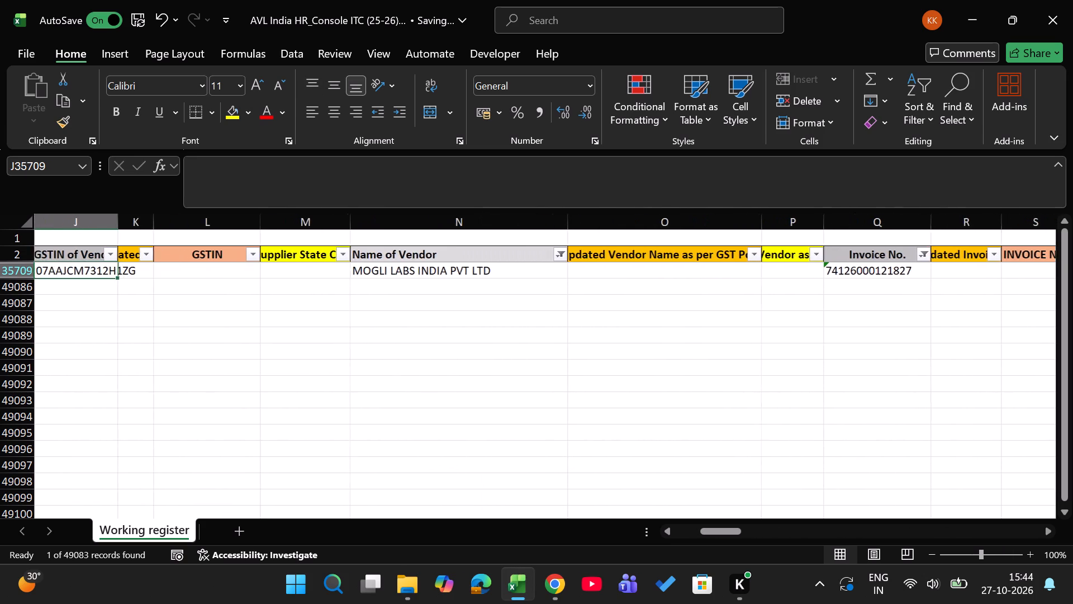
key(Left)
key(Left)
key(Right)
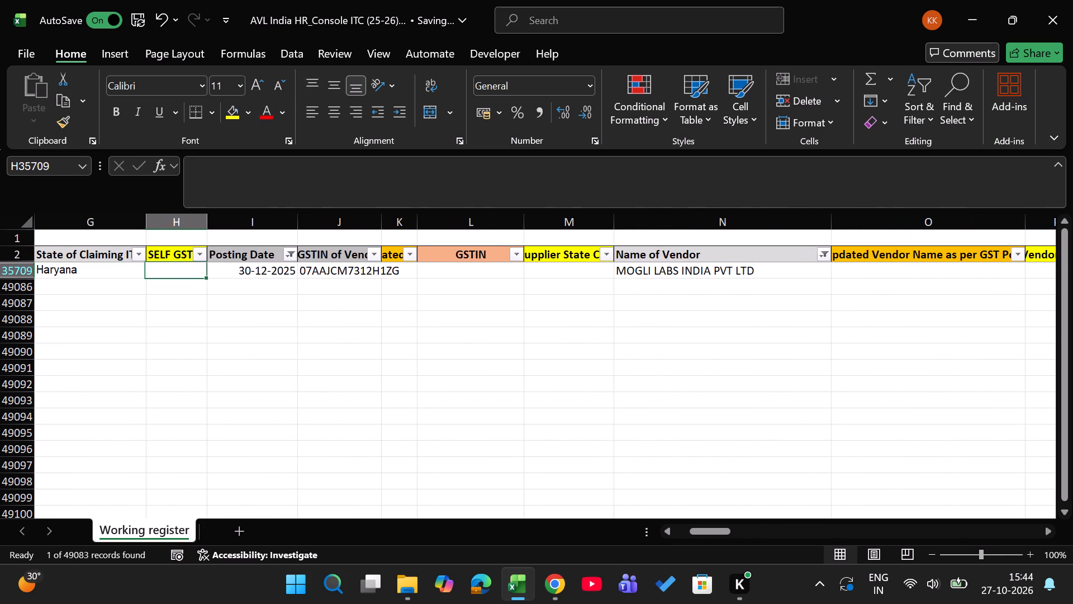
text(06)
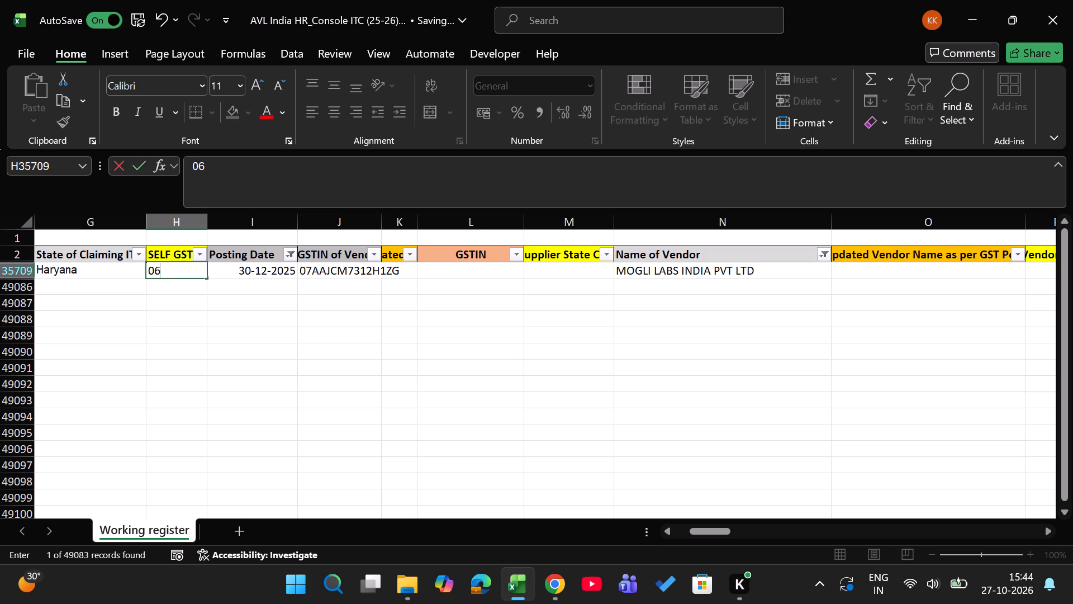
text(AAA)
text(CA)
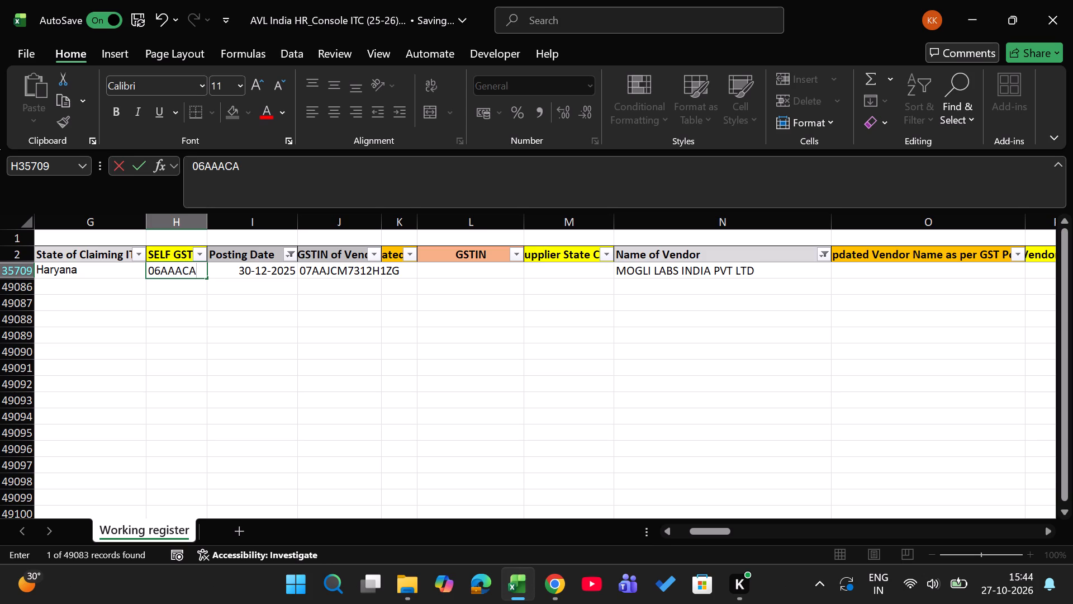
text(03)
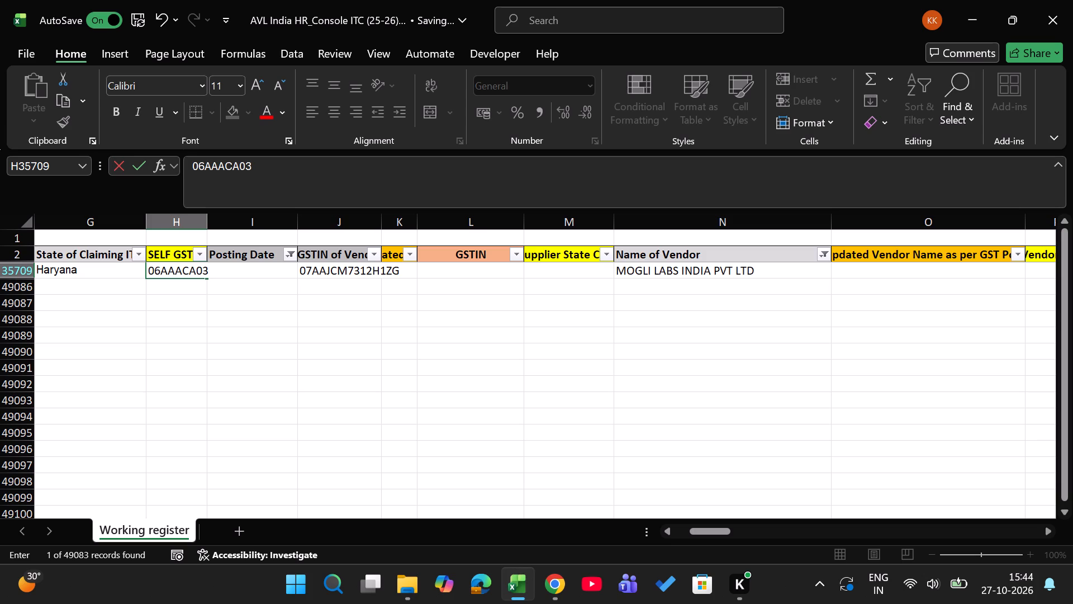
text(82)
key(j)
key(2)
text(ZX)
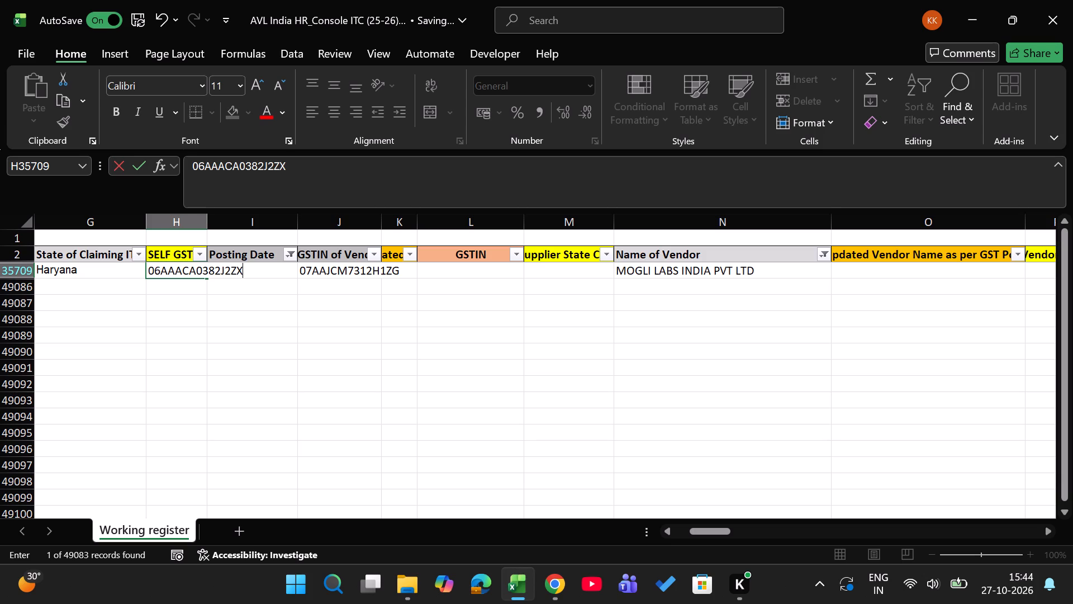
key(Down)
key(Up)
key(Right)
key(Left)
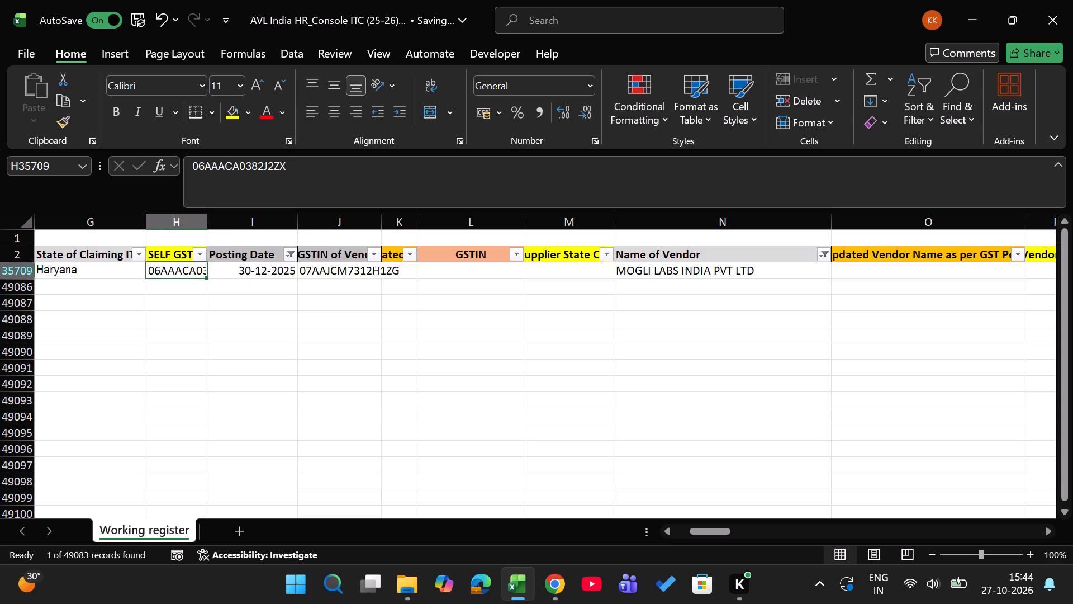
Fit the GSTIN of Vendor column's width to its contents.
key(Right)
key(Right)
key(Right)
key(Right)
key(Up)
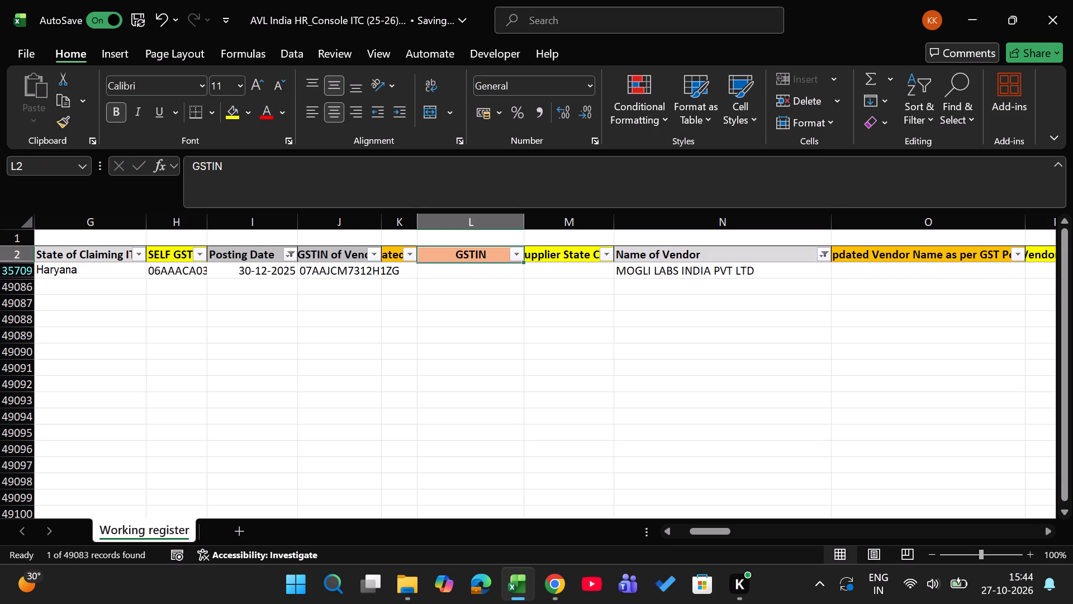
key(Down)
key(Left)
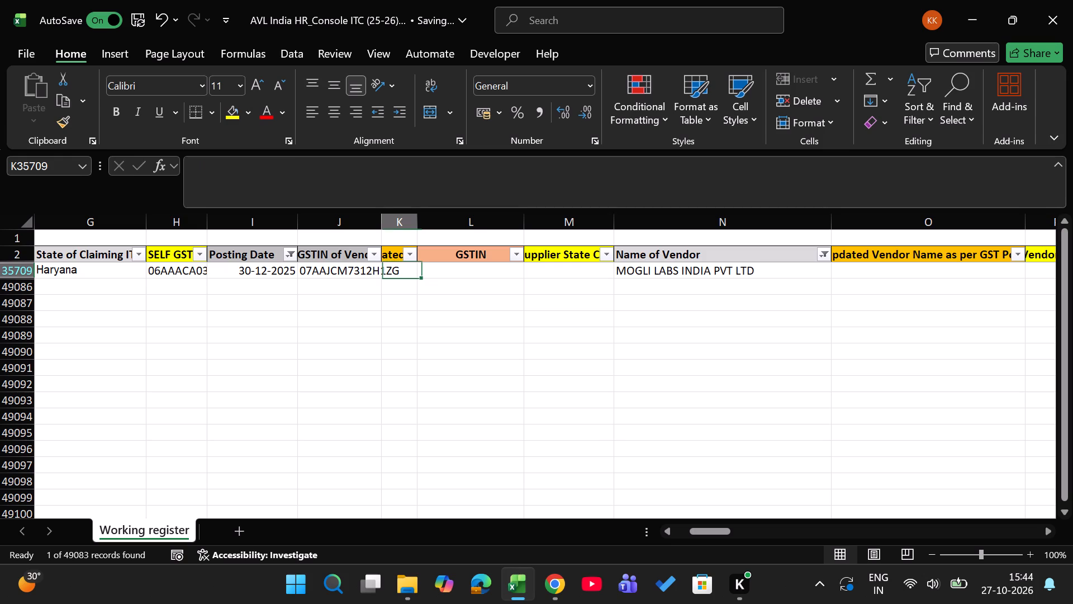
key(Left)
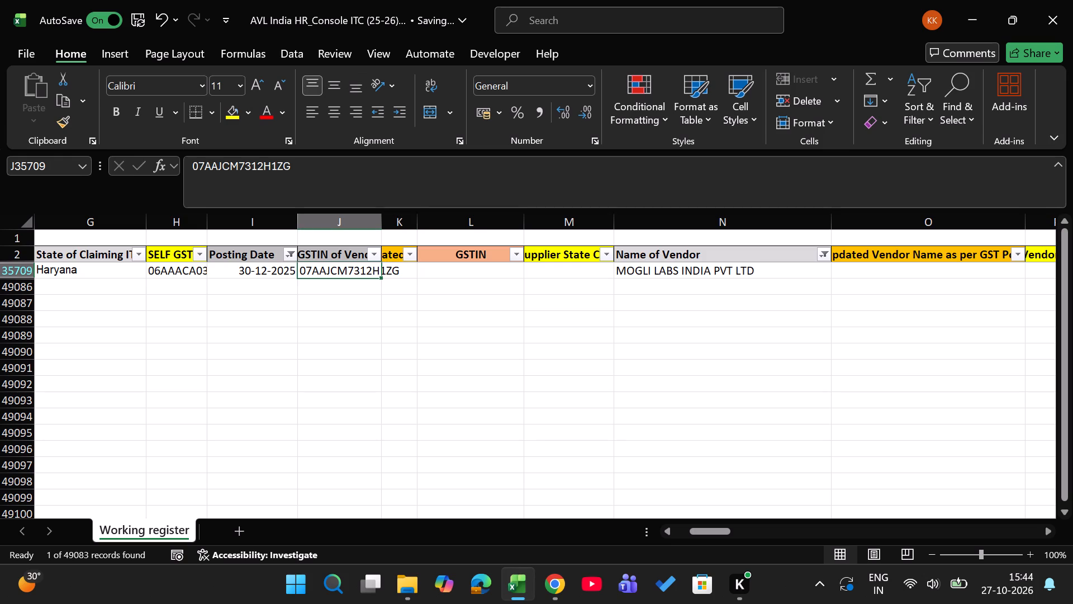
double_click(387, 224)
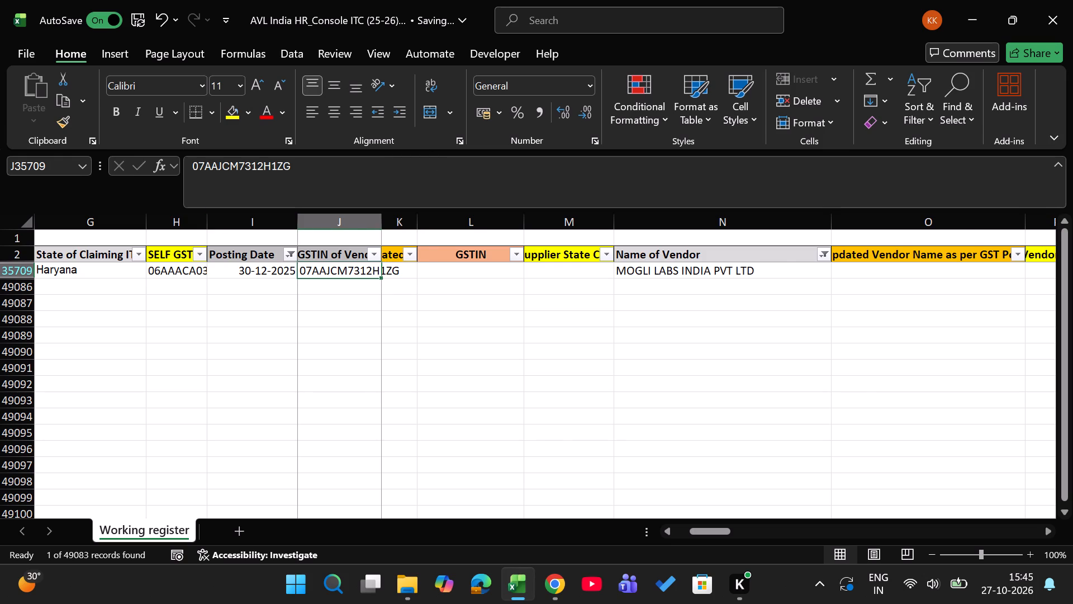
key(Right)
key(Left)
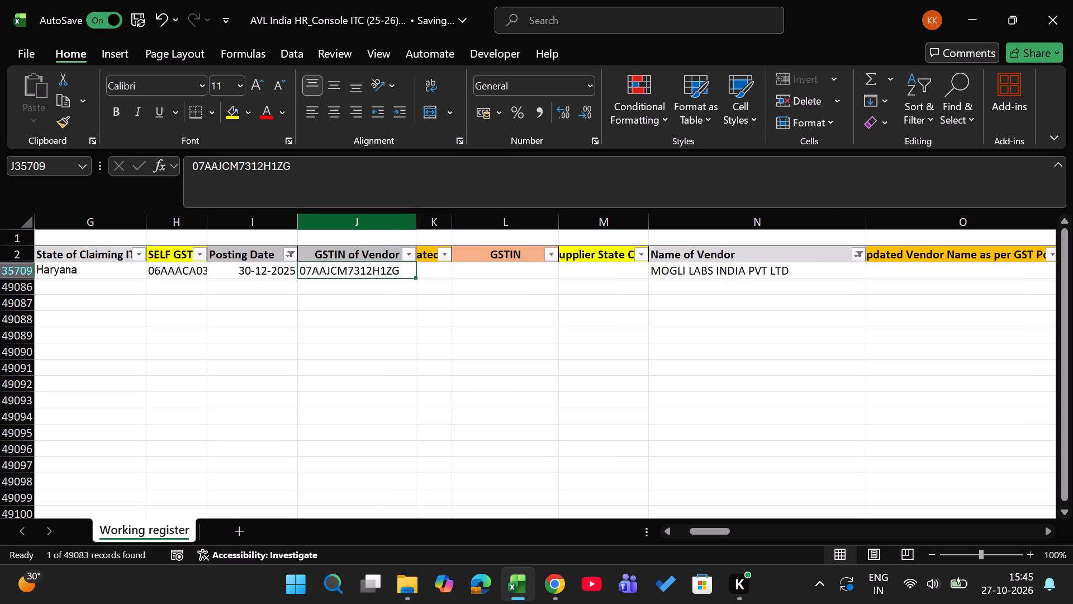
Copy the invoice's GSTIN of Vendor value into the Updated GSTIN column of the same row.
key(ctrl+c)
key(Right)
key(Return)
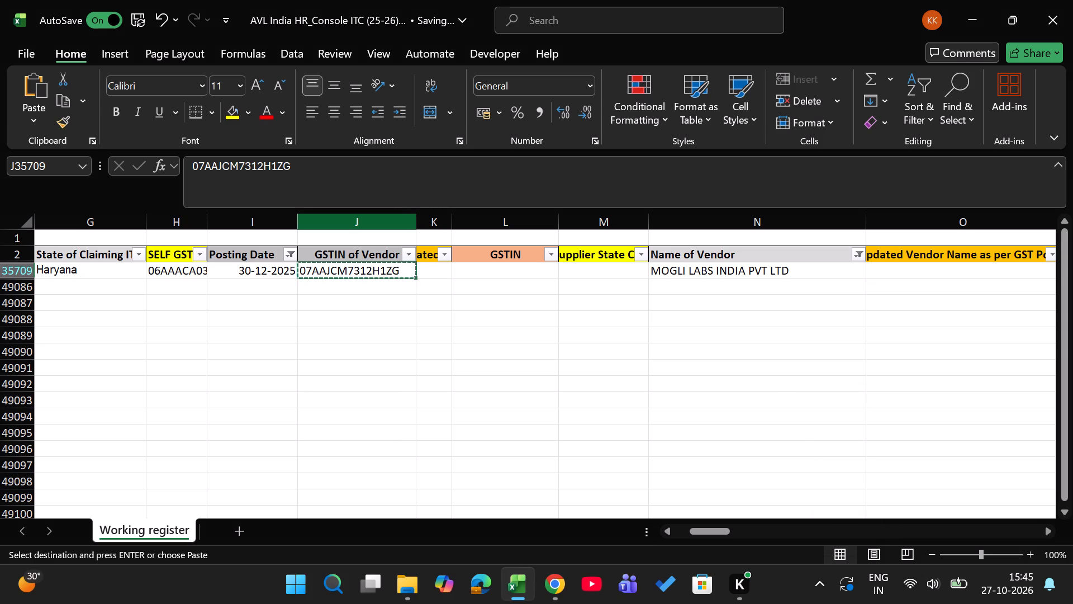
key(Right)
key(Return)
Mark the GSTIN check column as "ok" for the Mogli Labs invoice.
key(Right)
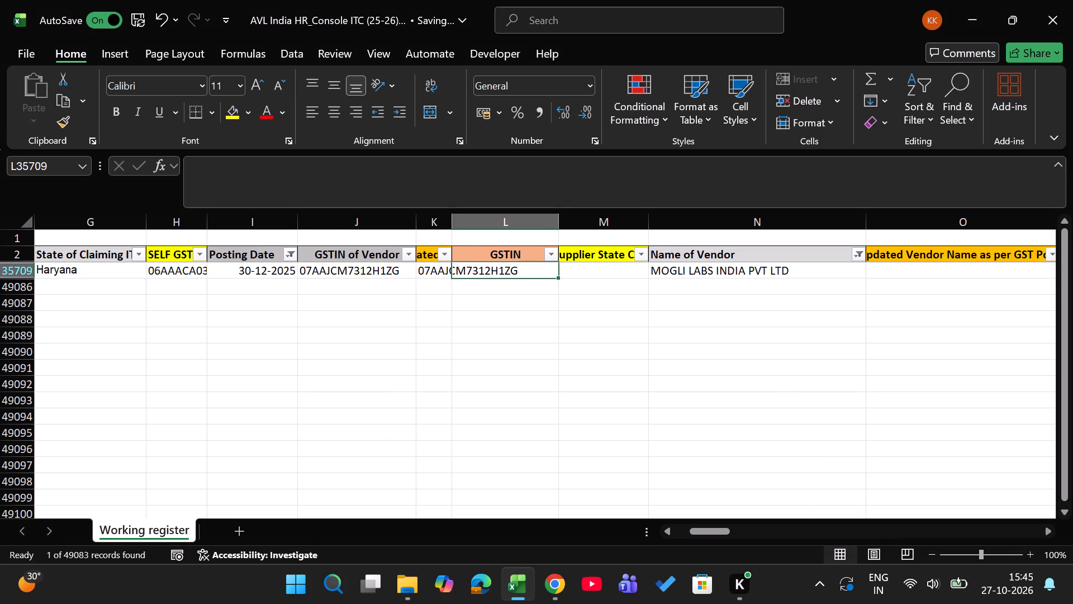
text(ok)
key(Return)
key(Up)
Enter 07 as the Supplier State Code for the Mogli Labs invoice.
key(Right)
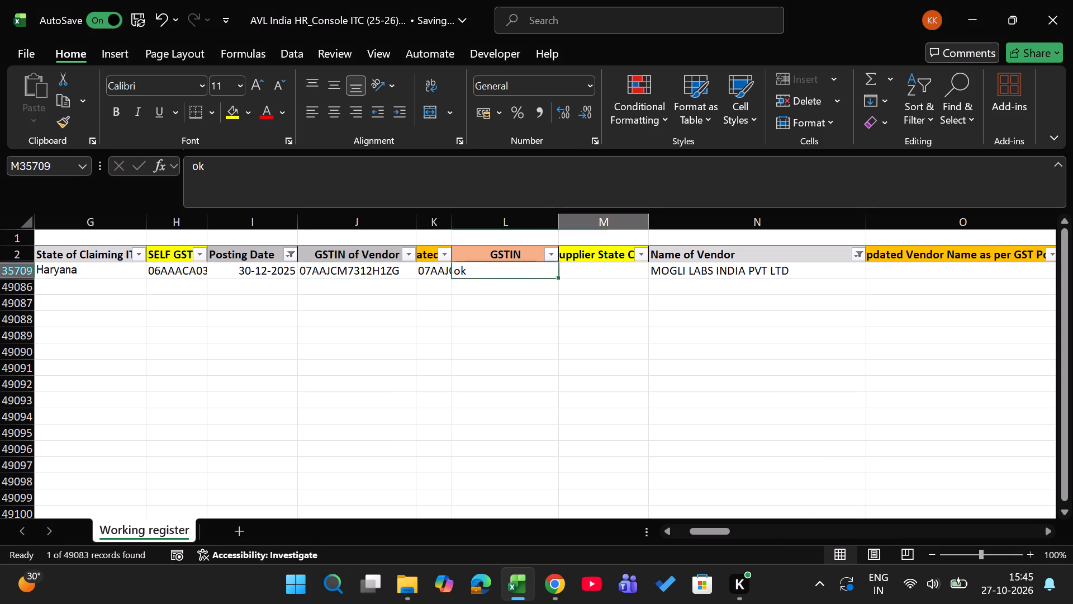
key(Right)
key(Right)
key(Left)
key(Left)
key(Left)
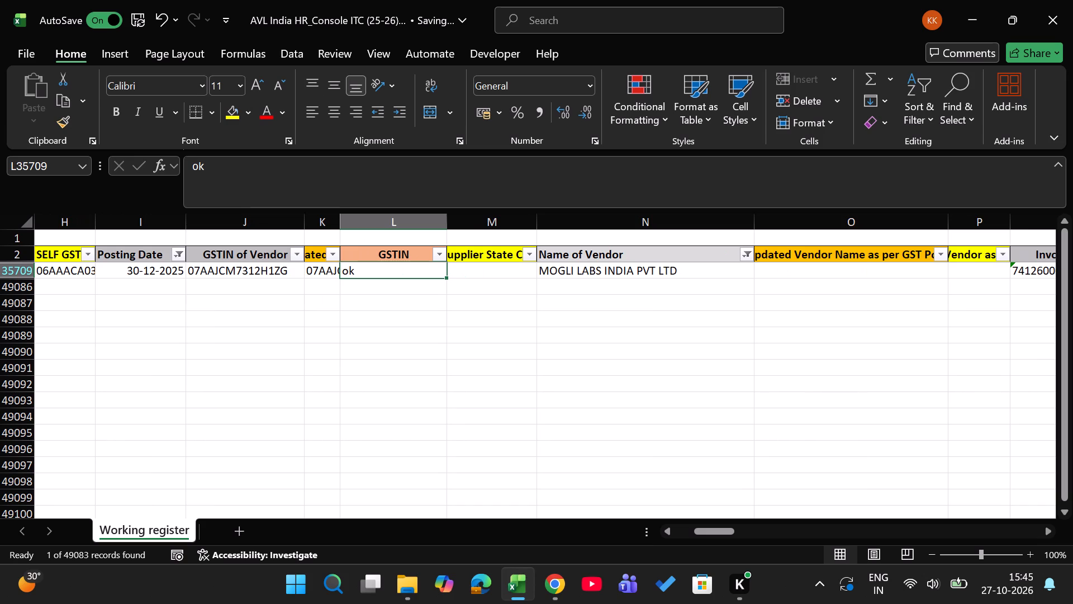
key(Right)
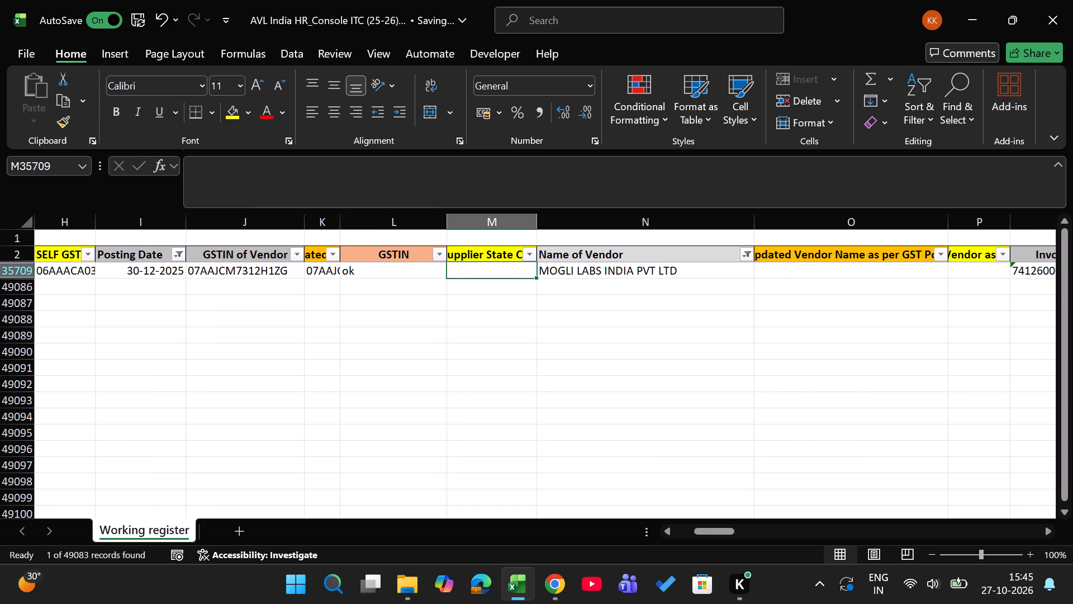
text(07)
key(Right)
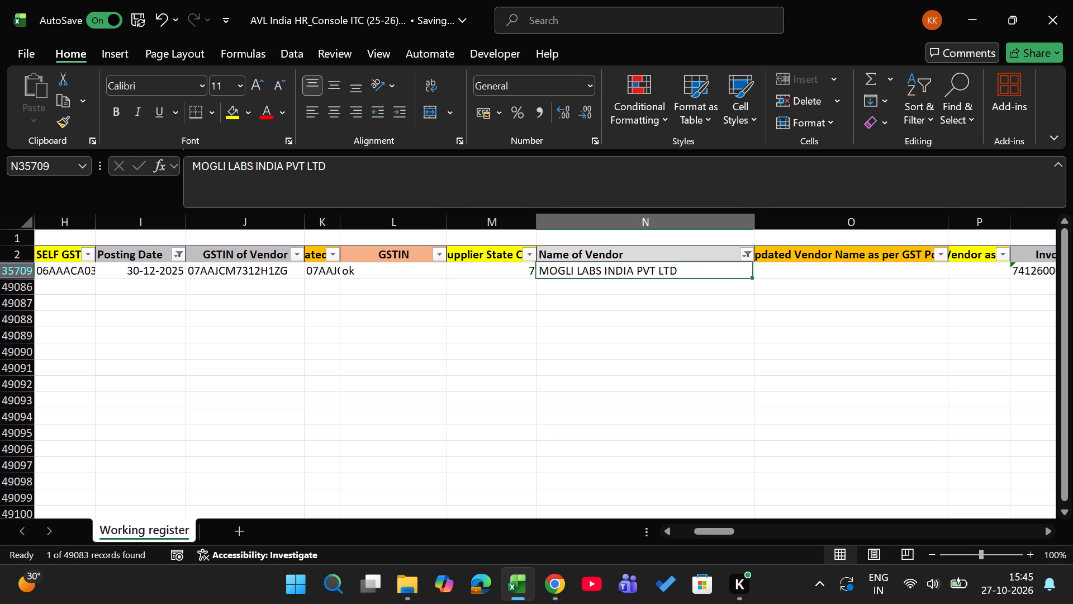
Fit the Updated GSTIN column's width to its contents.
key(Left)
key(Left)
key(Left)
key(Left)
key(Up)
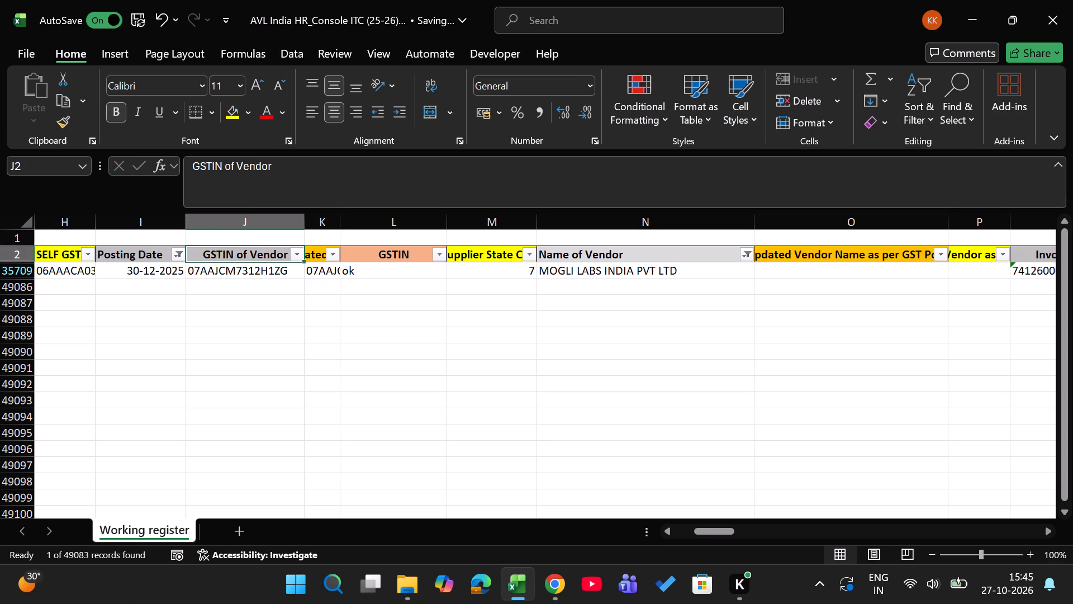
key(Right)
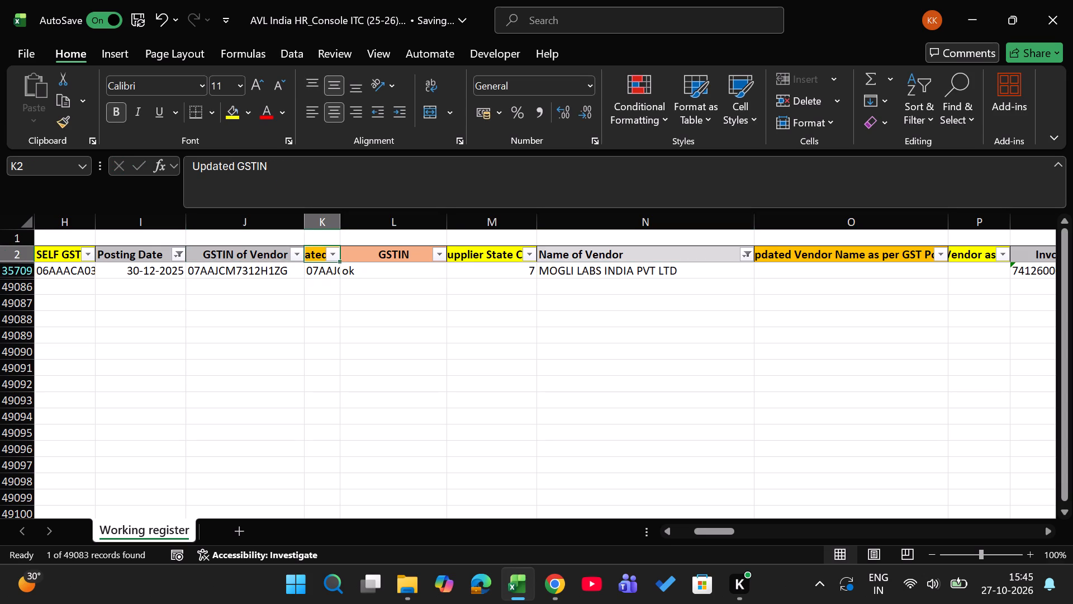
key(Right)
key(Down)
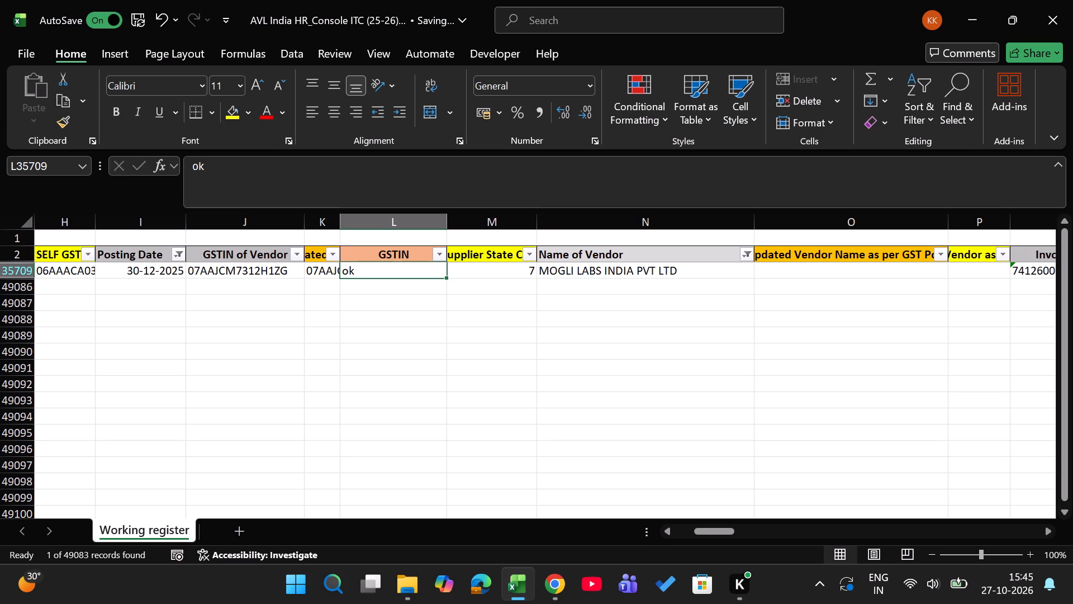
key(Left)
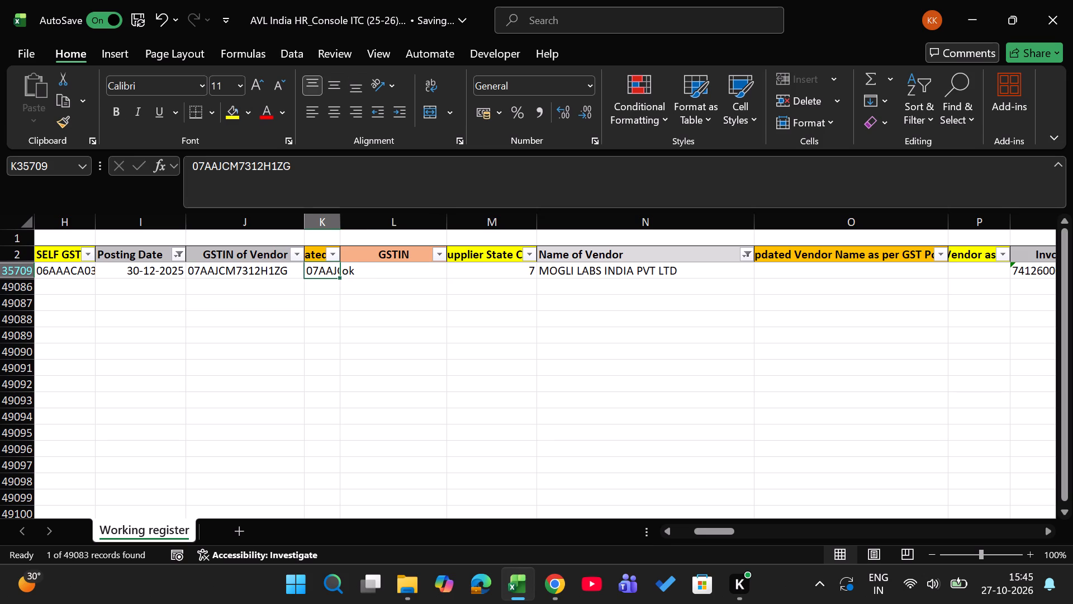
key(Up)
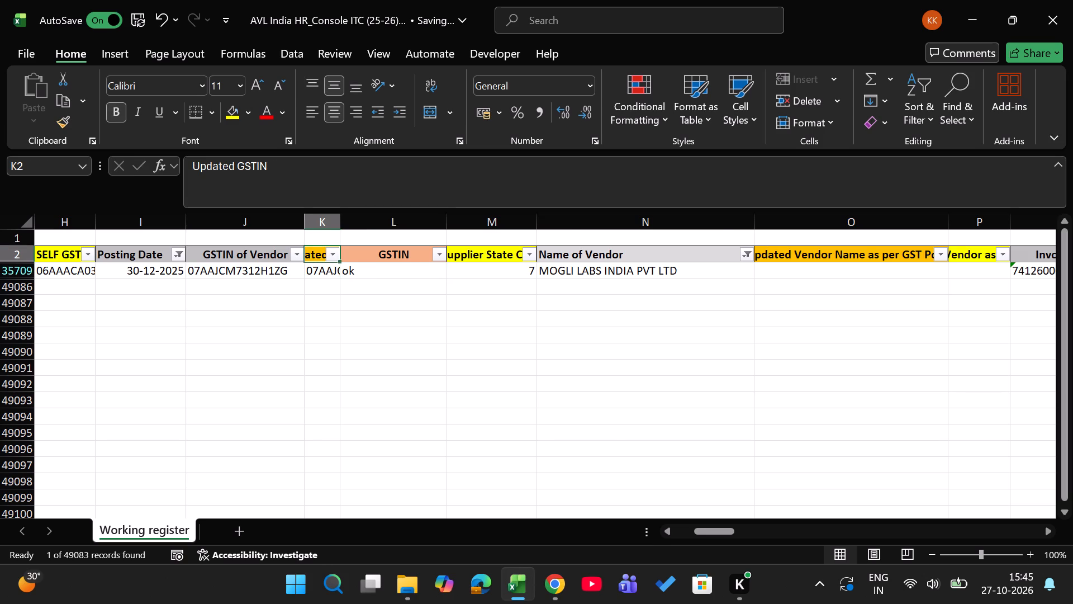
double_click(345, 217)
Format the Mogli Labs invoice's Supplier State Code cell as Text and enter 07 in it.
key(Right)
key(Down)
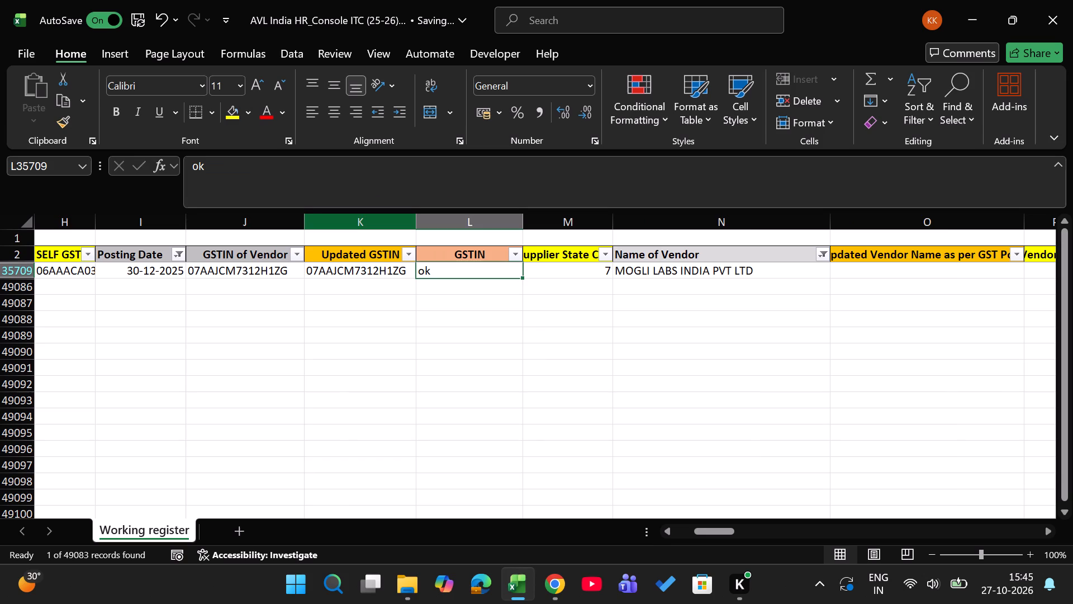
key(Right)
key(Right)
key(Right)
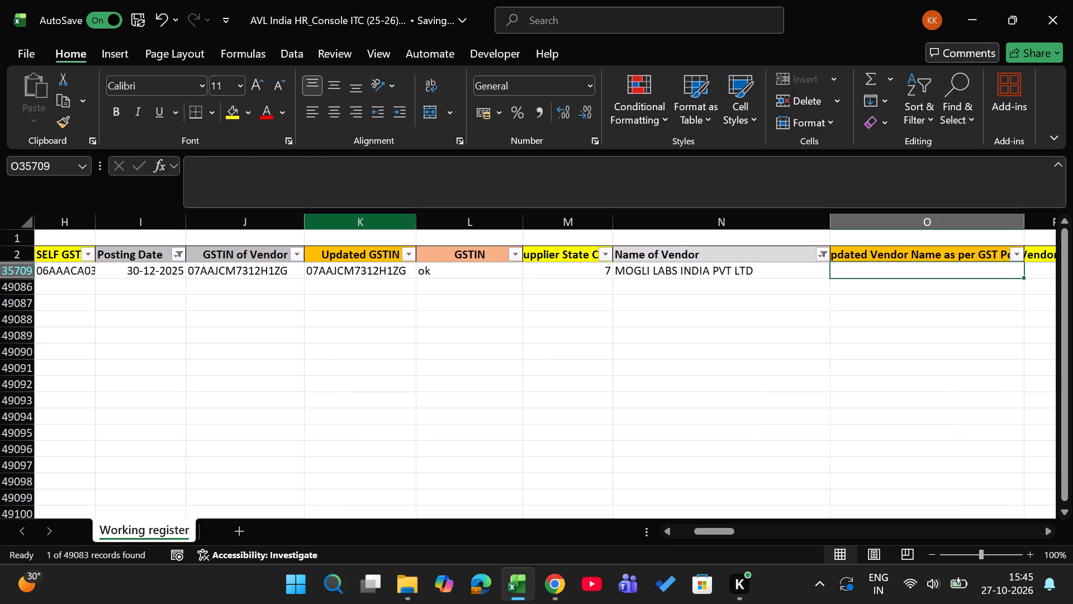
key(Left)
key(Left)
key(Left)
key(Right)
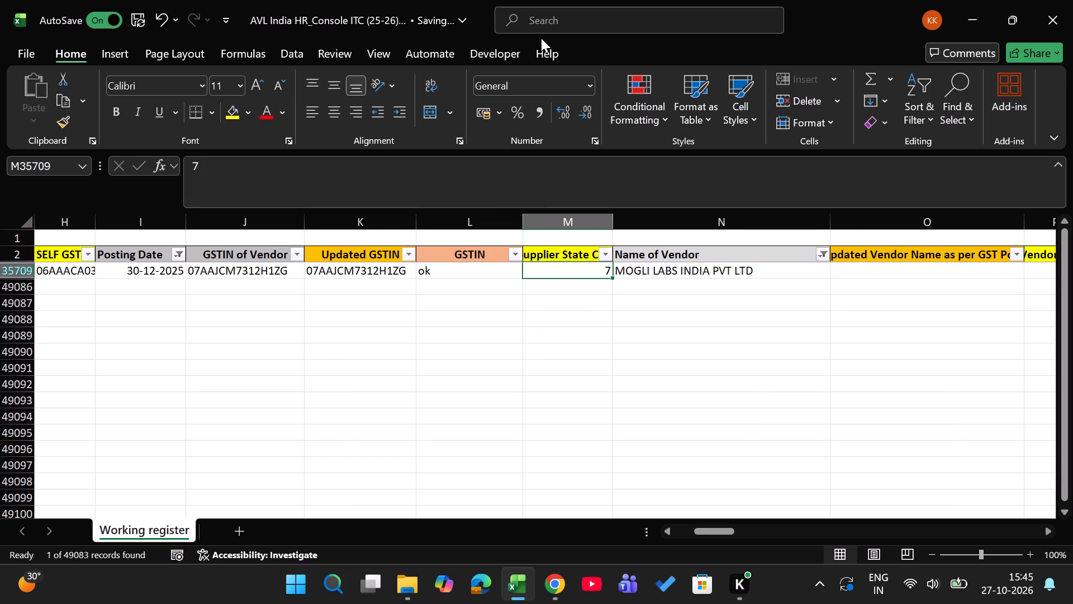
click(592, 88)
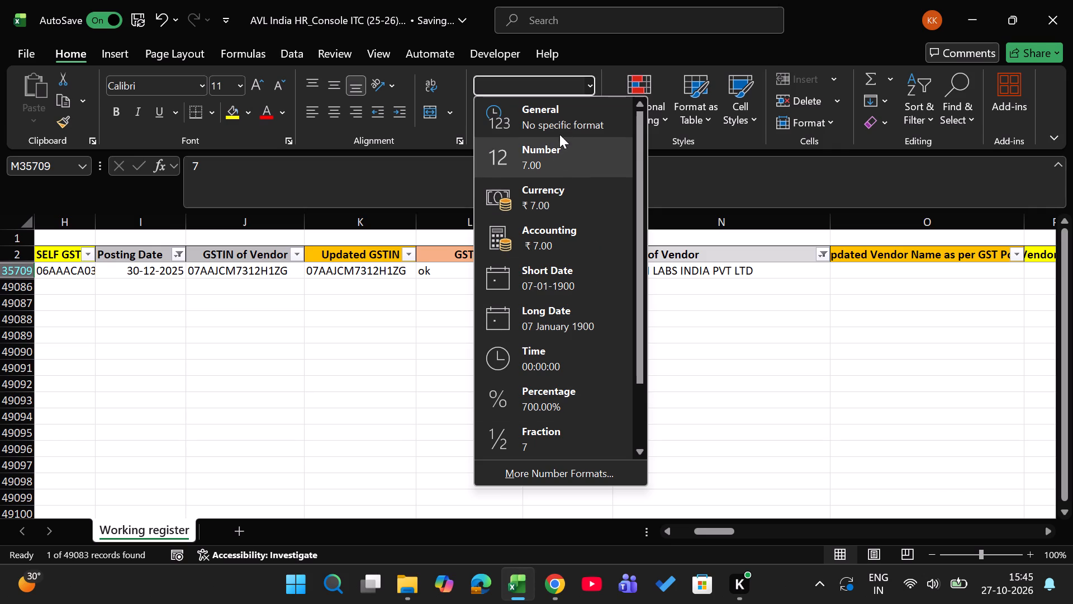
click(552, 472)
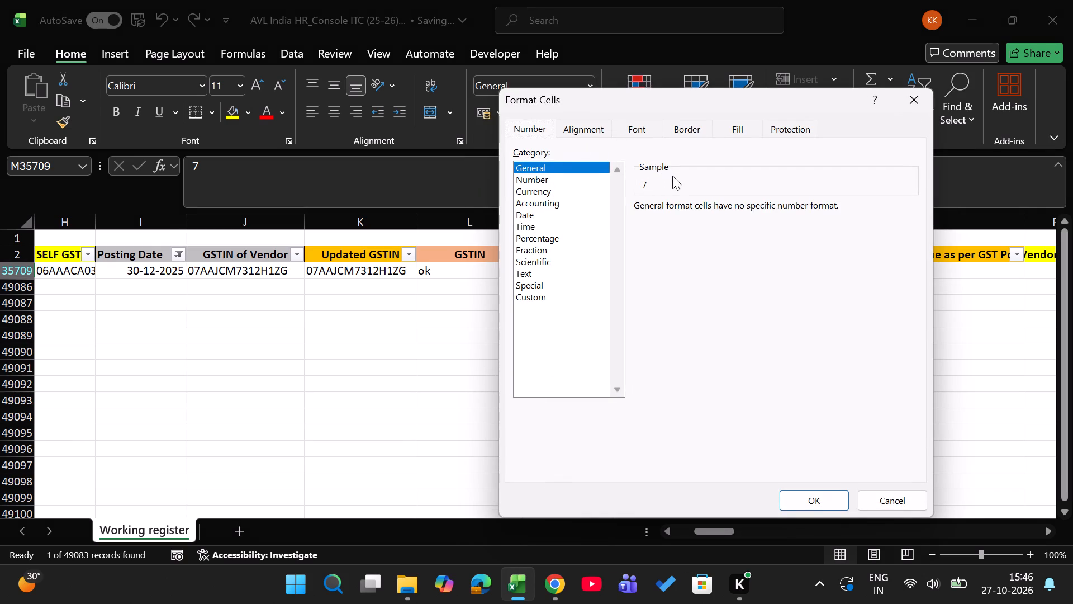
click(552, 180)
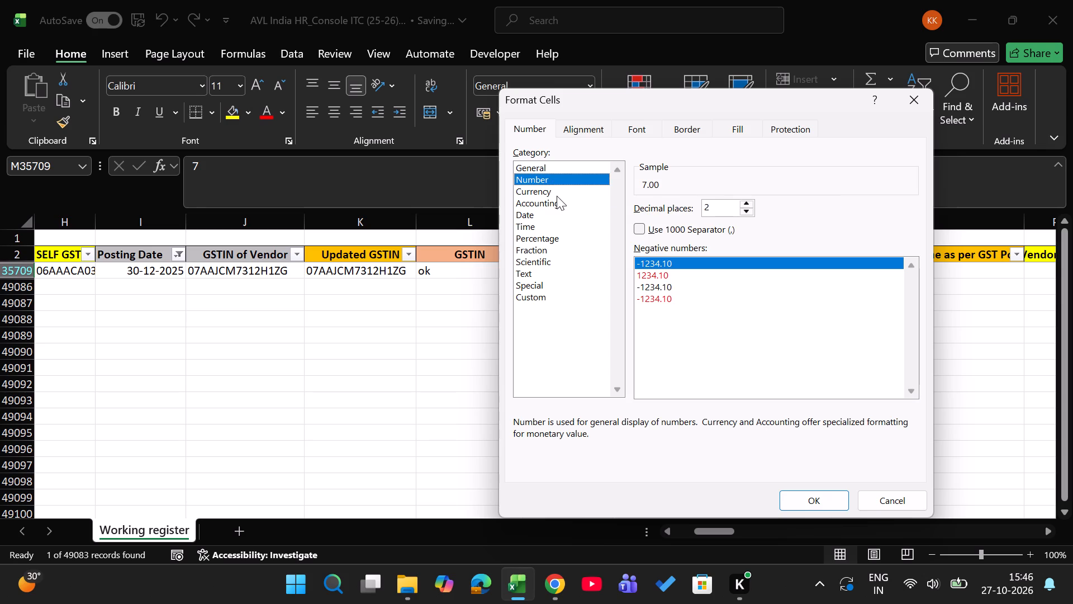
click(557, 196)
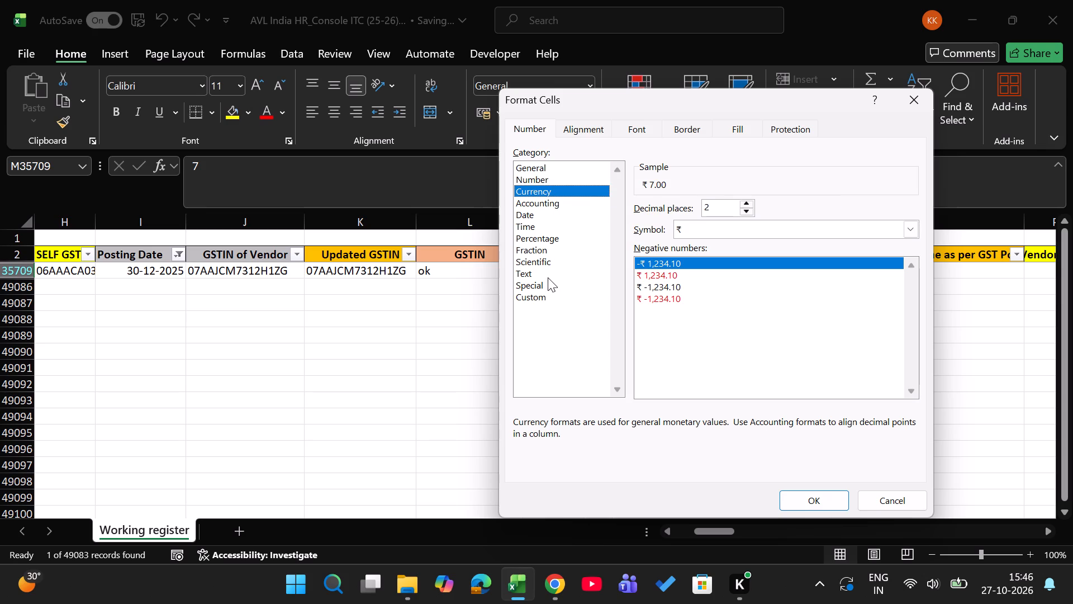
click(550, 275)
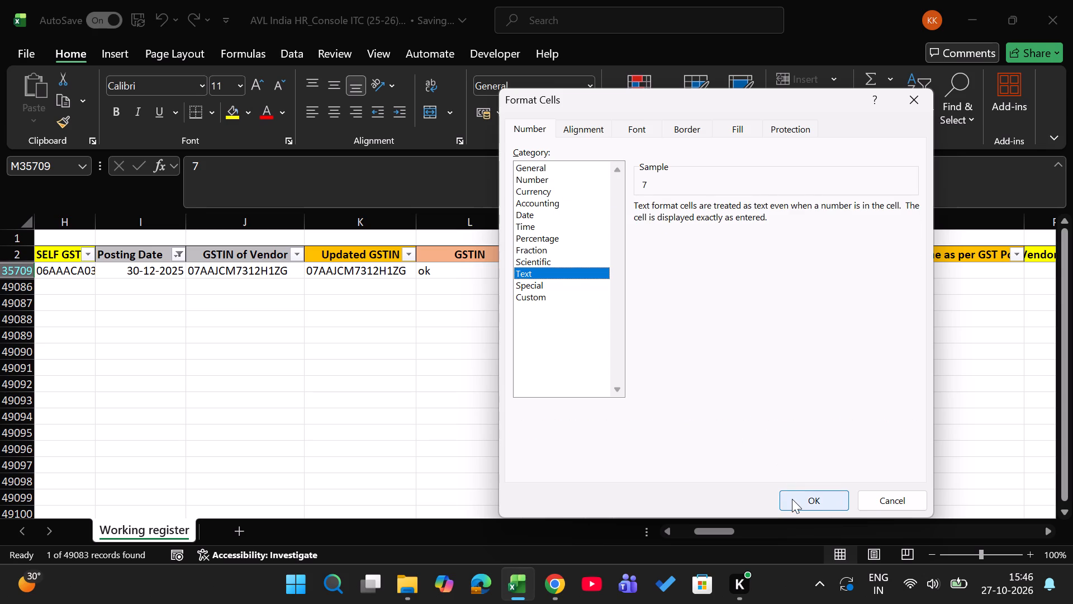
click(792, 499)
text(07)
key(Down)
Hide the Updated Vendor Name as per GST Portal and Address of Vendor as per GST Portal columns.
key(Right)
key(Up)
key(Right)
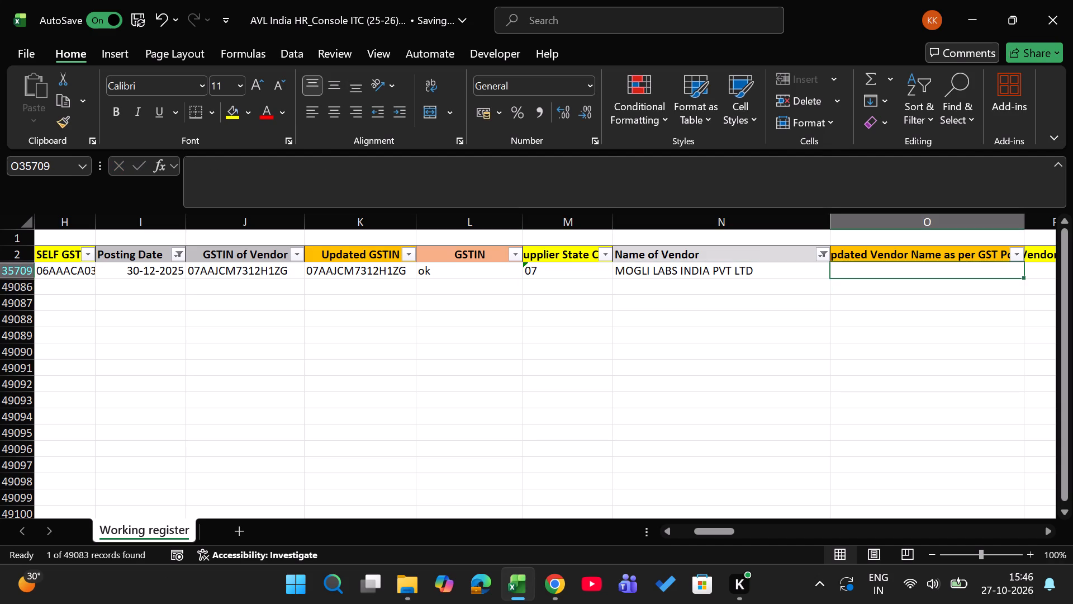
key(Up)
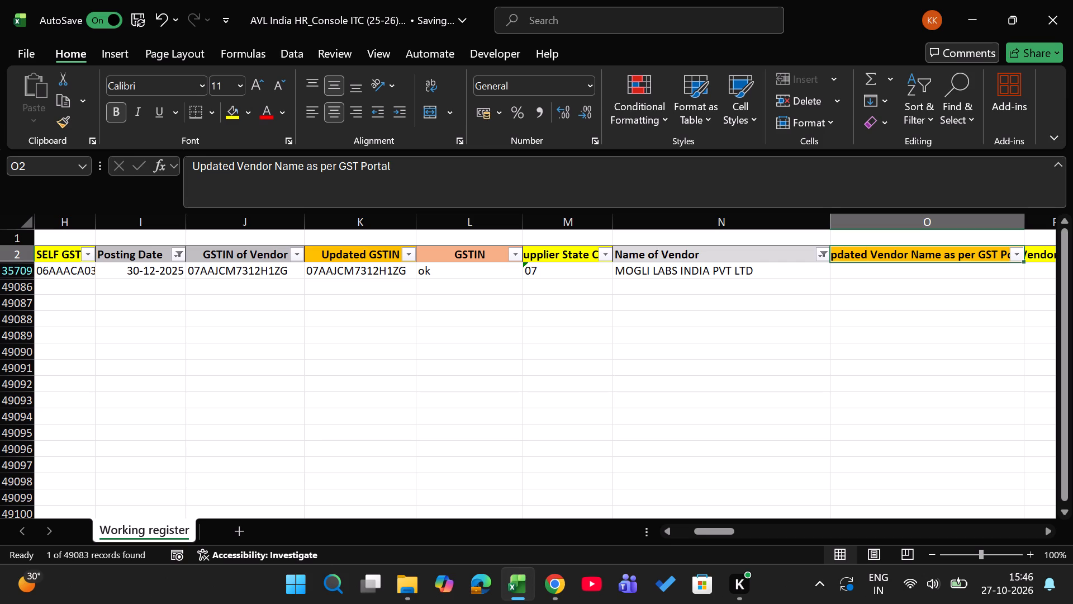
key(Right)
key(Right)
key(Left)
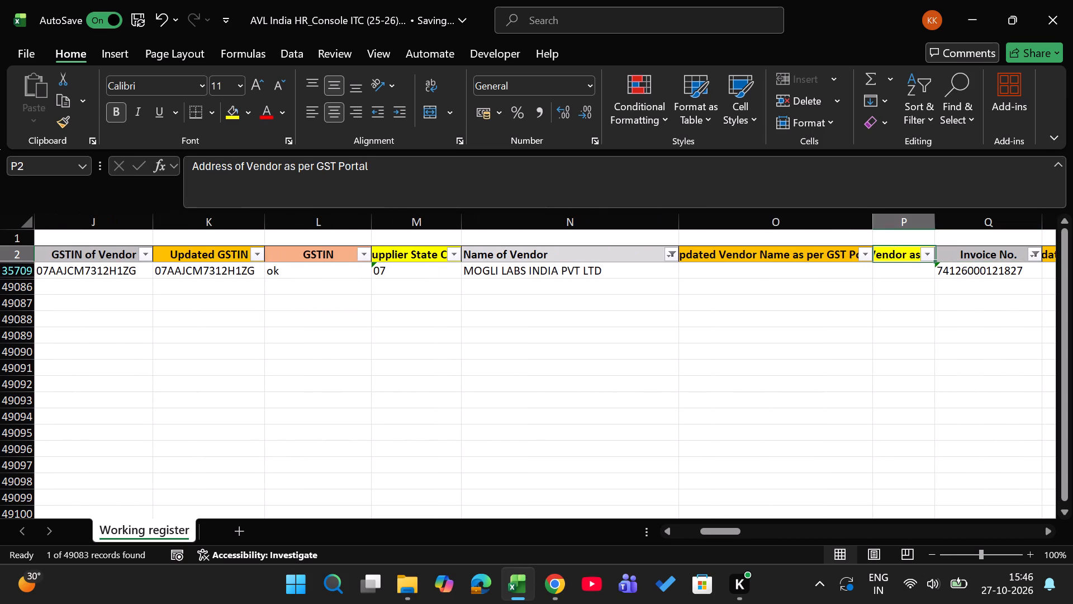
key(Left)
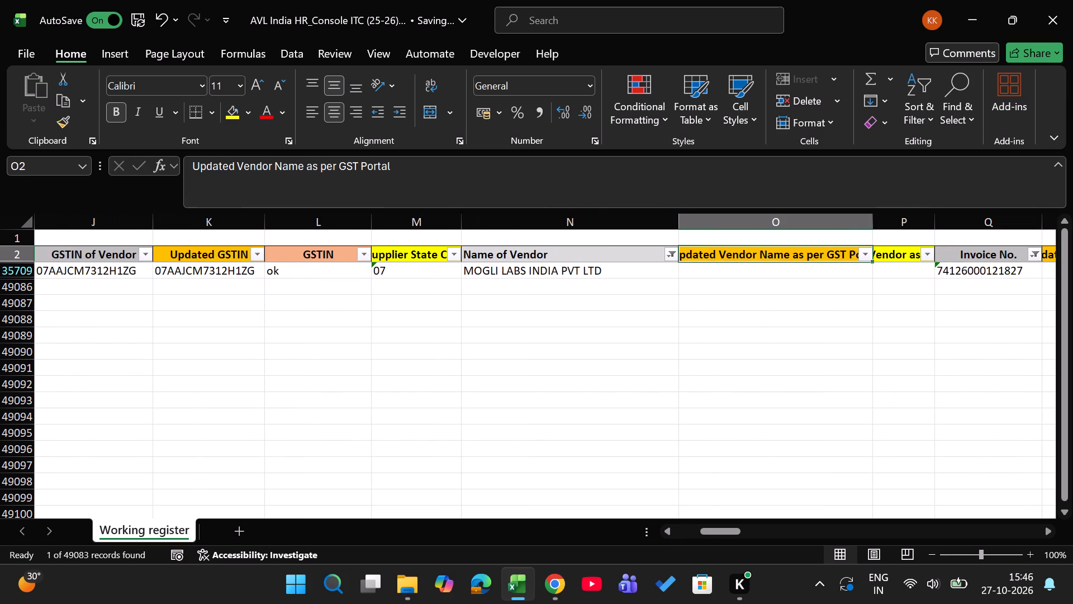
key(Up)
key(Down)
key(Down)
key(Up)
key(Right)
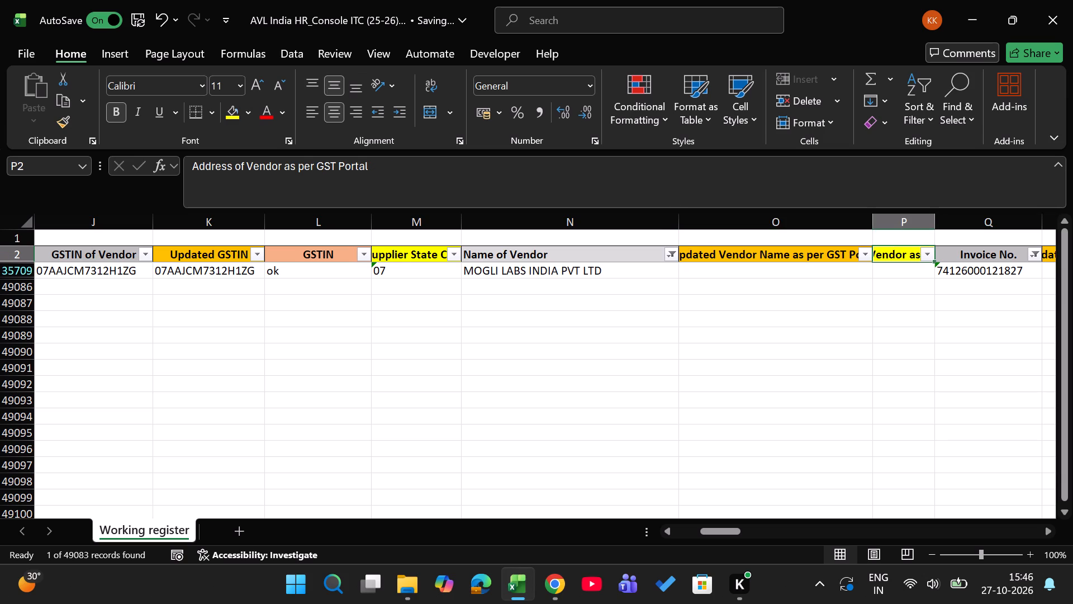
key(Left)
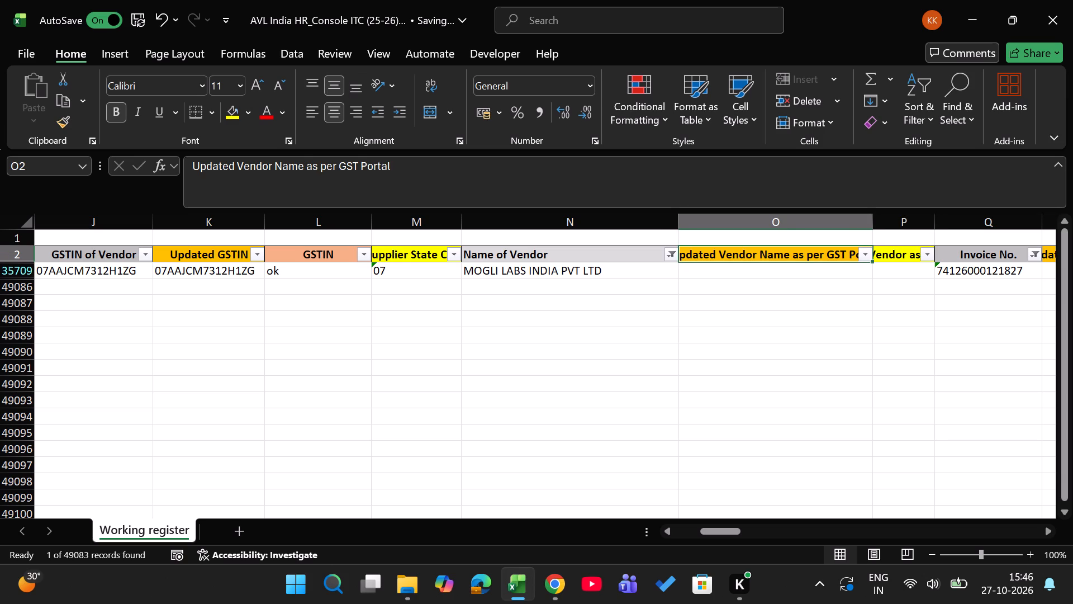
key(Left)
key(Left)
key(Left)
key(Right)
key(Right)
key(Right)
click(814, 223)
key(shift+Right)
key(ctrl+0)
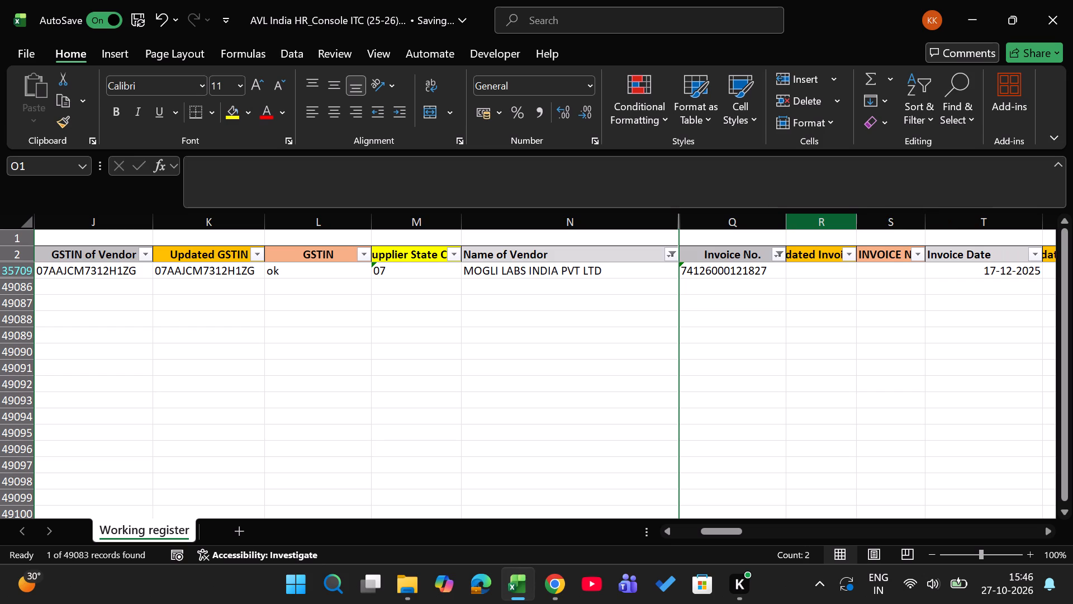
Copy the Mogli Labs row's Invoice No. value into the adjacent updated invoice number column.
key(Right)
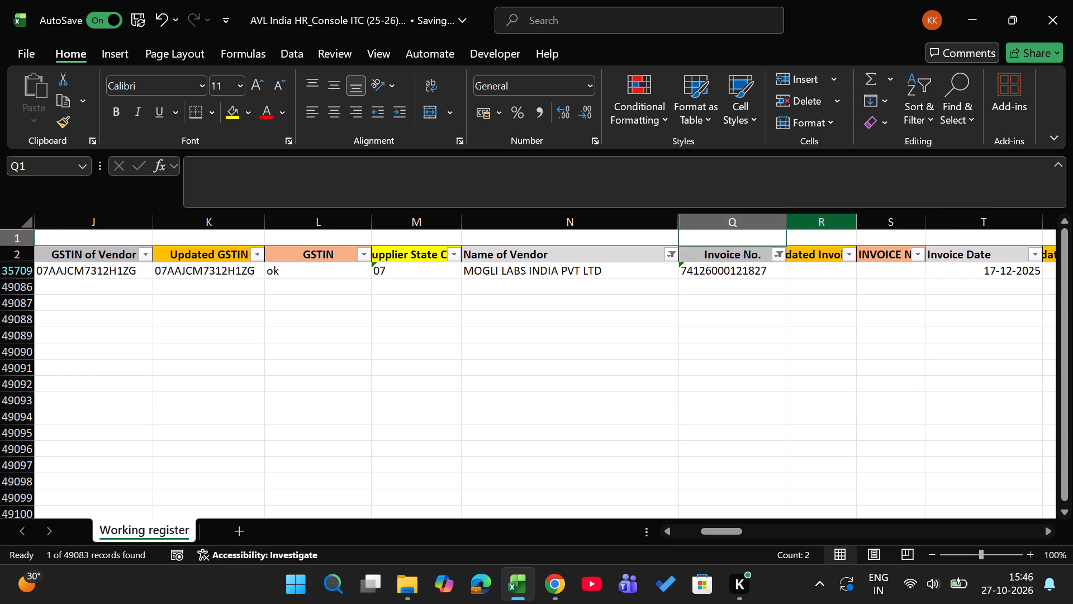
key(Down)
key(Right)
key(Down)
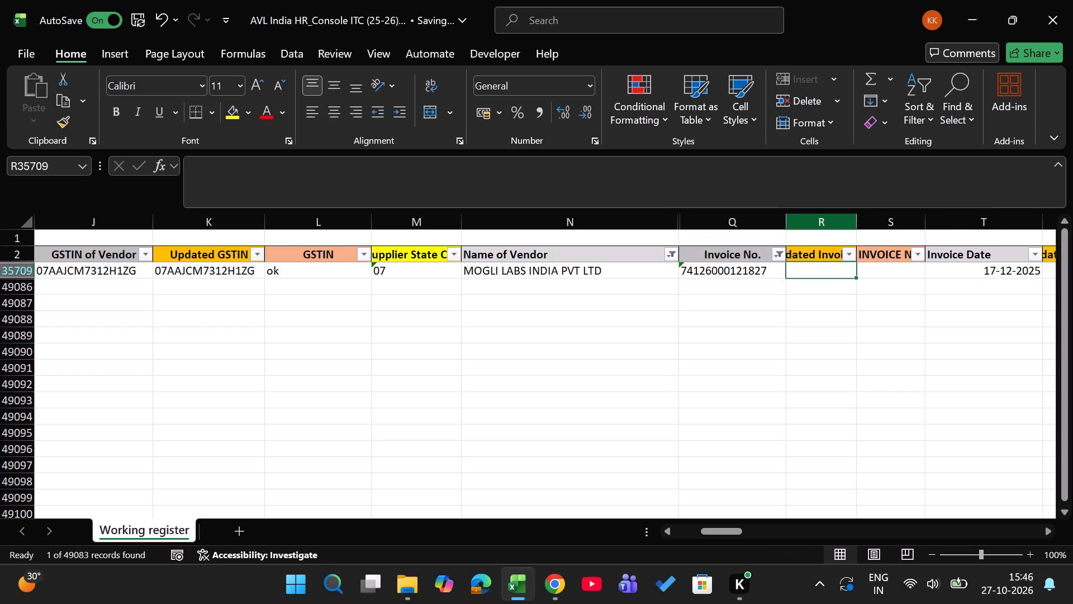
key(Left)
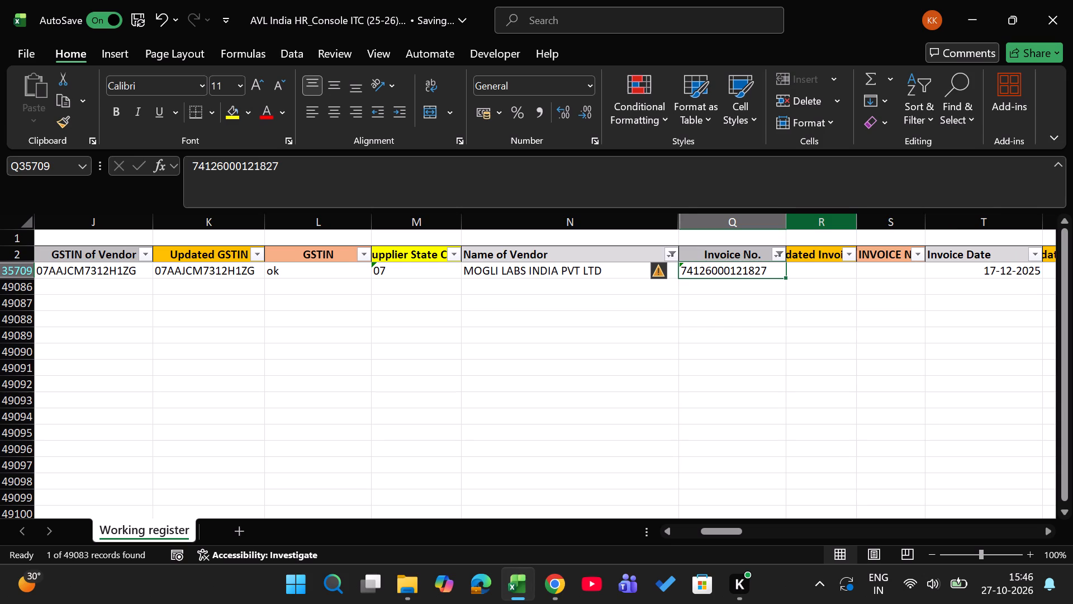
key(ctrl+c)
key(Right)
key(Return)
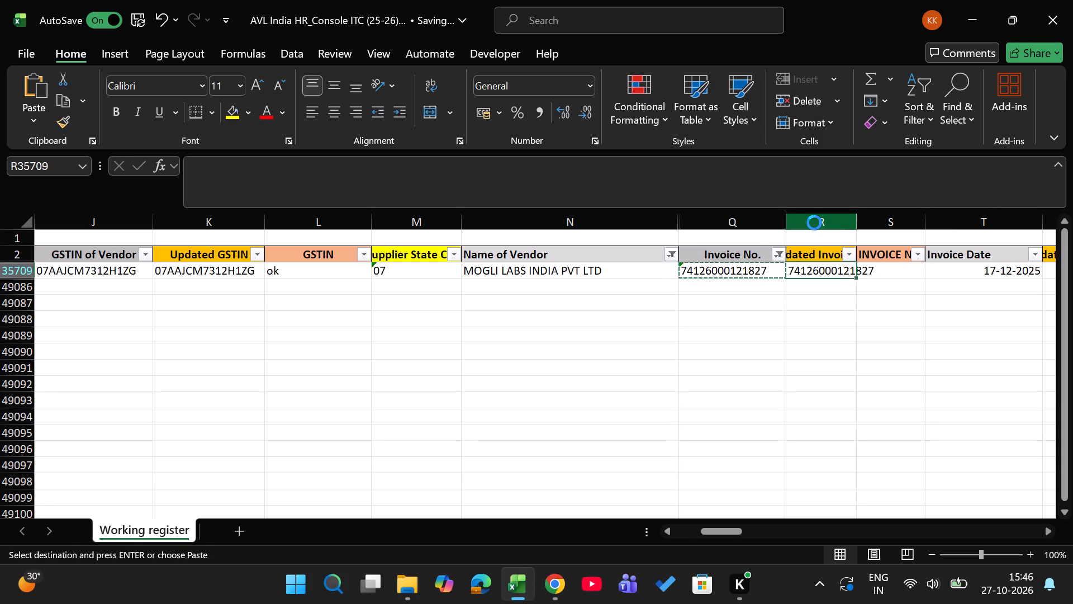
Mark the invoice number check column as "ok" for the Mogli Labs invoice.
key(Right)
key(Up)
key(Down)
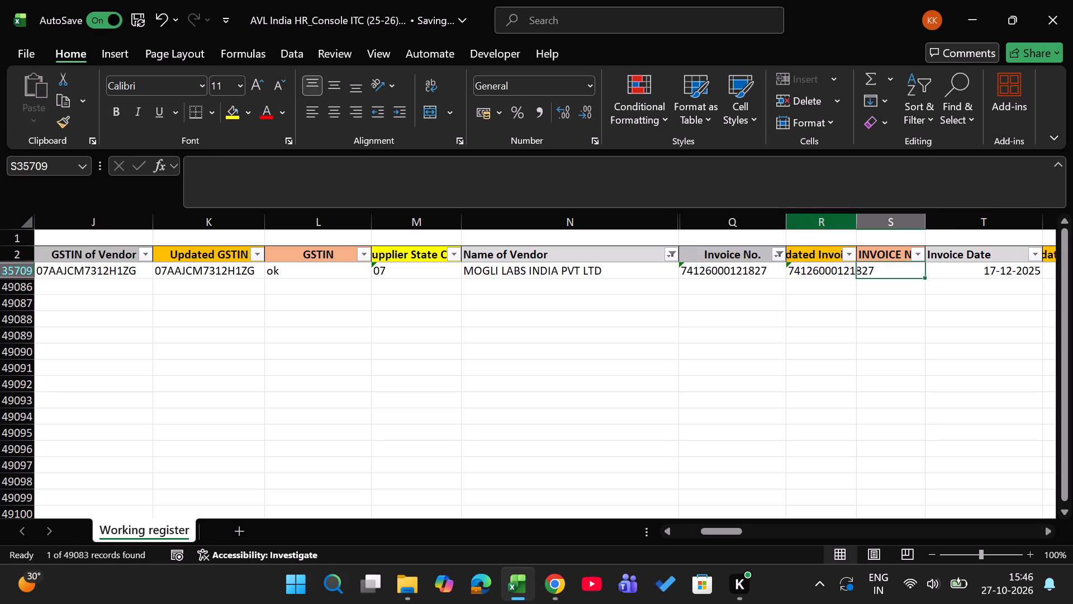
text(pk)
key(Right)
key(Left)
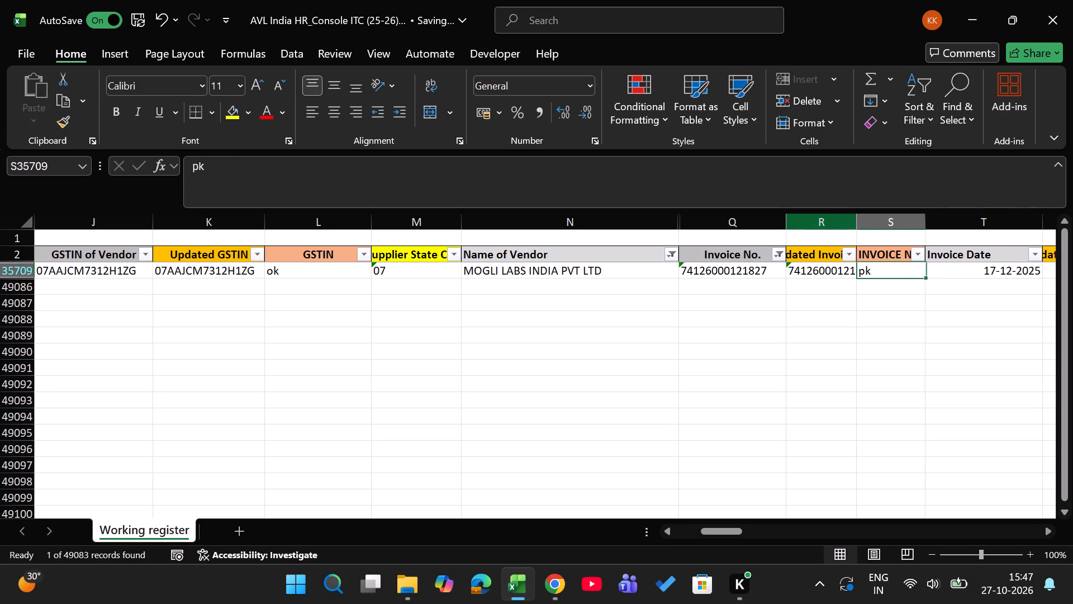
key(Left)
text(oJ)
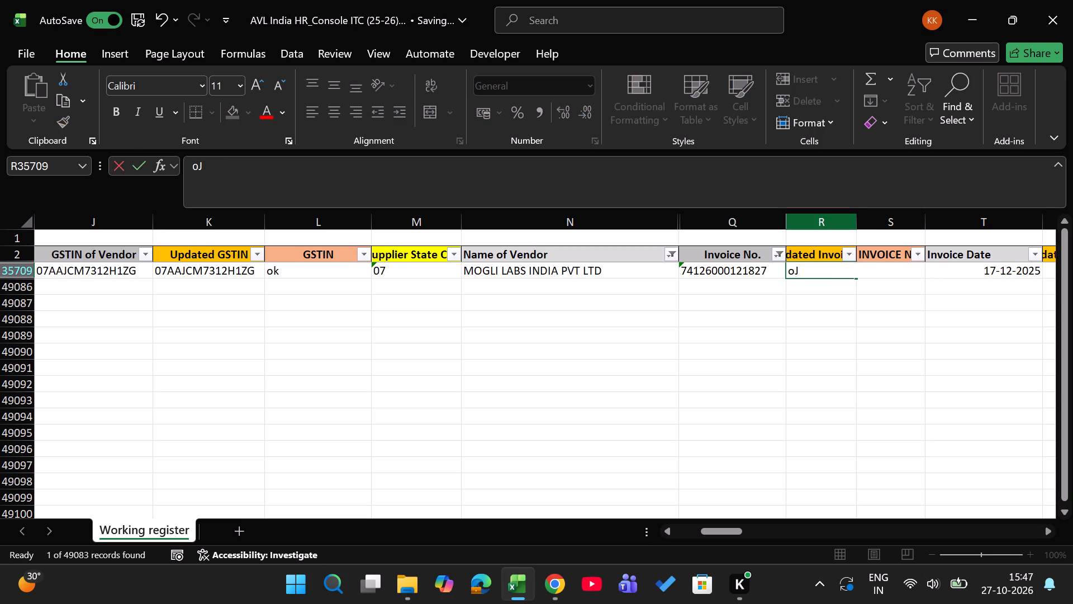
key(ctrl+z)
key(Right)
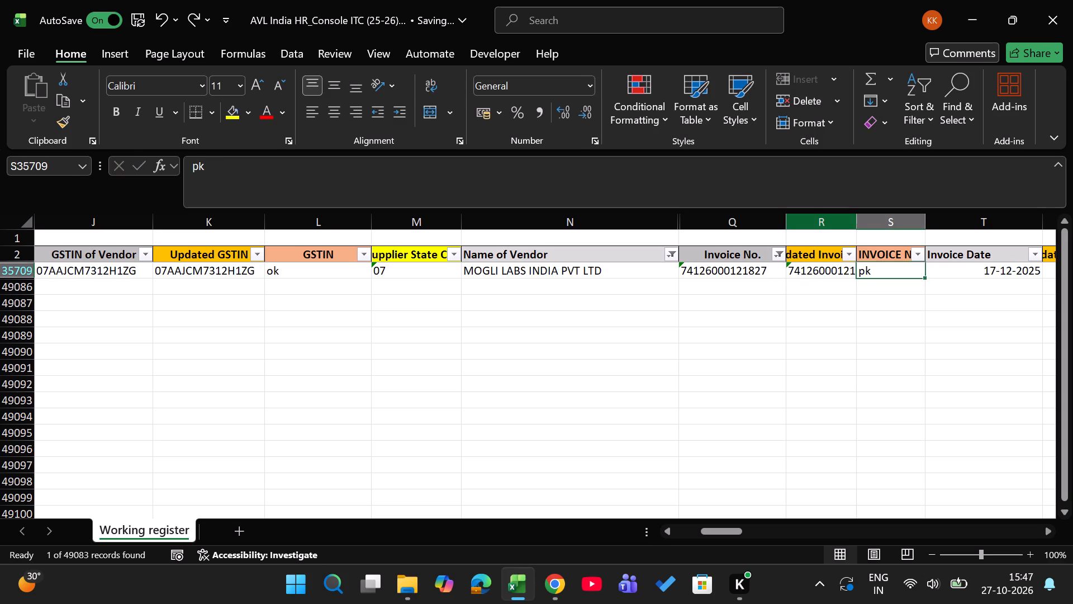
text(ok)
Copy the Mogli Labs row's Invoice Date, 17-12-2025, into the adjacent updated invoice date column.
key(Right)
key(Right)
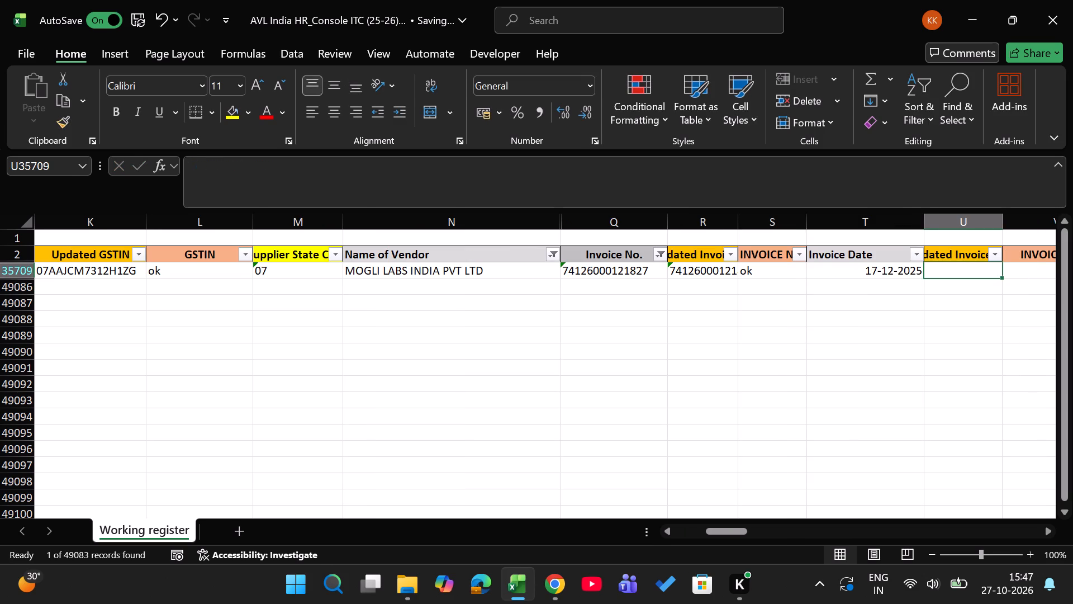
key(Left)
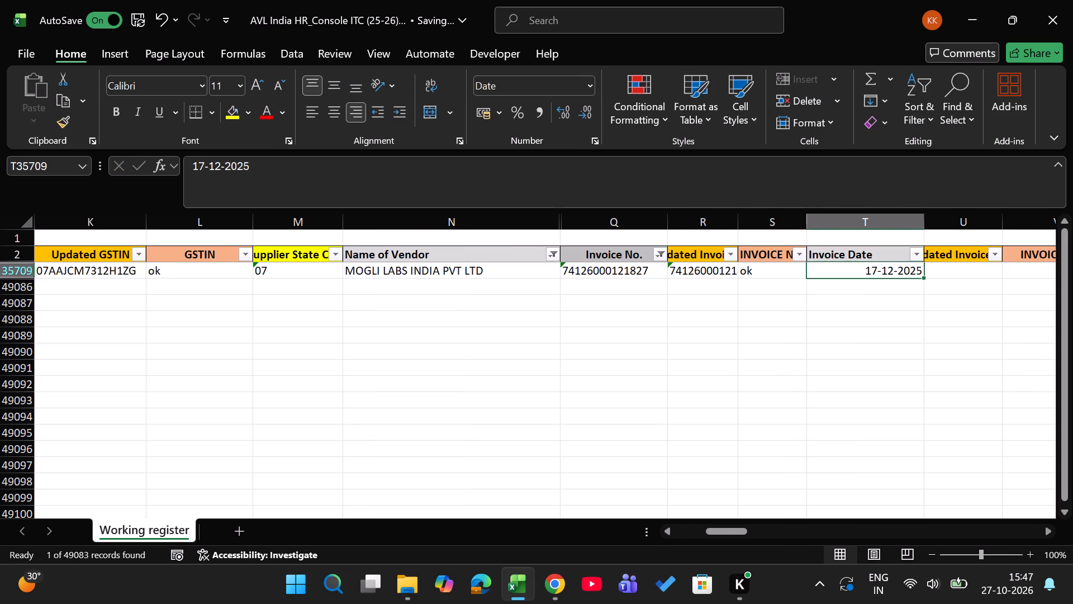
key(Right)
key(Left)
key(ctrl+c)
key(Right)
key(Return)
Mark the INVOICE DATE check column as "ok" for the Mogli Labs invoice.
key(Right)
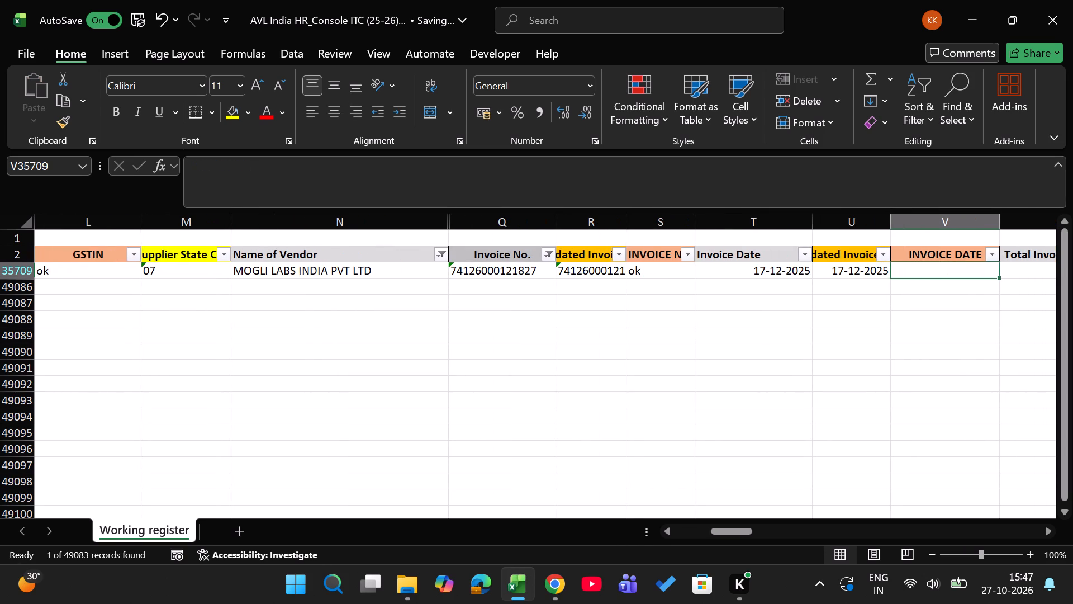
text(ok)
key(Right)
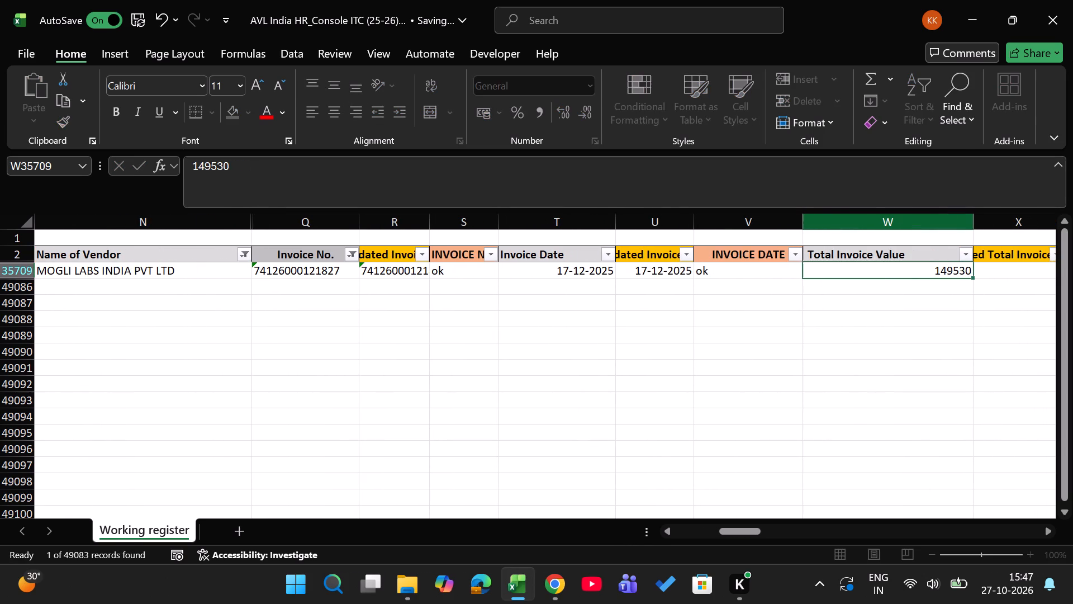
Enter 149529.6 as the updated total invoice value for the Mogli Labs invoice.
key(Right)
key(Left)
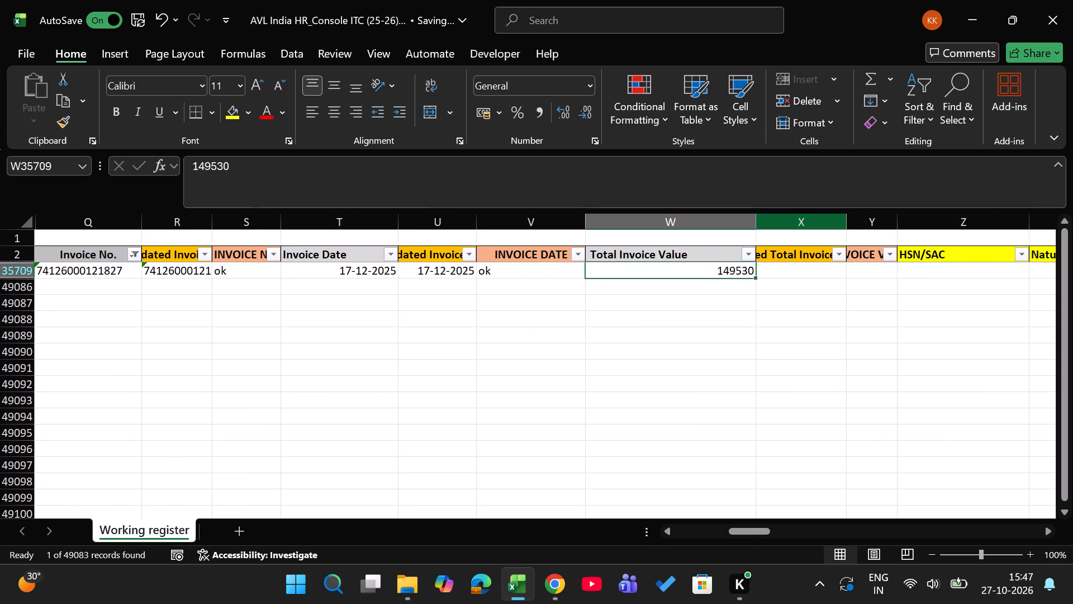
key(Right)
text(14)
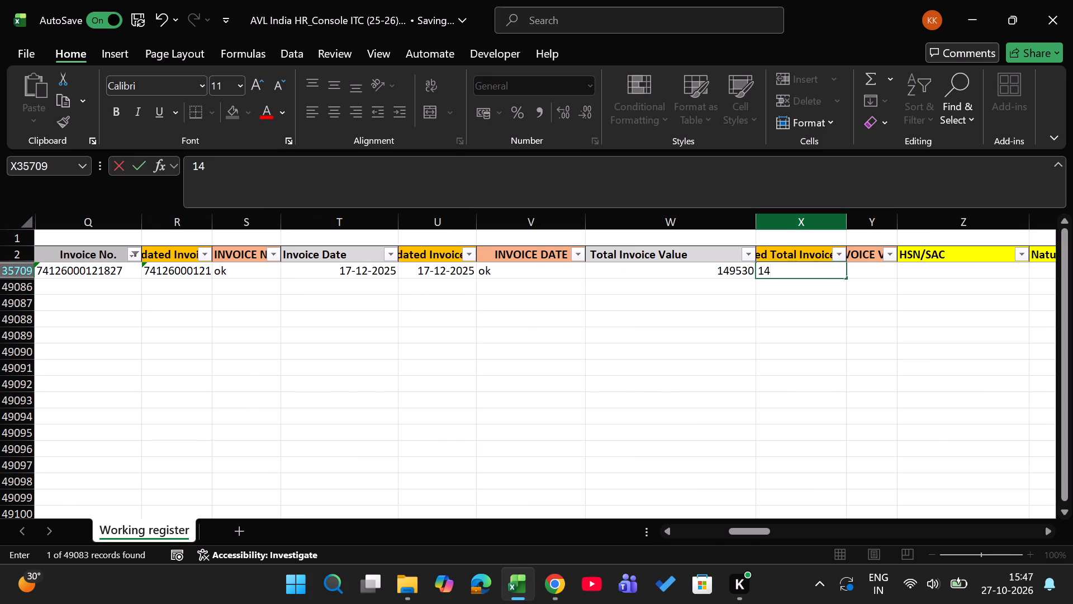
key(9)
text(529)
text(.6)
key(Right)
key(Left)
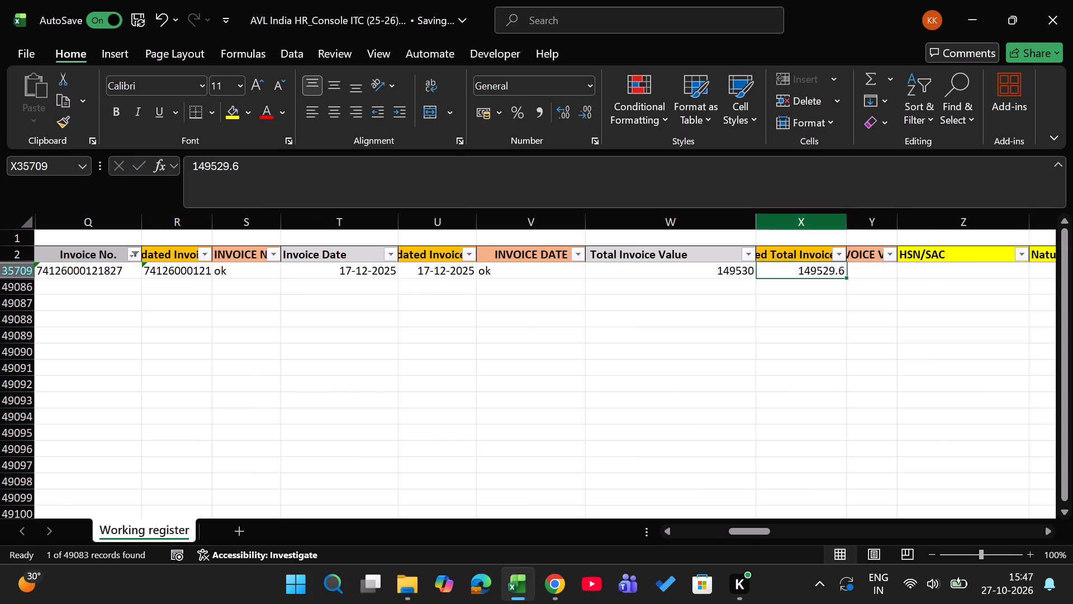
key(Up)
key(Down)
Fill the INVOICE VALUE check column with a formula subtracting the updated total invoice value from Total Invoice Value, =W35709-X35709.
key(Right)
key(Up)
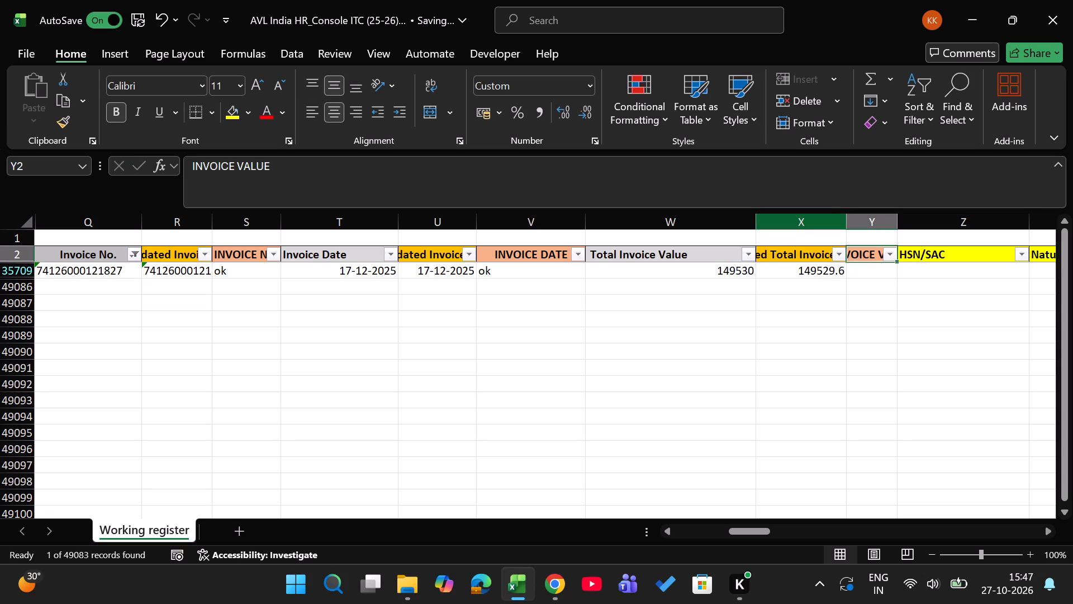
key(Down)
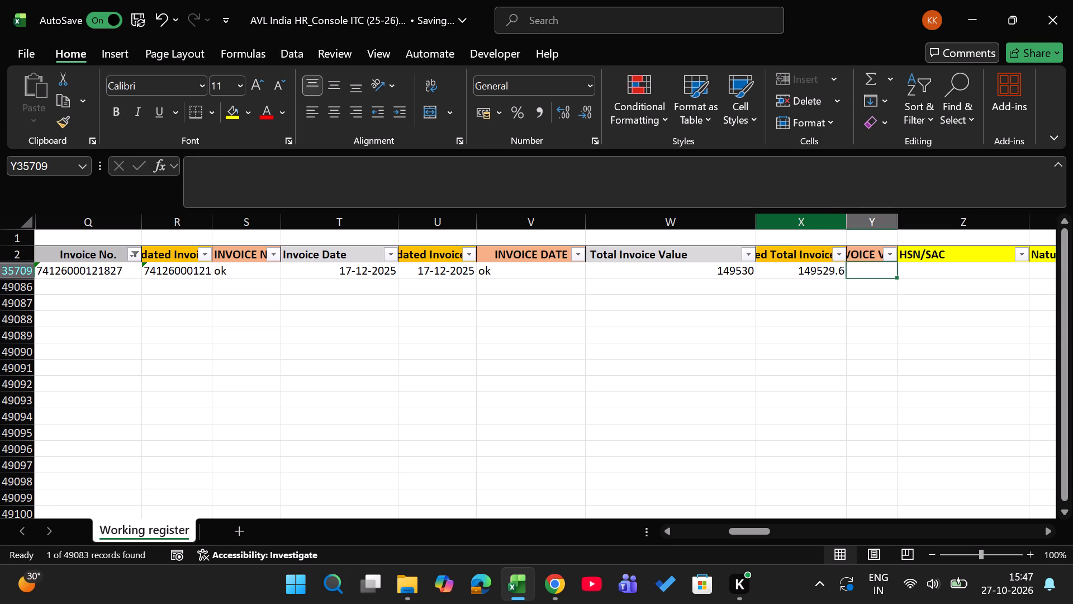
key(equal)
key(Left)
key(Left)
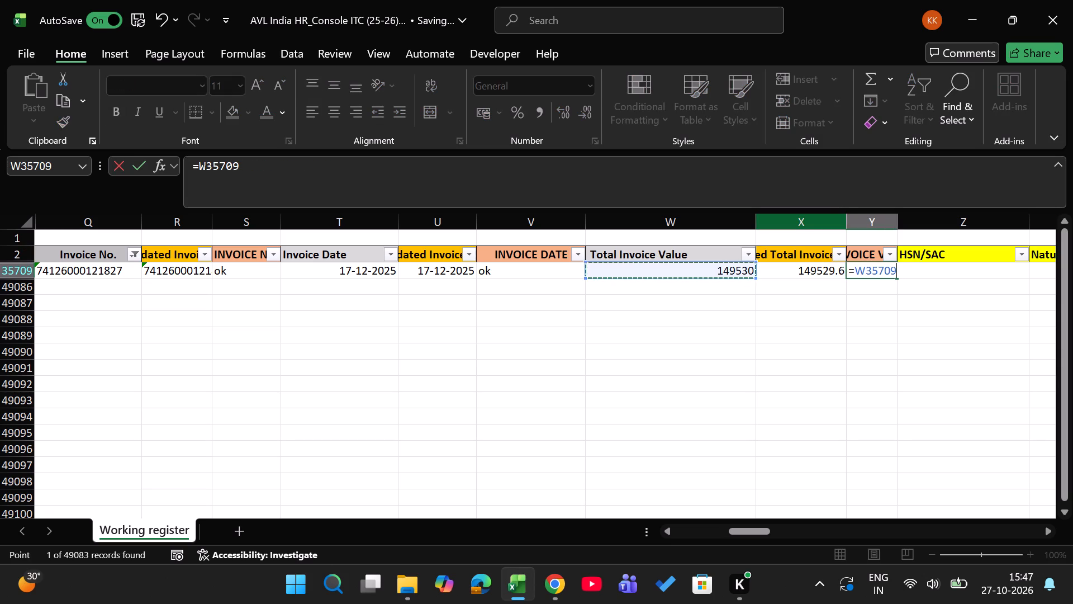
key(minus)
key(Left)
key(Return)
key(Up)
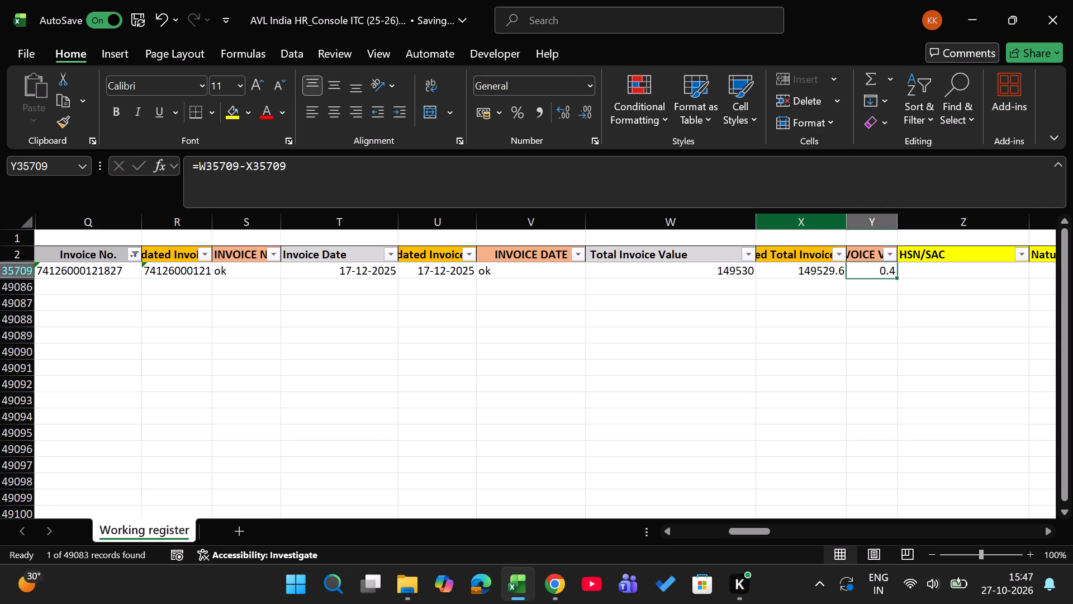
Enter 85238020 in the HSN/SAC column for the Mogli Labs invoice.
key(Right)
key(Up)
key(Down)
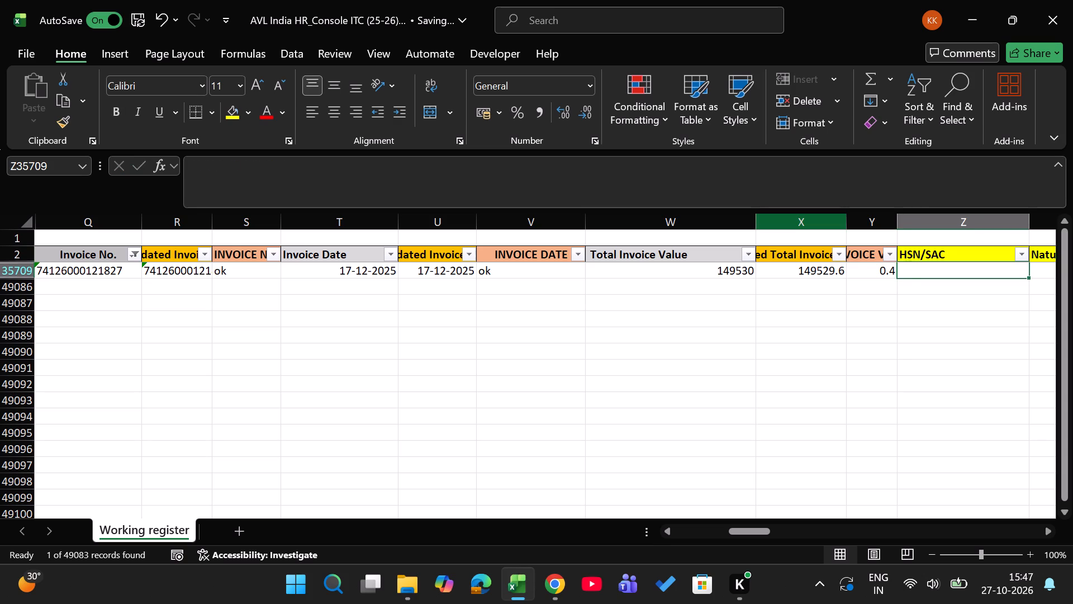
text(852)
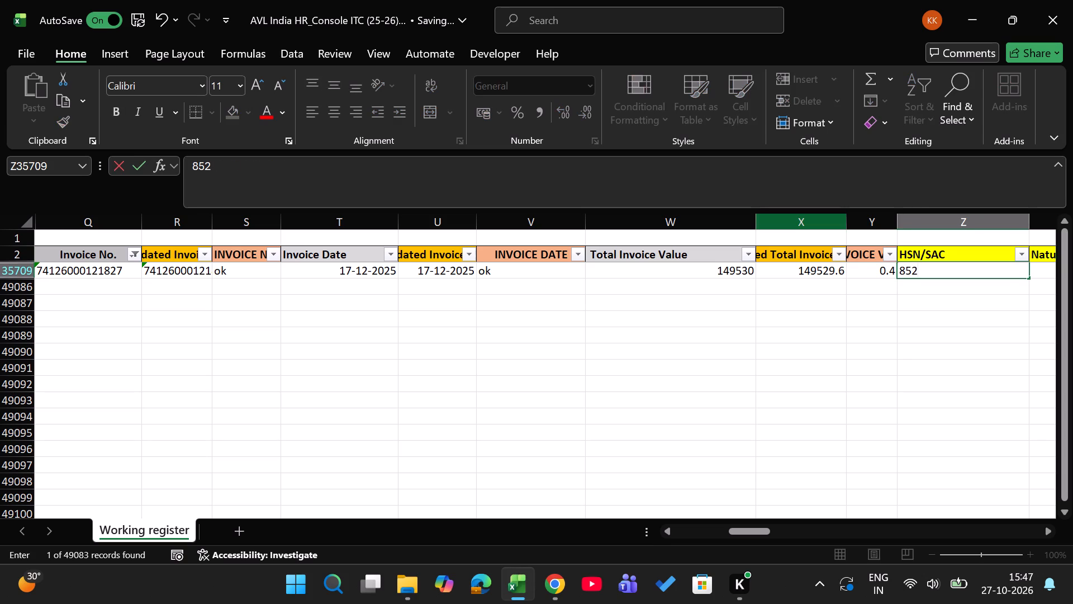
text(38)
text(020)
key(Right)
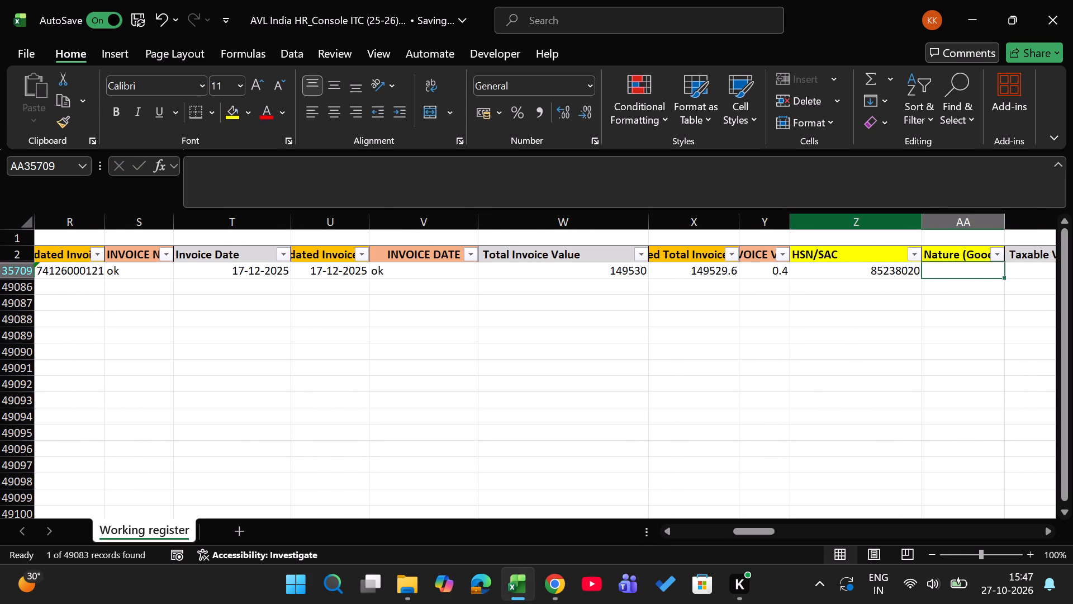
Enter "Microsoft SQL SERVER STD EDITION 2019 XA0239" in the Nature column of the Mogli Labs row.
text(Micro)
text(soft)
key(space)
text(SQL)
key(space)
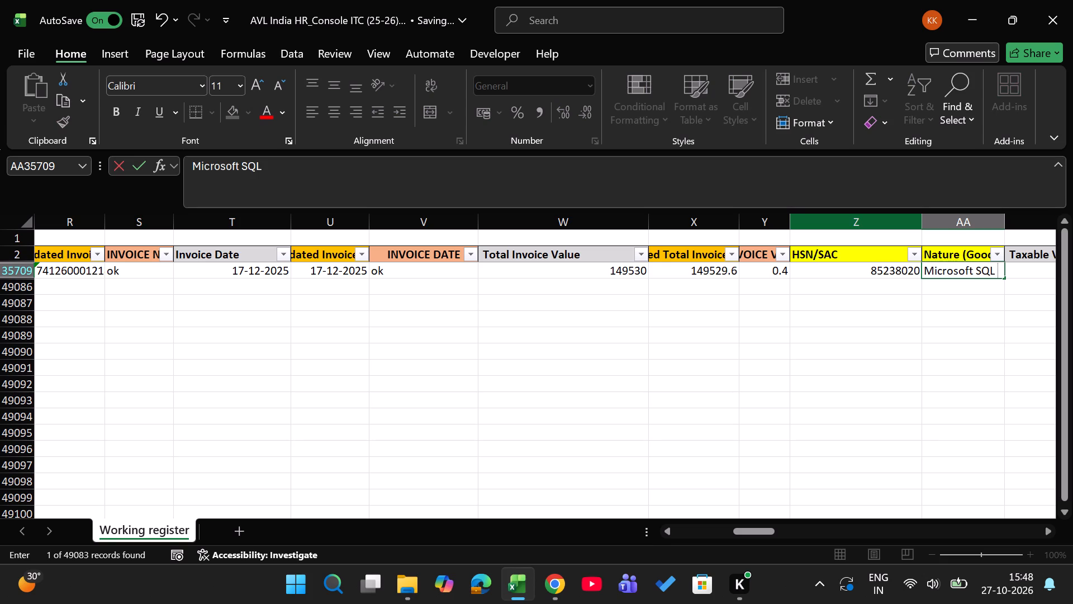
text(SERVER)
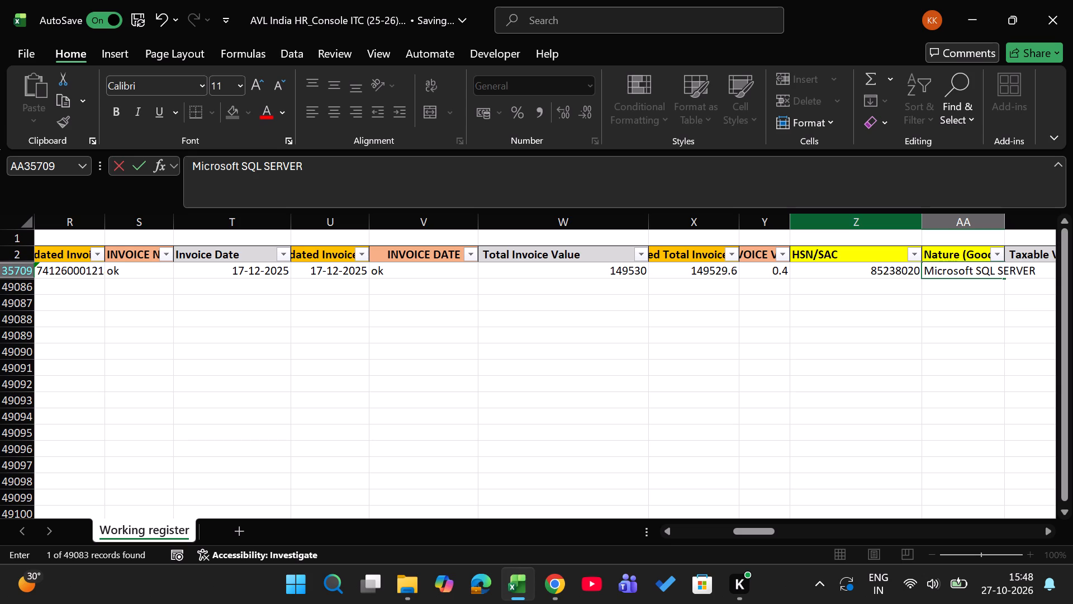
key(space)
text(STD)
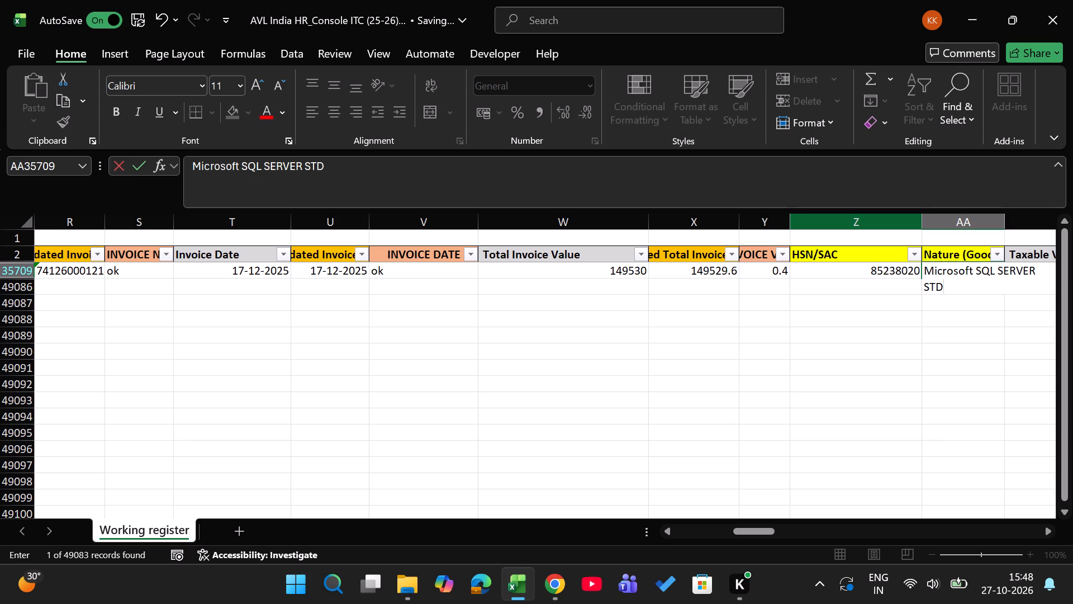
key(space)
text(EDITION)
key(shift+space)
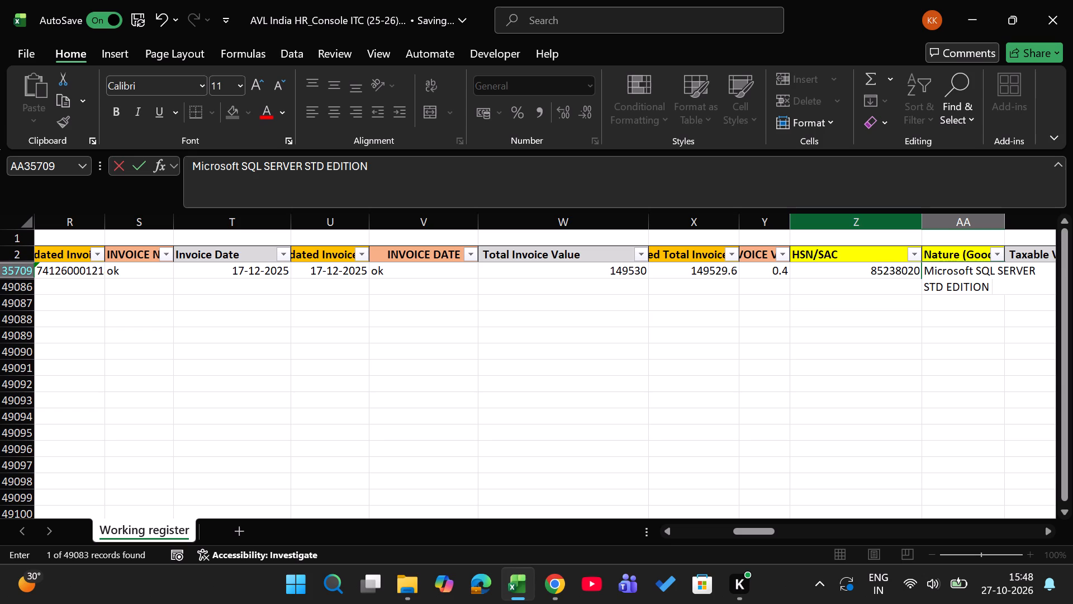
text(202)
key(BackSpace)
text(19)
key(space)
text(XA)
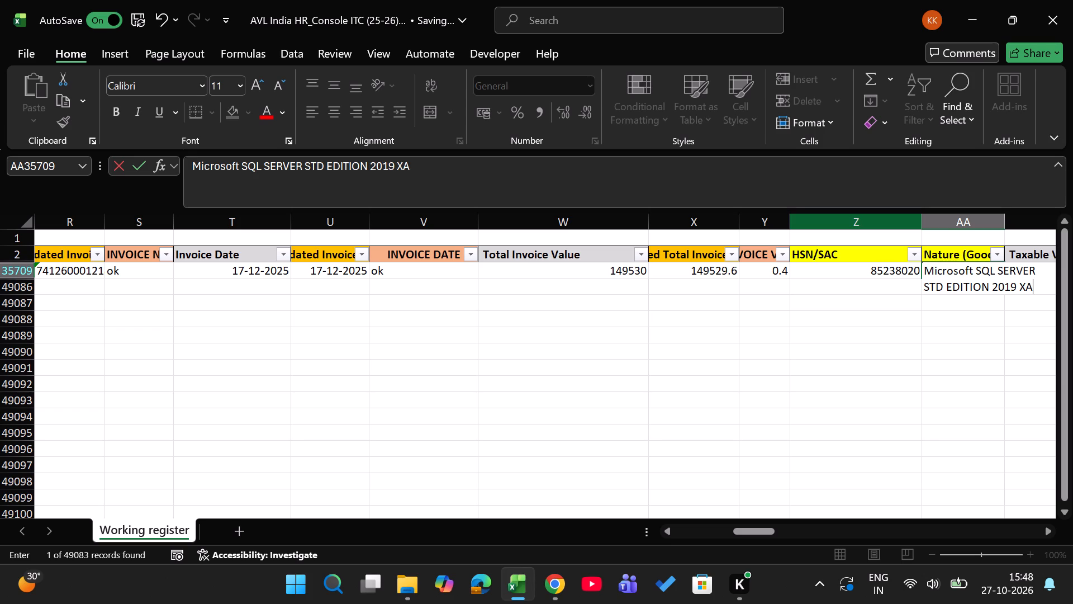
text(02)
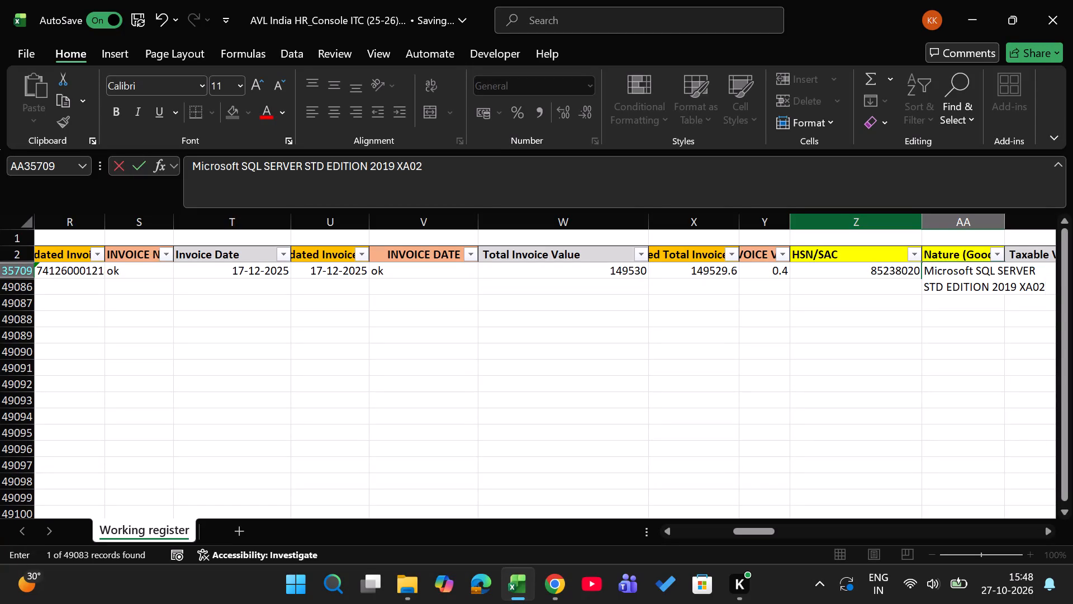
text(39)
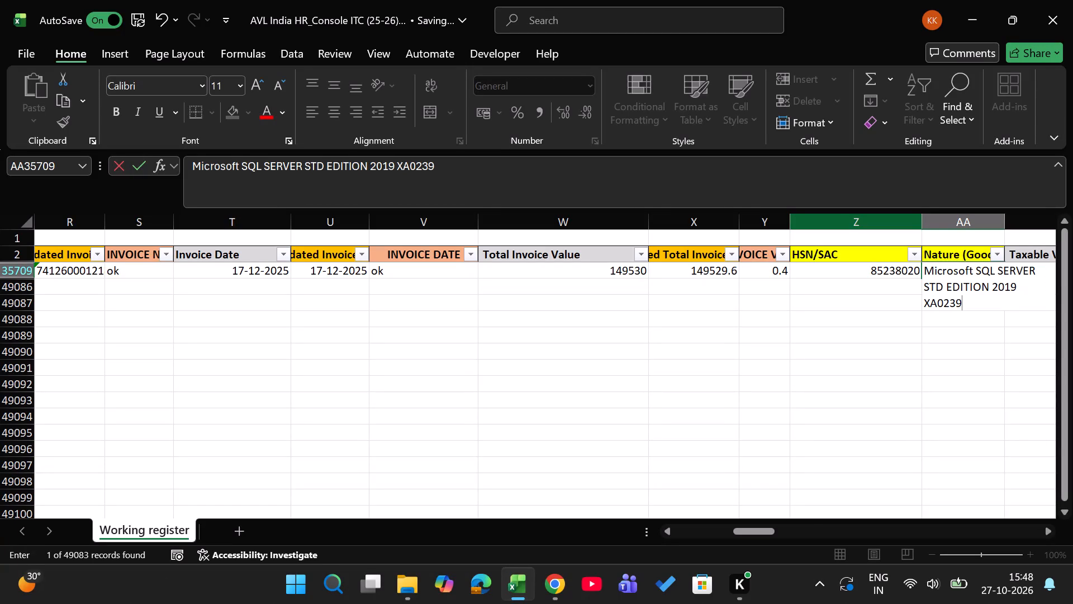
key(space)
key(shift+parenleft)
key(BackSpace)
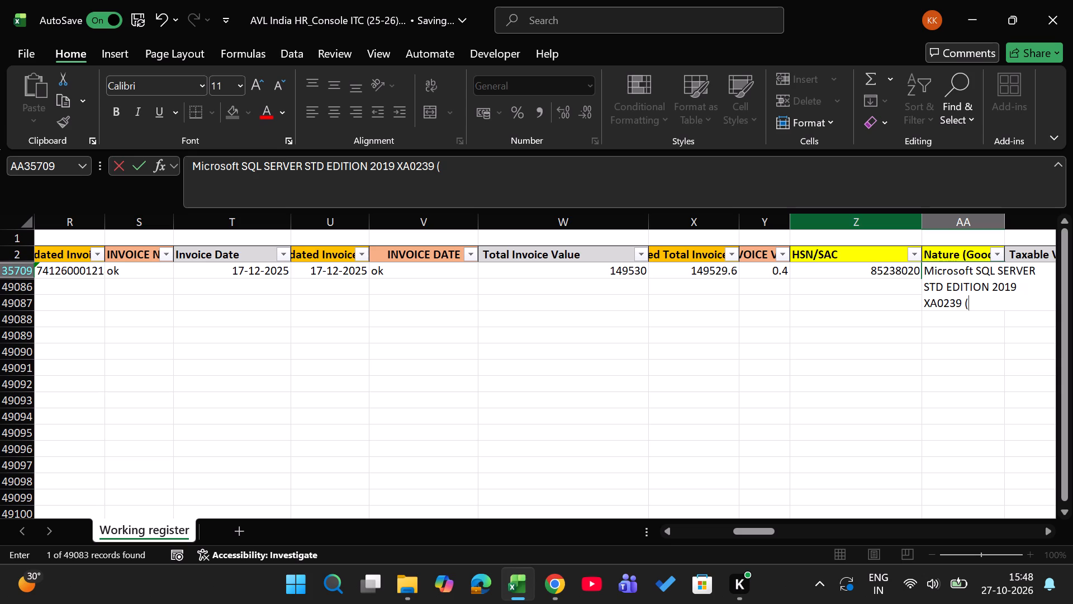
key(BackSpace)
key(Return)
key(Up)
Copy the Mogli Labs row's Taxable Value, 126720, into the adjacent updated taxable value column.
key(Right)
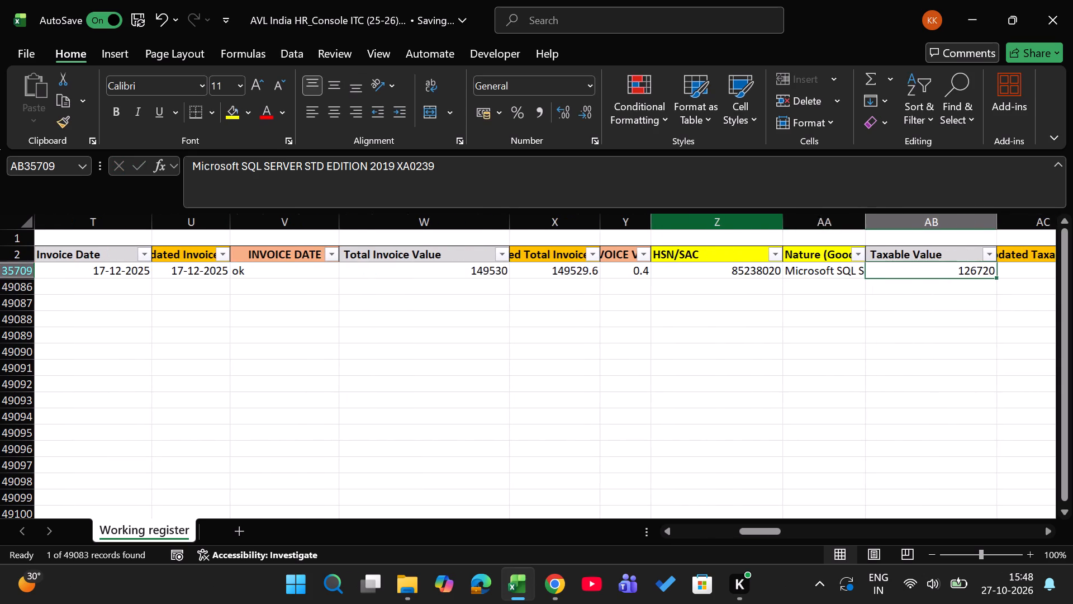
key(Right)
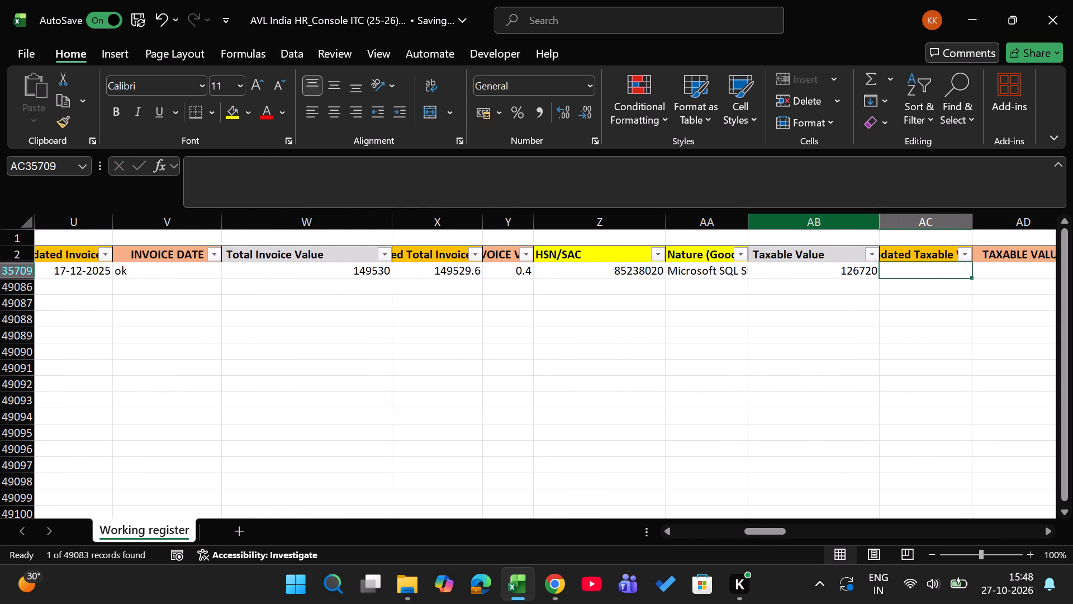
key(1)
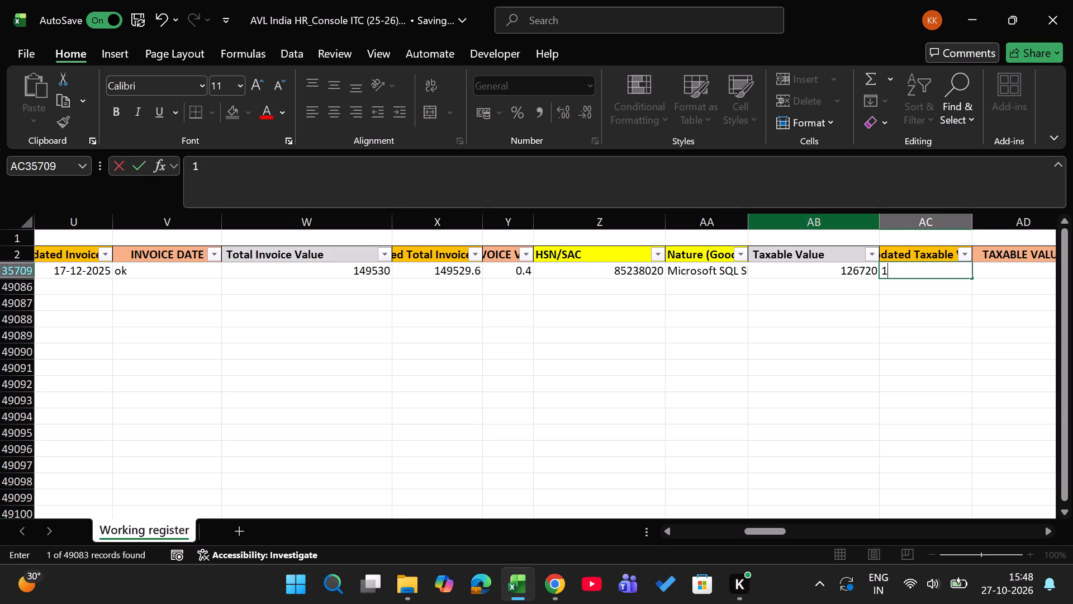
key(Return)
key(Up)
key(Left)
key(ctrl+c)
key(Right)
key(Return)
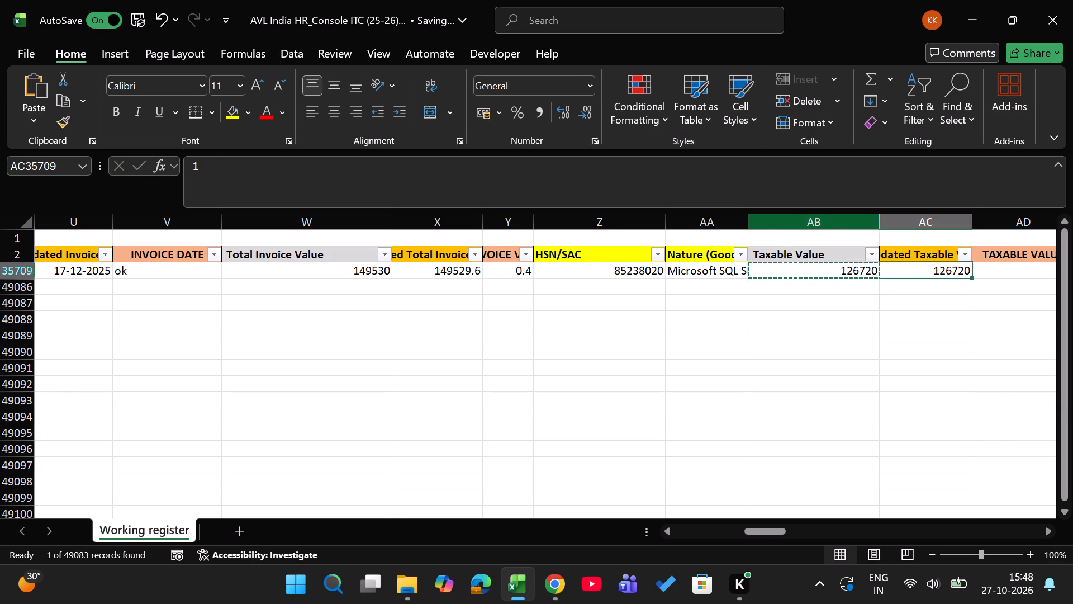
Fill the TAXABLE VALUE check column with a formula subtracting the updated taxable value from Taxable Value, =AB35709-AC35709.
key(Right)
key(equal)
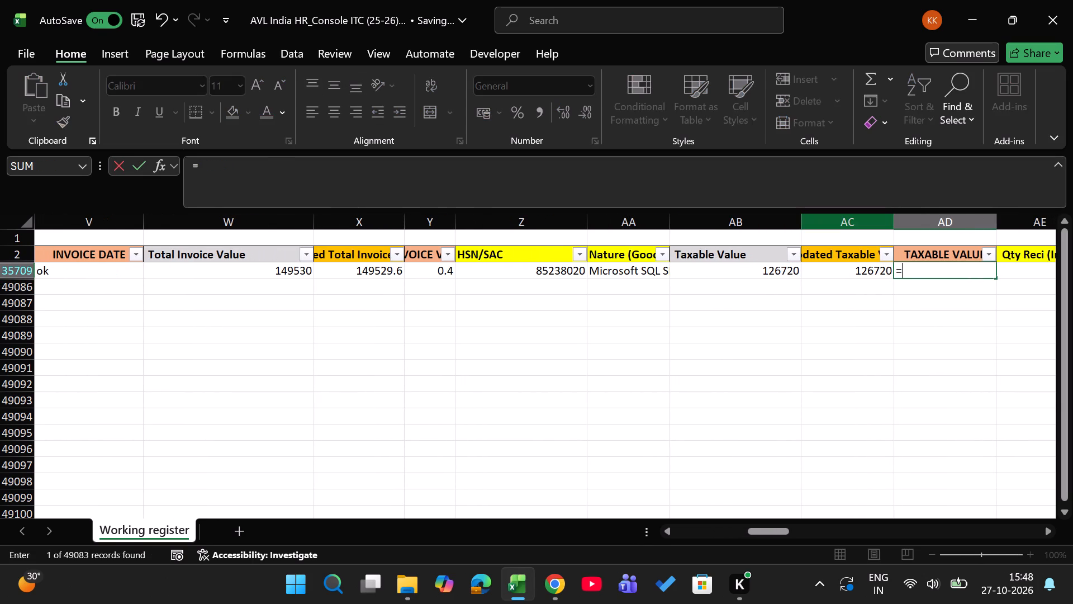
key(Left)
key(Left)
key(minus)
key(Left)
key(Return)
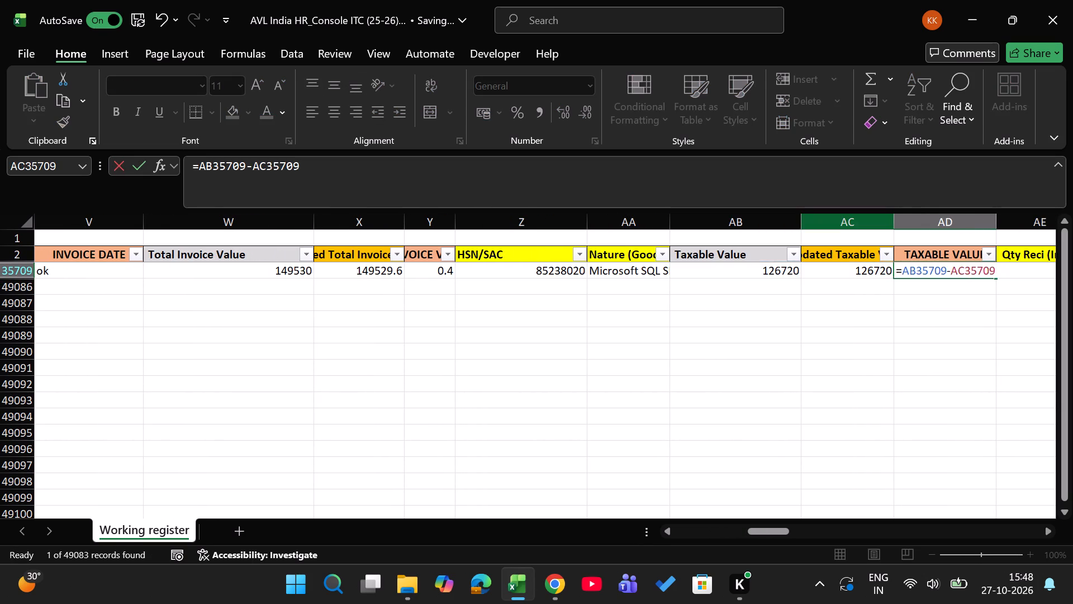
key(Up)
Enter 2 in the Qty Reci (Invoice) column for the Mogli Labs invoice.
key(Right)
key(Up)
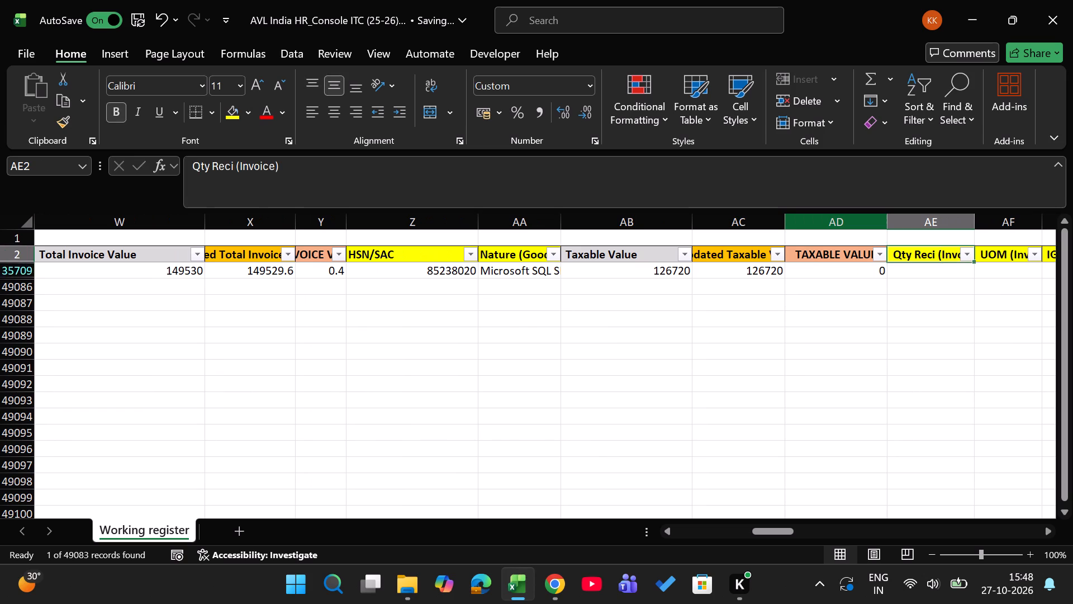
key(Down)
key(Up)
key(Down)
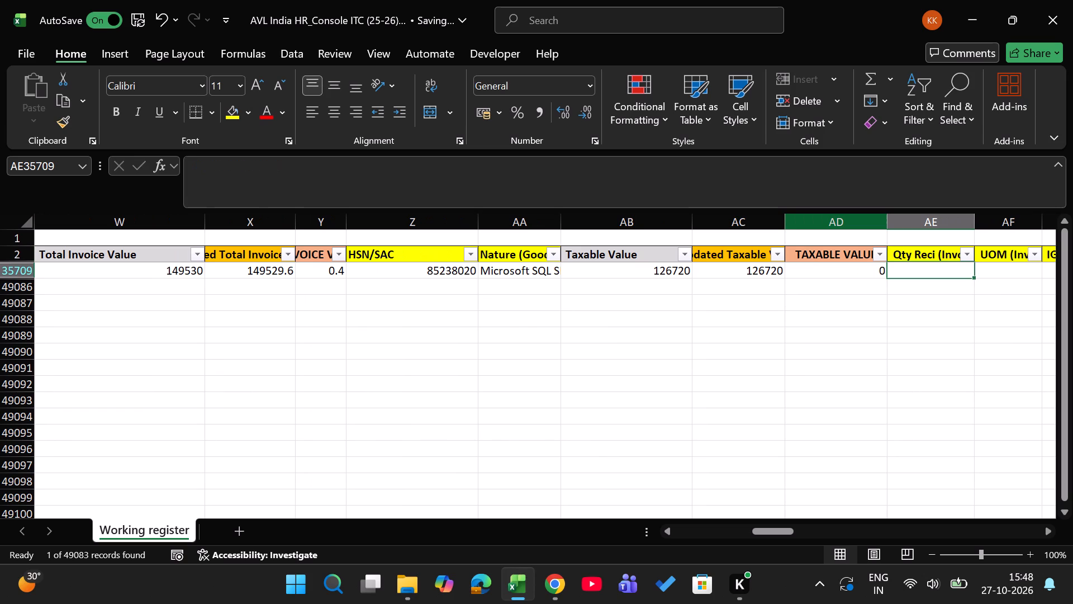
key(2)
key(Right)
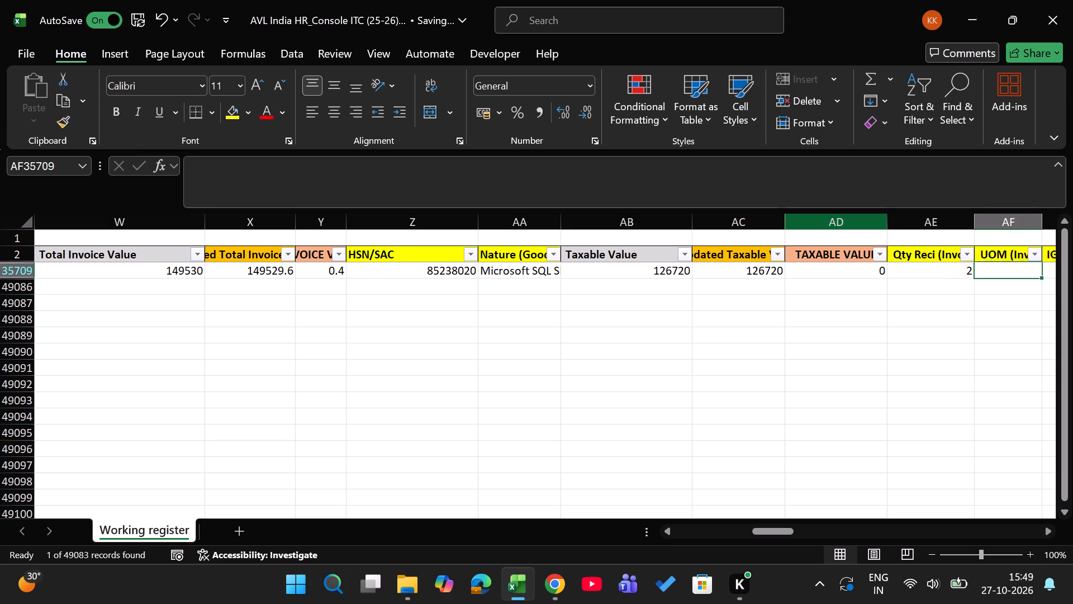
Enter "PCE (OTH)" in the UOM (Invoice) column of the Mogli Labs row.
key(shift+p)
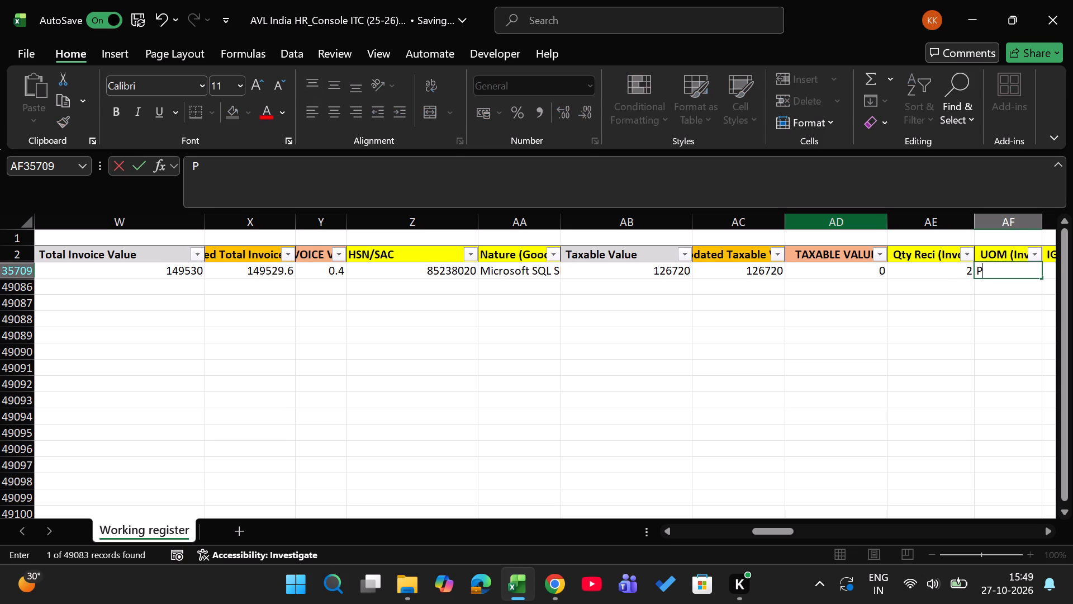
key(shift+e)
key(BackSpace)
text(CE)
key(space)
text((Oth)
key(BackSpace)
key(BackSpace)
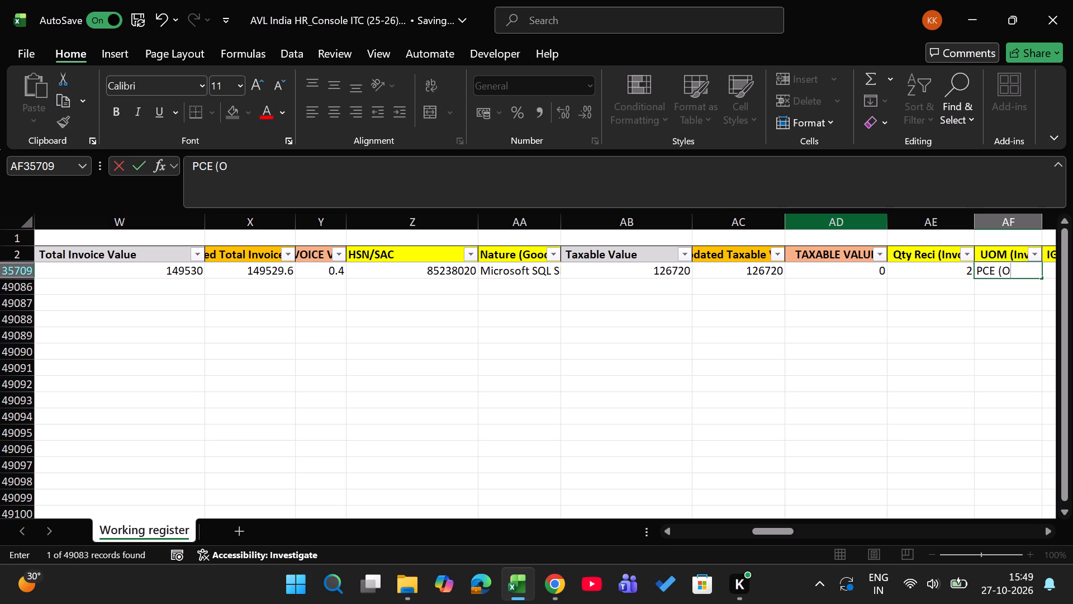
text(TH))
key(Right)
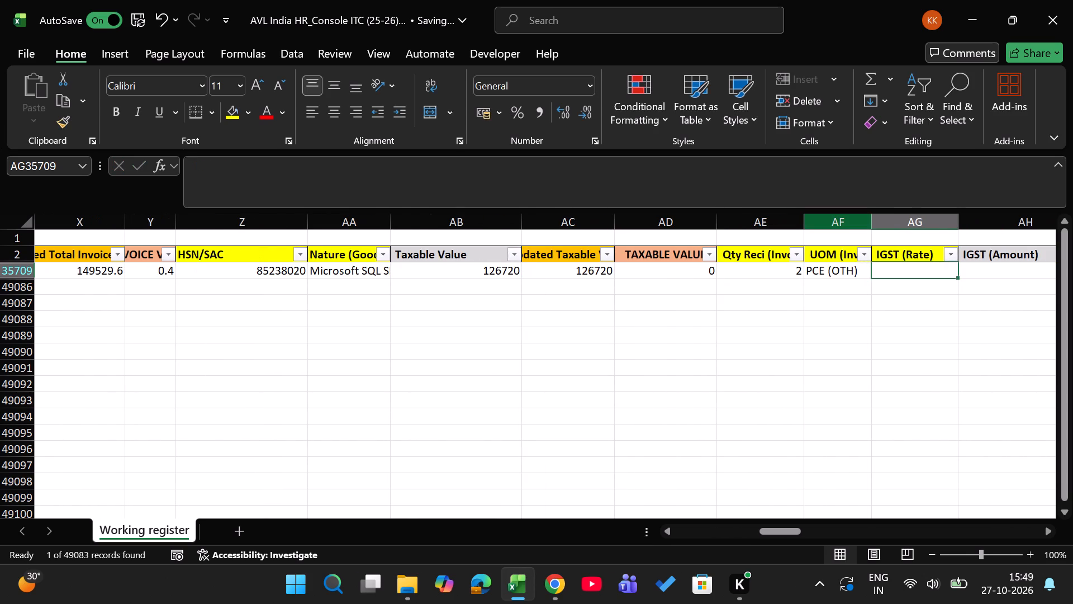
Enter 18 in the IGST (Rate) column of the Mogli Labs row.
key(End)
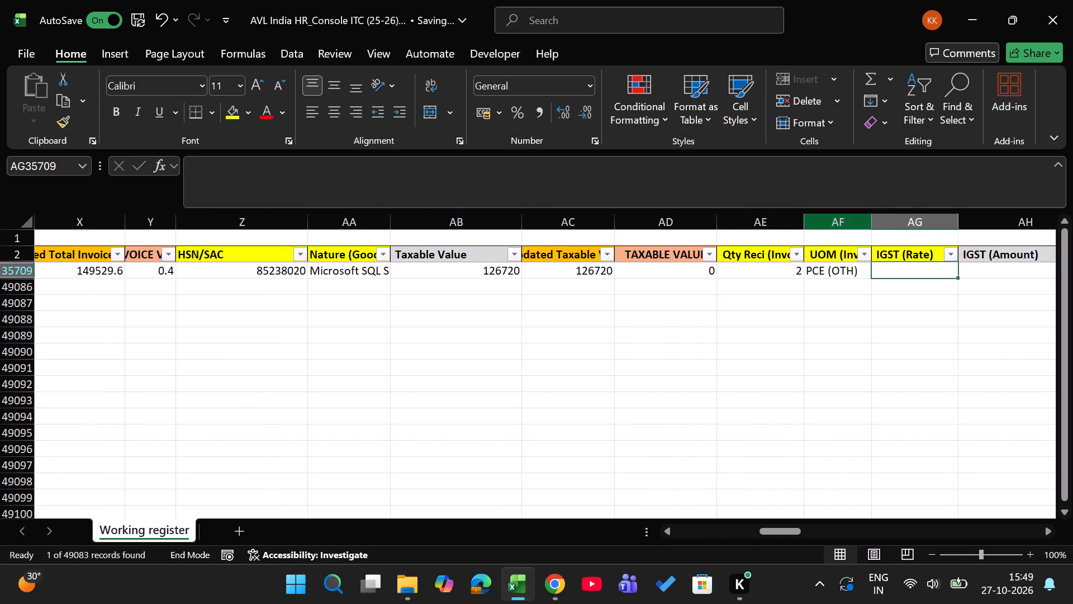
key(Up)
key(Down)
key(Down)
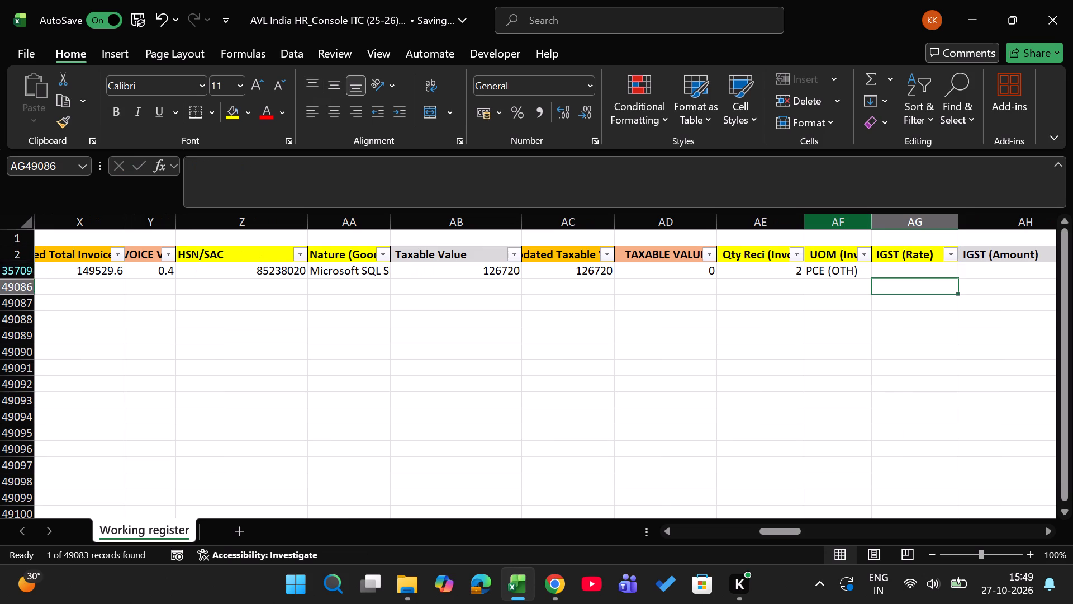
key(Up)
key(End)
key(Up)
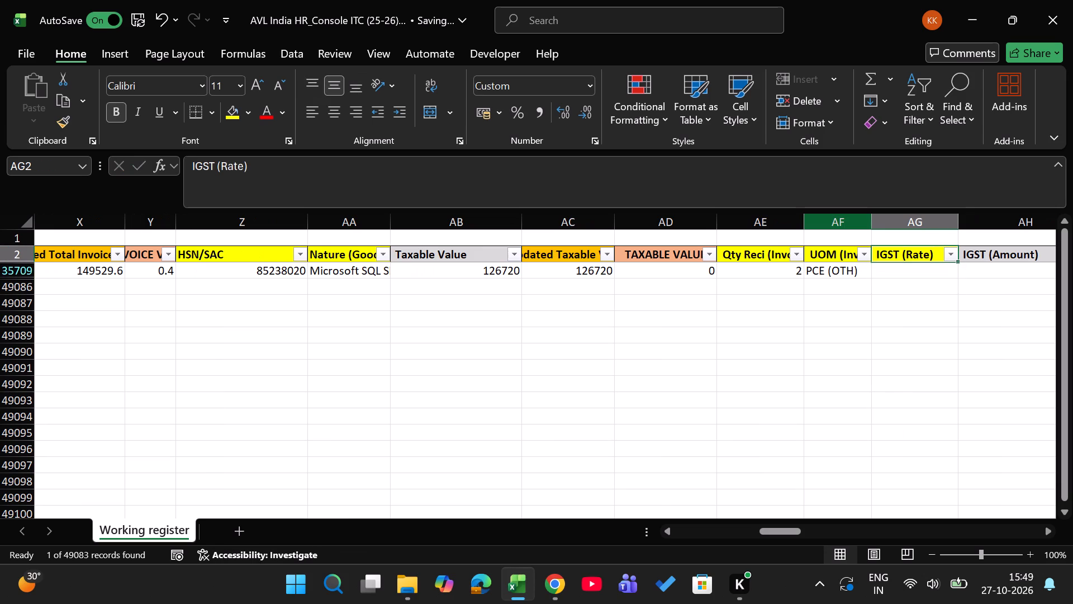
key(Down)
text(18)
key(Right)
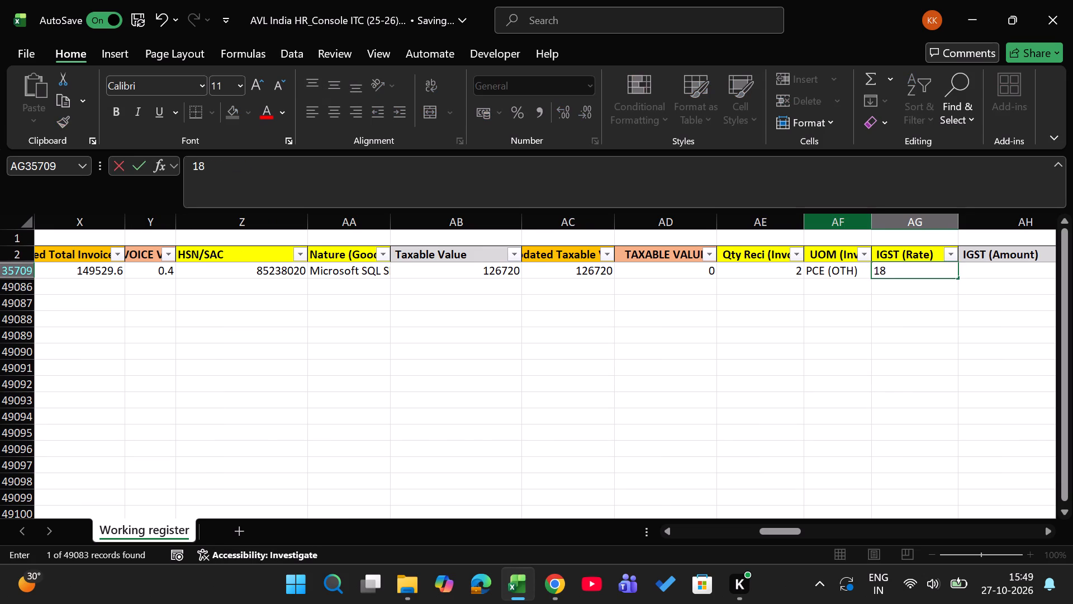
Enter 22809.6 in the updated IGST column next to IGST (Amount) for the Mogli Labs row.
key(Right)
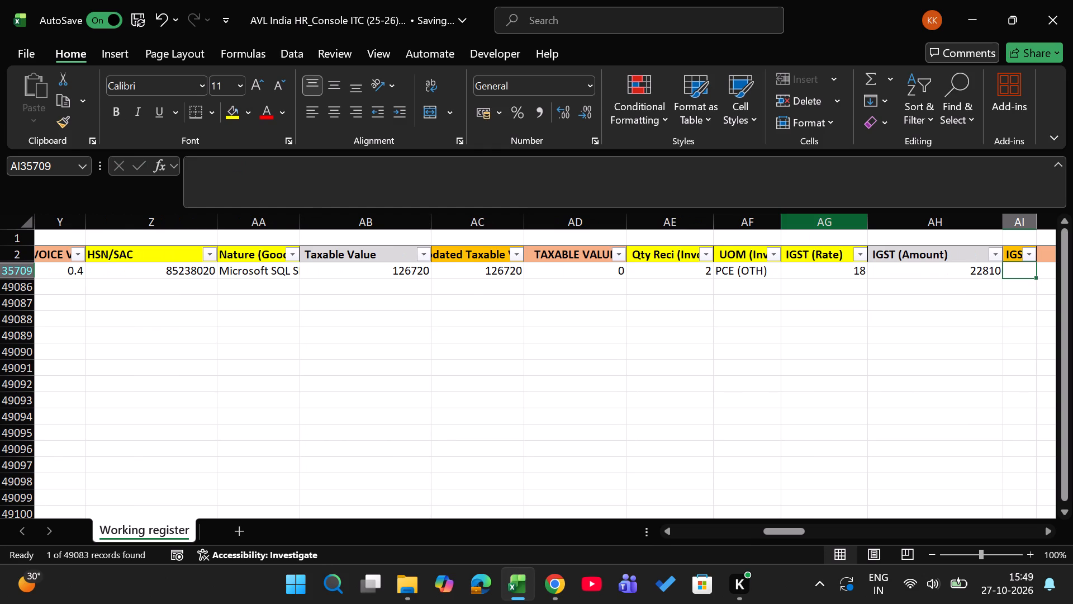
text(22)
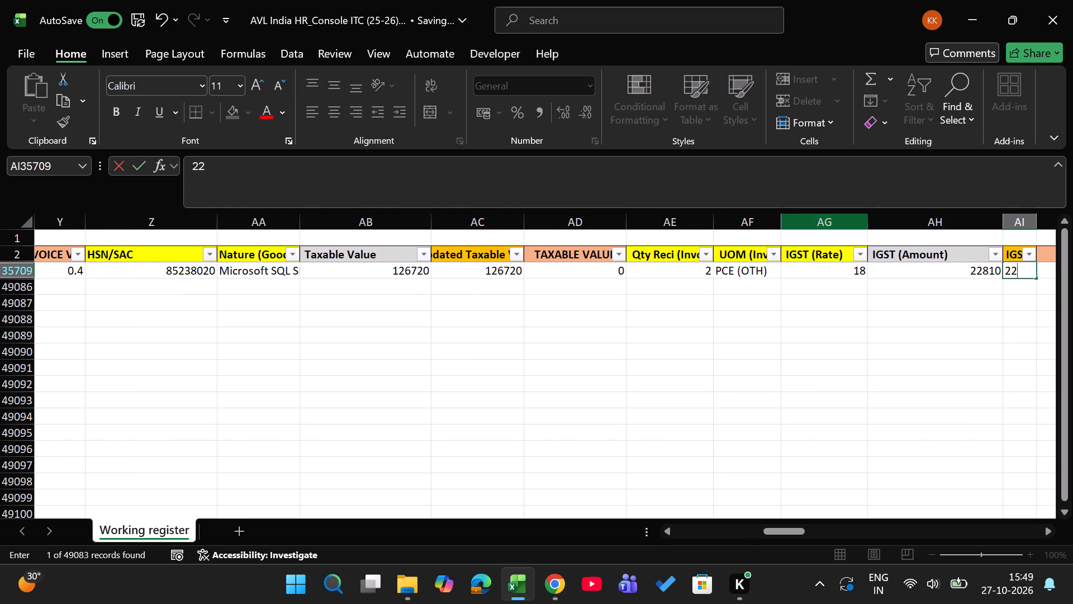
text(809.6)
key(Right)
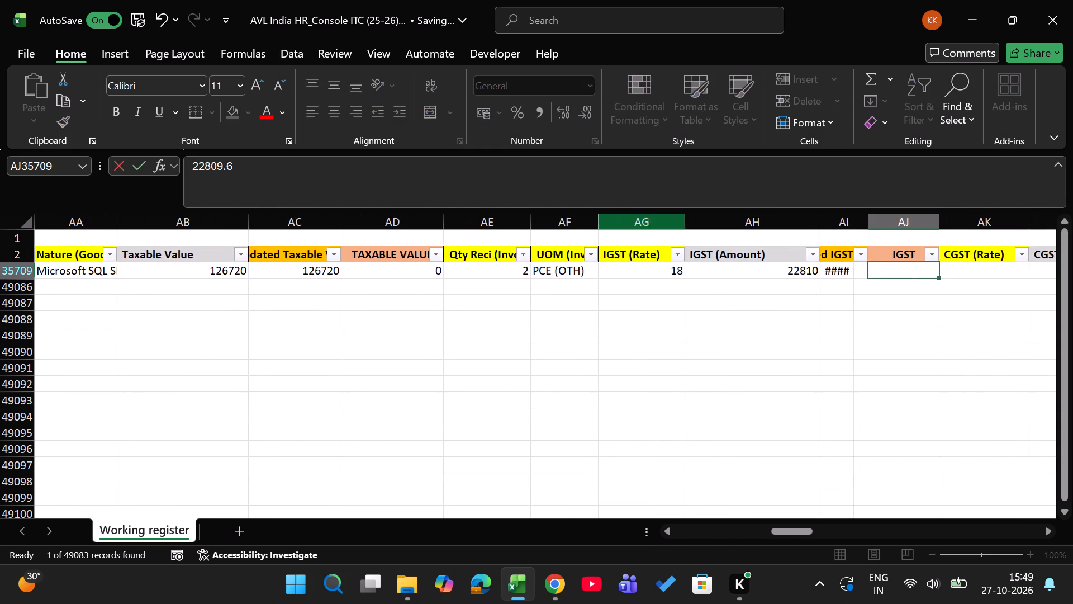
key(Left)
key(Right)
Fill the IGST check column with a formula subtracting the updated IGST from IGST (Amount), =AH35709-AI35709.
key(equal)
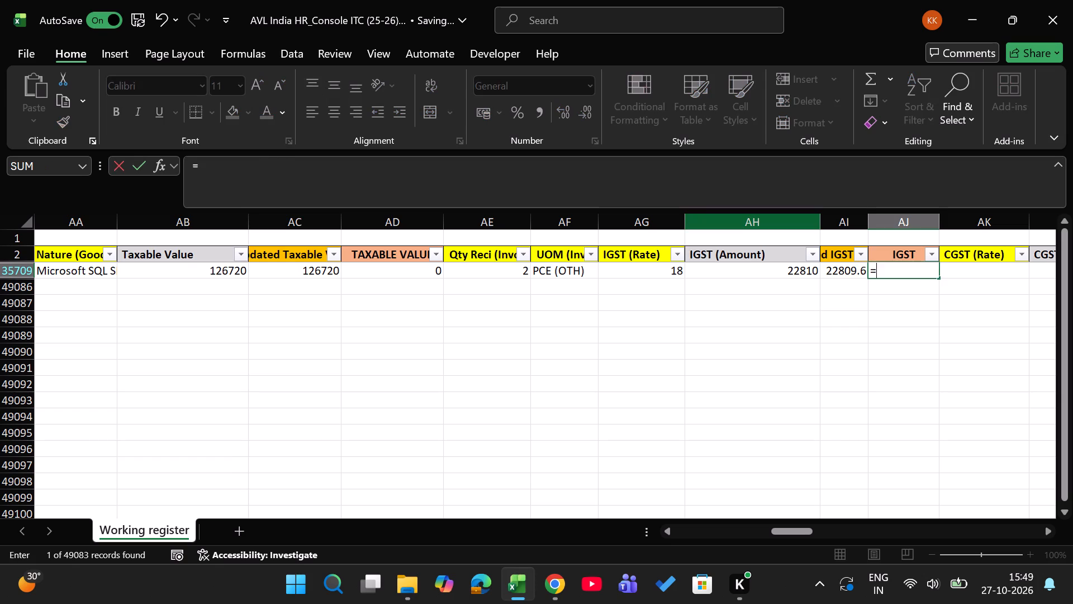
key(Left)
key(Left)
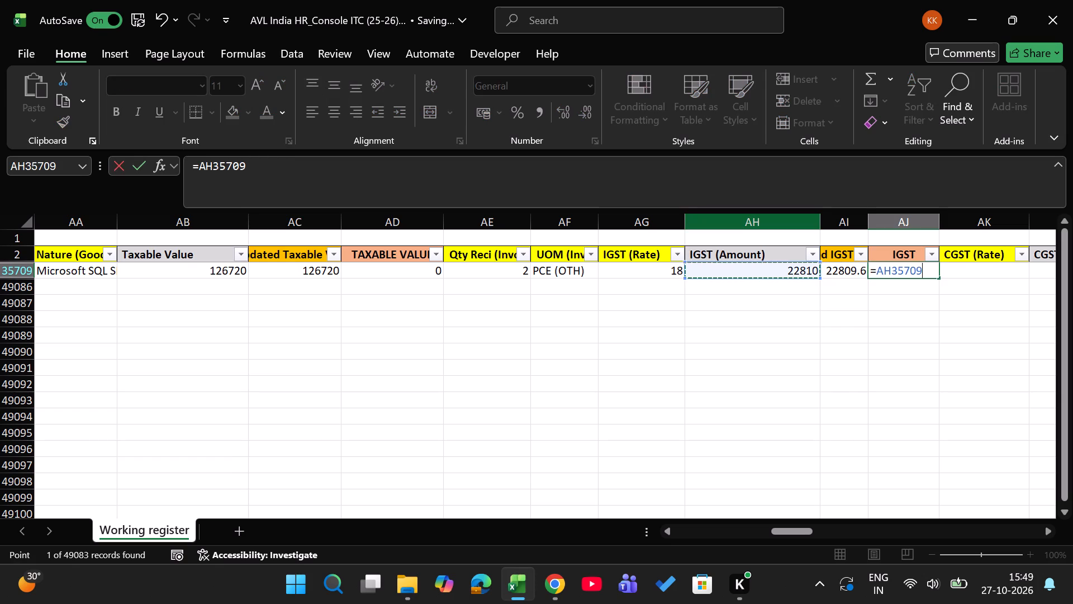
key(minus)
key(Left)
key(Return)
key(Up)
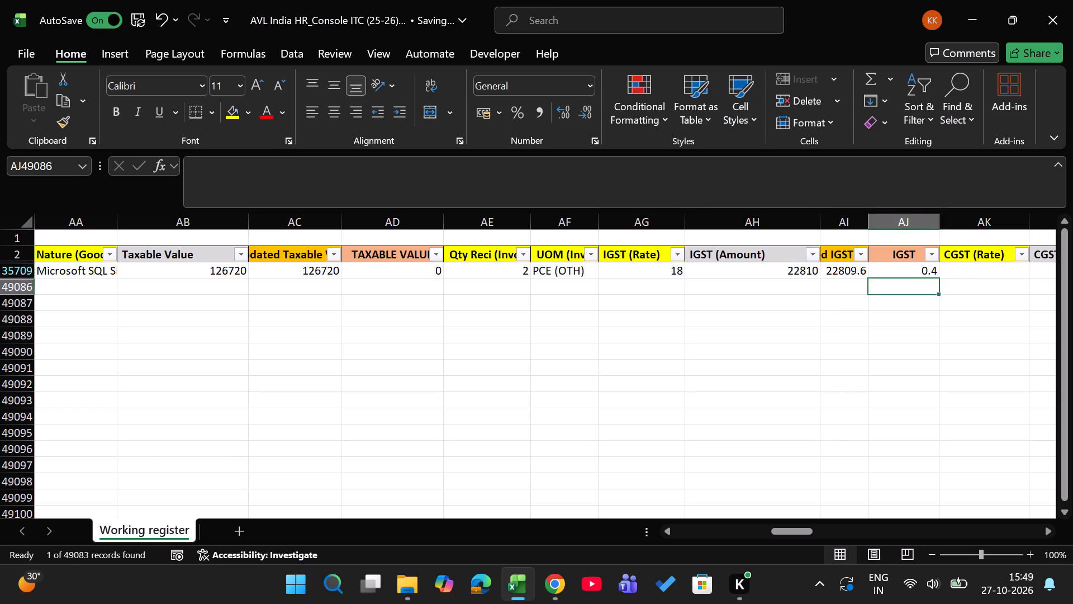
Enter 0 in the CGST (Rate) column of the Mogli Labs row.
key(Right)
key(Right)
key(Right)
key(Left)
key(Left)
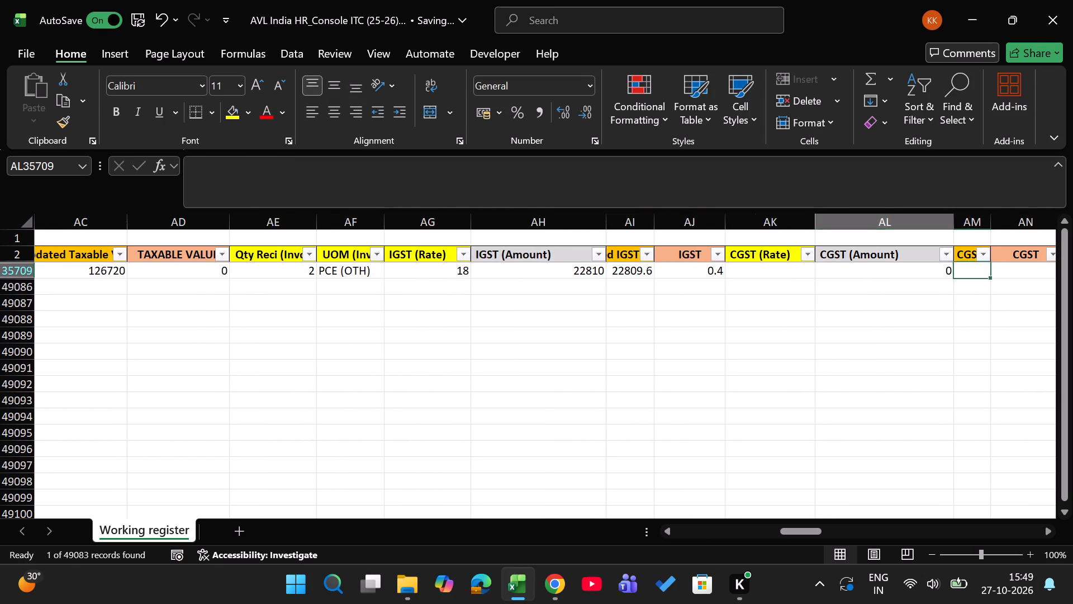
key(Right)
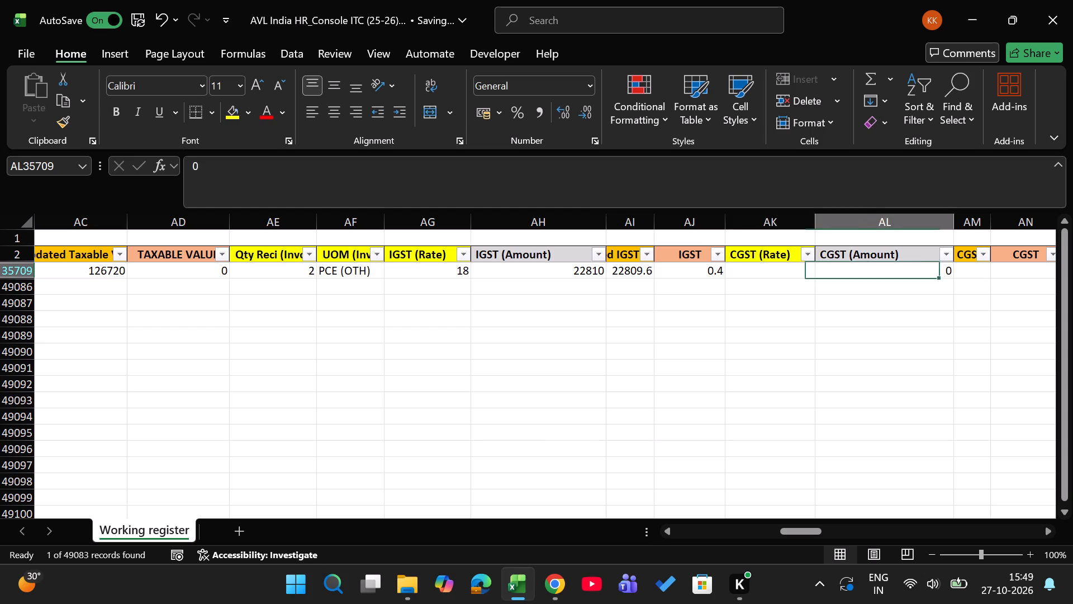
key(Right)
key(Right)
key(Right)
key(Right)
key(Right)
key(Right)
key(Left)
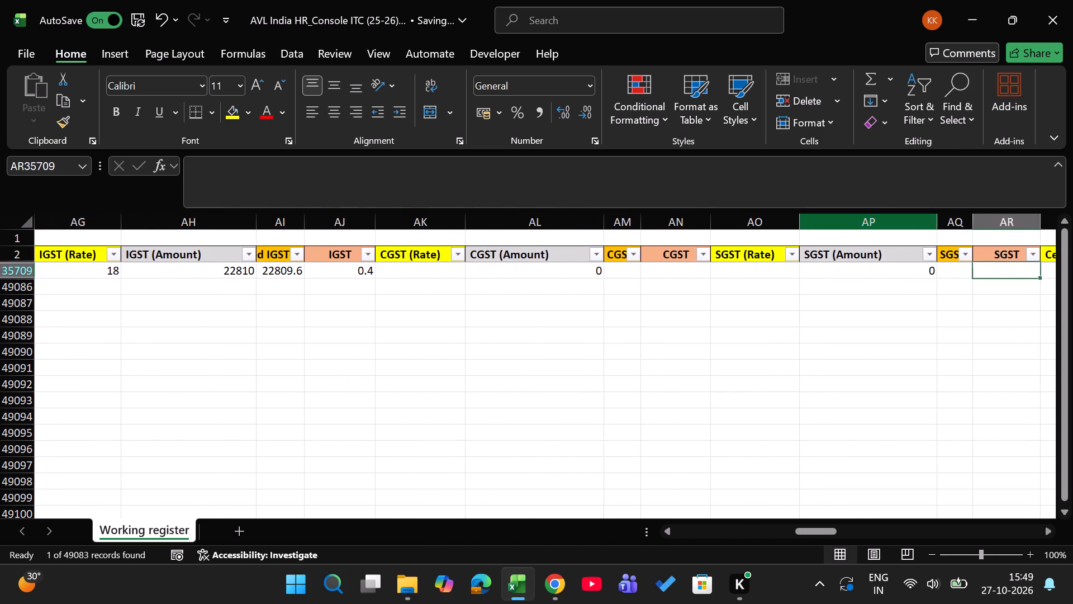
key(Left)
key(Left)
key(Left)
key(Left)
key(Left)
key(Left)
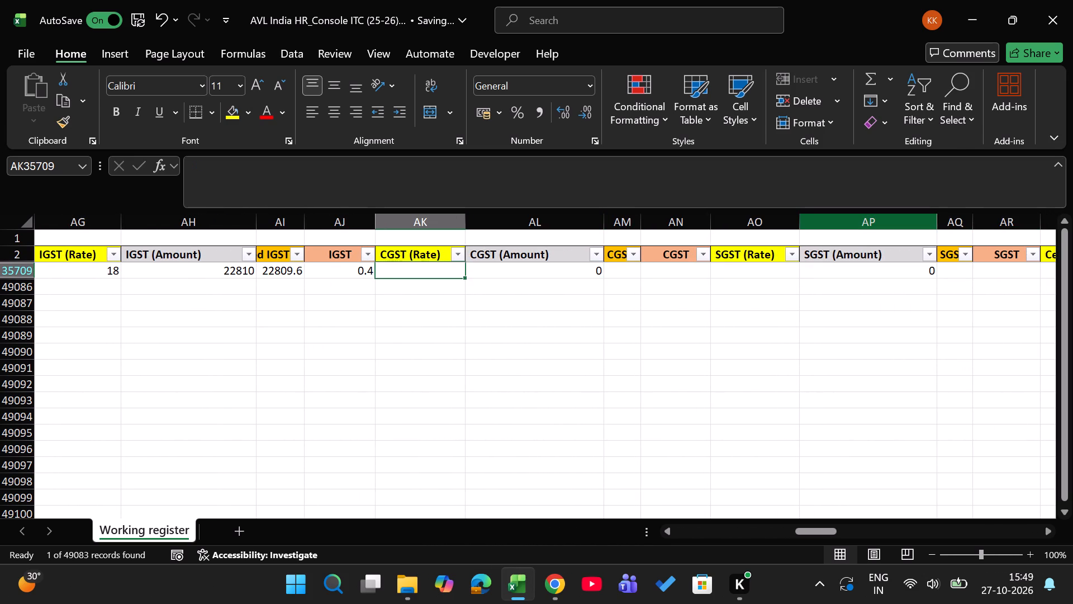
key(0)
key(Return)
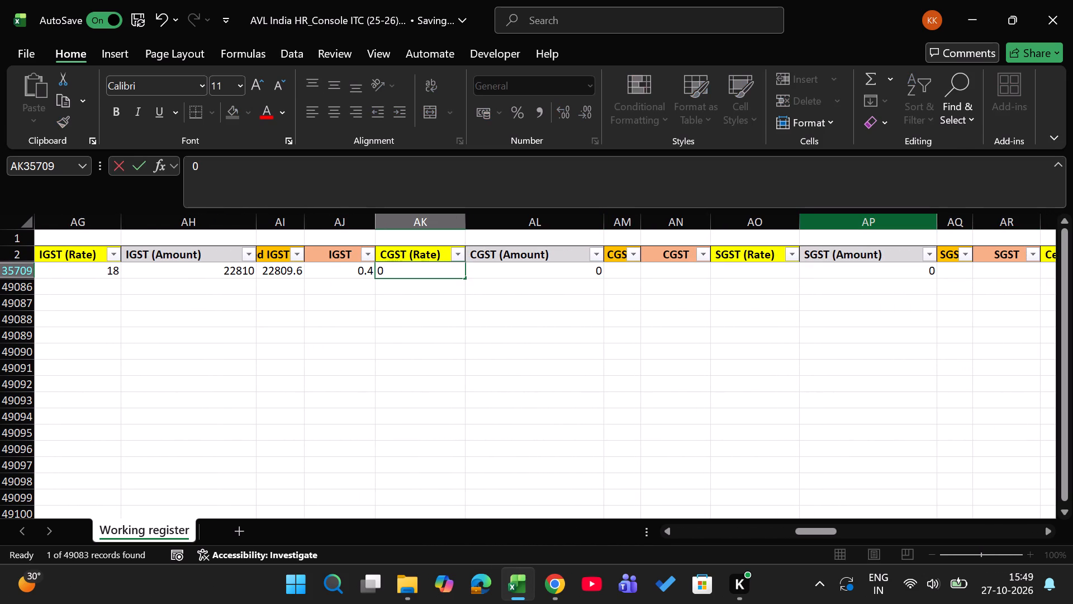
Fill the 0 from CGST (Rate) across the Mogli Labs row's CGST, SGST and Cess columns, ending at Cess (Amount).
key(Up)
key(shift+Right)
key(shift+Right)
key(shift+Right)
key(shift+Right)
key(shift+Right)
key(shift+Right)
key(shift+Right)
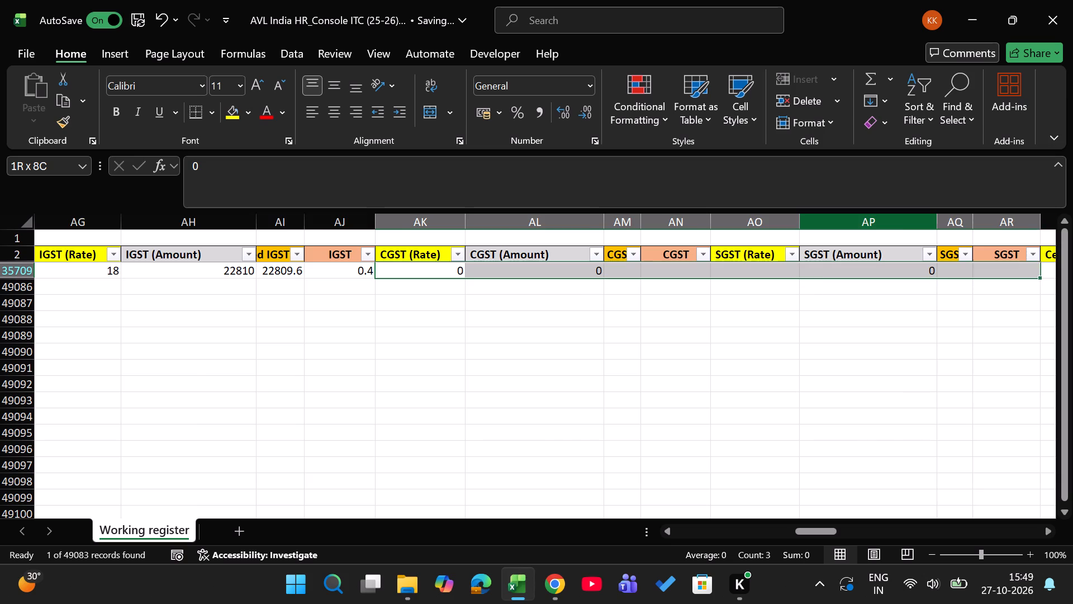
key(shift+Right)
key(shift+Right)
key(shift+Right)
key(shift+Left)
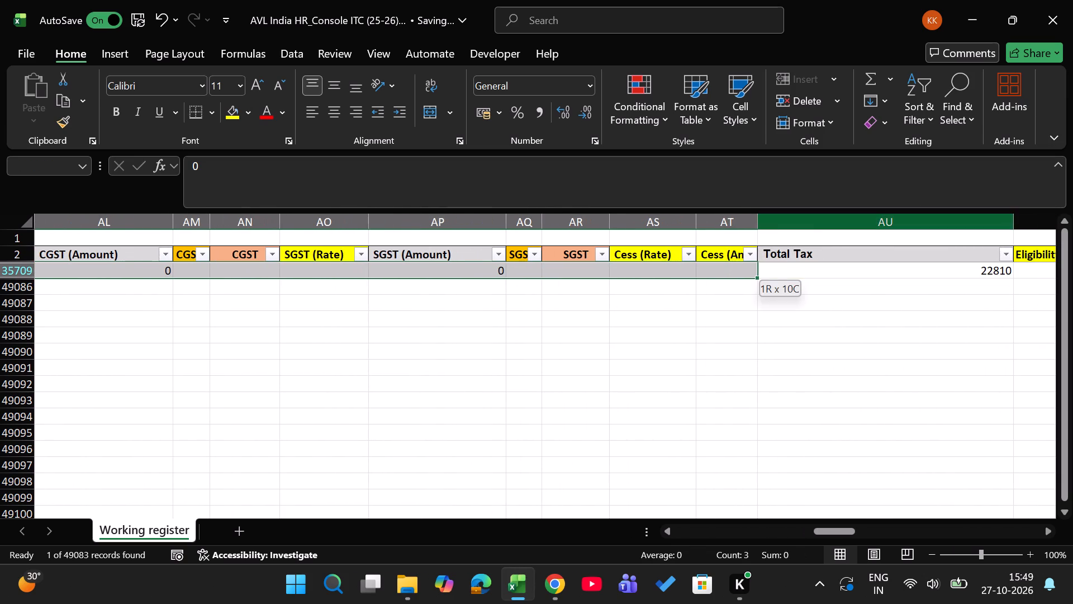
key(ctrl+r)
Go to the Mogli Labs row's Eligibility of ITC cell and open the list of hidden sheets that can be unhidden.
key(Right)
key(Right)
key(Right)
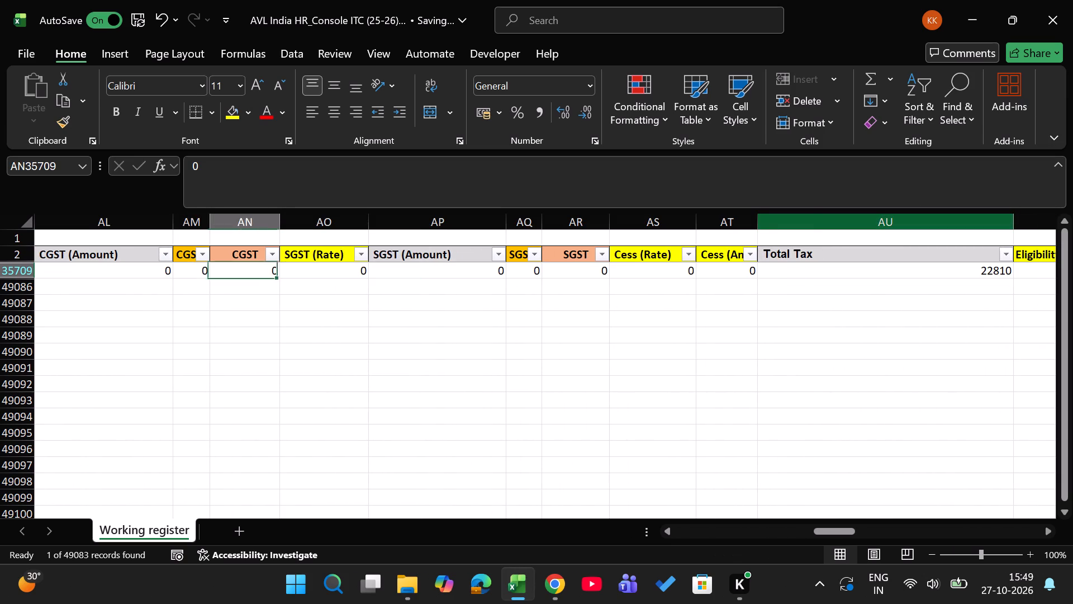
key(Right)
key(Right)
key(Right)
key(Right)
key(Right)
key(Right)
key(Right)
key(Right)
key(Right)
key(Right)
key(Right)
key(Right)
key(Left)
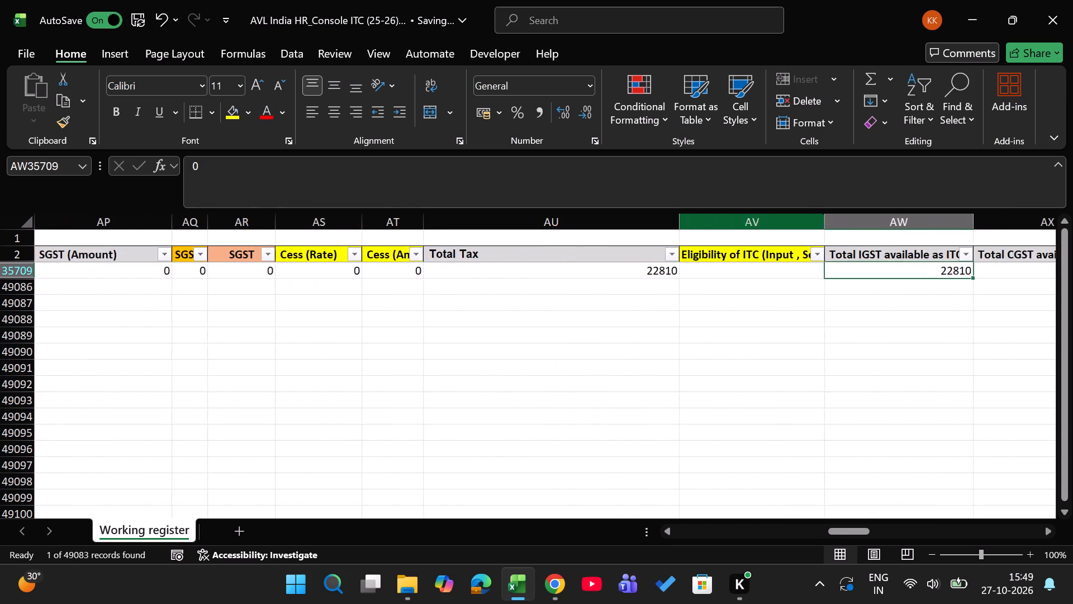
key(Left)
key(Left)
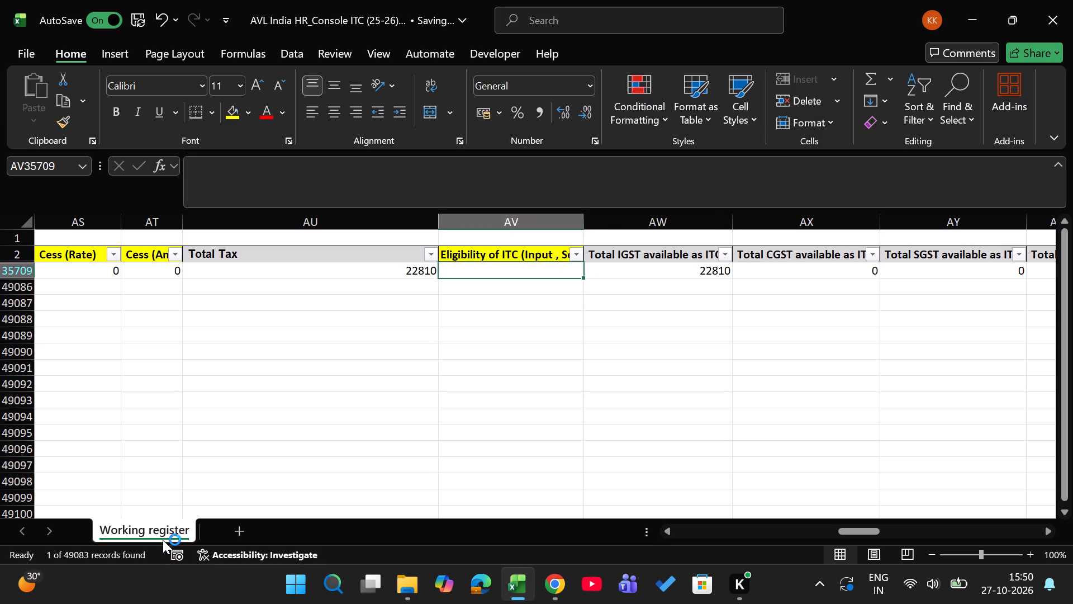
right_click(180, 532)
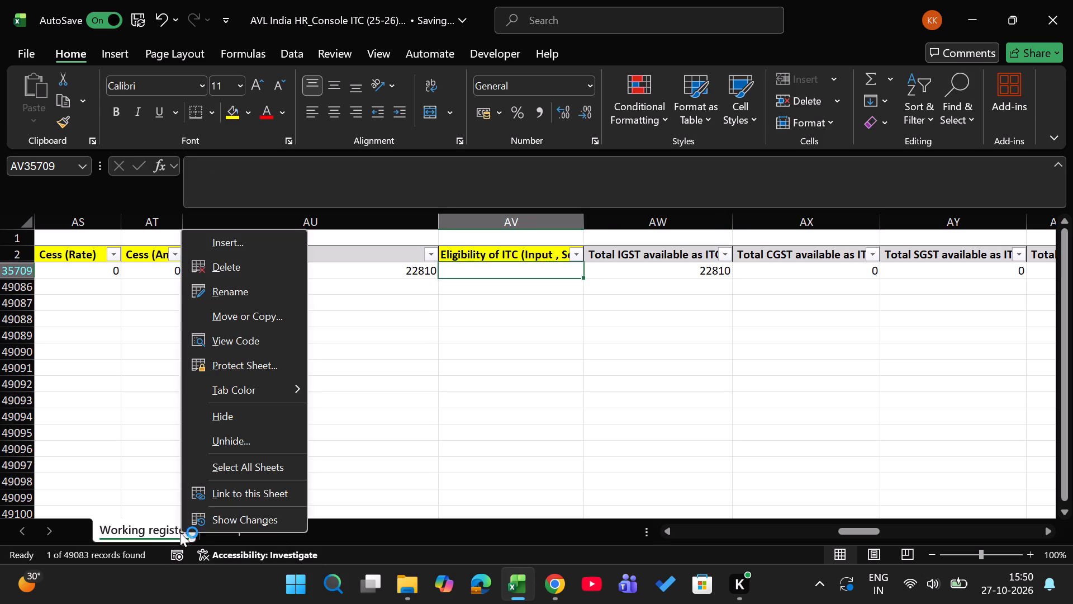
click(236, 436)
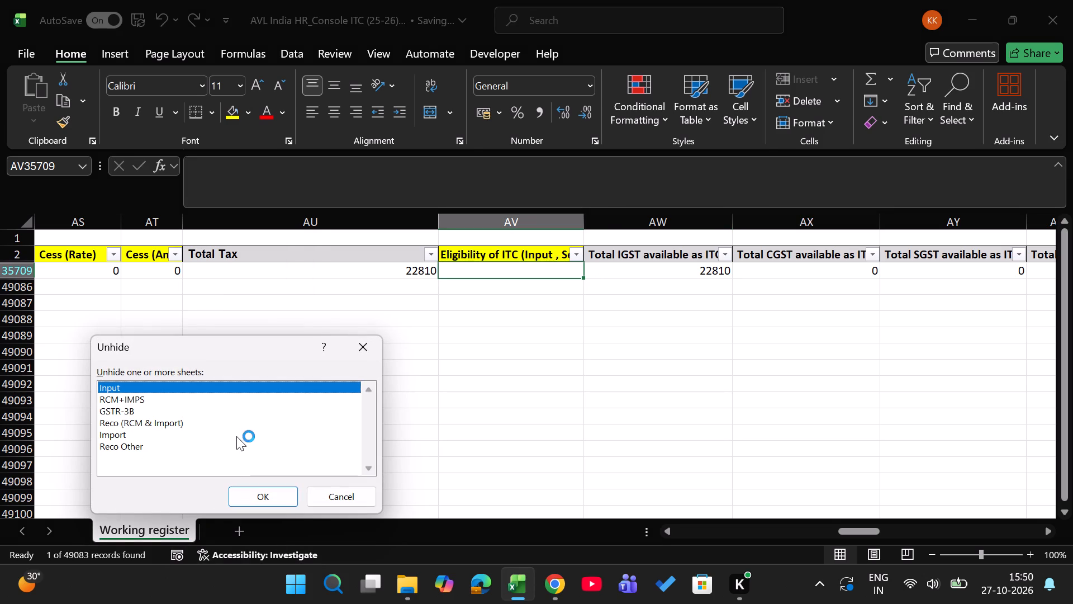
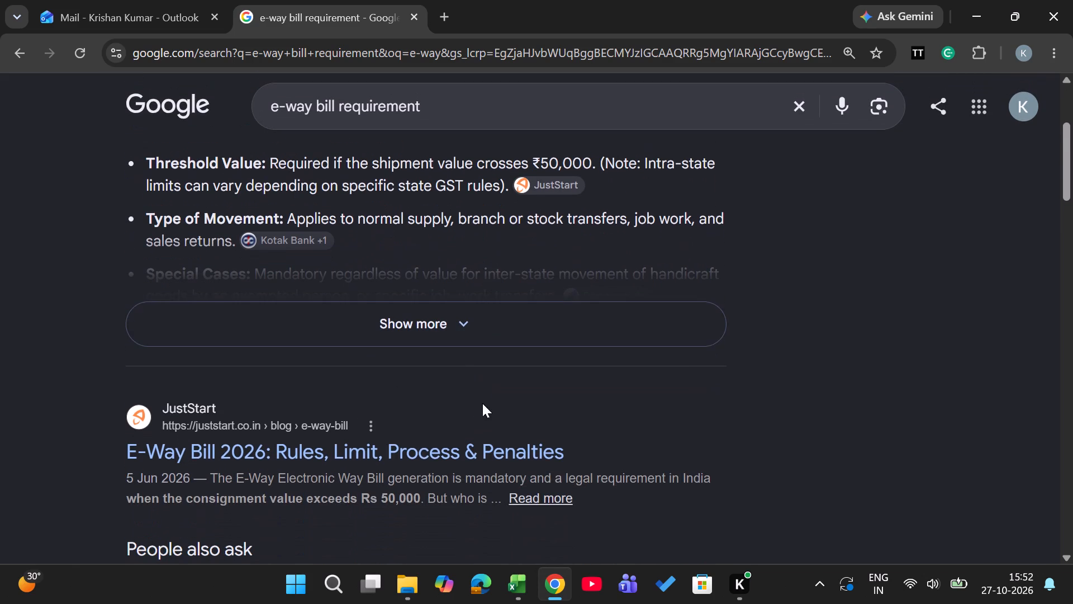
Open JustStart's "E-Way Bill 2026: Rules, Limit, Process & Penalties" article and read the 2026 changes and e-way bill applicability sections.
click(426, 445)
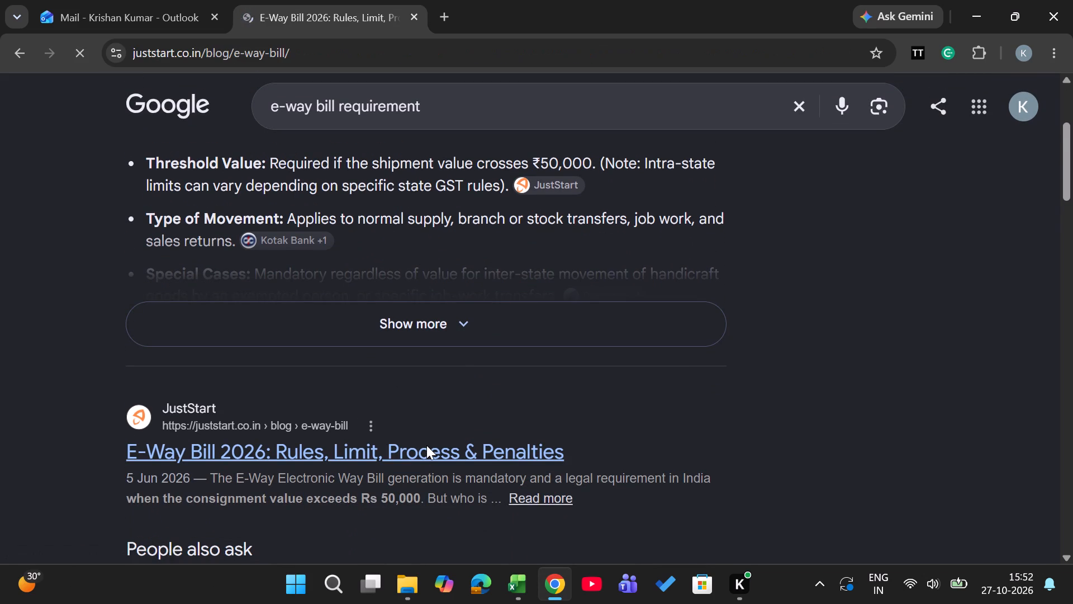
scroll(426, 445, down, 5)
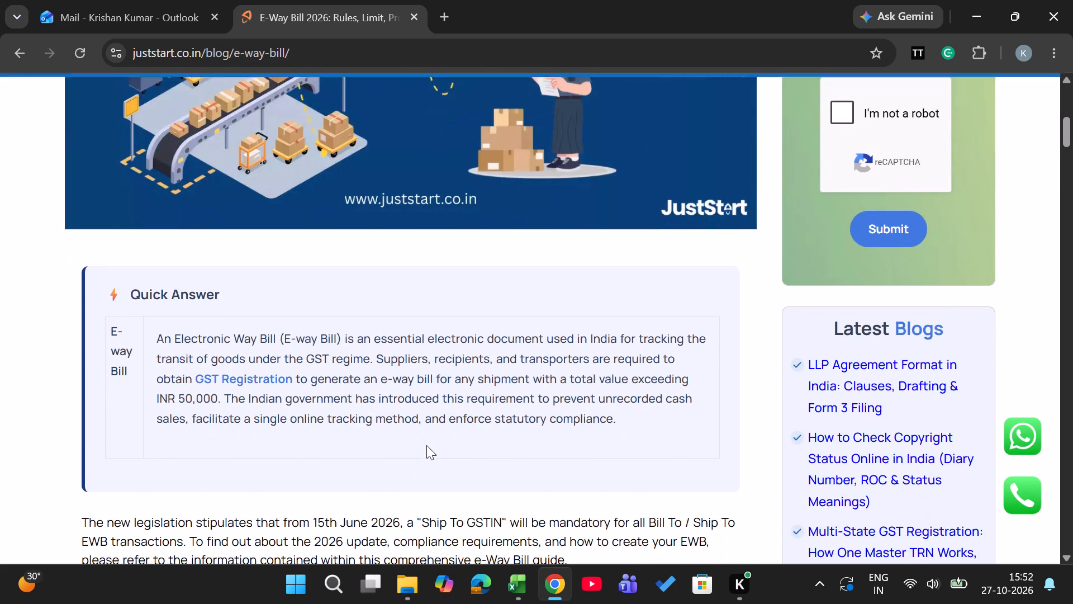
scroll(426, 445, down, 5)
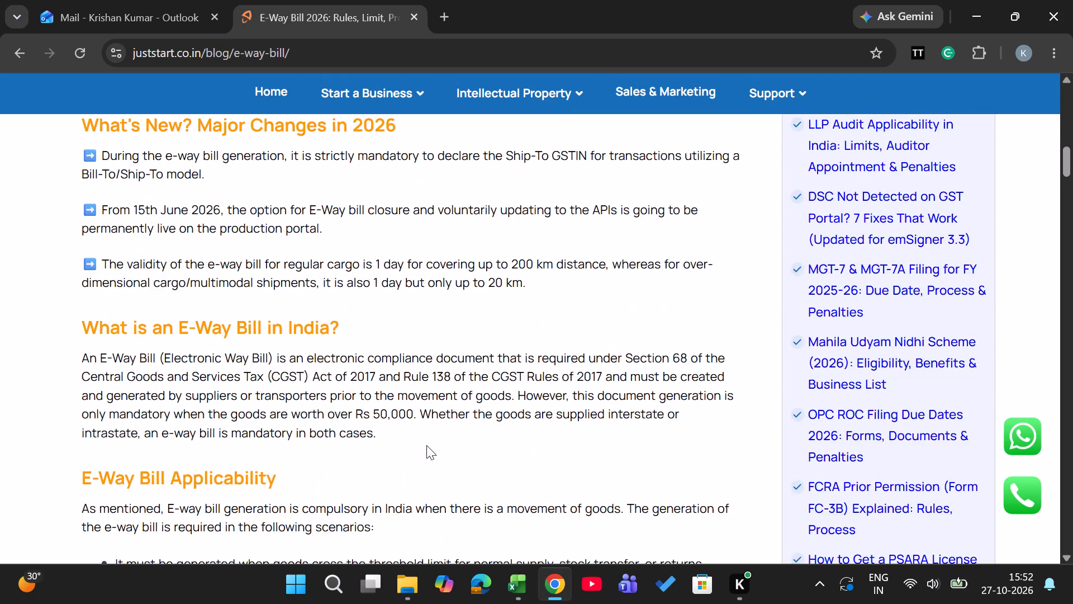
scroll(426, 445, up, 1)
scroll(265, 311, down, 1)
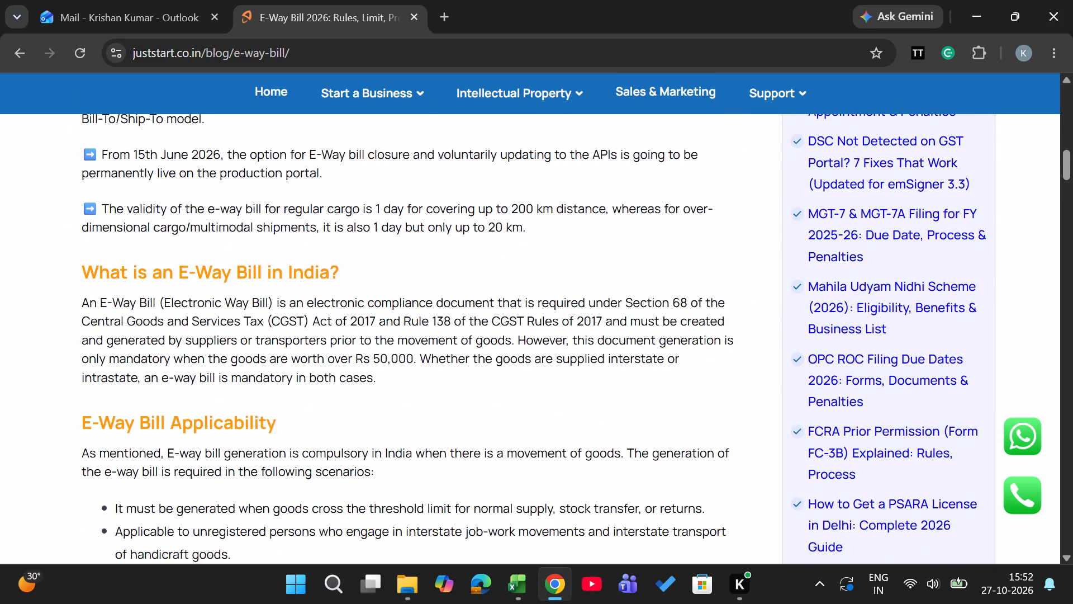
scroll(265, 311, down, 3)
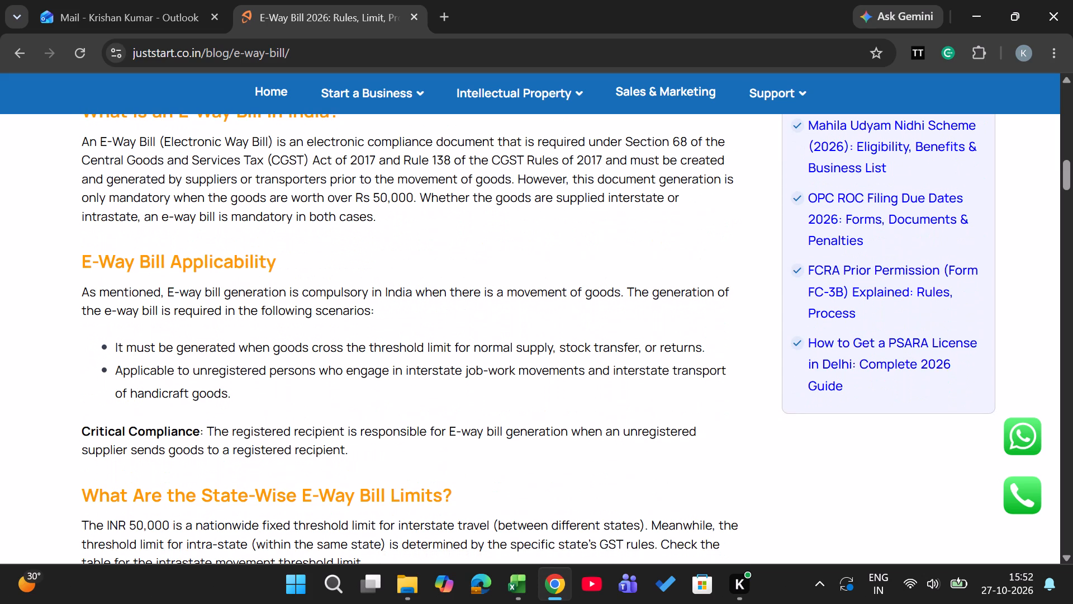
Examine the article's table of state-wise e-way bill limits, including the notes for each category of states.
scroll(265, 311, down, 4)
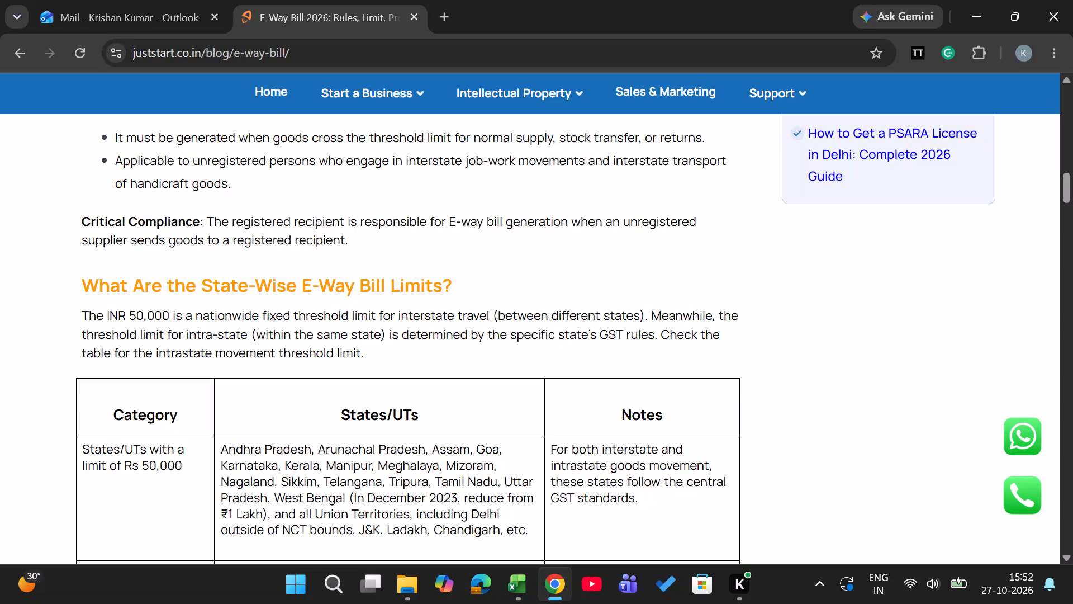
scroll(265, 311, down, 5)
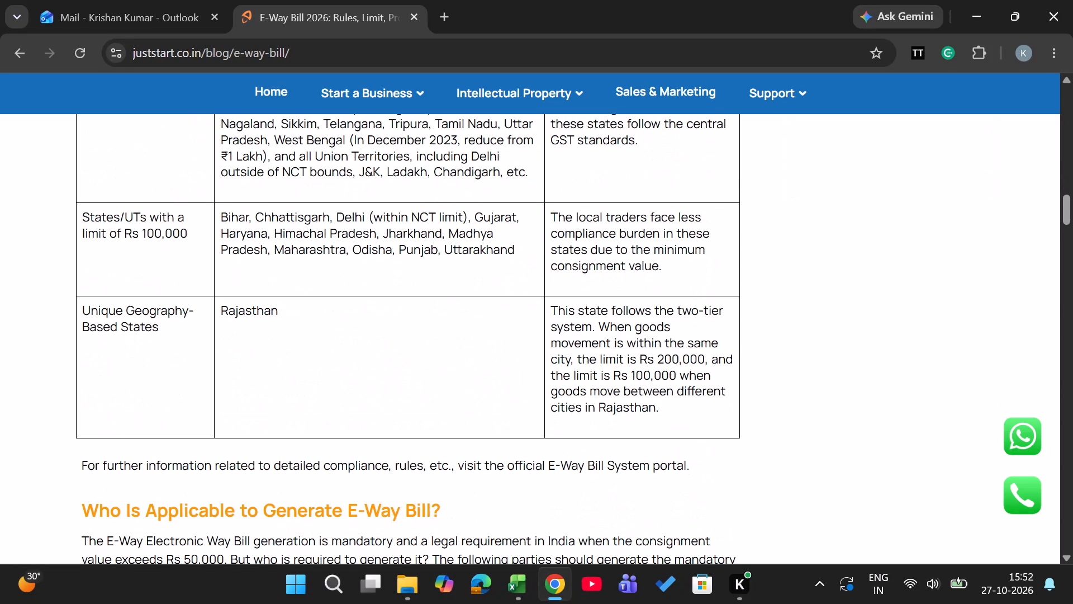
scroll(265, 311, up, 1)
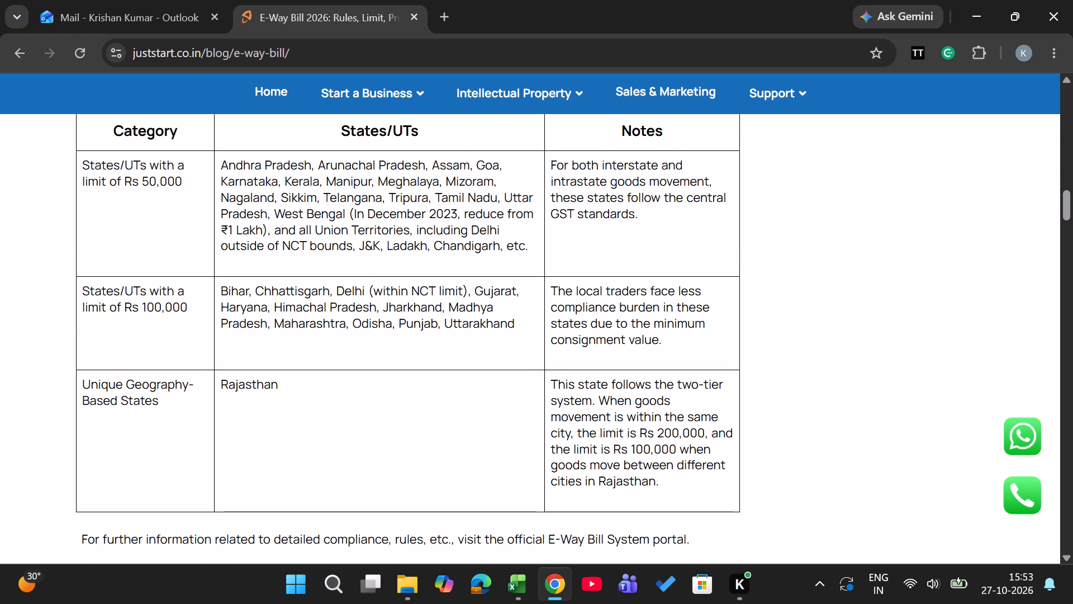
scroll(573, 288, up, 1)
scroll(573, 288, down, 5)
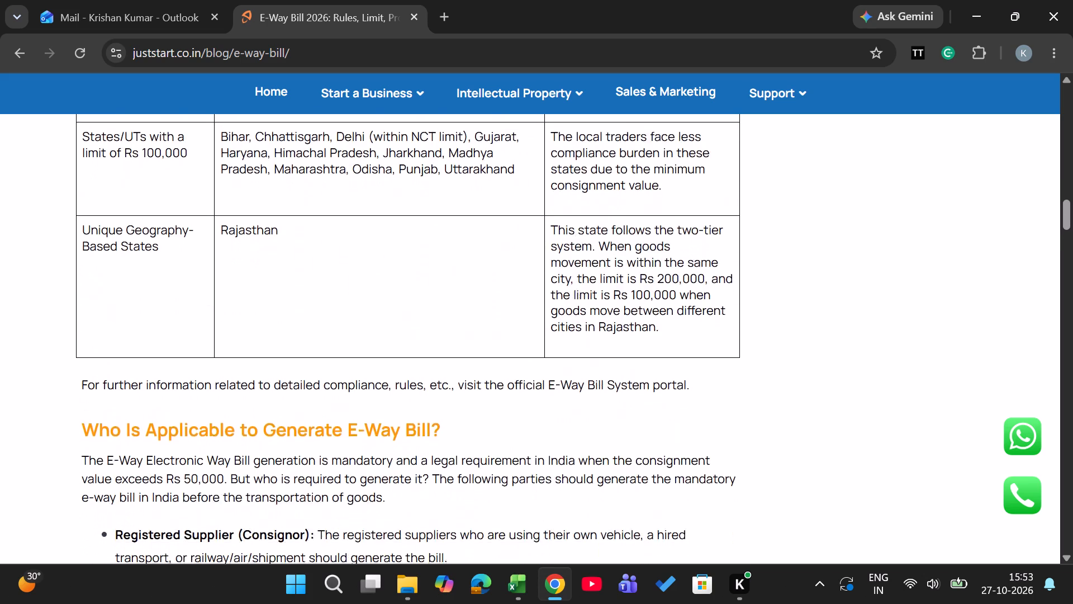
Read the sections on who must generate an e-way bill and who is exempt from generating one.
scroll(573, 288, down, 2)
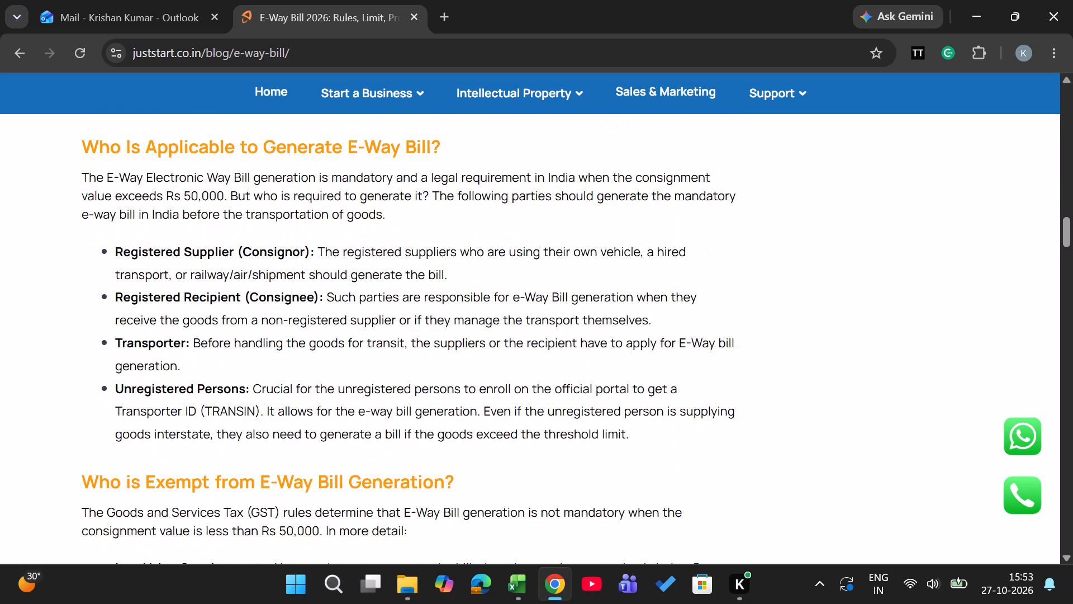
scroll(573, 288, down, 1)
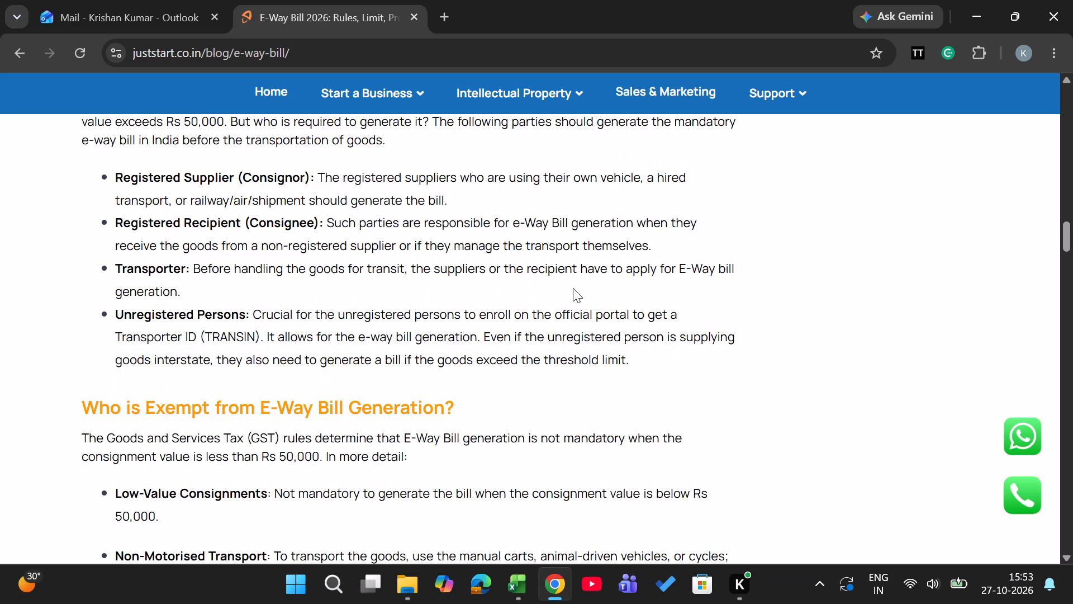
scroll(573, 288, down, 1)
scroll(573, 288, up, 3)
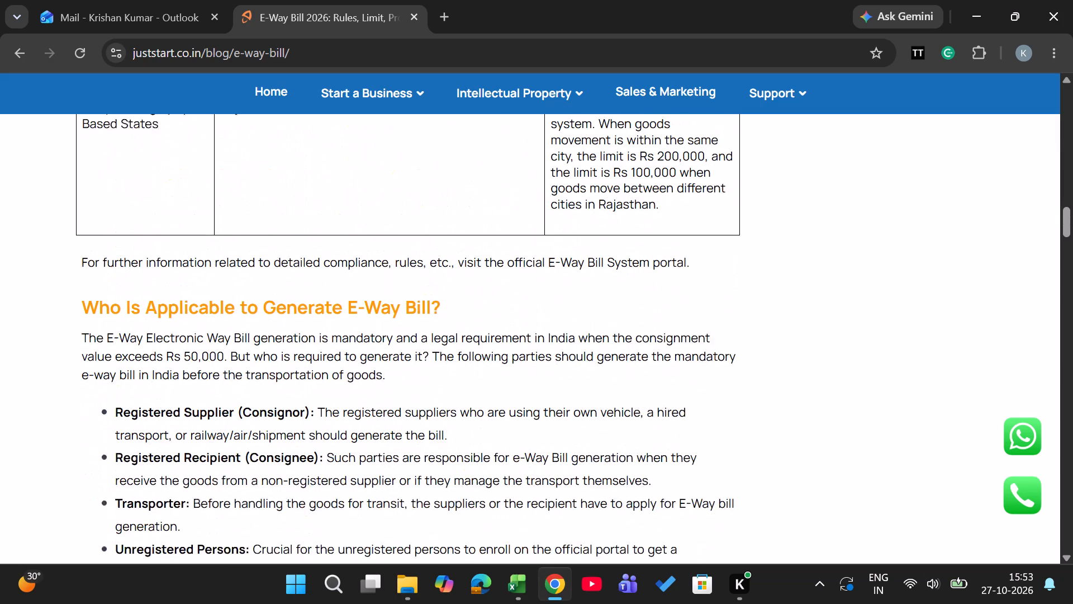
scroll(573, 288, up, 1)
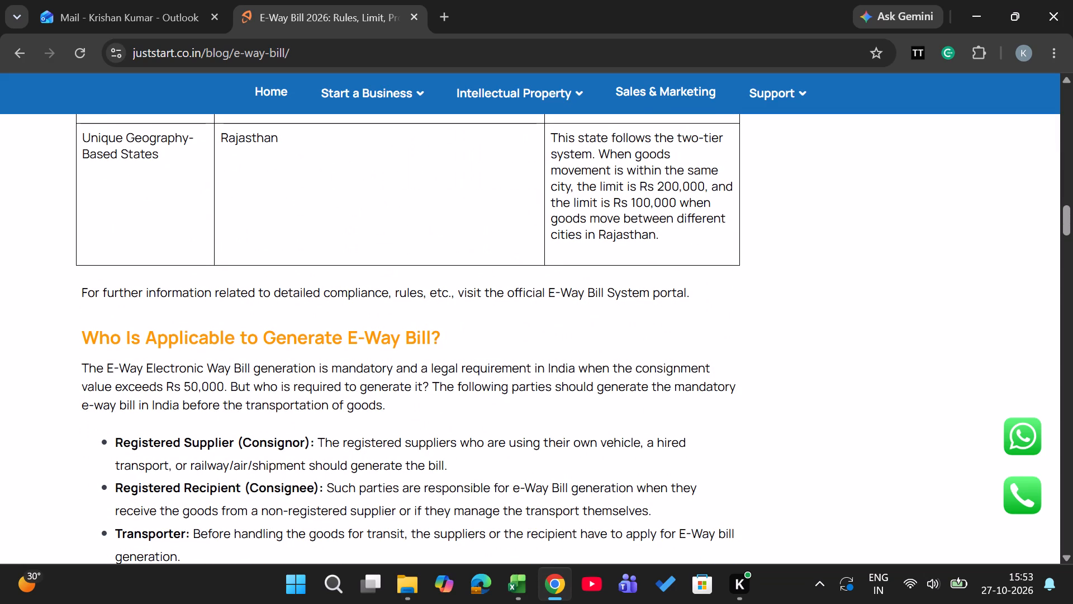
scroll(573, 288, down, 3)
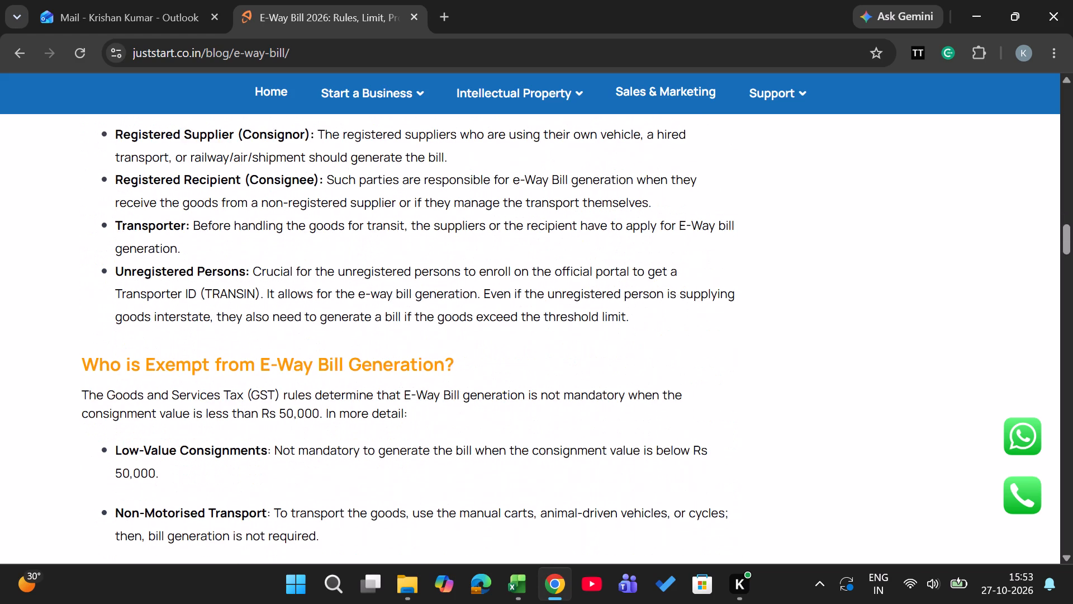
scroll(573, 288, down, 1)
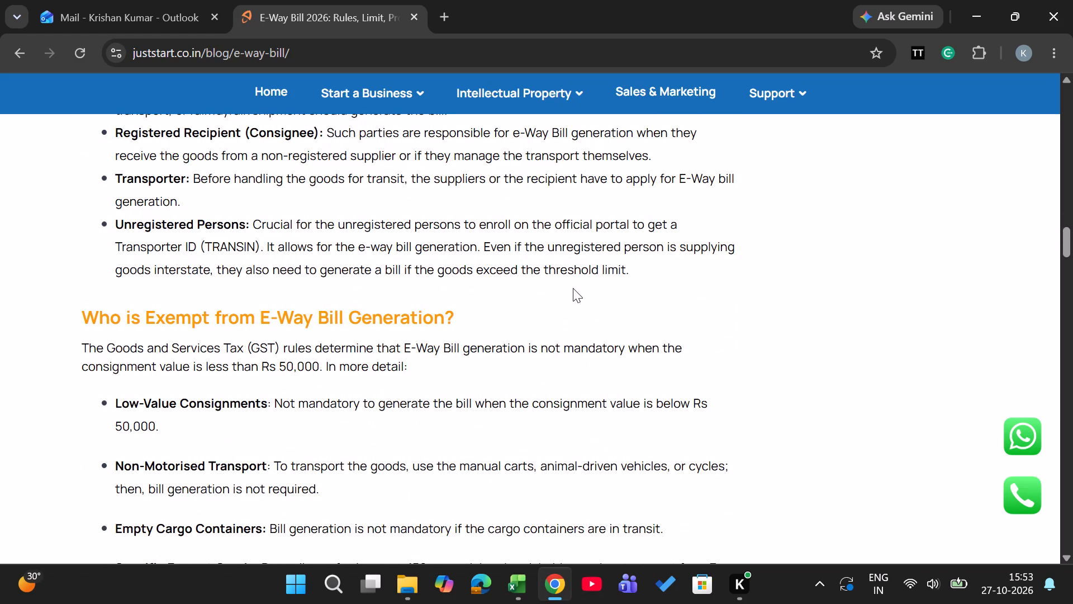
scroll(573, 288, down, 1)
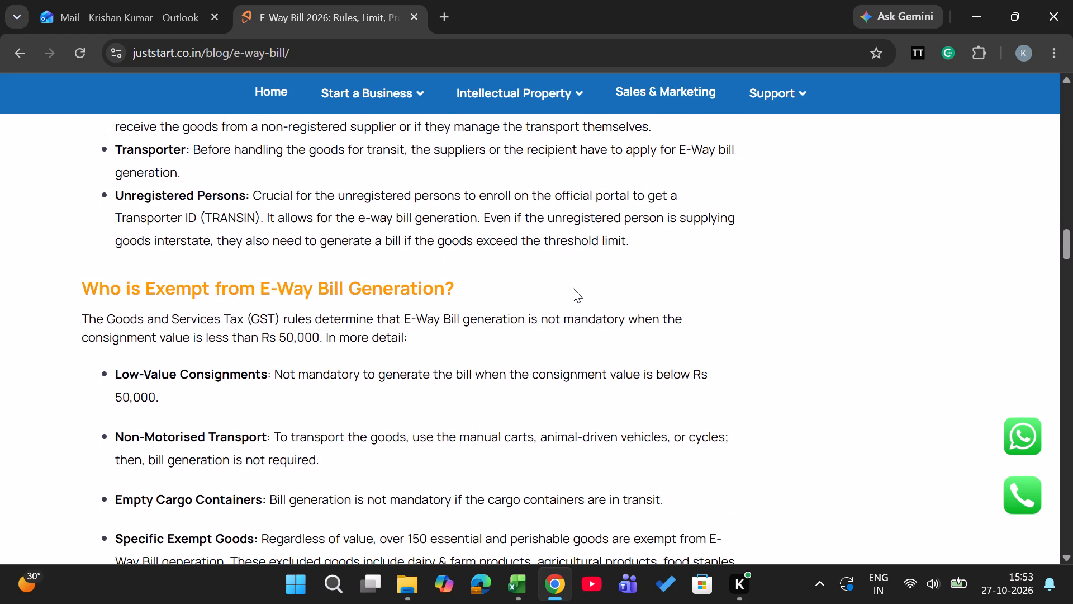
scroll(573, 288, down, 1)
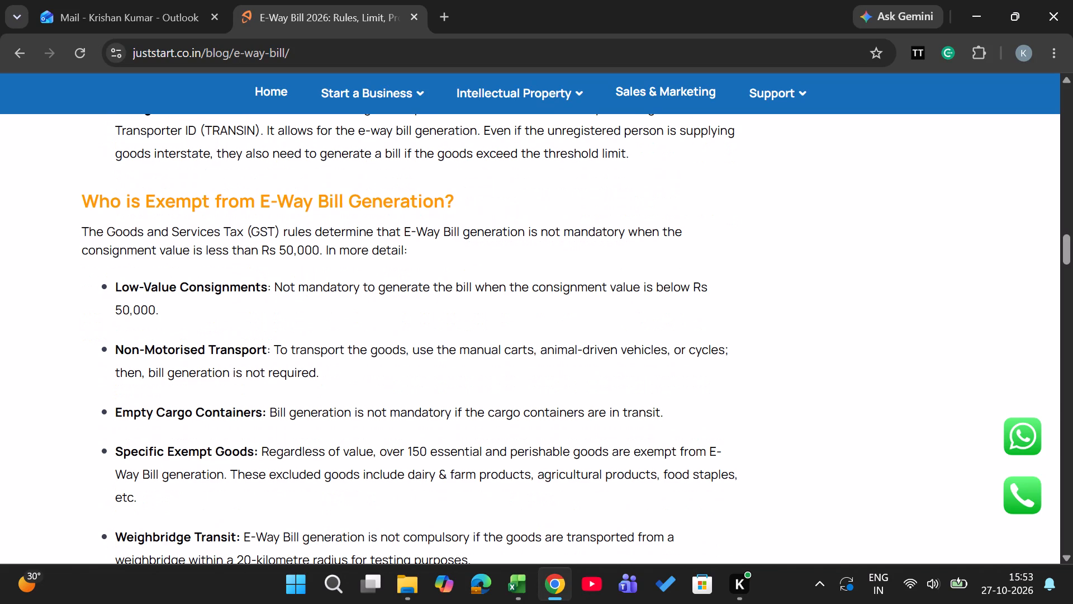
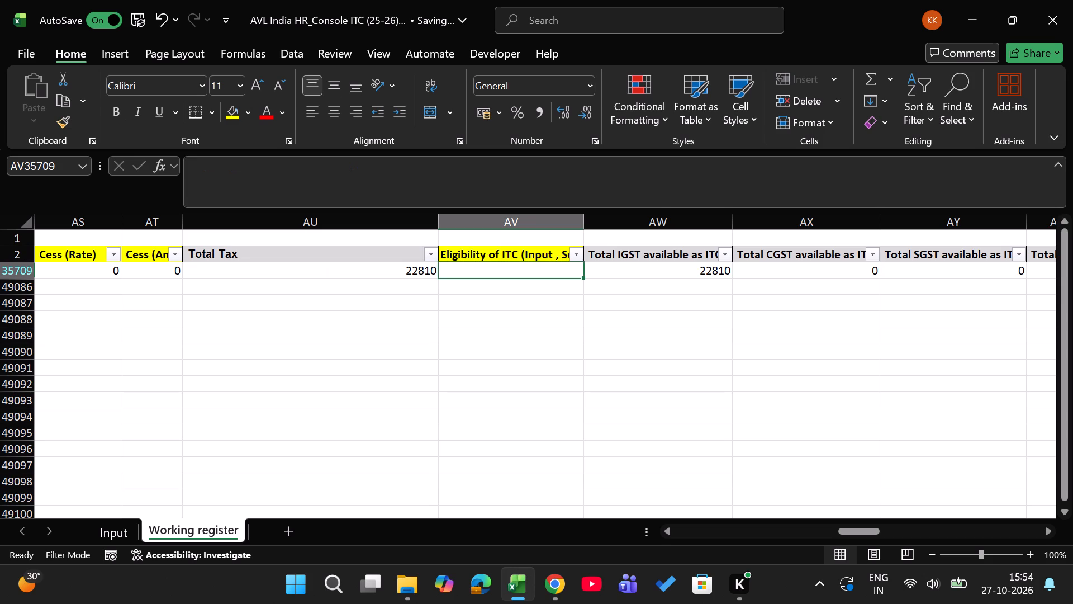
Enter INPUT as the Eligibility of ITC for the filtered Mogli Labs entry in the Working register.
text(IN)
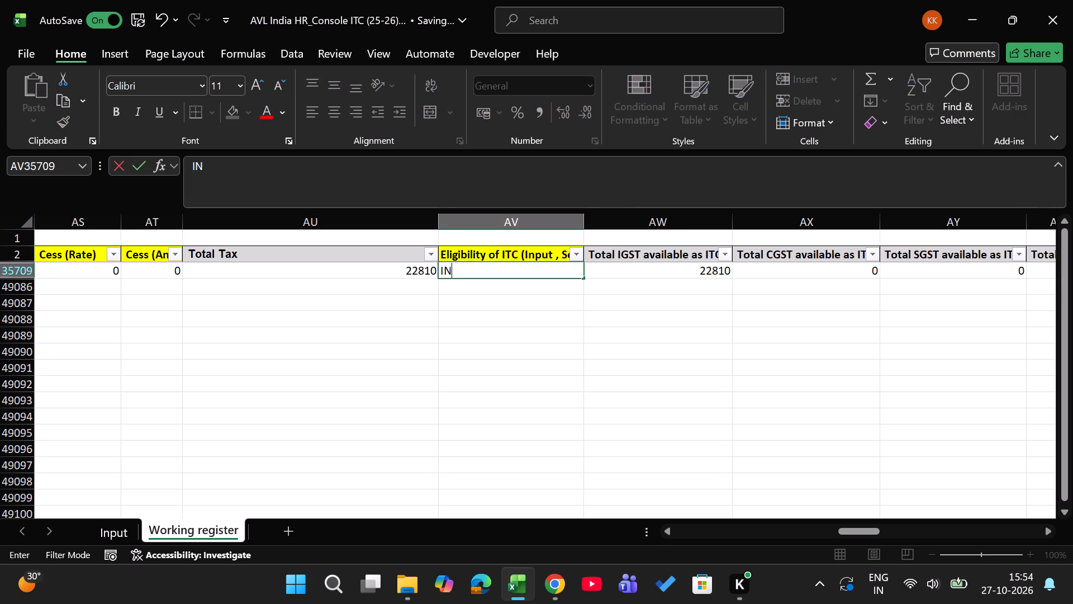
text(PUT)
key(Return)
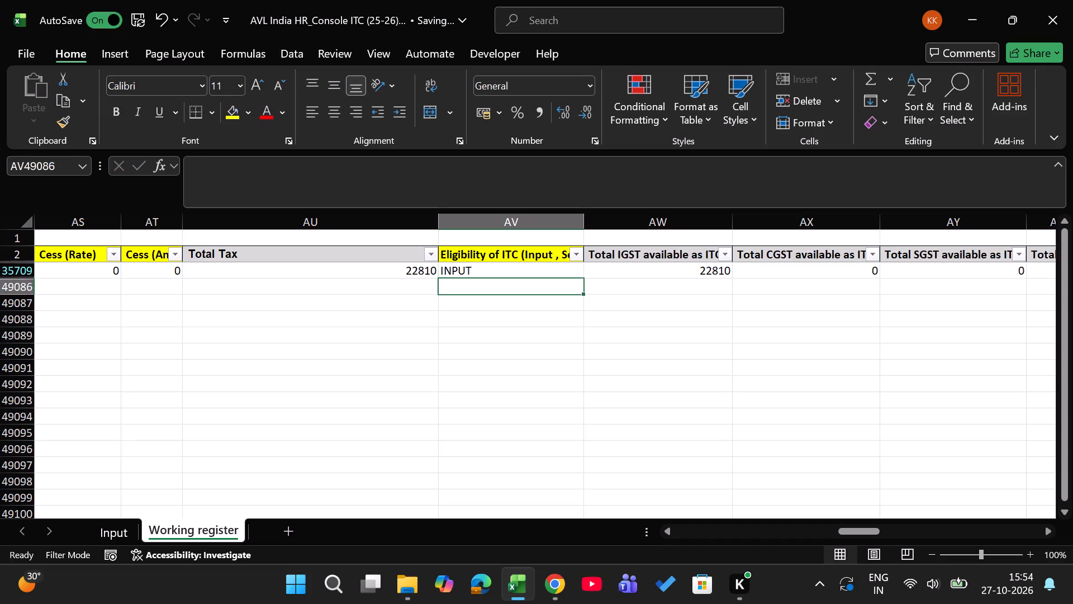
key(Up)
Look through the Input sheet's column headers, from the Month and State columns to Goods/Services, and locate the Invoice No. column.
key(ctrl+Page_Up)
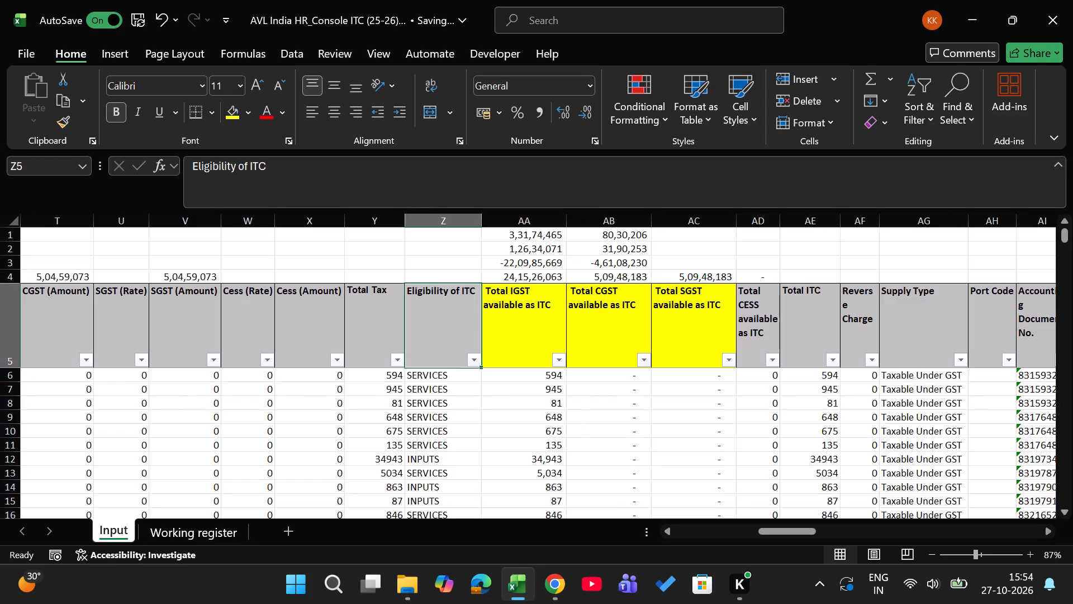
key(Right)
key(Left)
key(Left)
key(ctrl+Left)
key(Right)
key(Right)
key(Right)
key(Right)
key(Right)
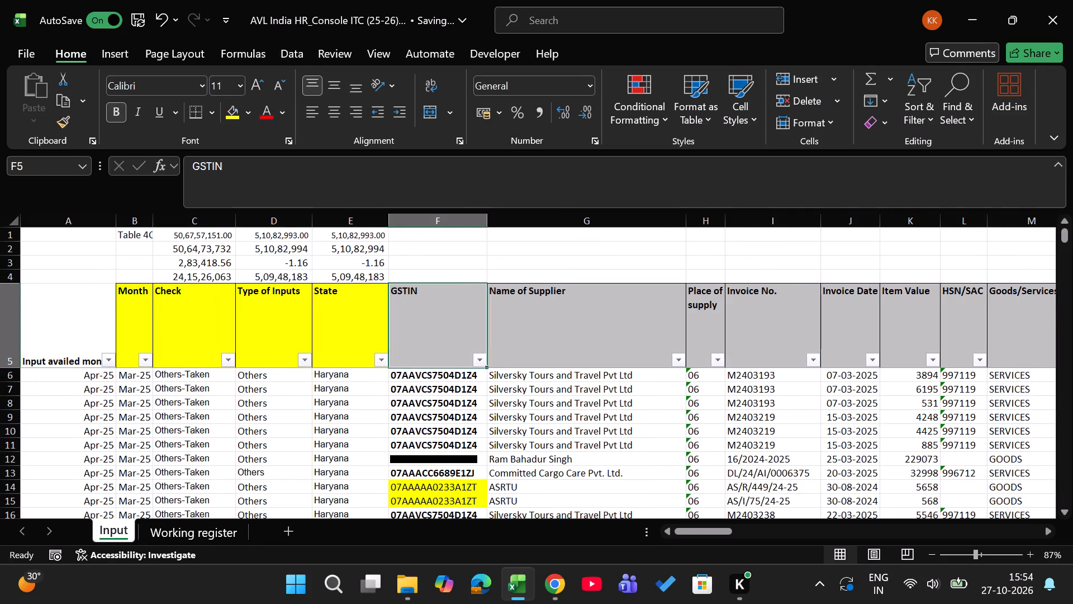
key(Right)
key(Right)
key(Right)
key(Right)
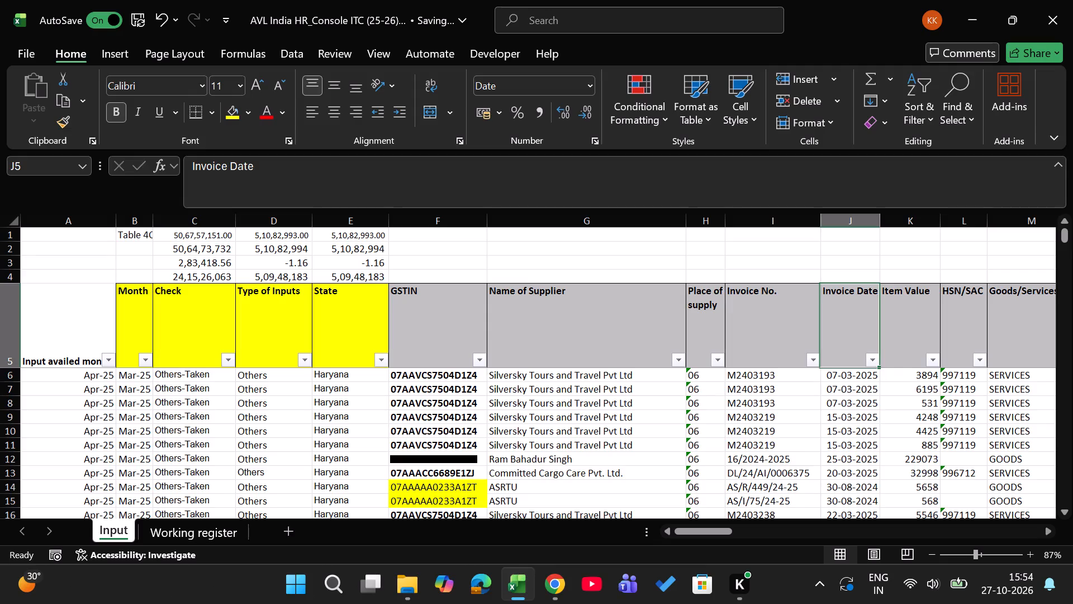
key(Right)
key(Right)
key(Right)
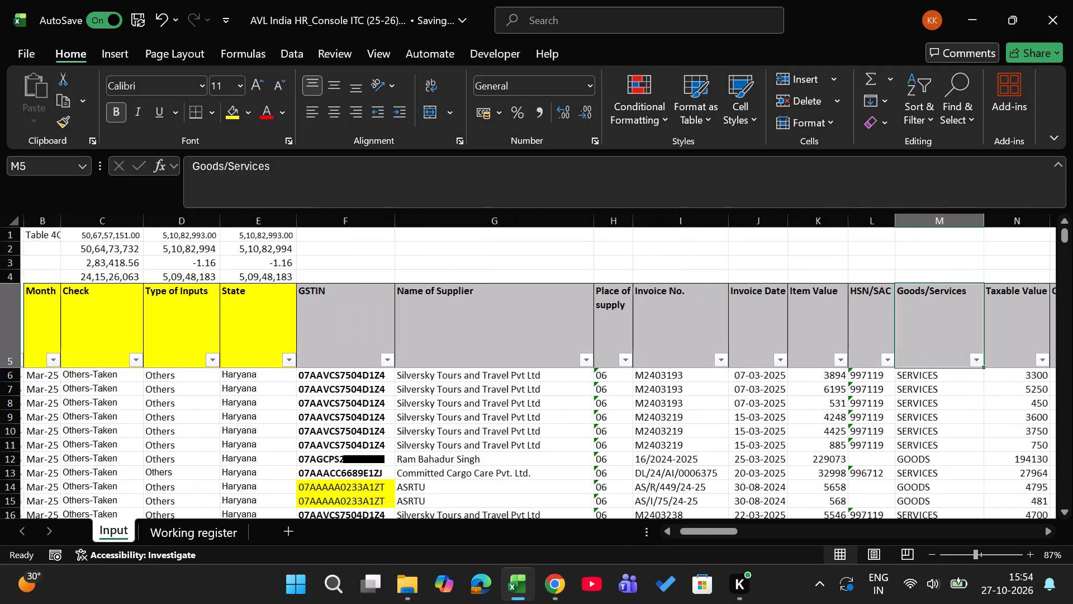
key(Left)
key(Left)
key(Left)
key(Left)
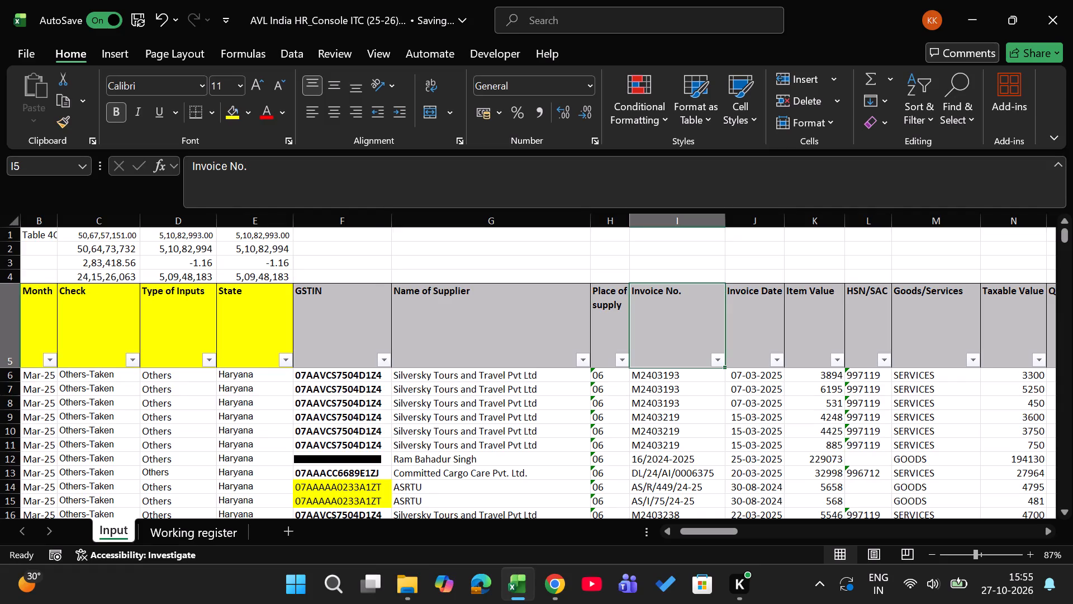
key(Right)
key(Left)
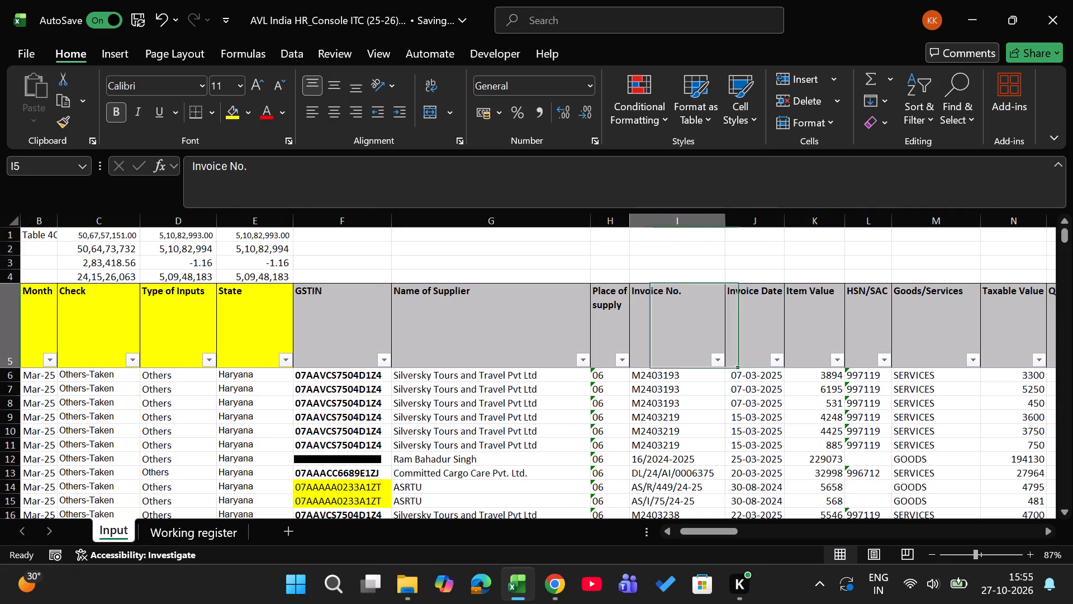
key(ctrl+Page_Down)
key(Down)
key(Up)
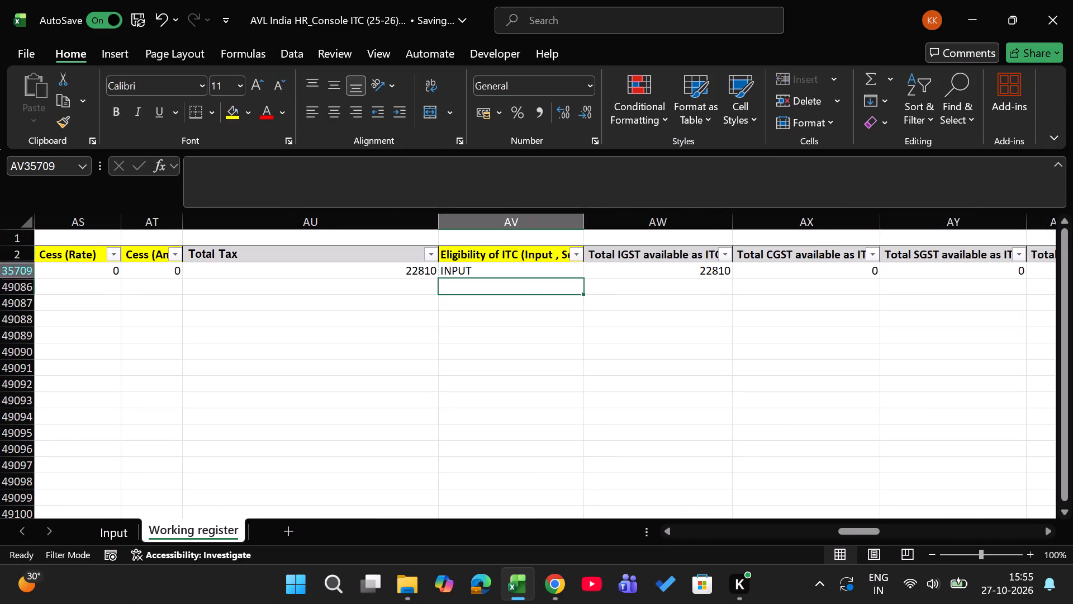
key(Up)
key(ctrl+Left)
key(Down)
key(Right)
key(Right)
key(Right)
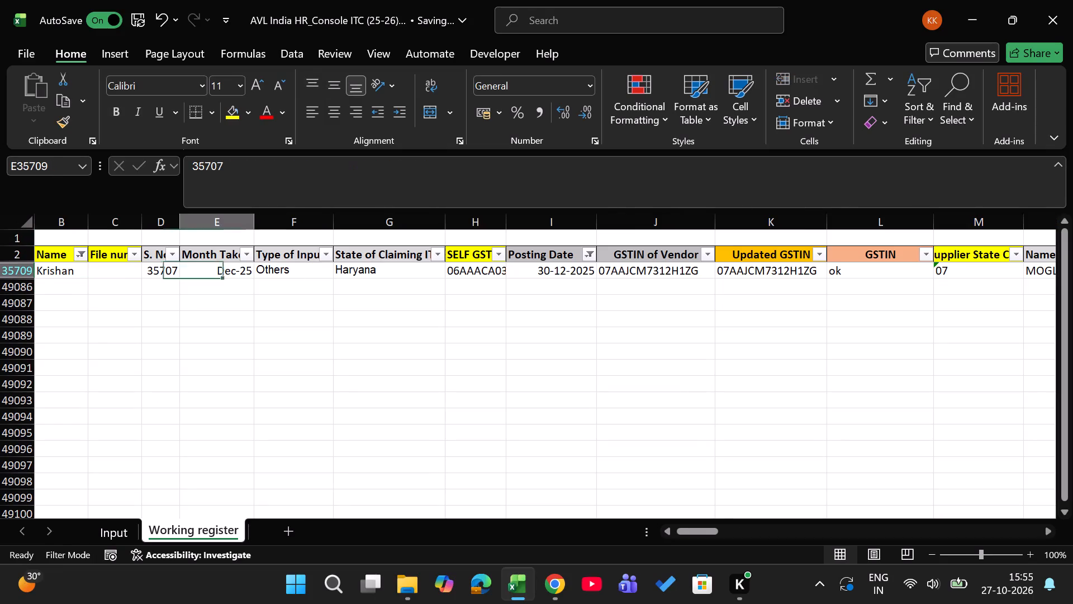
key(Right)
key(Right)
key(Right)
key(Right)
key(Right)
key(Right)
key(Right)
key(Right)
key(Right)
key(Right)
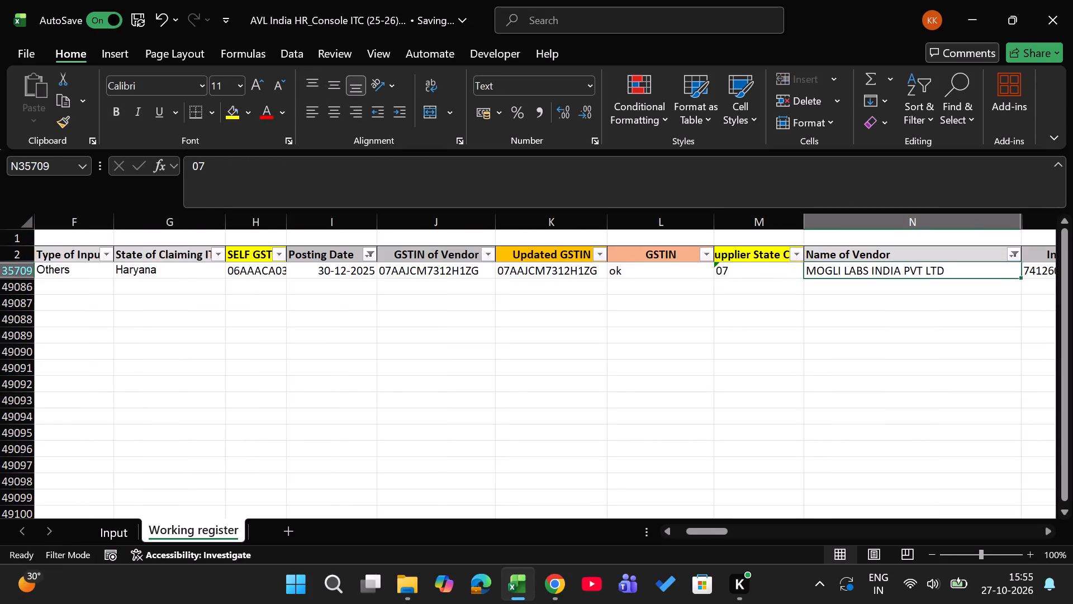
key(Right)
key(Left)
key(ctrl+c)
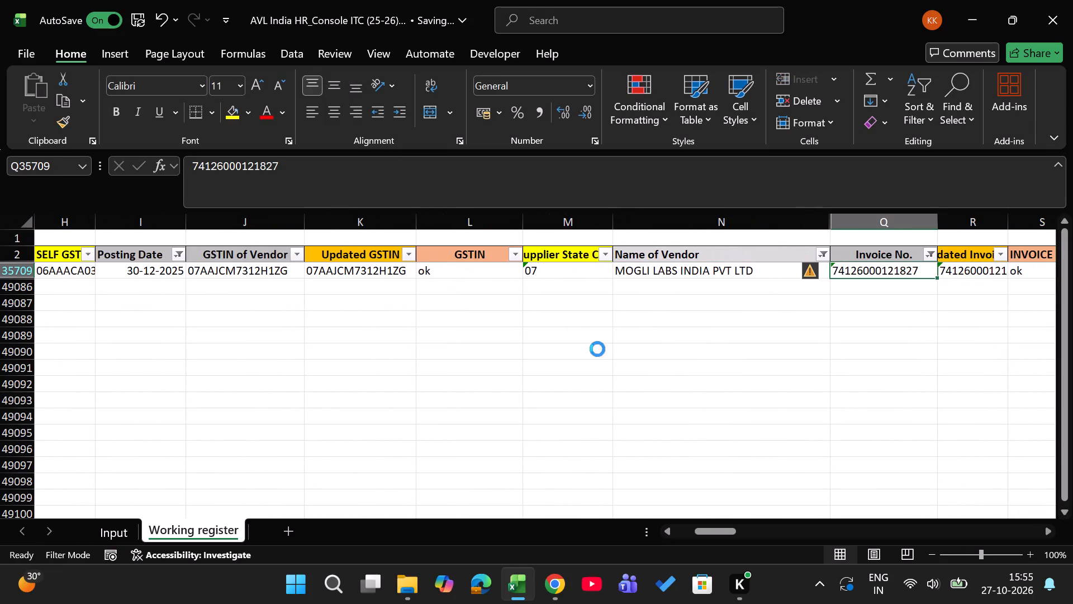
key(ctrl+Page_Up)
key(Left)
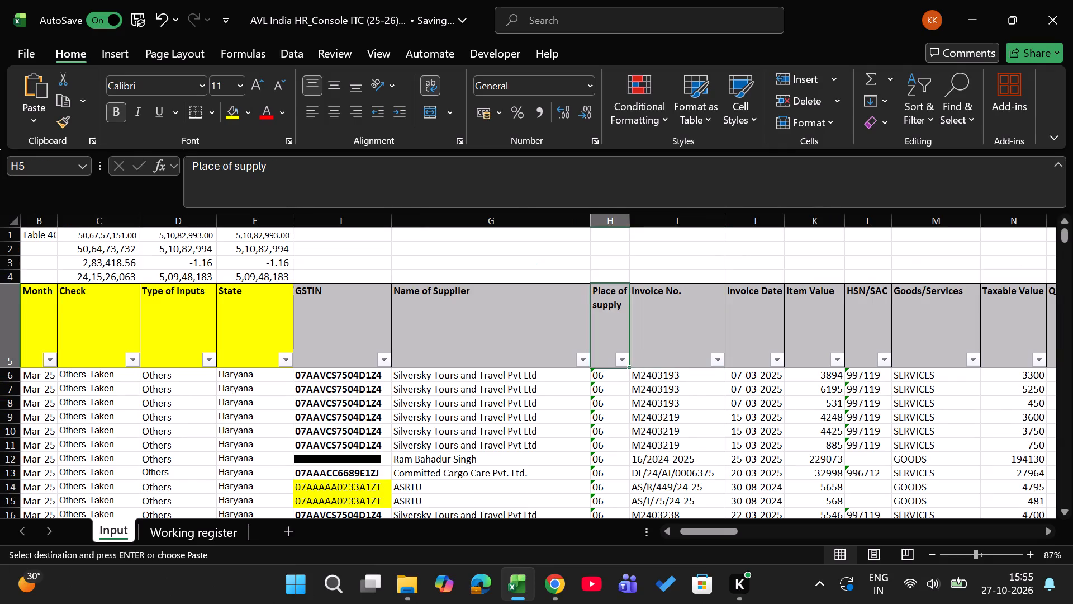
key(Right)
key(alt+Down)
key(alt+Down)
key(alt+Down)
key(alt+Down)
key(alt+Down)
key(alt+Down)
key(alt+Down)
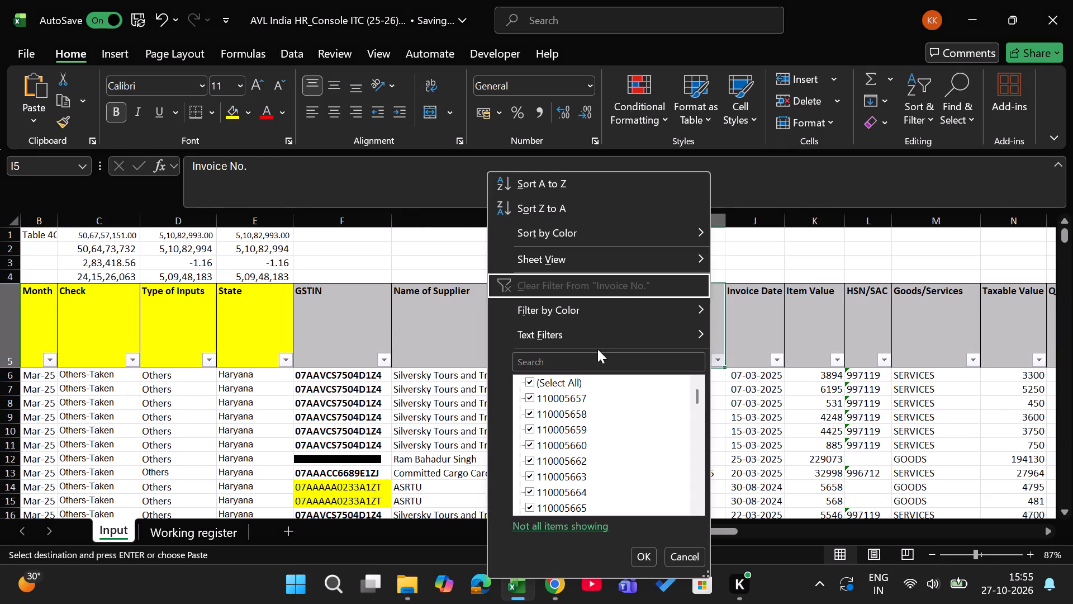
key(Down)
key(Down)
key(ctrl+v)
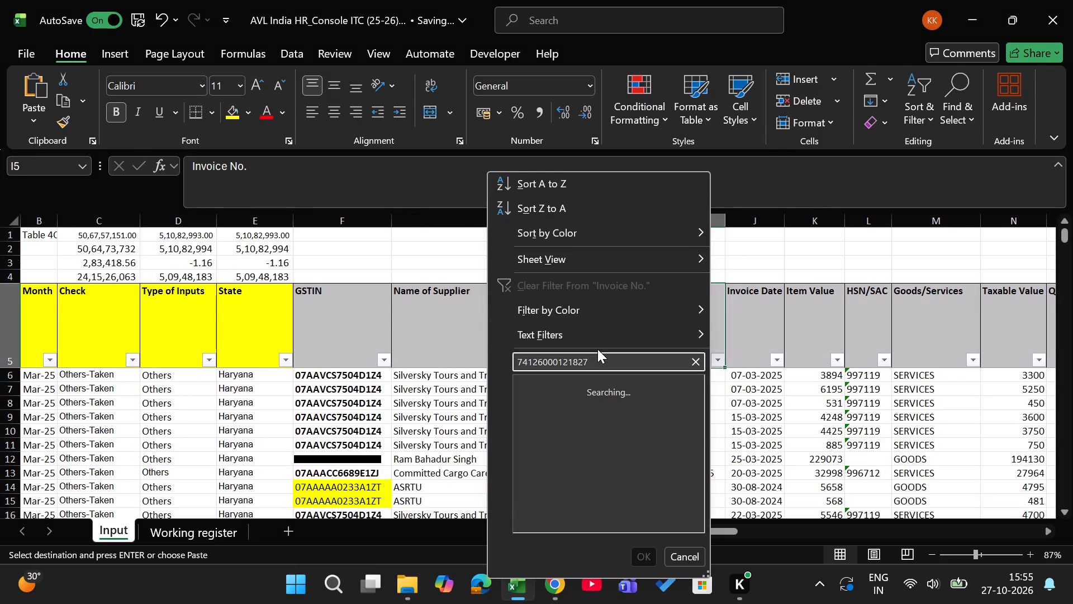
key(Return)
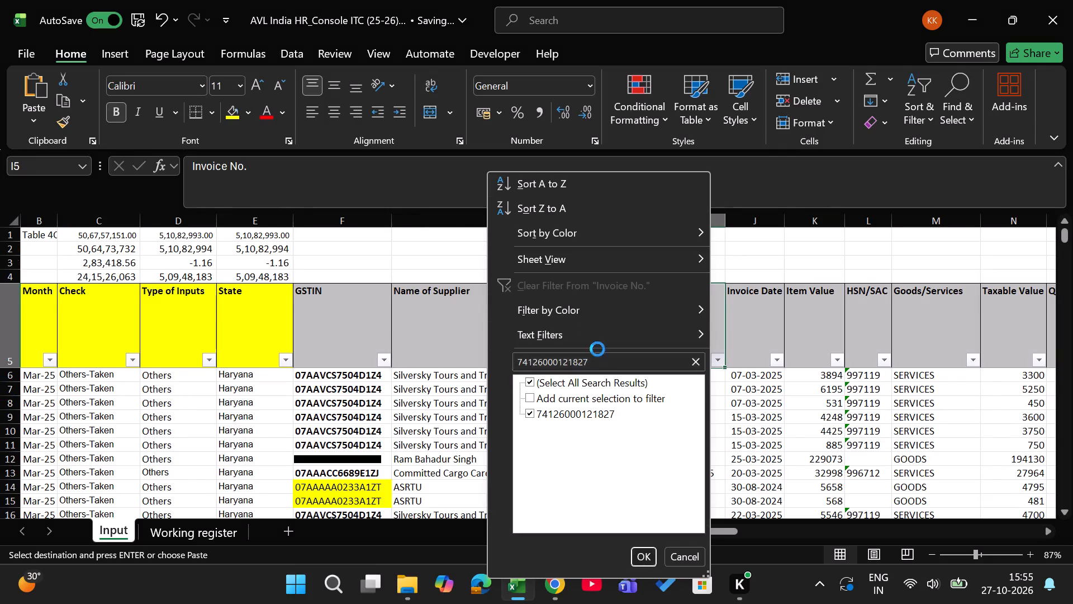
Examine the filtered invoice's goods type, tax rates and amounts, Eligibility of ITC and available ITC in the Input sheet.
key(Right)
key(Right)
key(Right)
key(Right)
key(Right)
key(Right)
key(Right)
key(Right)
key(Right)
key(Right)
key(Right)
key(Right)
key(Right)
key(Right)
key(Right)
key(Right)
key(Right)
key(Right)
key(Right)
key(Right)
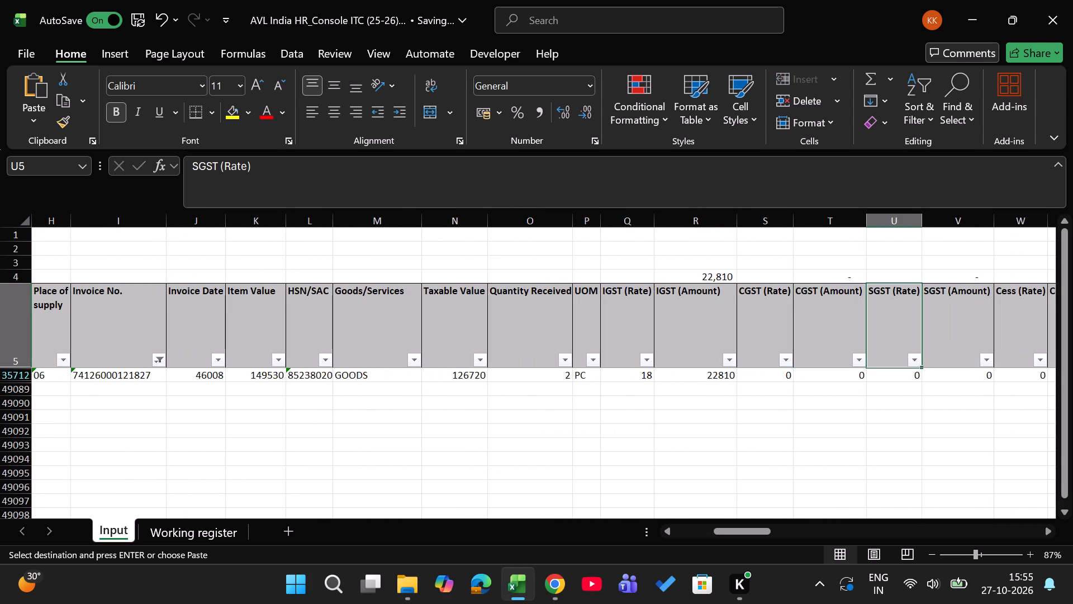
key(Right)
key(Right)
key(Right)
key(Right)
key(Right)
key(Right)
key(Right)
key(Right)
key(Right)
key(Right)
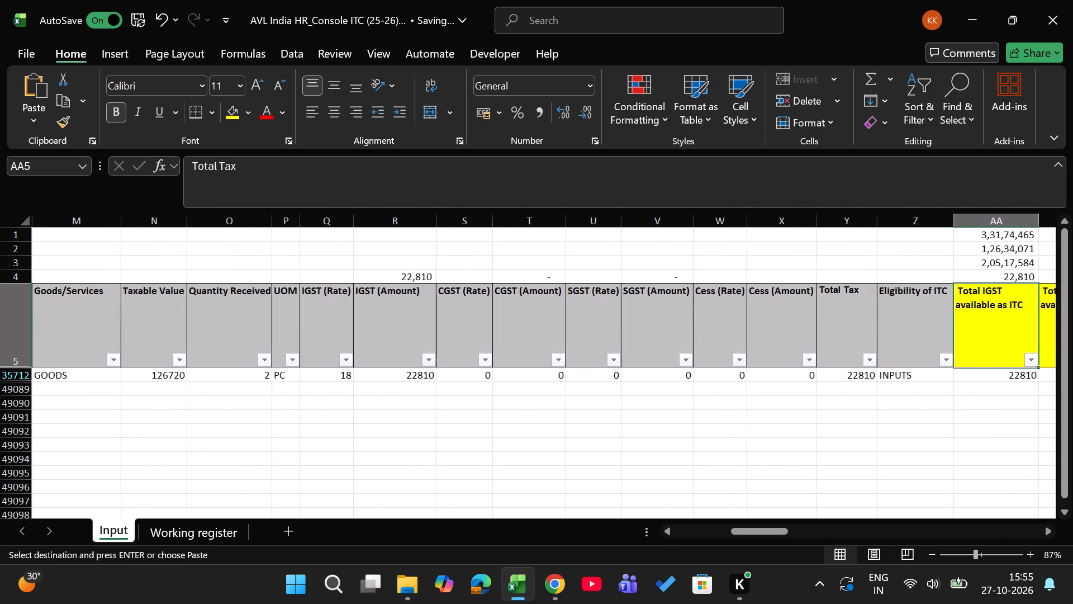
key(Right)
key(Page_Down)
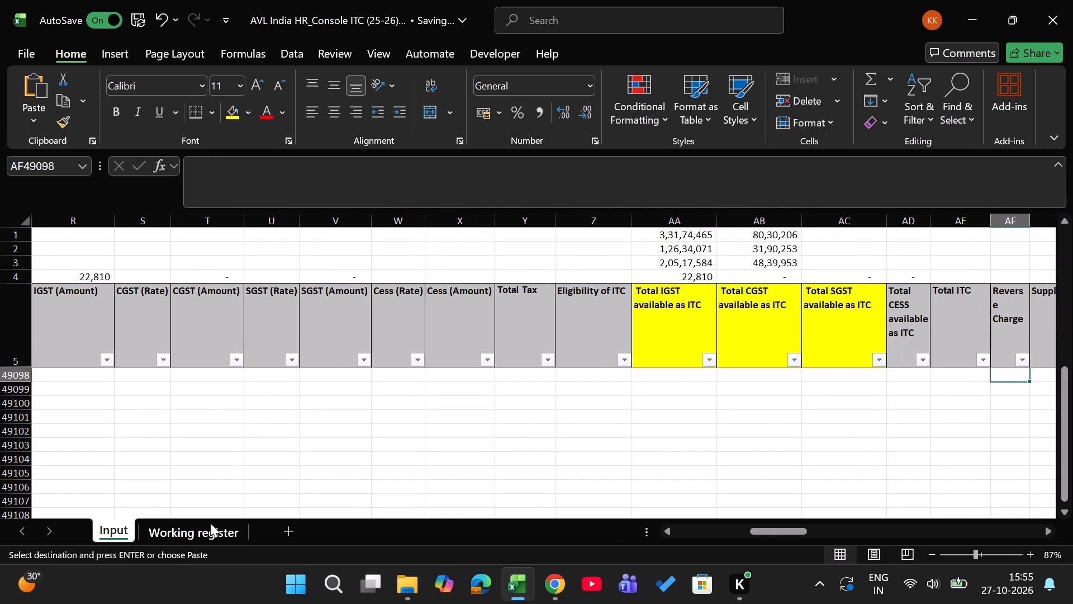
Review the invoice number, date, value, HSN/SAC, taxable value and quantity columns of the Mogli Labs row in the Working register.
click(194, 536)
key(Up)
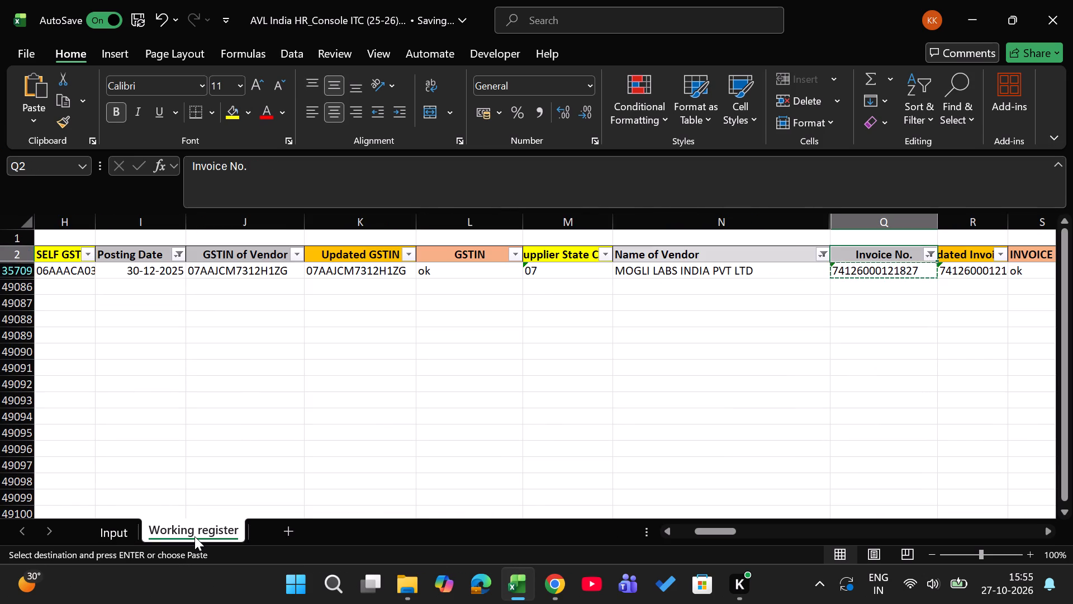
key(Right)
key(Right)
key(Right)
key(Right)
key(Right)
key(Right)
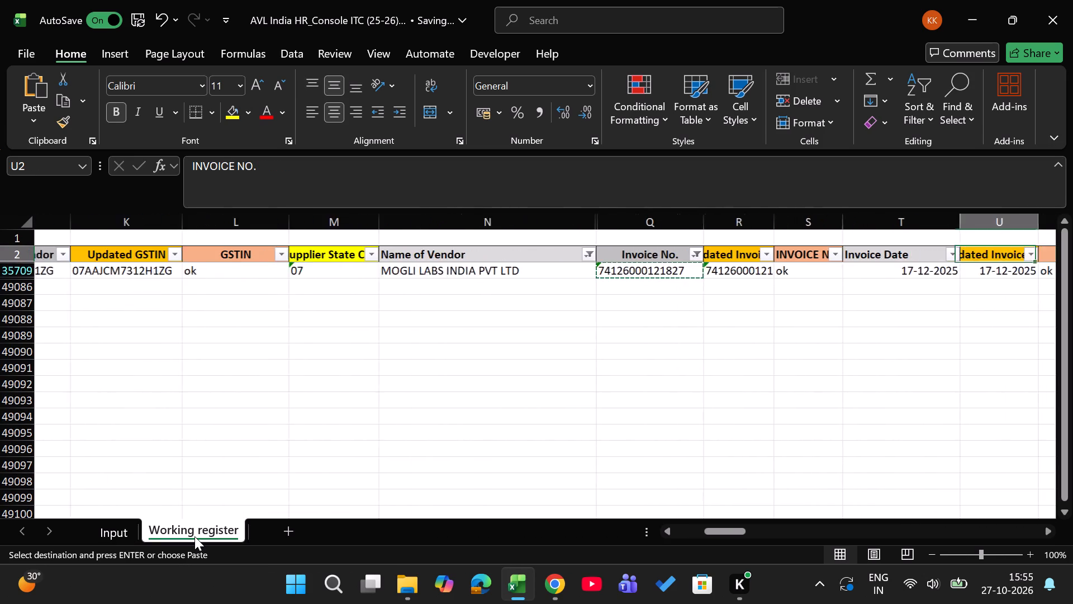
key(Right)
key(Right)
key(Right)
key(Right)
key(Right)
key(Right)
key(Right)
key(Right)
key(Right)
key(Right)
key(Right)
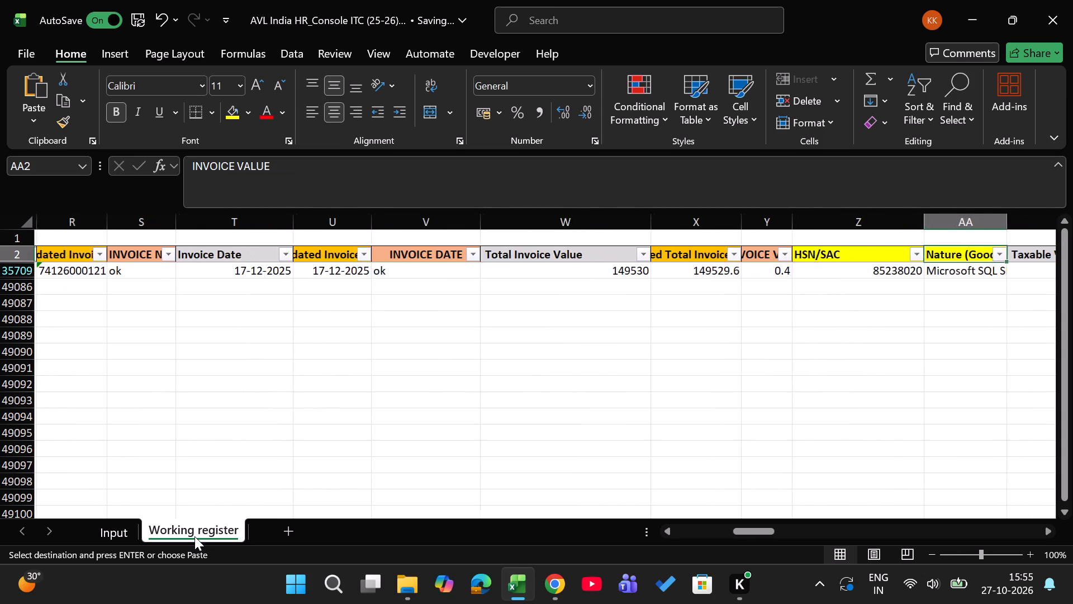
key(Right)
key(Right)
key(Right)
key(Down)
key(Right)
key(Right)
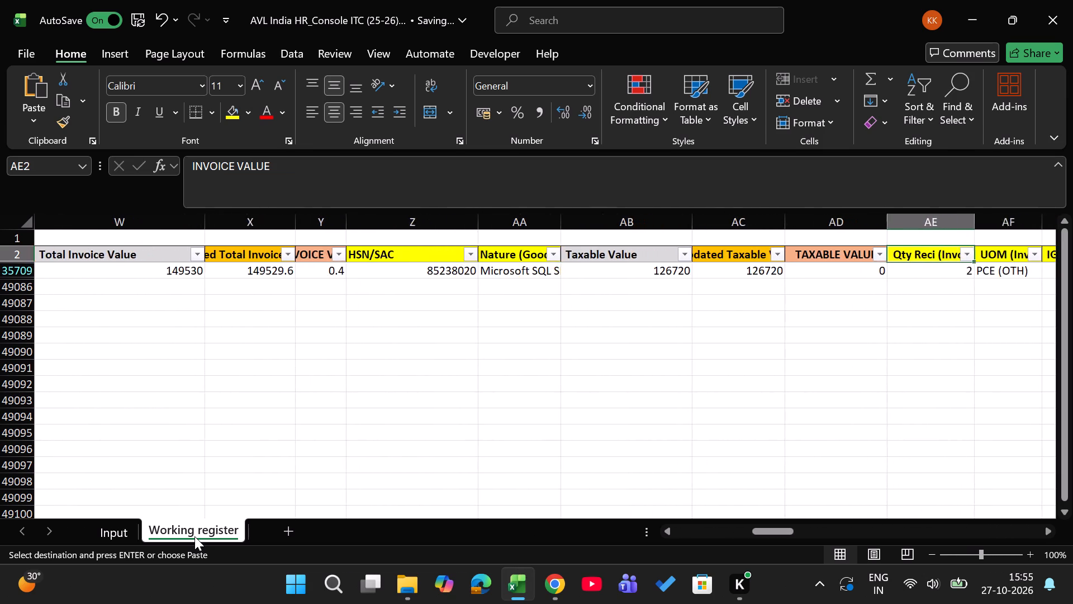
Review the row's IGST, CGST, SGST and cess columns through Total Tax, Eligibility of ITC and total IGST available.
key(Right)
key(Right)
key(Right)
key(Right)
key(Right)
key(Right)
key(Right)
key(Right)
key(Right)
key(Right)
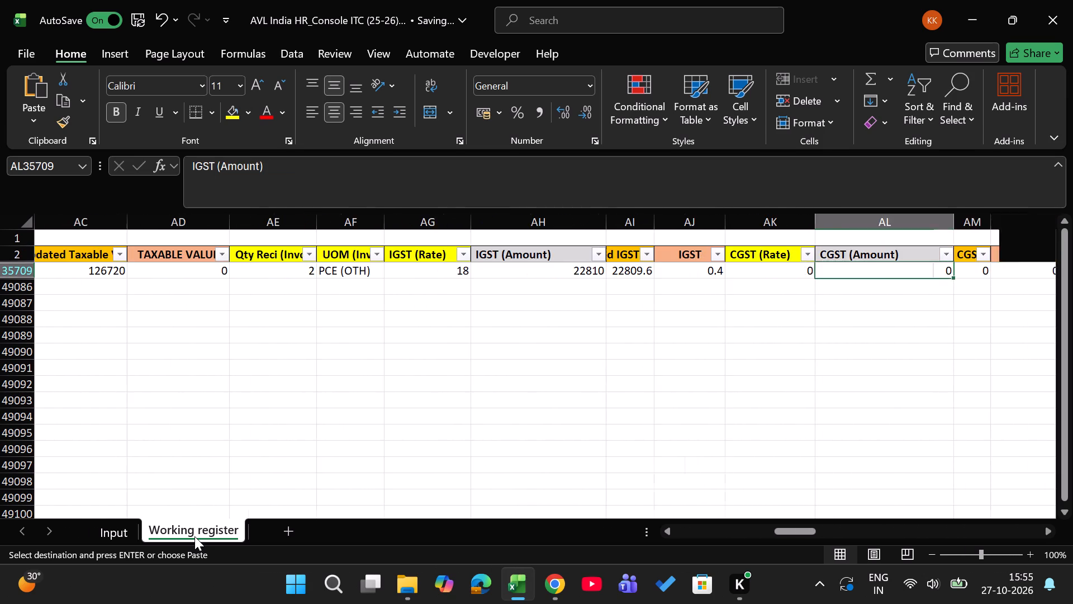
key(Right)
key(Right)
key(Right)
key(Right)
key(Right)
key(Right)
key(Right)
key(Right)
key(Right)
key(Right)
key(Right)
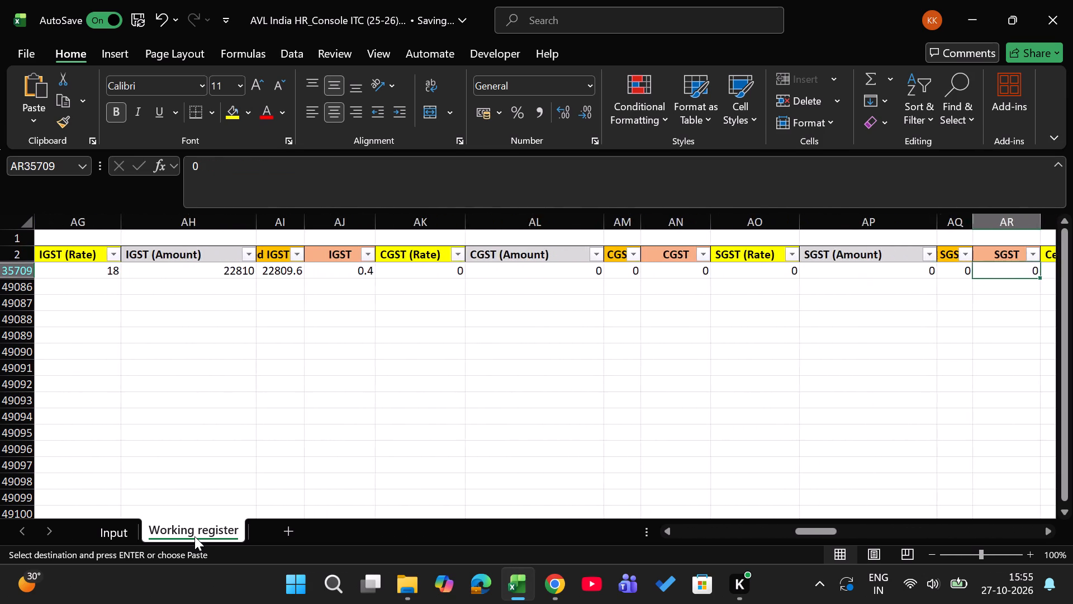
key(Right)
key(Right)
key(Right)
key(Right)
key(Right)
key(Right)
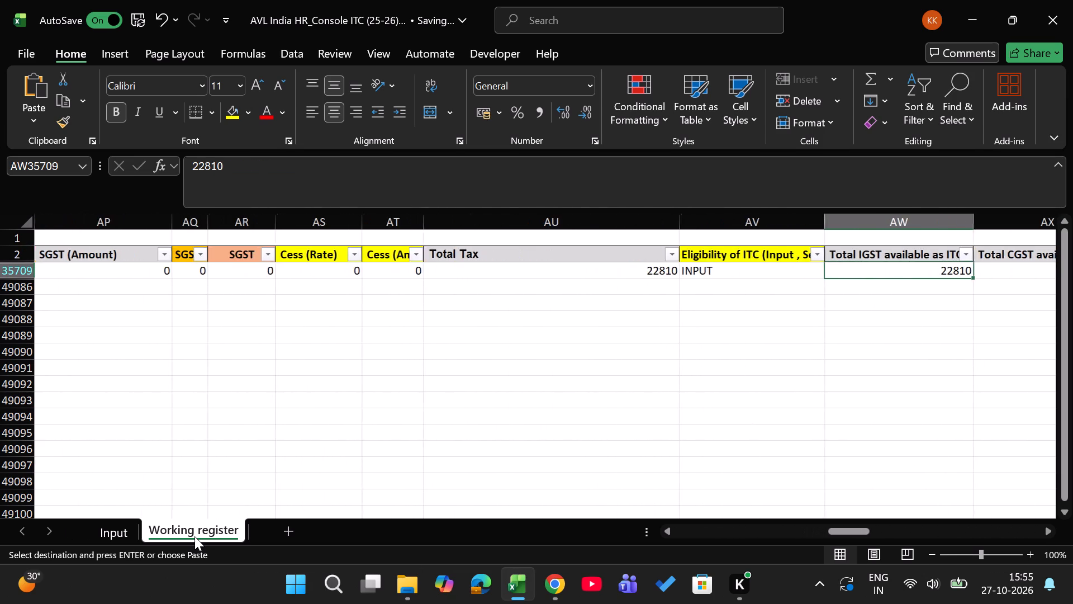
Examine the remaining columns, from MIRO, payment date and goods description to the GRN and e-way bill fields.
key(Up)
key(Left)
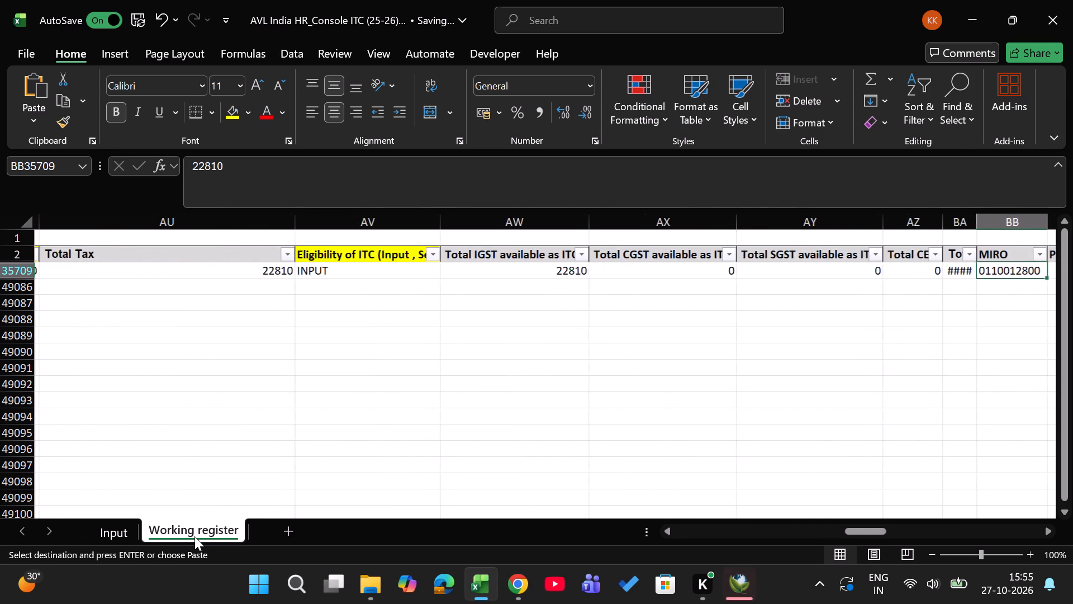
key(Left)
key(Left)
key(Left)
key(Left)
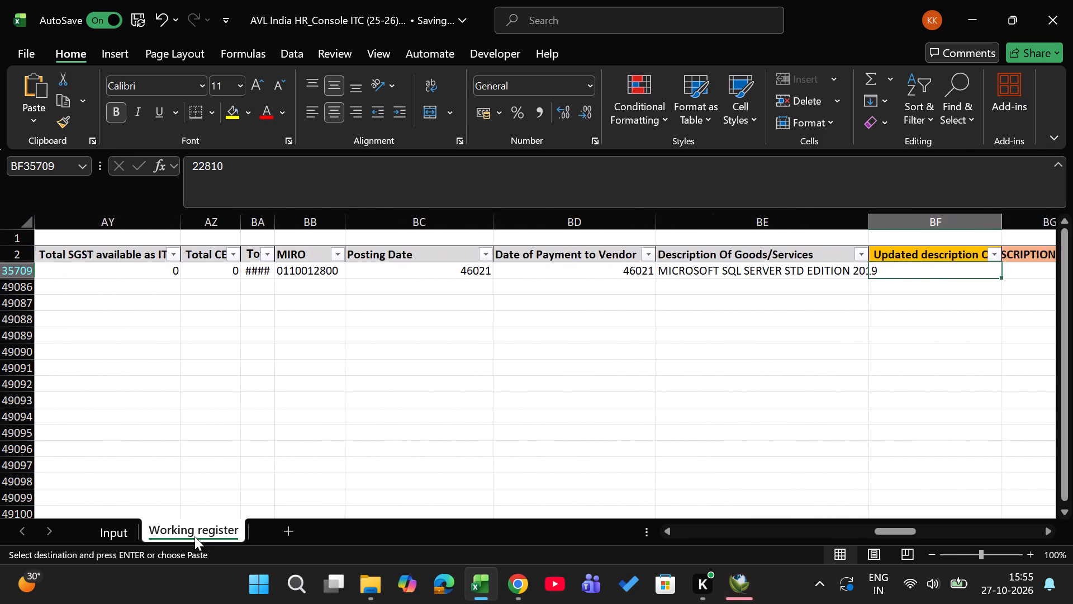
key(Left)
key(Left)
key(Left)
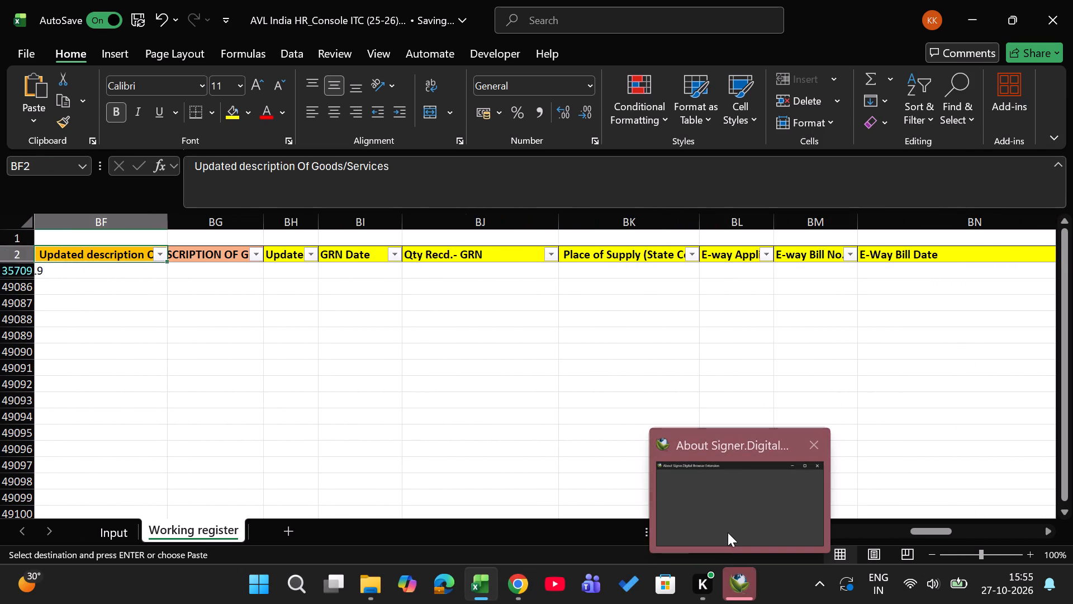
Close the About Signer.Digital Browser Extension window.
click(728, 532)
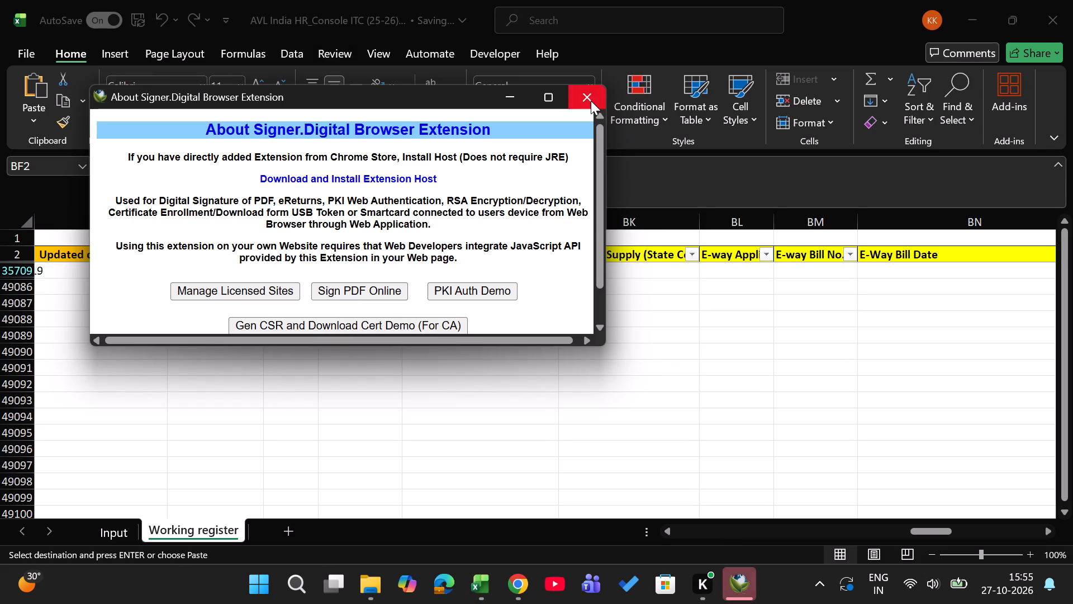
click(592, 101)
Copy the Mogli Labs row's goods description, MICROSOFT SQL SERVER STD EDITION 2019, into its Updated description Of Goods/Services cell.
click(440, 254)
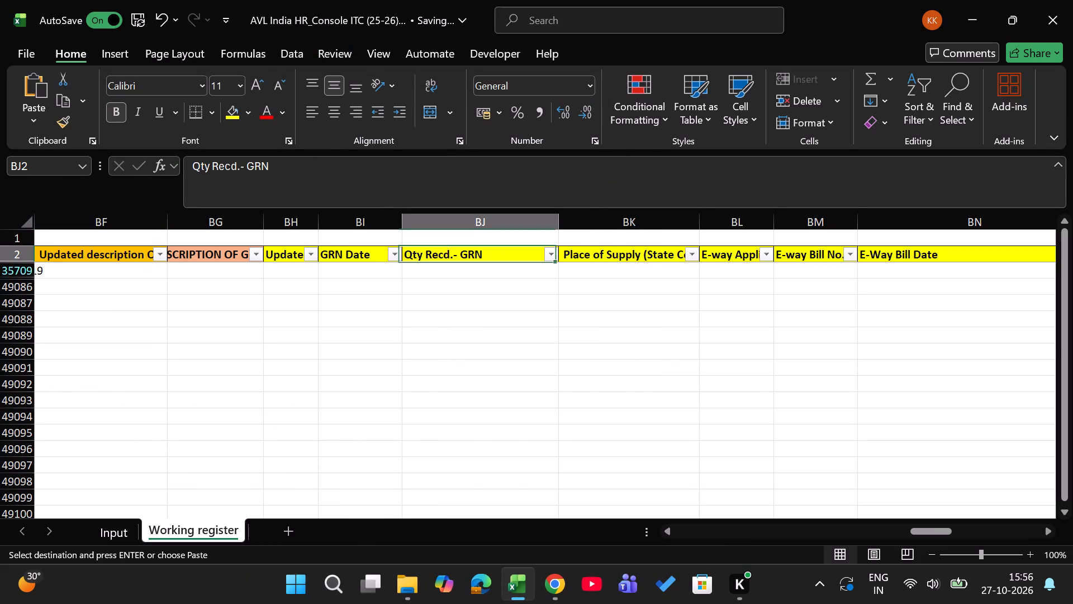
key(Down)
key(Left)
key(Left)
key(Left)
key(Left)
key(Left)
key(Left)
key(Left)
key(Left)
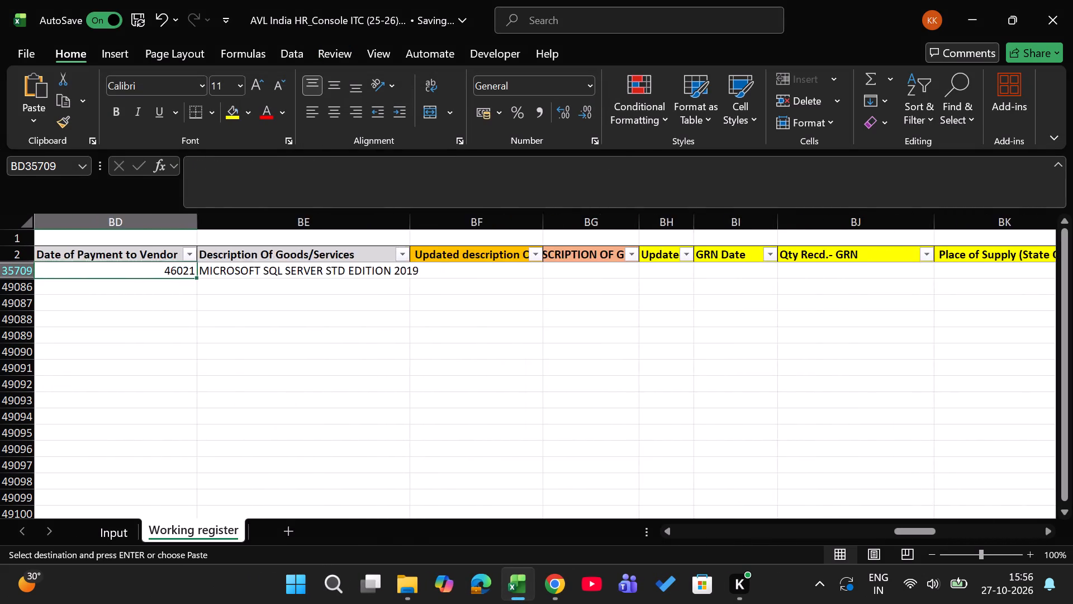
key(Left)
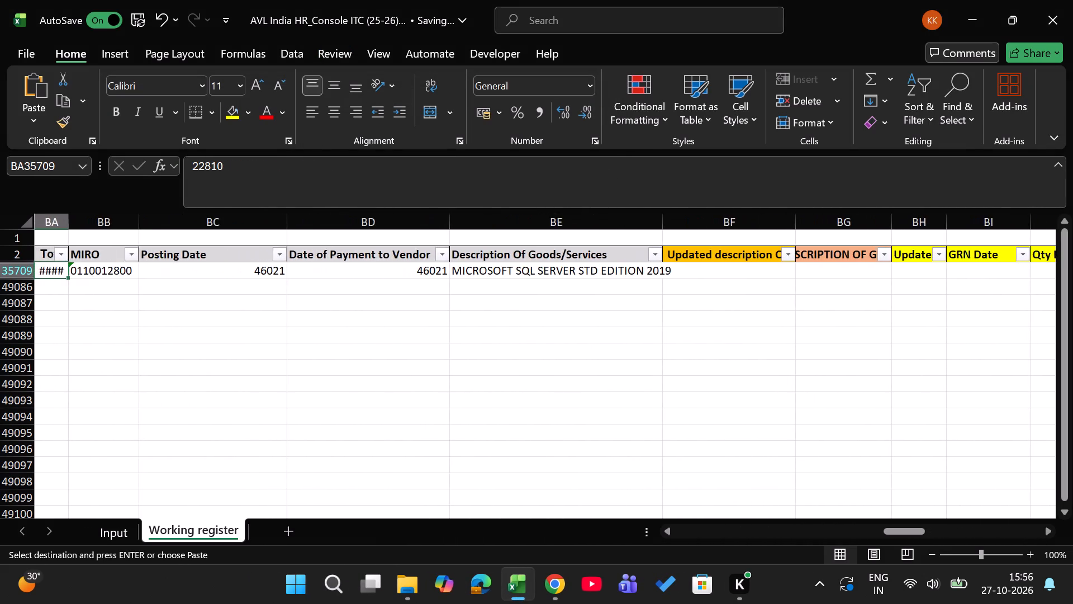
key(Left)
key(Right)
key(Right)
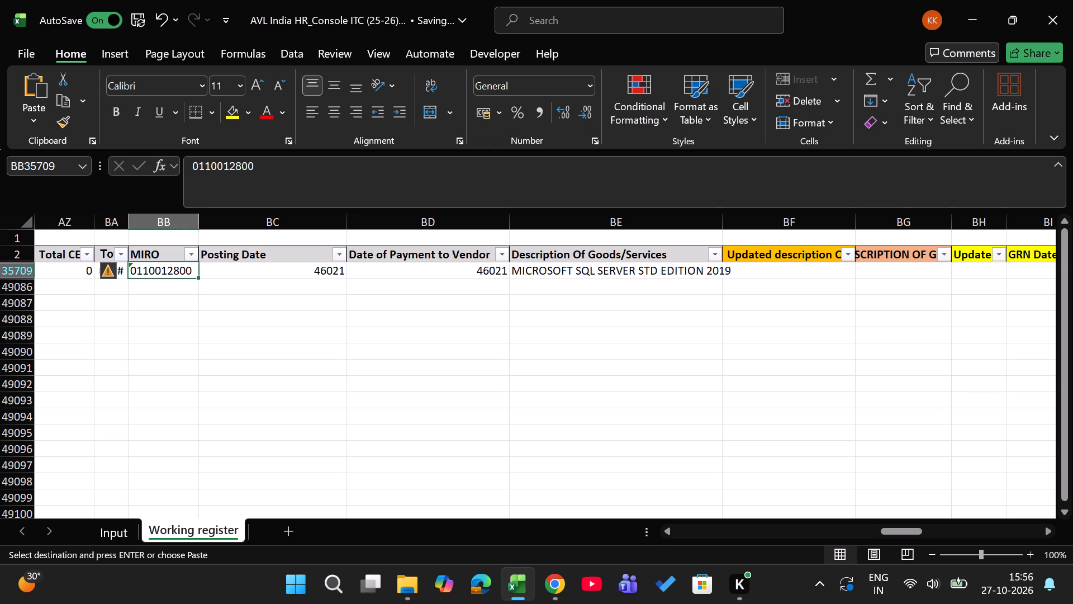
key(Right)
key(Right)
key(Right)
key(Right)
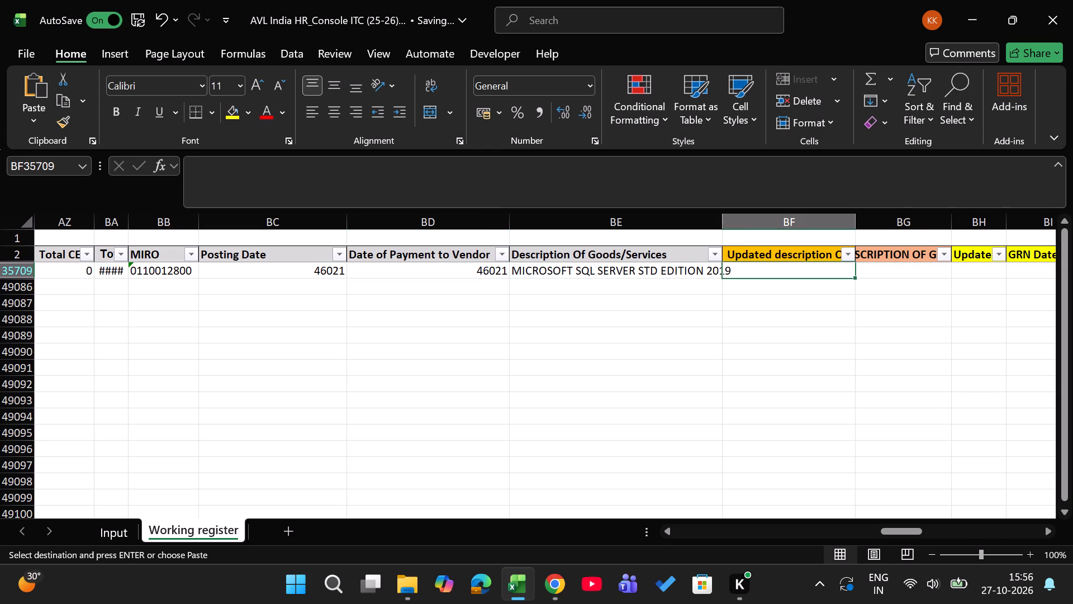
key(Left)
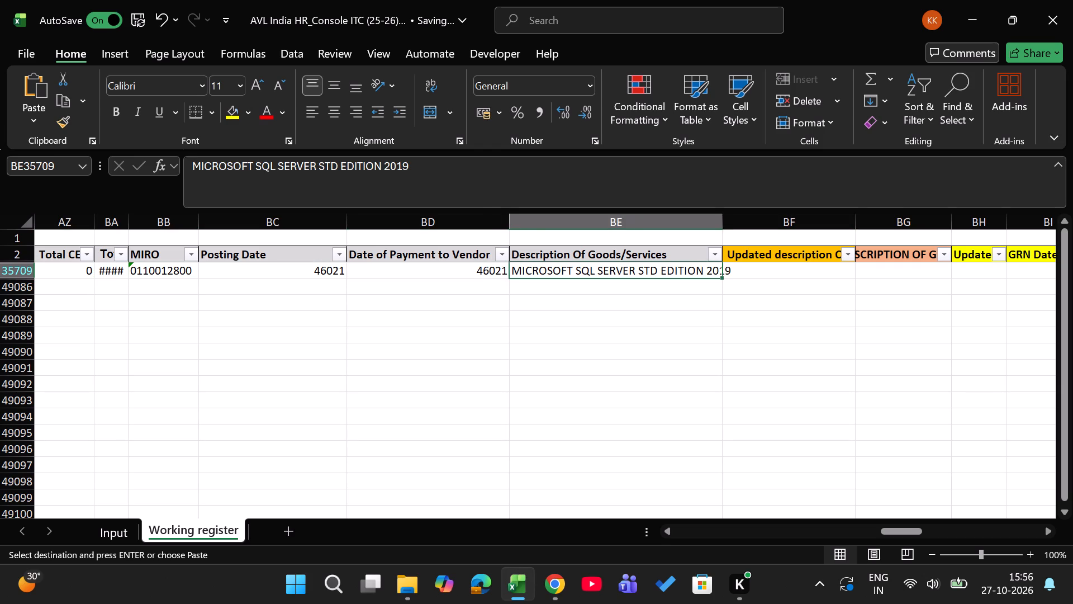
key(ctrl+c)
key(Right)
key(Return)
Set the Nature (Goods/Services) value of the Mogli Labs row to Goods.
key(Up)
key(ctrl+Left)
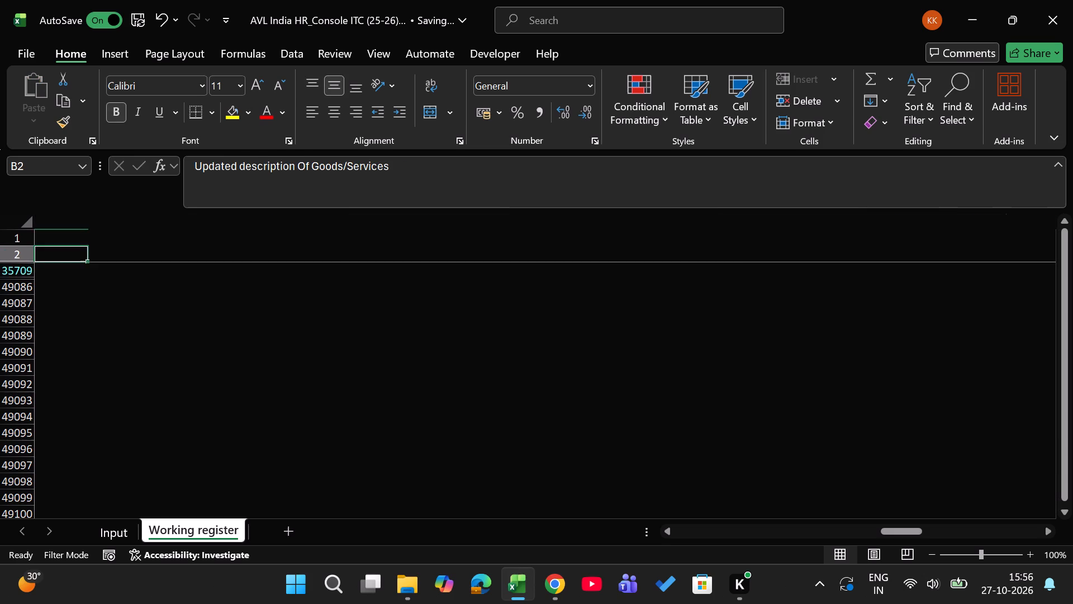
key(Down)
key(Right)
key(Right)
key(Right)
key(Right)
key(Right)
key(Right)
key(Right)
key(Right)
key(Right)
key(Right)
key(Right)
key(Right)
key(Right)
key(Right)
key(Right)
key(Right)
key(Right)
key(Right)
key(Right)
key(Right)
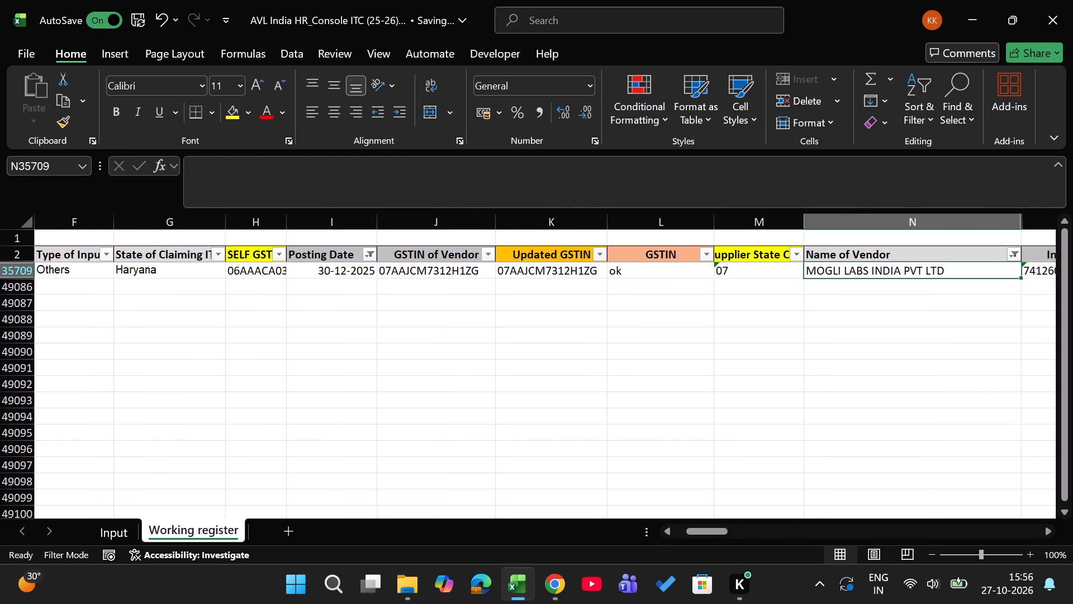
key(Right)
key(Right)
key(Right)
key(Right)
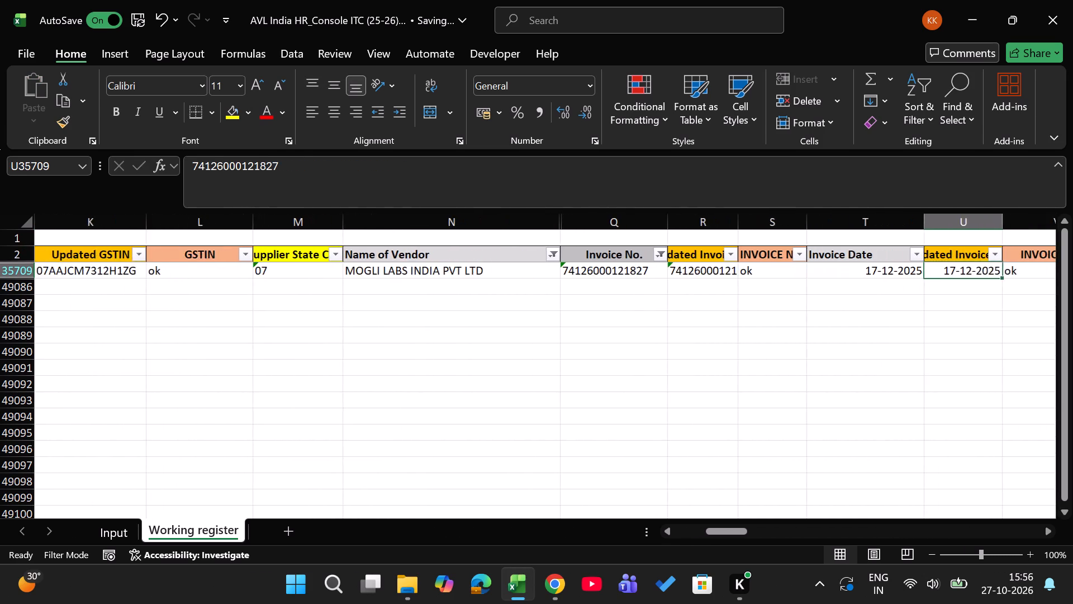
key(Right)
key(Right)
key(Right)
key(Right)
key(Right)
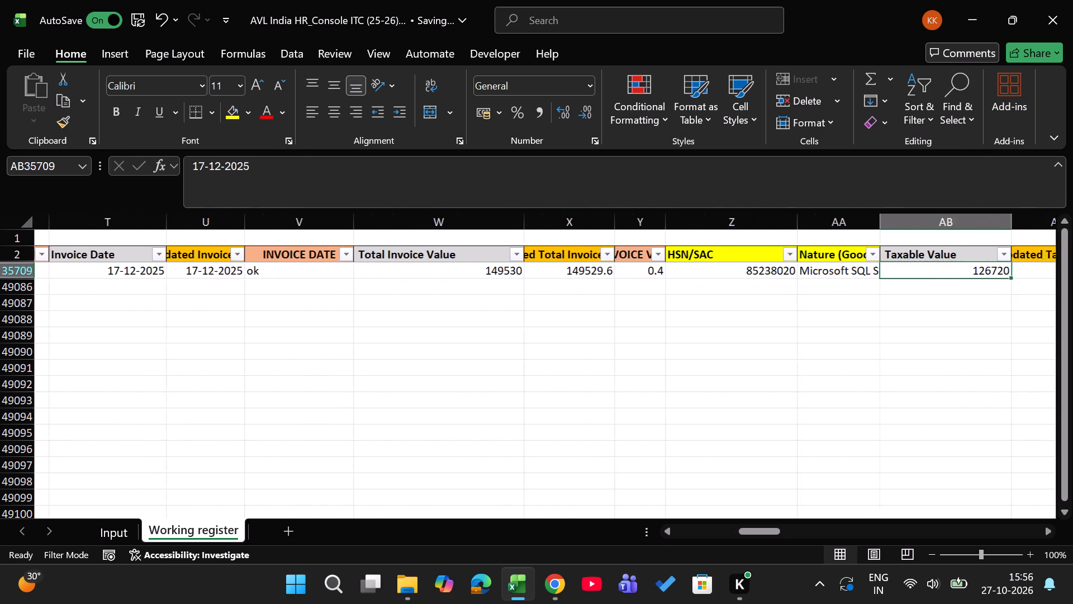
key(Left)
key(Up)
key(Down)
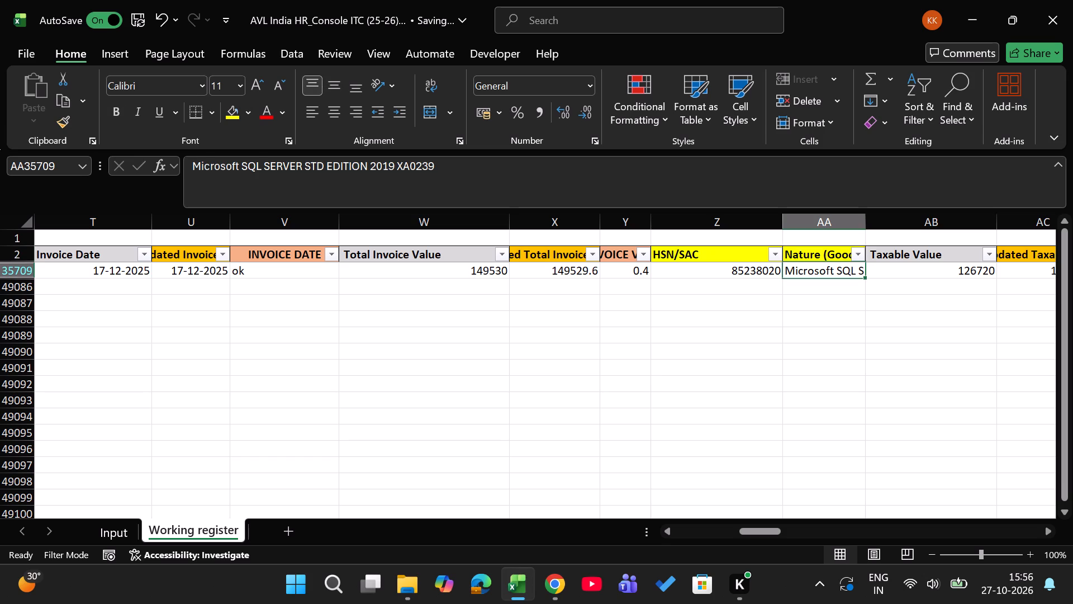
key(shift+g)
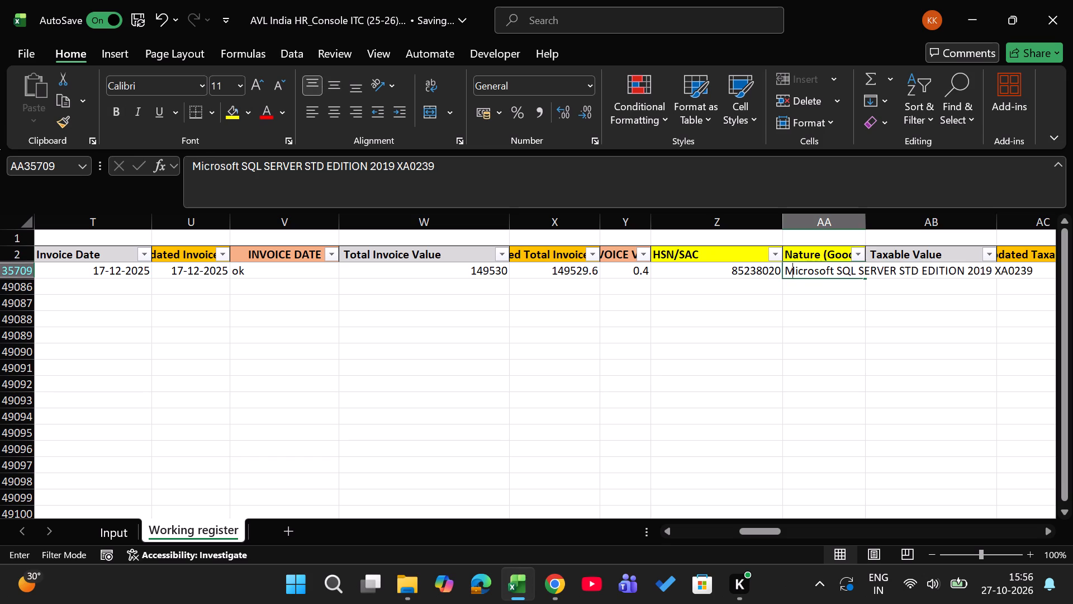
text(oods)
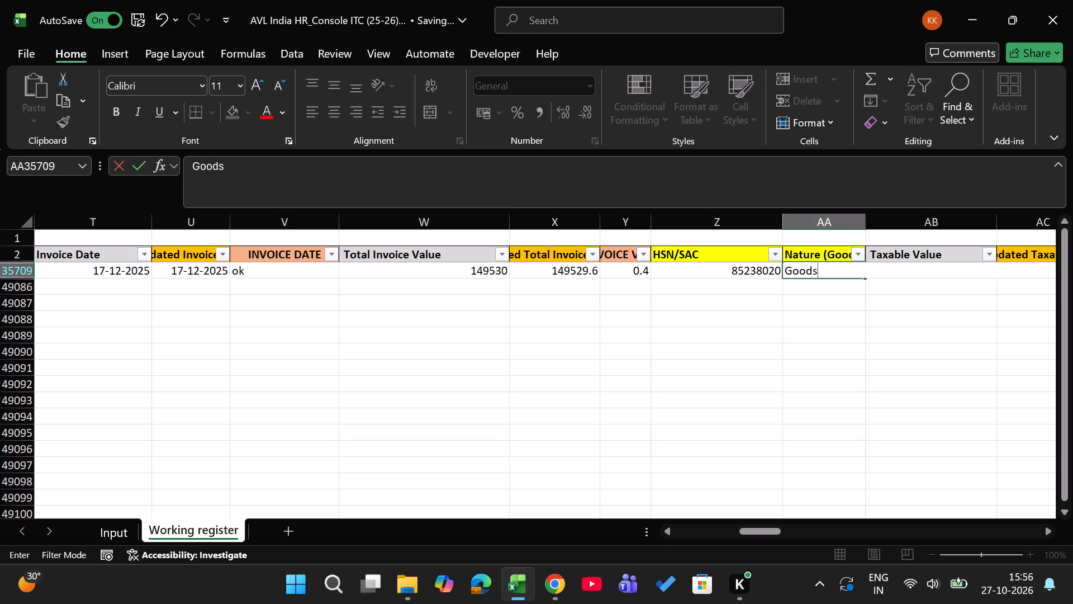
key(Return)
Review the Mogli Labs row from Taxable Value through the IGST, CGST, SGST, cess, Total Tax and available ITC columns.
key(Up)
key(Right)
key(Right)
key(Right)
key(Right)
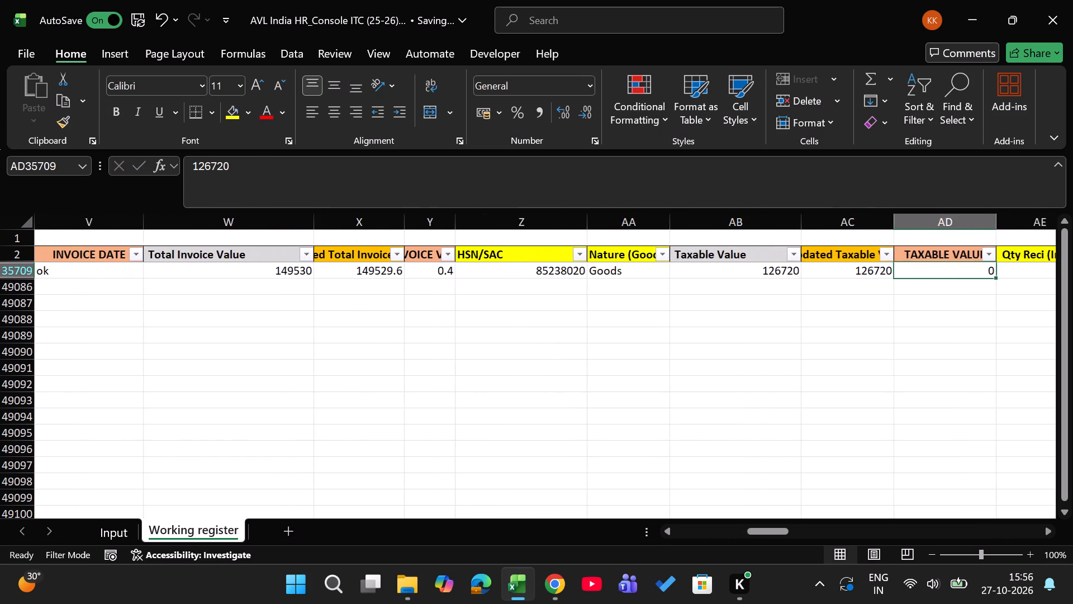
key(Up)
key(Right)
key(Right)
key(Right)
key(Right)
key(Right)
key(Right)
key(Right)
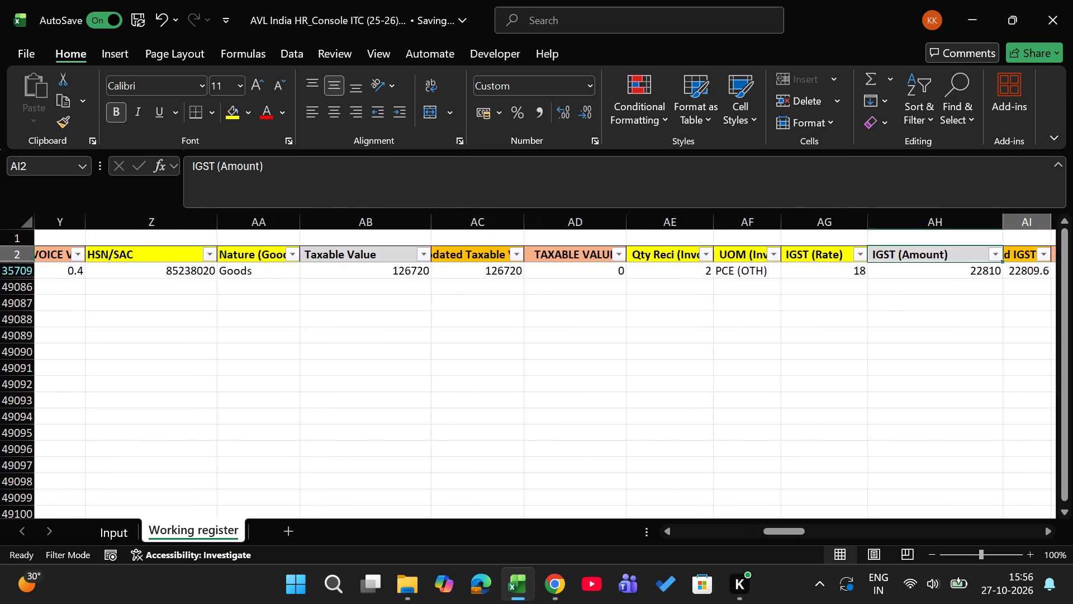
scroll(694, 307, left, 4)
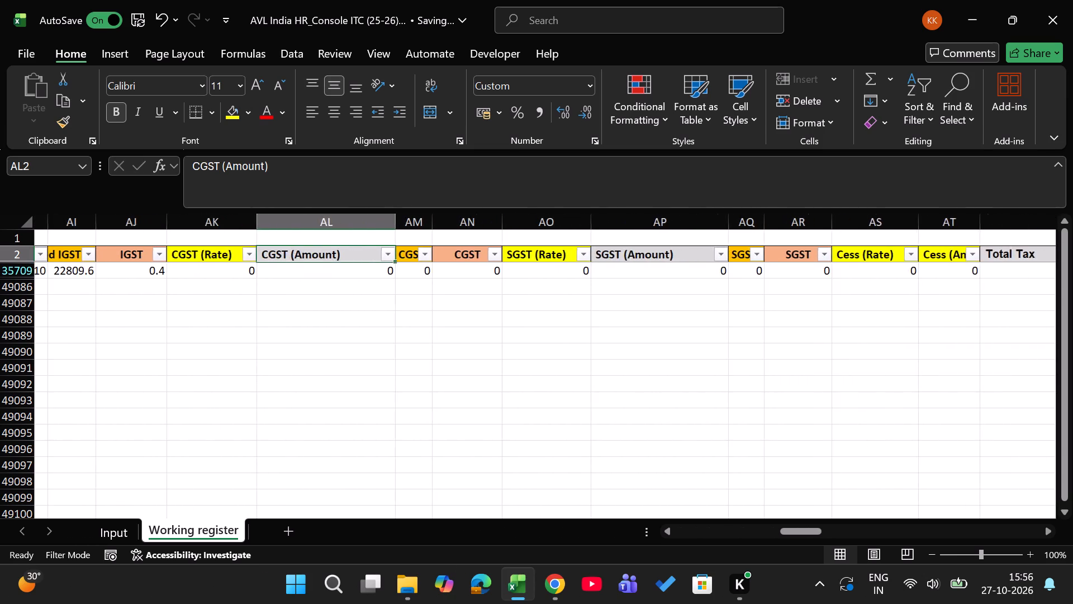
scroll(694, 307, left, 3)
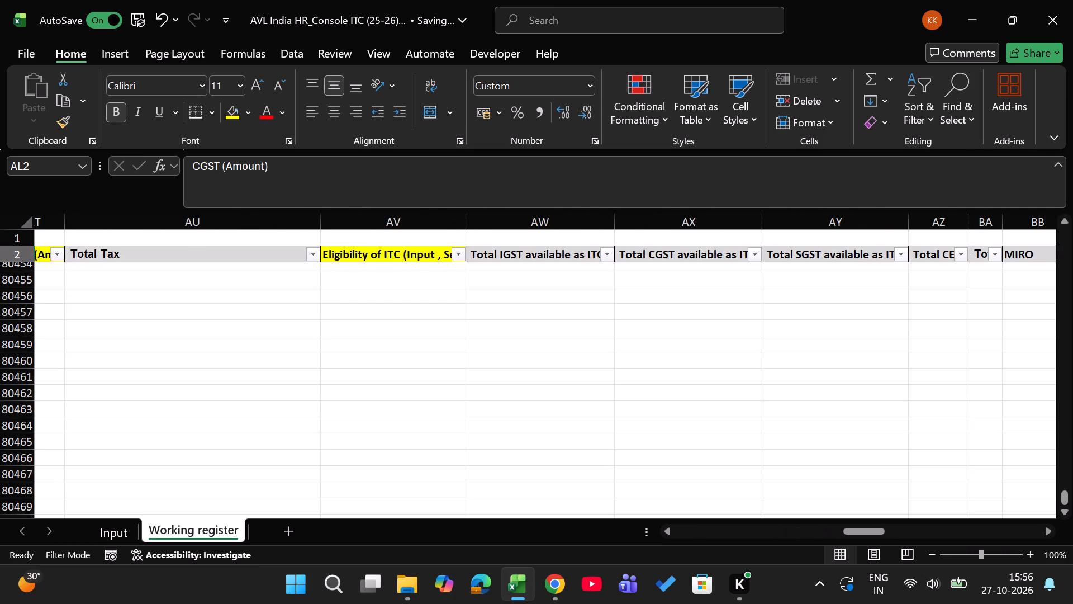
click(434, 247)
scroll(434, 247, right, 1)
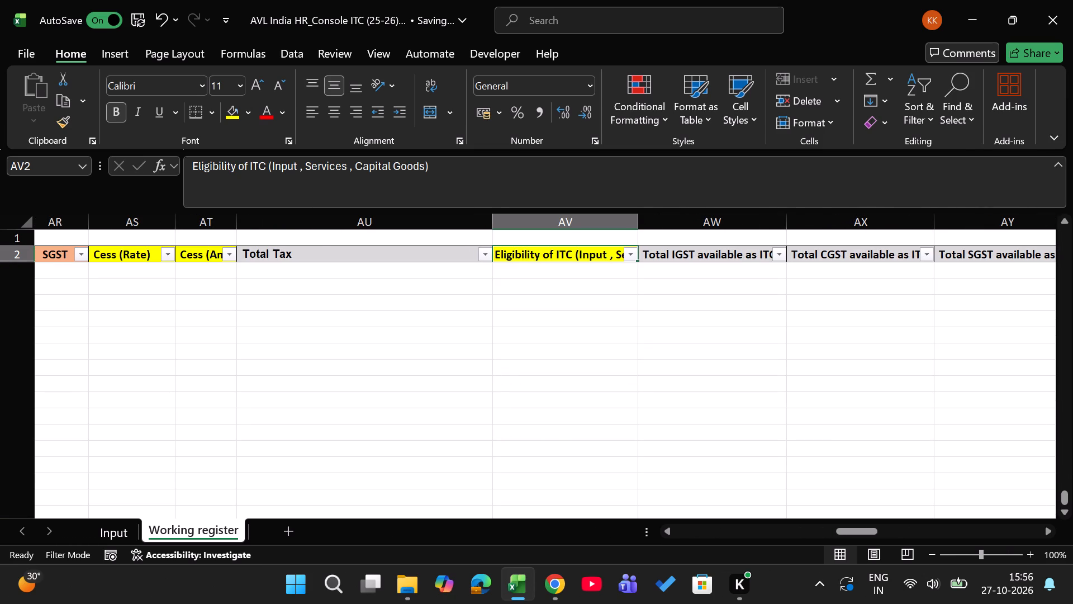
key(Down)
key(Left)
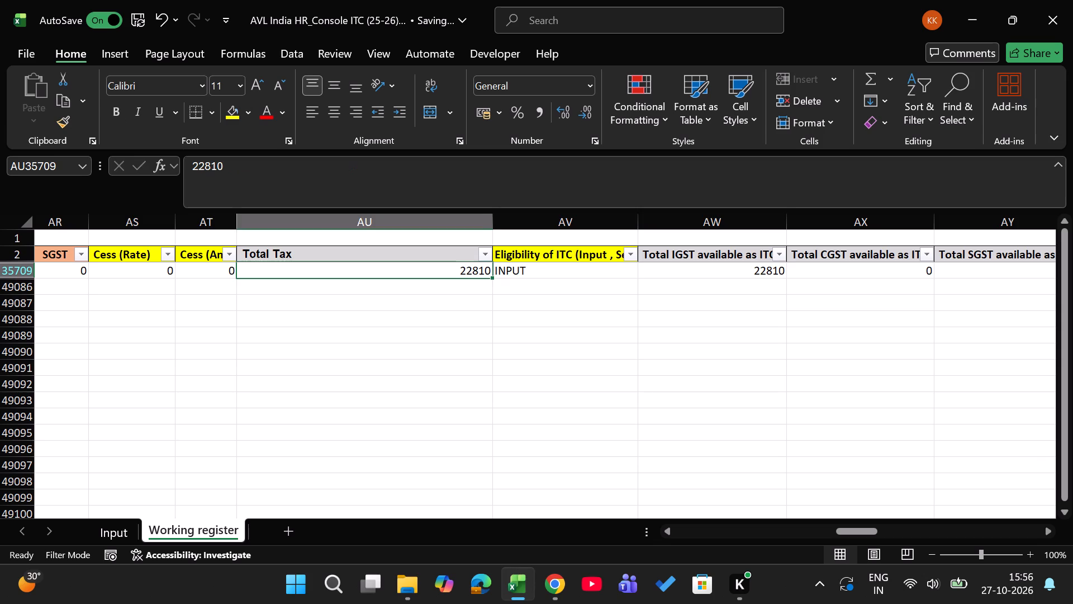
key(Right)
key(Right)
key(Right)
key(Right)
key(Up)
key(Up)
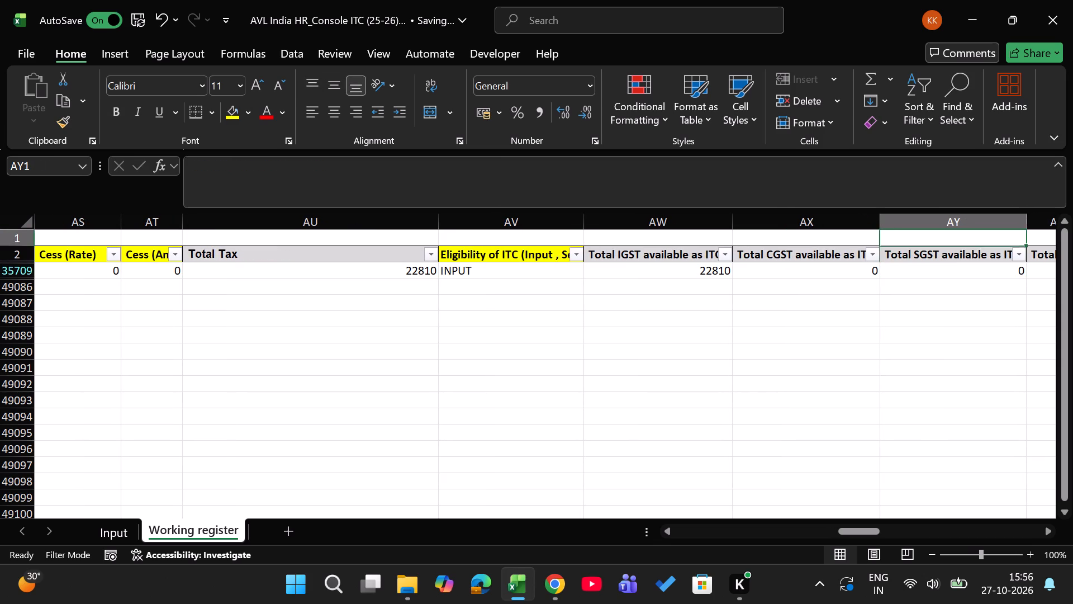
Recheck the row from its first columns through GSTIN, vendor, invoice number, date, value and HSN/SAC to Nature (Goods/Services).
key(ctrl+Left)
key(Down)
key(Right)
key(Right)
key(Right)
key(Right)
key(Right)
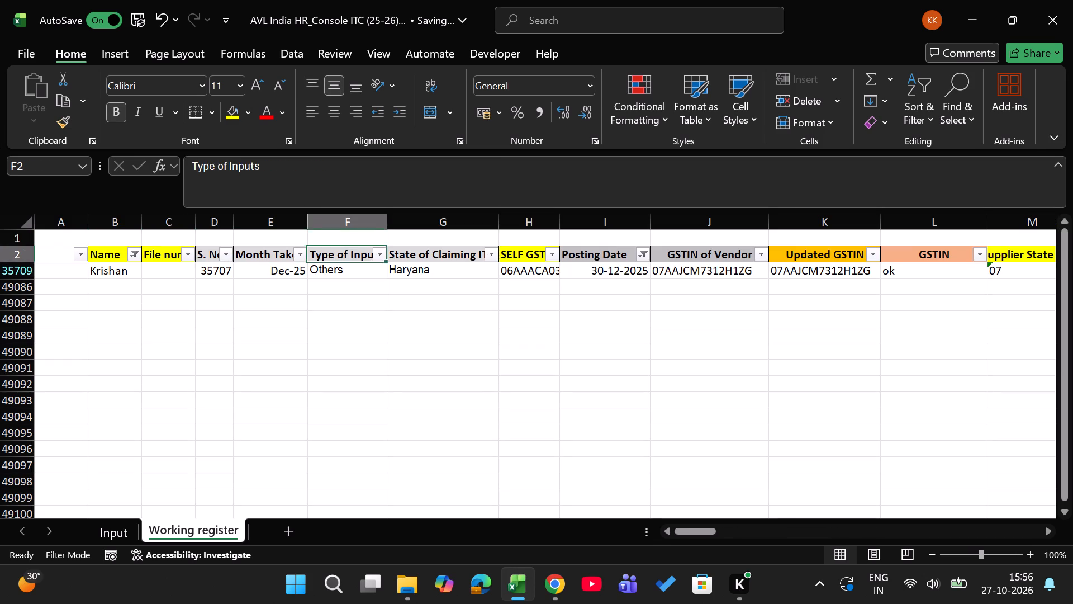
key(Right)
key(Right)
key(Right)
key(Right)
key(Right)
key(Right)
key(Right)
key(Right)
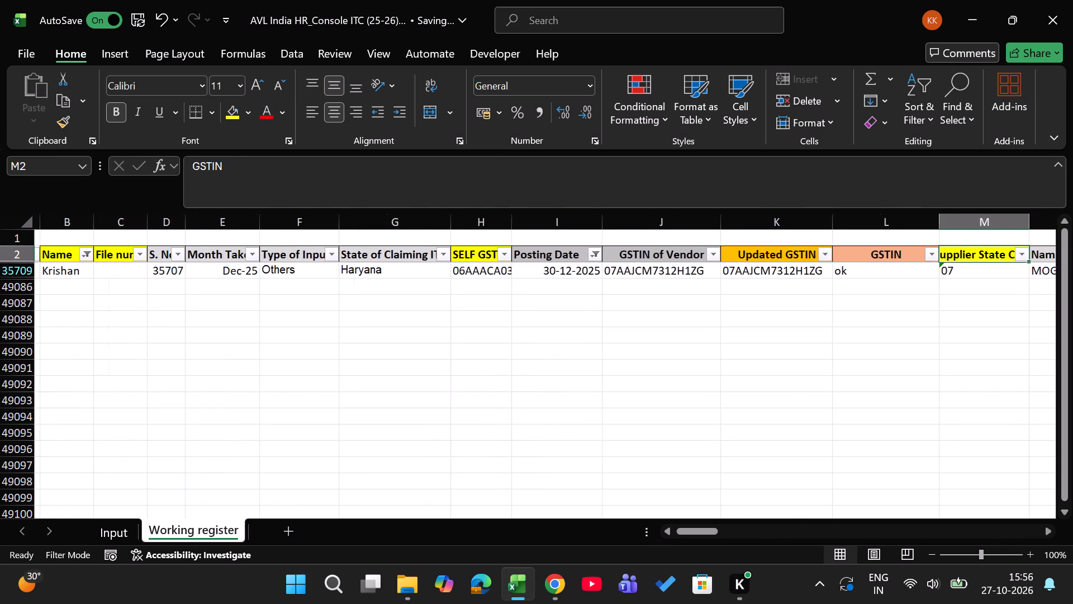
key(Right)
key(Right)
key(Right)
key(Right)
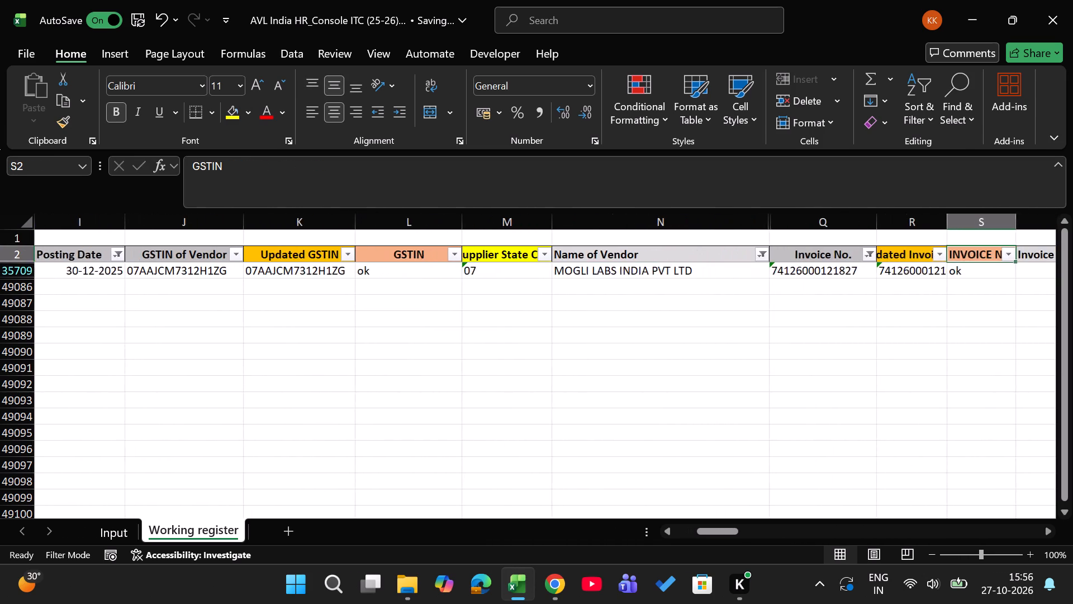
key(Right)
key(Right)
key(Right)
key(Right)
key(Right)
key(Right)
key(Right)
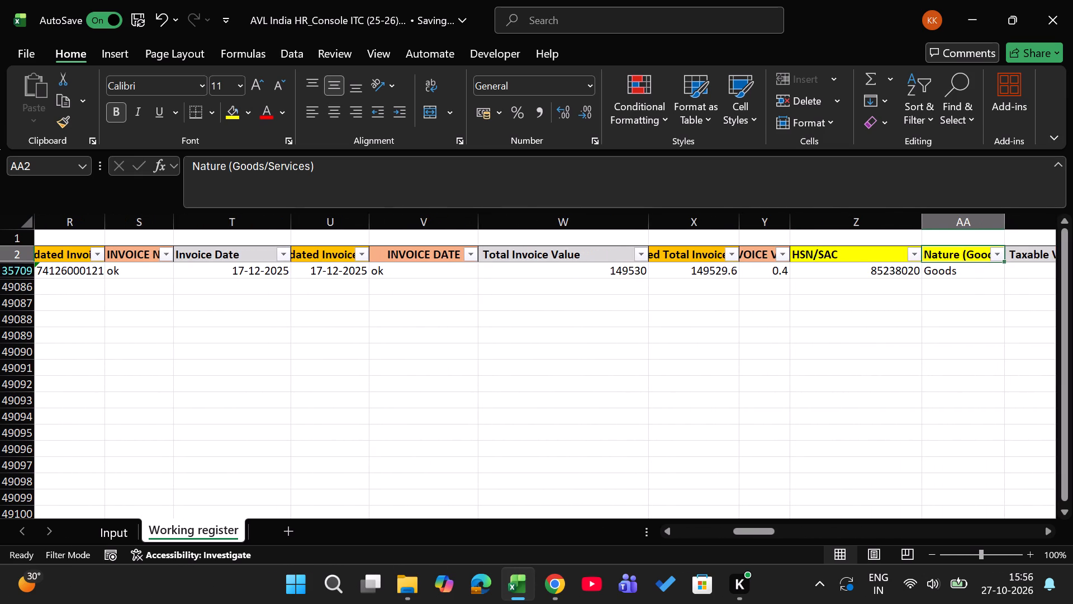
Examine the row's tax, ITC, MIRO, payment date and goods description columns, up to the Update column beside GRN Date.
scroll(607, 340, left, 5)
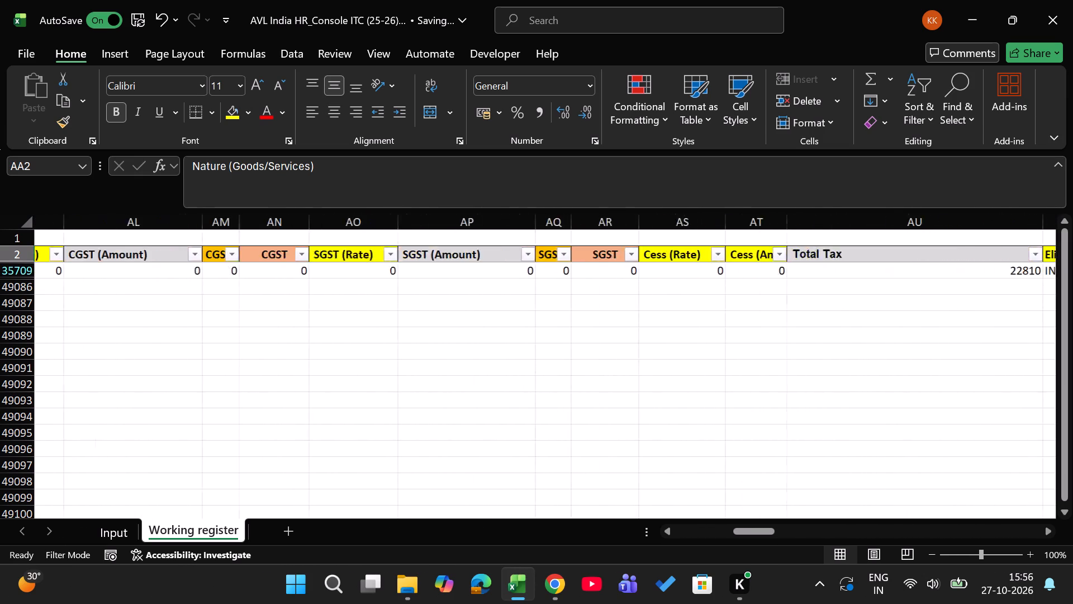
scroll(607, 340, left, 4)
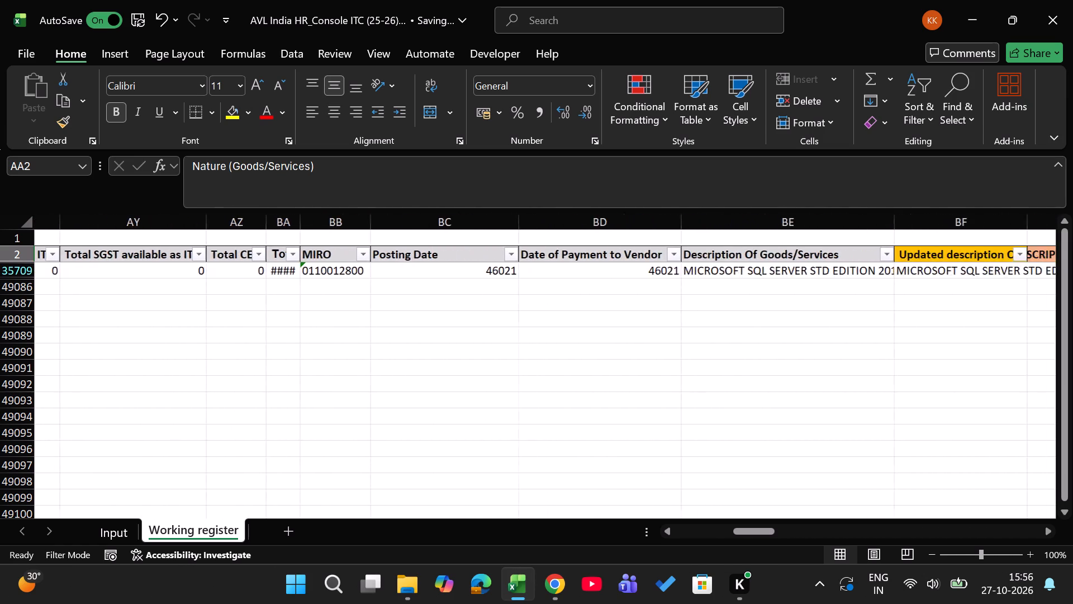
scroll(607, 340, left, 3)
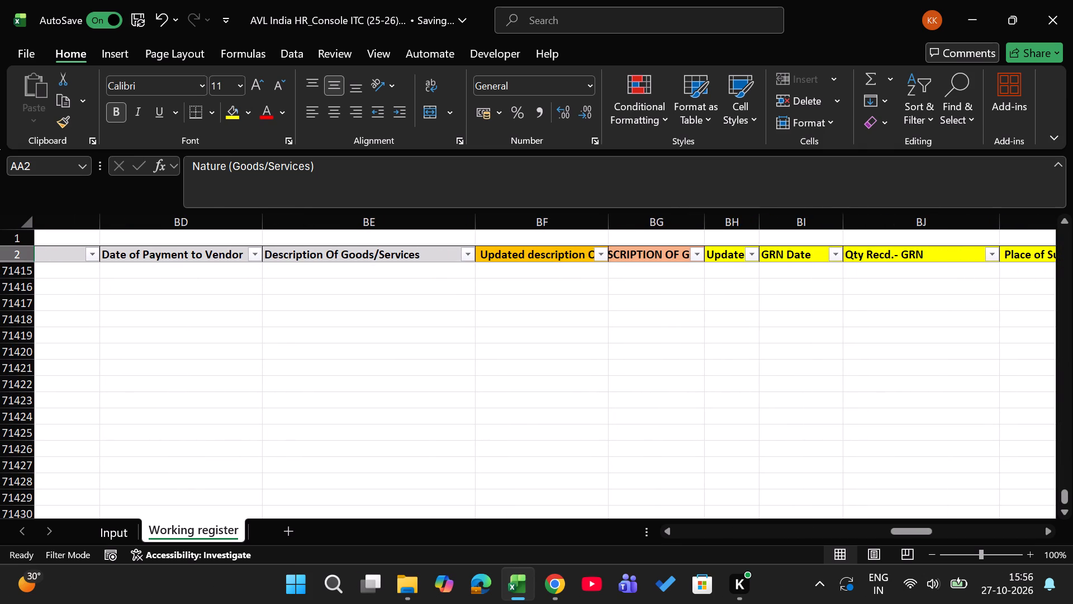
click(710, 247)
key(Up)
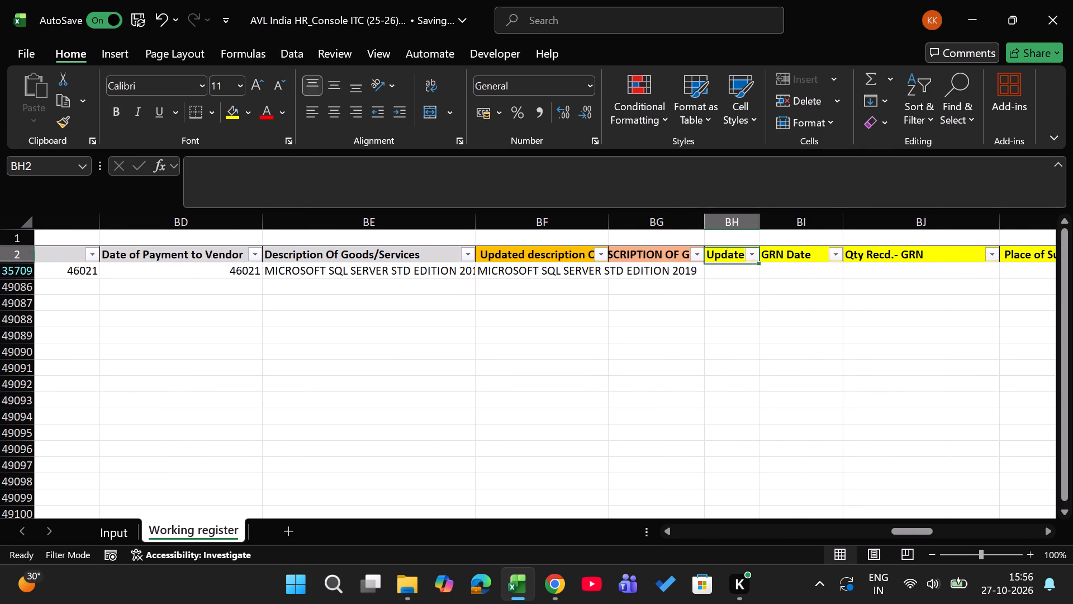
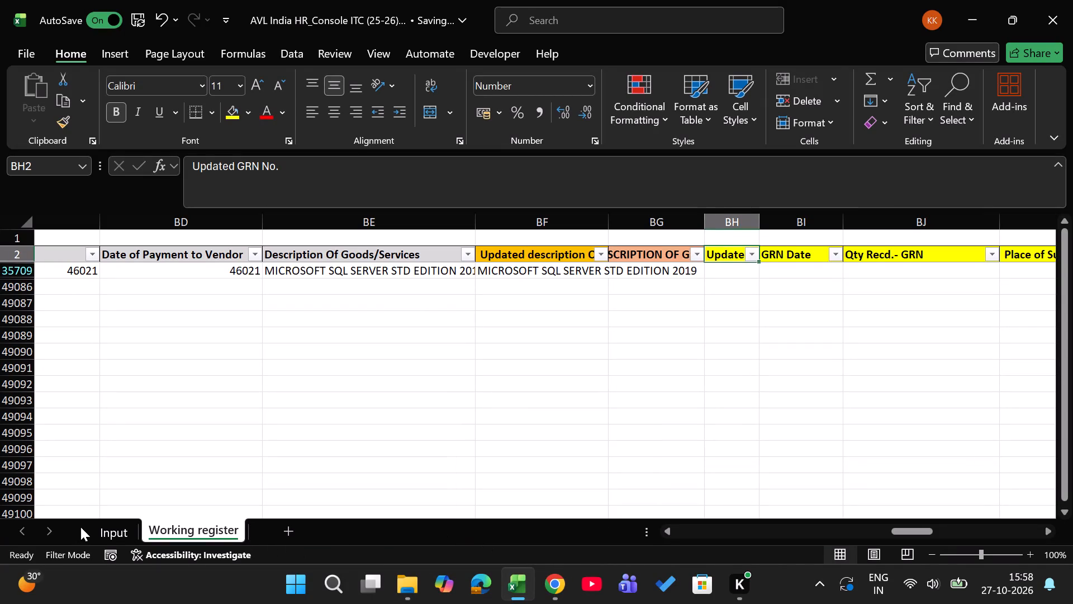
click(117, 534)
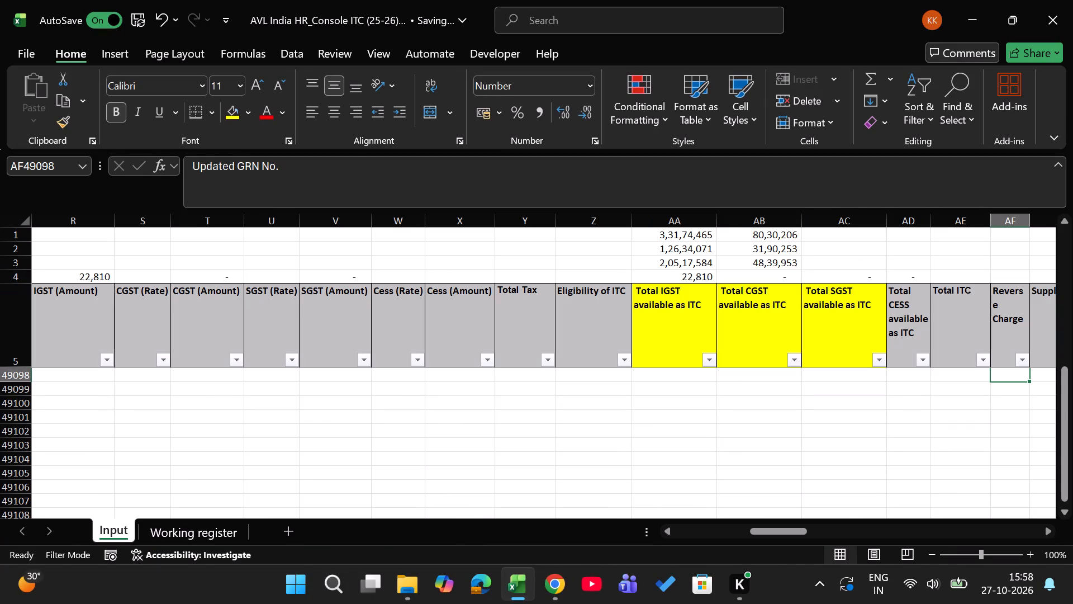
click(401, 402)
key(ctrl+f)
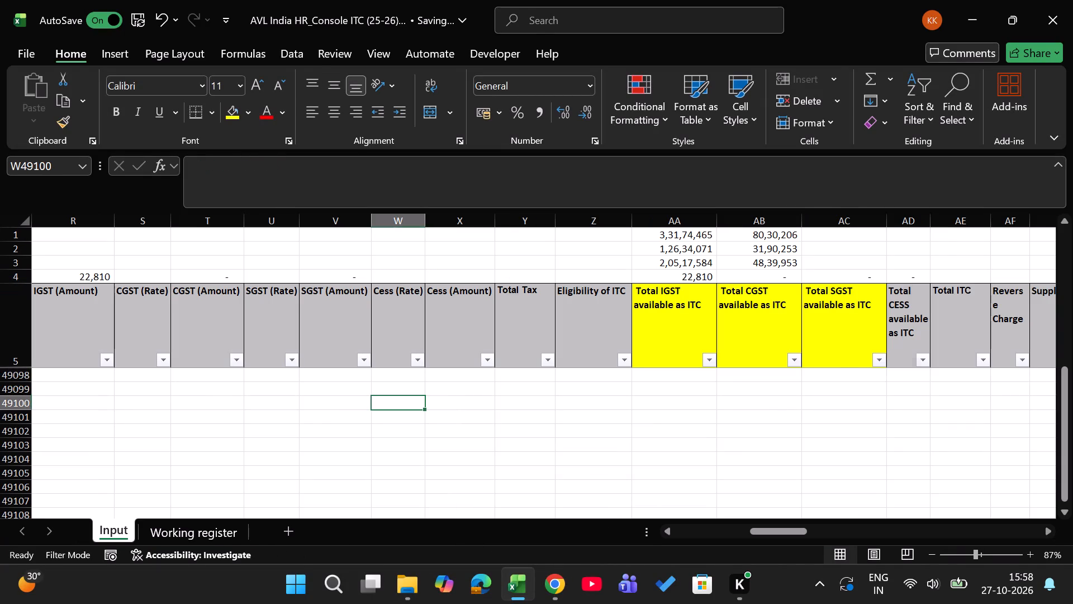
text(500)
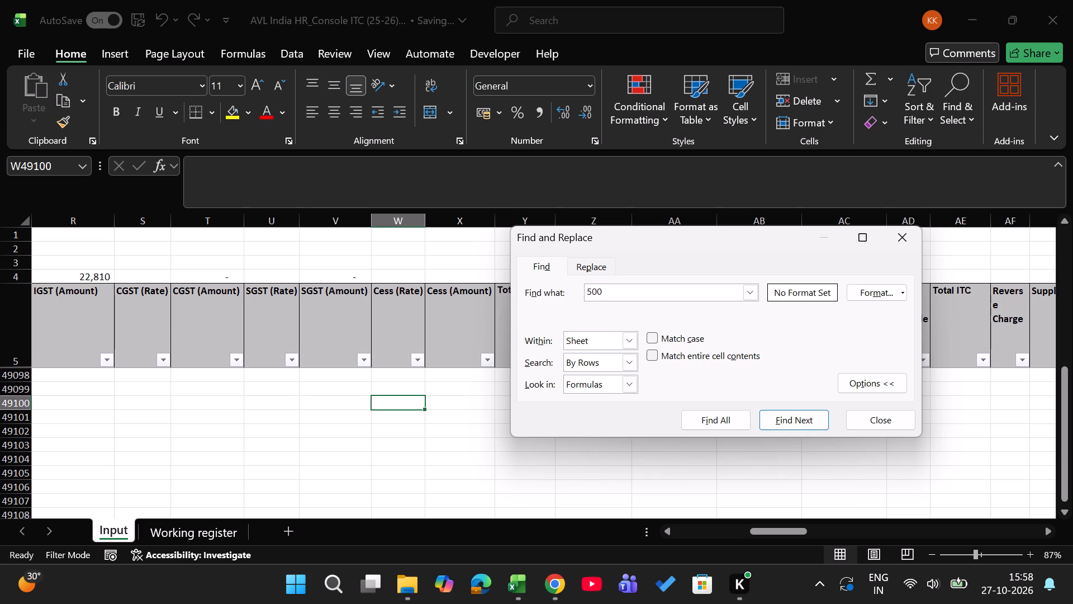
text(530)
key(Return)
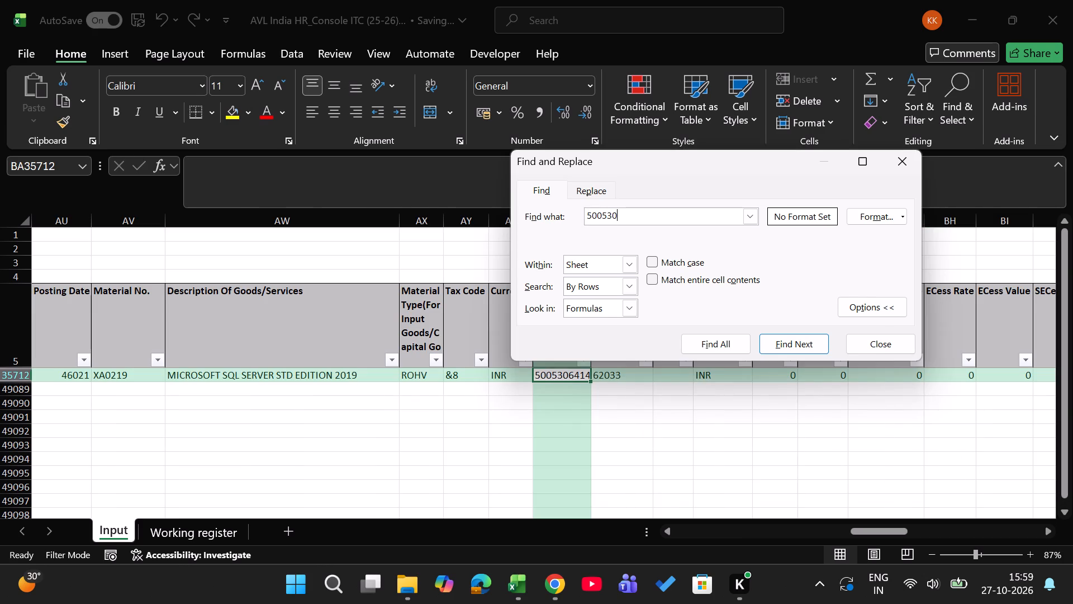
scroll(419, 288, left, 2)
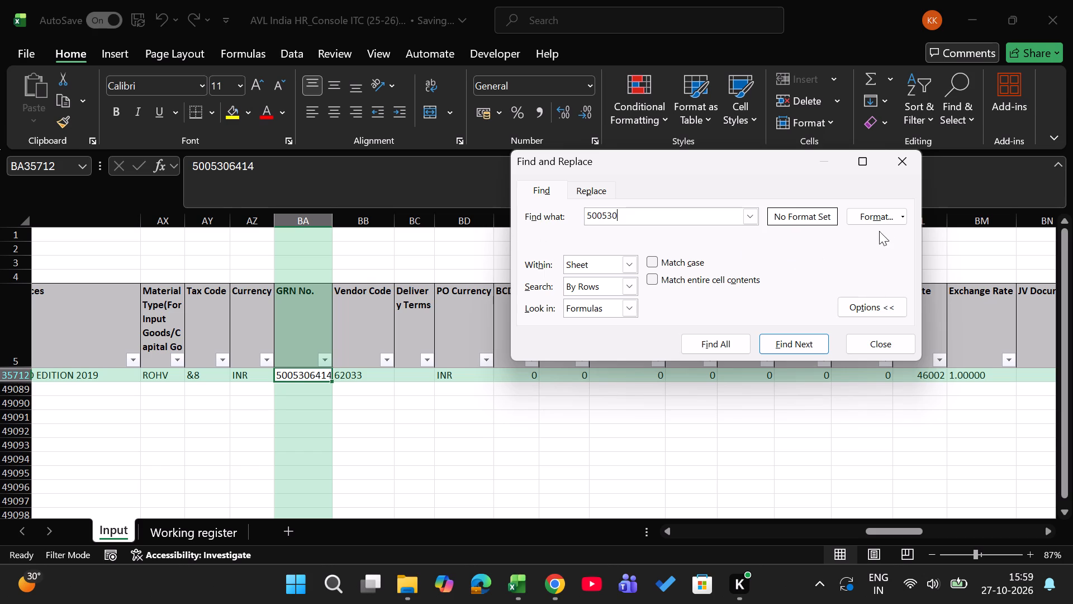
click(906, 164)
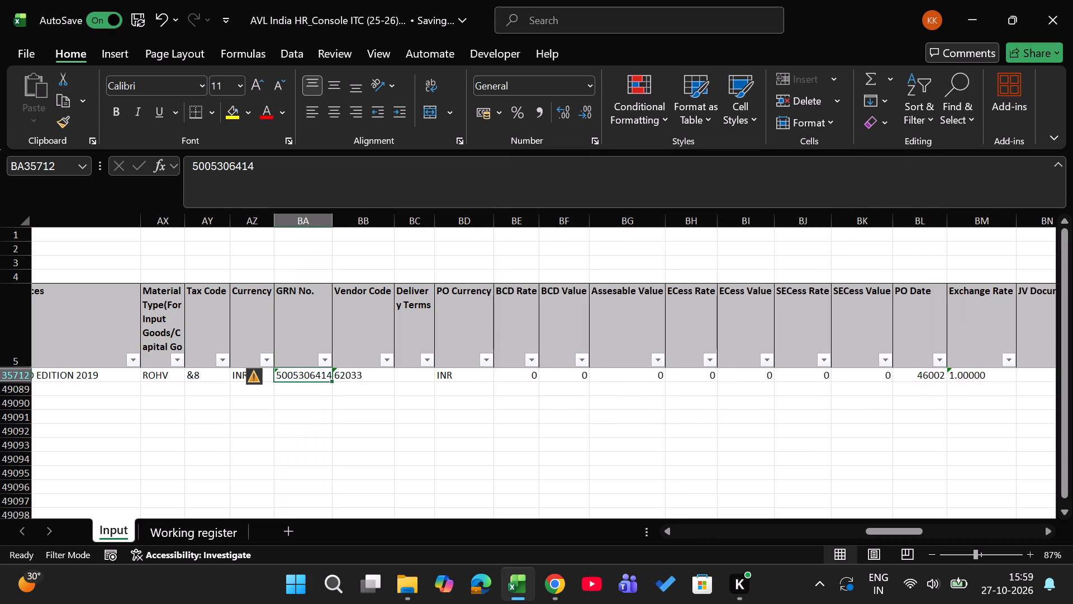
key(ctrl+c)
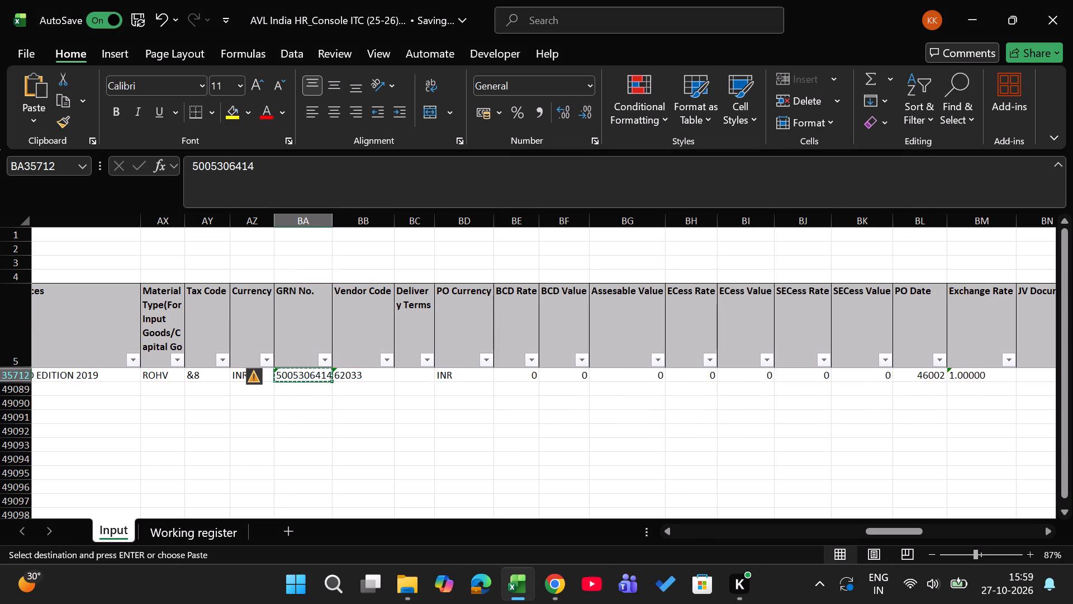
key(ctrl+Page_Down)
key(Right)
key(Down)
key(Left)
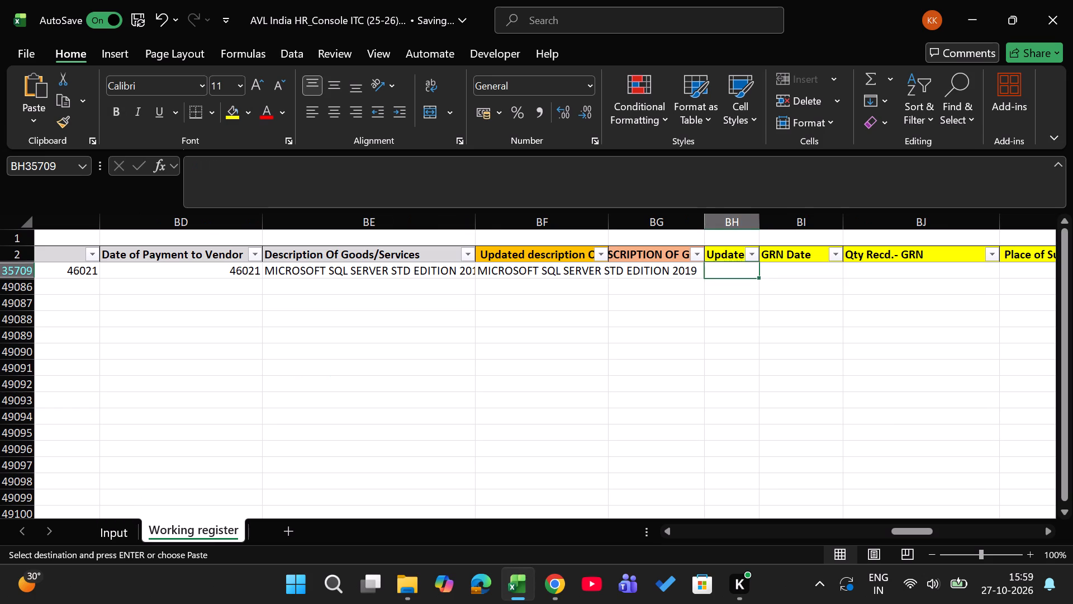
key(Up)
key(Down)
key(Return)
Enter 24-12-2025 as the row's GRN Date and NA as its Qty Recd.- GRN.
key(Right)
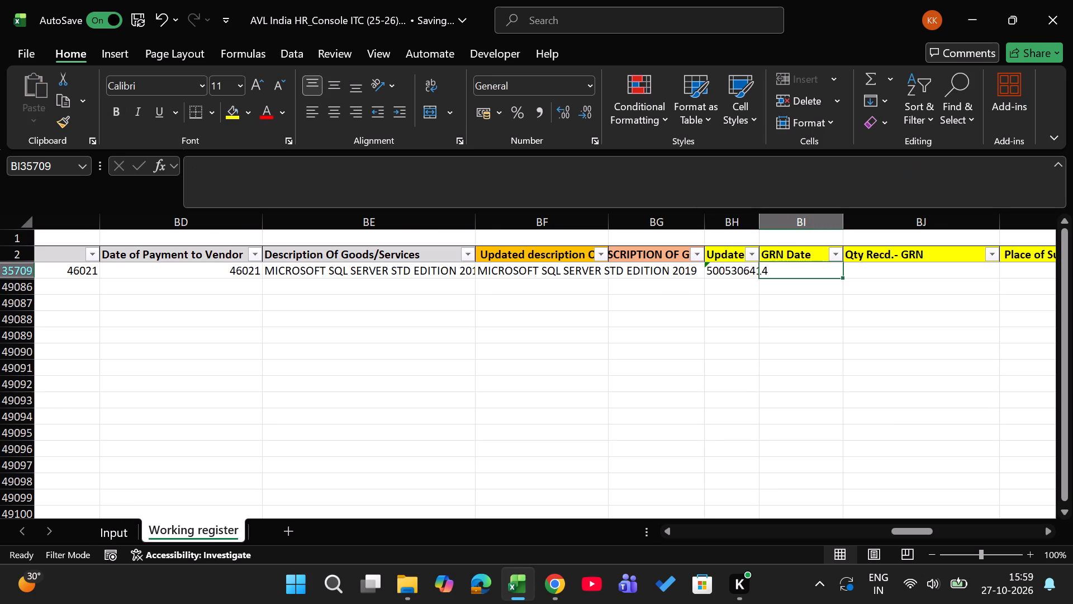
text(24)
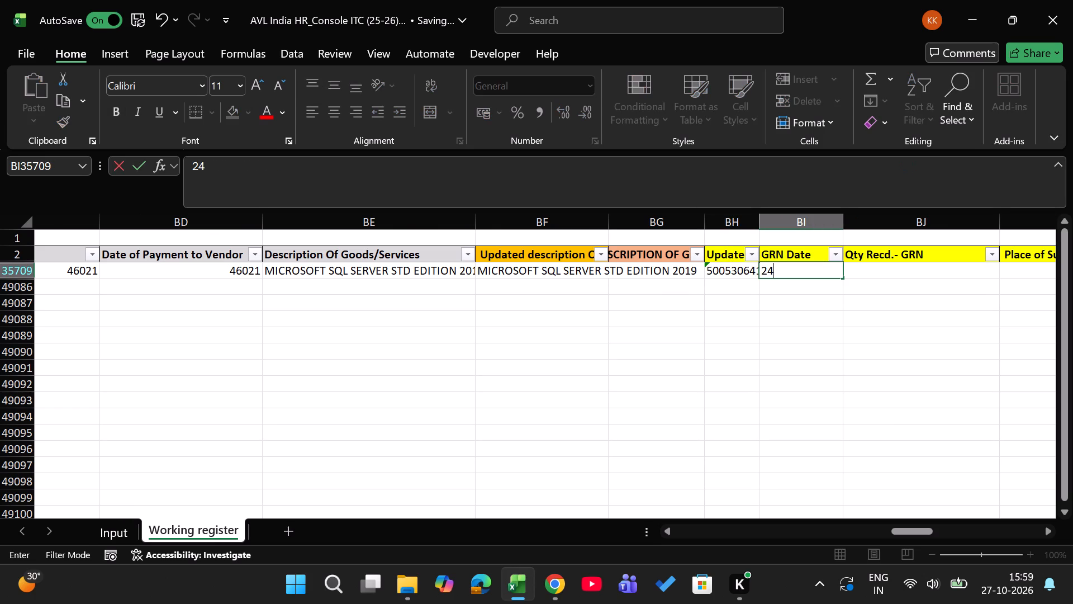
text(-12)
text(-2025)
key(Right)
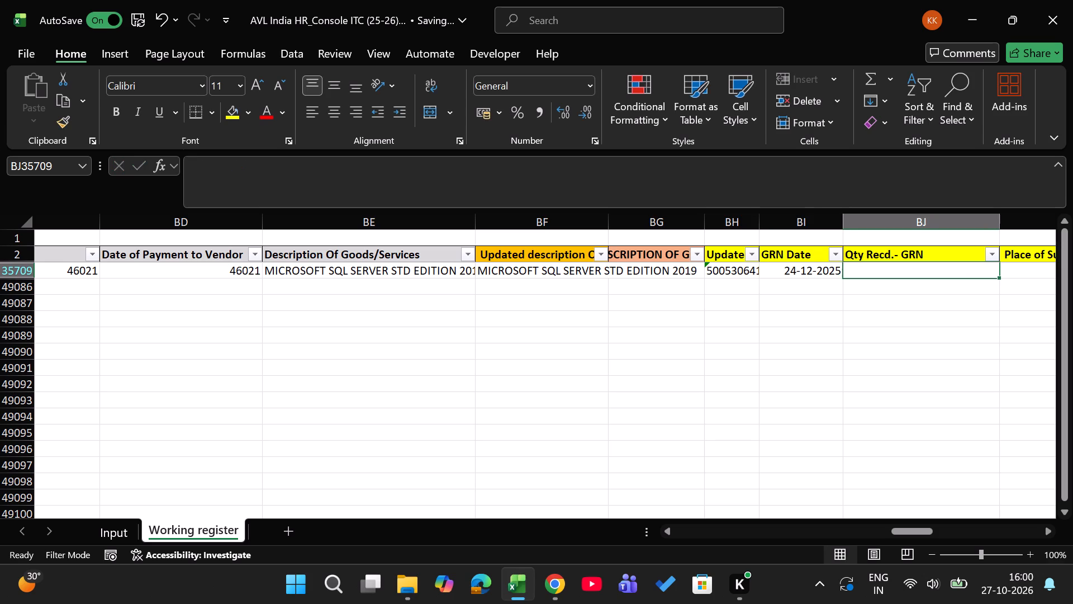
text(NA)
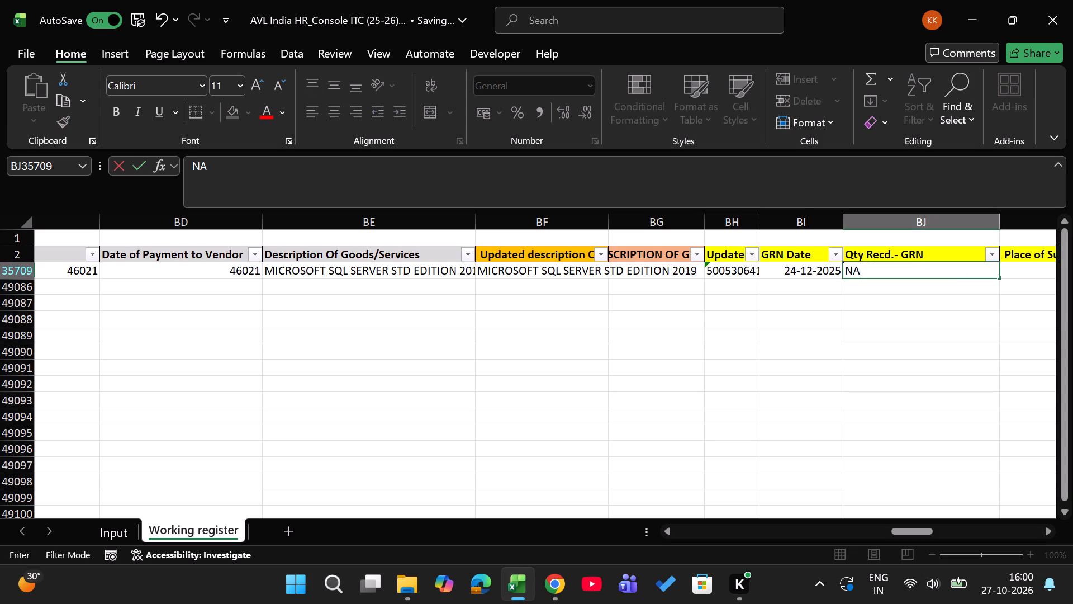
key(Return)
key(Up)
Format the row's Place of Supply (State Code) cell as Text and enter 06.
key(Right)
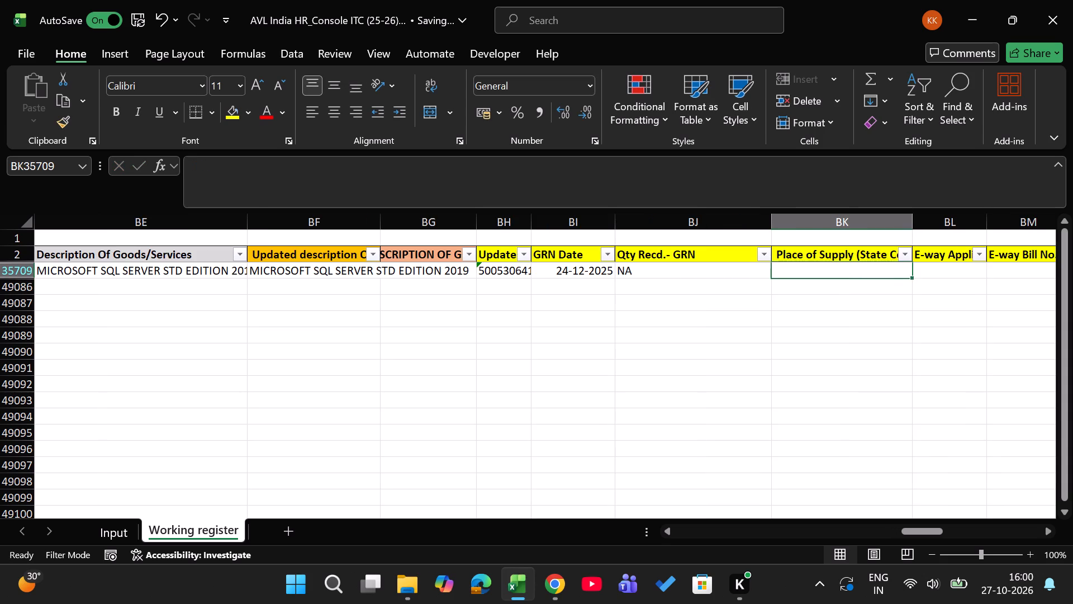
key(Up)
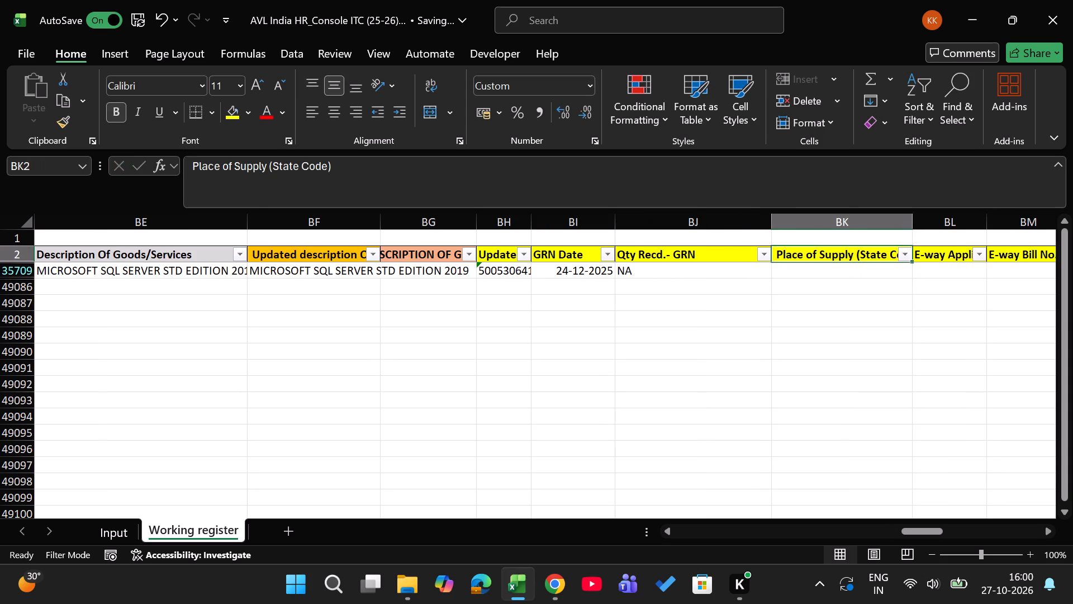
key(Down)
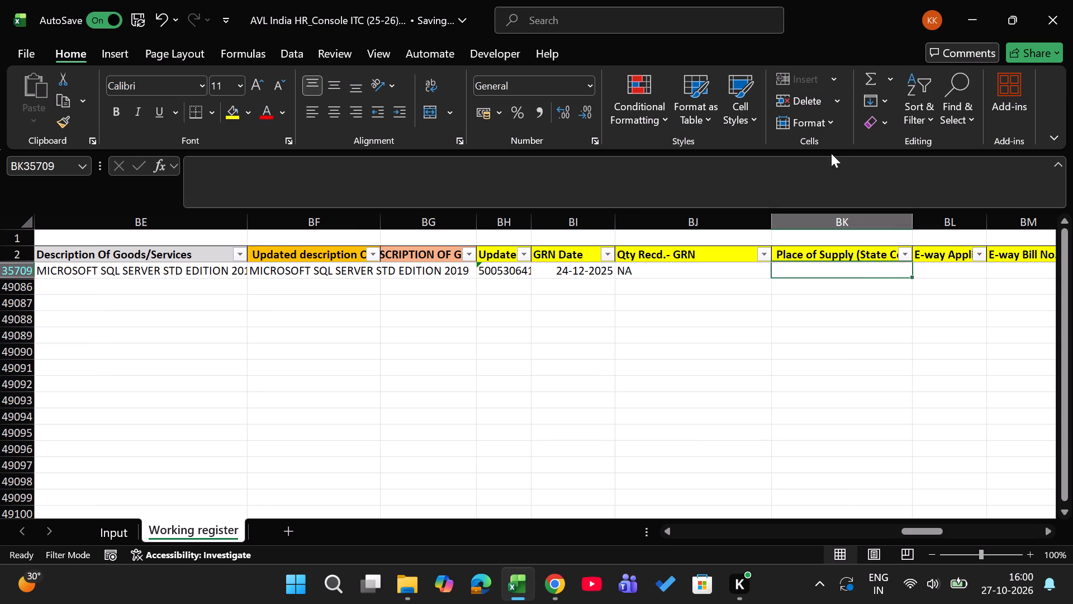
click(591, 88)
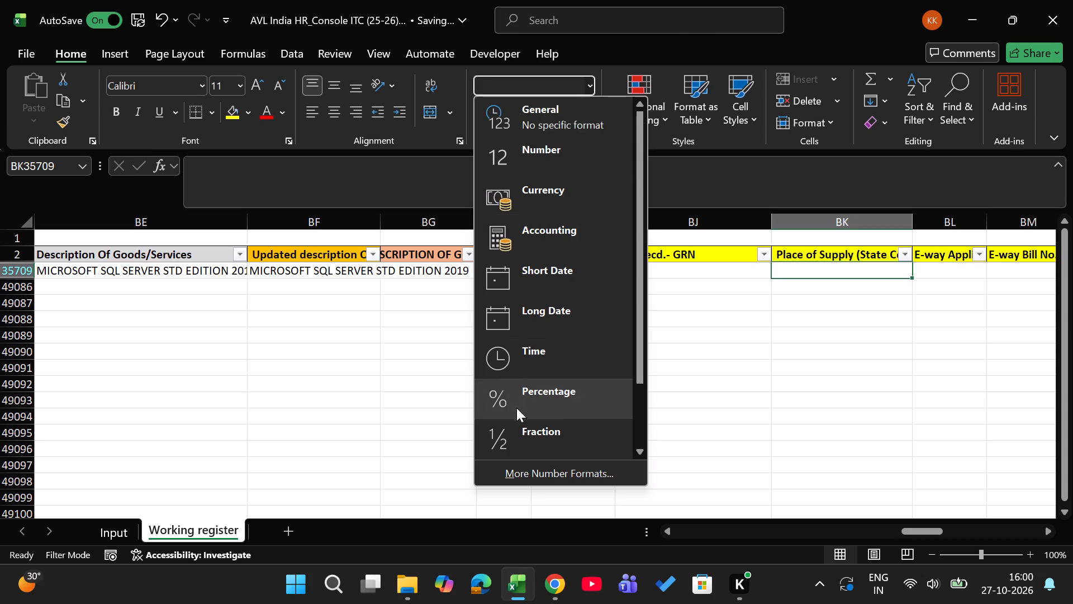
click(533, 469)
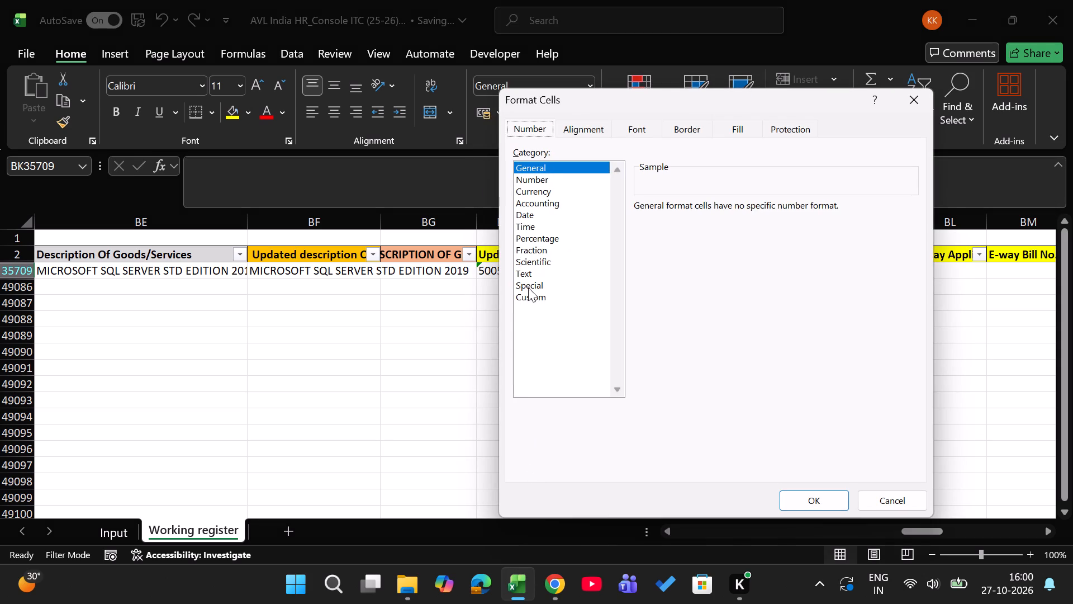
click(531, 278)
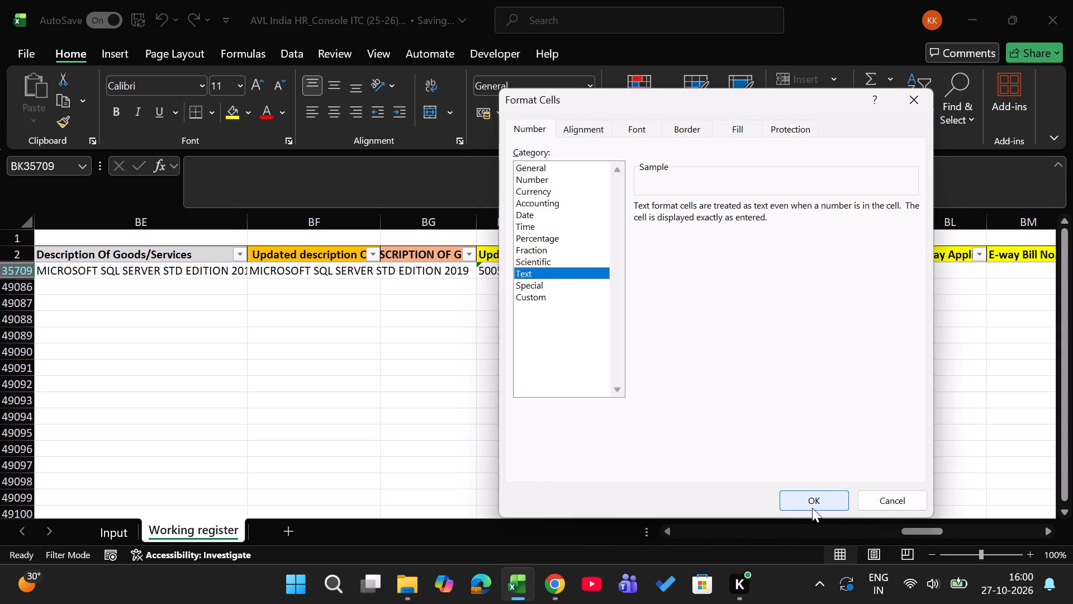
click(814, 501)
text(06)
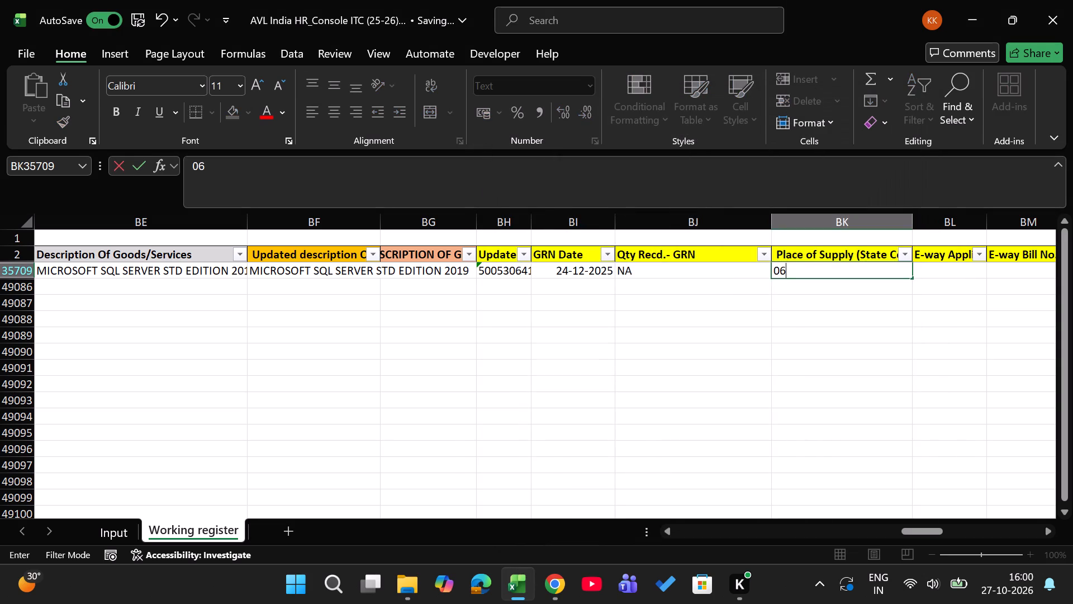
key(Right)
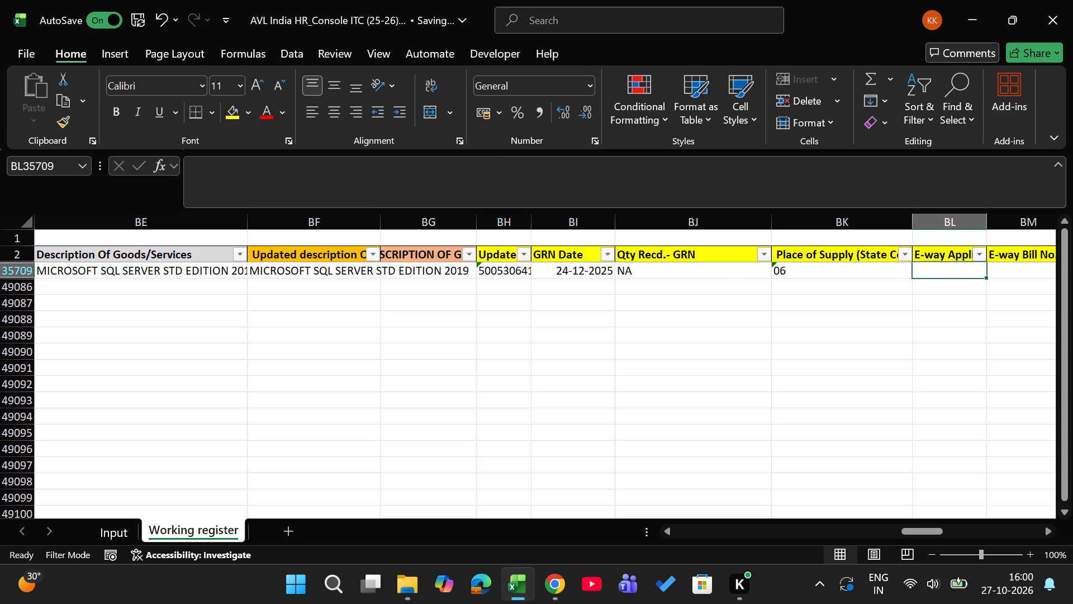
Set the row's E-way applicability to Yes.
text(Yes)
key(Return)
key(Up)
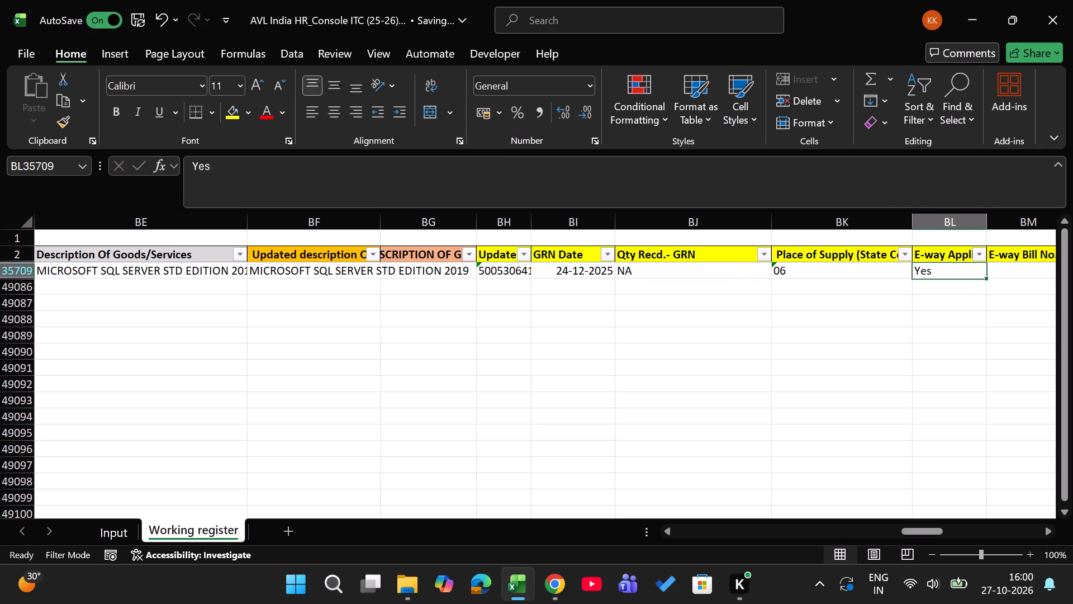
key(Up)
key(Down)
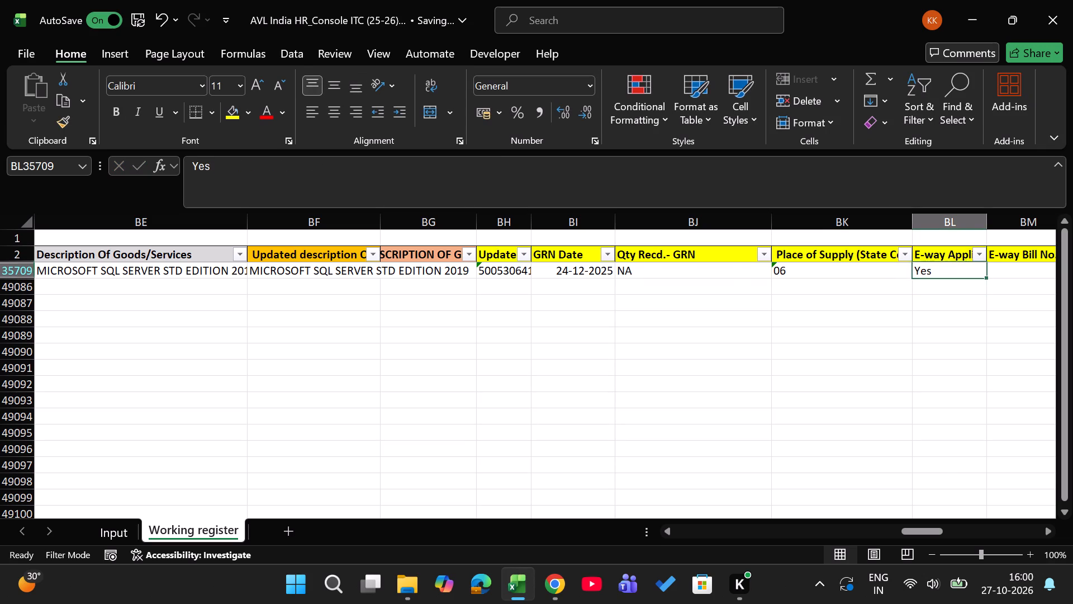
Enter Not found for both the E-way Bill No. and the E-Way Bill Date of the Mogli Labs row.
key(Right)
key(Right)
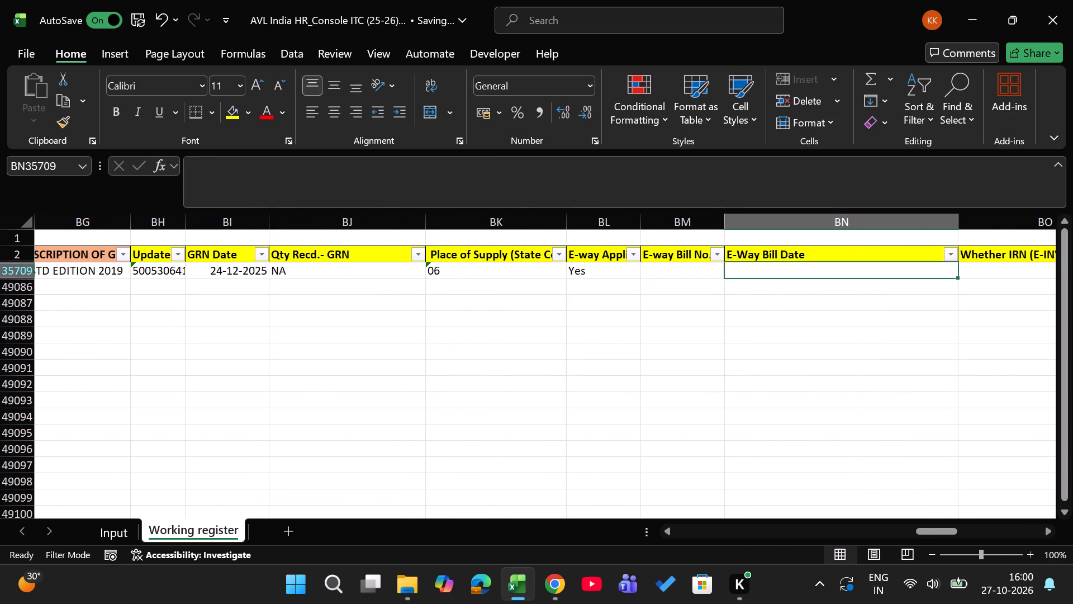
key(Left)
key(Right)
key(Right)
key(Left)
key(Left)
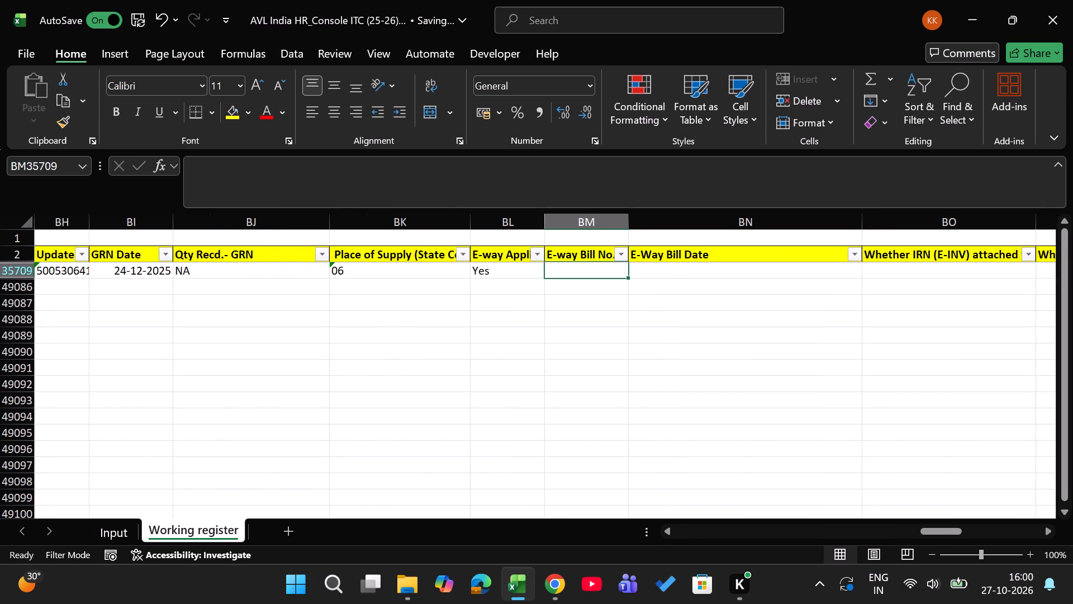
text(Not found)
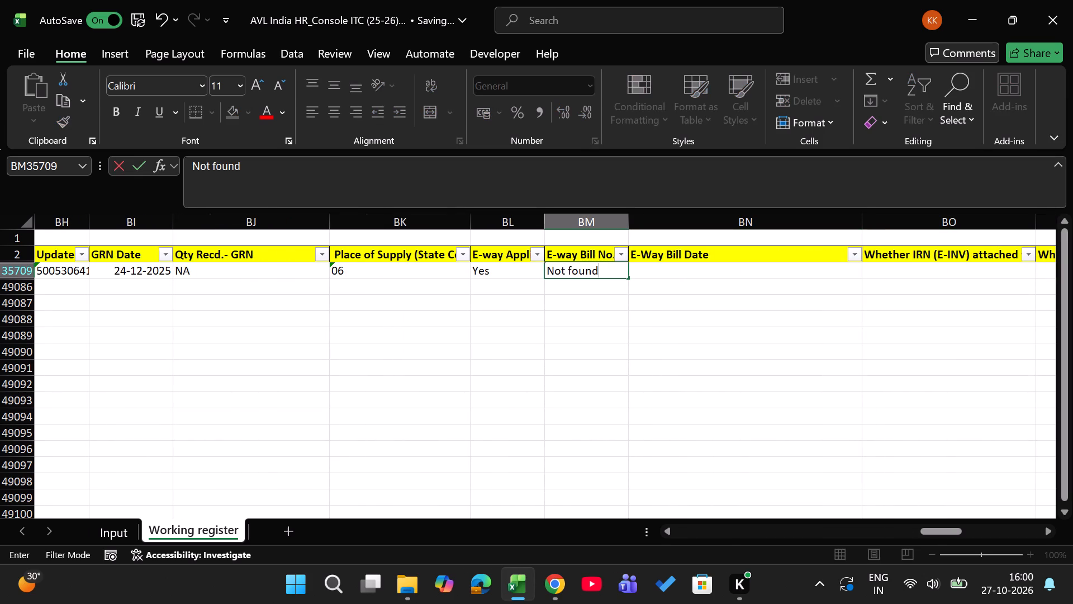
key(Return)
key(Up)
key(ctrl+c)
key(Right)
key(Return)
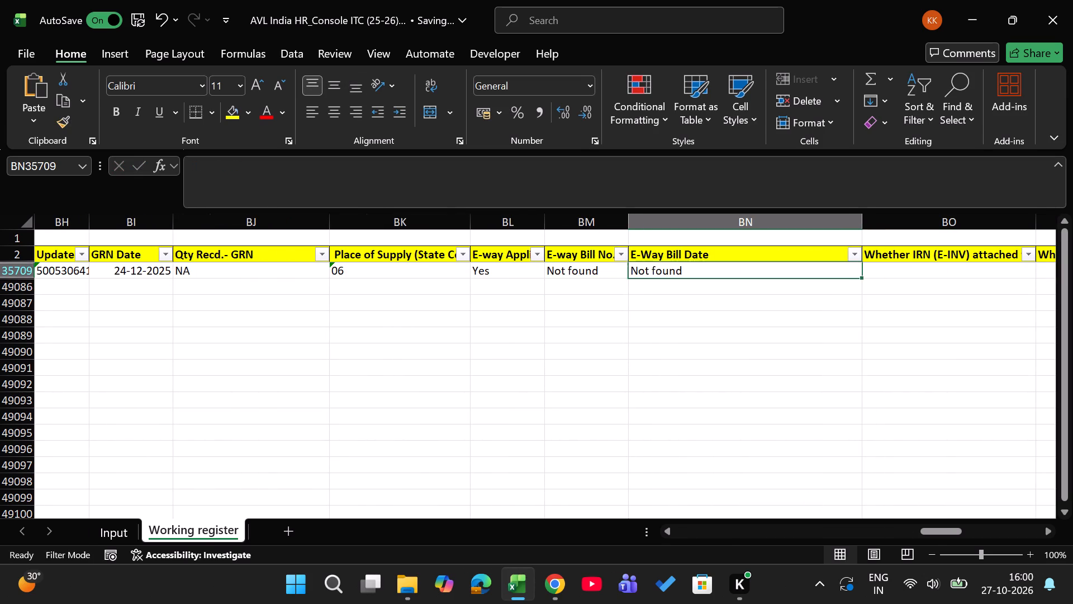
Set Whether IRN (E-INV) attached to Yes for the Mogli Labs row.
key(Right)
key(Right)
key(Left)
key(Up)
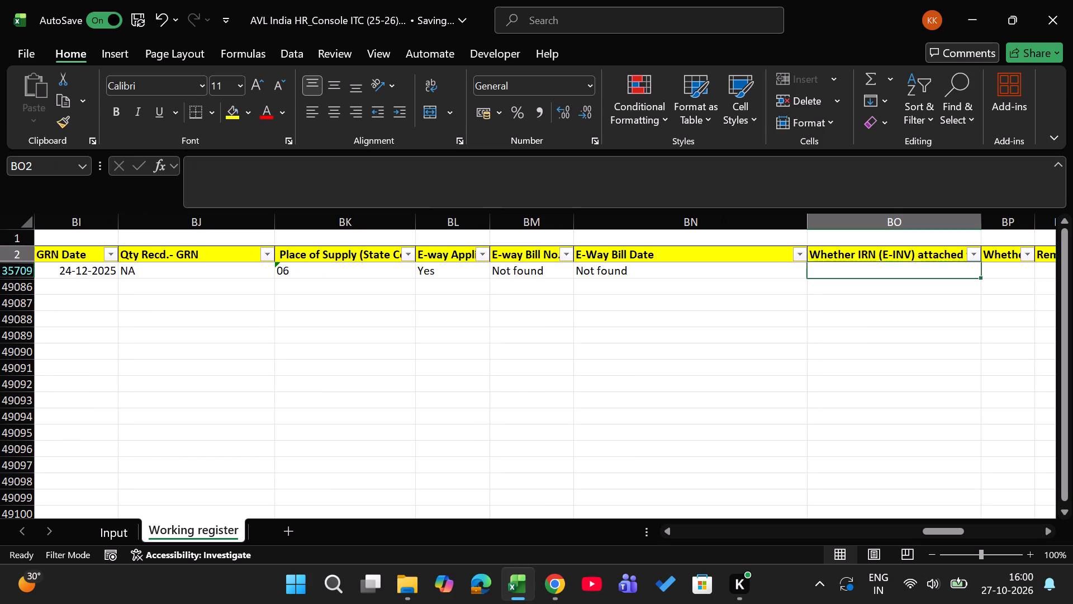
key(Down)
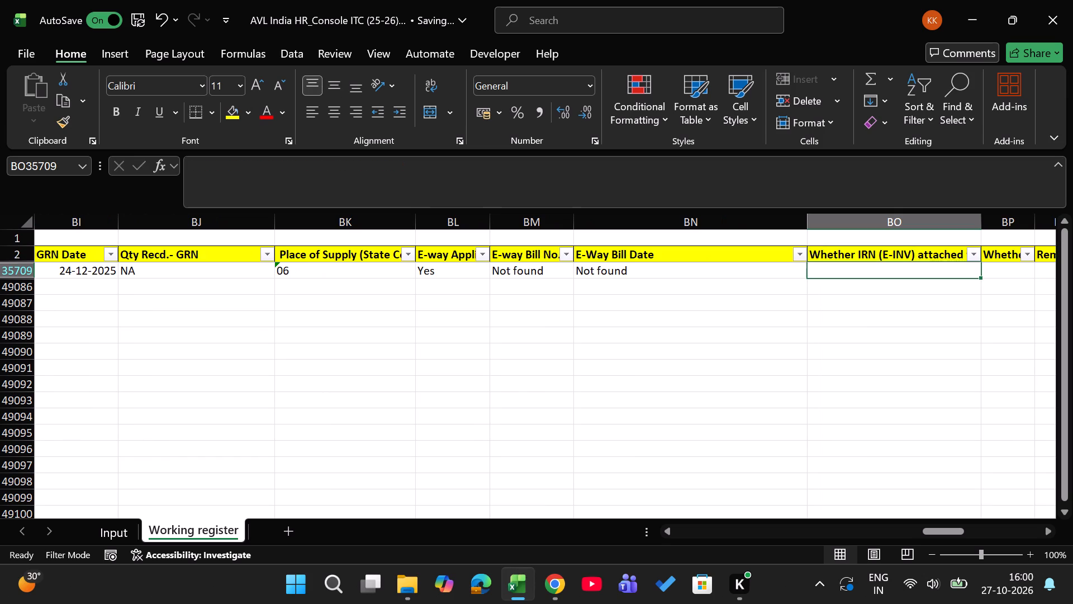
key(alt+Down)
key(Down)
key(Down)
key(Return)
text(Yes)
key(Return)
key(Up)
Check the columns after the IRN entry, and recheck the row's first columns from Name and file number to Month Taken.
key(Right)
key(Up)
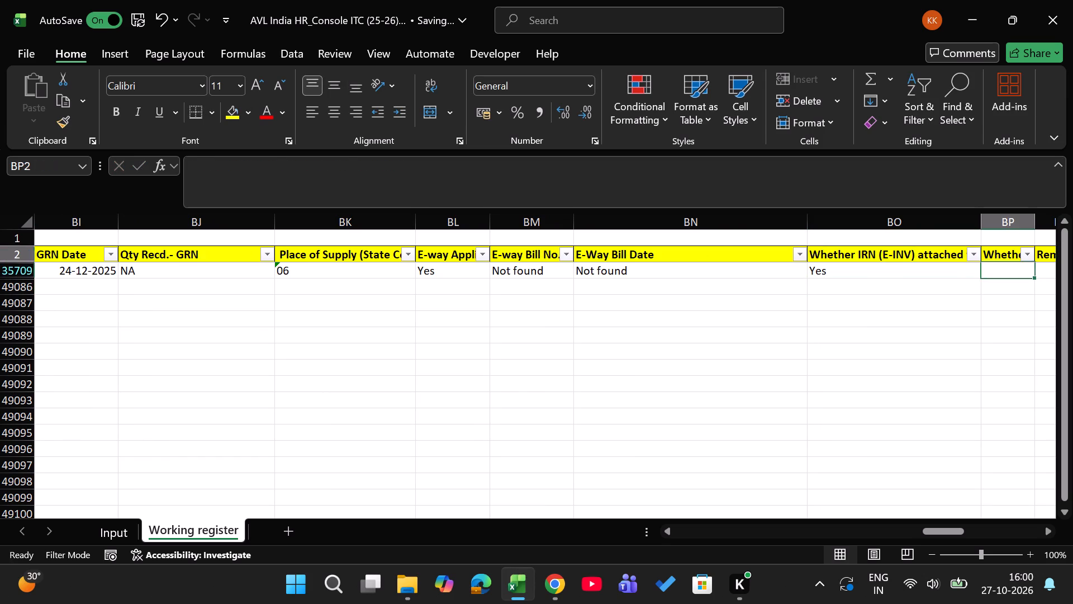
key(Right)
key(Right)
key(ctrl+Left)
key(ctrl+Left)
key(ctrl+Left)
key(ctrl+Left)
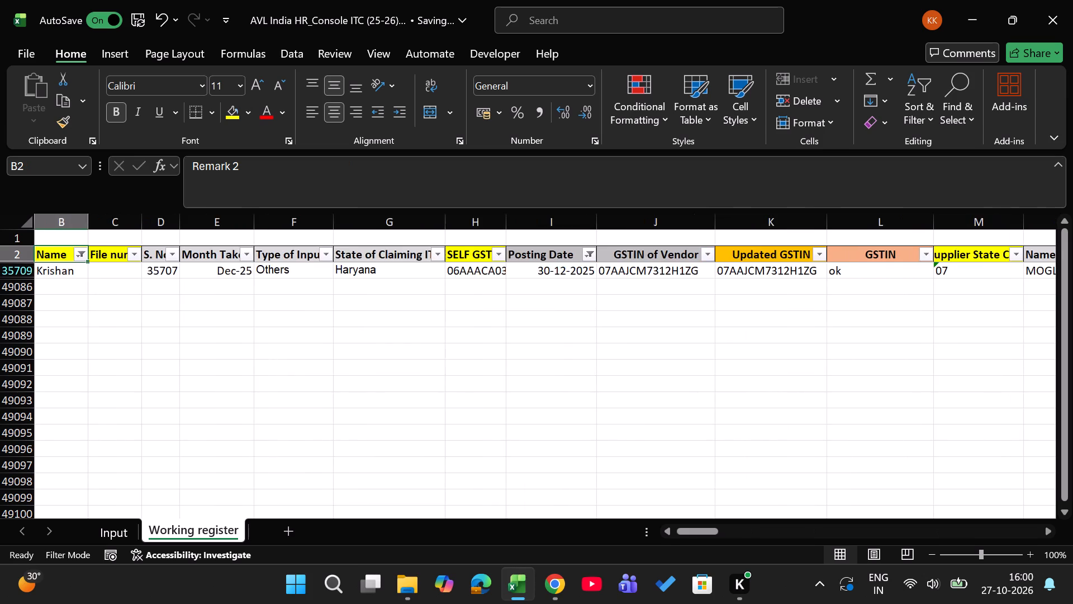
key(ctrl+Left)
key(Right)
key(Right)
key(Right)
key(Left)
key(Left)
key(Right)
key(Right)
key(Right)
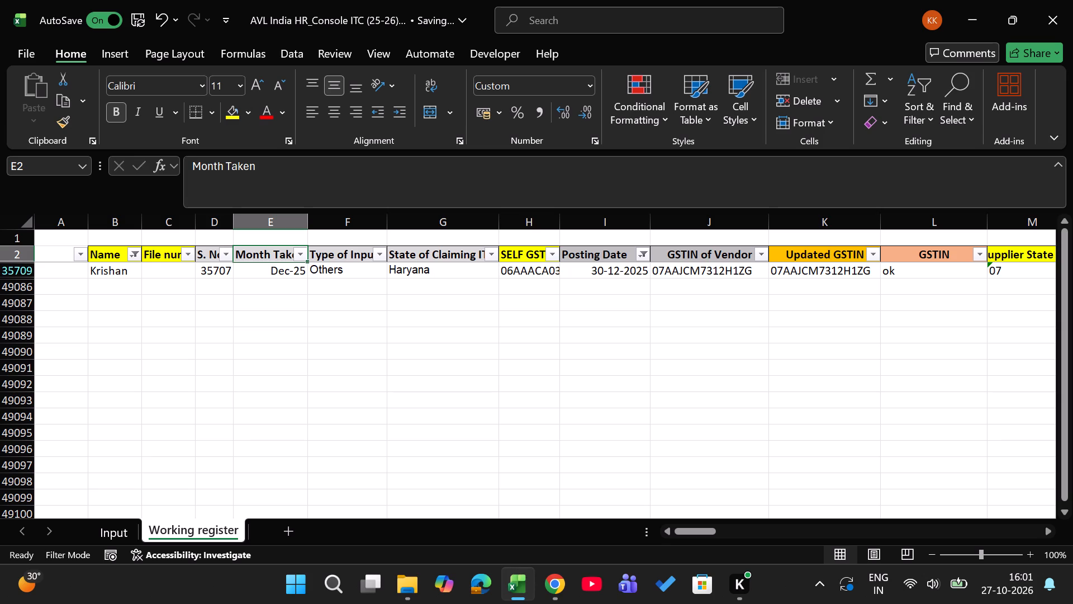
Recheck the row from Type of Inputs through posting date, GSTIN and vendor name to Invoice No. and Updated Invoice No.
key(Right)
key(Right)
key(Right)
key(Right)
key(Right)
key(Right)
key(Right)
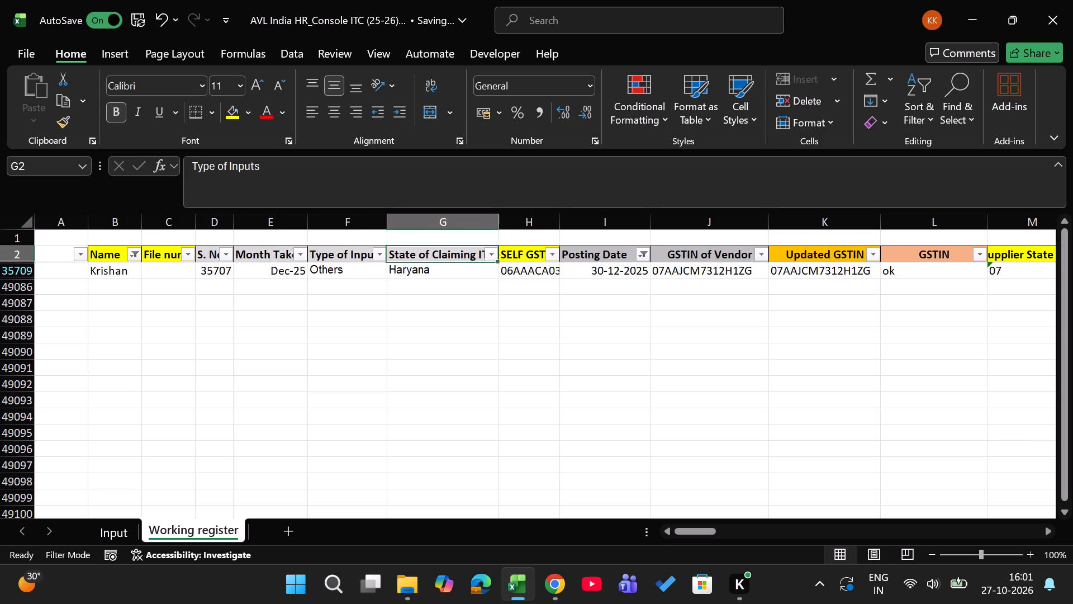
key(Right)
key(Right)
key(Right)
key(Right)
key(Right)
key(Right)
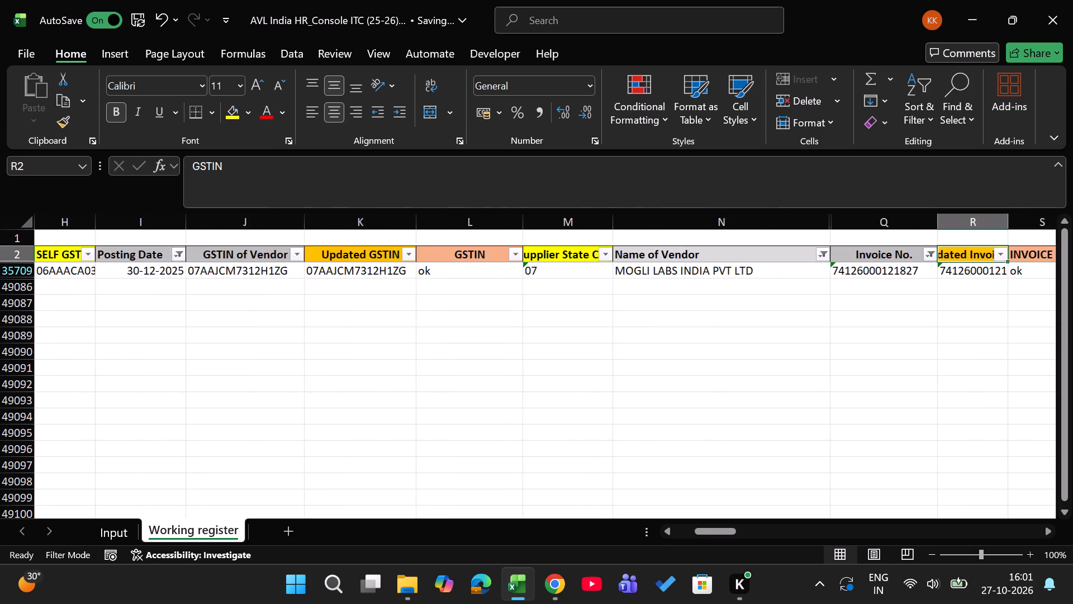
key(Left)
key(Left)
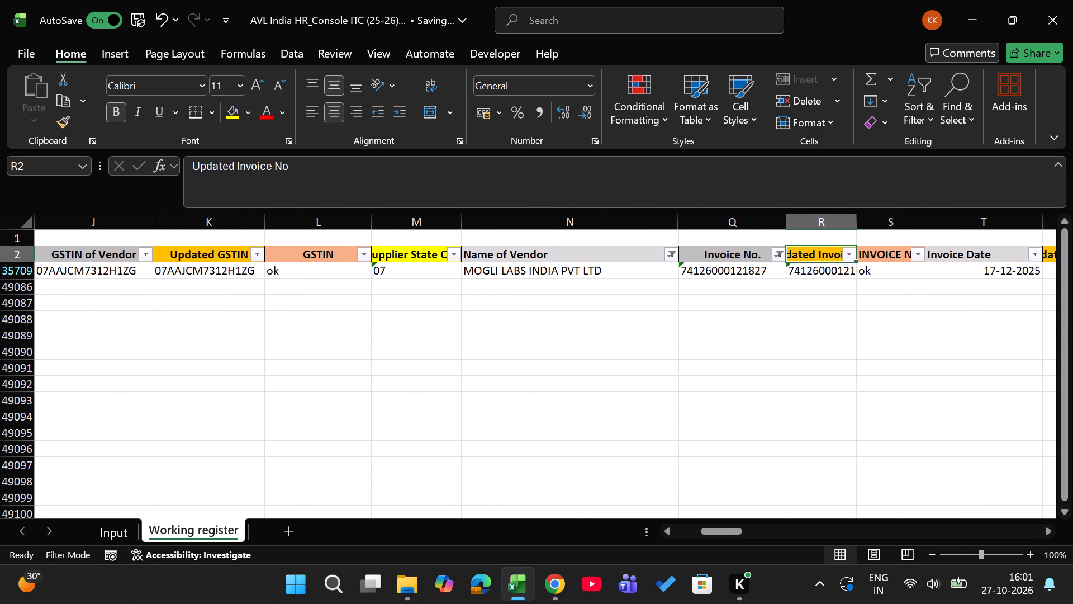
Remove the Invoice No. filter so that all invoices are selected for Mogli Labs India Pvt Ltd.
key(Left)
key(Left)
key(Right)
key(alt+Down)
key(alt+Down)
key(alt+Down)
key(alt+Down)
key(alt+Down)
key(alt+Down)
key(alt+Down)
key(alt+Down)
key(alt+Down)
key(alt+Down)
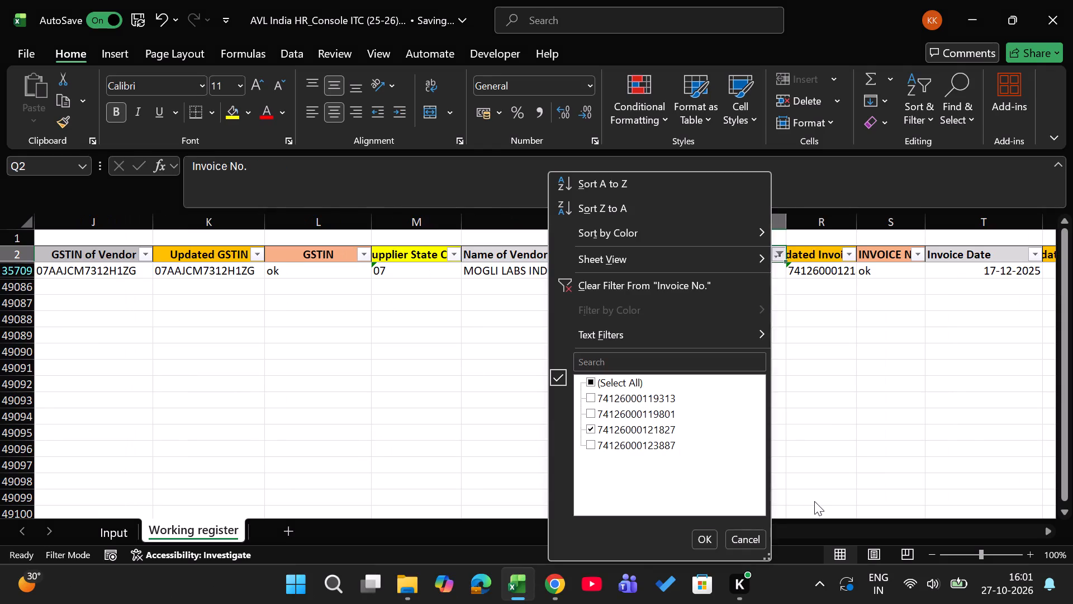
key(space)
key(Return)
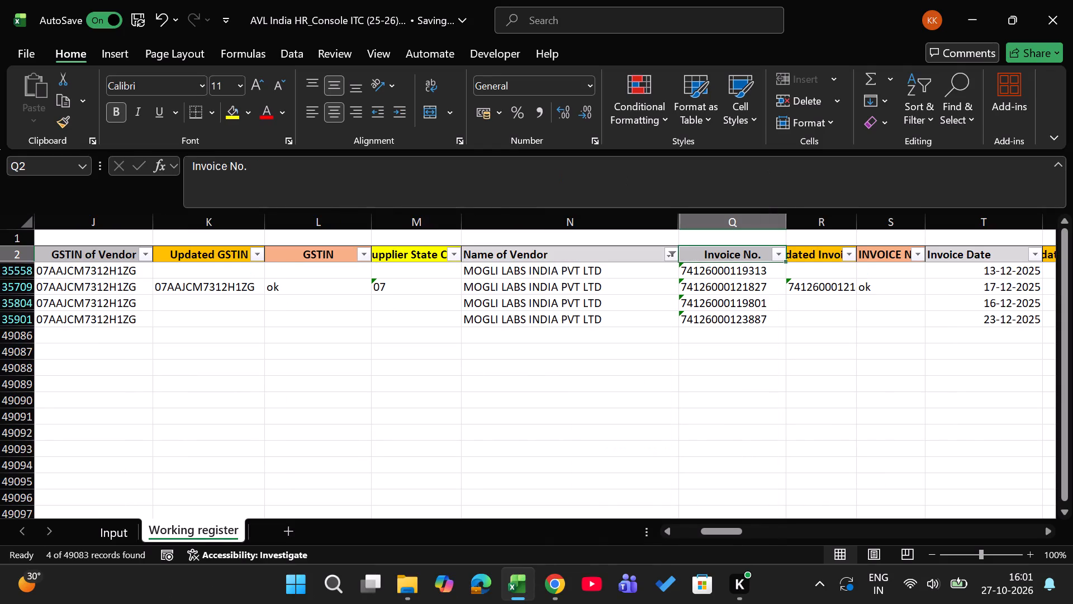
key(Left)
key(Left)
key(Left)
key(Left)
key(Left)
key(ctrl+Left)
key(Down)
key(Down)
key(Left)
key(Left)
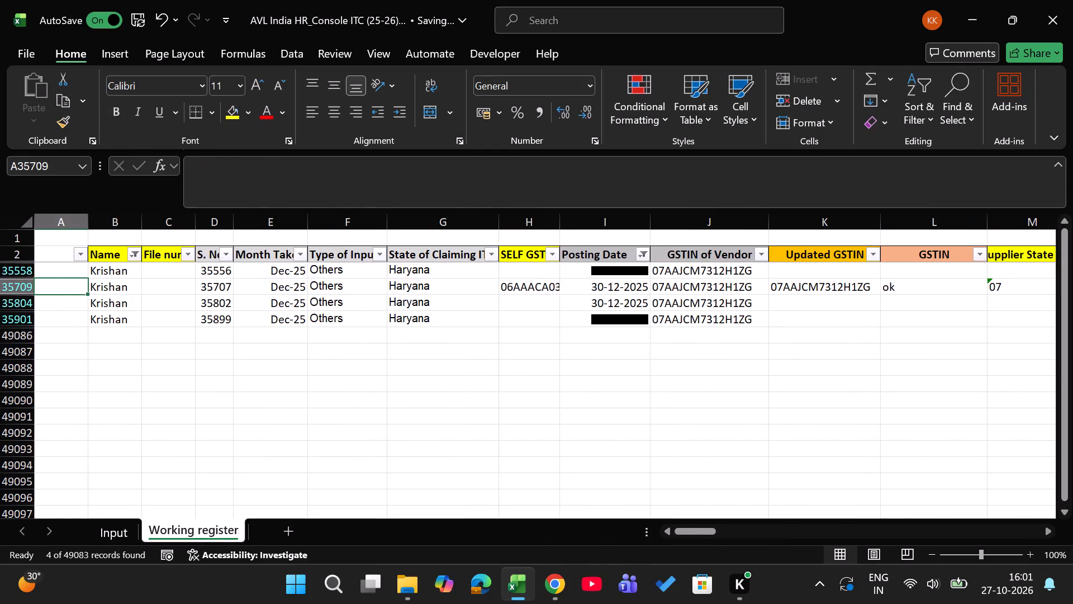
text(Checked)
key(Return)
key(Up)
key(Right)
key(Right)
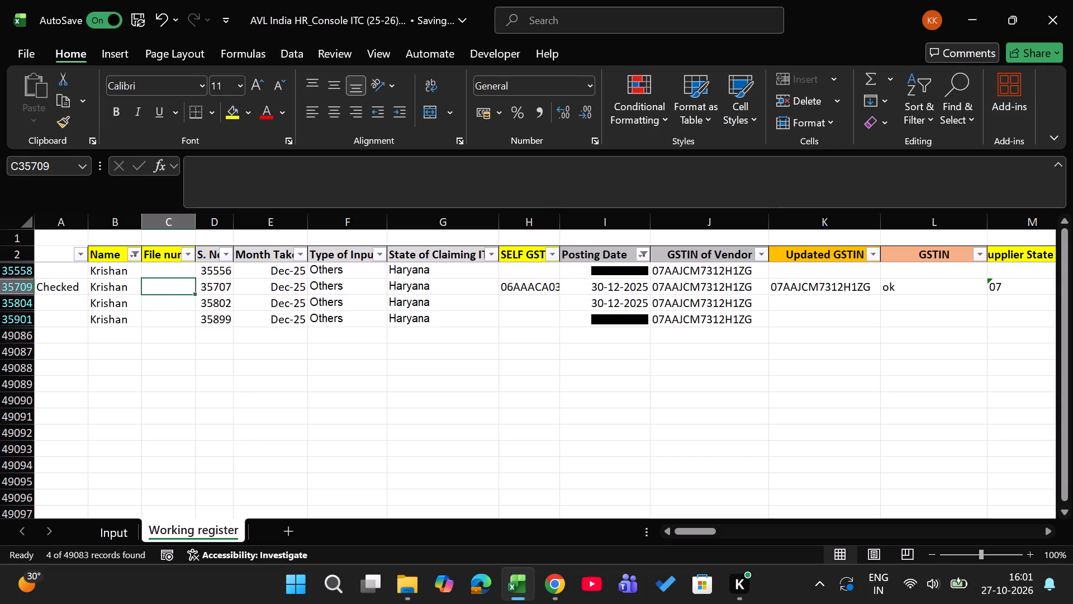
text(189)
key(Right)
Search the Name of Vendor filter for avl, and close the filter without applying it.
key(Right)
key(Right)
key(Right)
key(Right)
key(Right)
key(Right)
key(Right)
key(Right)
key(Right)
key(Right)
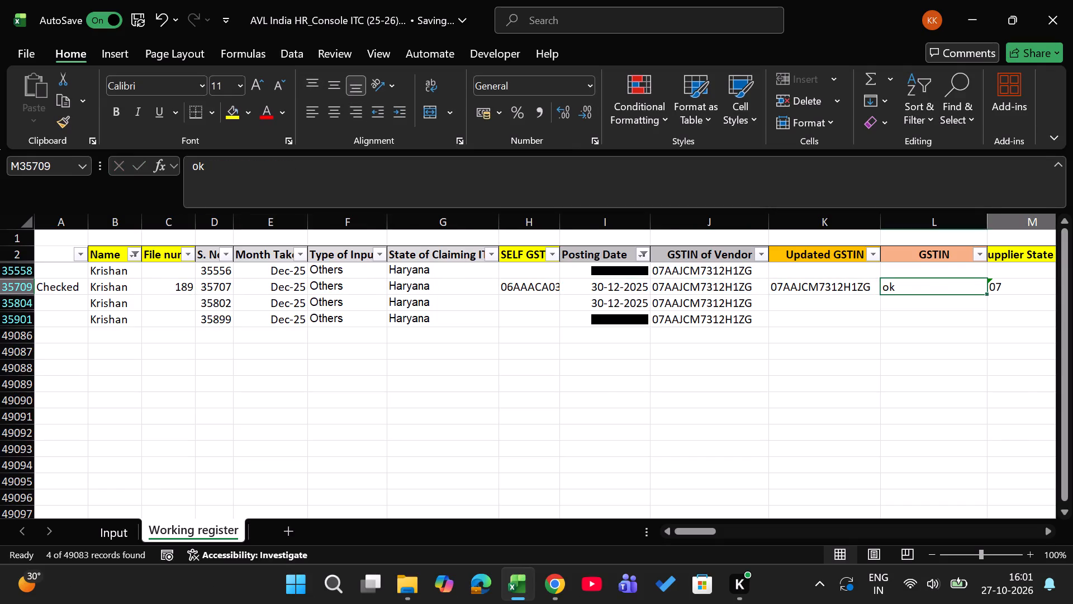
key(Right)
key(Right)
key(Up)
key(Up)
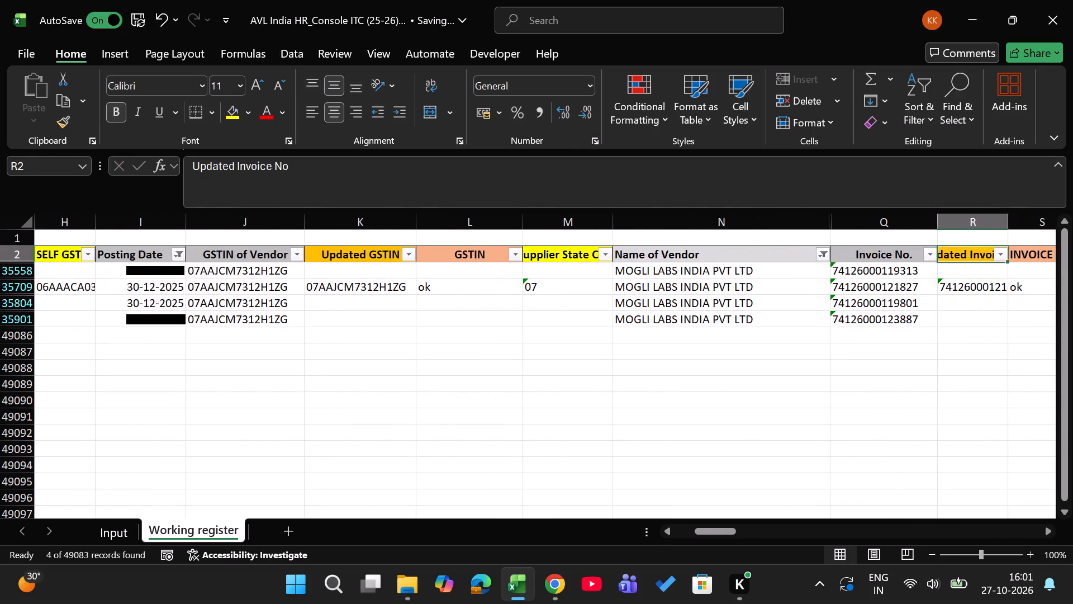
key(Left)
key(Left)
key(alt+Down)
key(alt+Down)
key(alt+Down)
key(alt+Down)
key(alt+Down)
key(alt+Down)
key(alt+Down)
key(alt+Down)
key(alt+Down)
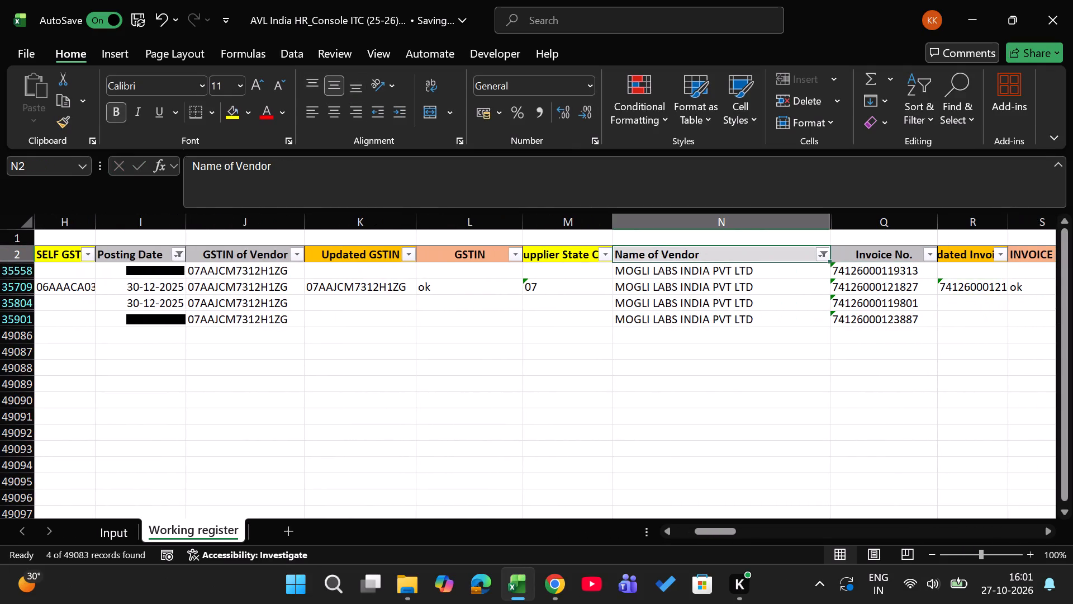
text(avl)
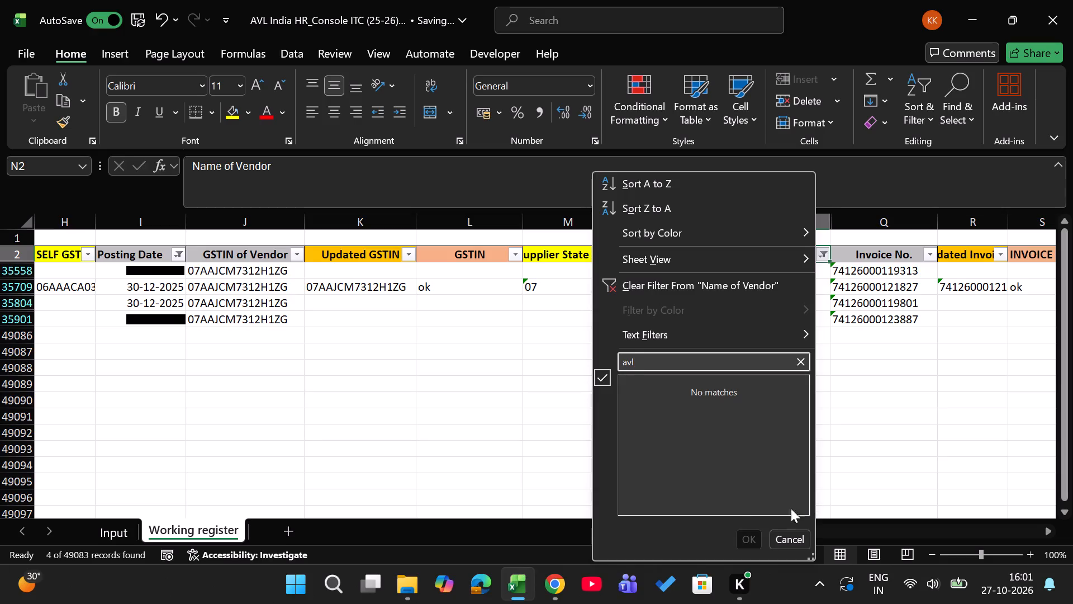
click(463, 406)
Remove the Name of Vendor filter by selecting all vendors, keeping the Name and Posting Date filters.
key(alt+Down)
key(alt+Down)
key(alt+Down)
key(alt+Down)
key(alt+Down)
key(alt+Down)
key(alt+Down)
key(alt+Down)
key(alt+Down)
key(alt+Down)
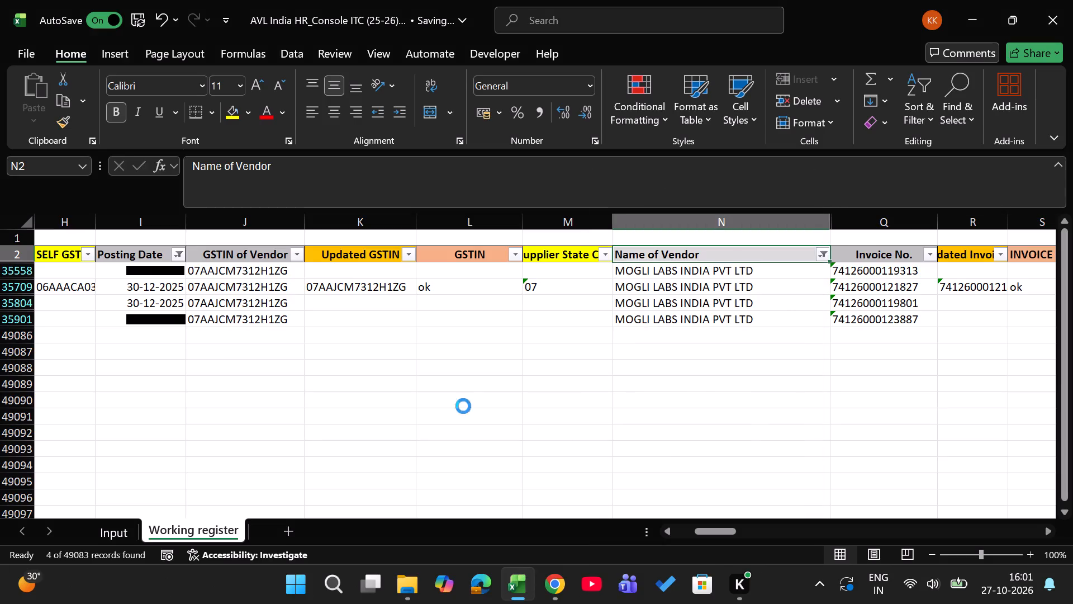
key(space)
key(Return)
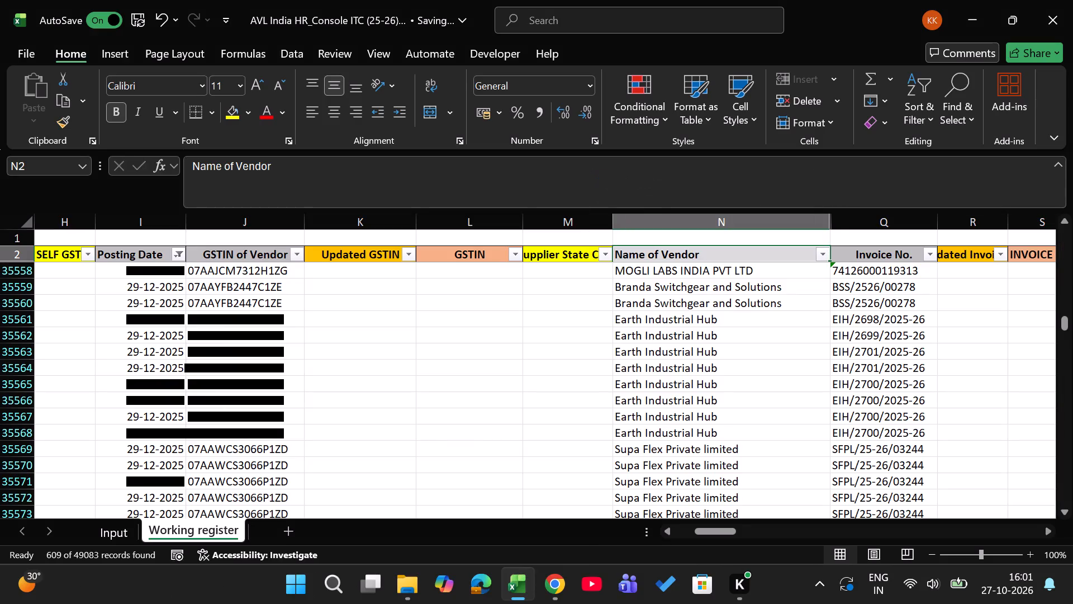
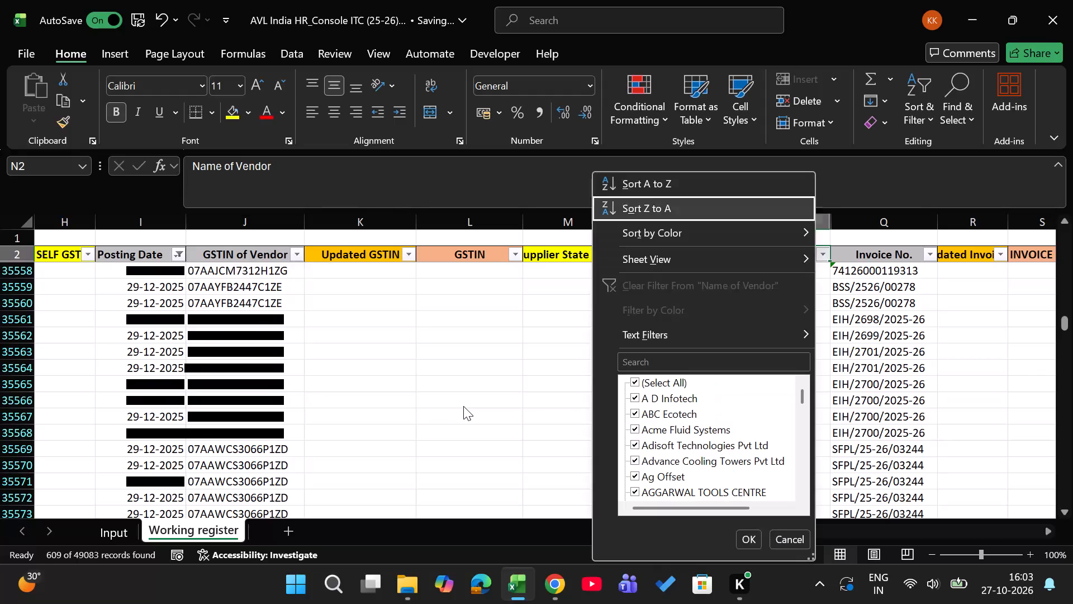
Filter the Name of Vendor column by hoe to show only the HOERBIGER INDIA PVT LTD rows.
key(Down)
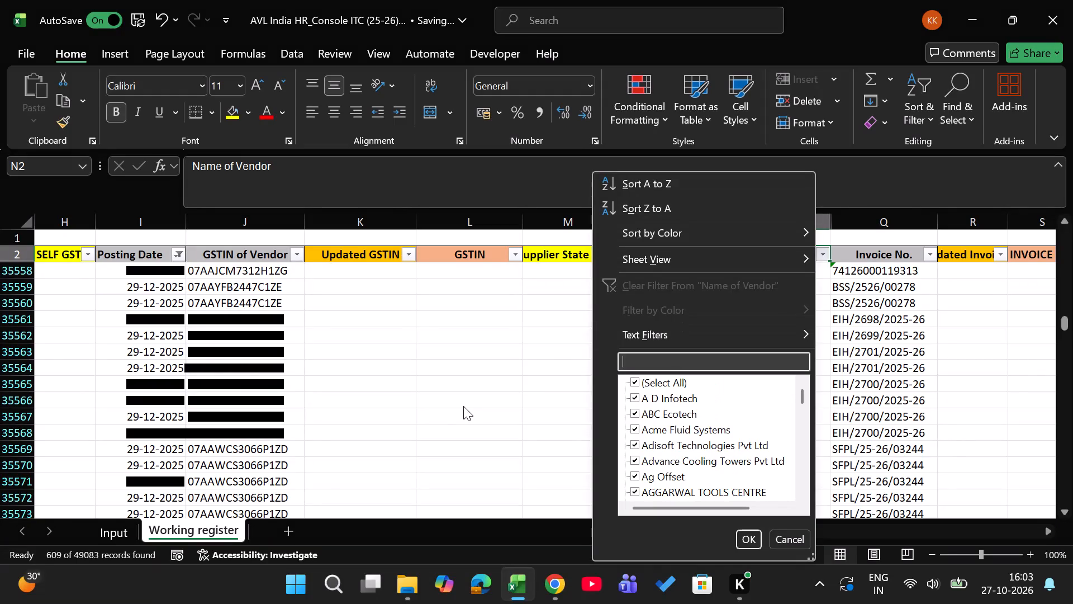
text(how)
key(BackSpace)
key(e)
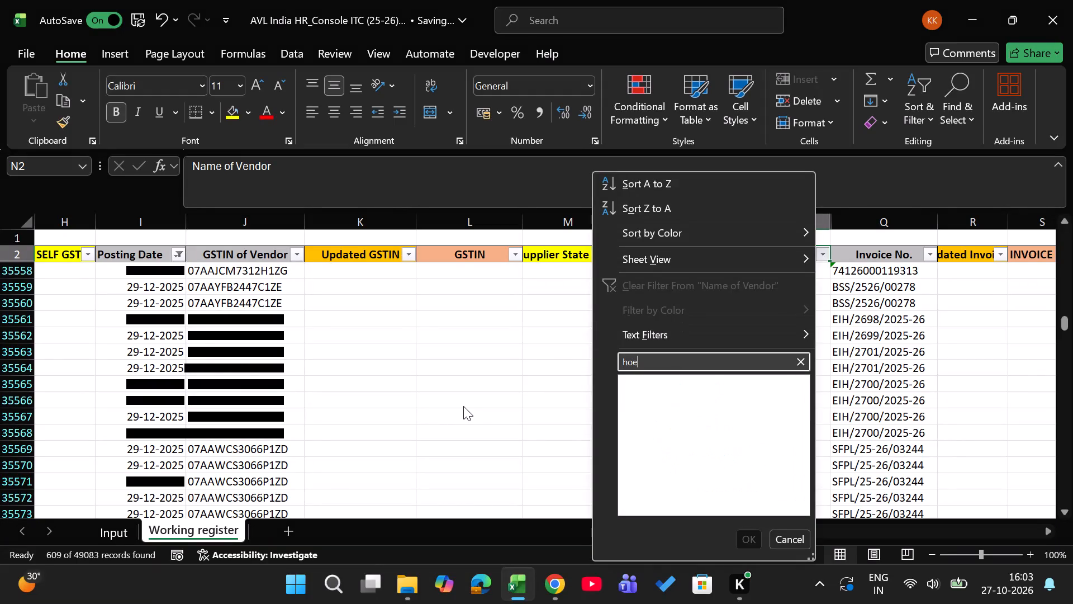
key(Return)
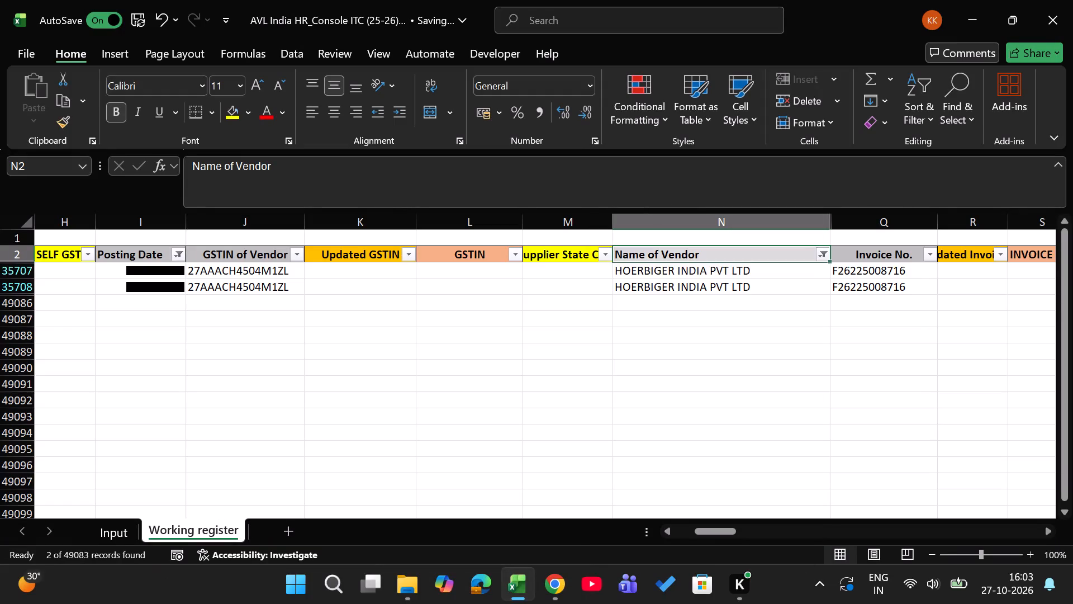
Check the invoice number of the first HOERBIGER INDIA PVT LTD row in the Working register.
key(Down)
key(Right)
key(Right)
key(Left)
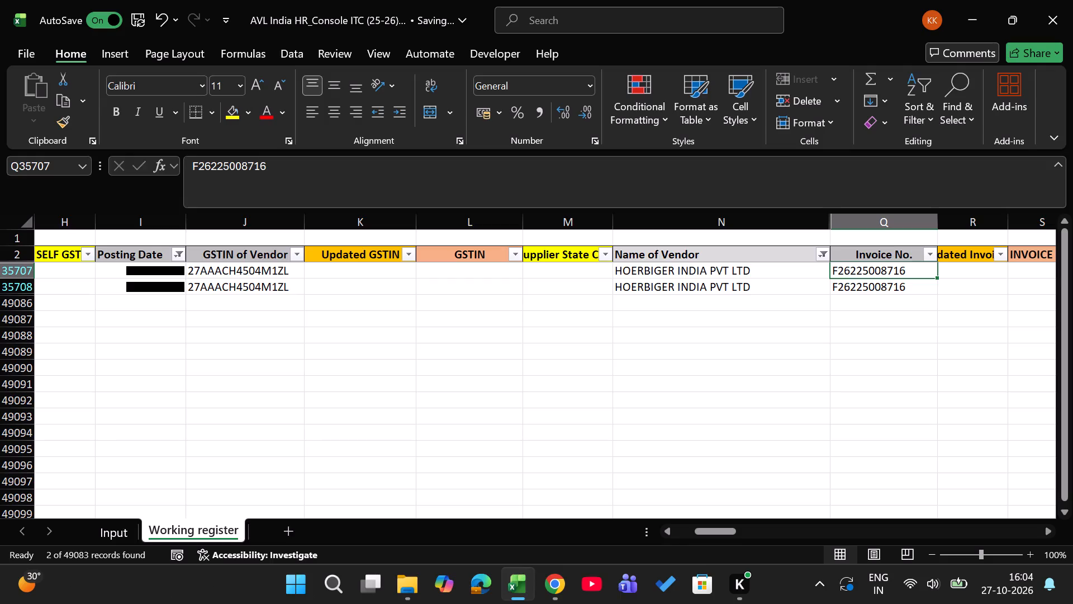
click(130, 525)
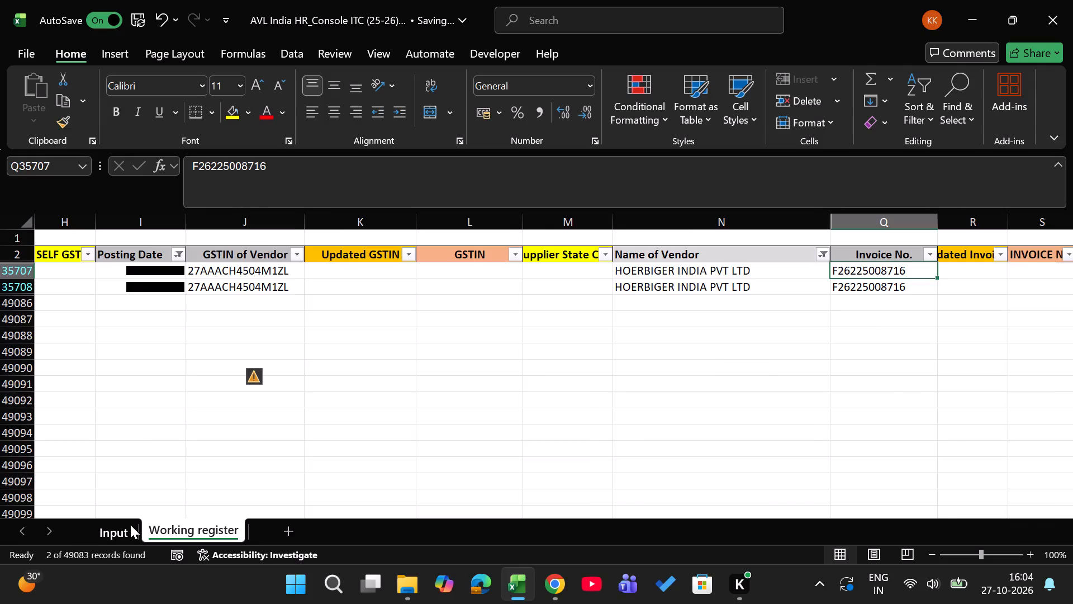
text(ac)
click(207, 530)
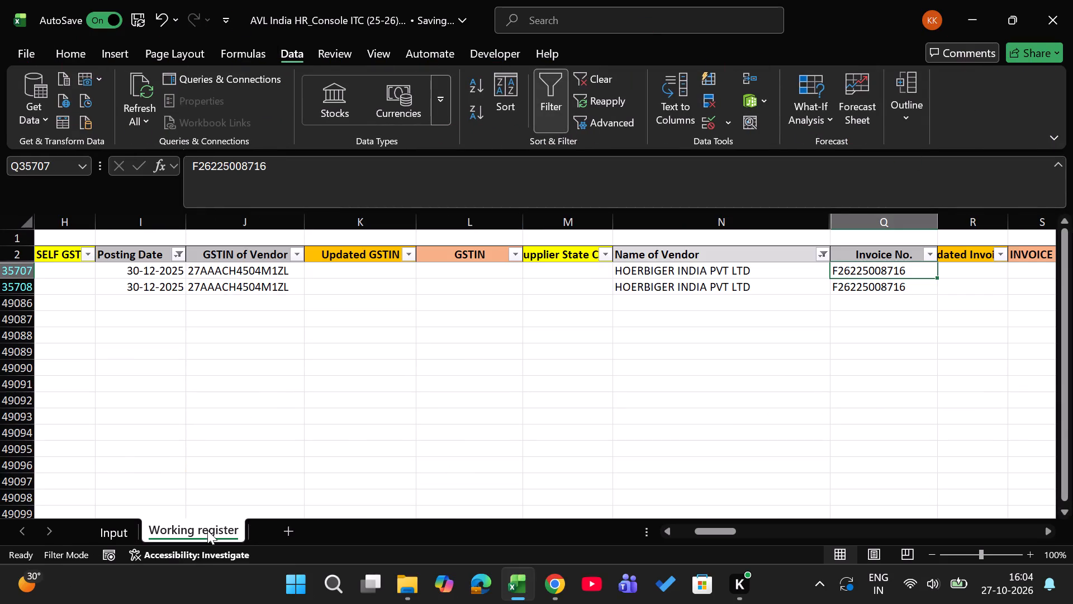
Enter file number 189 for both HOERBIGER INDIA PVT LTD rows, copying it from the first row to the second.
key(Left)
key(Left)
key(Left)
key(Left)
key(Left)
key(Left)
key(Left)
key(Left)
key(Up)
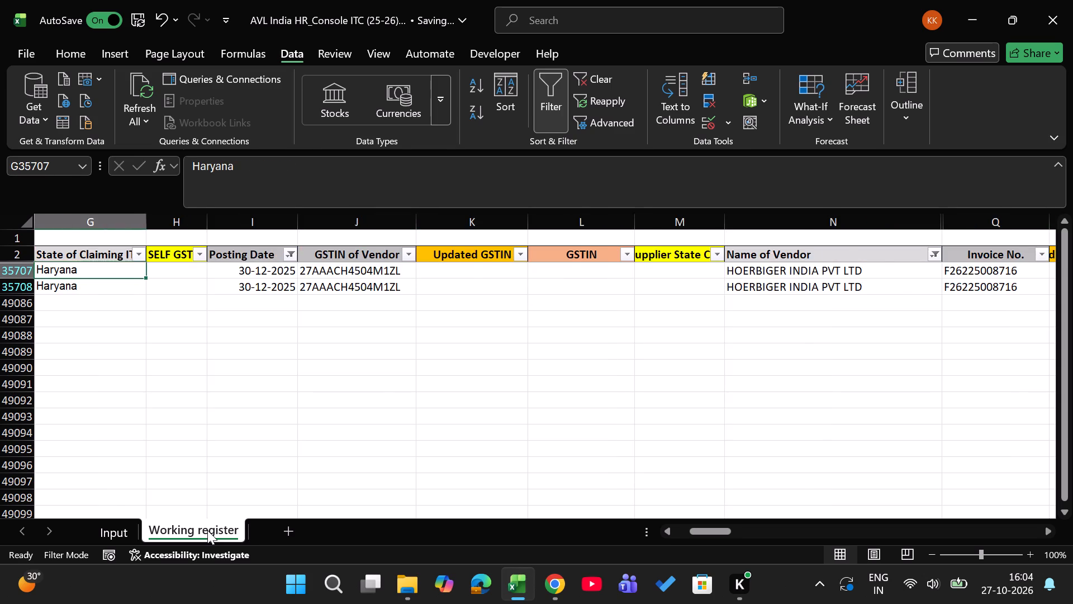
key(Left)
key(Left)
key(Left)
key(Left)
key(Left)
key(Left)
key(Left)
key(Left)
key(Left)
key(Left)
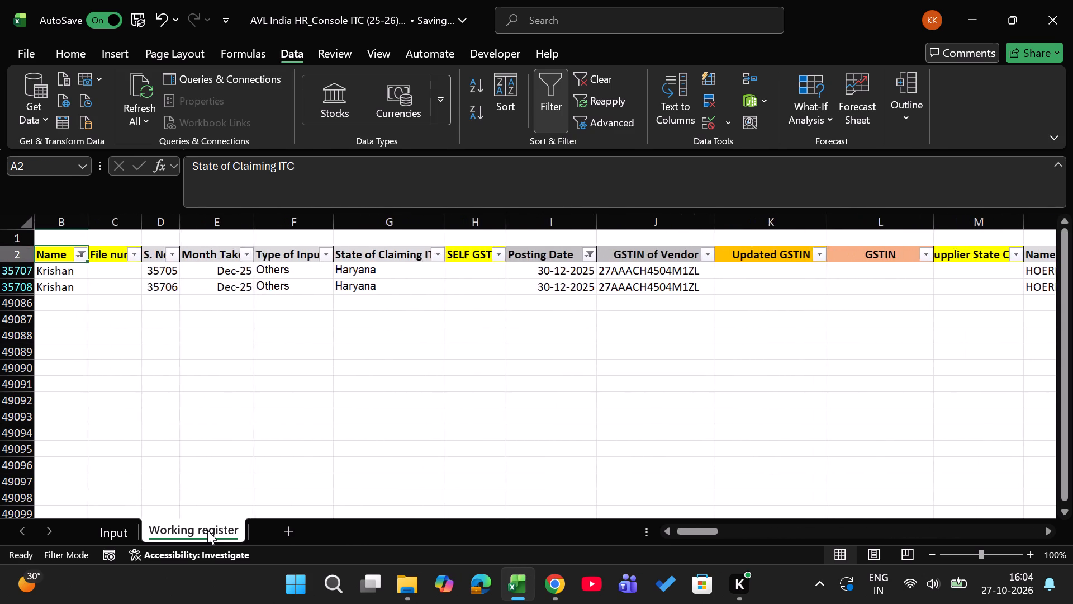
key(Left)
key(Left)
key(Down)
key(Right)
key(Left)
key(Right)
key(Right)
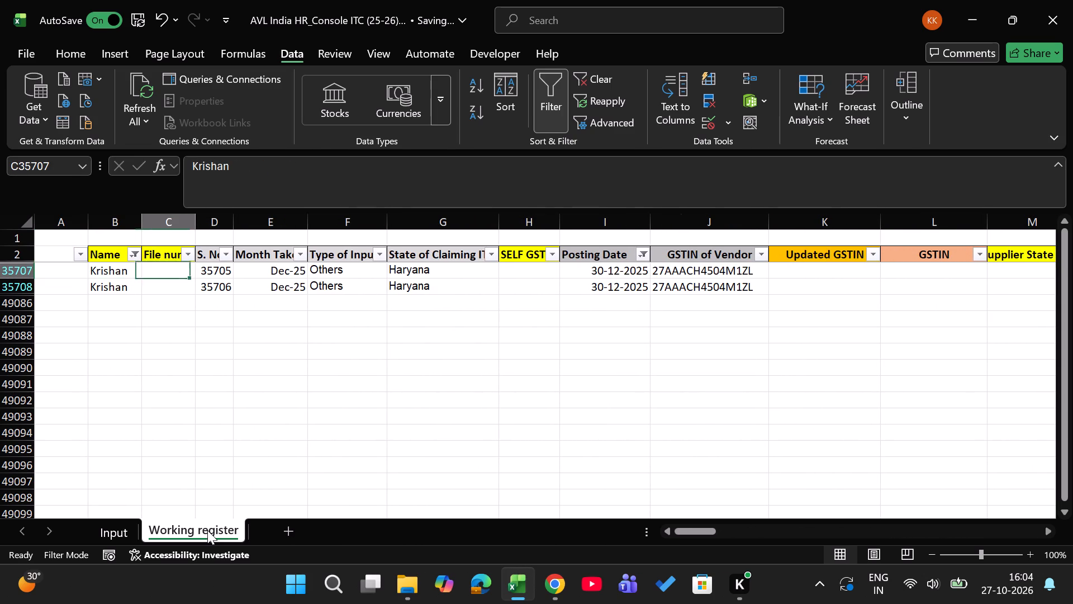
key(alt+Down)
key(Down)
key(Return)
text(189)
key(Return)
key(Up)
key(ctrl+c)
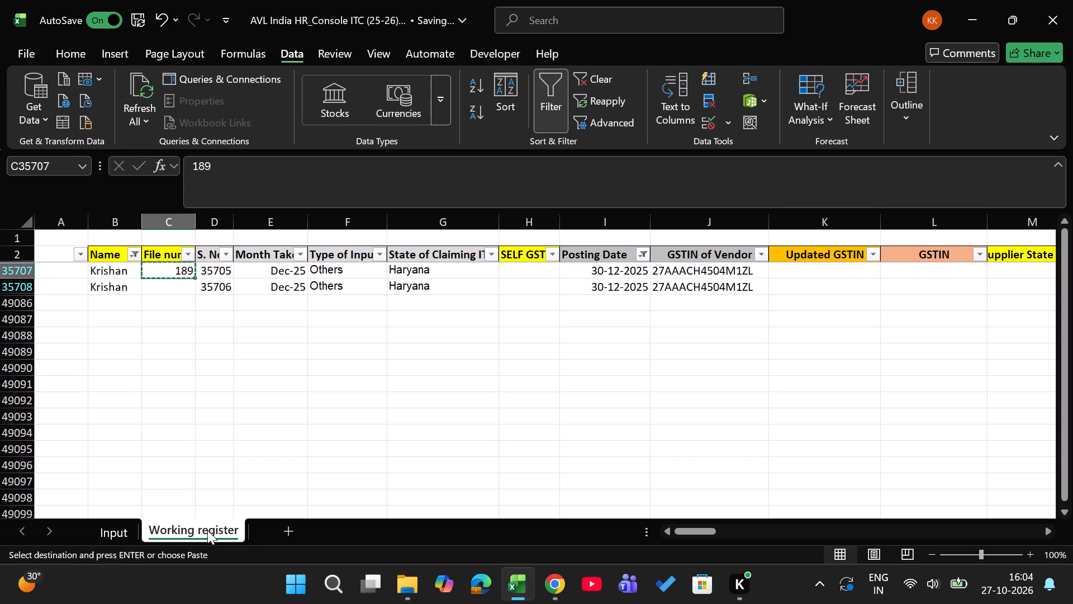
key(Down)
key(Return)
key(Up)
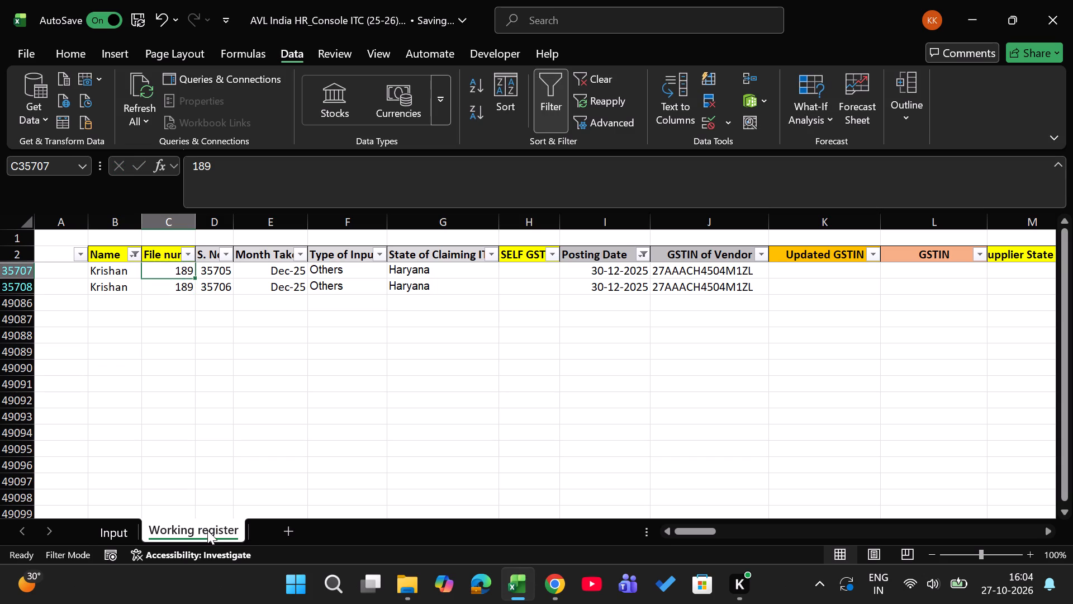
Review the vendor GSTIN, invoice number and invoice date columns for the HOERBIGER INDIA PVT LTD rows.
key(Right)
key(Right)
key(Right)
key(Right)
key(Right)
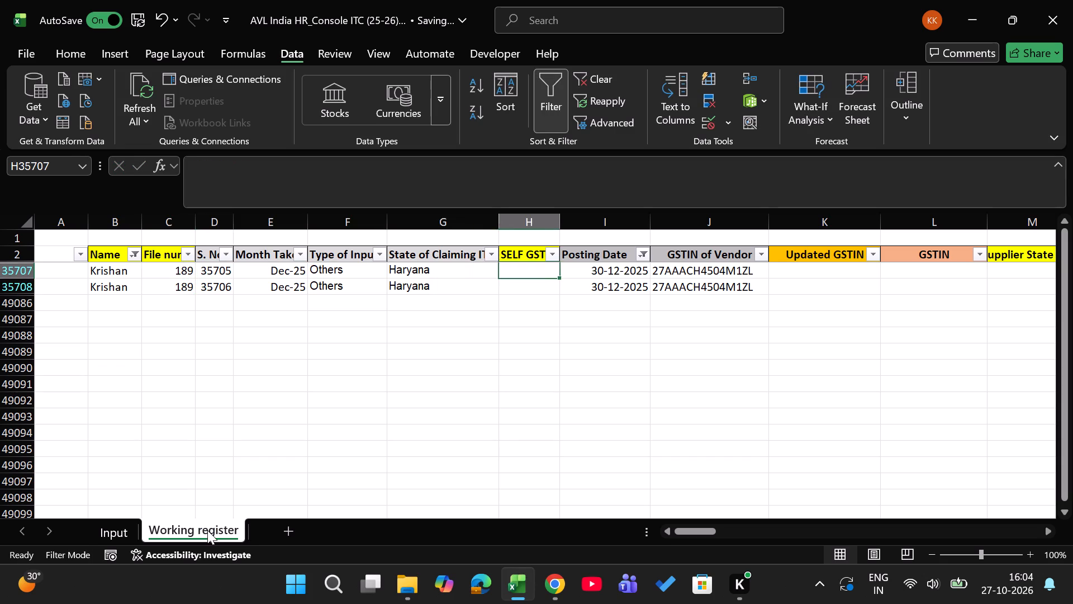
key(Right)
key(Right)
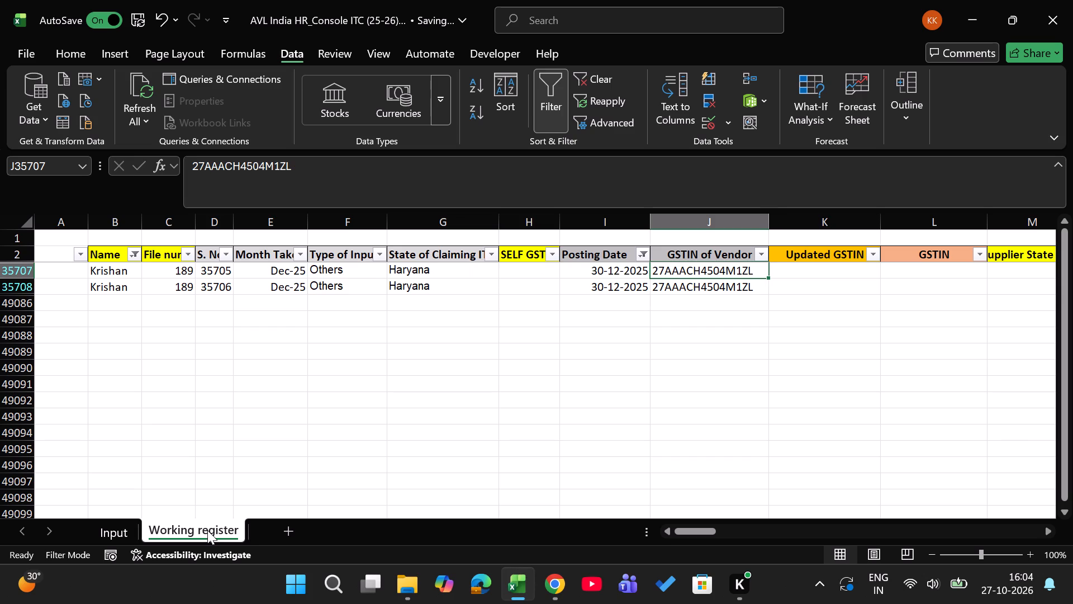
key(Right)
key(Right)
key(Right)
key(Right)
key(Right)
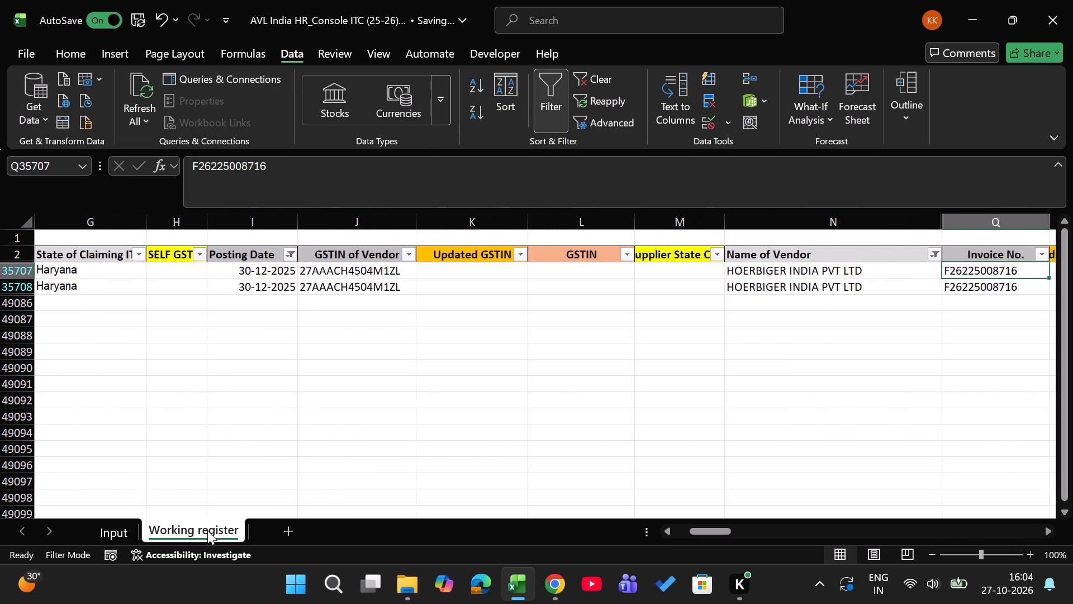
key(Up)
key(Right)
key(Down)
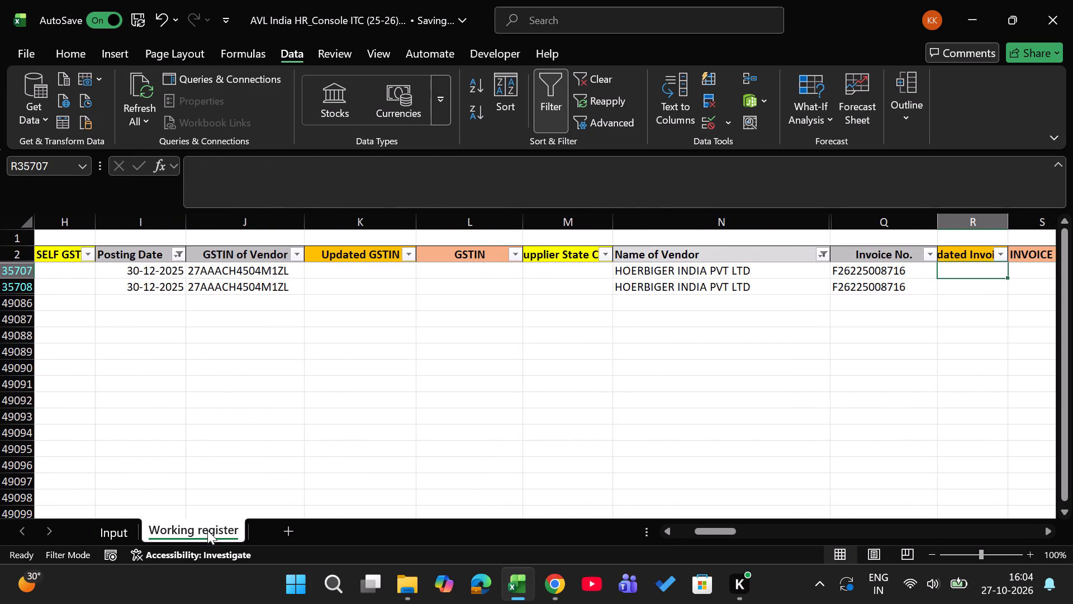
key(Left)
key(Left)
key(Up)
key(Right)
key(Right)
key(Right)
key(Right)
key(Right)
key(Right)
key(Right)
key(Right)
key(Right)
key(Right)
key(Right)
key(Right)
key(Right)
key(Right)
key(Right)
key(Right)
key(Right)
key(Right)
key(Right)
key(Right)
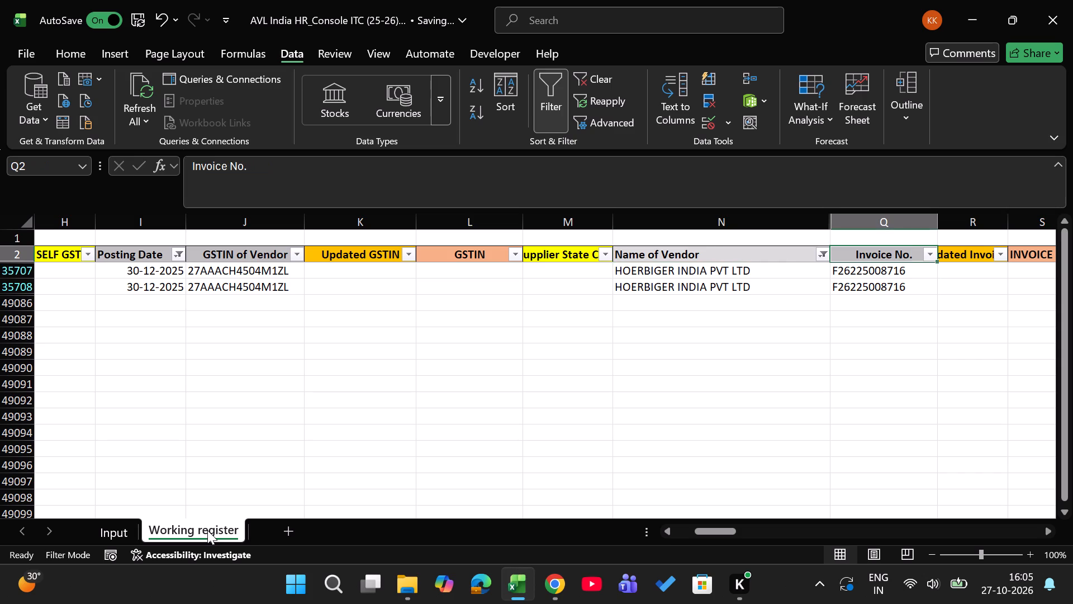
Enter 06AAACA0382J2ZX in the SELF GST column for both HOERBIGER INDIA PVT LTD rows.
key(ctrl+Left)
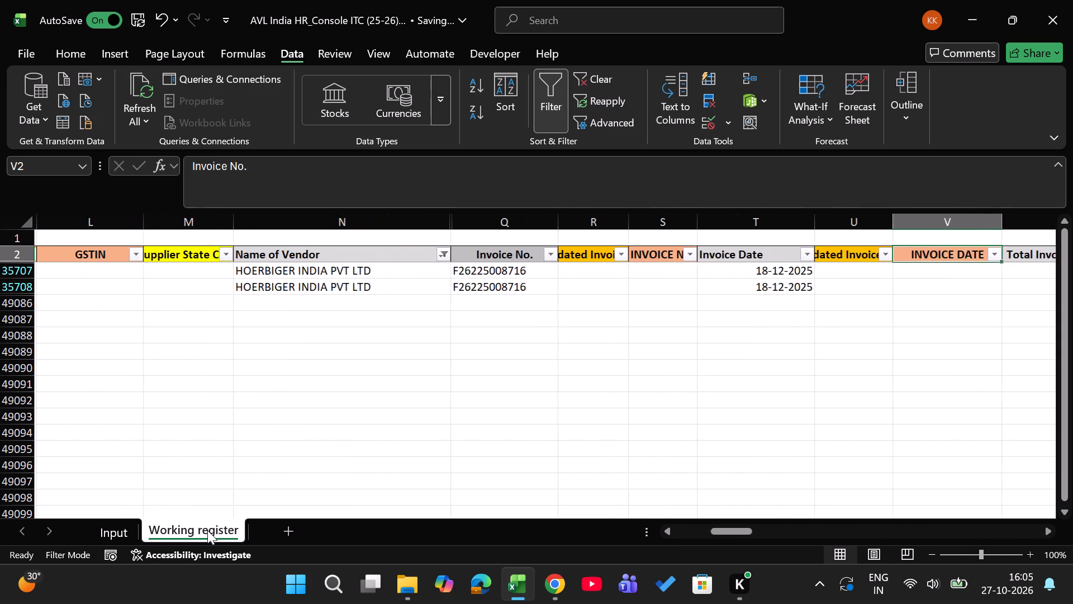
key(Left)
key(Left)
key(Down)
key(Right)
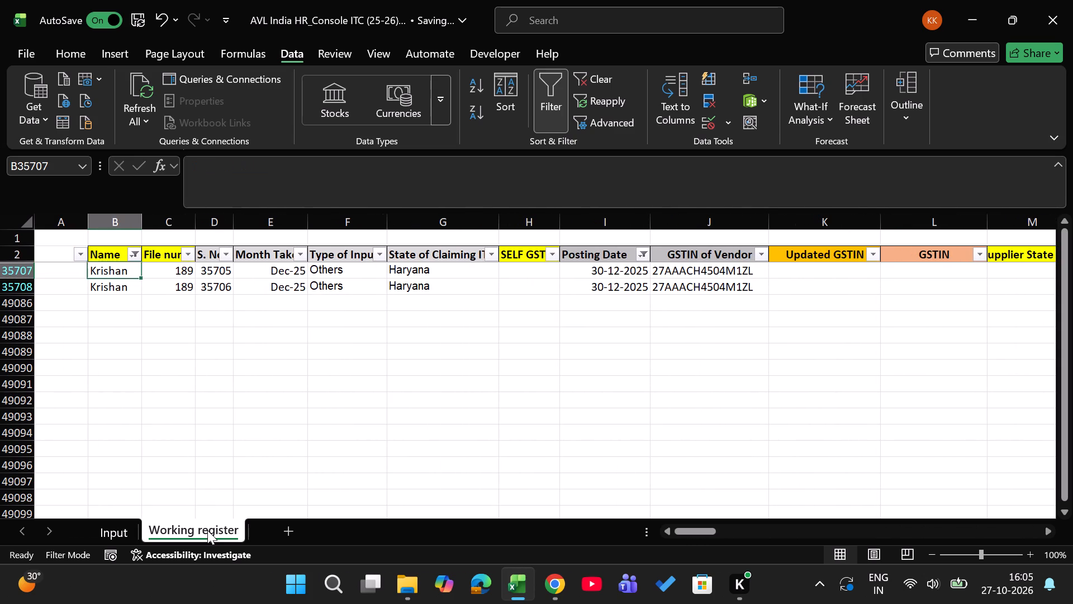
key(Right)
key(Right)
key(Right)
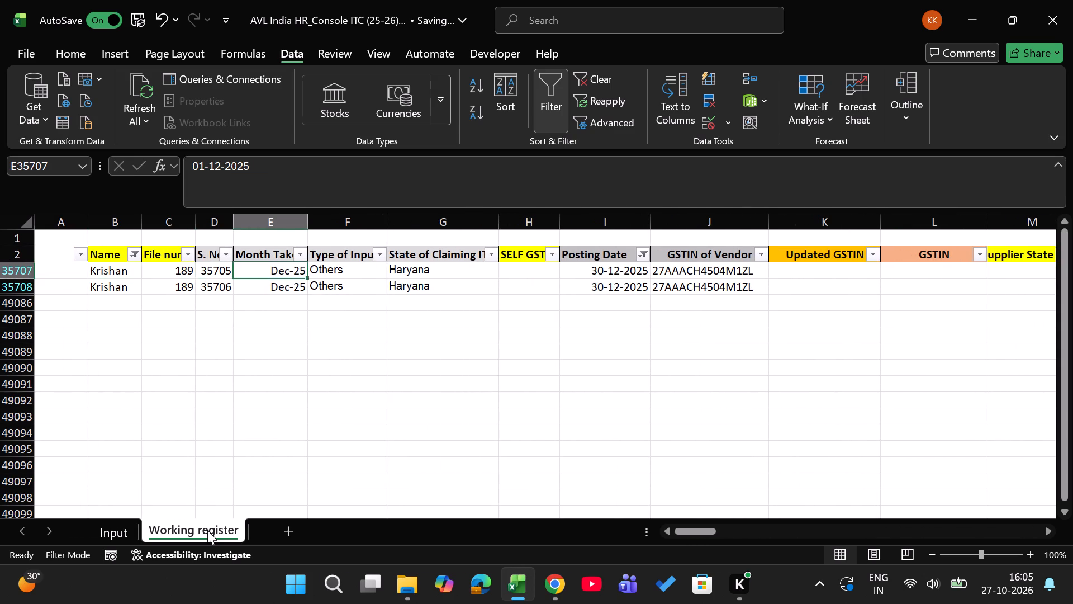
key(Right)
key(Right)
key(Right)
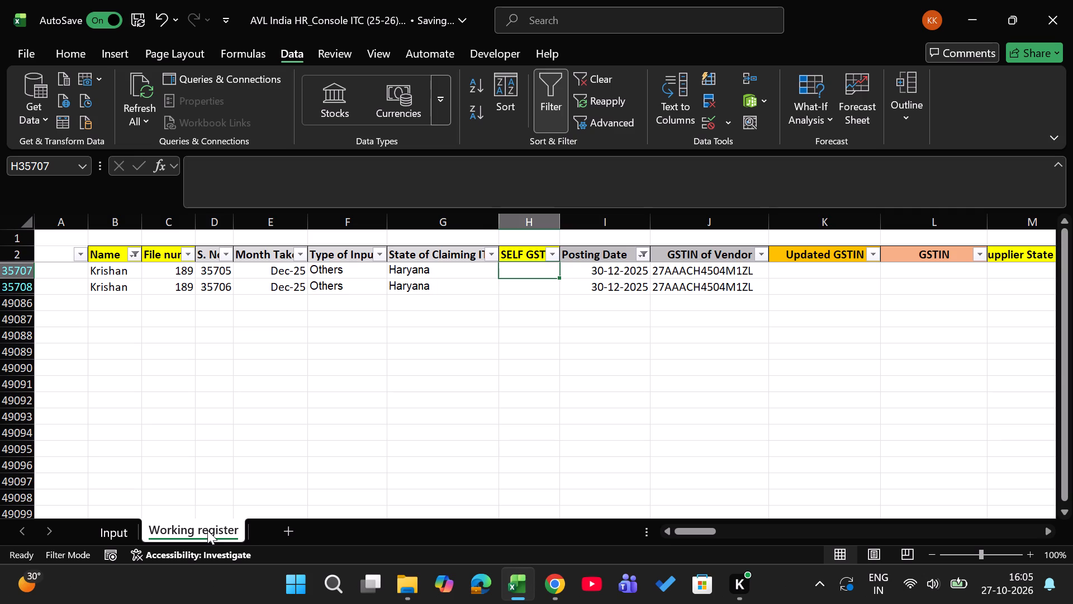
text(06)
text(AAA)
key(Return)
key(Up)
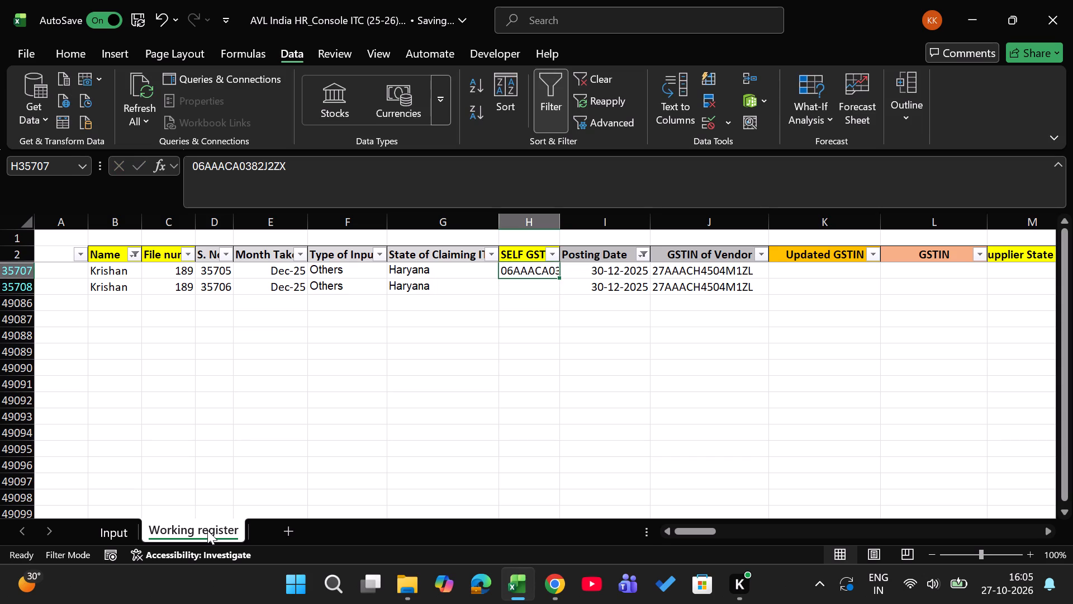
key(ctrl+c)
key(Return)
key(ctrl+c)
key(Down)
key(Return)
Copy the vendor GSTIN 27AAACH4504M1ZL into the Updated GSTIN column for both HOERBIGER rows.
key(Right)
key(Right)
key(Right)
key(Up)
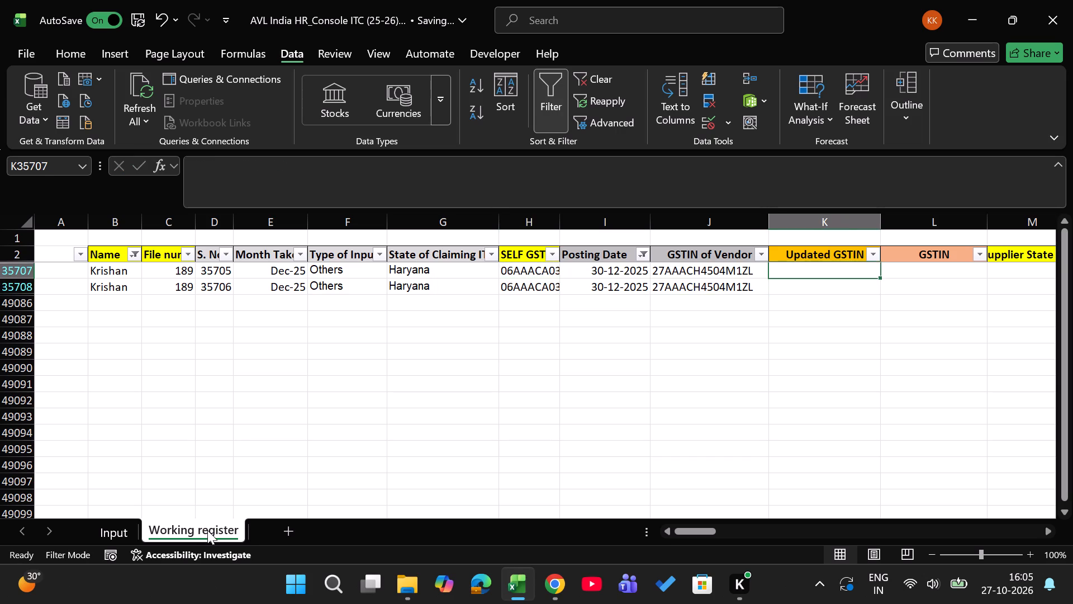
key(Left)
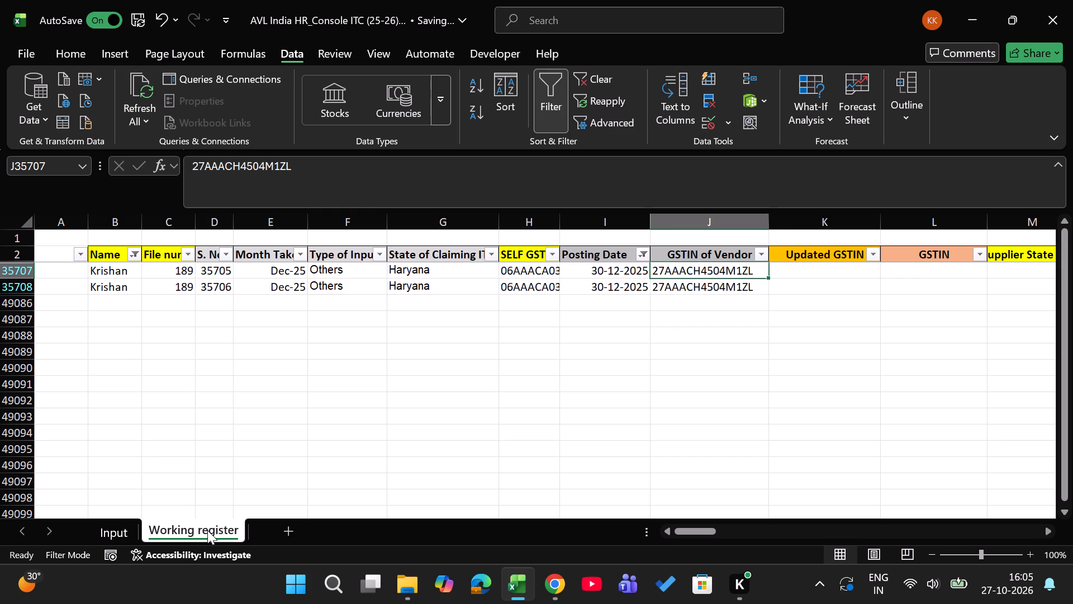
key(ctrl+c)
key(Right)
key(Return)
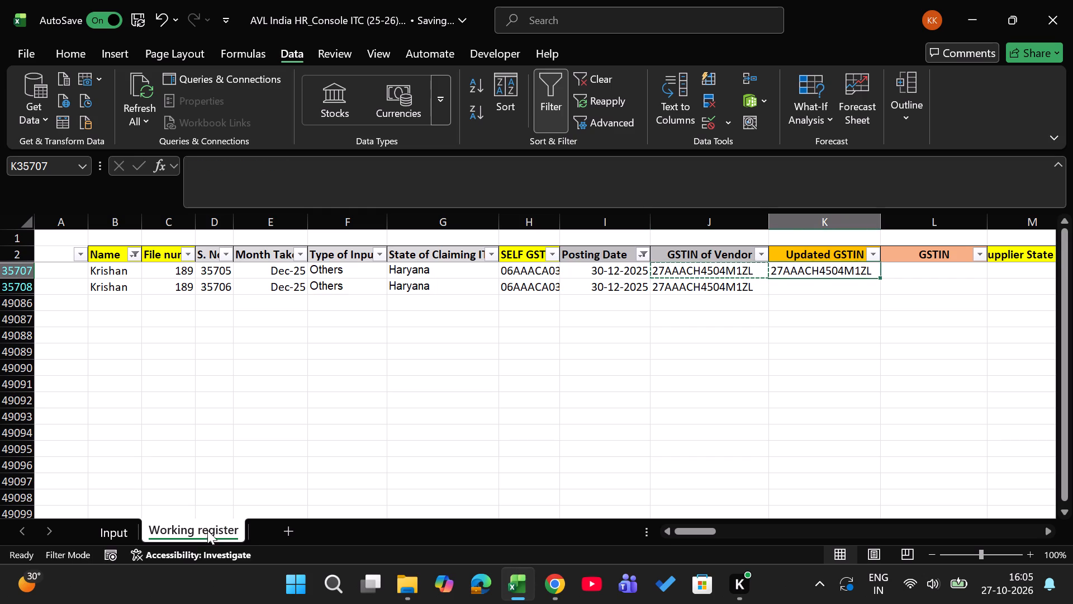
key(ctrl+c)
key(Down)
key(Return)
Mark the GSTIN check column as ok for both HOERBIGER INDIA PVT LTD rows.
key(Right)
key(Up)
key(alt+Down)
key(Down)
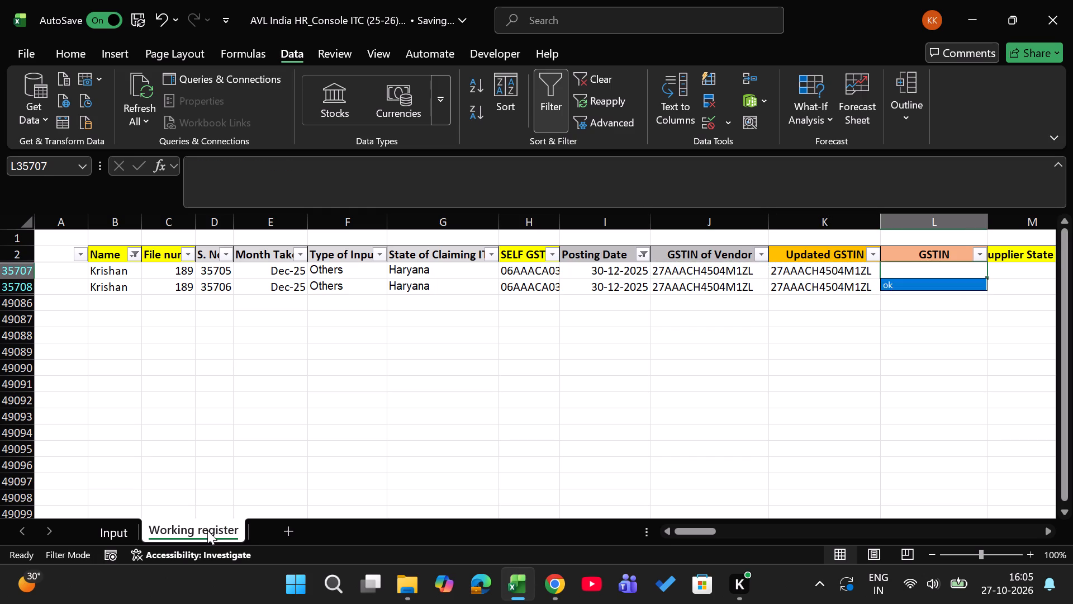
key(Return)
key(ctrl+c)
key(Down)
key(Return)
Enter supplier state code 27 for both HOERBIGER INDIA PVT LTD rows.
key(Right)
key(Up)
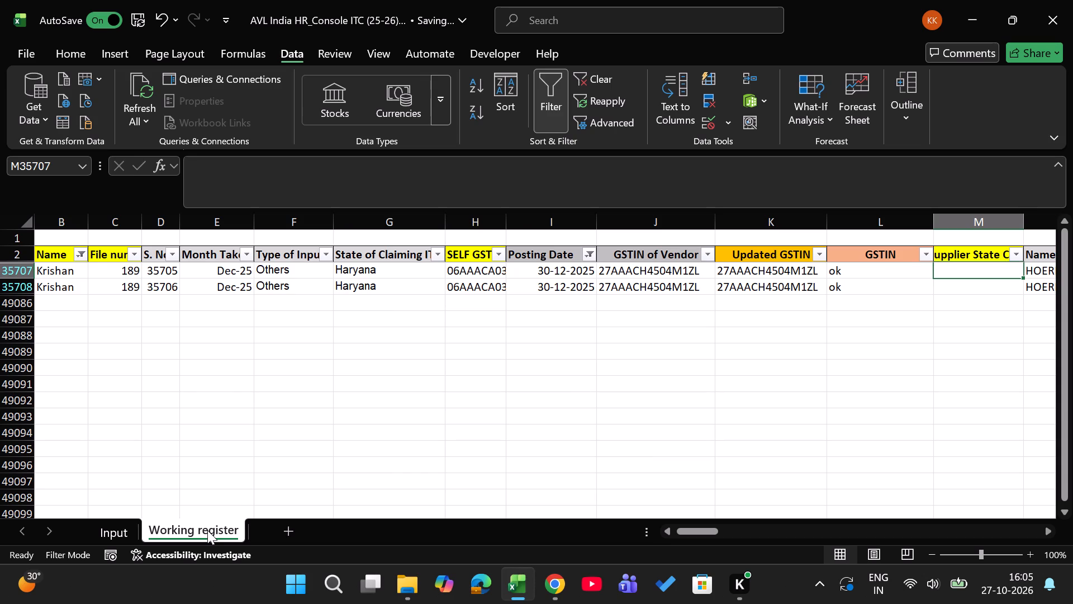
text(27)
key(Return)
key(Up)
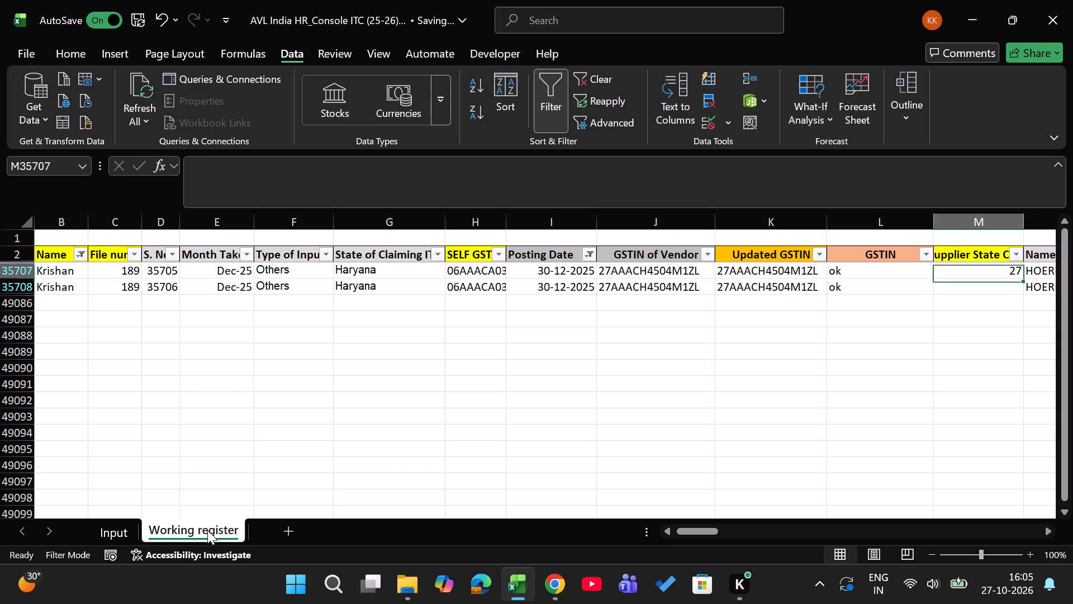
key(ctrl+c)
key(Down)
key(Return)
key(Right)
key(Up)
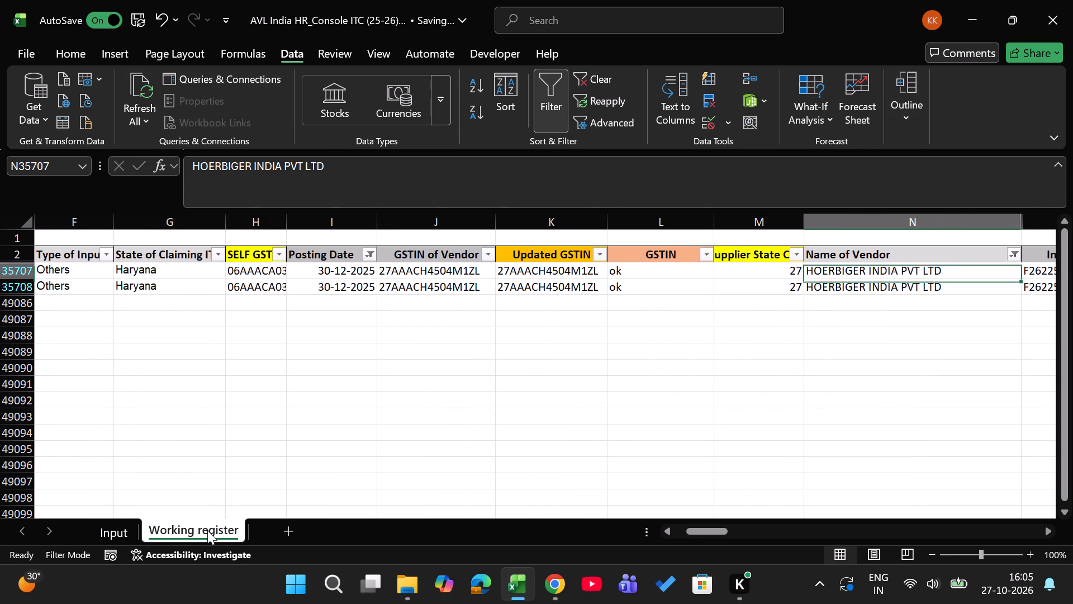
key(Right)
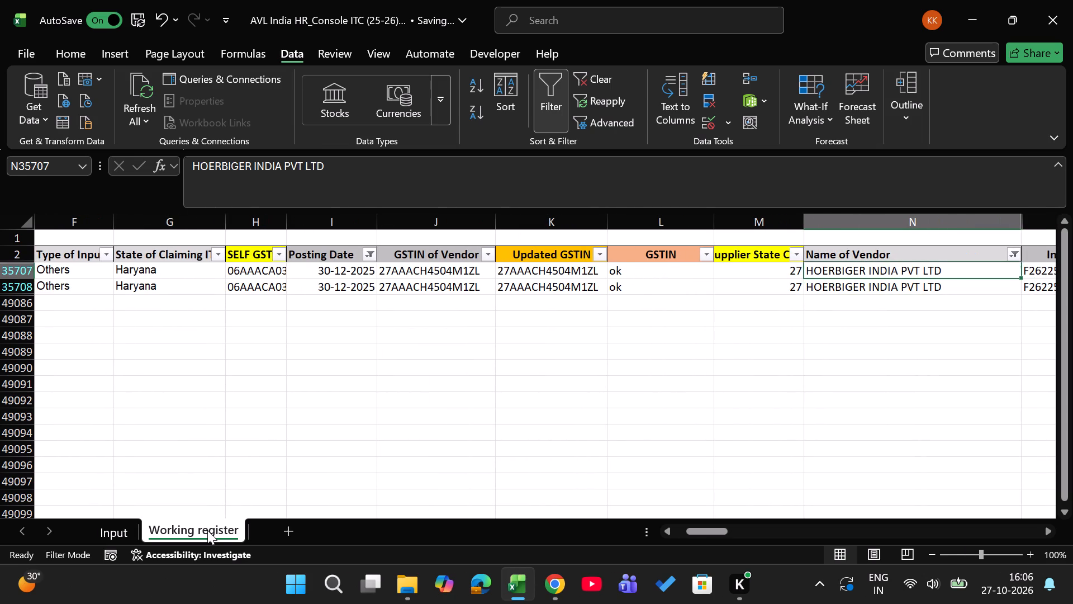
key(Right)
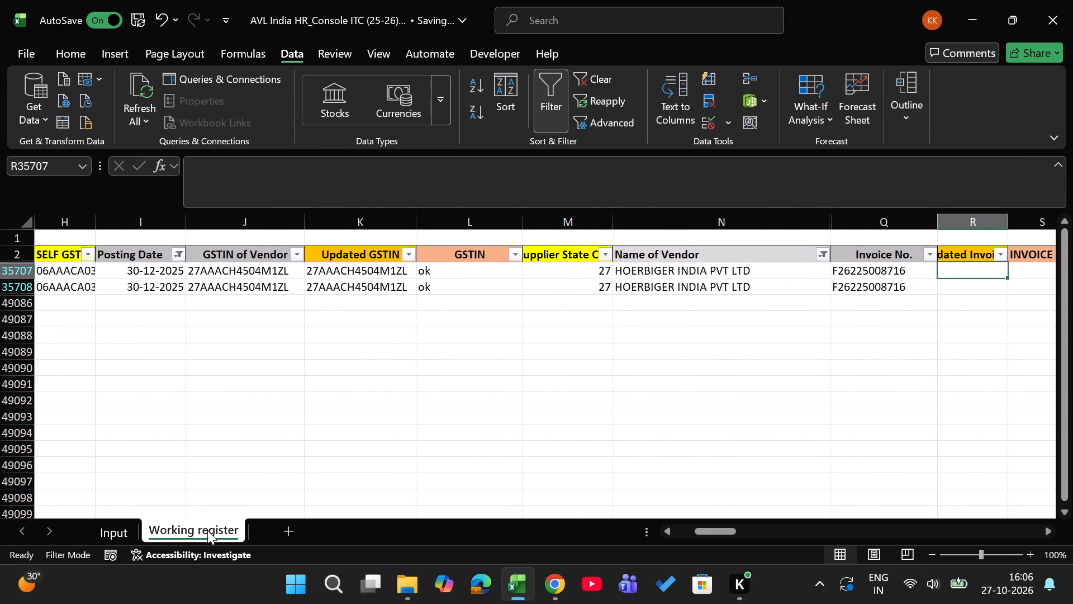
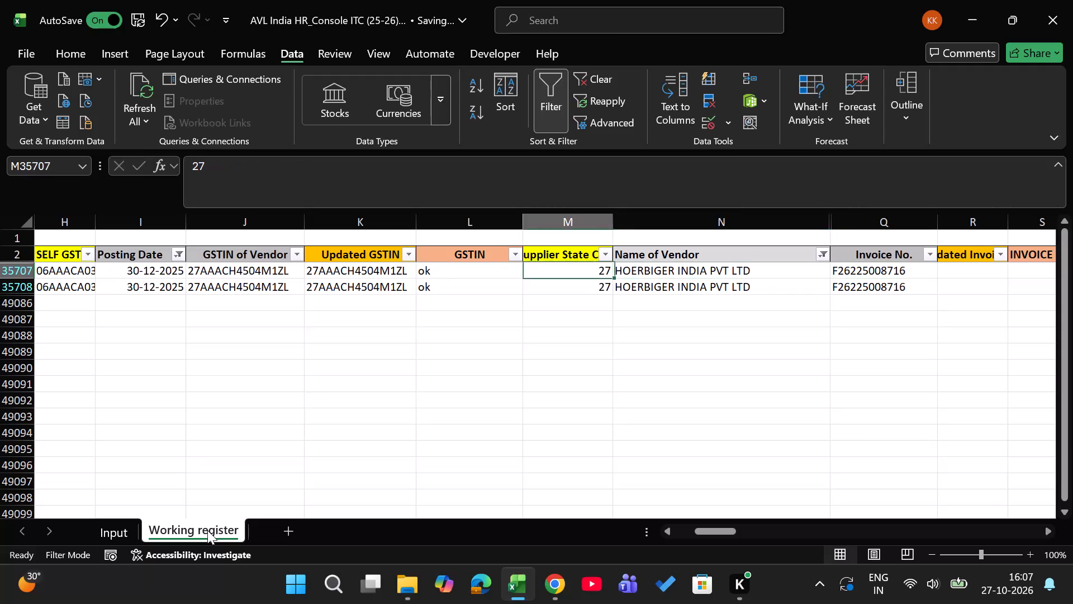
key(Right)
key(Right)
key(Right)
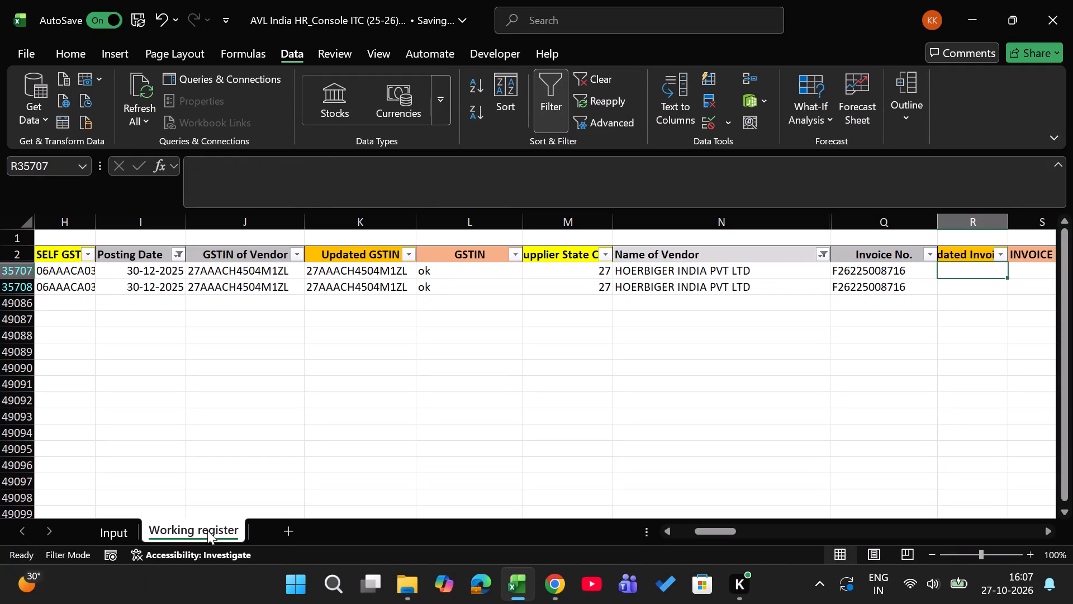
key(Up)
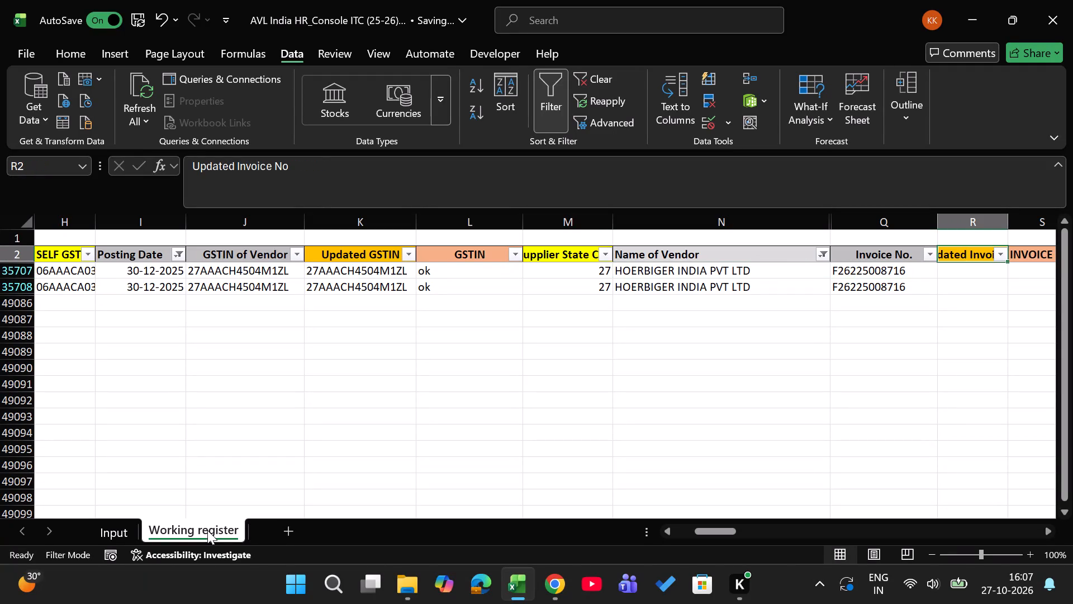
key(Down)
key(Up)
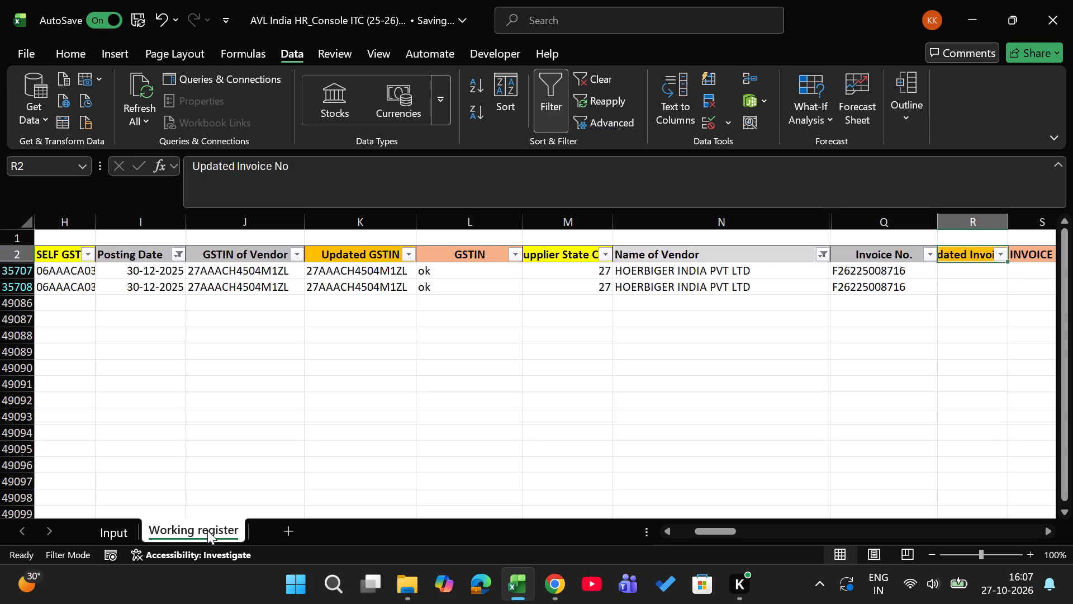
key(Down)
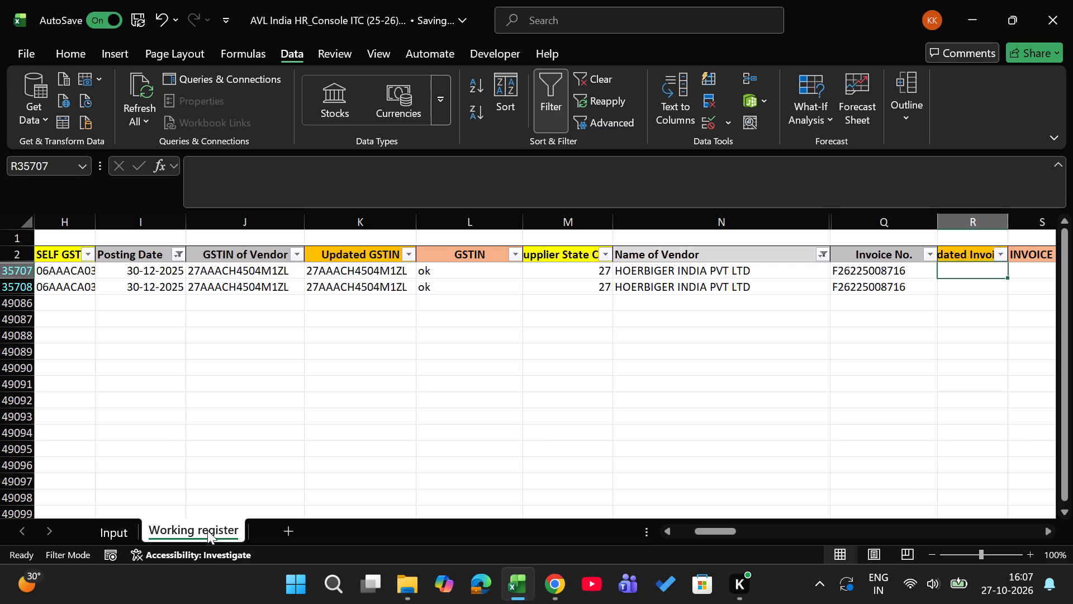
key(Left)
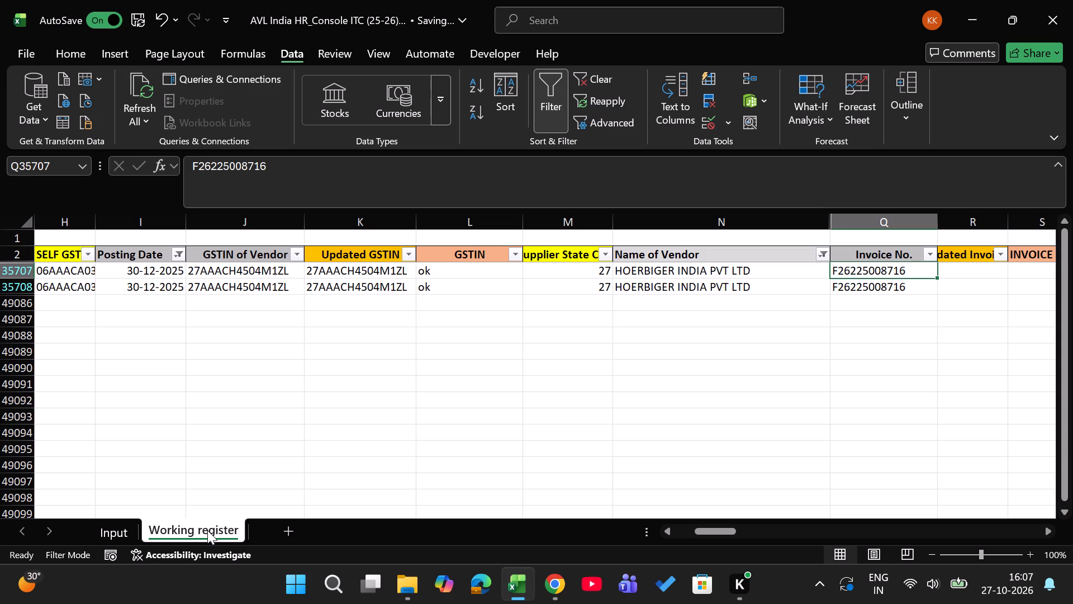
key(ctrl+c)
key(Right)
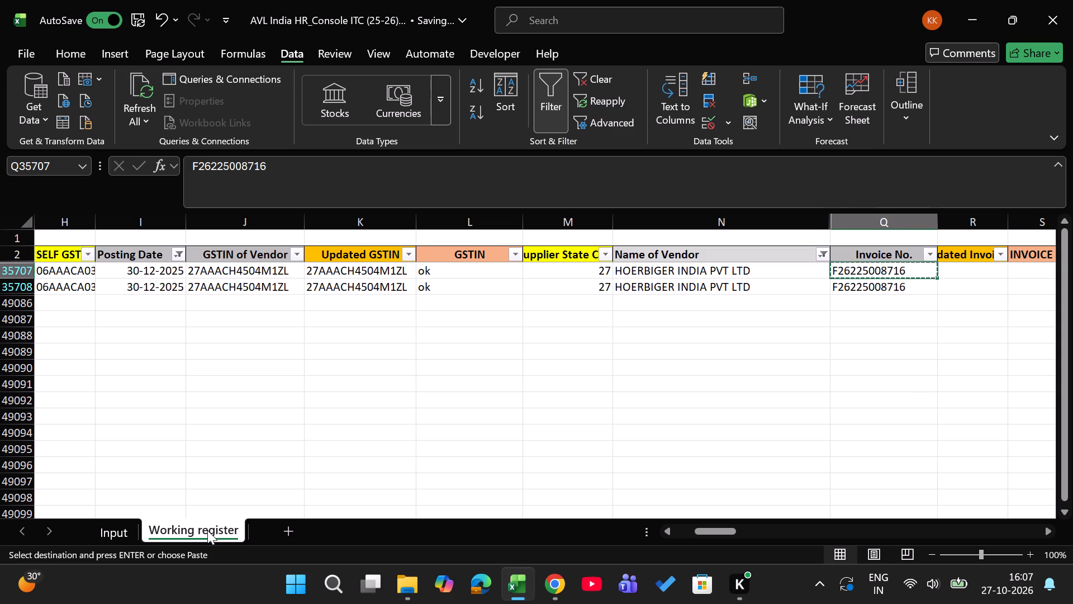
key(Return)
key(ctrl+c)
key(Down)
key(Return)
Mark the invoice number check column as OK for both HOERBIGER INDIA PVT LTD rows.
key(Right)
key(Up)
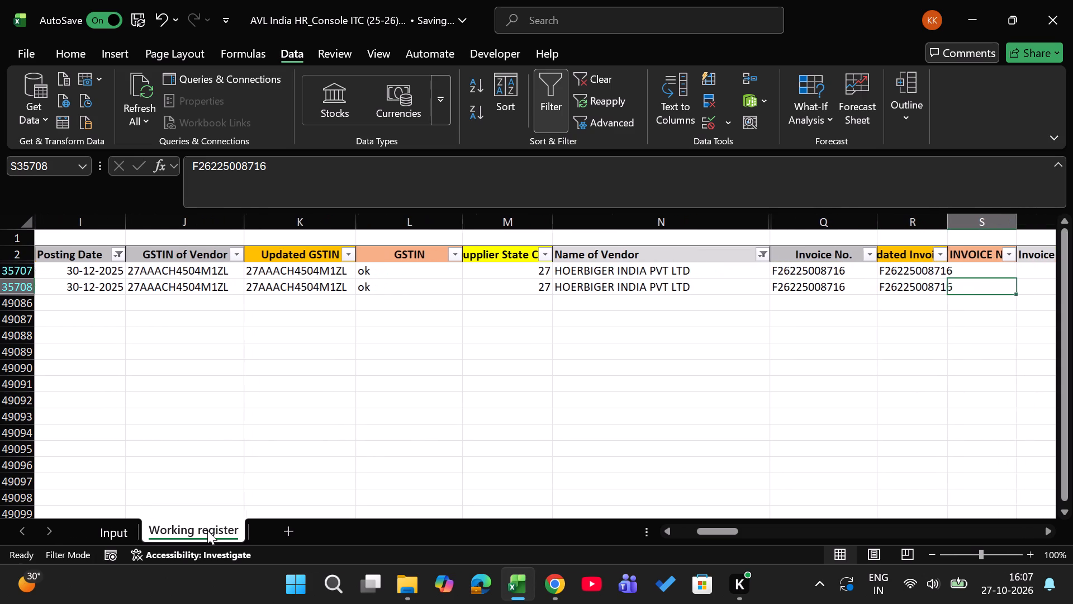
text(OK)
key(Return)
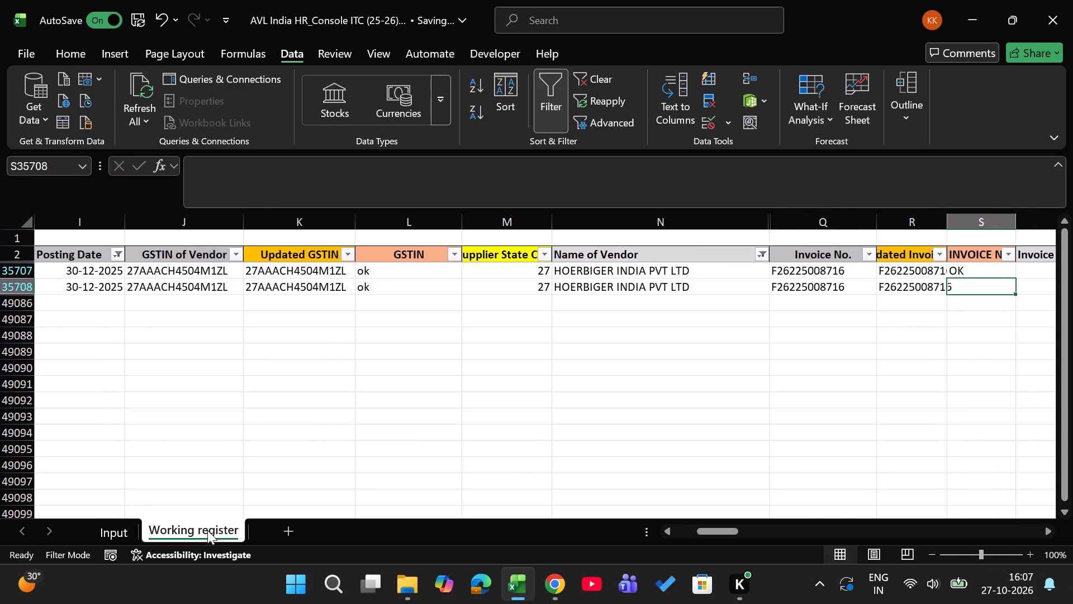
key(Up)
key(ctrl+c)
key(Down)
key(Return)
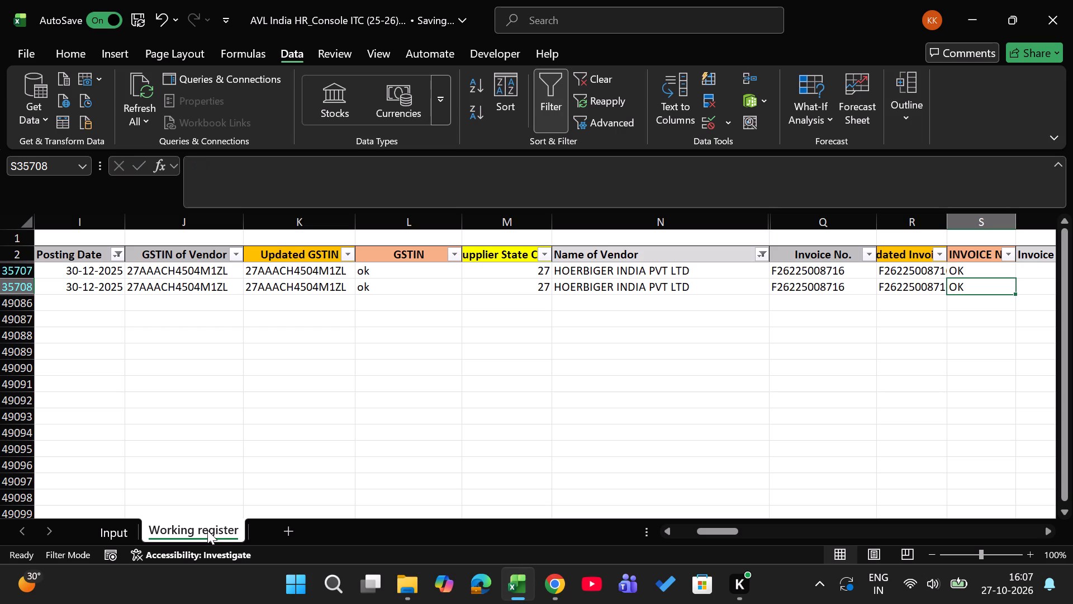
Copy the invoice date 18-12-2025 into the Updated Invoice Date column for both HOERBIGER INDIA PVT LTD rows.
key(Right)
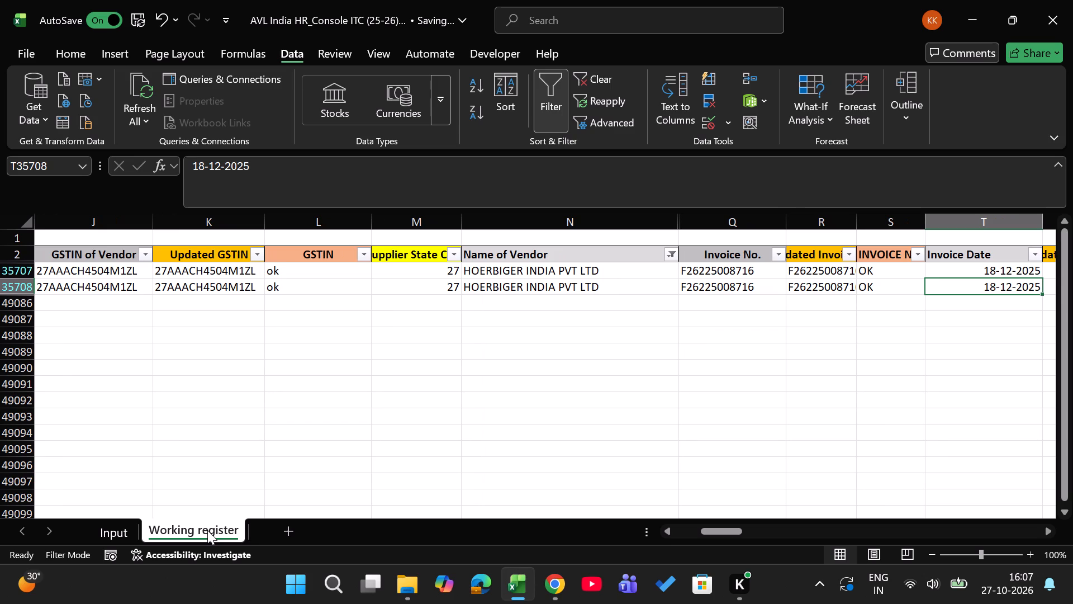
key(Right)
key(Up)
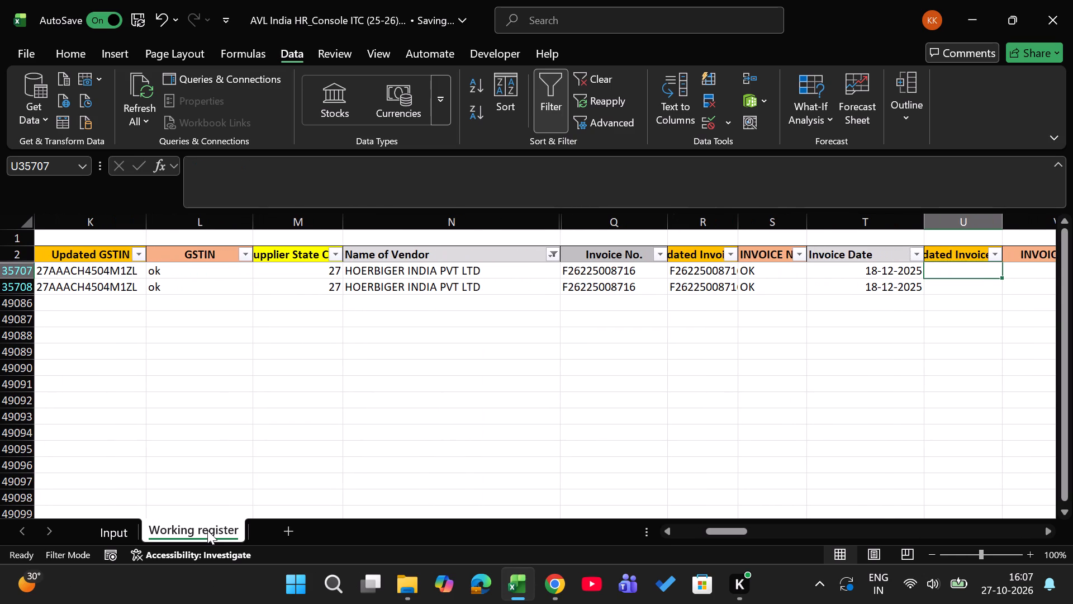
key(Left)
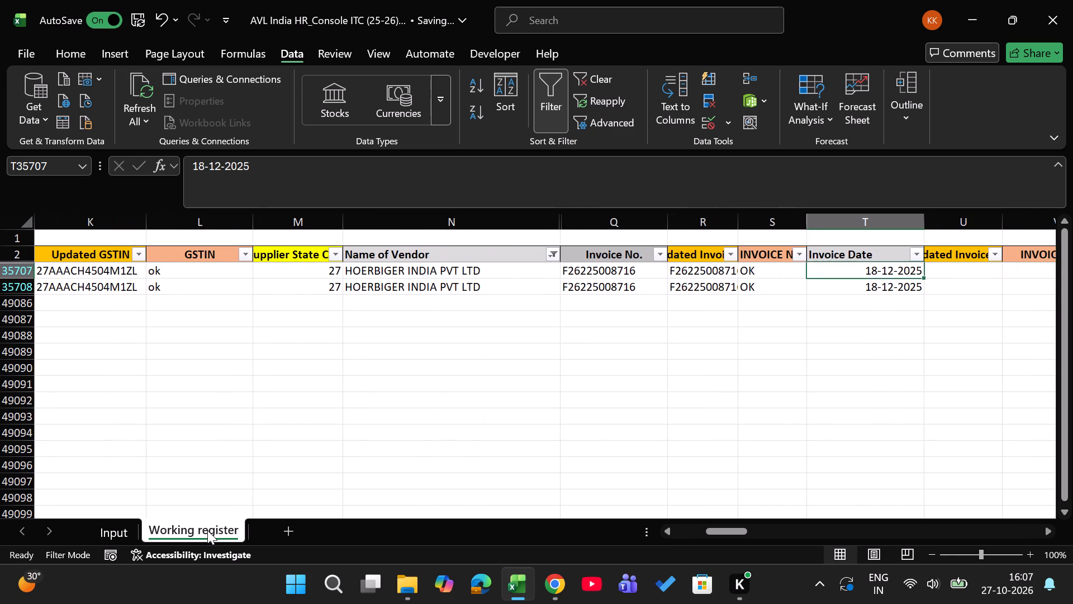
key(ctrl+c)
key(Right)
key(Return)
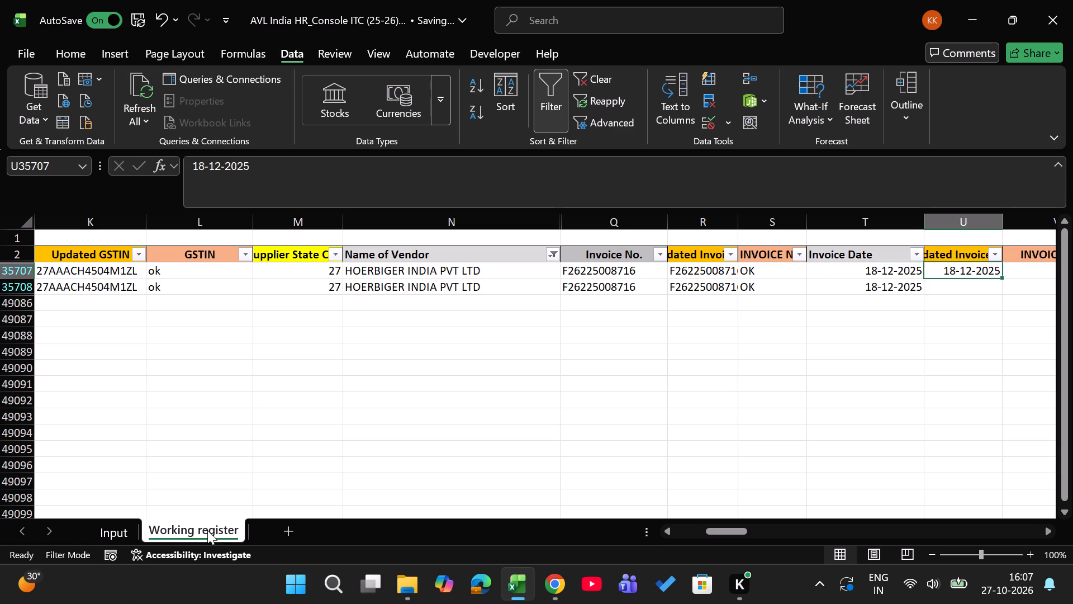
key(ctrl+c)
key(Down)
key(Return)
Mark the INVOICE DATE check column as oK for both HOERBIGER INDIA PVT LTD rows.
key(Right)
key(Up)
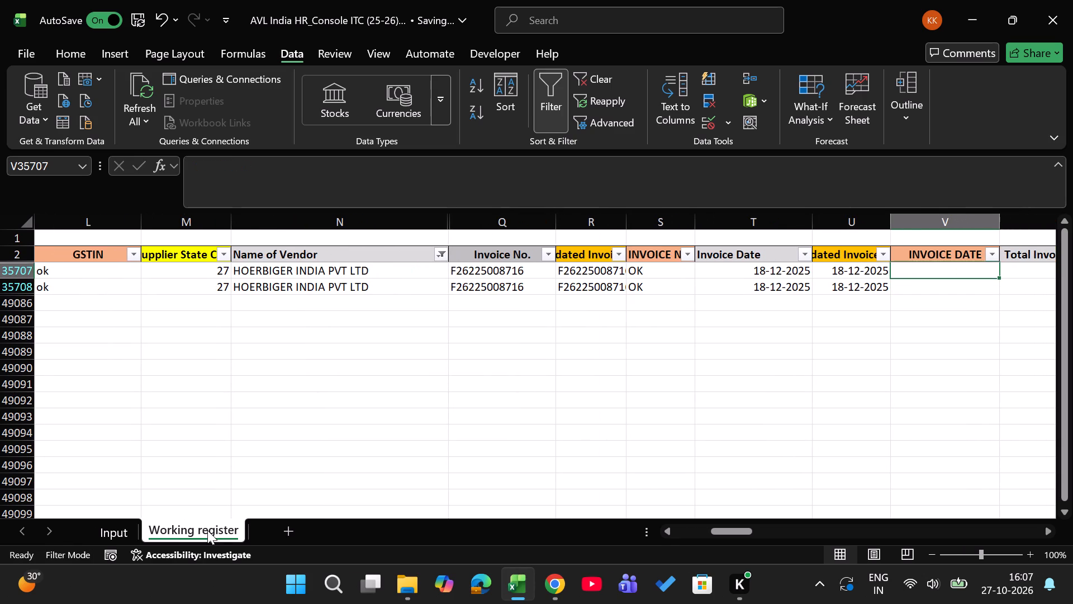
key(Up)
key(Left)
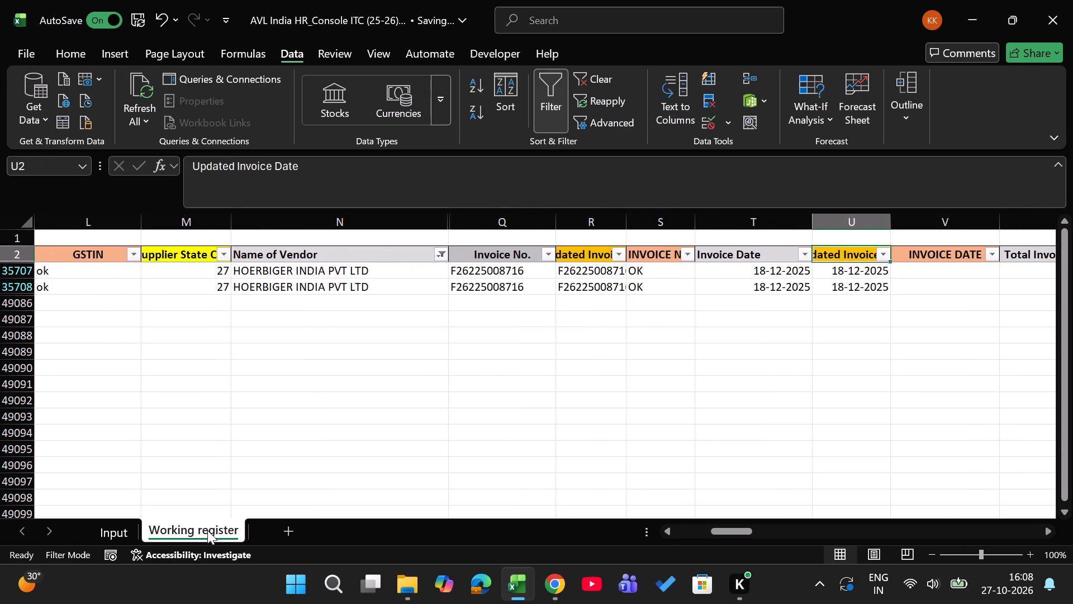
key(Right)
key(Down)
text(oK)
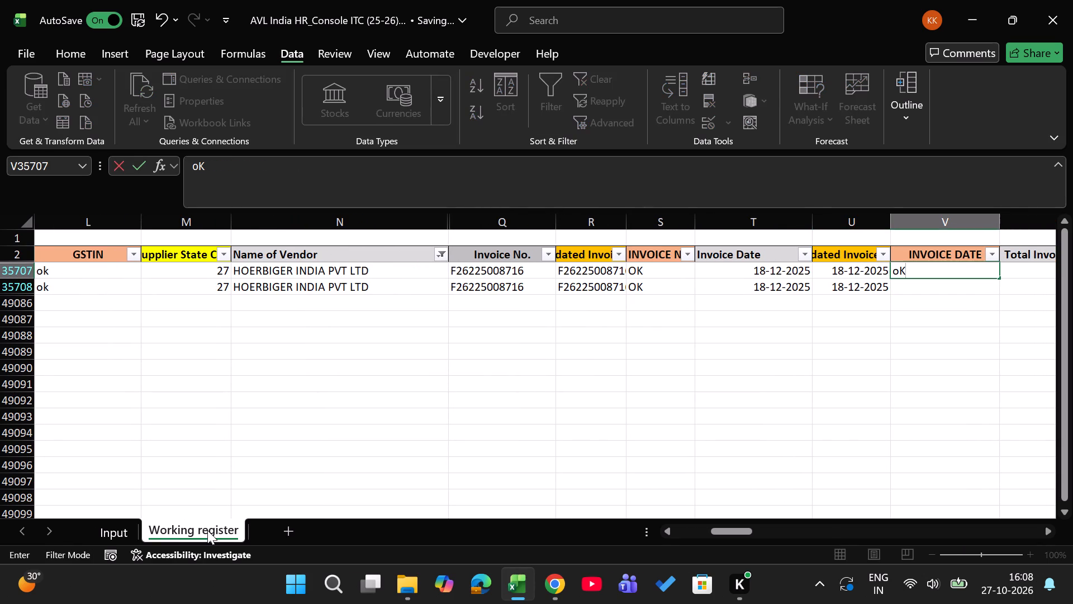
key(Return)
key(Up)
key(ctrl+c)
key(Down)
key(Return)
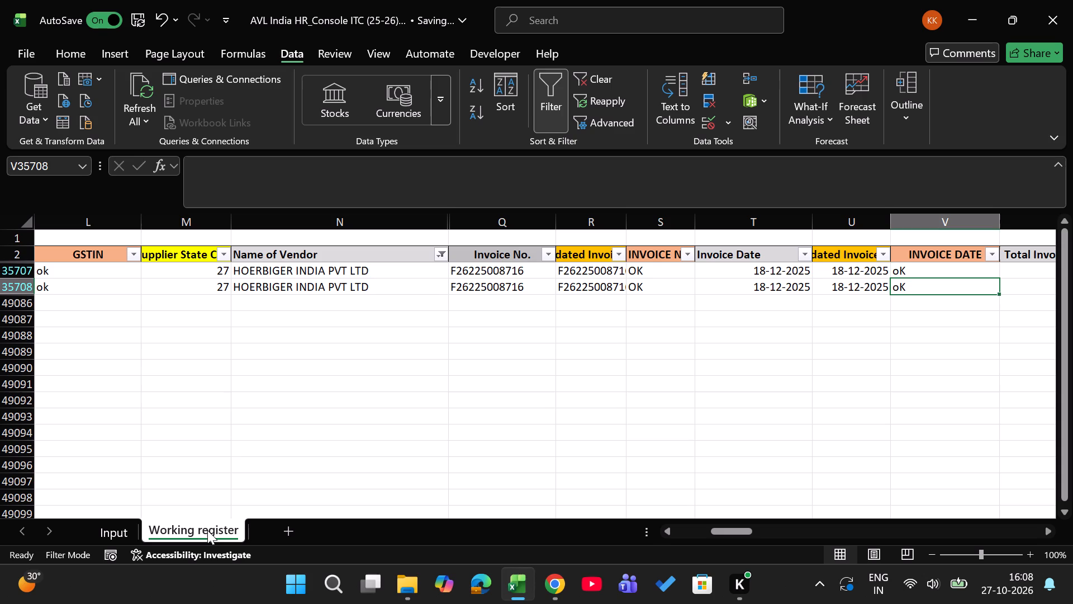
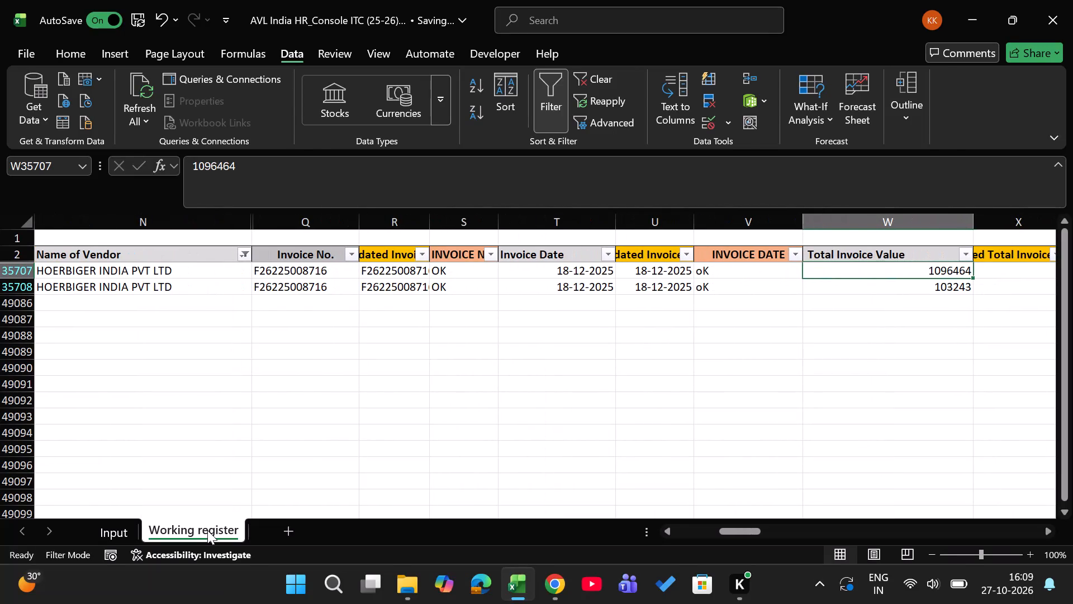
Check the combined Total Invoice Value of both HOERBIGER INDIA PVT LTD rows against the still-empty invoice value check columns.
key(Right)
key(Left)
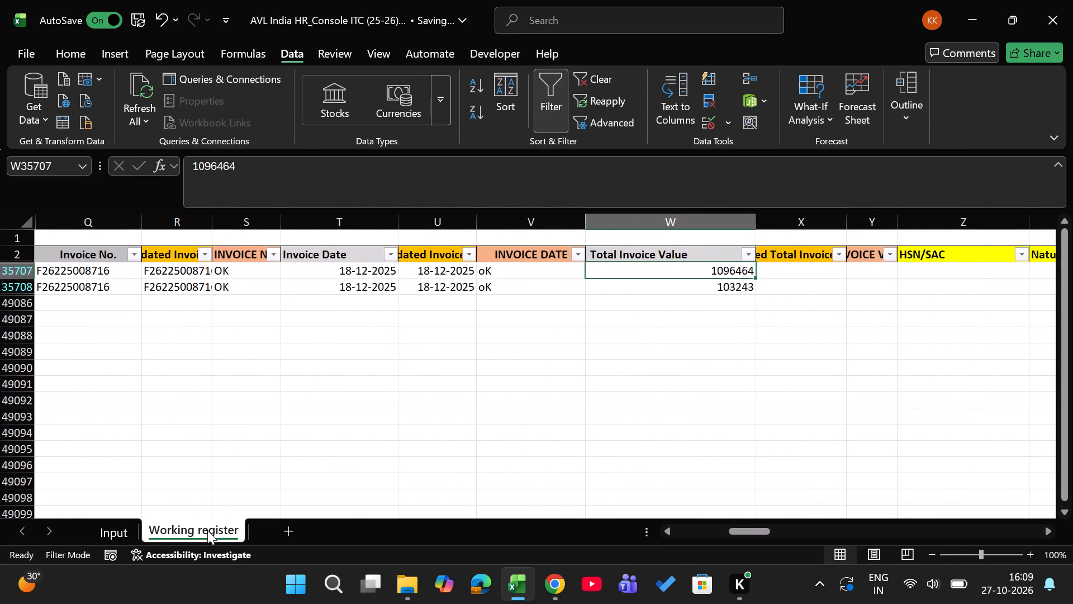
key(shift+Down)
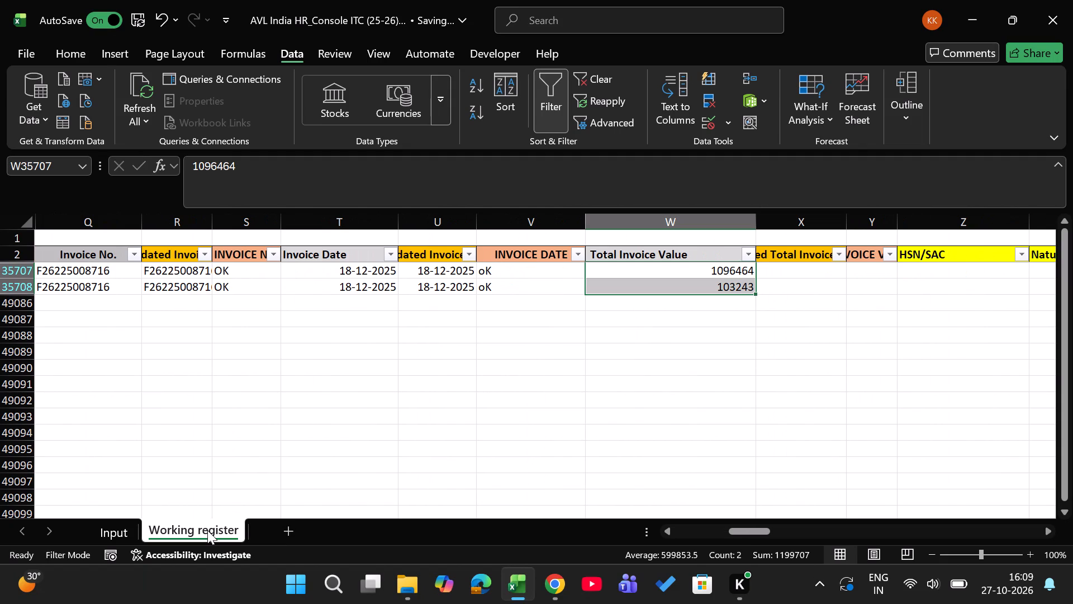
key(Right)
key(Left)
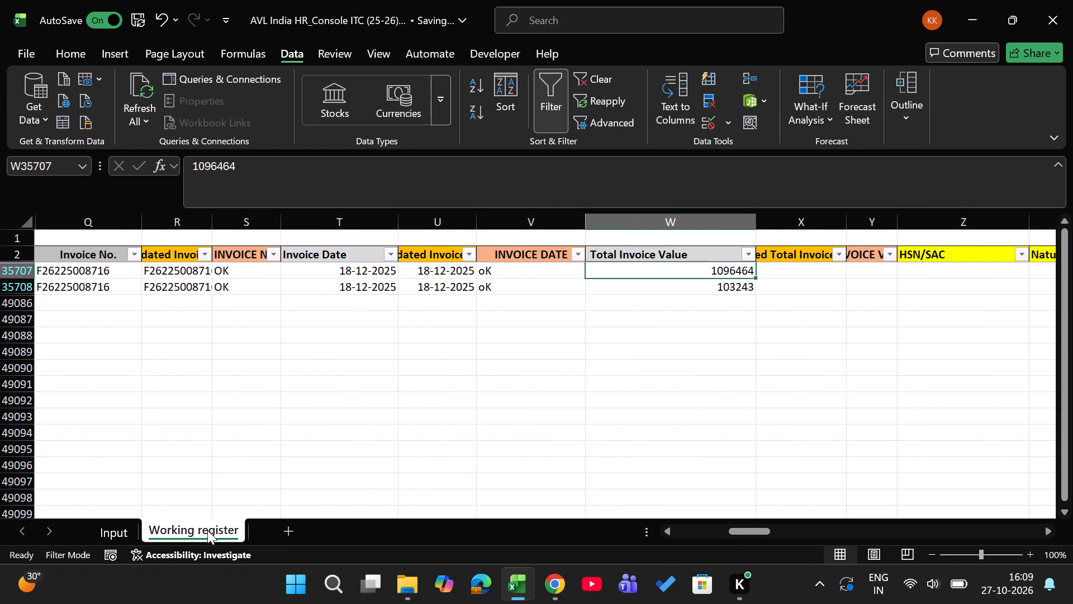
key(Right)
key(Right)
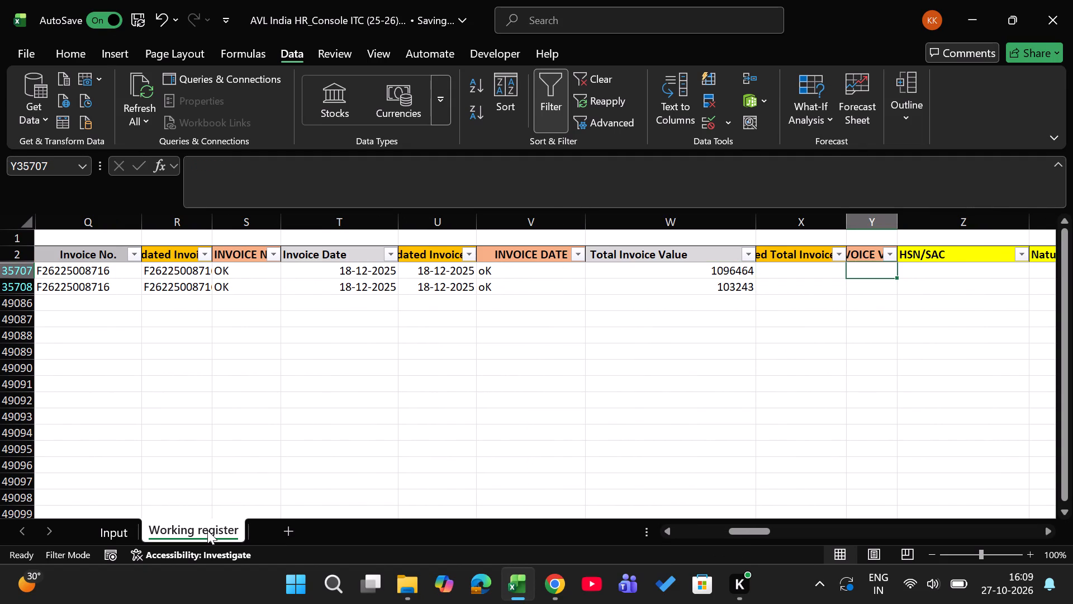
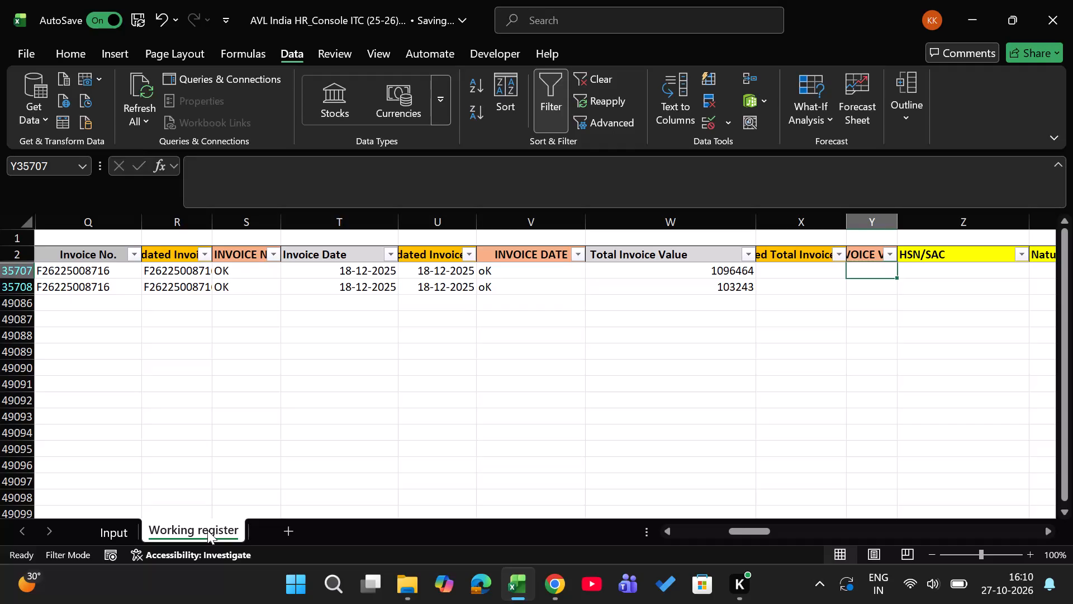
key(Left)
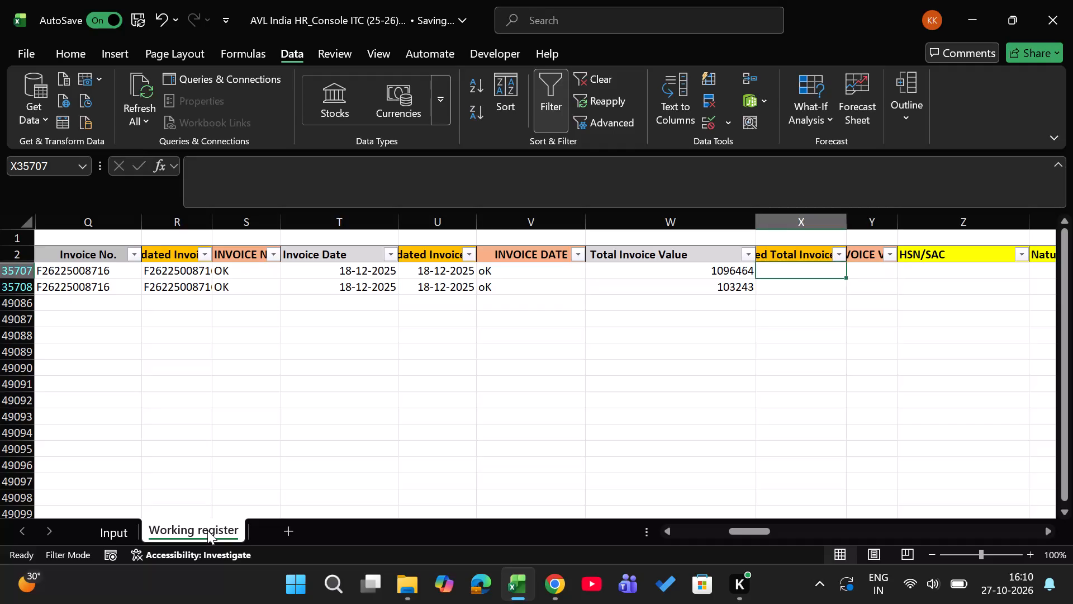
key(Left)
key(Right)
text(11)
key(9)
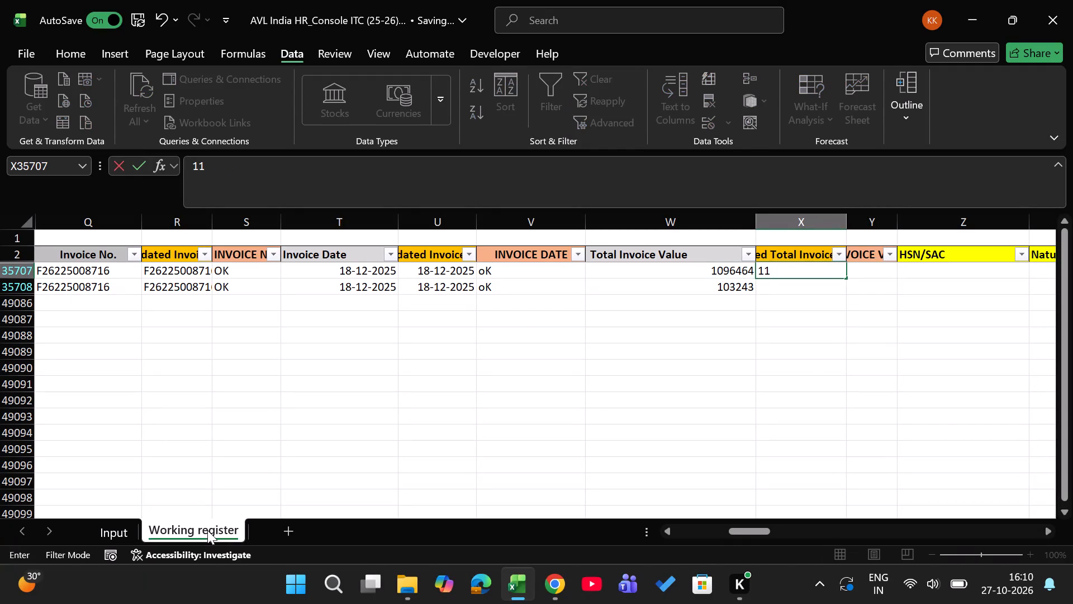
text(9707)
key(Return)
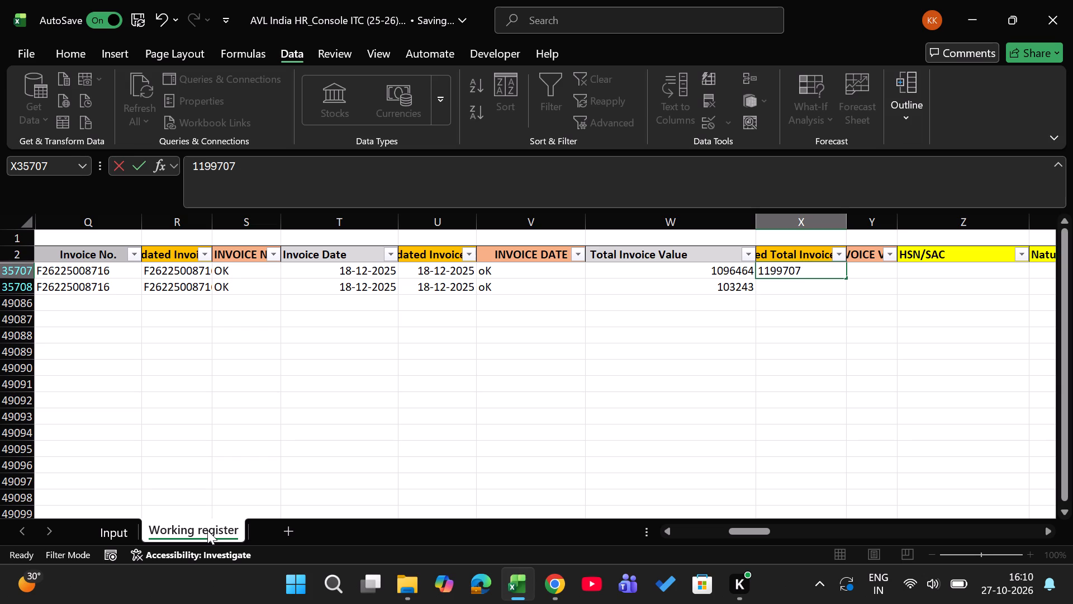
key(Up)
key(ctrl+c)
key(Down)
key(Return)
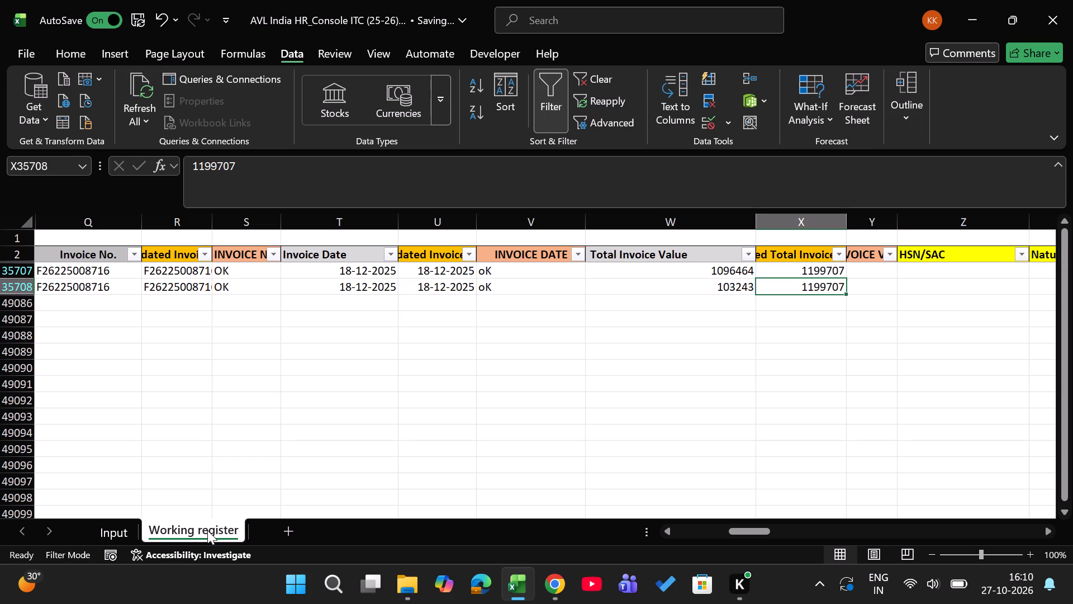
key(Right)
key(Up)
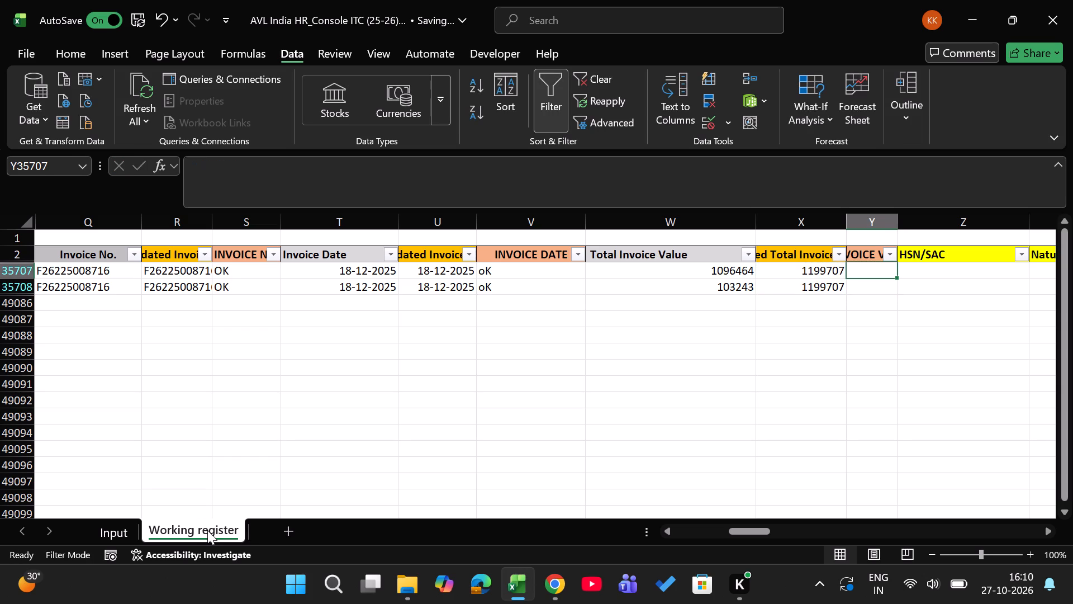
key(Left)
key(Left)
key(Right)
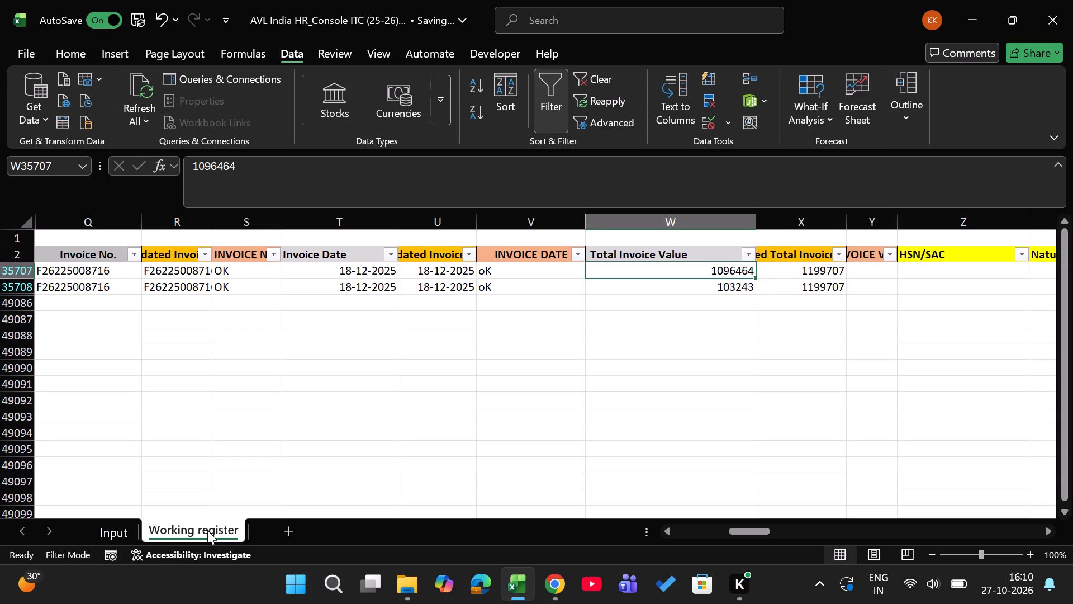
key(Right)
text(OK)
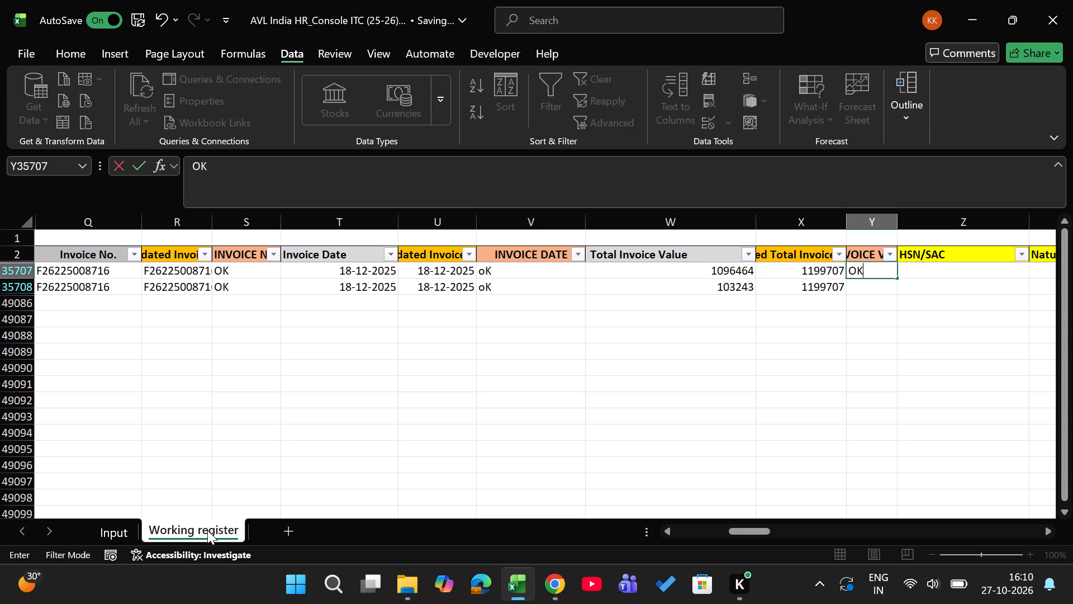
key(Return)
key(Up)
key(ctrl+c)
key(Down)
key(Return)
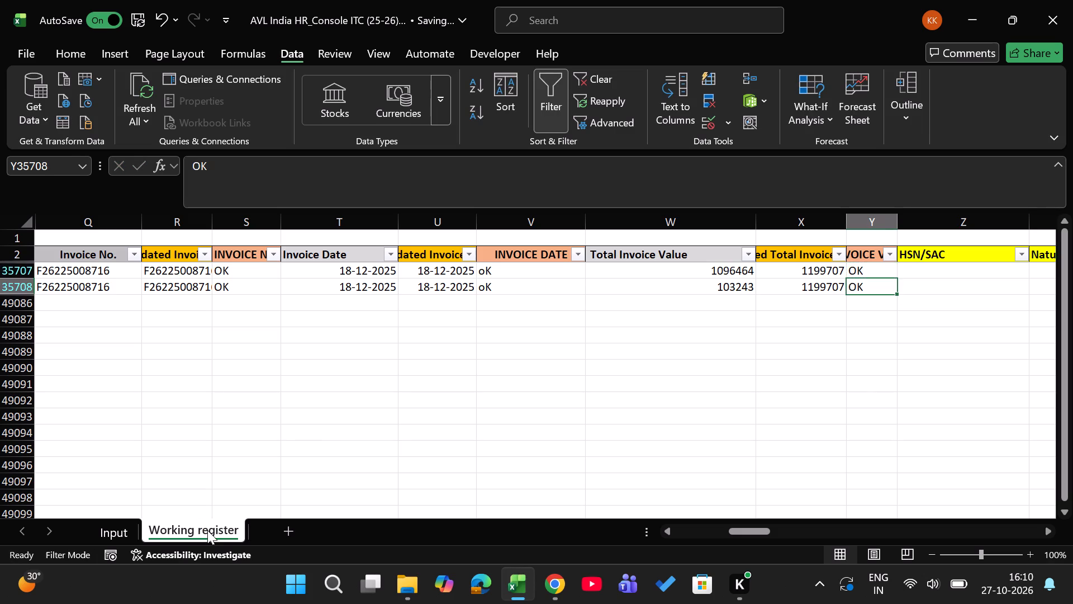
Recheck the two rows' combined Total Invoice Value against the updated total, and go to the first row's HSN/SAC cell.
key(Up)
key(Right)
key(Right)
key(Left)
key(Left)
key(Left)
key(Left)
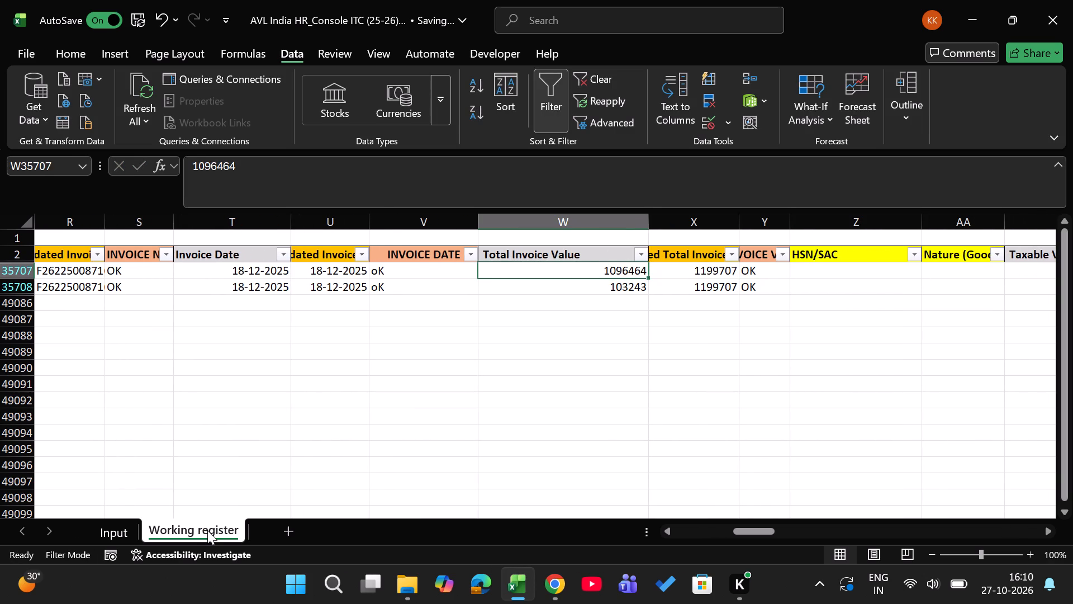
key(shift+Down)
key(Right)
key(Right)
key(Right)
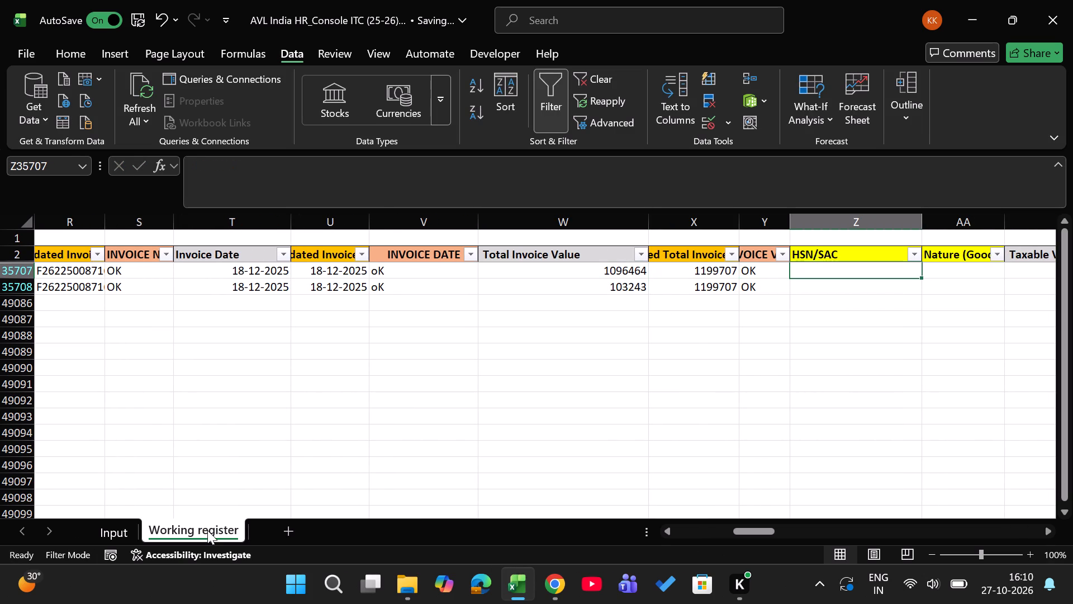
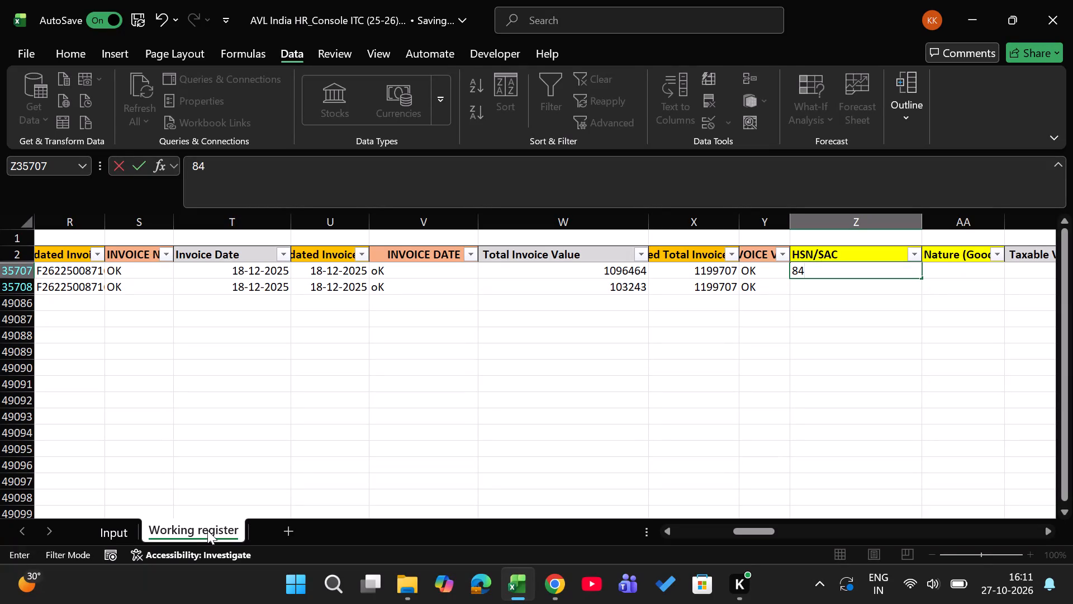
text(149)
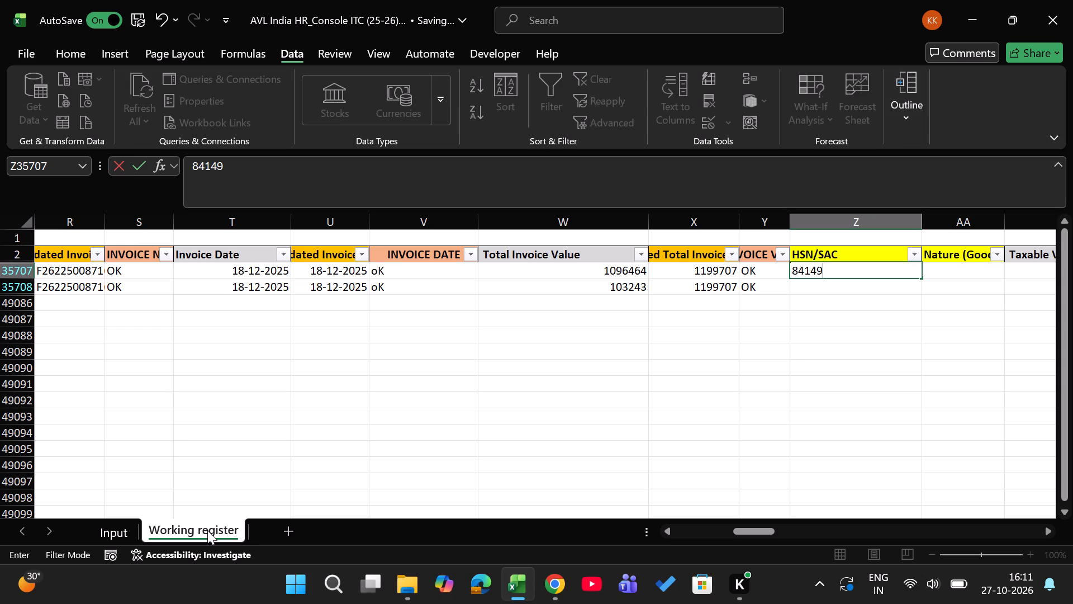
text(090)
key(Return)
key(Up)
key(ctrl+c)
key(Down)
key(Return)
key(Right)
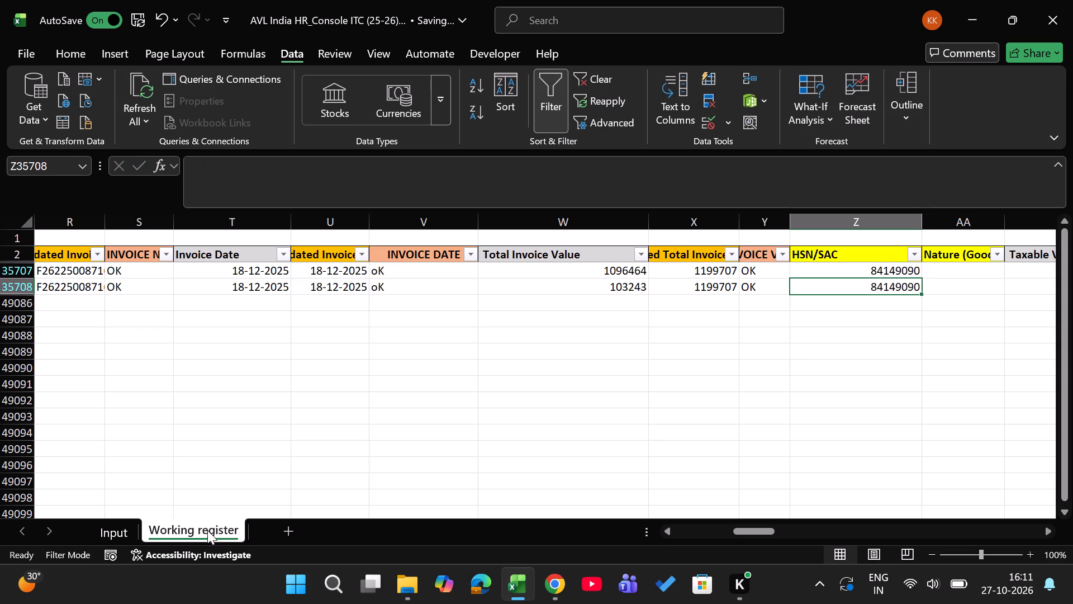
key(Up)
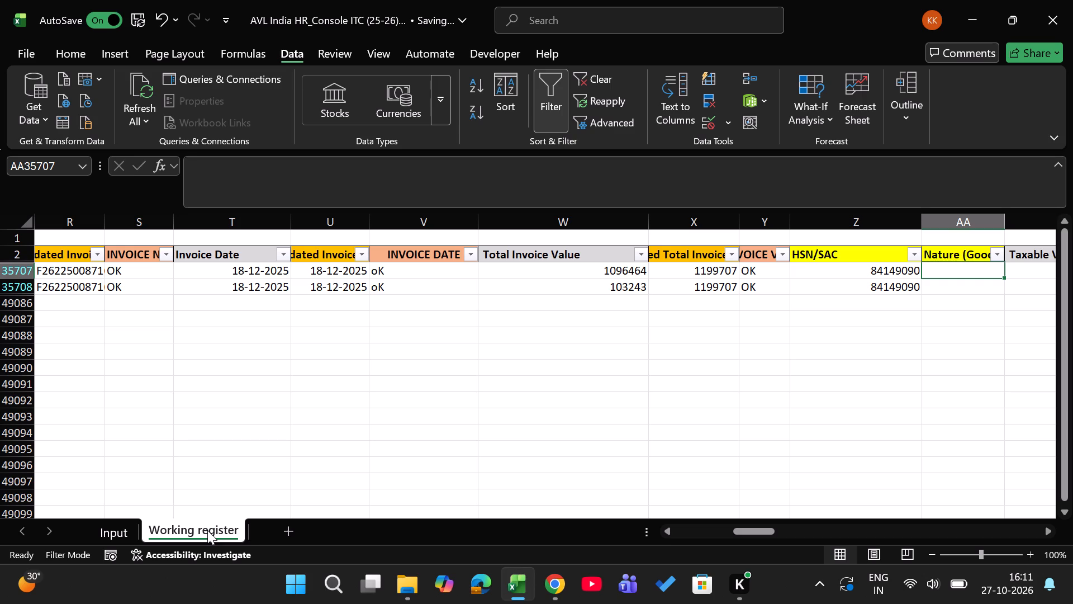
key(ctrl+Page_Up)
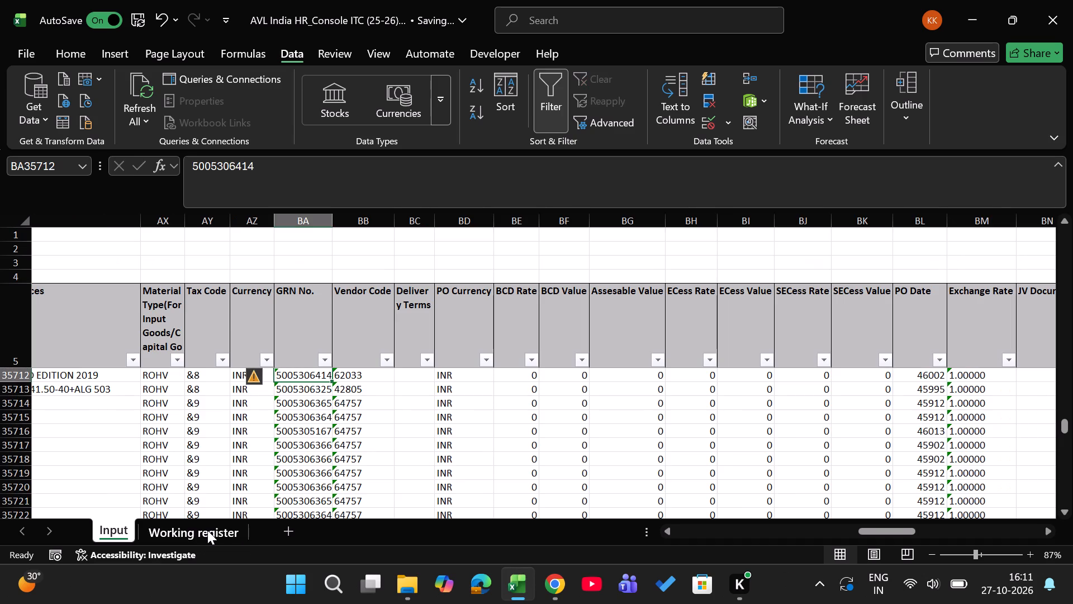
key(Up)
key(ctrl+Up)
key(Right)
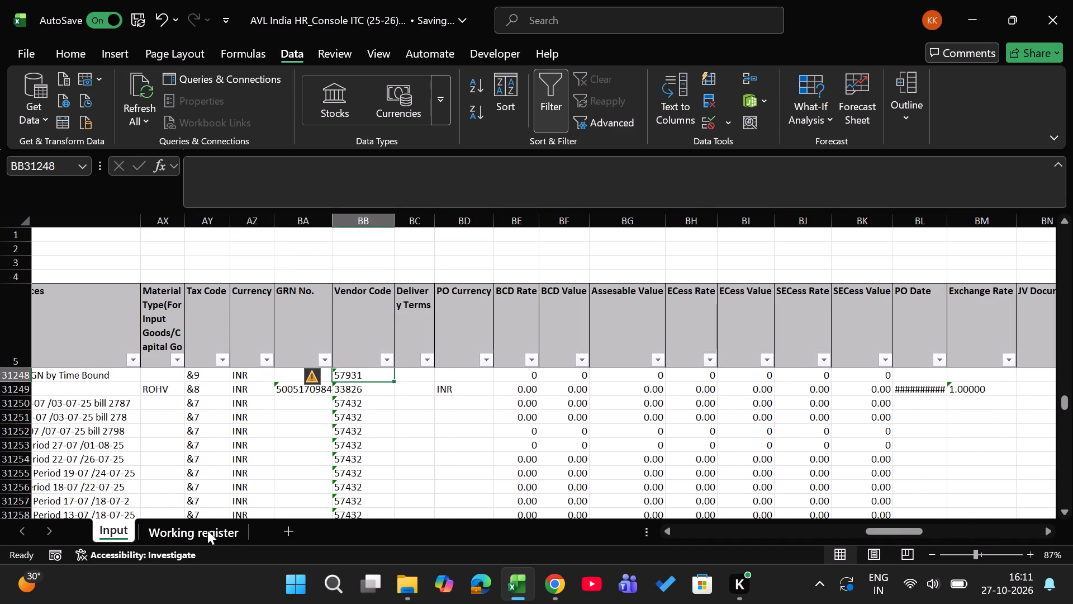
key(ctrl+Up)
click(172, 322)
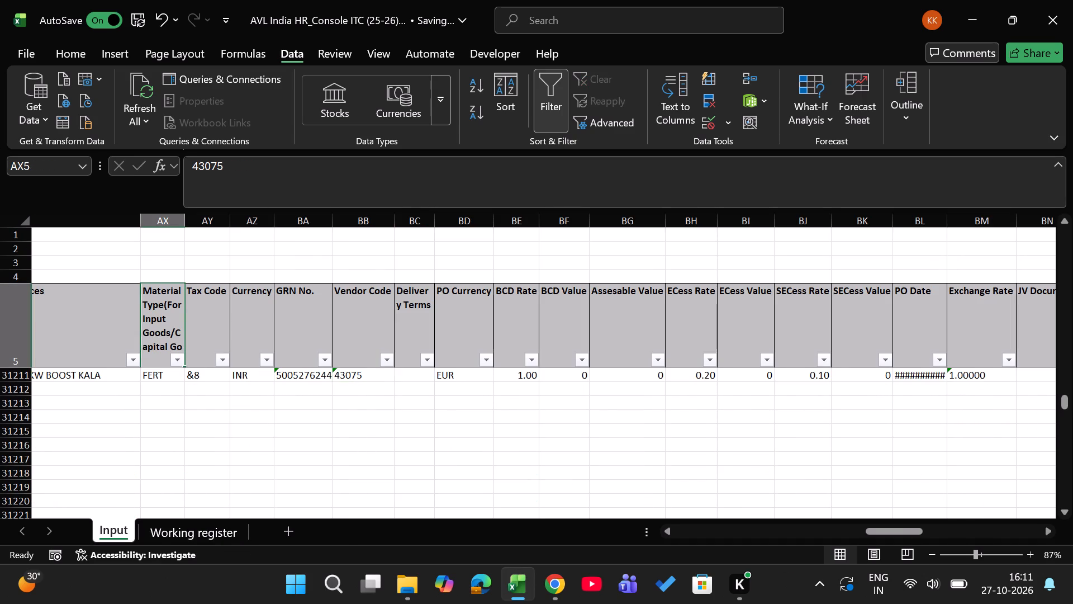
key(Left)
key(Left)
key(Left)
key(Left)
key(Left)
key(ctrl+Left)
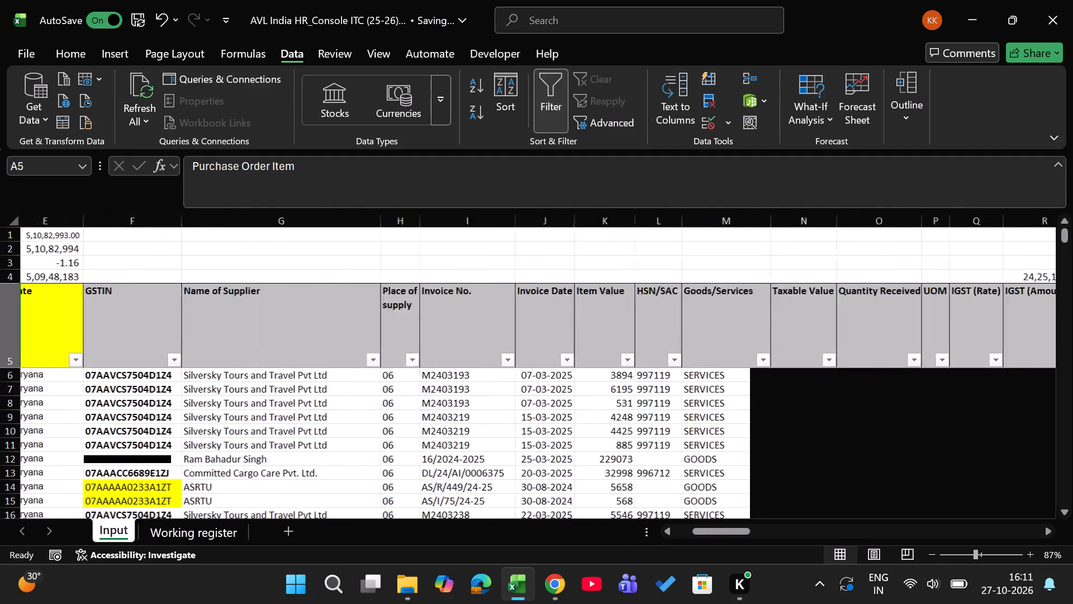
key(Right)
key(Right)
key(Right)
key(Right)
key(Right)
key(Right)
key(Right)
key(Right)
key(Right)
key(Left)
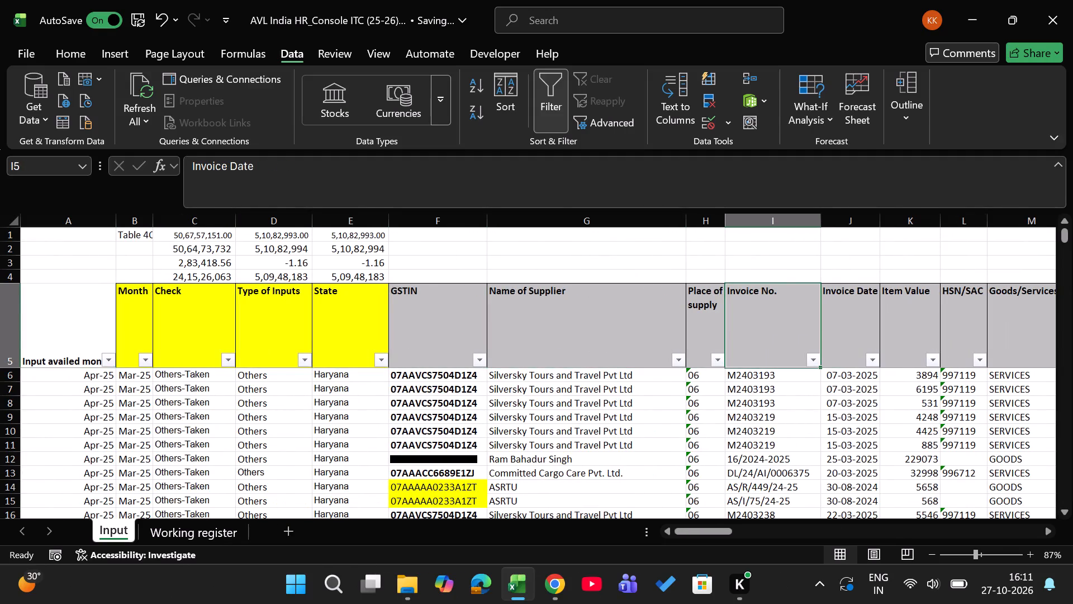
key(ctrl+Page_Down)
key(Left)
key(Left)
key(Left)
key(Left)
key(Left)
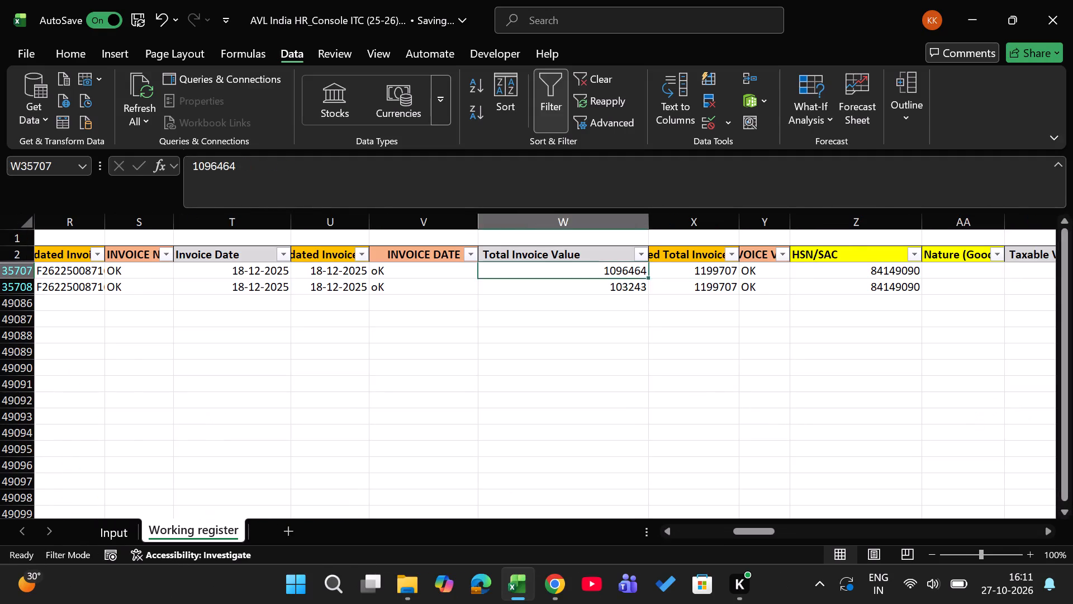
key(Left)
key(Left)
key(Left)
key(Left)
key(ctrl+c)
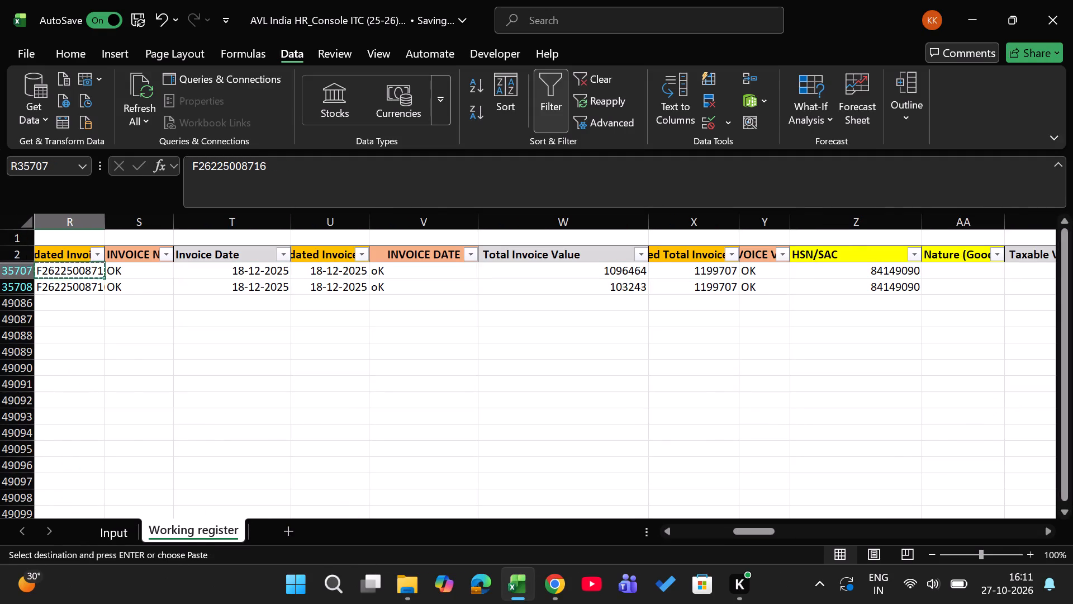
key(ctrl+Page_Up)
key(alt+Down)
key(alt+Down)
key(alt+Down)
key(alt+Down)
key(alt+Down)
key(alt+Down)
key(alt+Down)
key(alt+Down)
key(alt+Down)
key(alt+Down)
key(alt+Down)
key(alt+Down)
key(alt+Down)
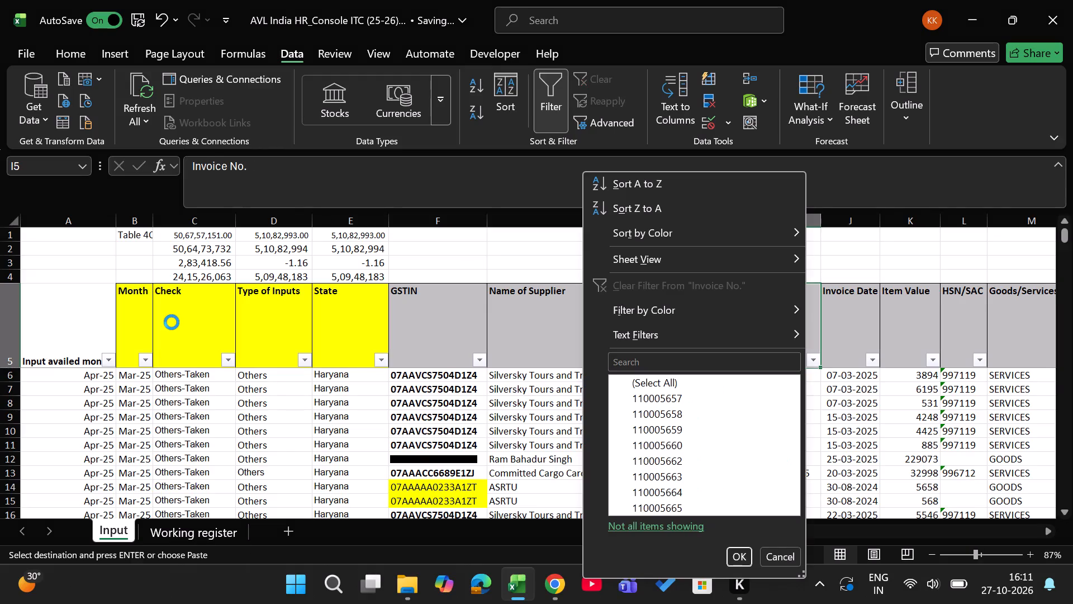
key(Down)
key(Down)
key(Down)
key(Down)
key(Down)
key(Down)
key(Down)
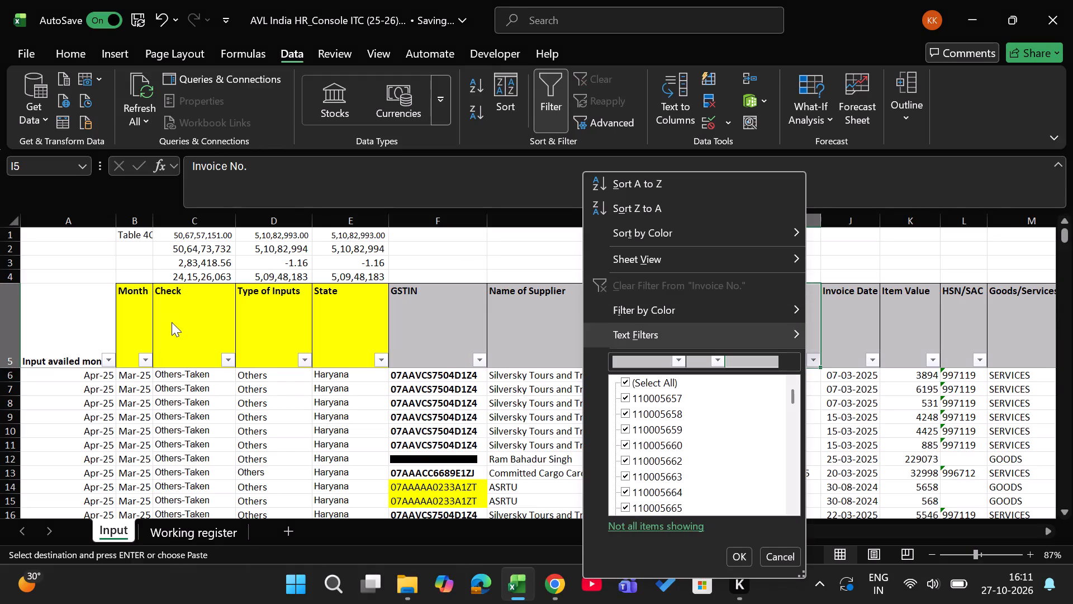
key(ctrl+v)
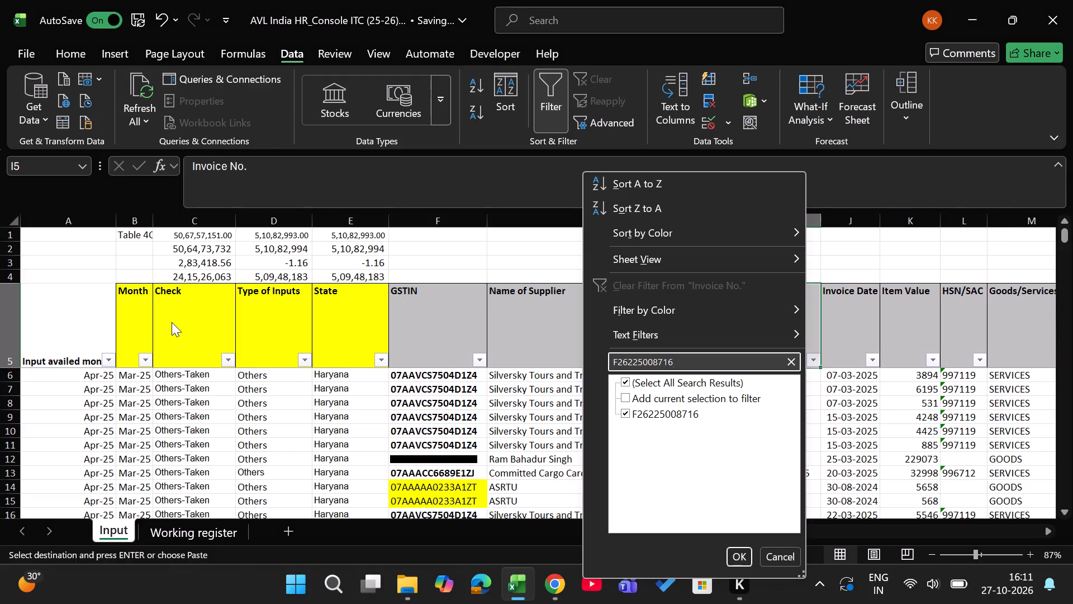
key(Return)
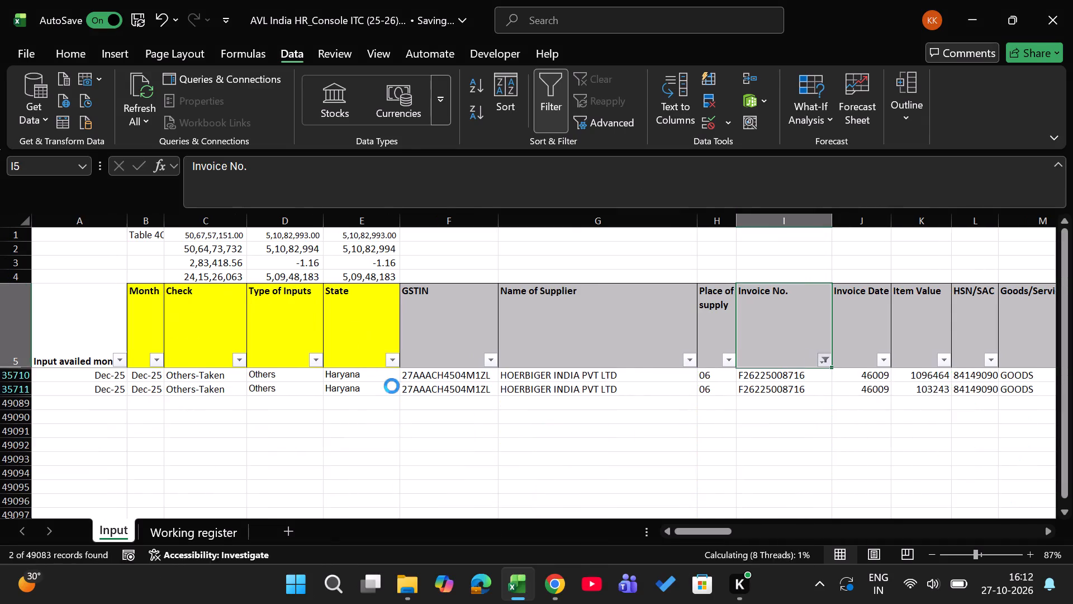
Check the invoice's Eligibility of ITC in the Input sheet and enter Goods as the Nature in both Working register rows.
scroll(405, 421, left, 3)
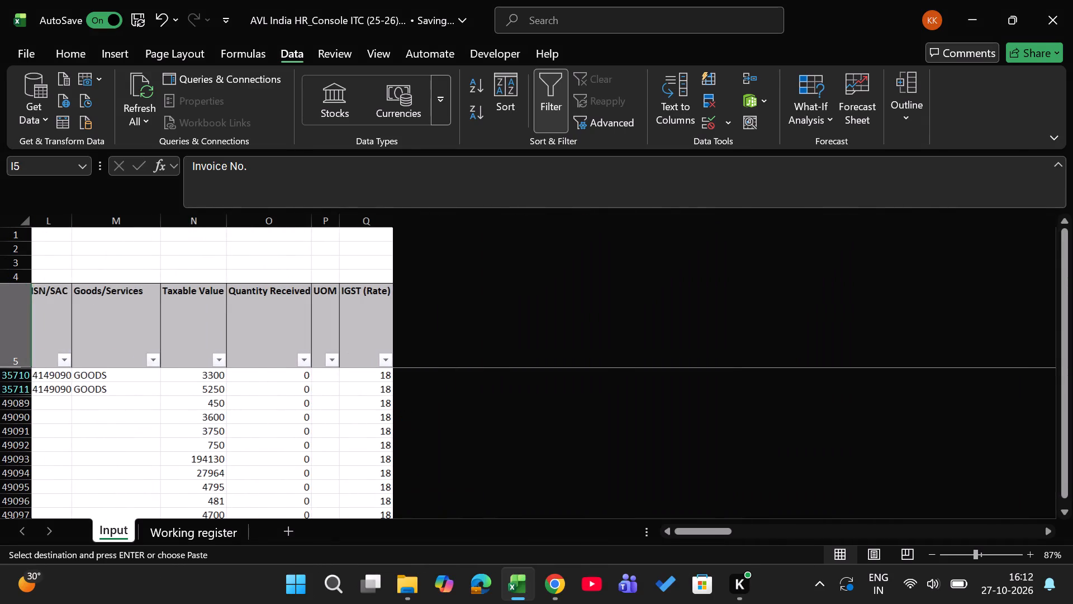
scroll(493, 382, left, 2)
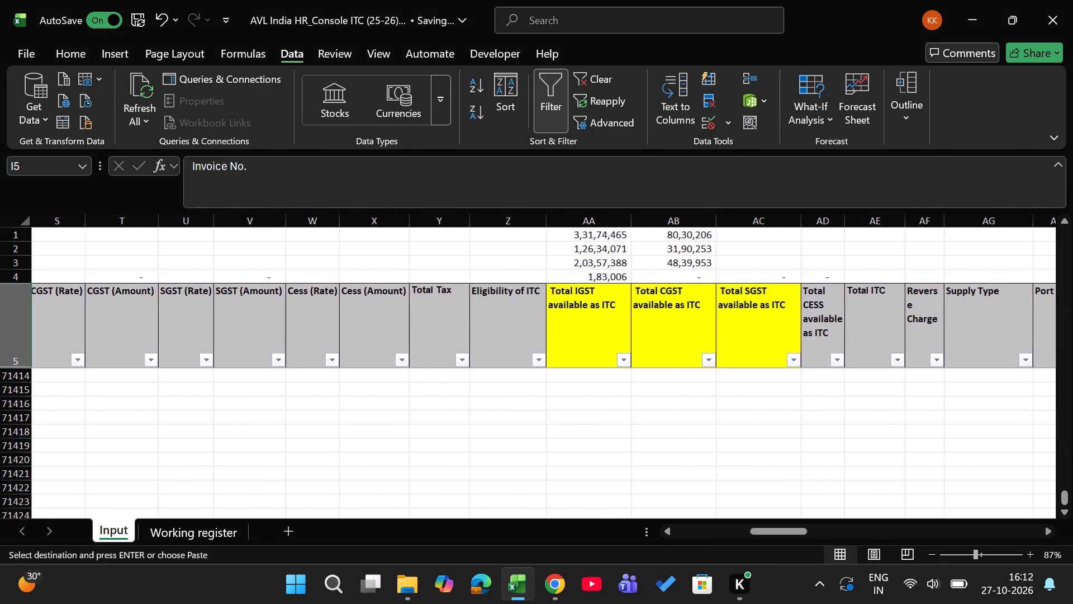
click(522, 317)
key(Down)
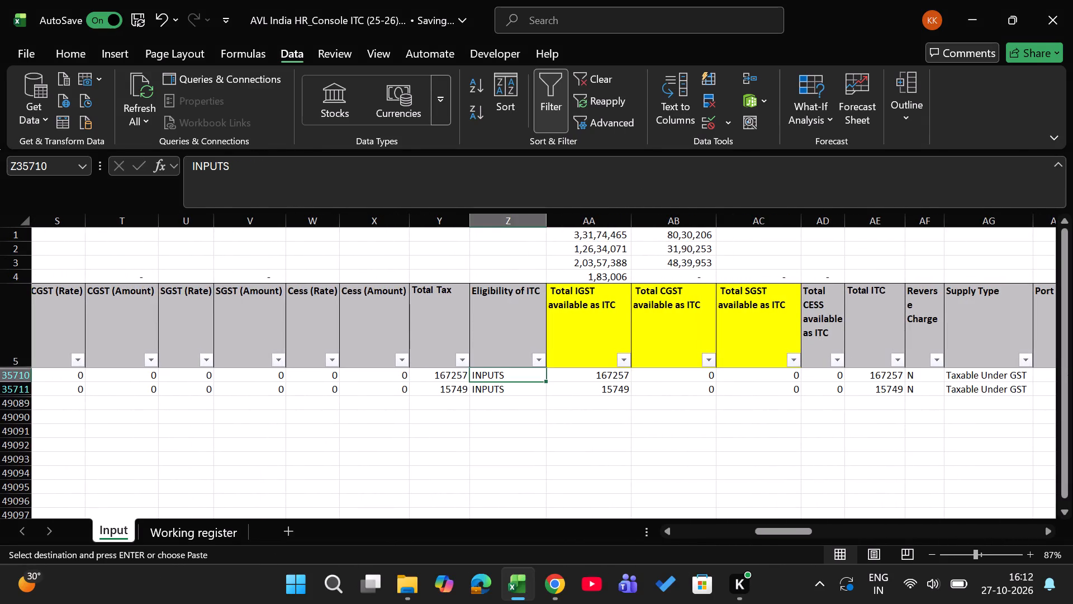
key(ctrl+Page_Down)
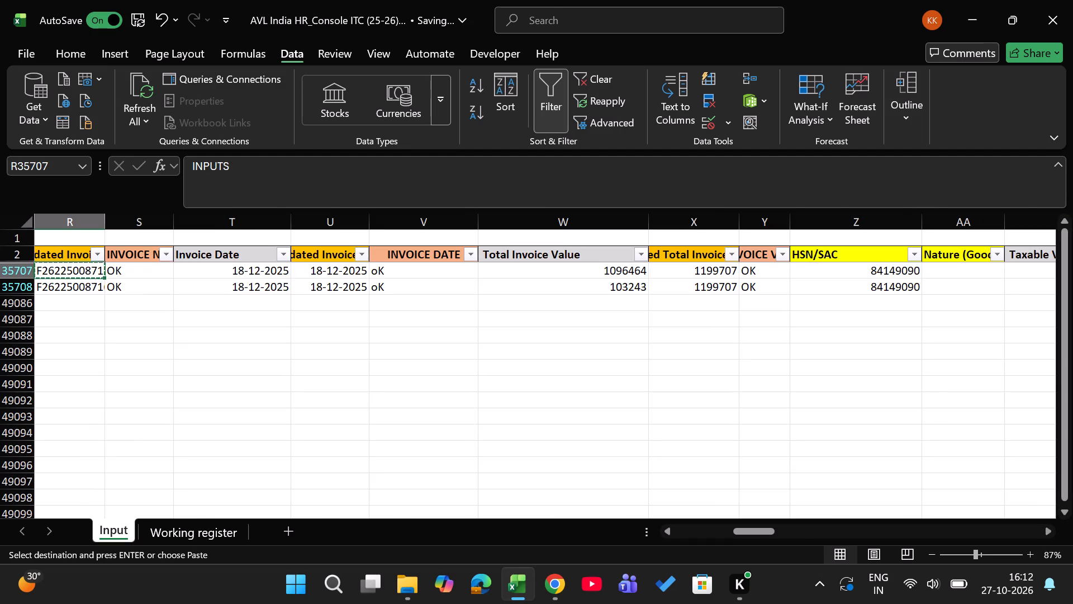
key(Right)
key(Right)
key(Right)
key(Right)
key(Right)
key(Right)
key(Right)
key(Right)
key(Right)
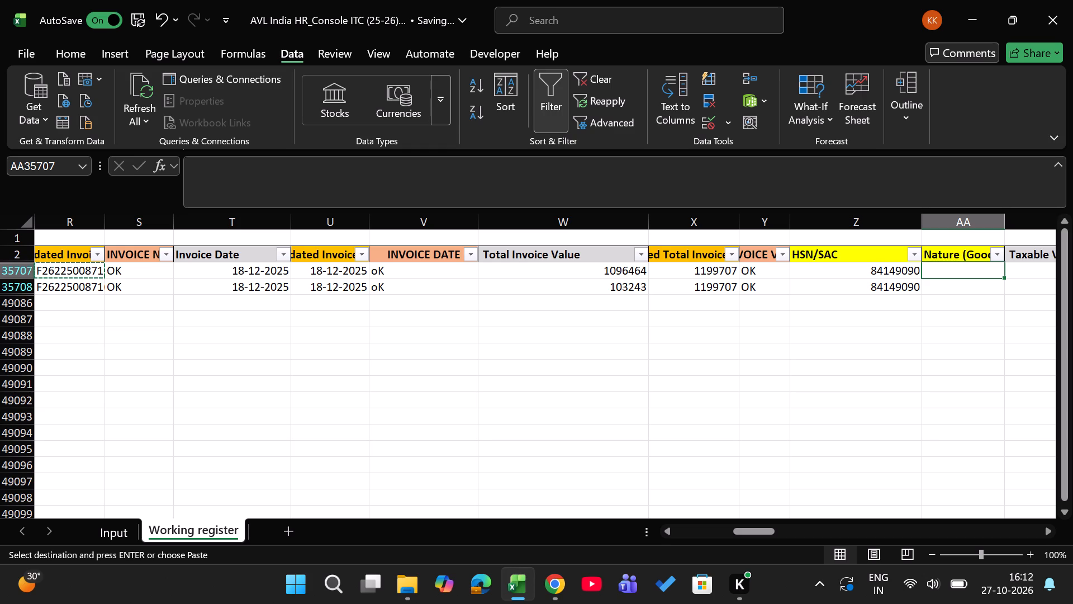
key(shift+g)
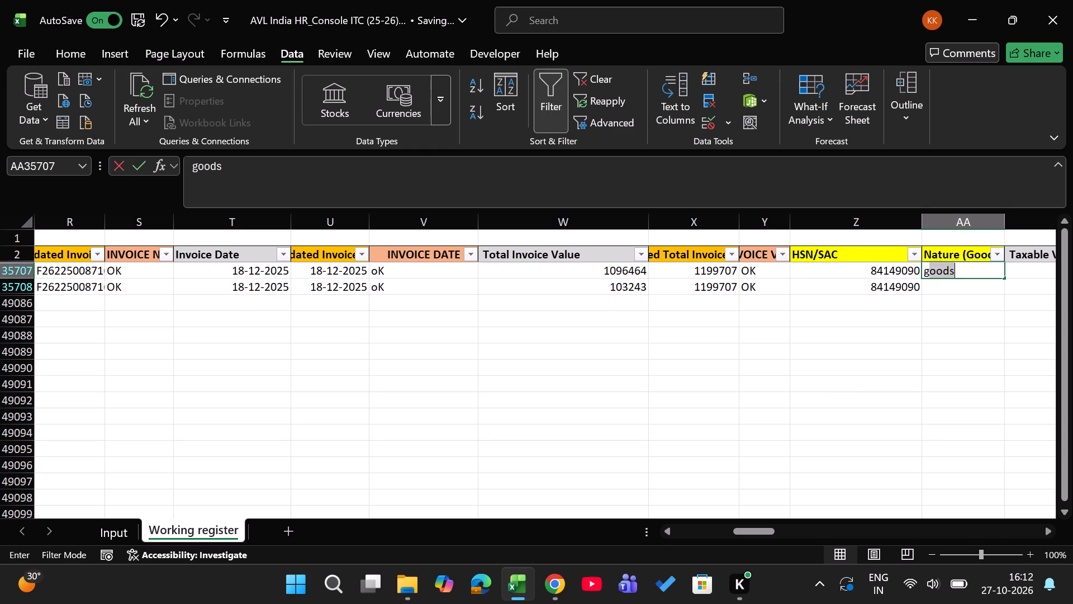
key(Return)
key(Up)
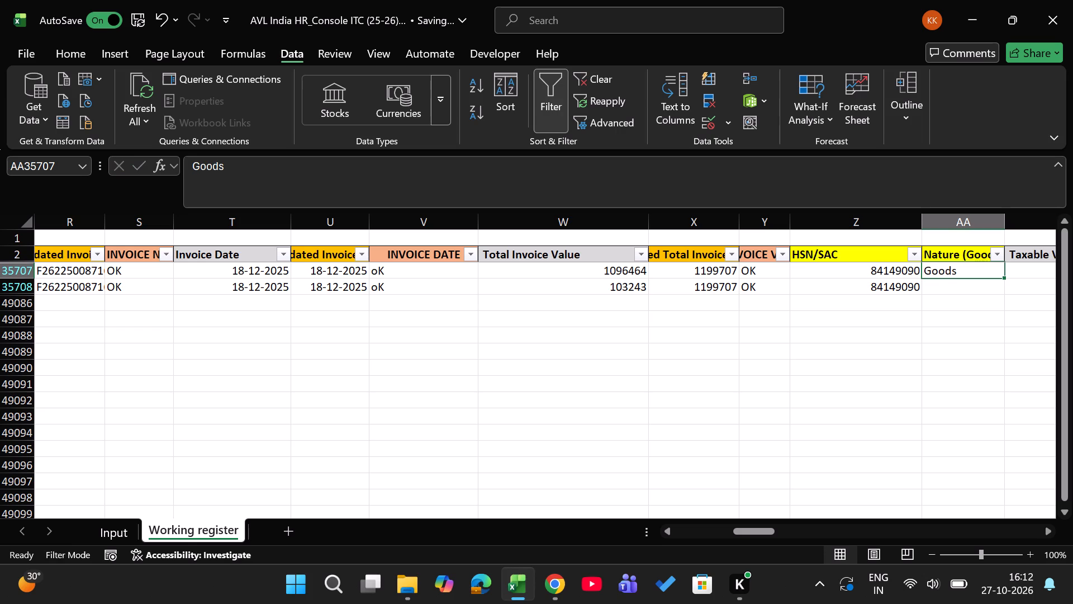
key(ctrl+c)
key(Down)
key(Return)
key(Right)
key(Up)
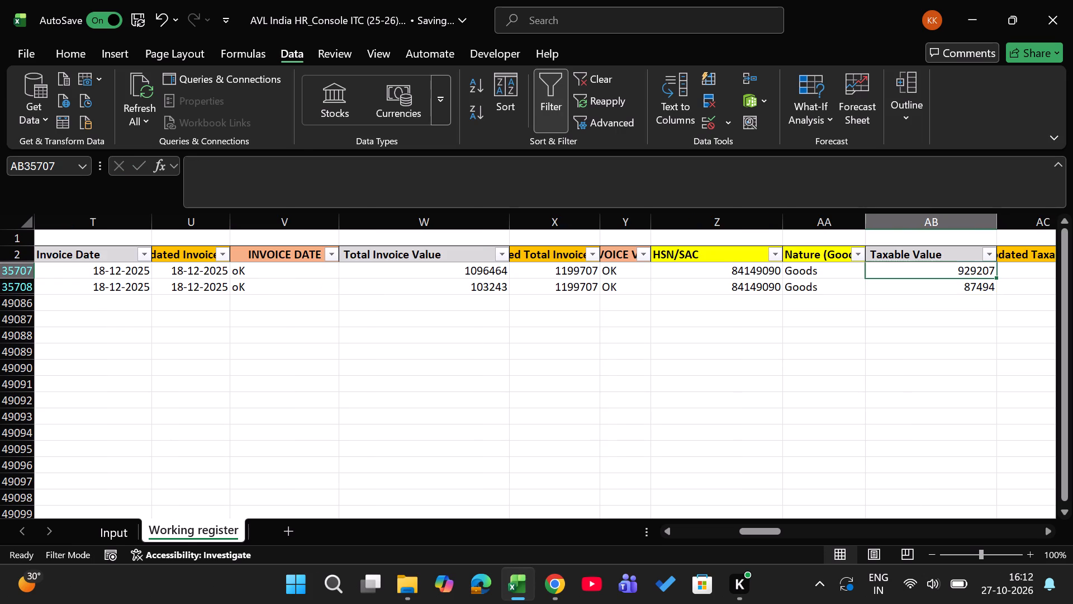
key(Right)
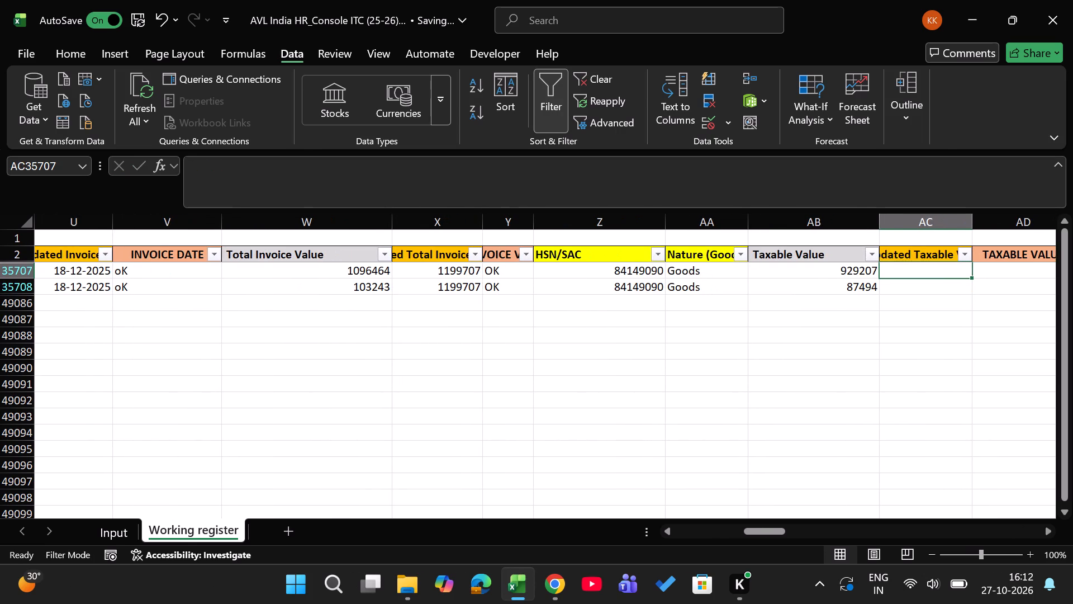
key(Left)
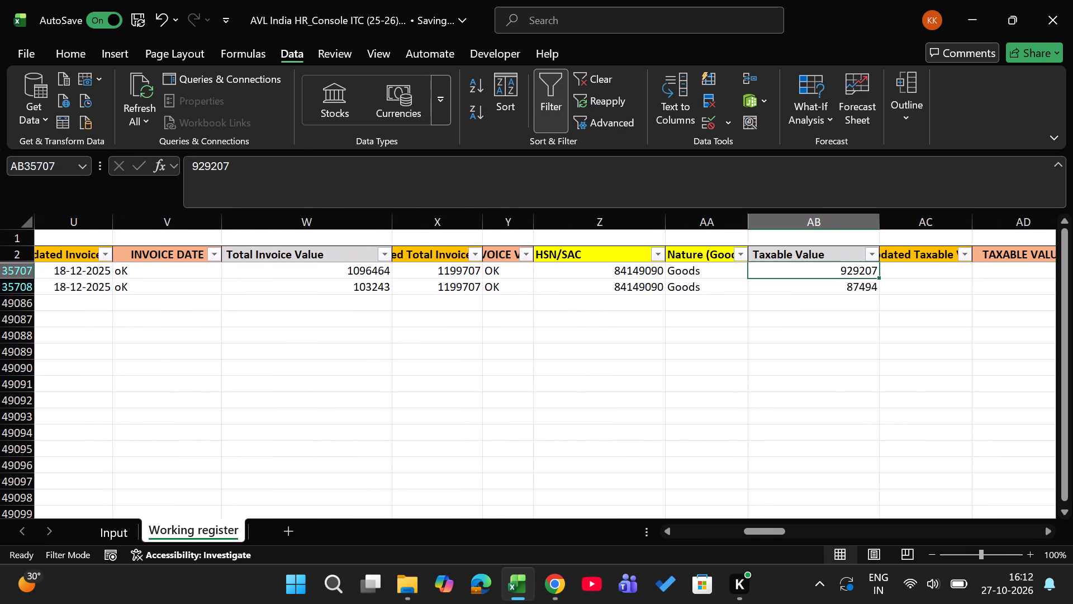
key(Right)
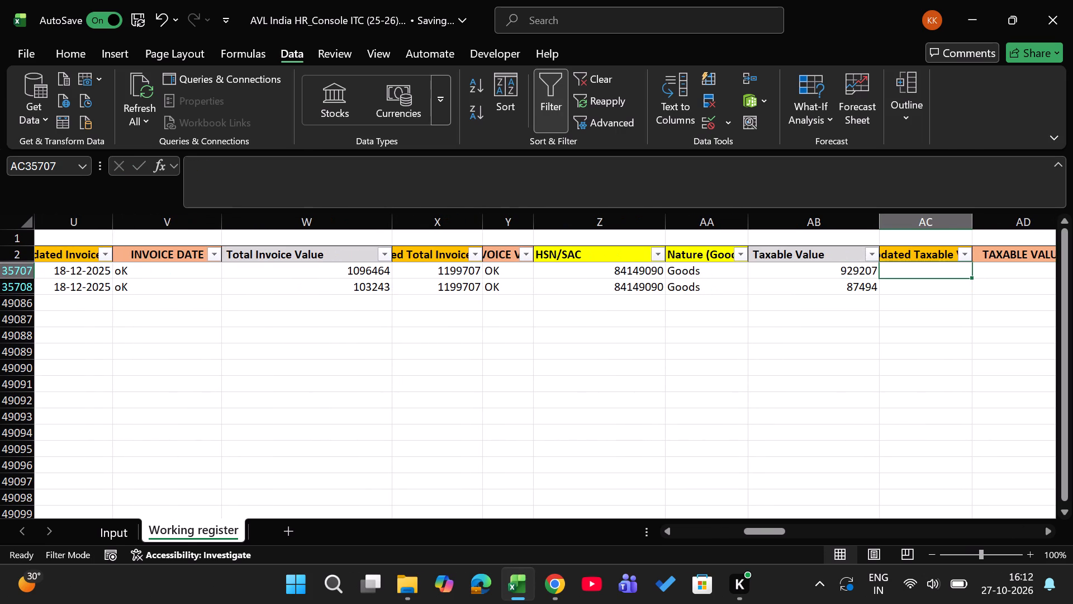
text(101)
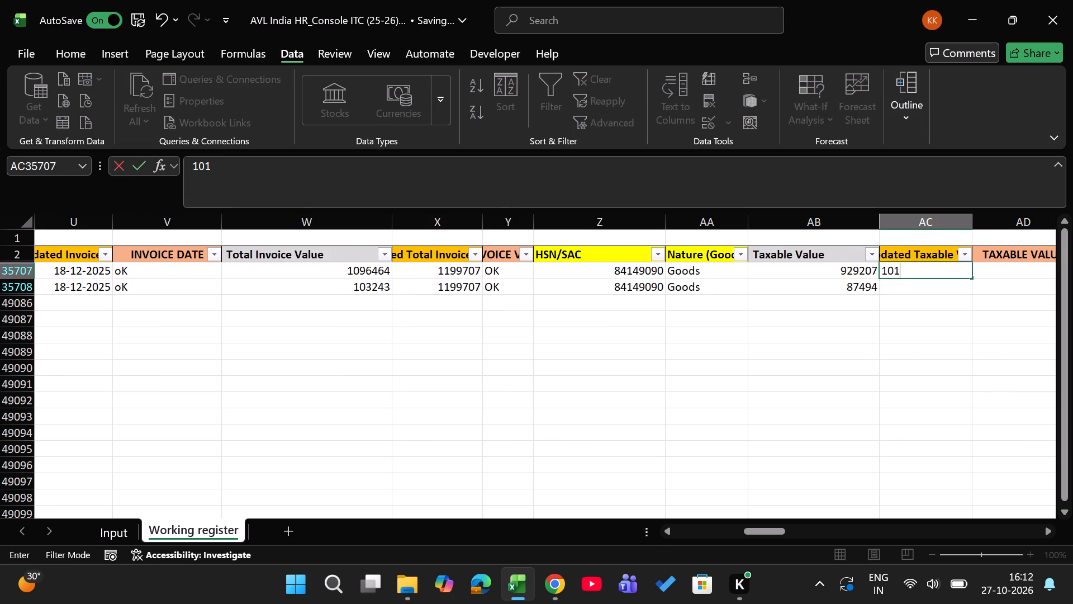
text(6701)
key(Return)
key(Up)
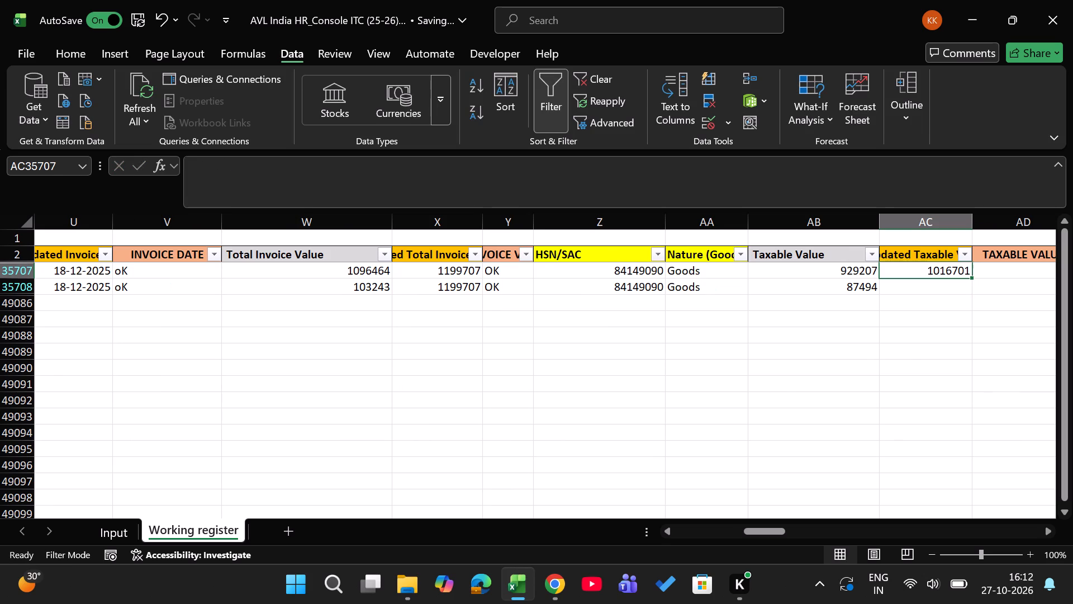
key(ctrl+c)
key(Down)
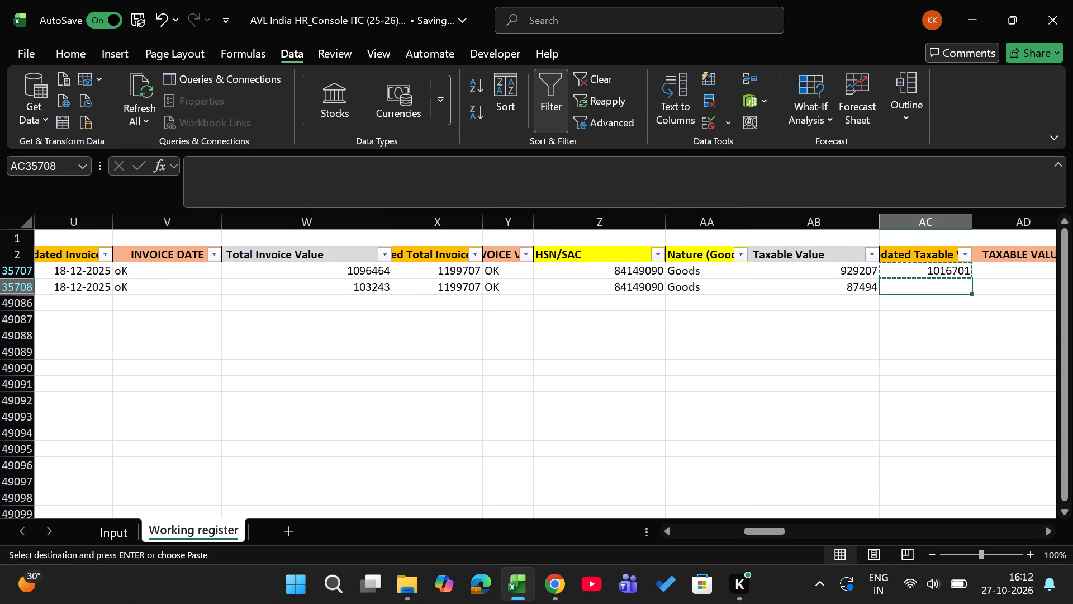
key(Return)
Mark the taxable value check as OK in both rows of the invoice.
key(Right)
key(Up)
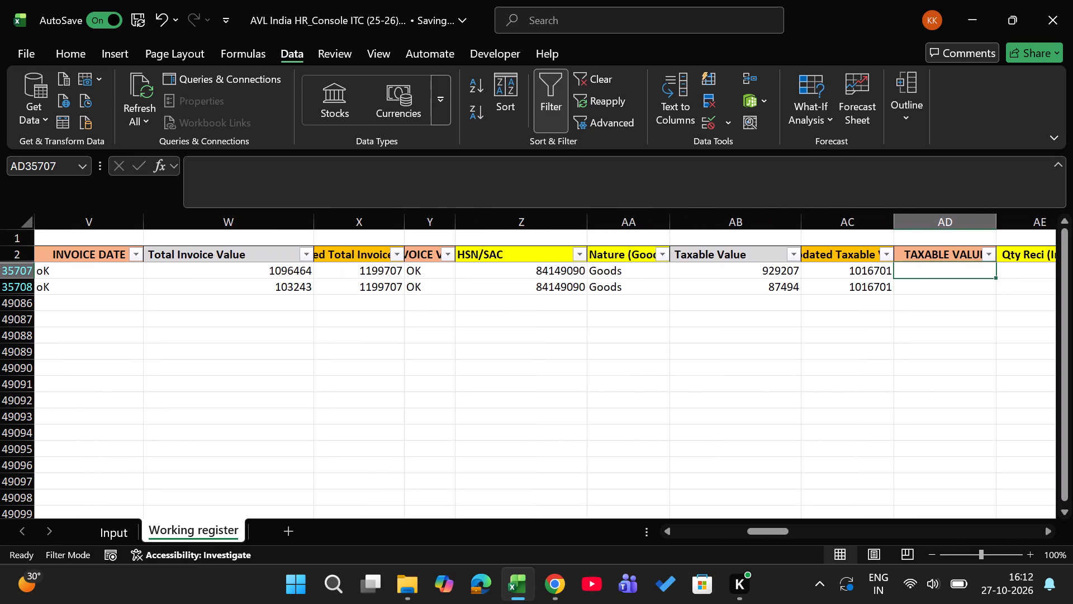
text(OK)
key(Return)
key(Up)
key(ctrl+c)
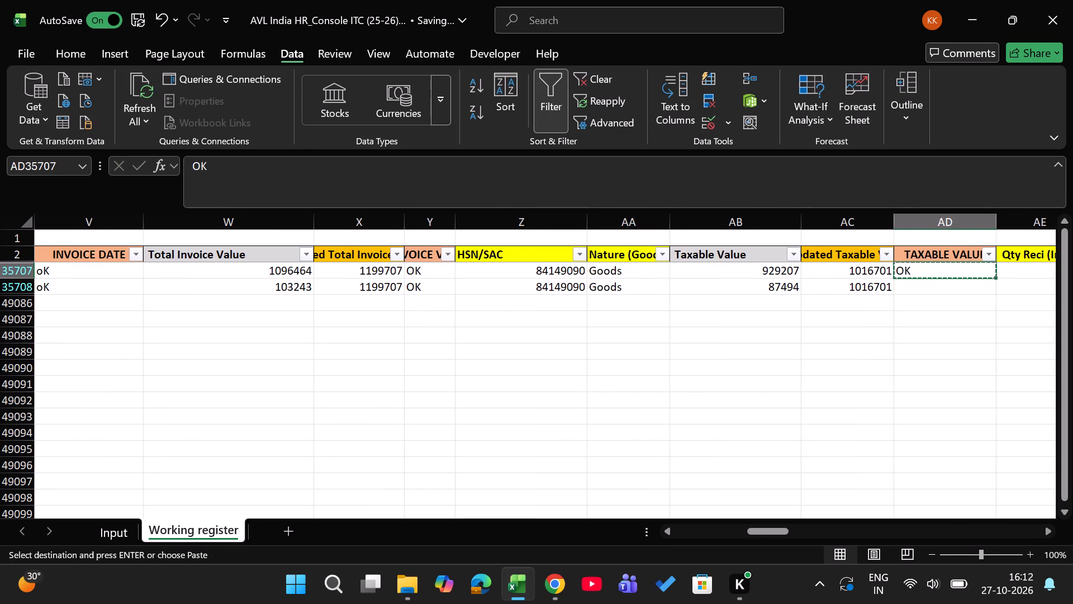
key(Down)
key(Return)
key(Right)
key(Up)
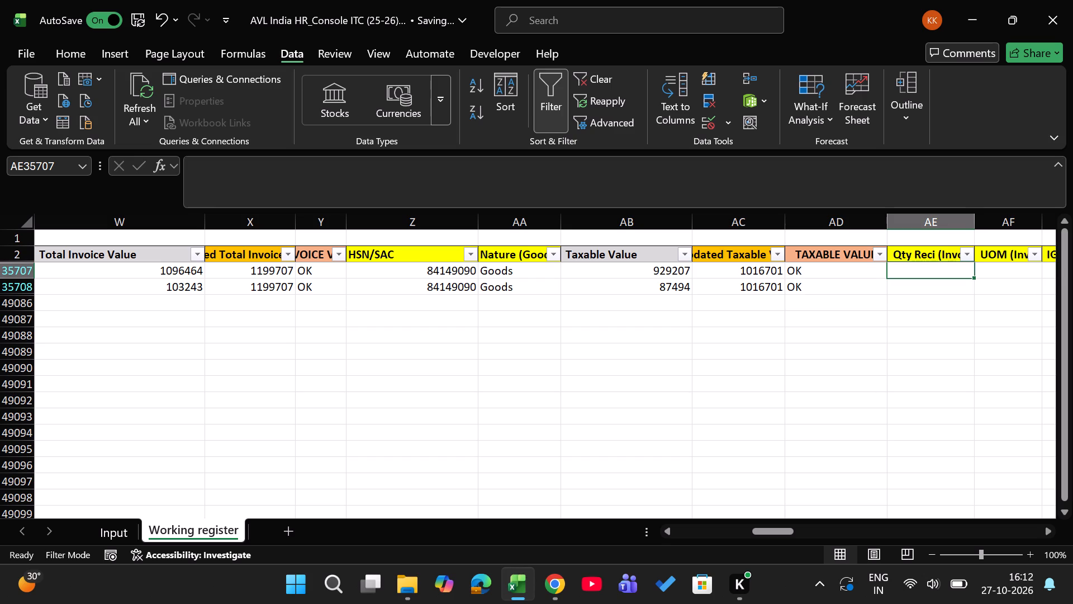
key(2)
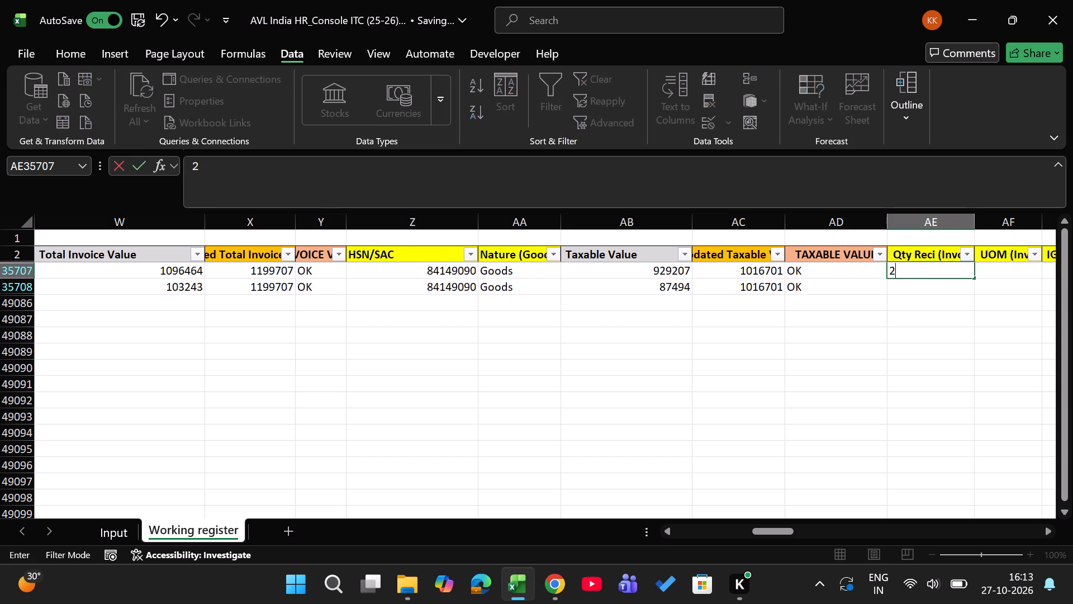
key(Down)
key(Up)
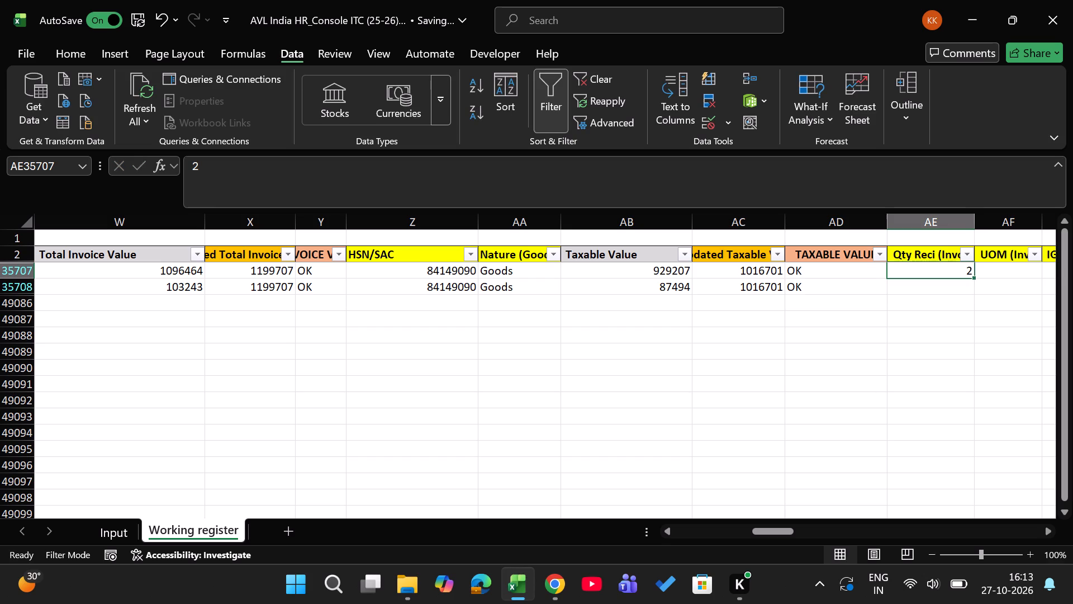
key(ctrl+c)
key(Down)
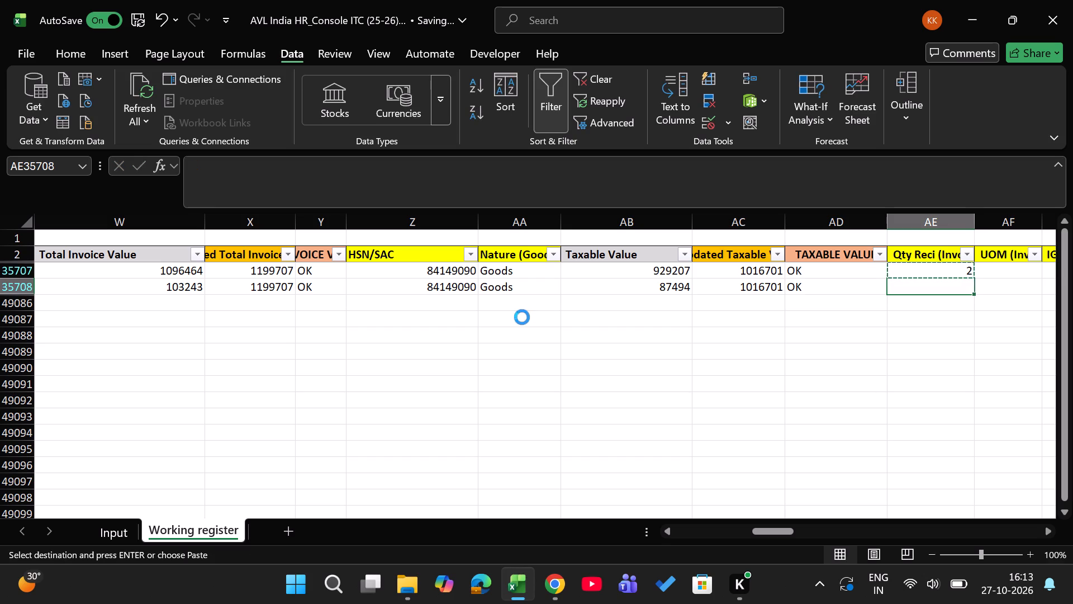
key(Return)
Enter PCS as the UOM in both rows of the invoice.
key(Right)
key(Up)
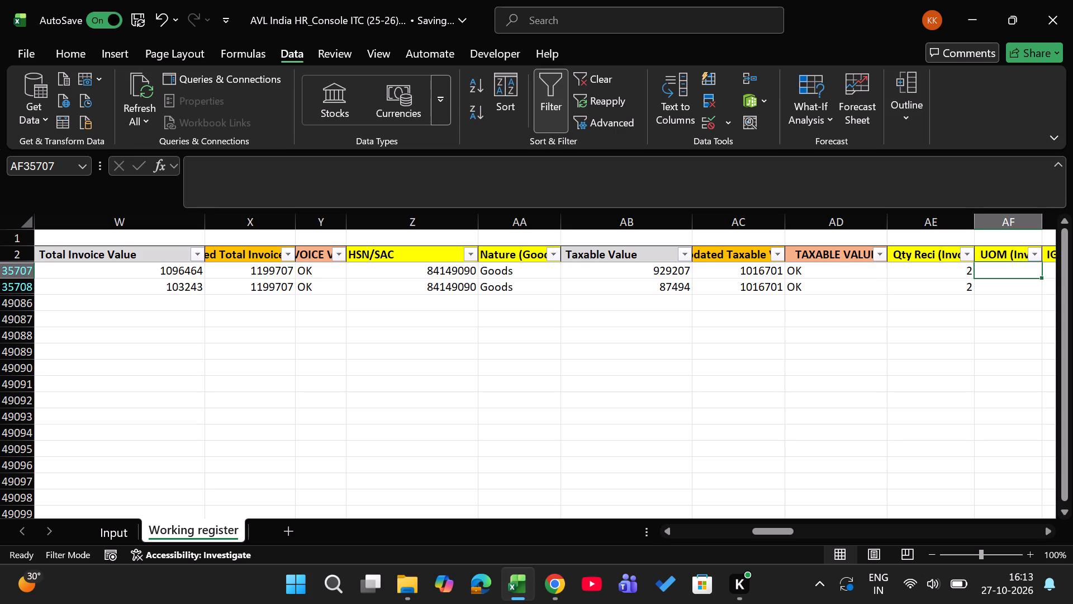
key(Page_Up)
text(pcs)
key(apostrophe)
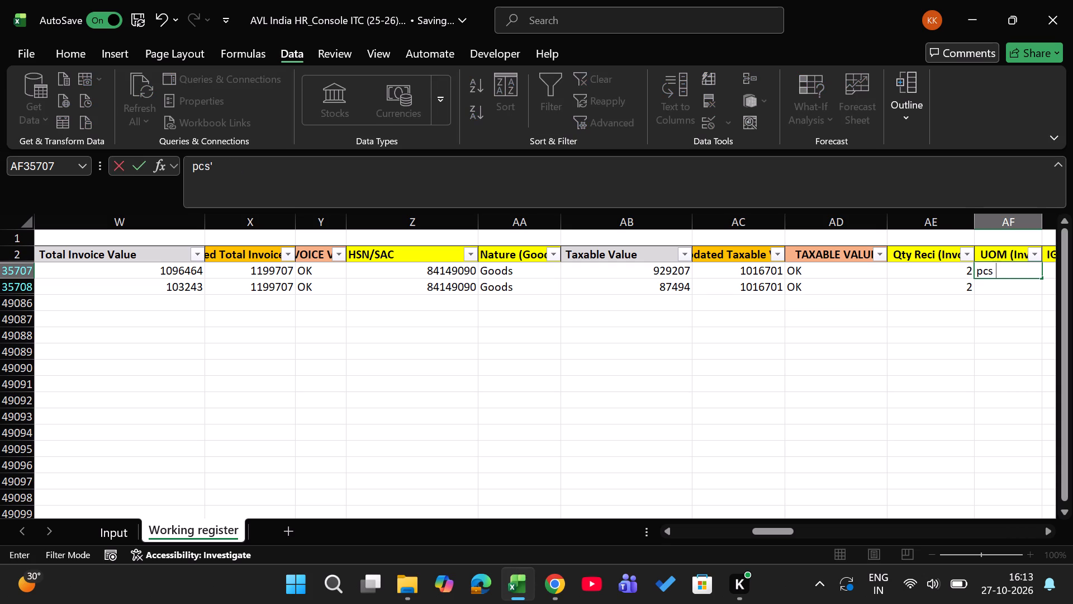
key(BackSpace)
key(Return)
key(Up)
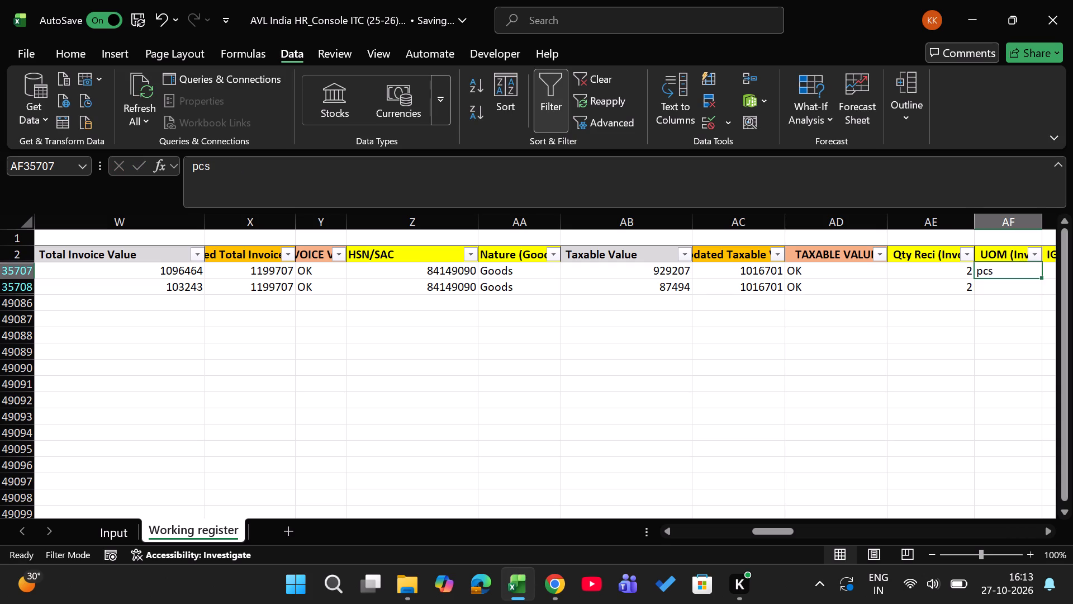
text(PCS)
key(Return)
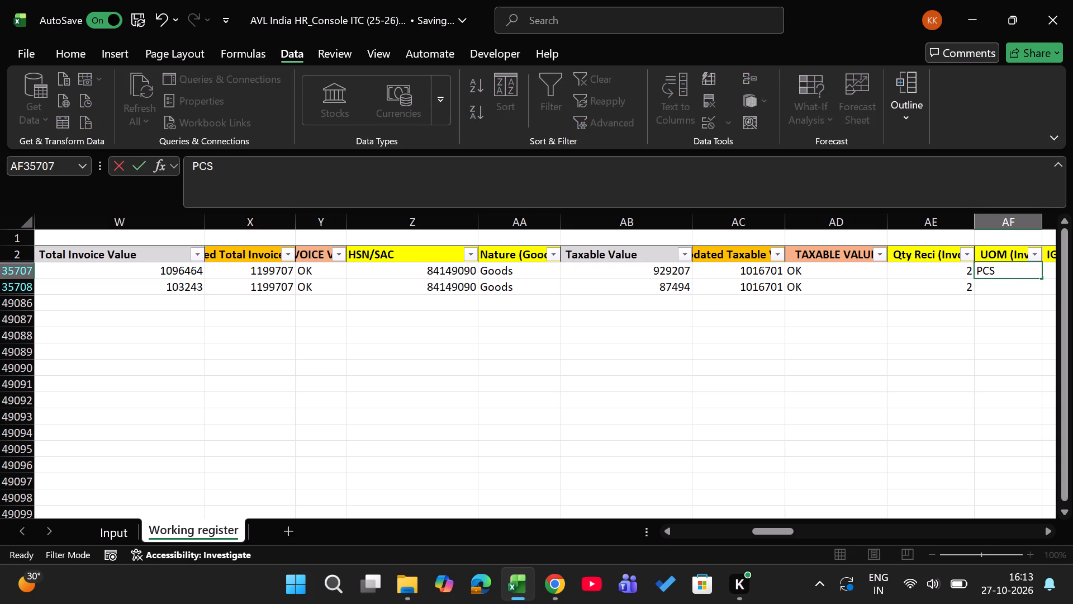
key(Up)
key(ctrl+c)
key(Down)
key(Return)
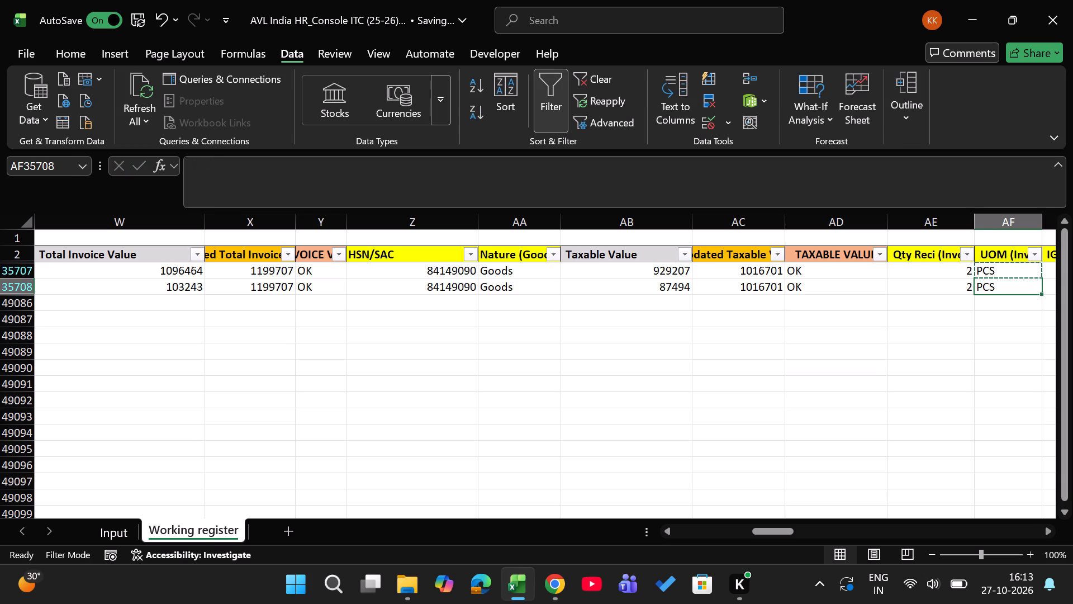
Set the IGST rate to 18 in both rows of the invoice.
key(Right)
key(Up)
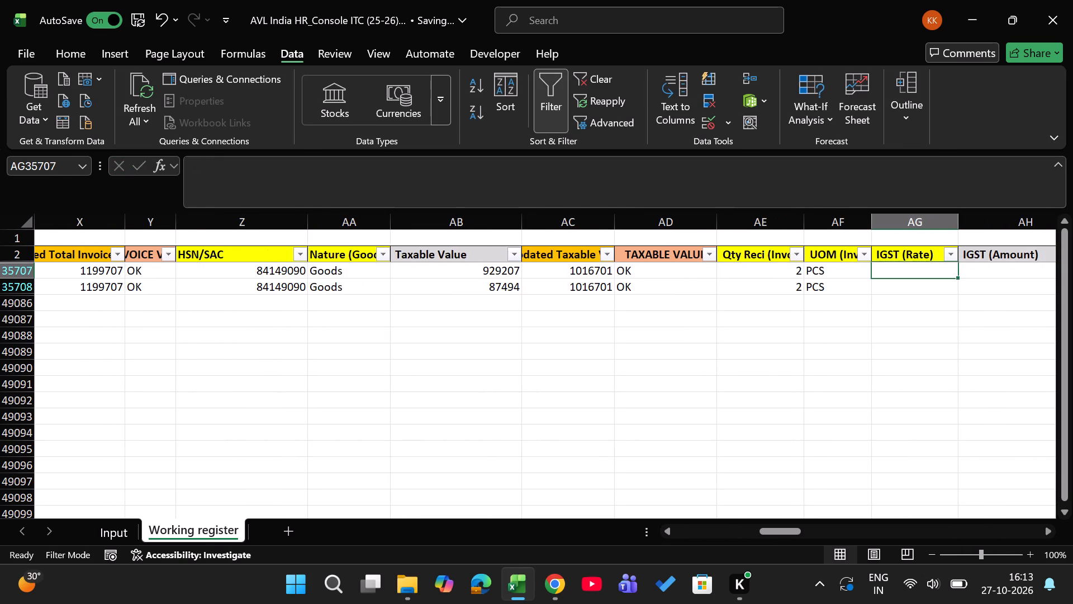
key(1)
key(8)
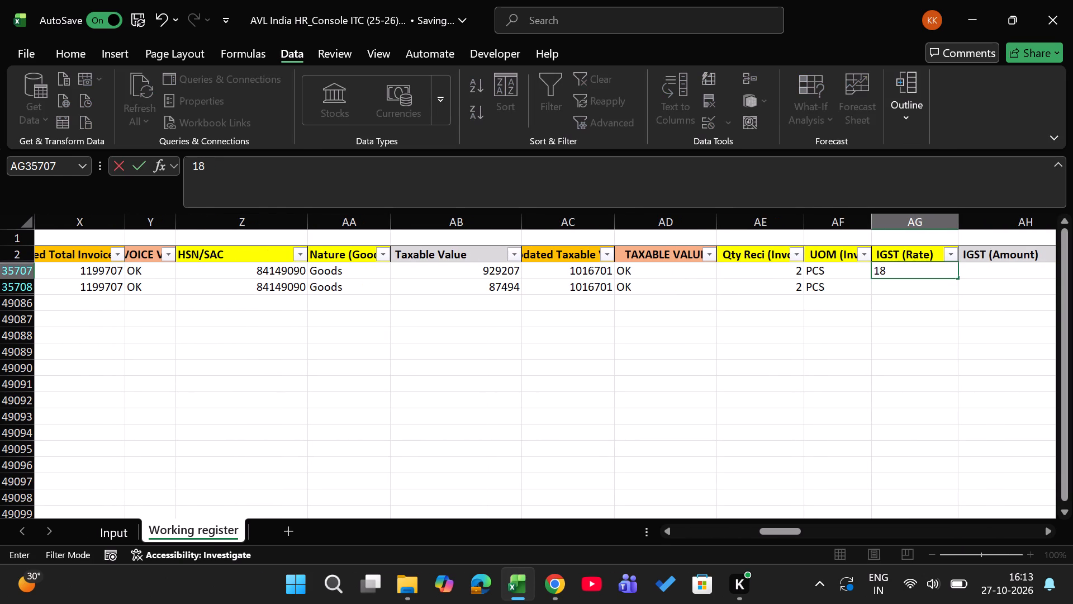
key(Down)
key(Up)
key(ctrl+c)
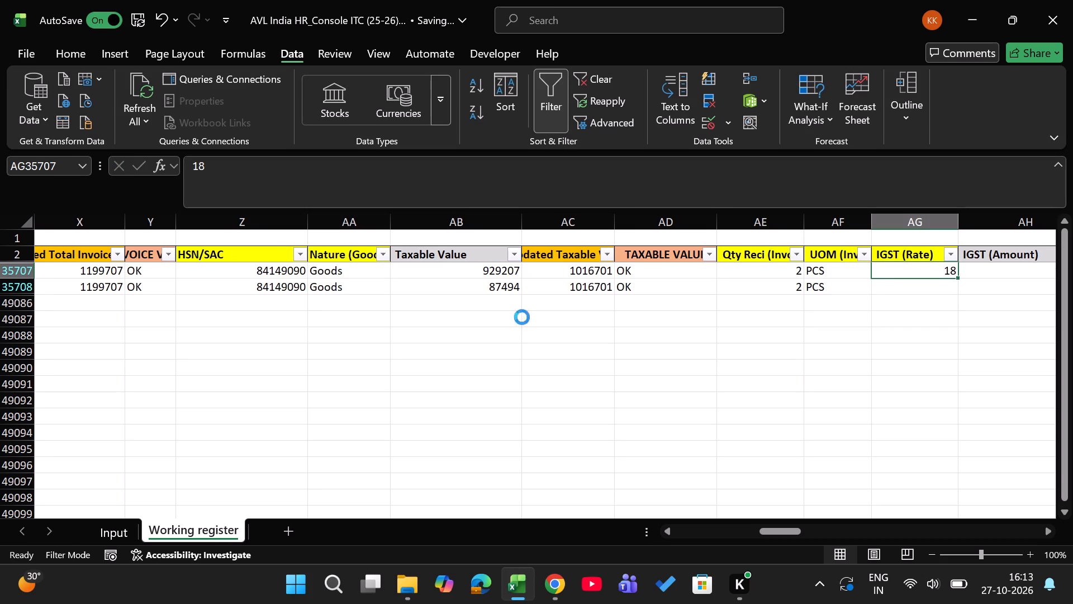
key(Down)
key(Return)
Total the two rows' IGST amounts and enter 183006 as the Updated IGST (Amount) in both rows.
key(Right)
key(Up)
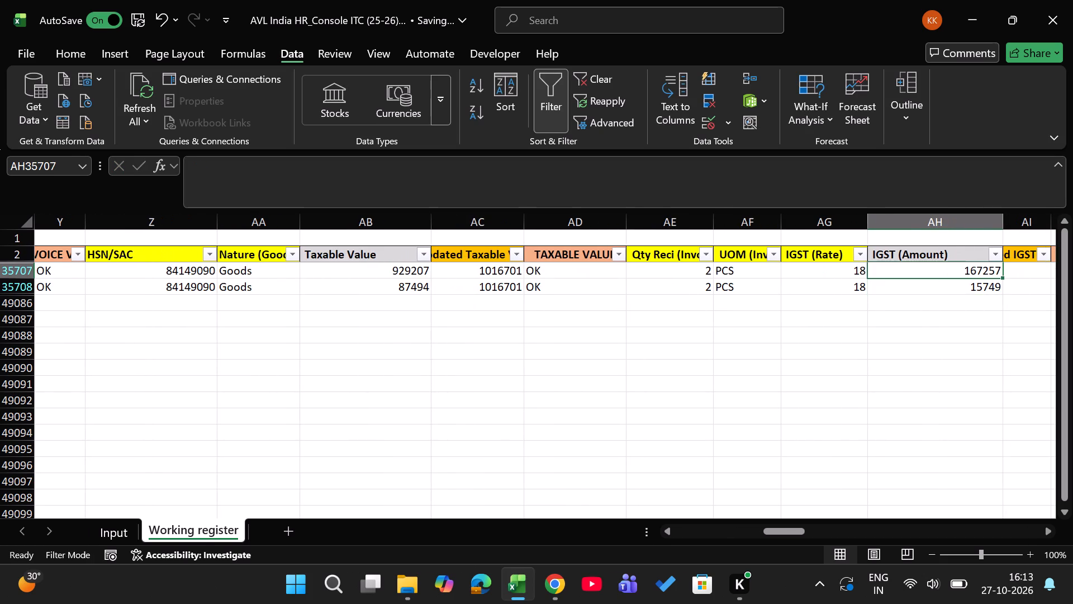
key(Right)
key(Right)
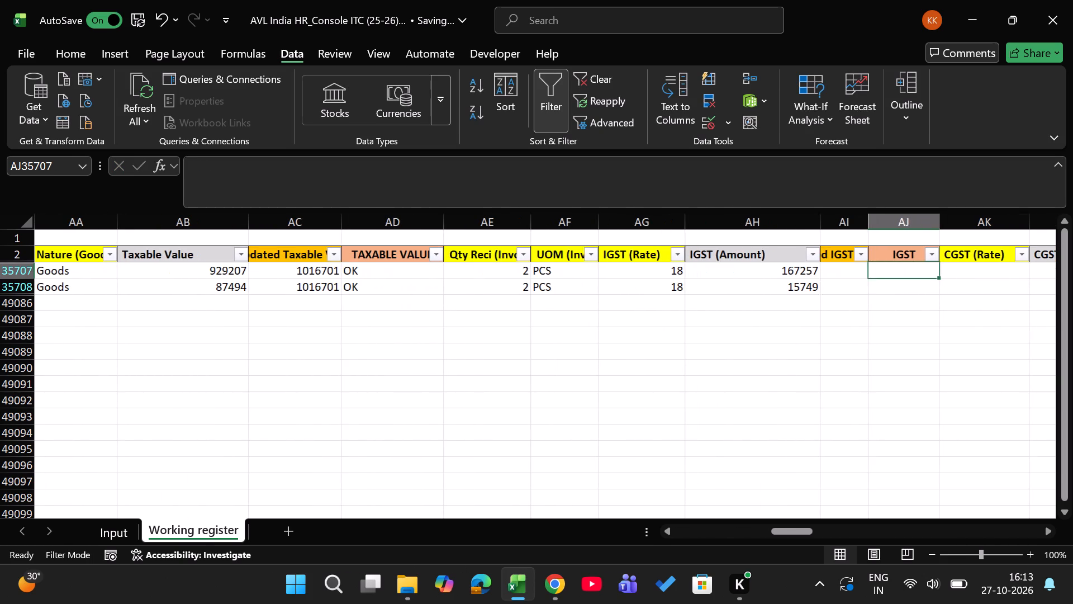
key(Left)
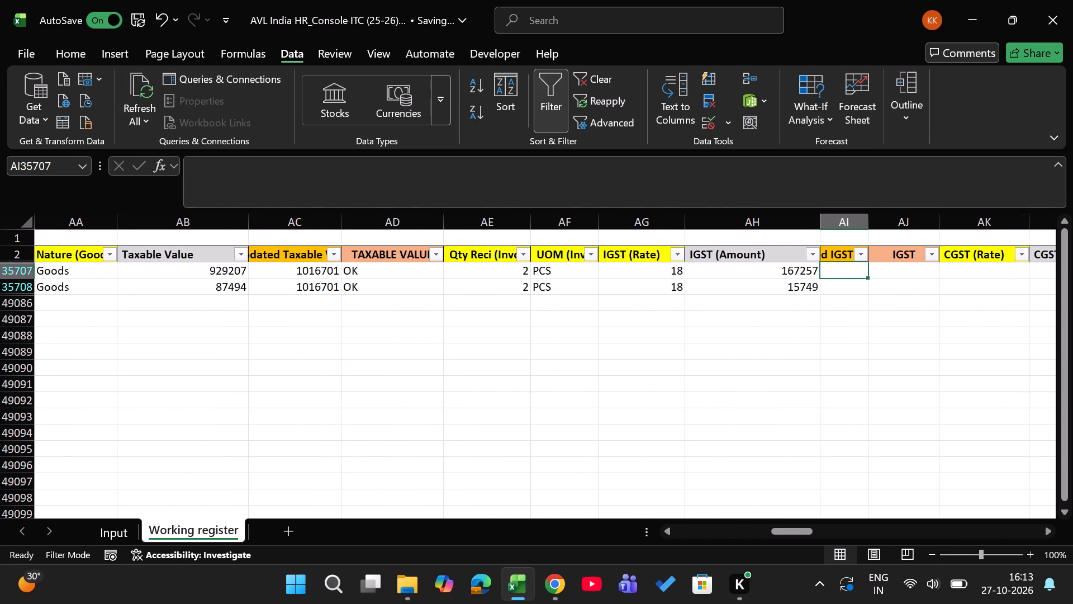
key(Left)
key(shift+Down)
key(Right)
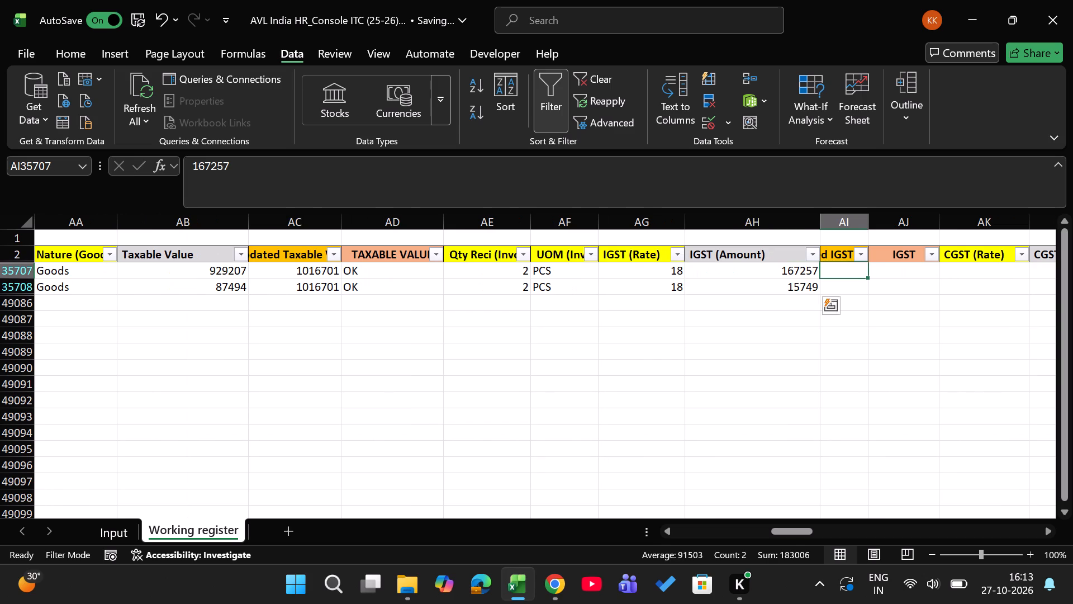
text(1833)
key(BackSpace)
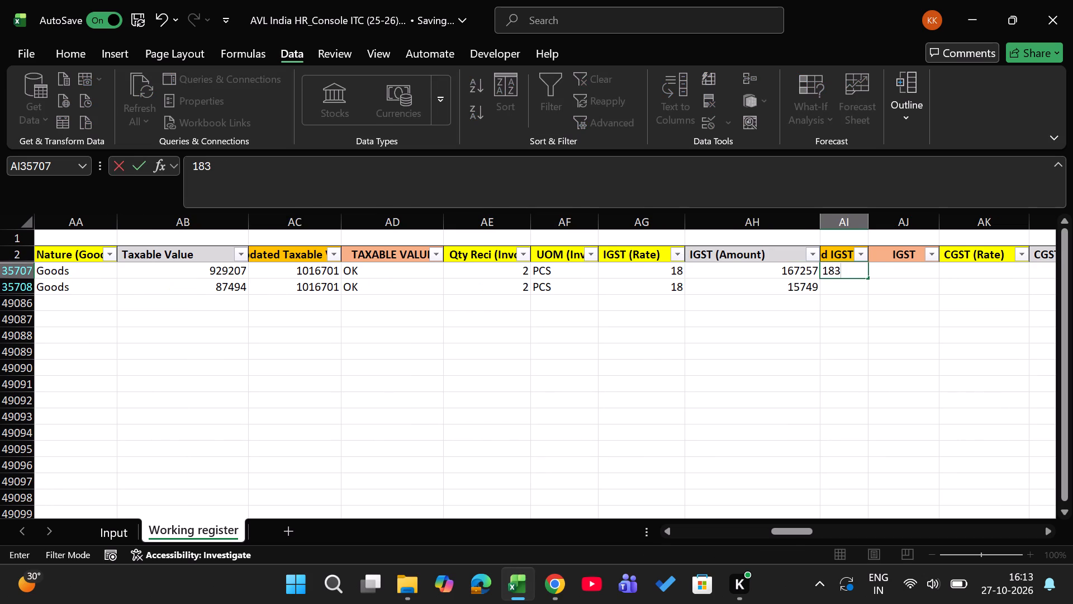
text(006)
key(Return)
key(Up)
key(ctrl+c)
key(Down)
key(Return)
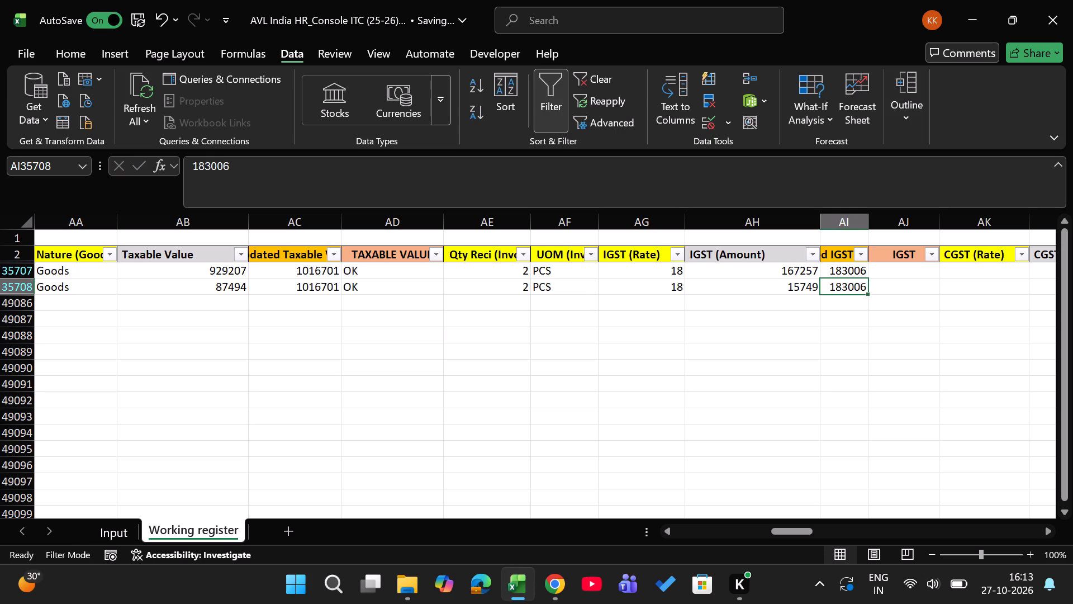
Mark the IGST check as OK in both rows of the invoice.
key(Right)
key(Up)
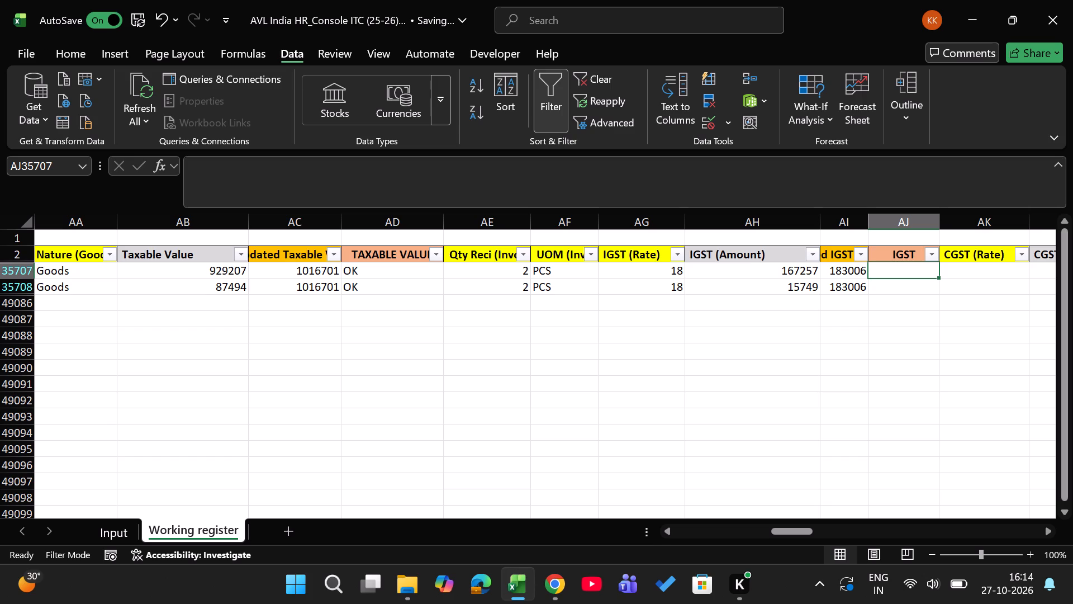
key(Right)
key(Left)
key(Left)
key(Up)
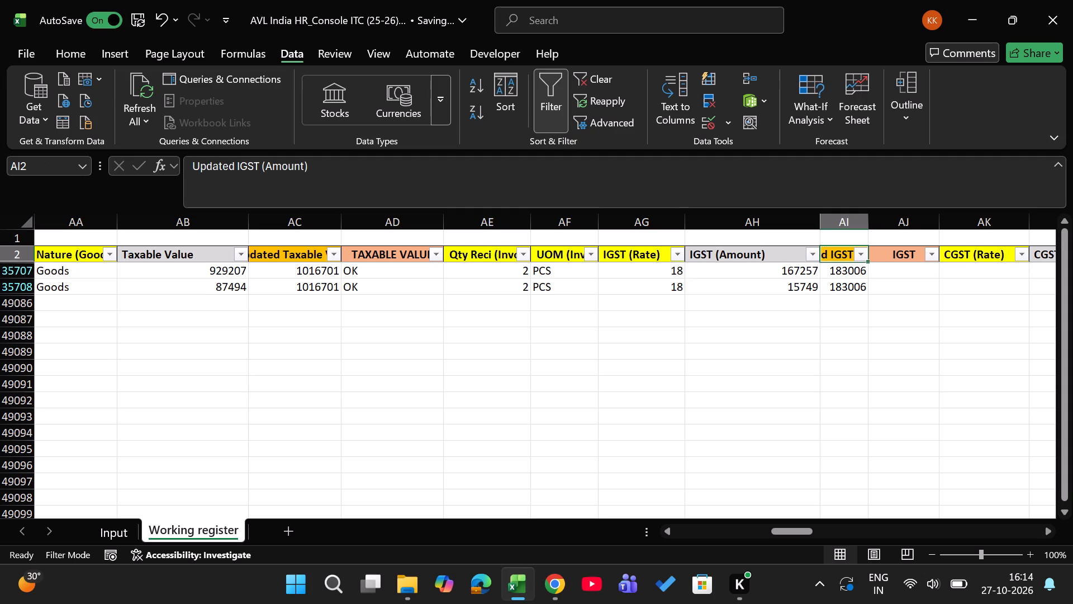
key(Down)
key(Right)
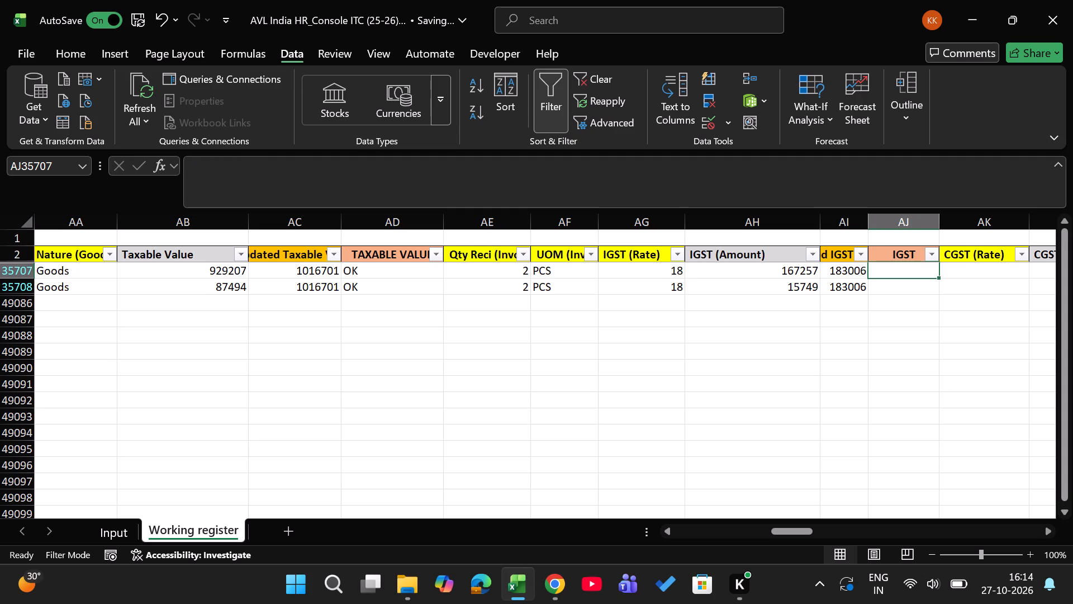
text(OK)
key(Return)
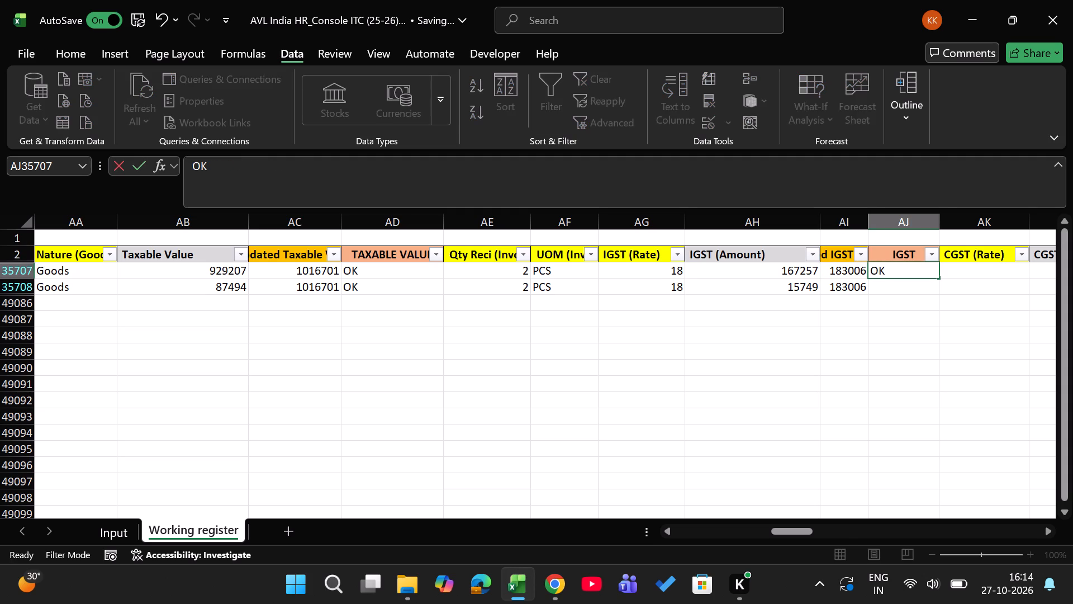
key(Up)
key(ctrl+c)
key(Down)
key(Return)
Fill 0 in every column from CGST (Rate) through the Cess amount for both rows of the invoice.
key(Right)
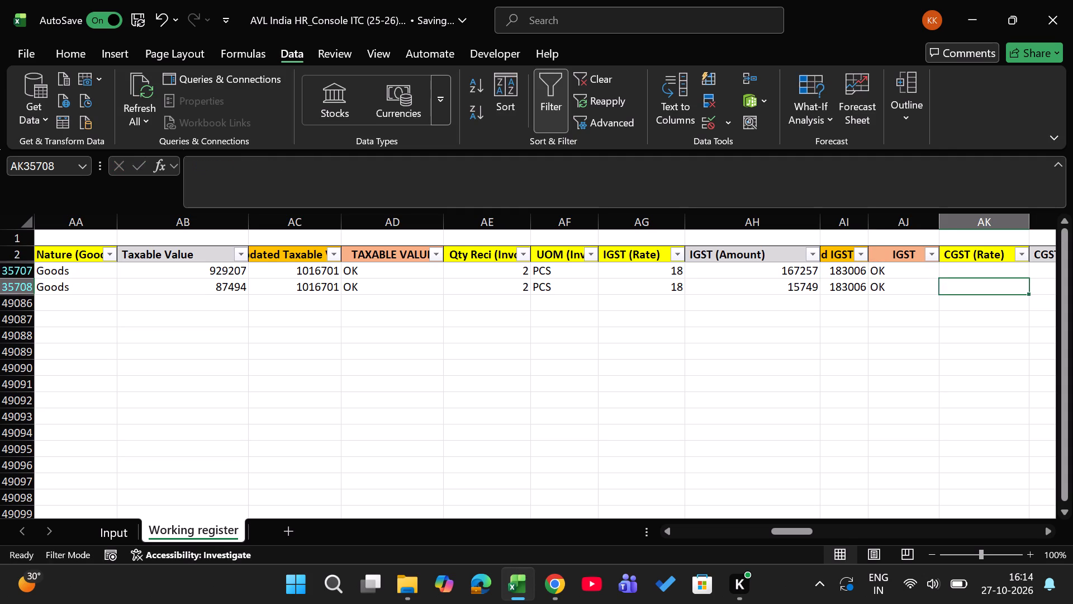
key(Up)
key(0)
key(Return)
key(Up)
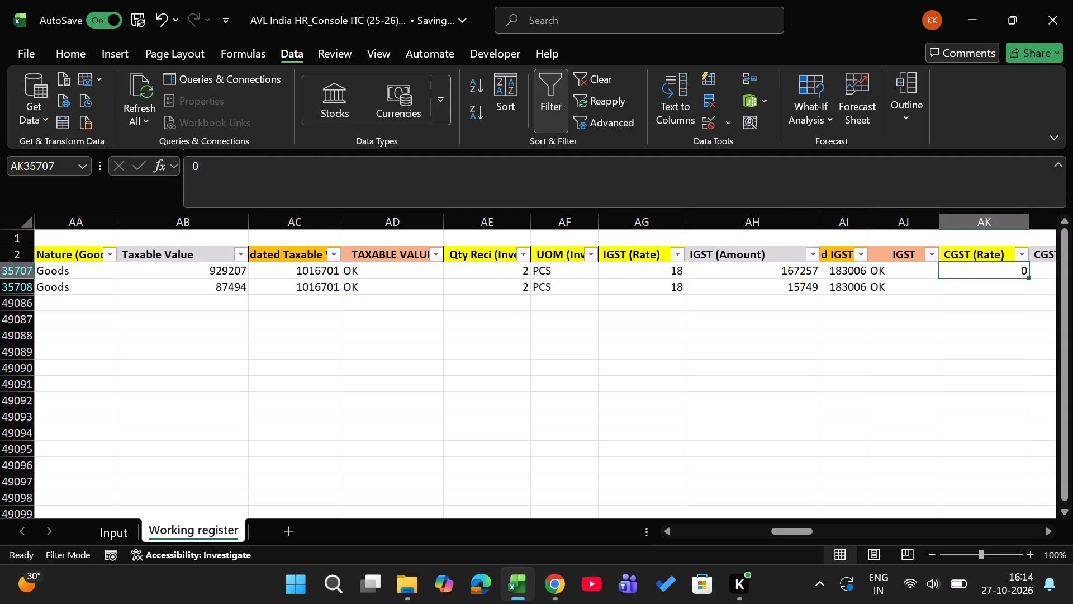
key(shift+Down)
key(shift+Right)
key(shift+Right)
key(shift+Right)
key(shift+Right)
key(shift+Right)
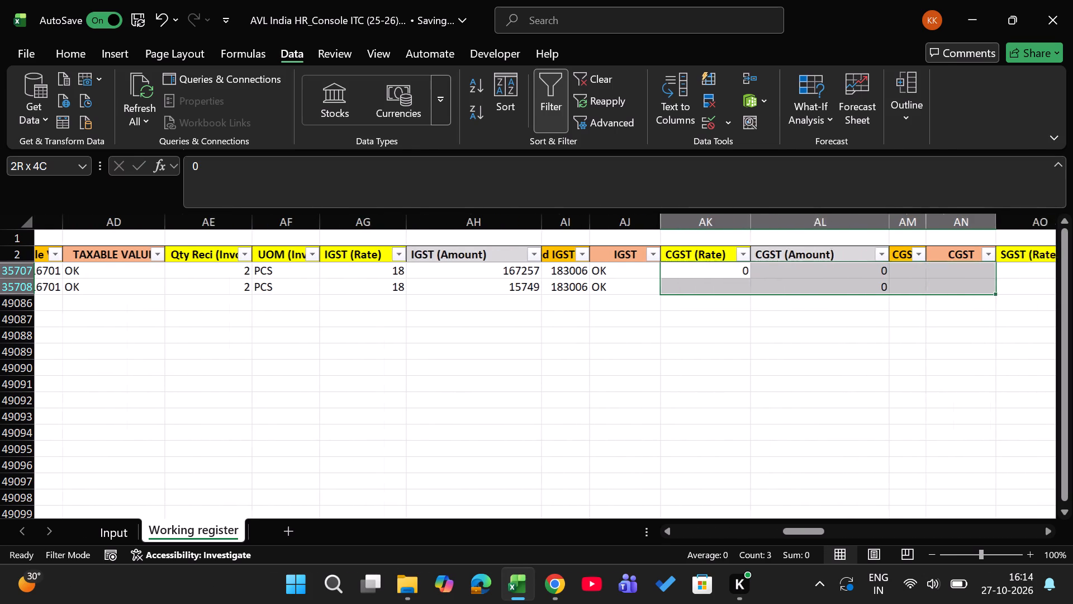
key(shift+Right)
key(shift+Right)
key(shift+Right)
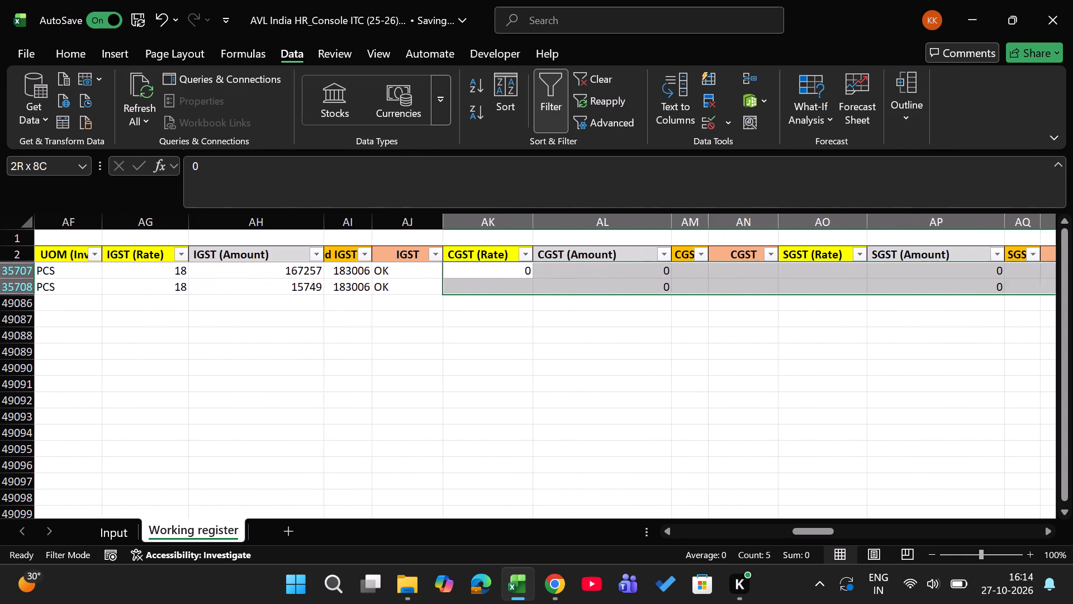
key(shift+Right)
key(shift+Right)
key(shift+Right)
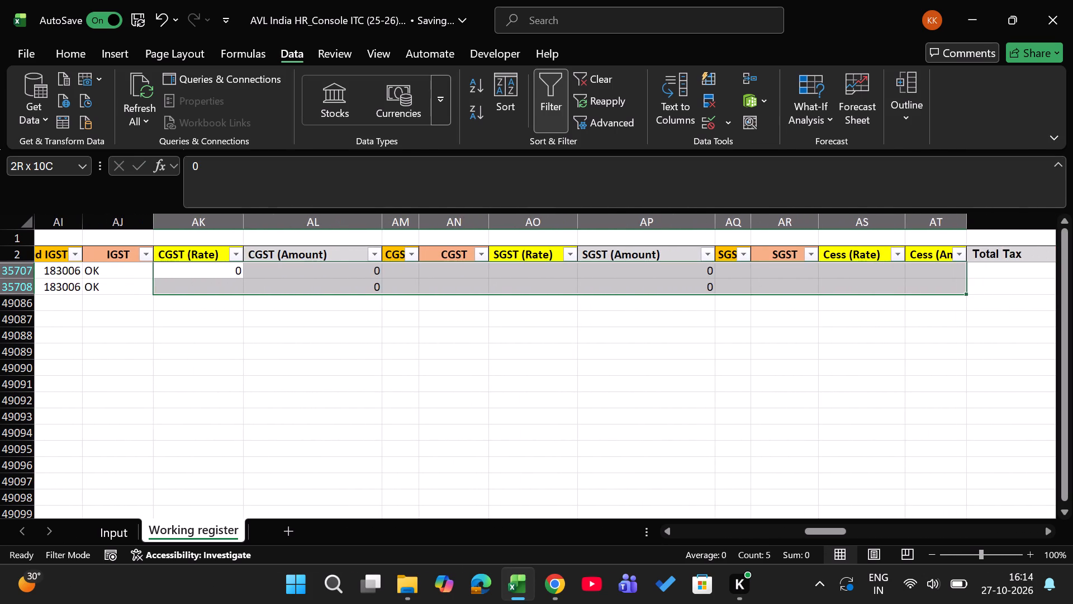
key(shift+Left)
key(shift+Left)
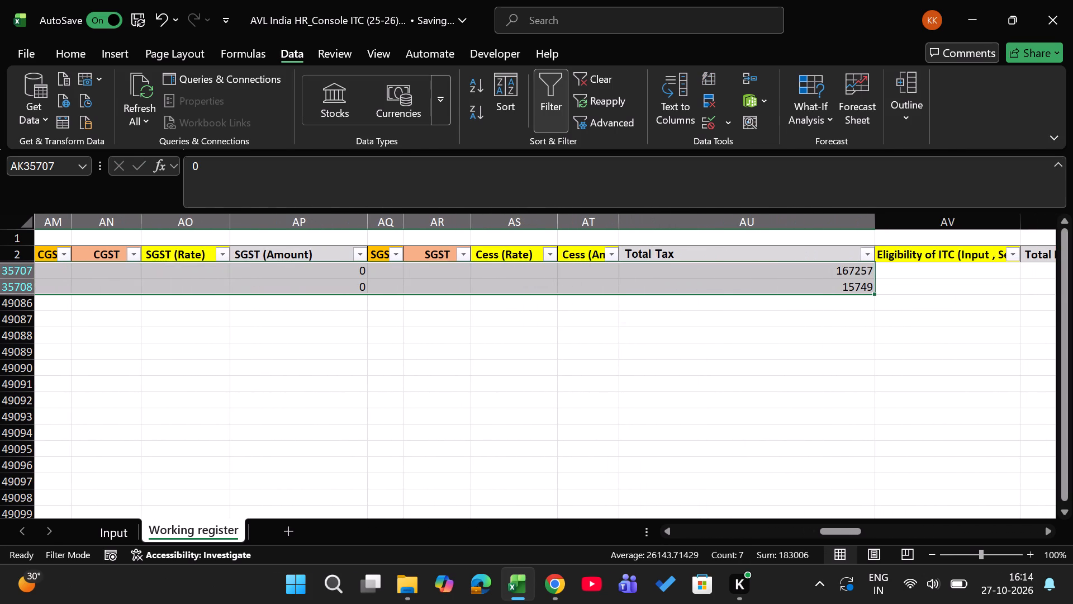
key(ctrl+r)
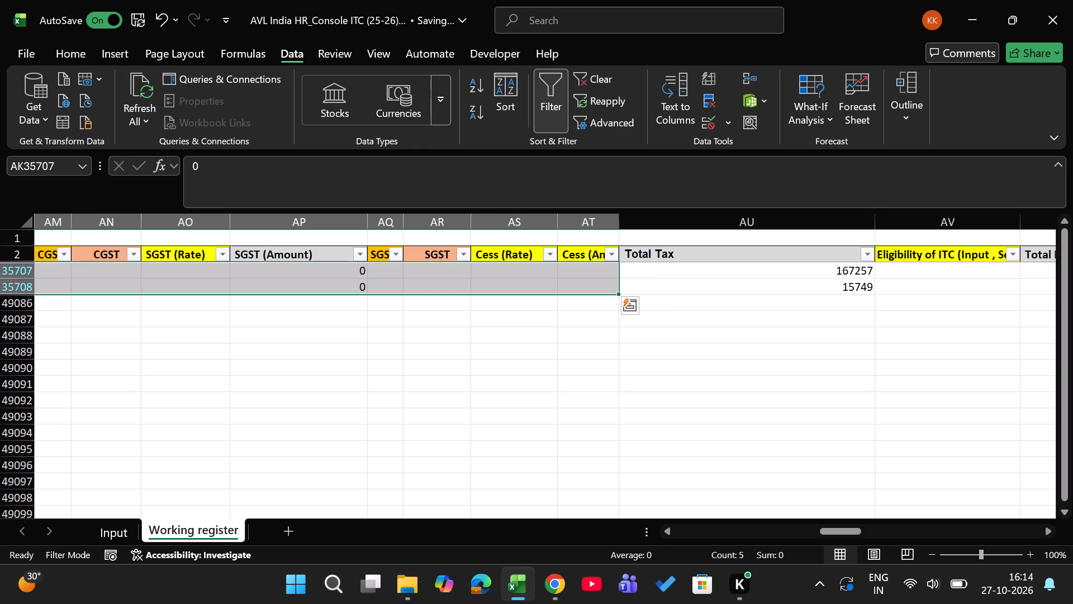
key(ctrl+d)
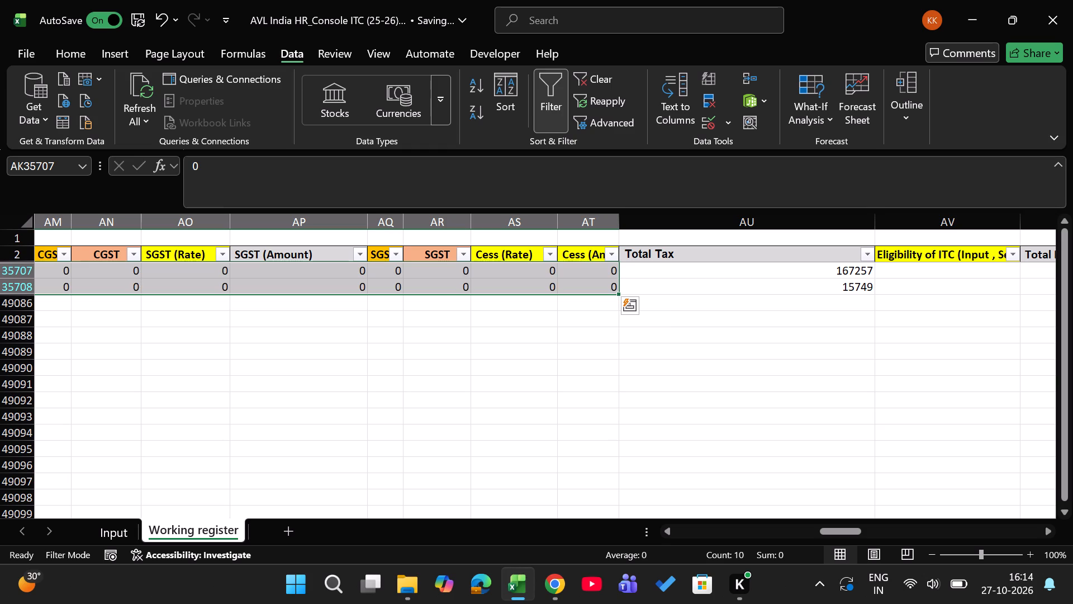
Enter "Doubt Capital goods" as the Eligibility of ITC in both rows of the invoice.
key(Right)
key(Right)
key(Right)
key(Right)
key(Right)
key(Right)
key(Right)
key(Right)
key(Right)
key(Right)
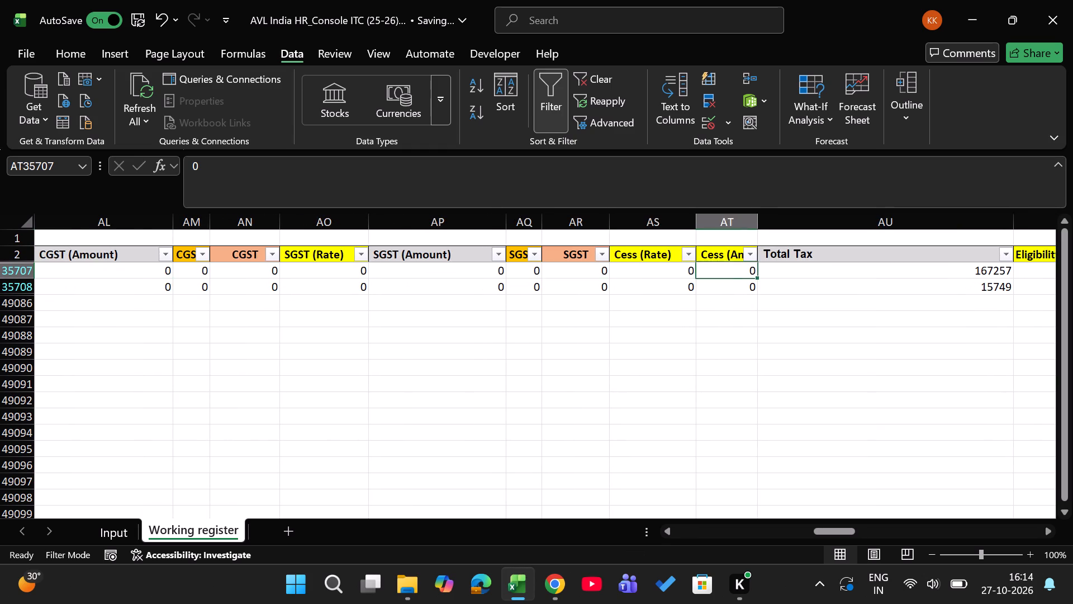
key(Right)
key(Right)
key(Left)
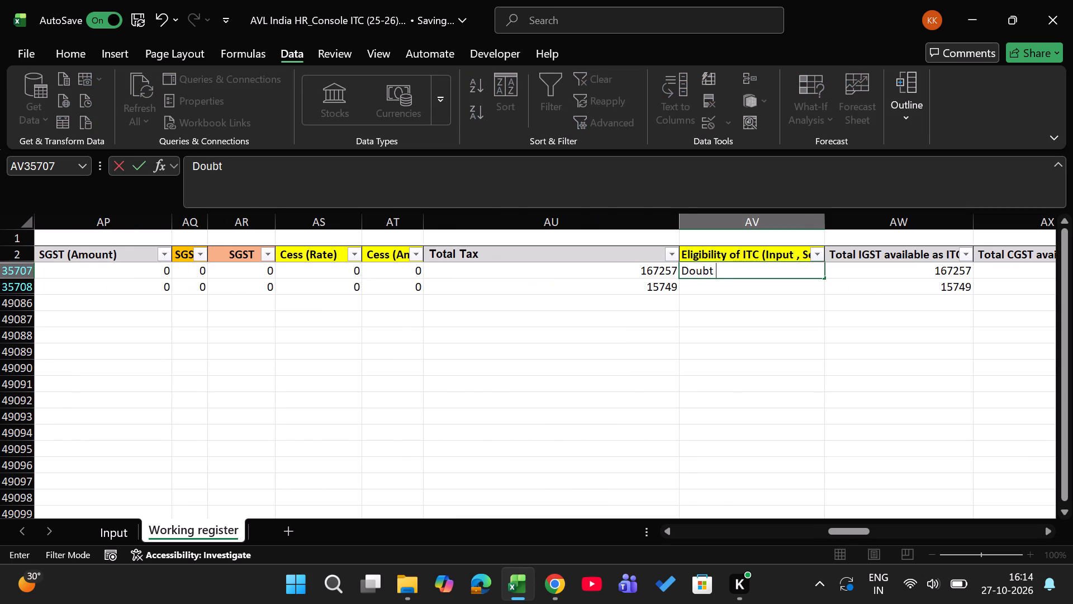
text(Ca)
text(pital goods)
key(Return)
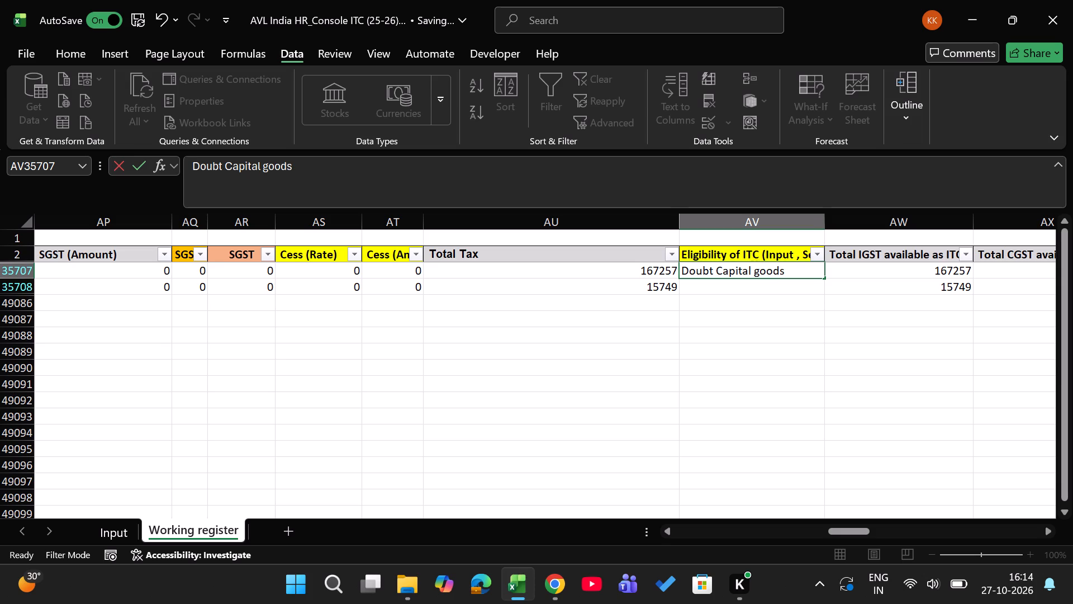
key(Up)
key(ctrl+c)
key(Down)
key(Return)
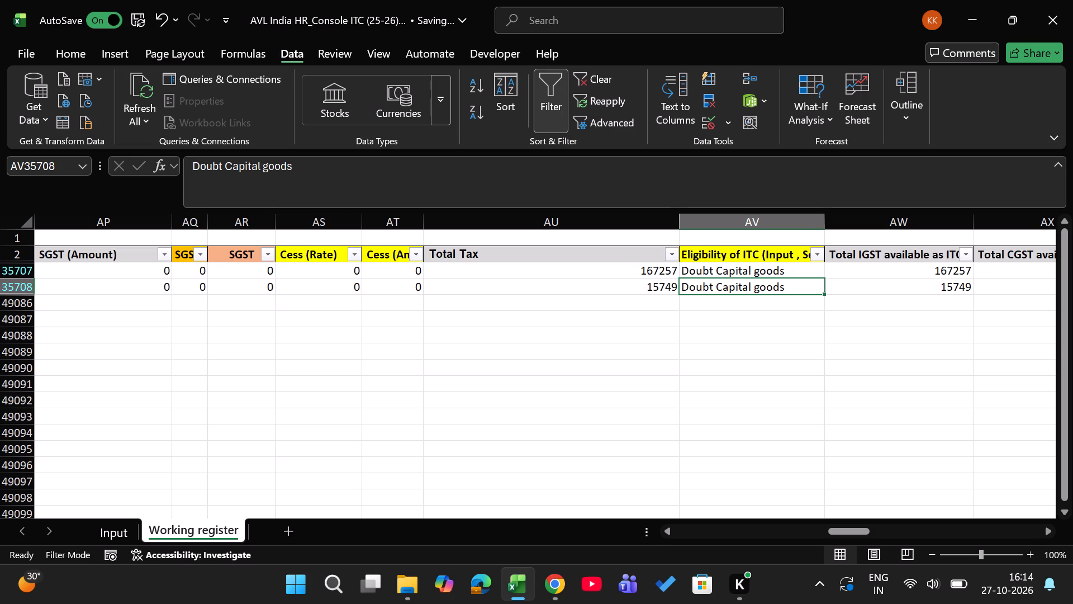
Enter "Explosion relief valve 420 EVM" as the Description Of Goods/Services in the invoice's first row.
key(Right)
key(Right)
key(Up)
key(Right)
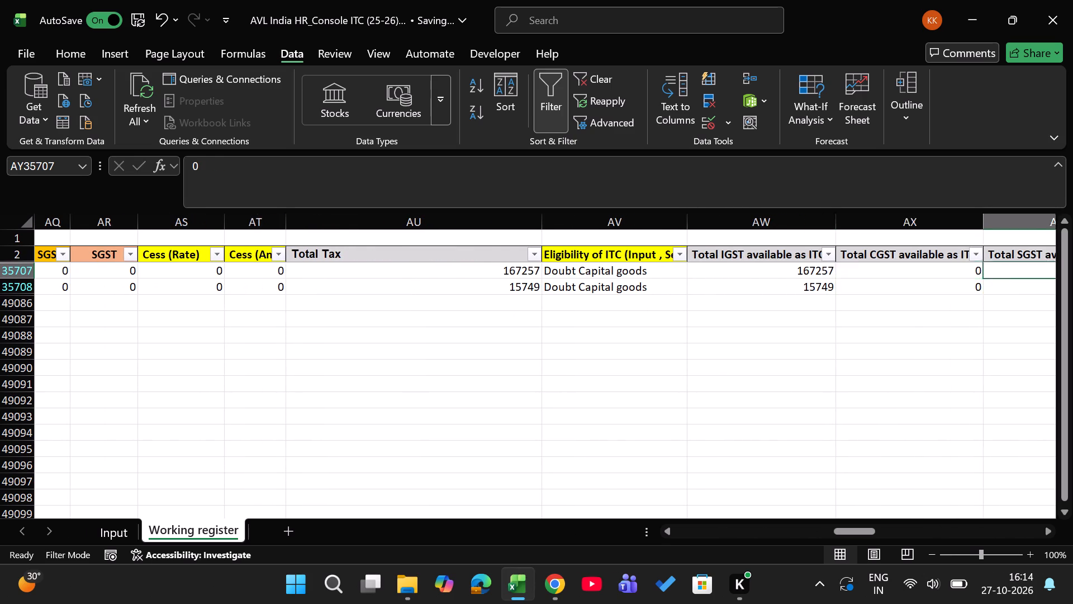
key(Right)
key(Right)
key(Right)
key(Right)
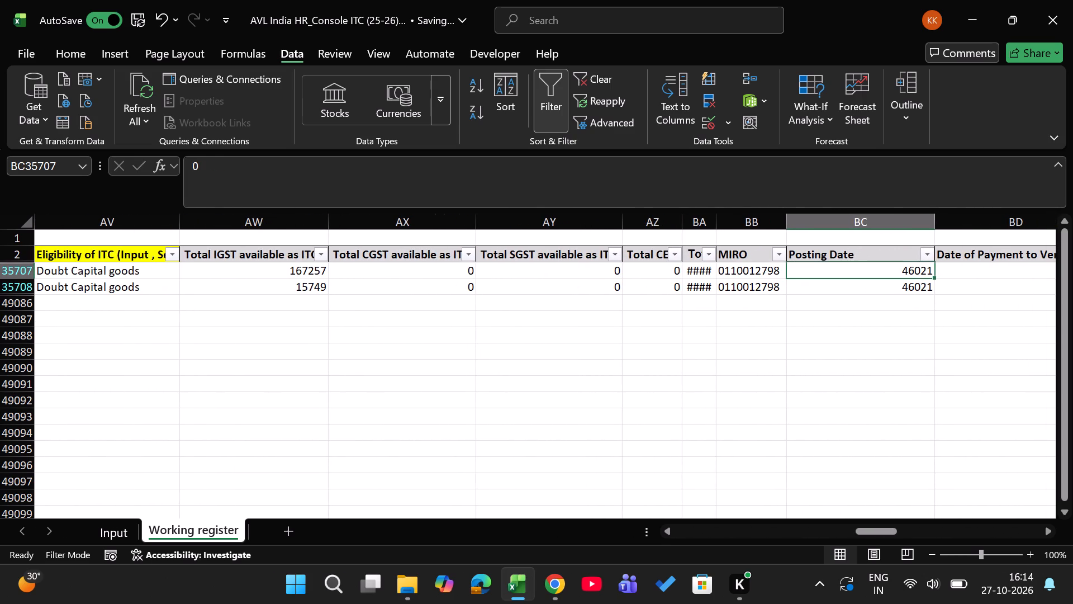
key(Right)
key(Left)
key(Left)
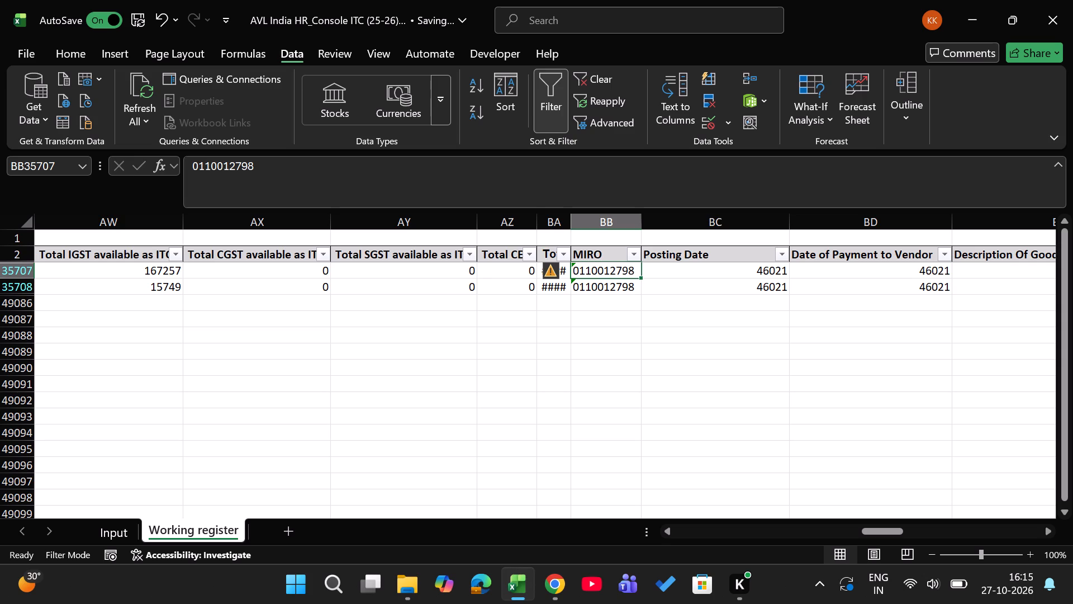
key(Right)
key(Right)
key(Right)
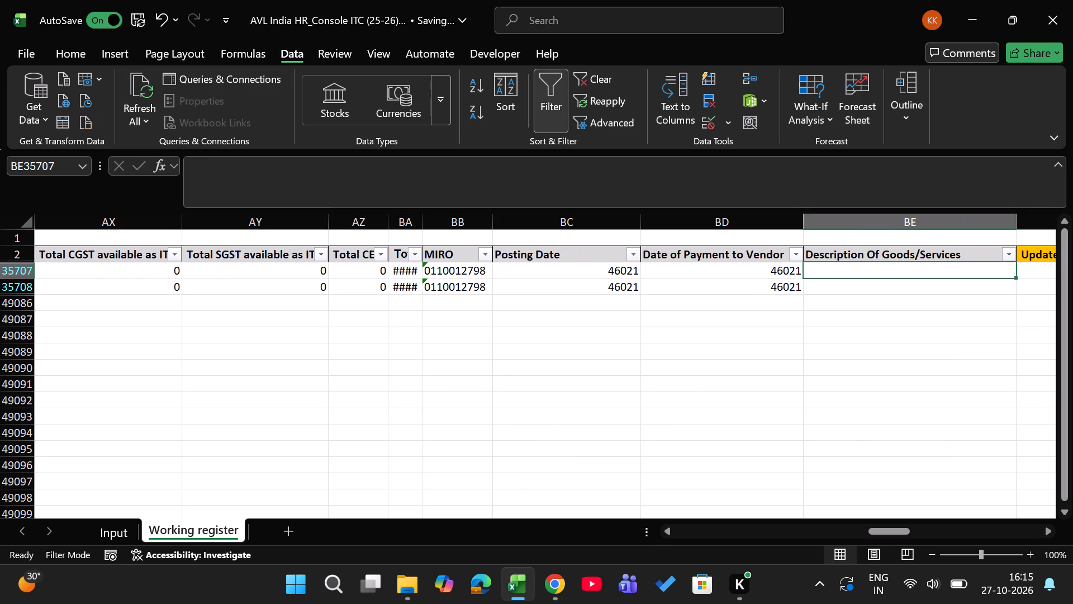
text(Ex)
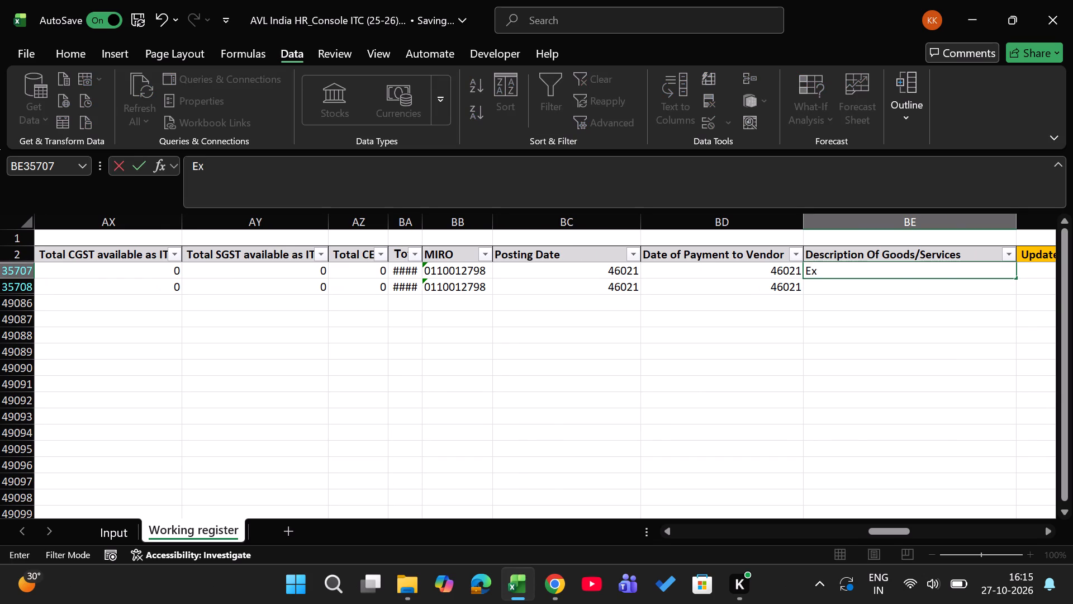
text(plos)
text(ion)
key(space)
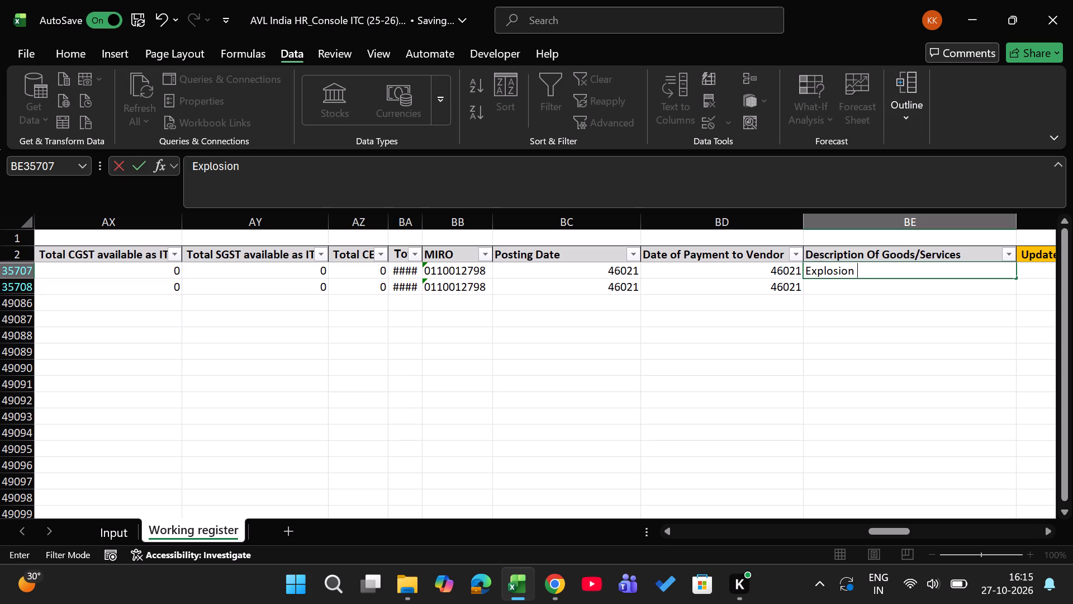
text(re)
text(lief)
key(space)
text(valv)
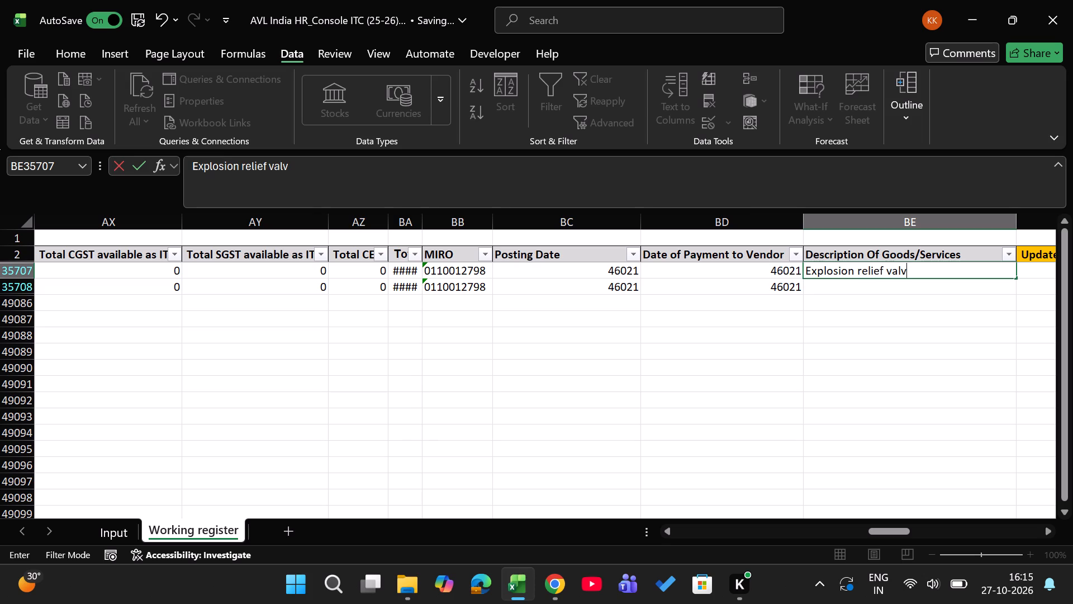
key(e)
key(space)
text(420)
key(space)
text(EVM)
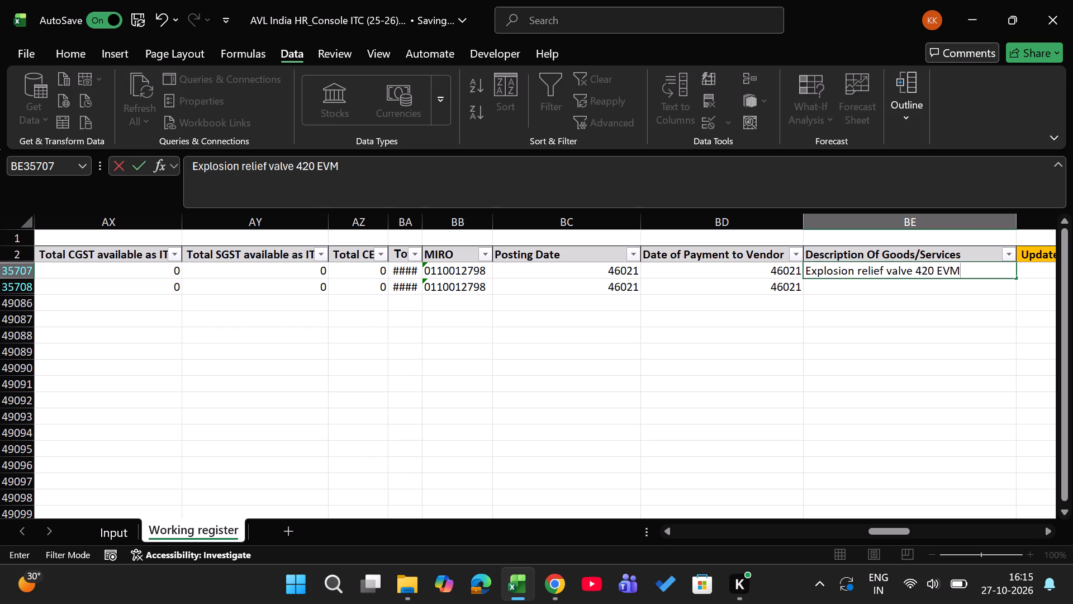
key(Return)
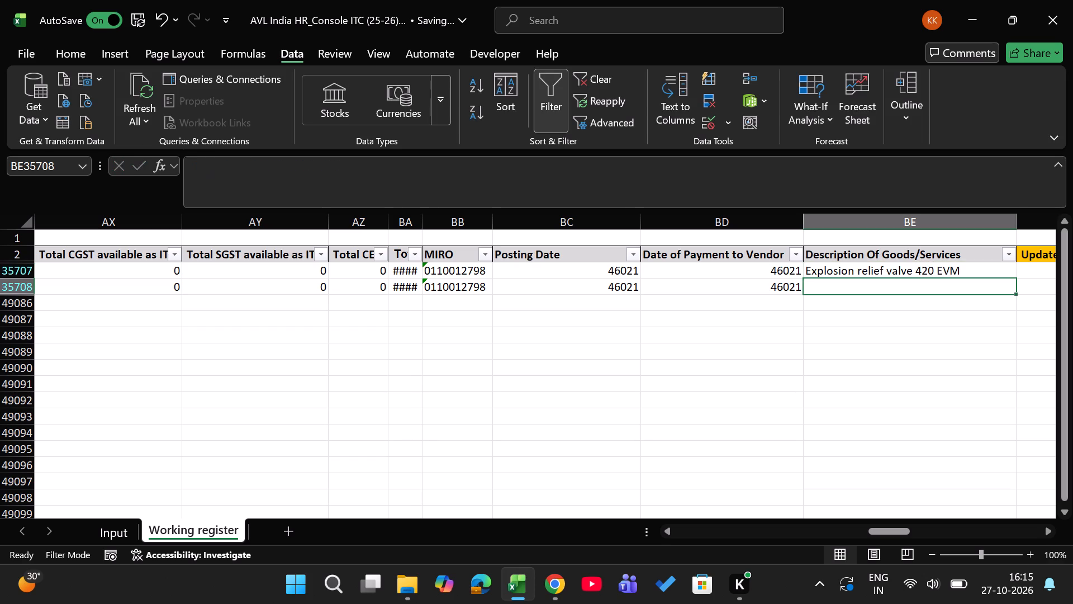
Copy the first row's goods description into the Updated description column and clear it from Description Of Goods/Services.
key(Up)
key(Right)
key(Left)
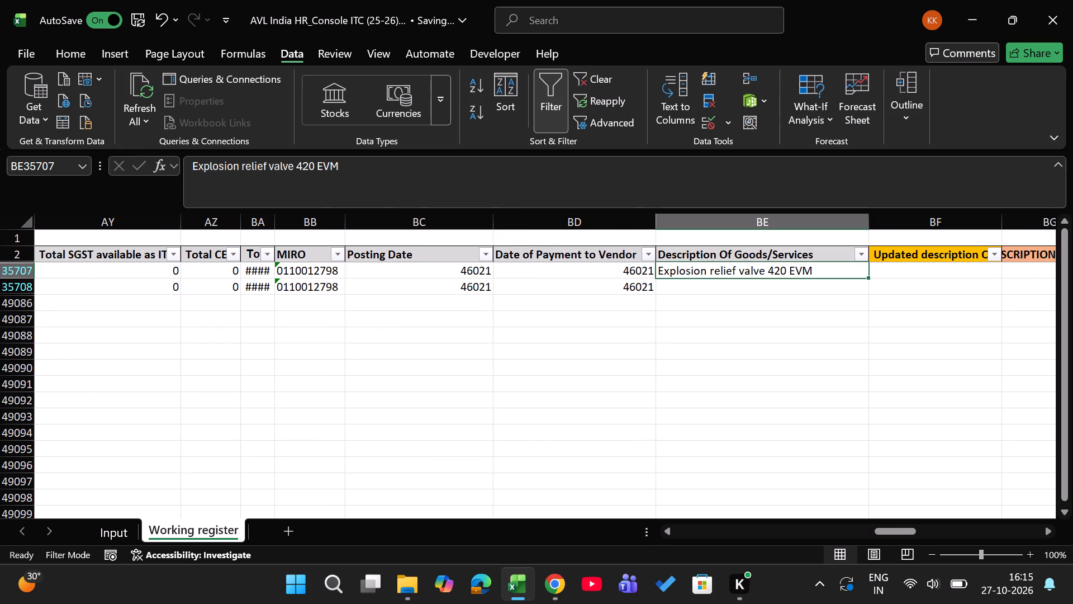
key(ctrl+c)
key(Right)
key(Return)
key(Left)
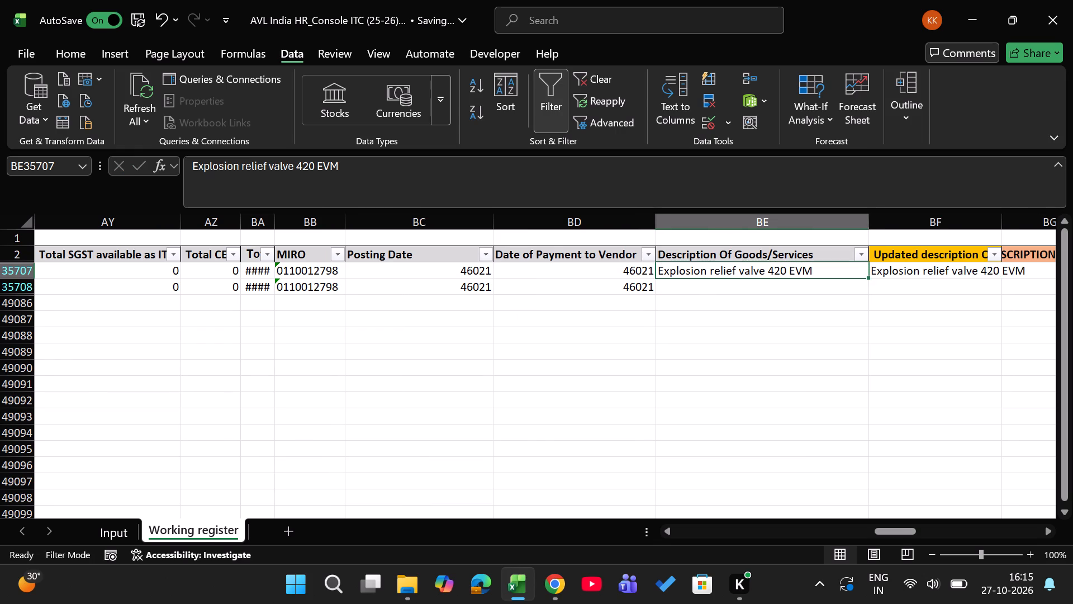
key(Delete)
key(Down)
key(Up)
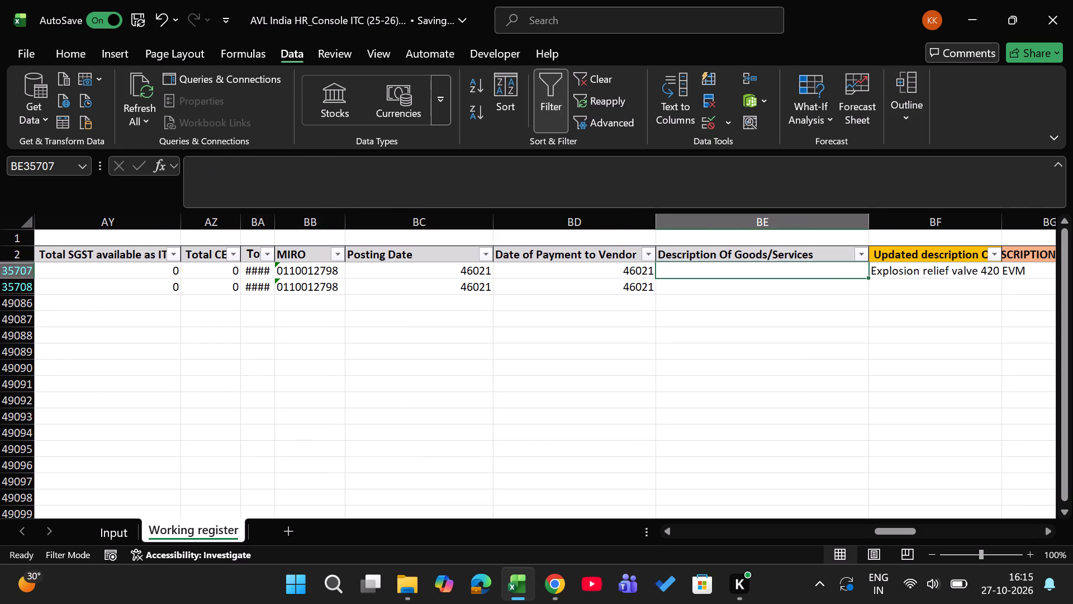
Mark the DESCRIPTION OF GOODS check as "Updated" in both rows of the invoice.
key(Right)
key(Right)
key(Up)
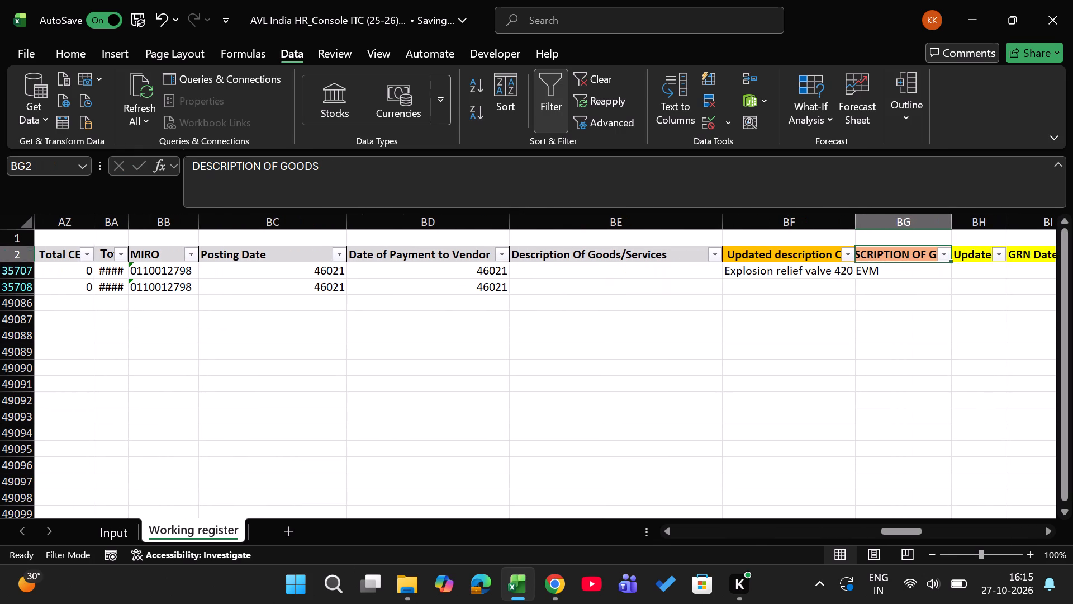
key(Down)
text(Updated)
key(Return)
key(Up)
key(ctrl+c)
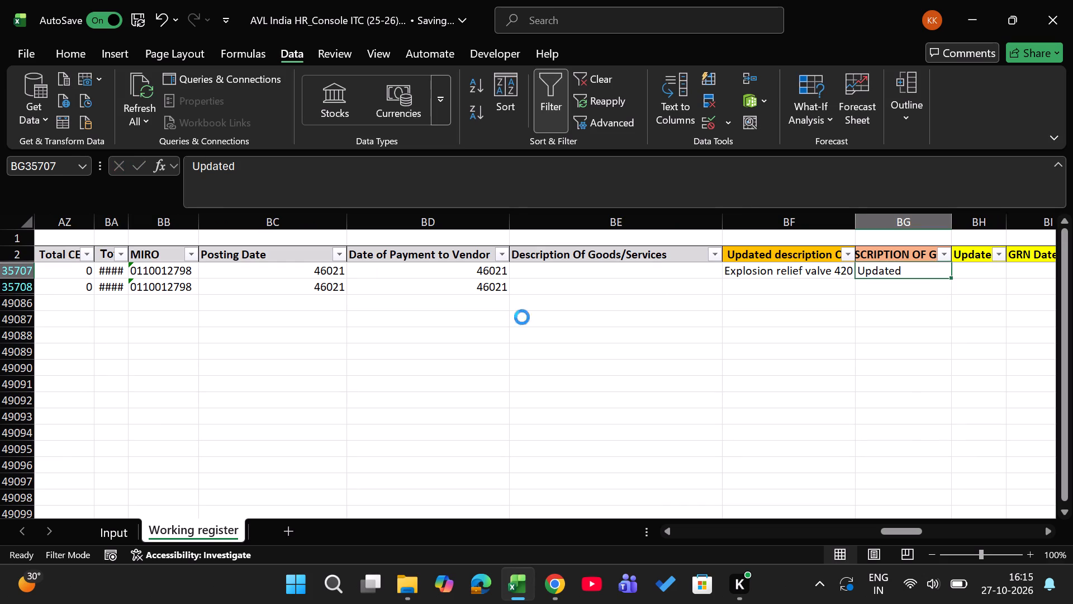
key(Down)
key(Return)
Enter "Kit flance with gsket" as the Updated description in the invoice's second row.
key(Left)
key(Left)
key(Right)
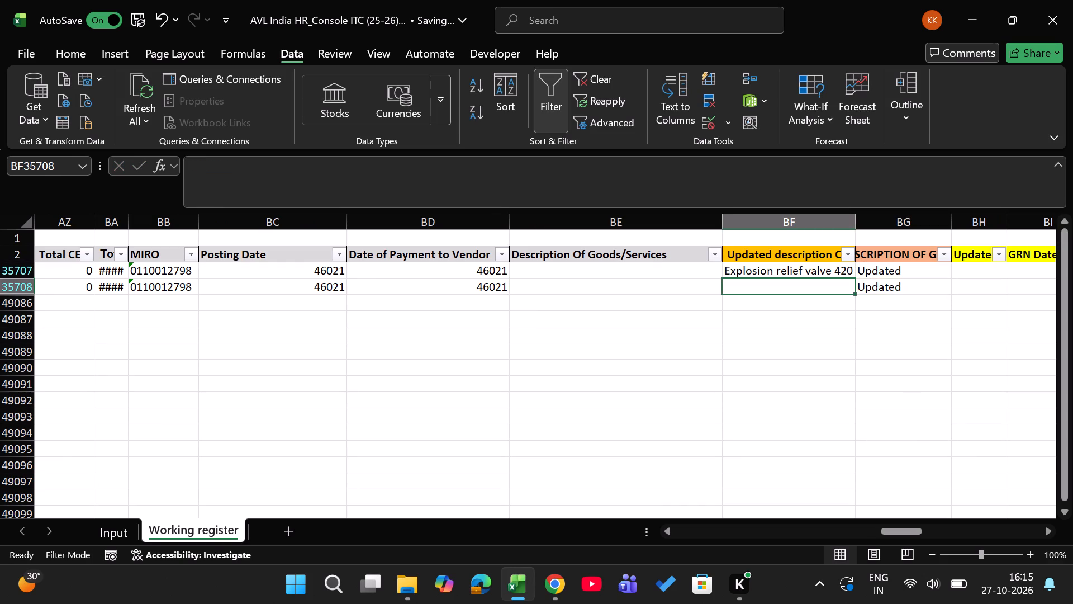
text(Kit)
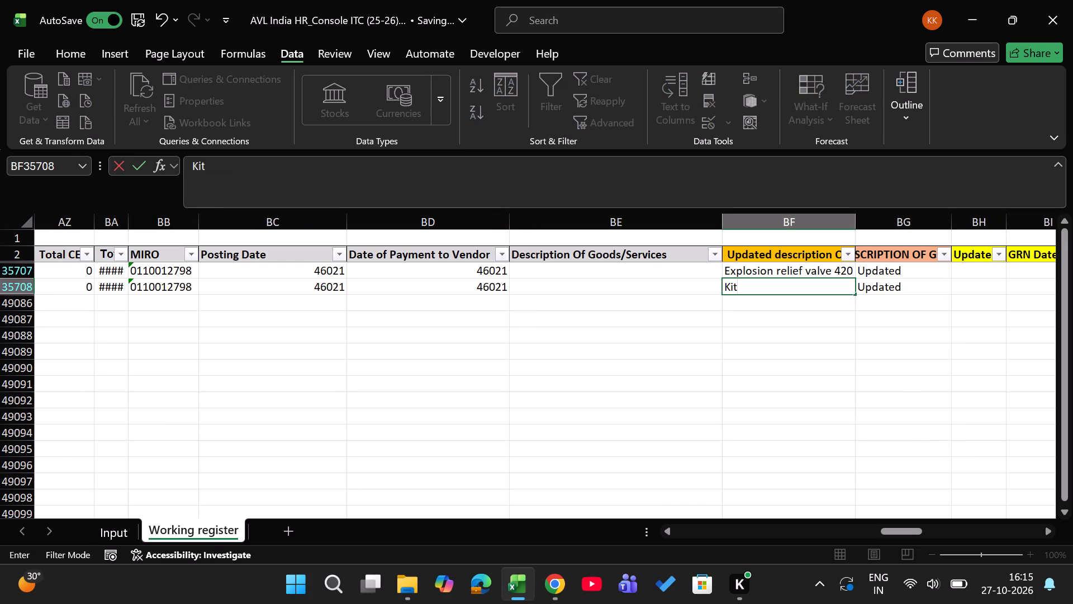
key(space)
key(f)
text(lance)
key(space)
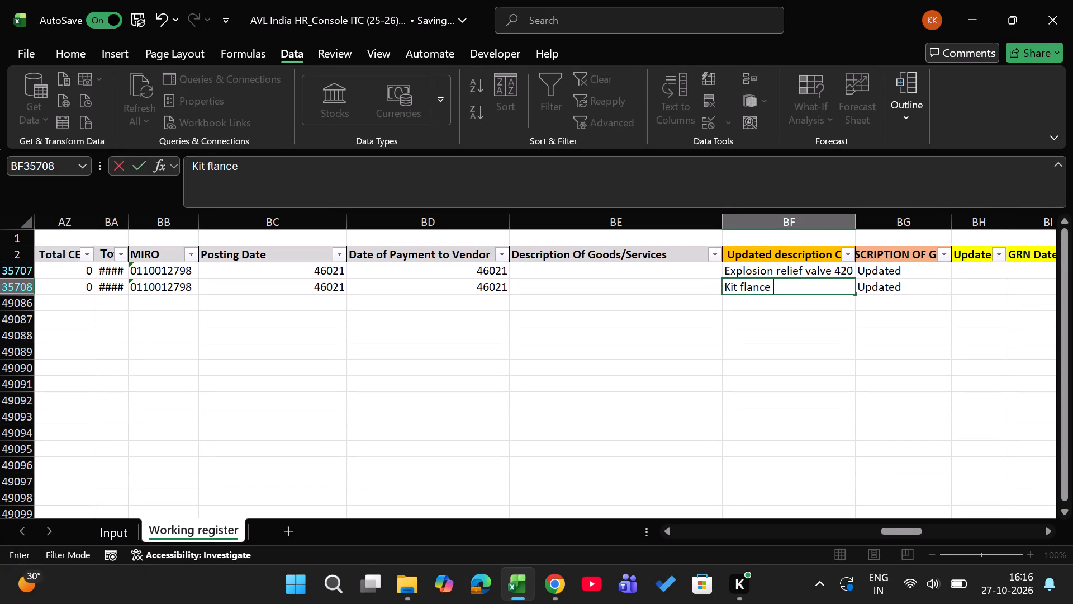
text(with)
key(space)
text(gs)
text(ket)
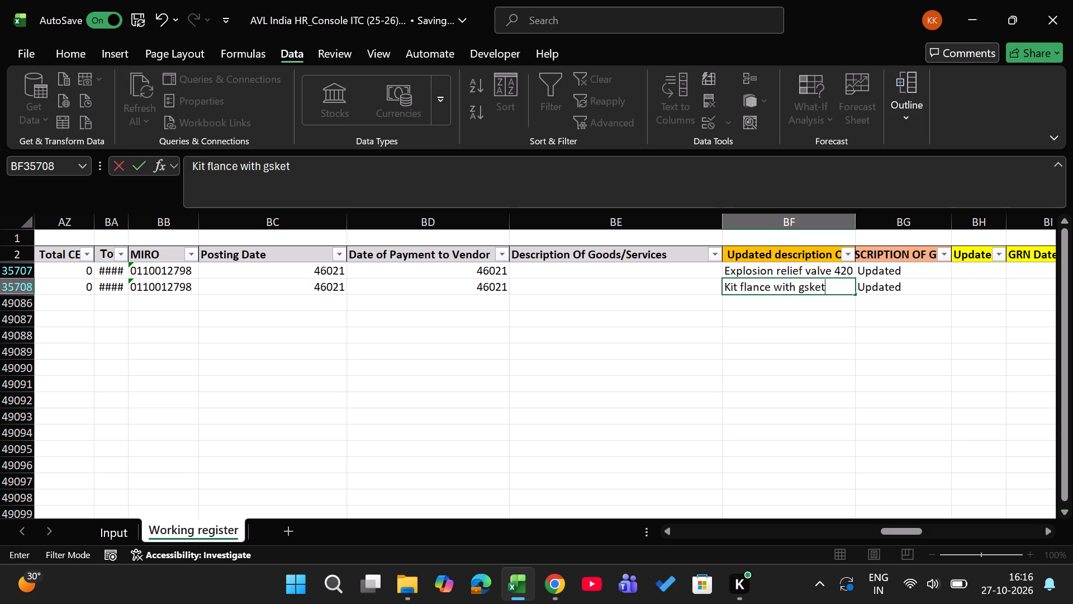
key(Left)
Correct "gsket" to "gasket" in the Updated description of the invoice's second row.
key(Left)
key(Left)
key(Left)
key(Left)
key(Right)
key(Right)
key(Right)
key(Right)
key(Right)
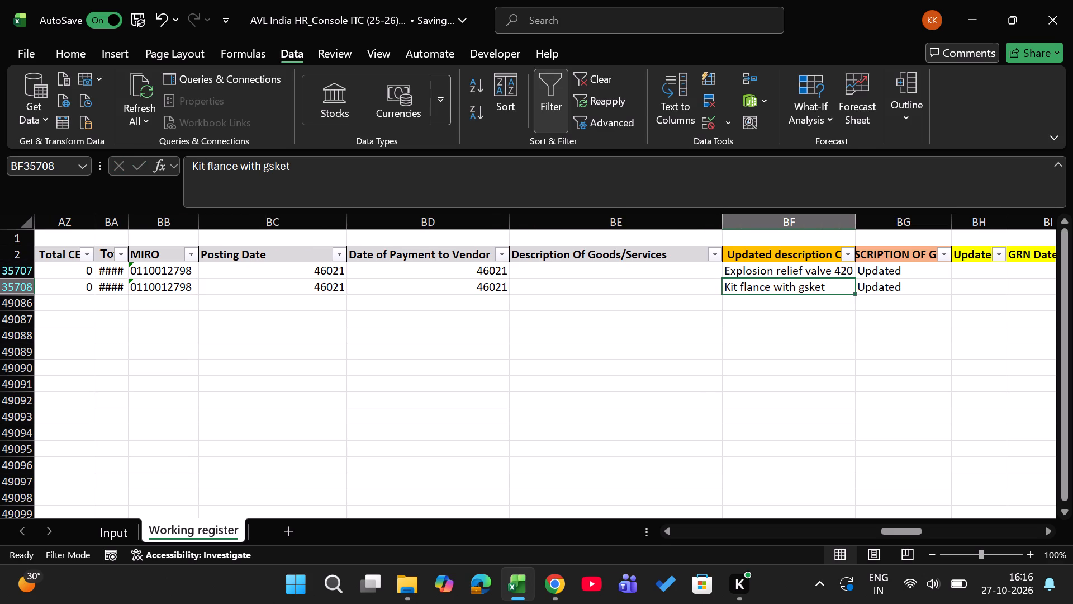
key(F2)
key(Left)
key(Left)
key(Left)
key(Left)
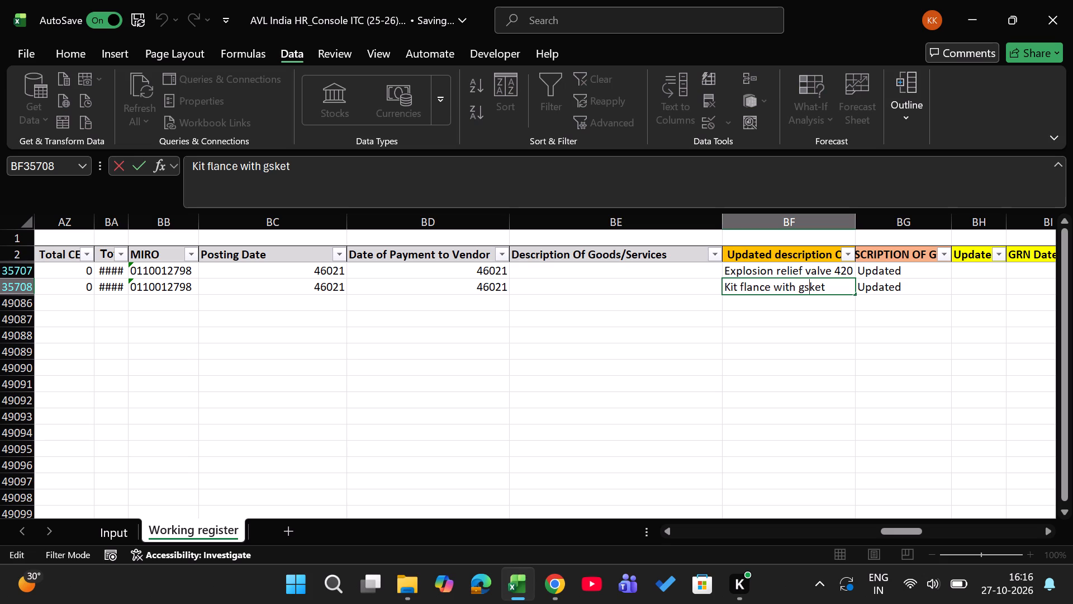
key(a)
Append "EVM420" so the second row's Updated description reads "Kit flance with gasket EVM420".
key(Right)
key(Right)
key(Right)
key(Right)
key(Right)
key(Right)
key(Right)
key(Right)
key(Right)
key(Right)
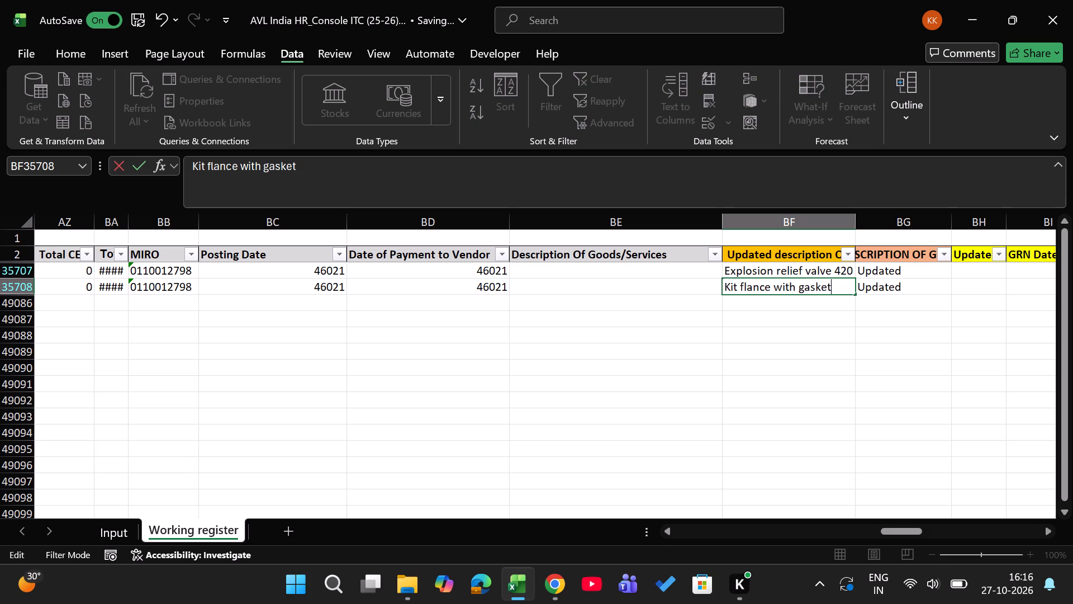
key(space)
text(EVM)
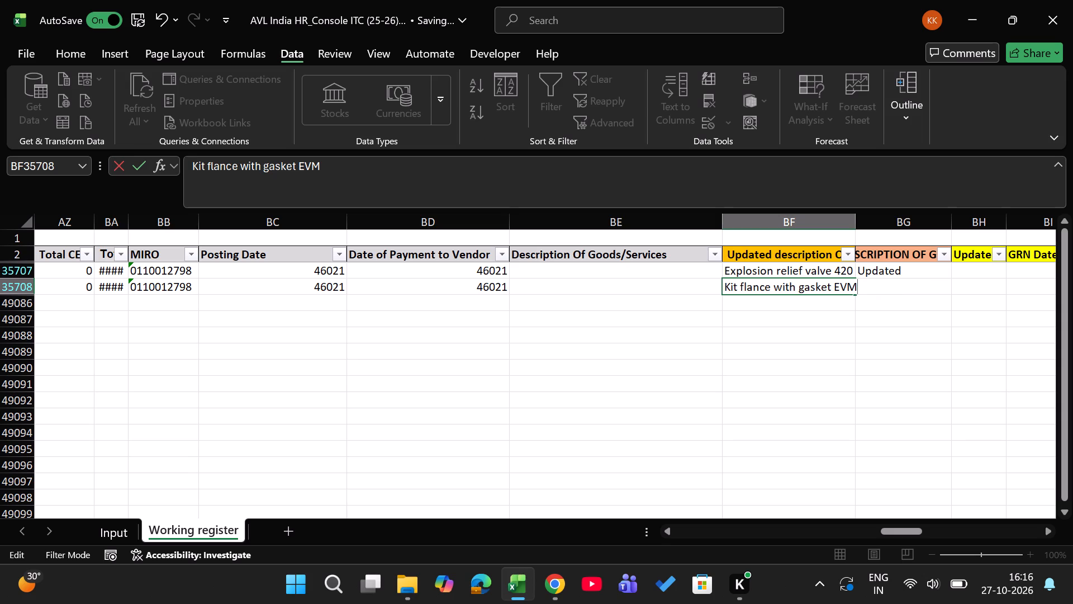
text(420)
key(Right)
key(Right)
key(Down)
click(795, 340)
scroll(886, 267, left, 2)
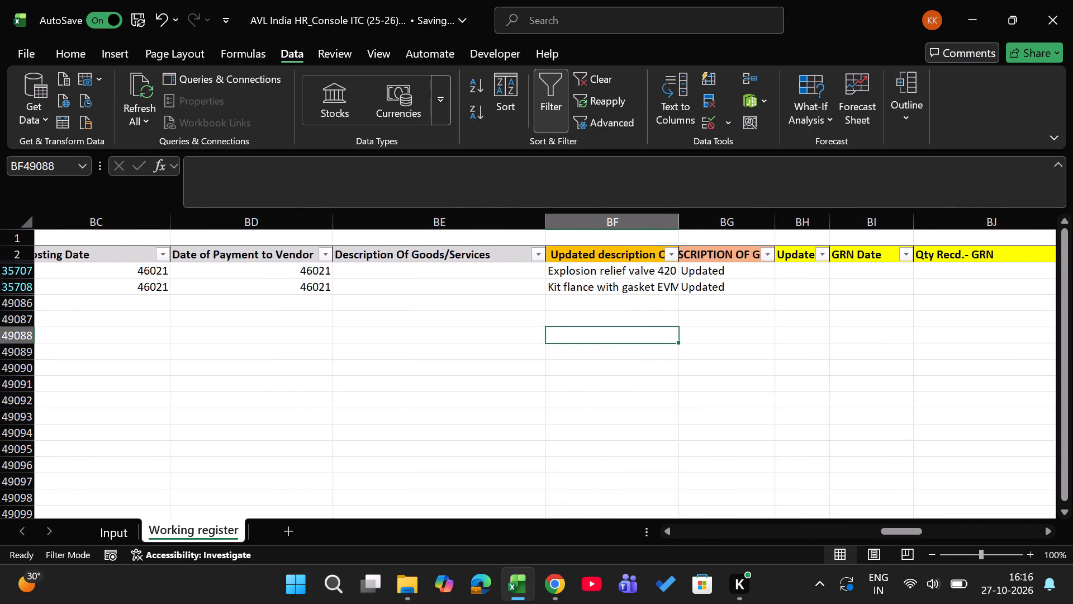
click(805, 251)
key(Down)
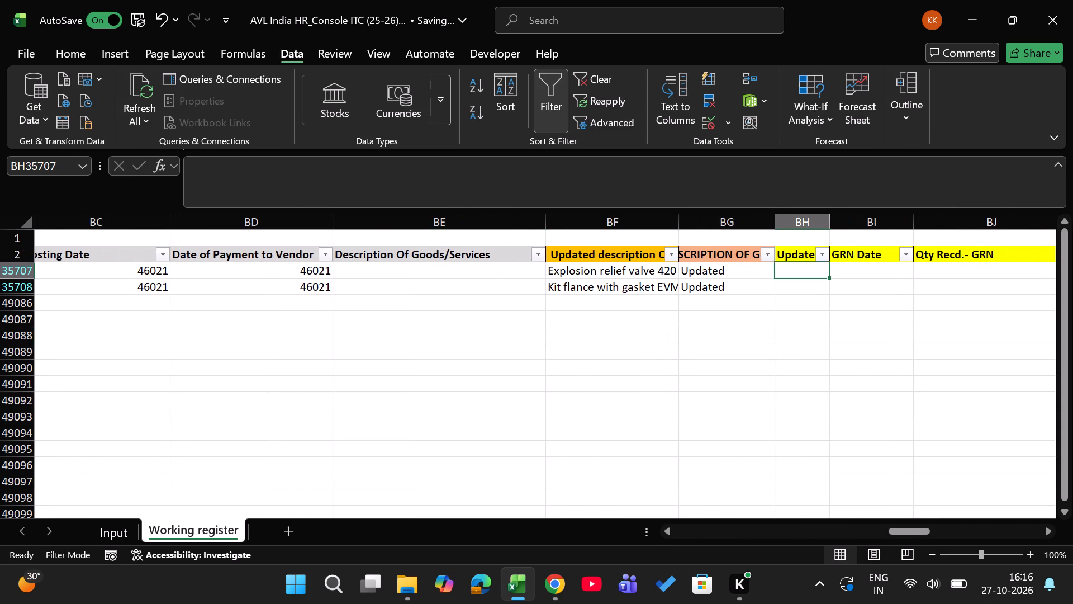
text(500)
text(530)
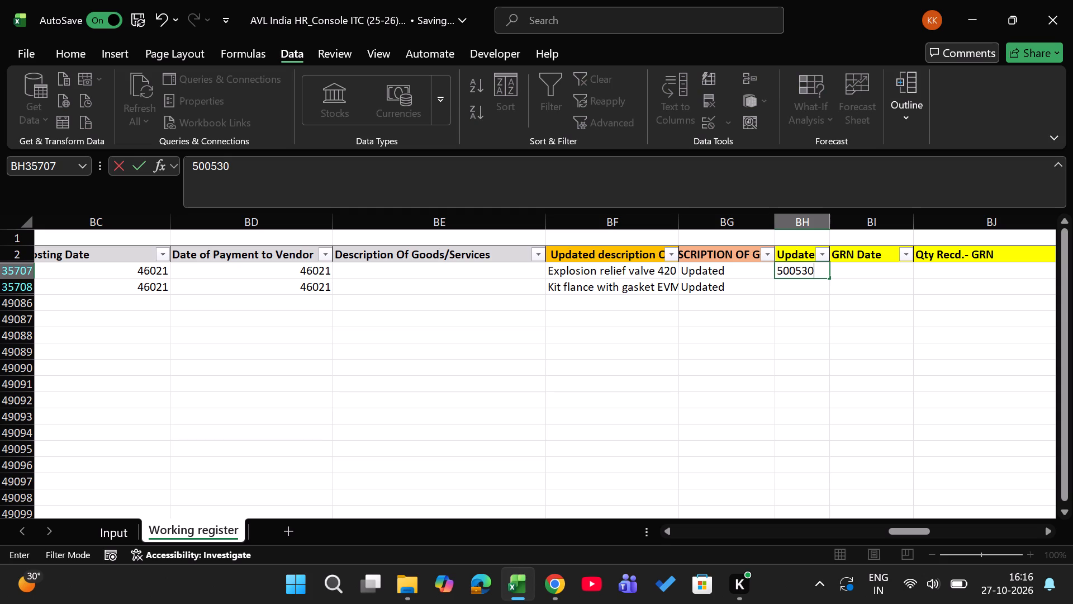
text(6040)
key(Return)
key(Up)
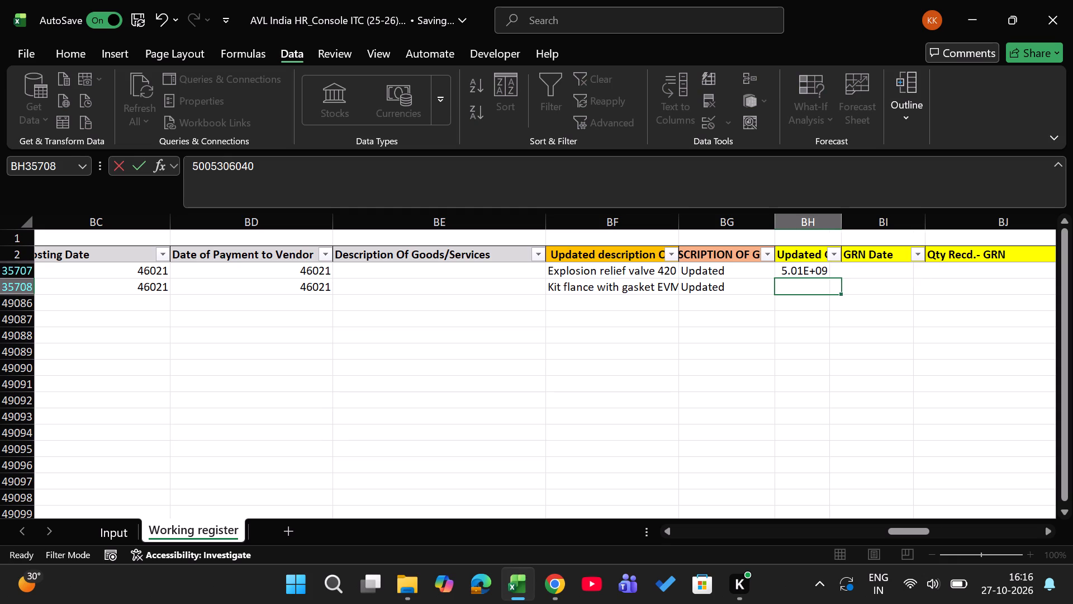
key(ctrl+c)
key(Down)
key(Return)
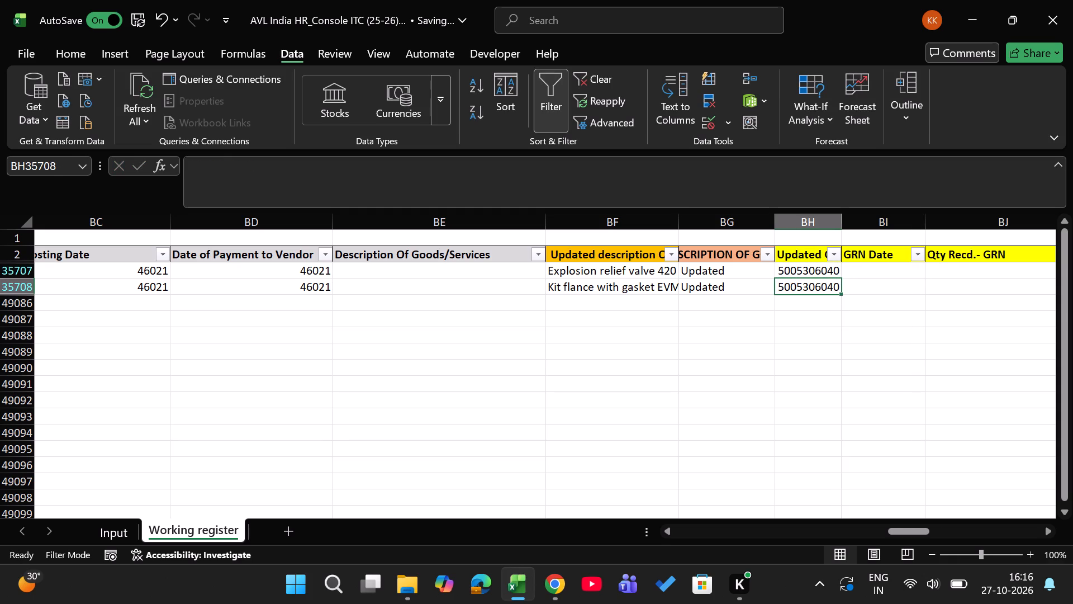
Check the invoice's two rows in the Input sheet across to the GRN No. column and return to the Working register.
click(113, 517)
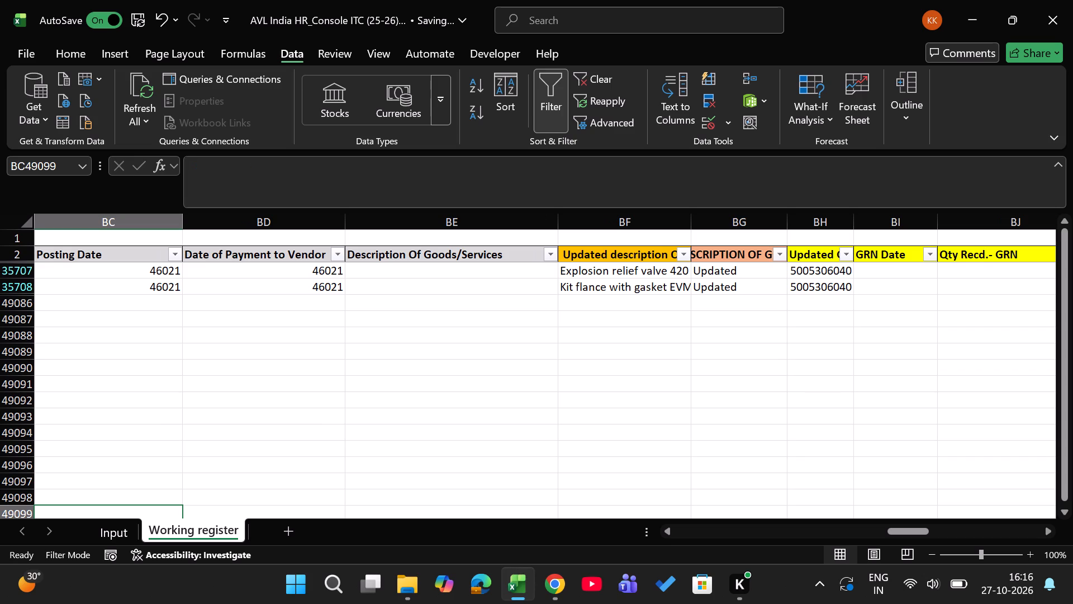
click(104, 537)
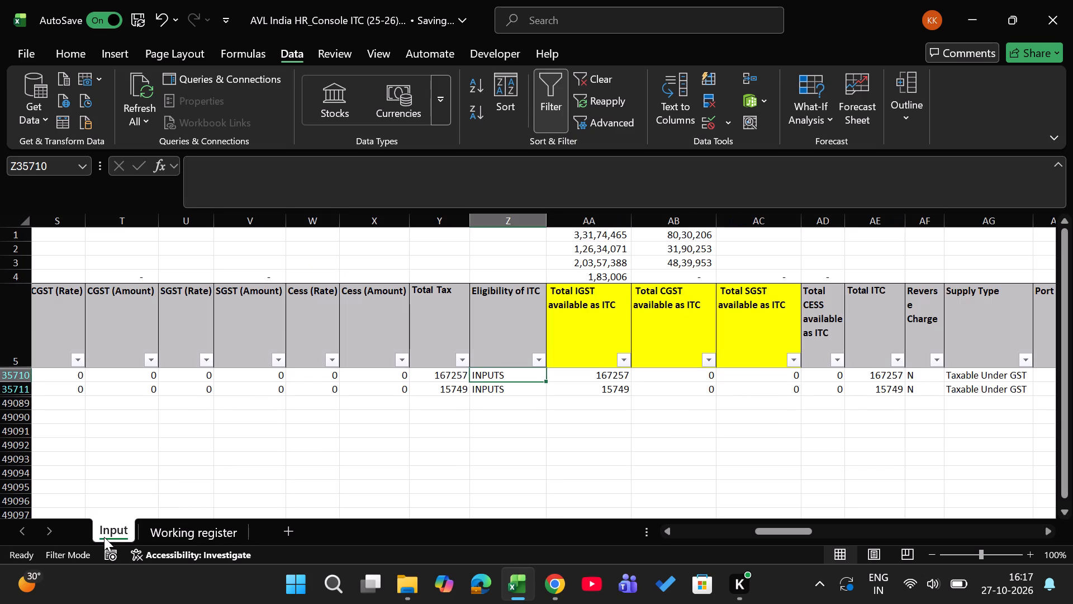
scroll(360, 465, left, 4)
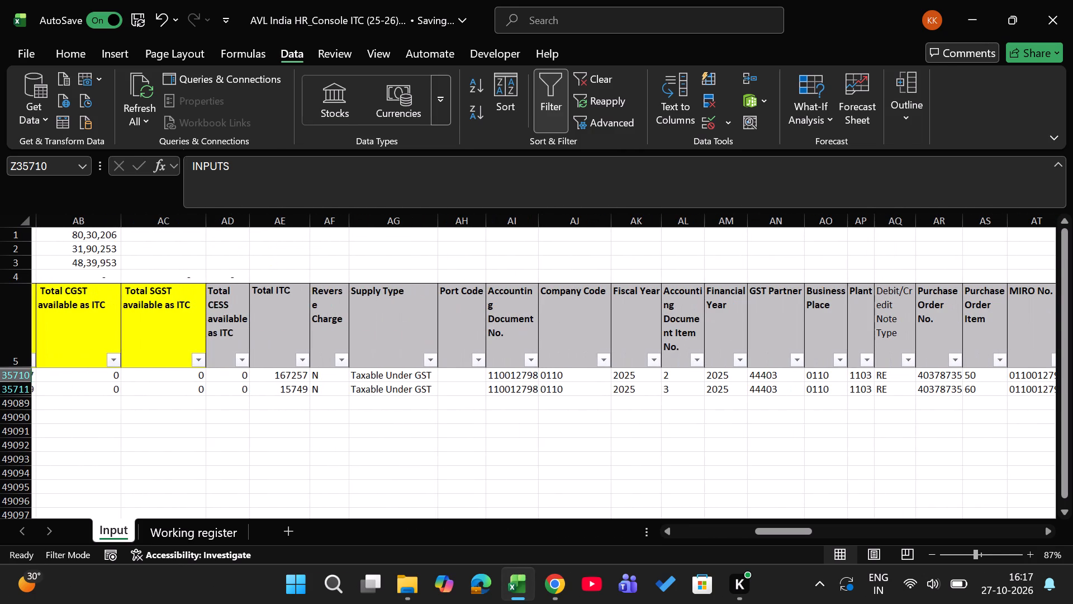
scroll(360, 465, left, 2)
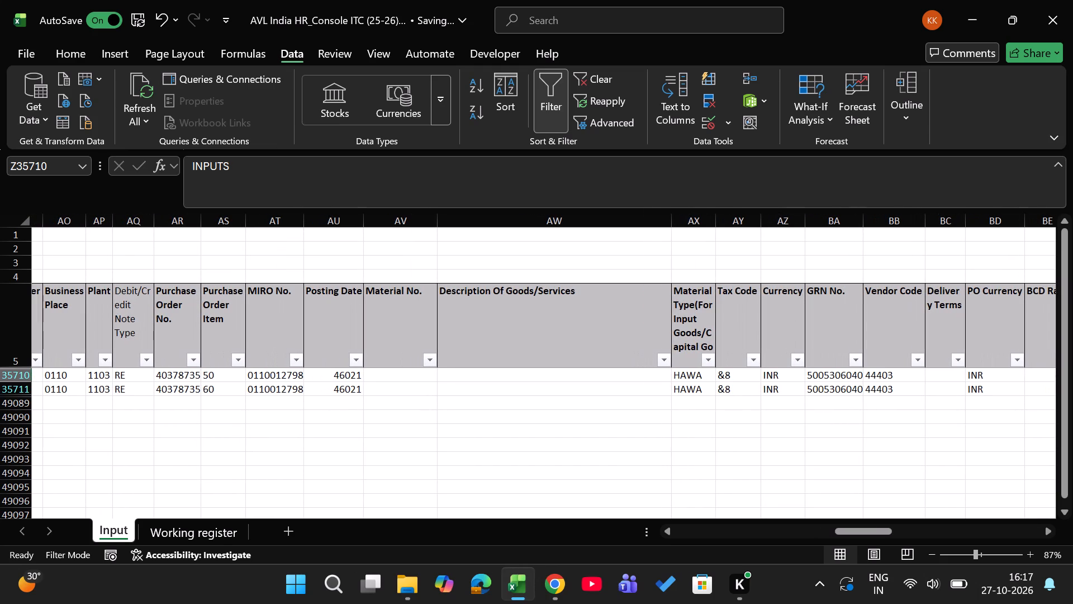
key(ctrl+Page_Down)
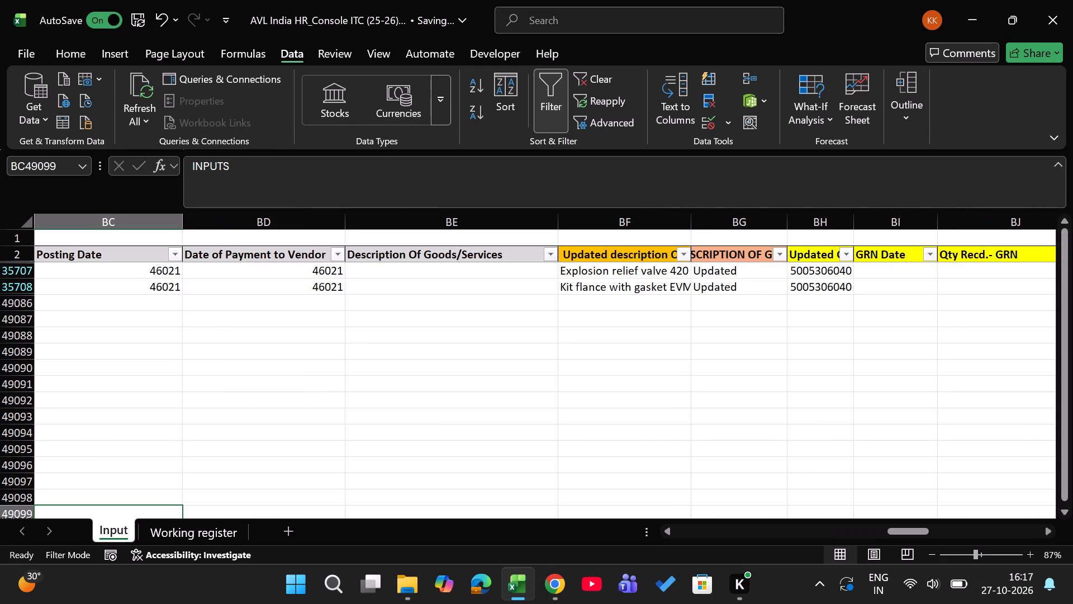
Enter 13-12-2025 as the GRN Date in both rows of the invoice.
key(Right)
key(Right)
key(Right)
key(Right)
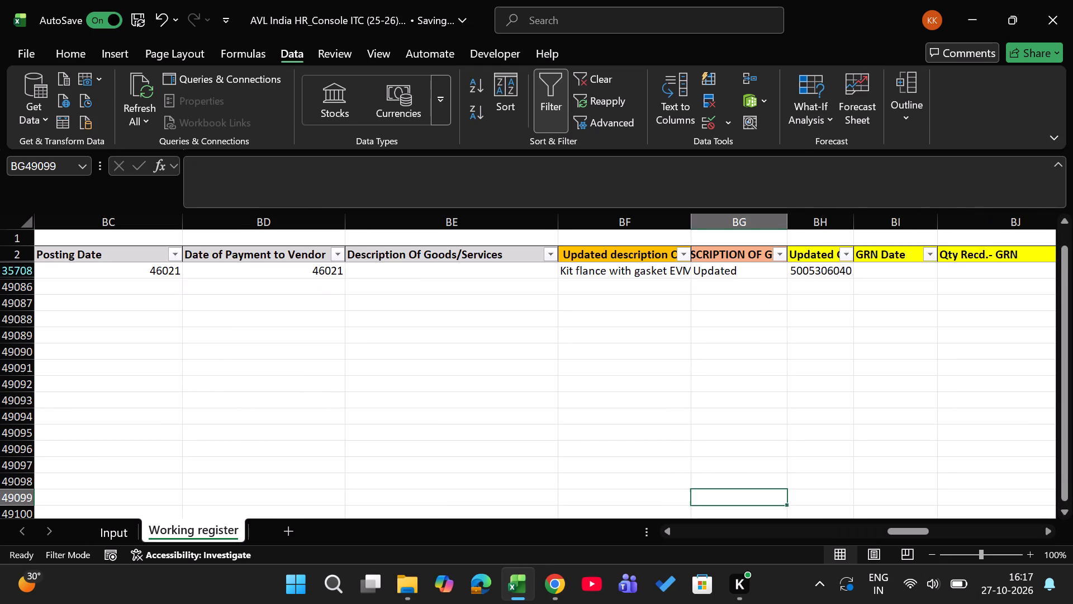
key(Right)
key(Right)
key(ctrl+Up)
key(Down)
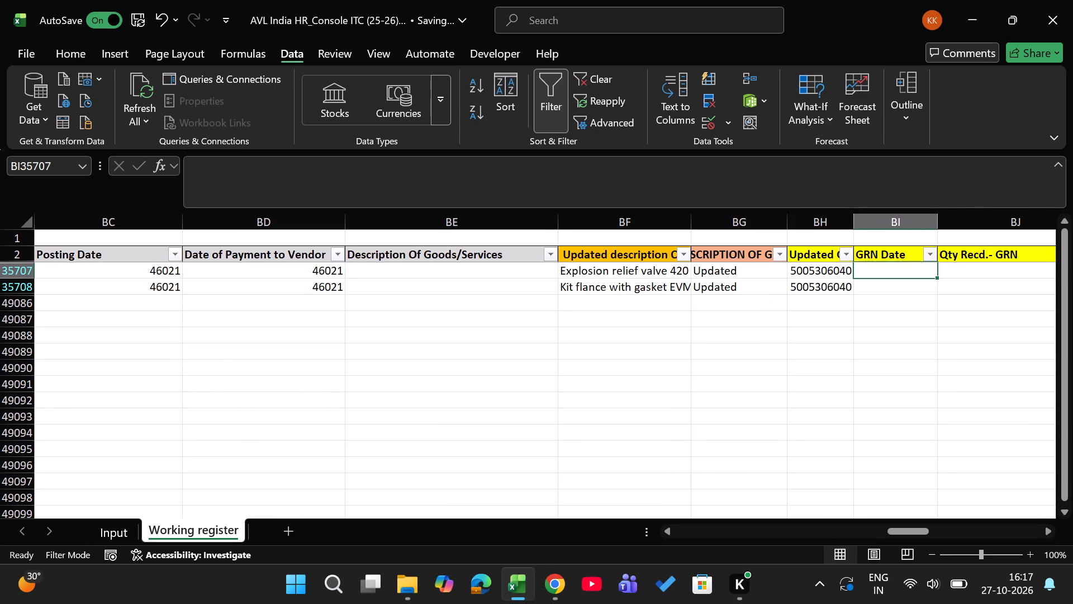
text(13)
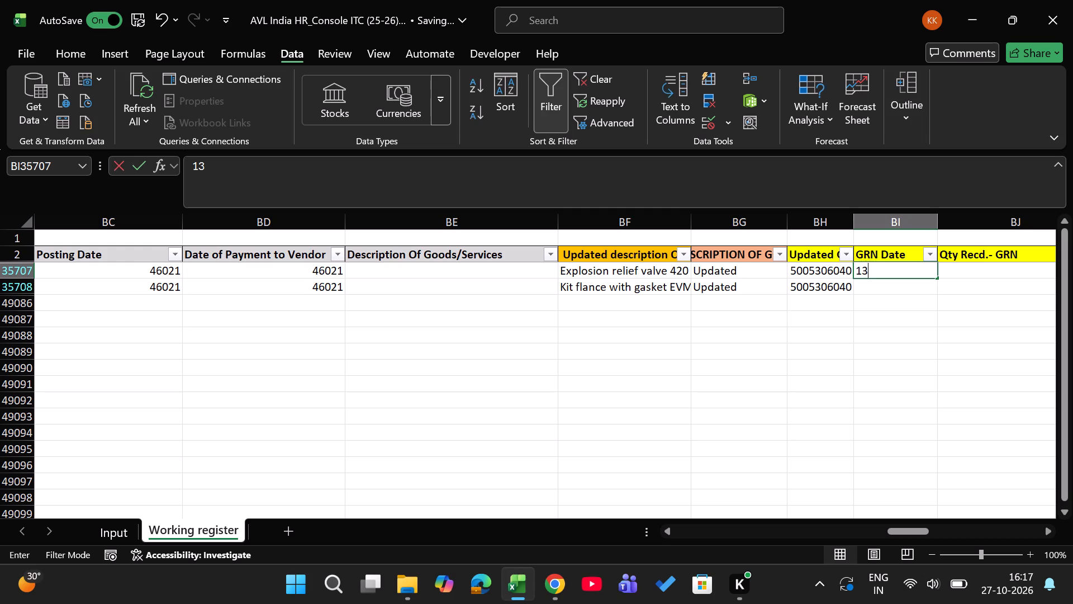
text(-12)
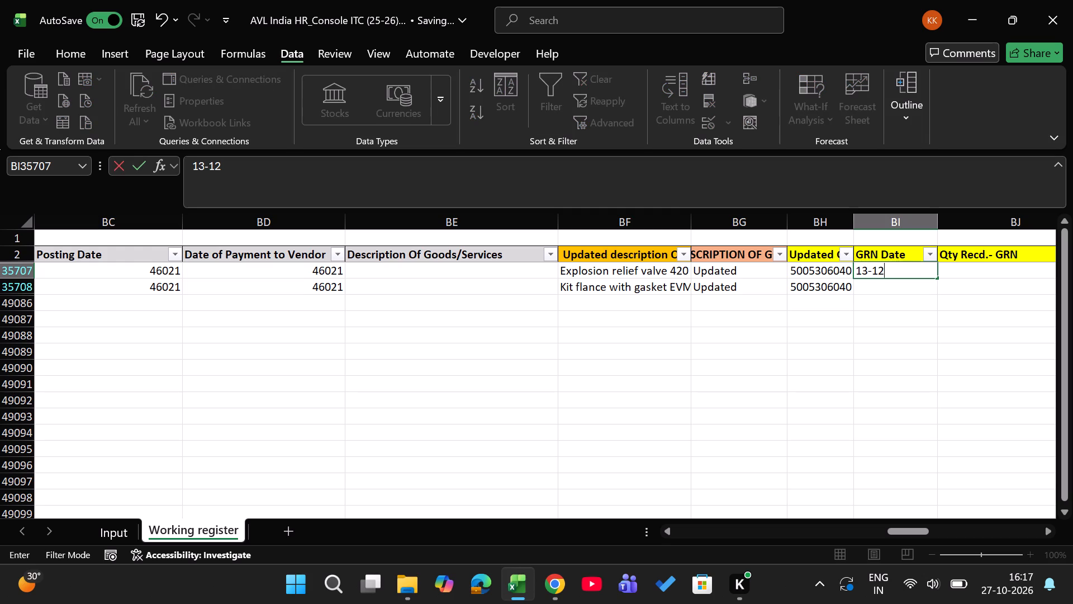
text(-2025)
key(Return)
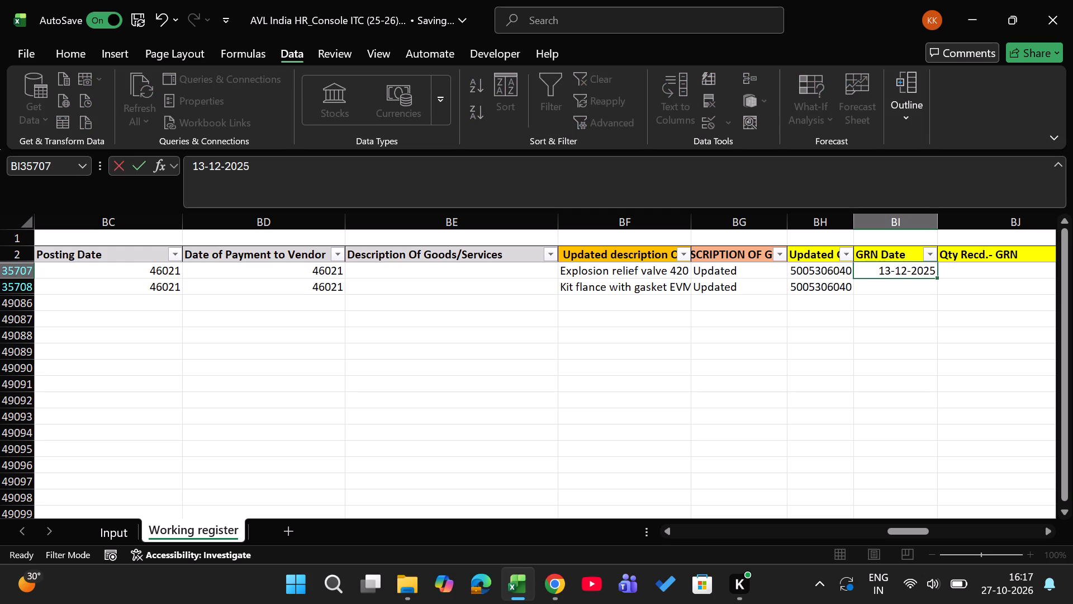
key(Up)
key(ctrl+c)
key(Down)
key(Return)
Enter 2 as the Qty Recd.- GRN in both rows of the invoice.
key(Right)
key(Up)
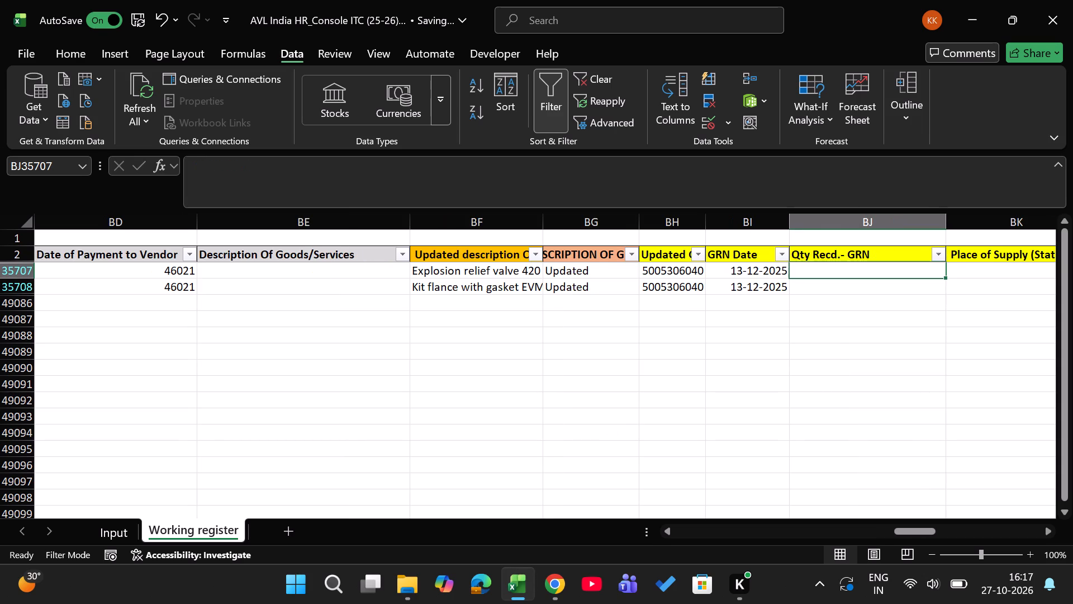
key(2)
key(Down)
key(2)
Enter state code 06 as the Place of Supply in both rows of the invoice.
key(Right)
key(Up)
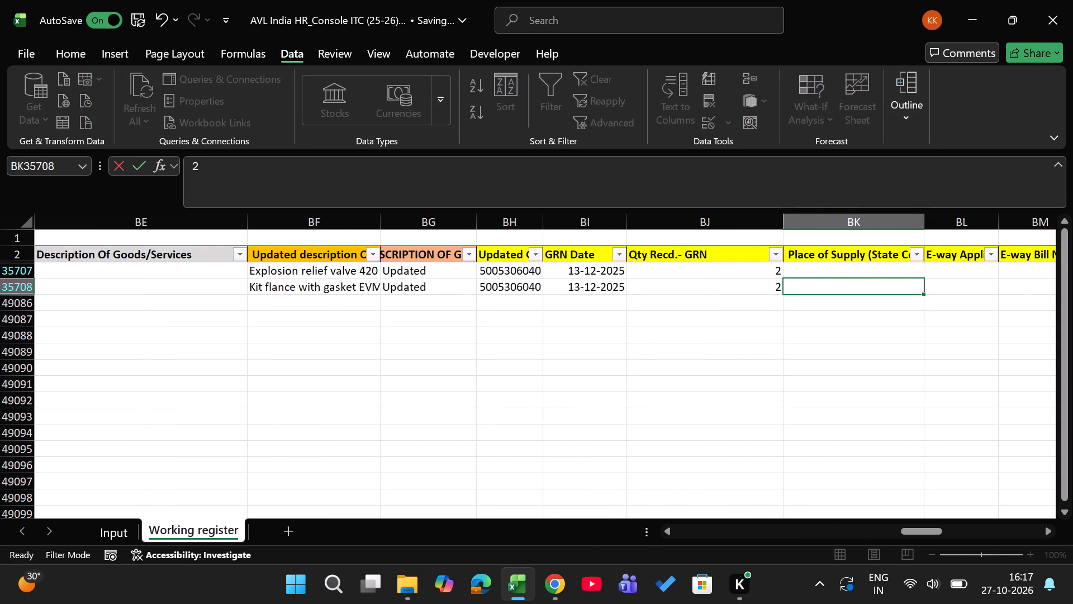
text(06)
key(Return)
key(Up)
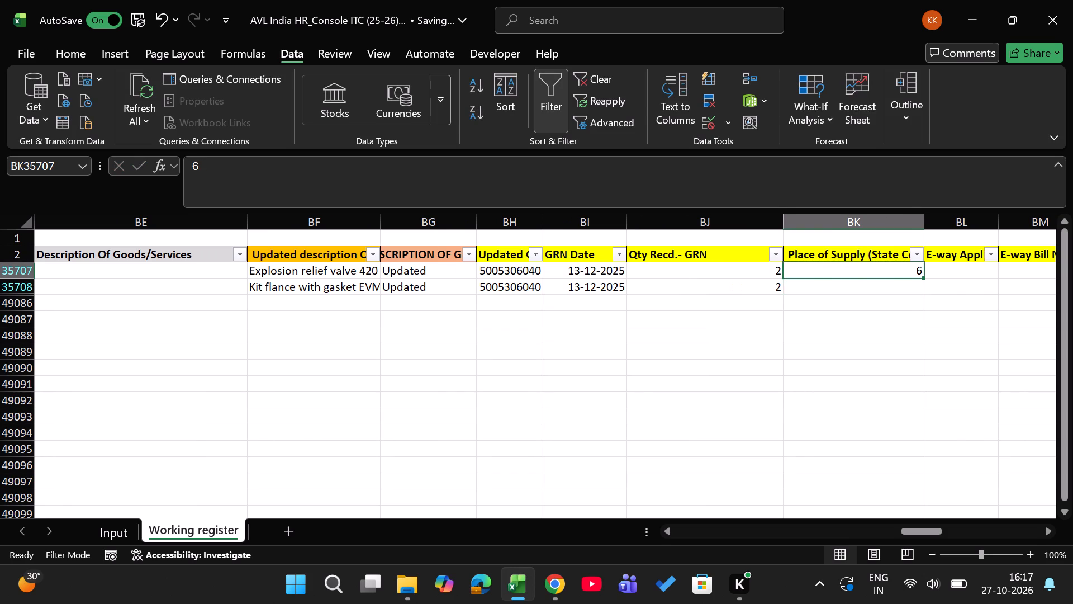
key(ctrl+c)
key(Down)
key(Return)
Enter Yes as E-way Applicable in both rows of the invoice.
key(Right)
key(Up)
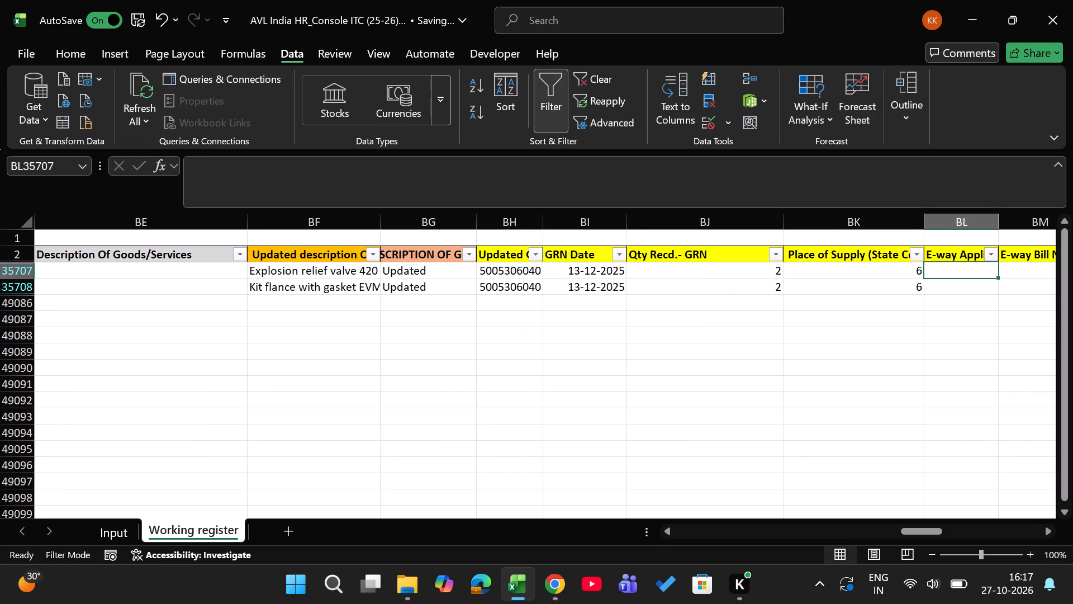
key(Up)
key(Down)
scroll(616, 432, right, 1)
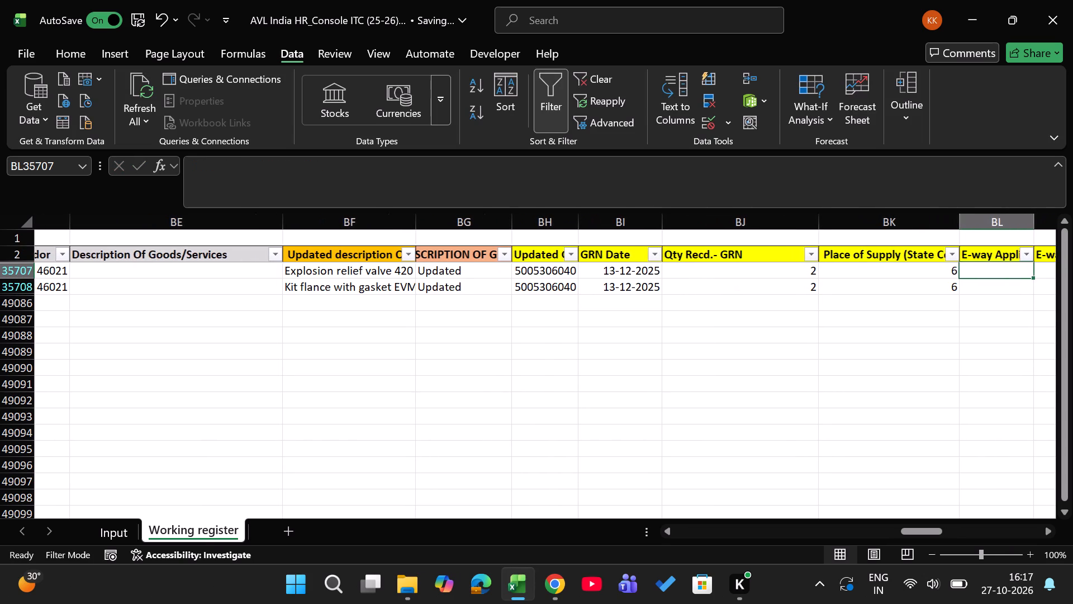
scroll(616, 432, right, 1)
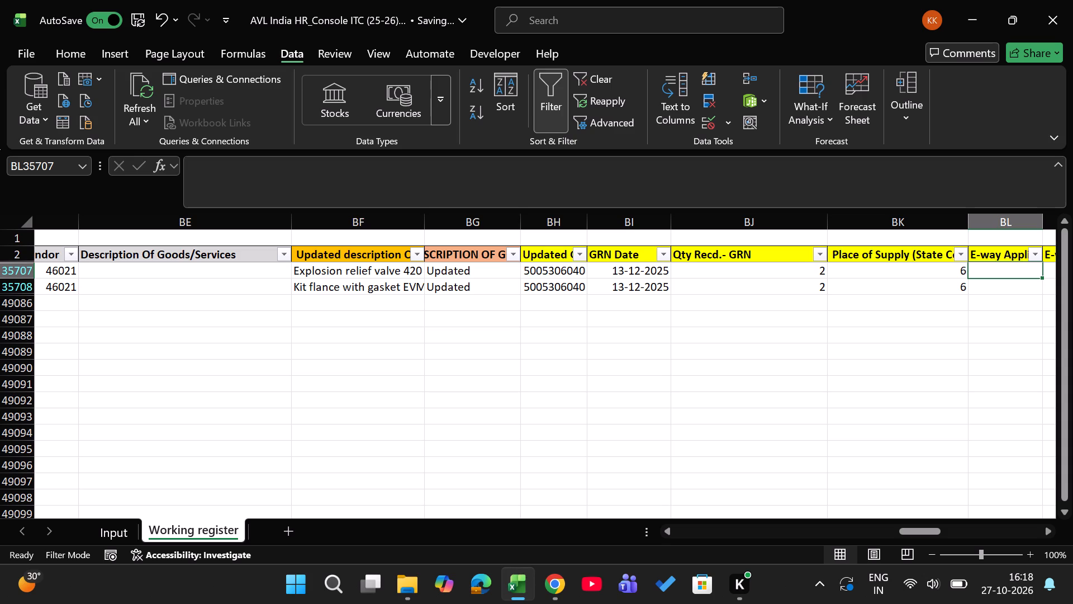
key(Right)
key(Up)
key(Left)
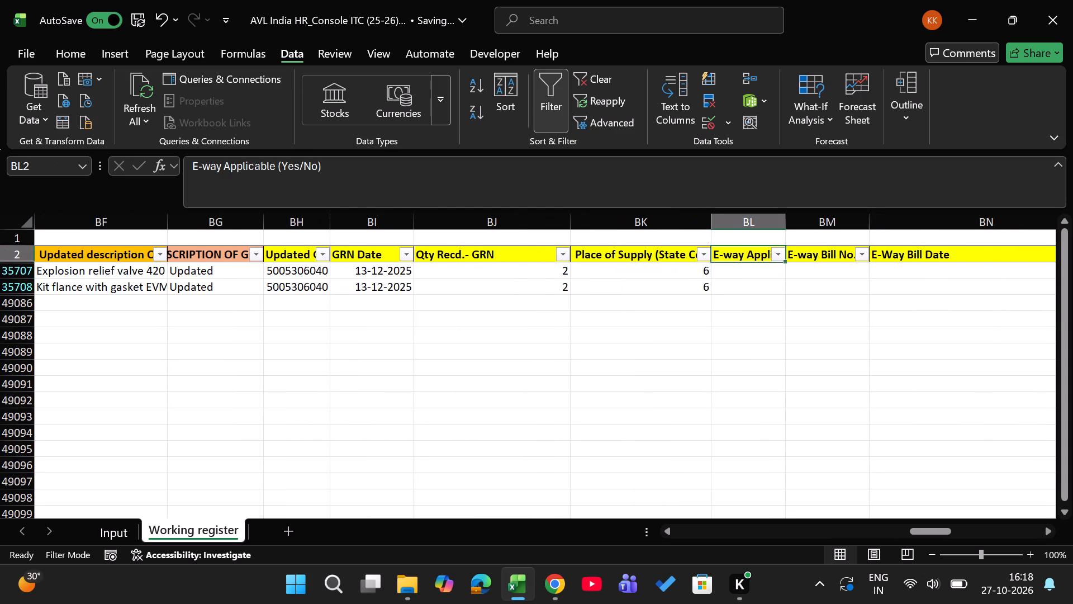
key(Down)
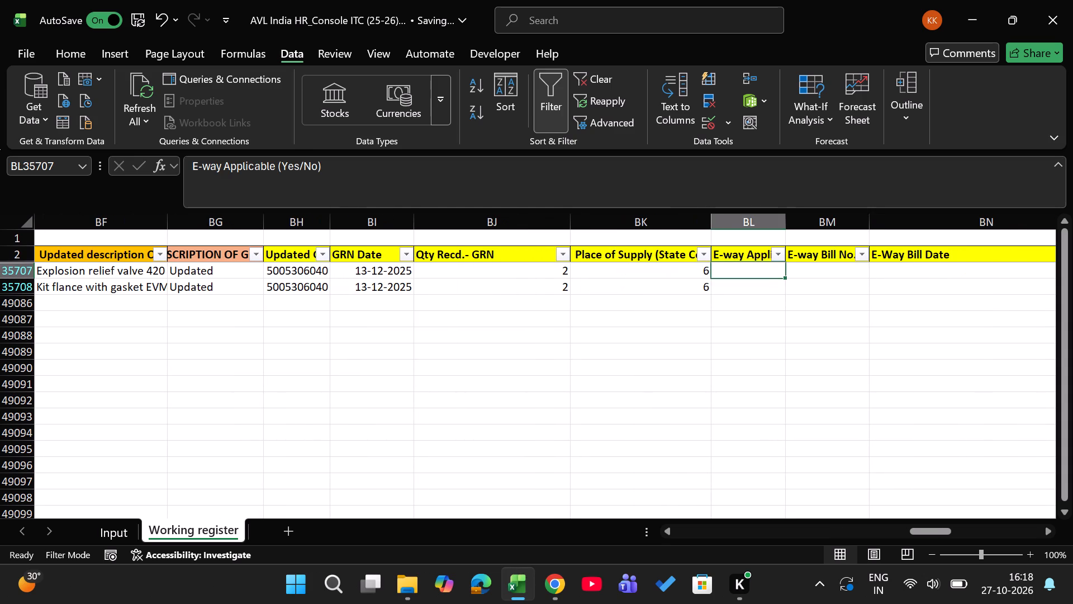
text(Yes)
key(Return)
key(Up)
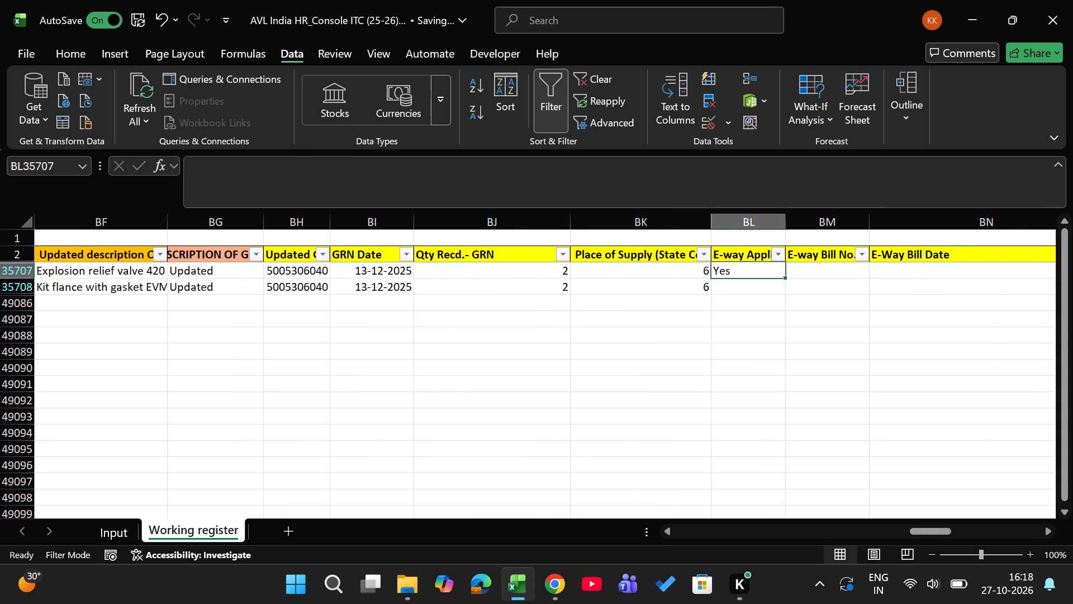
key(ctrl+c)
key(Down)
key(Return)
Set the E-way Bill No. to Not found in both rows of the invoice.
key(Right)
key(Up)
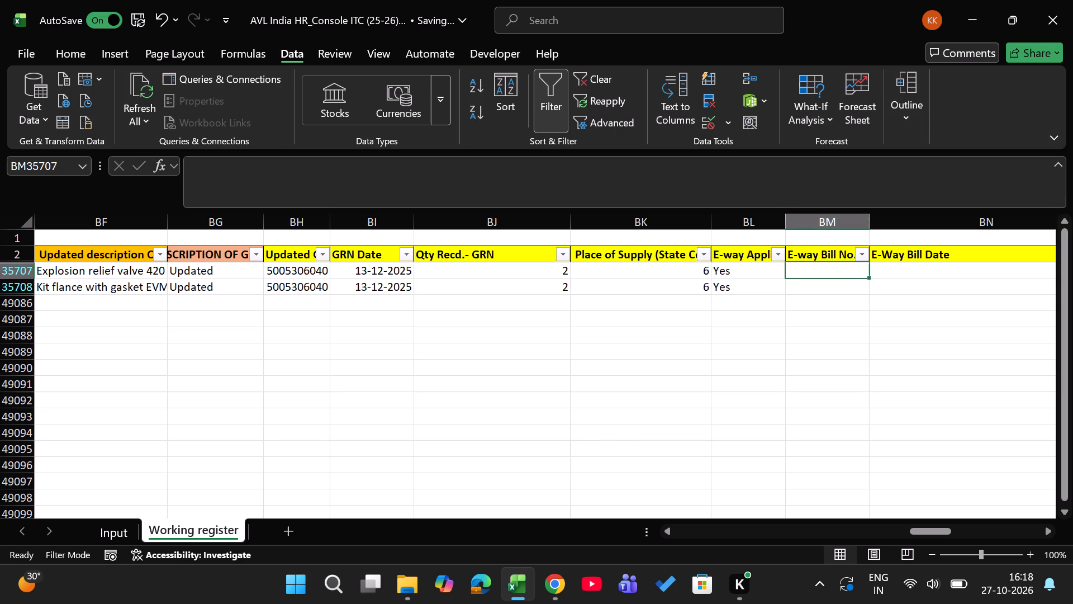
key(alt+Down)
key(Down)
key(Down)
key(Return)
key(ctrl+c)
key(Down)
key(Return)
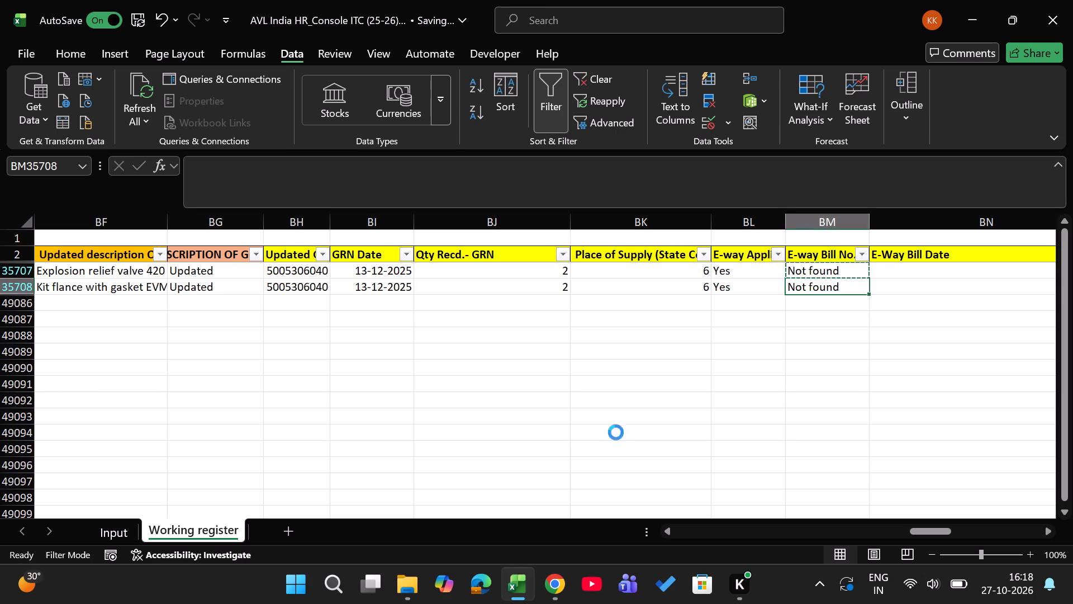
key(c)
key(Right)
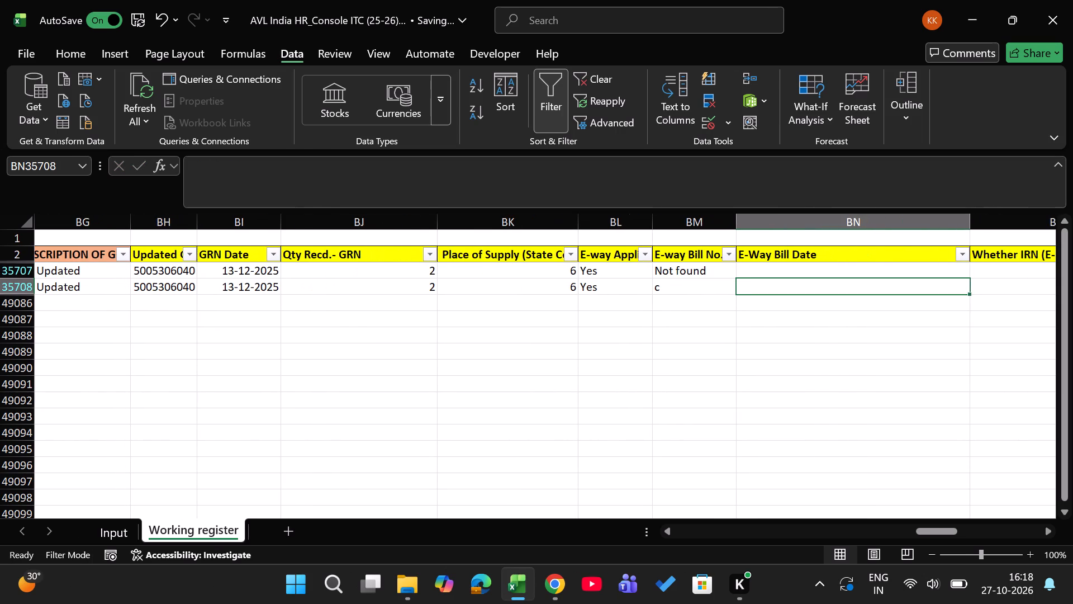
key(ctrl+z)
Set the E-Way Bill Date to Not found in both rows of the invoice.
key(Right)
key(Up)
key(Return)
key(Up)
key(Left)
key(Right)
key(alt+Down)
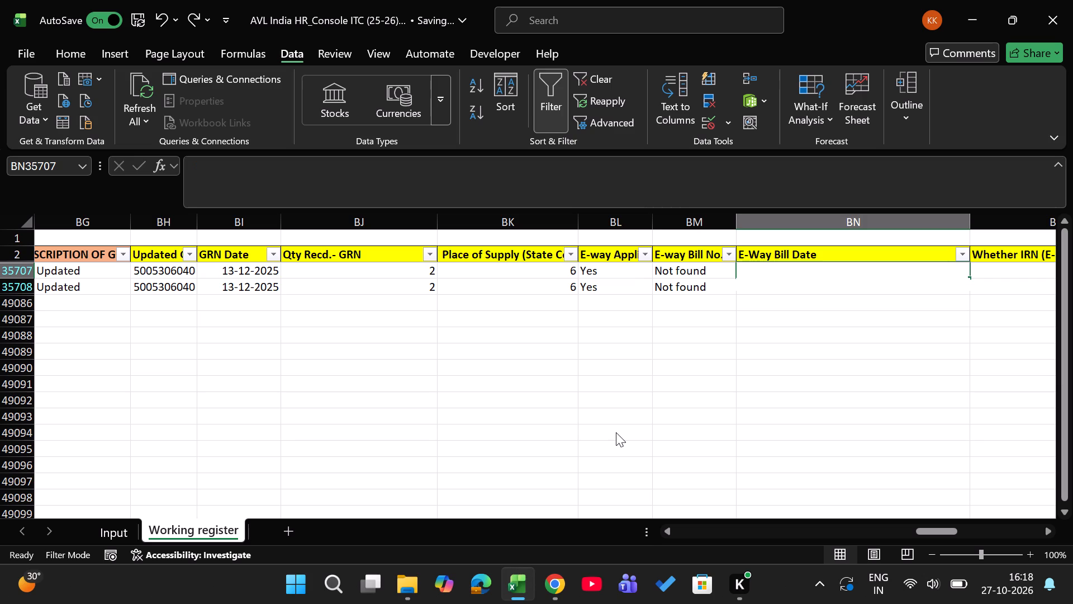
key(Down)
key(Return)
key(ctrl+c)
key(Down)
key(Return)
Set Whether IRN (E-INV) attached with Invoice to Yes in both rows of the invoice.
key(Right)
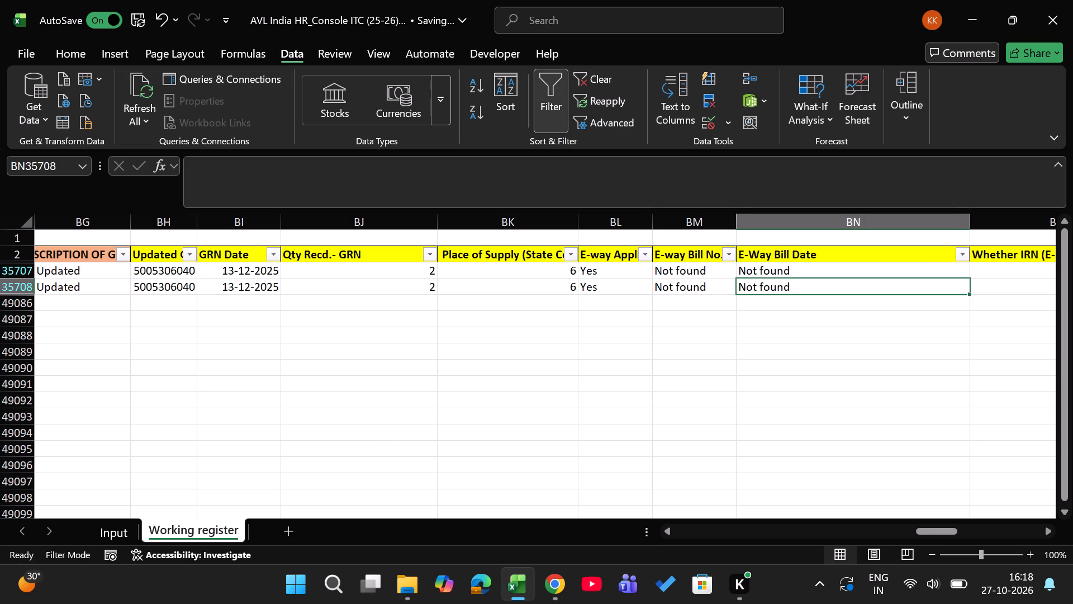
key(Up)
key(Up)
key(Down)
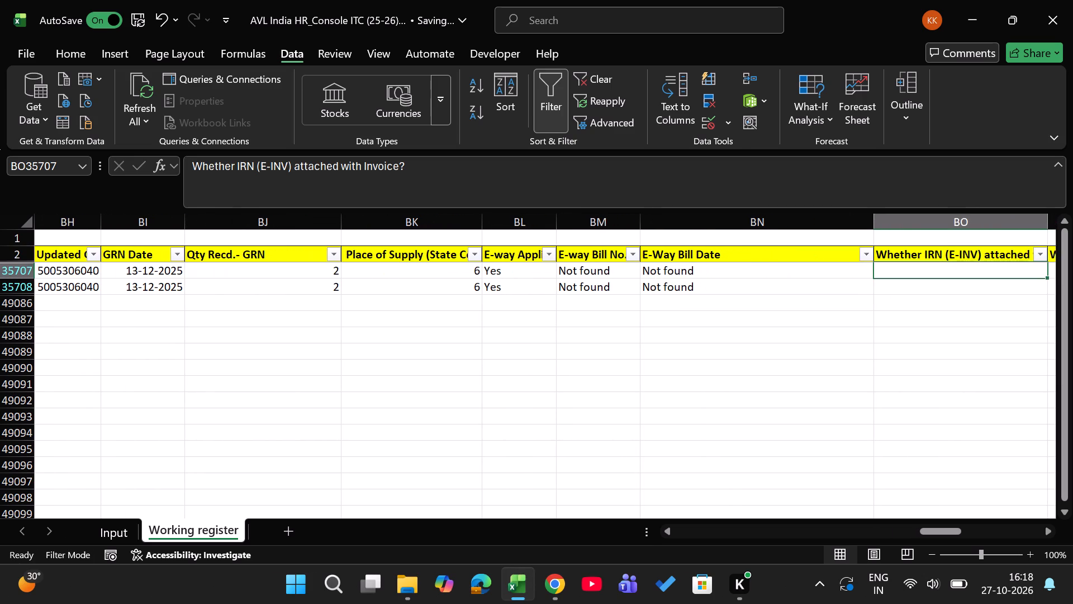
key(alt+Down)
key(Down)
key(Return)
key(ctrl+c)
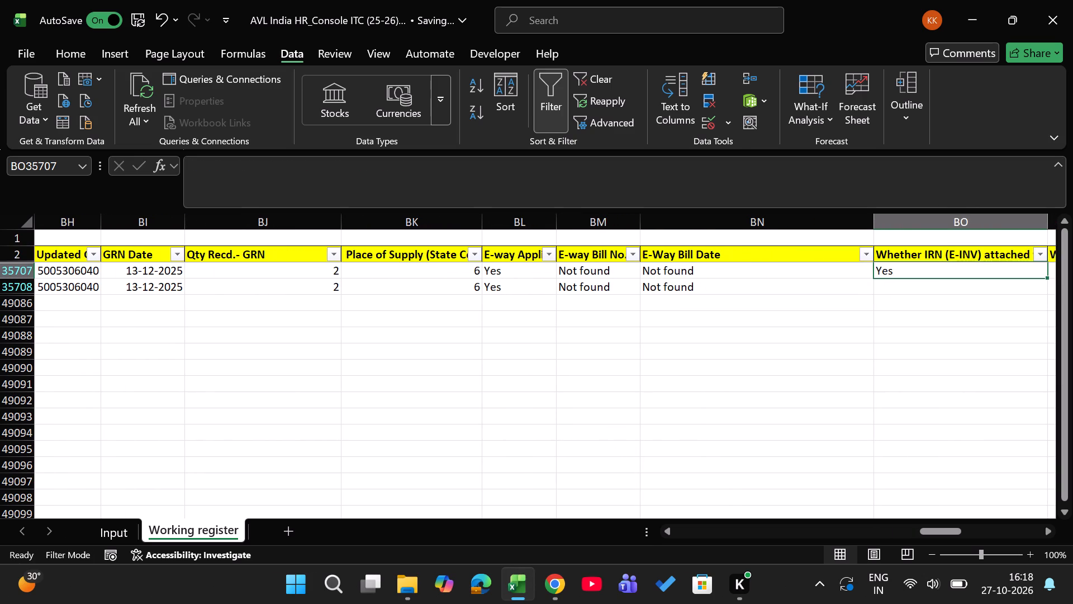
key(Down)
key(Return)
Check the GRN No. of the invoice's first row in the Input sheet and return to the Working register.
key(Right)
key(Up)
key(Up)
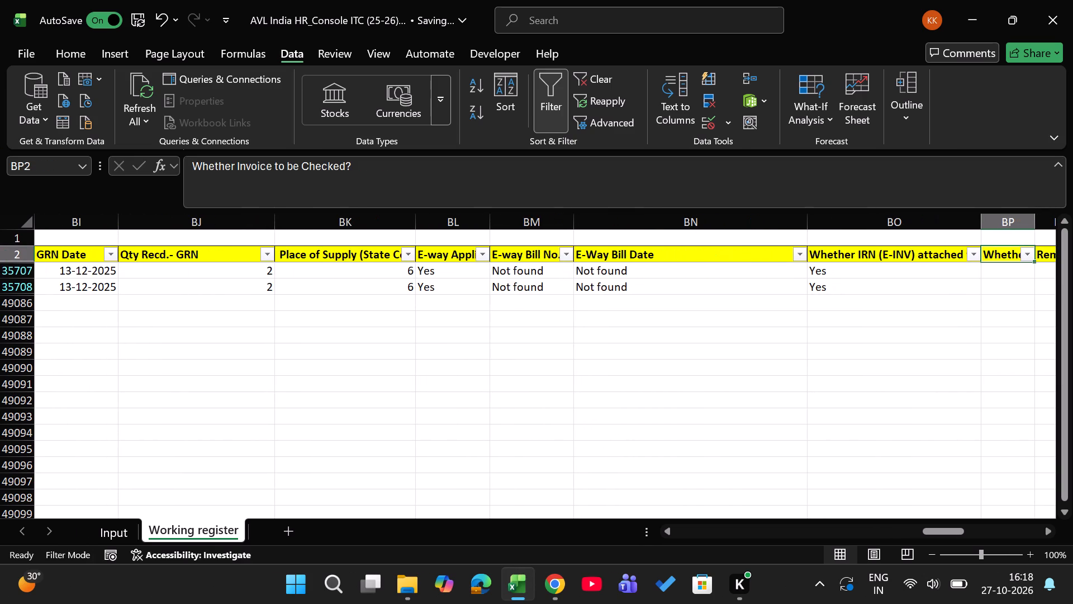
key(Down)
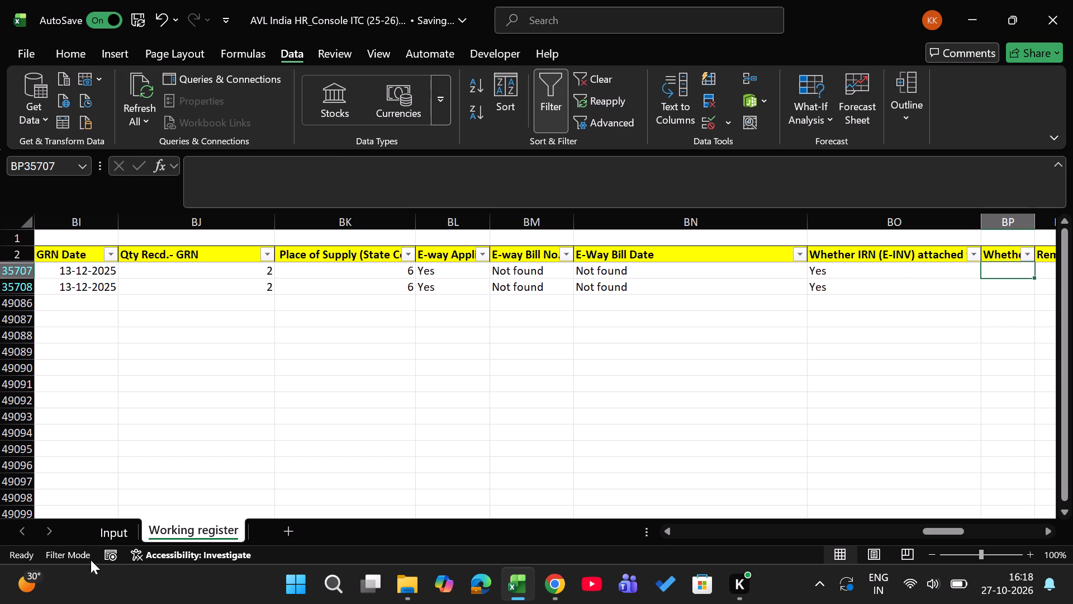
click(105, 535)
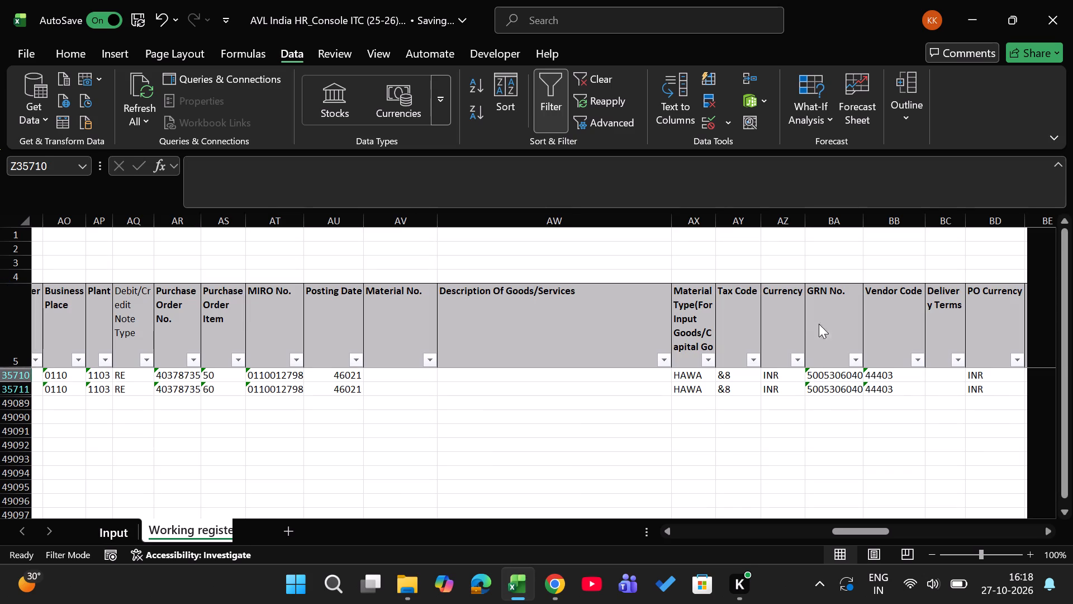
click(856, 371)
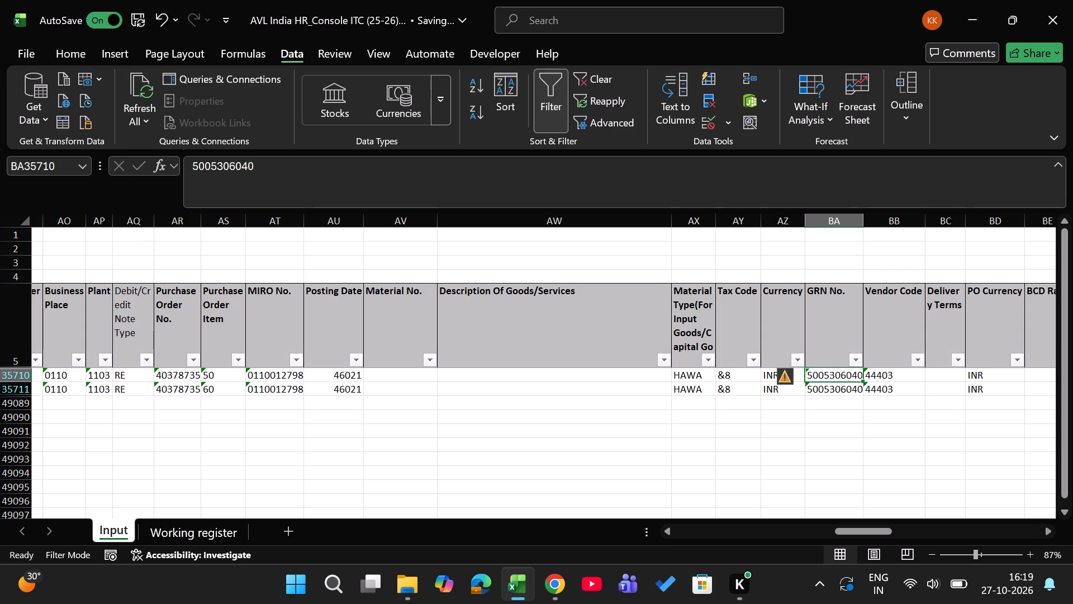
key(ctrl+Page_Down)
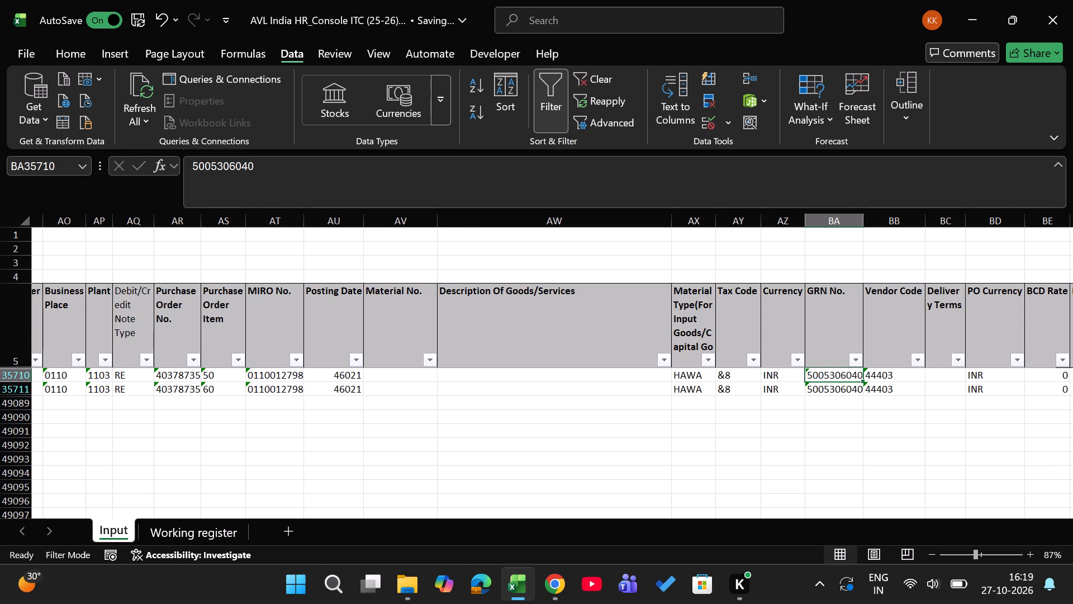
Review the Whether Invoice to be Checked? column and open its options for the invoice's first row.
key(Right)
key(Up)
key(Left)
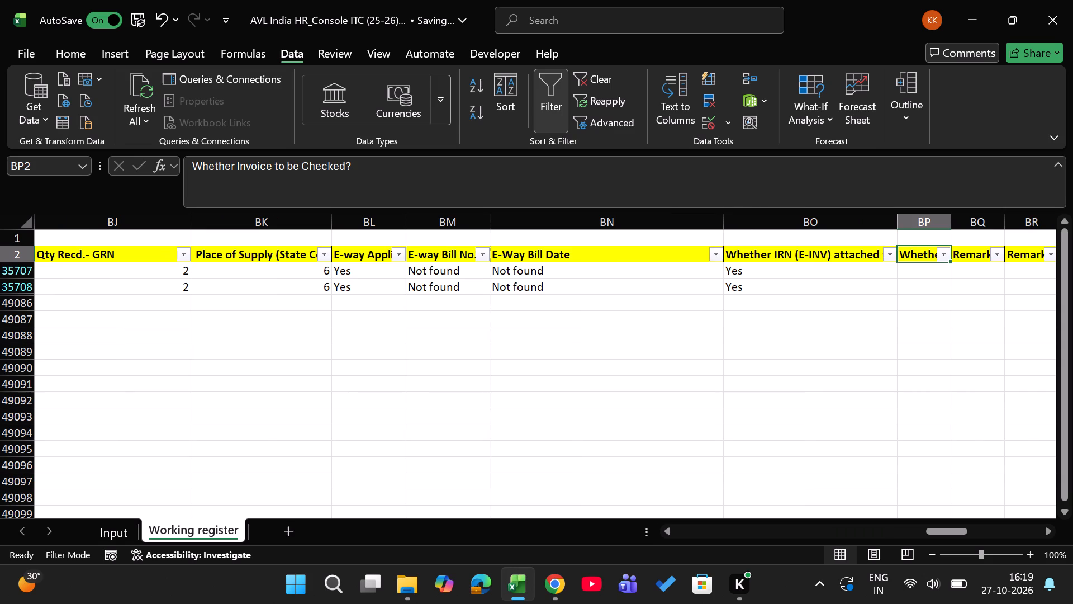
key(Down)
key(Up)
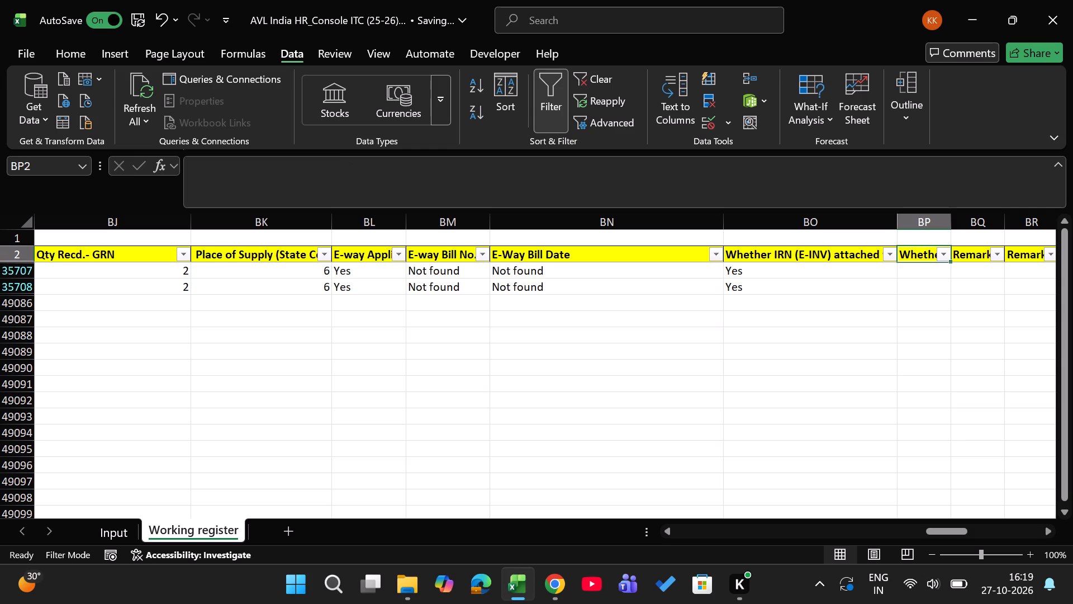
key(Down)
key(alt+Down)
key(Return)
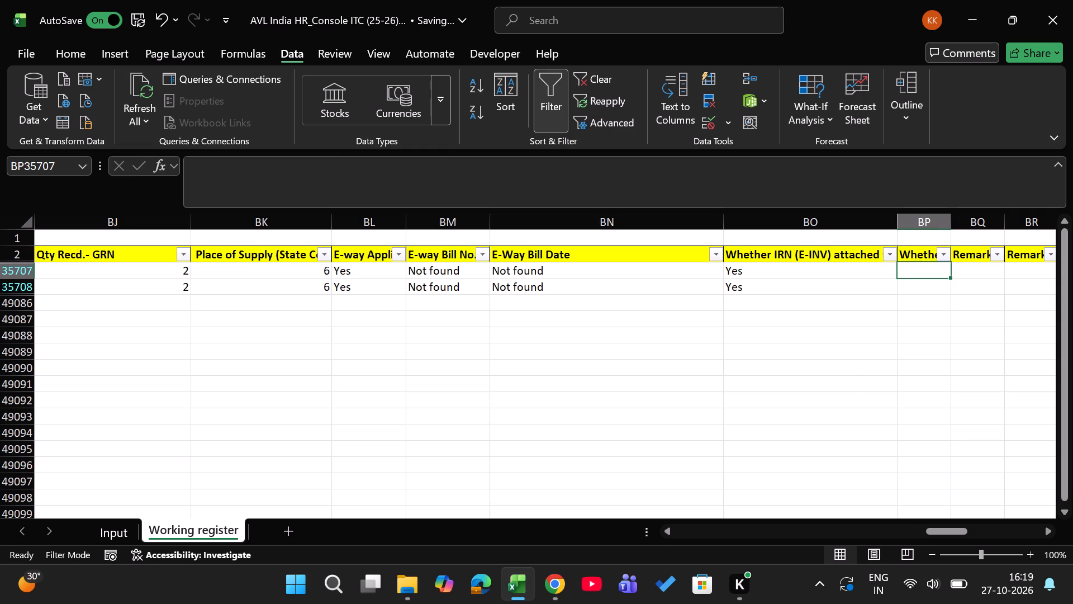
key(Right)
key(Left)
key(Up)
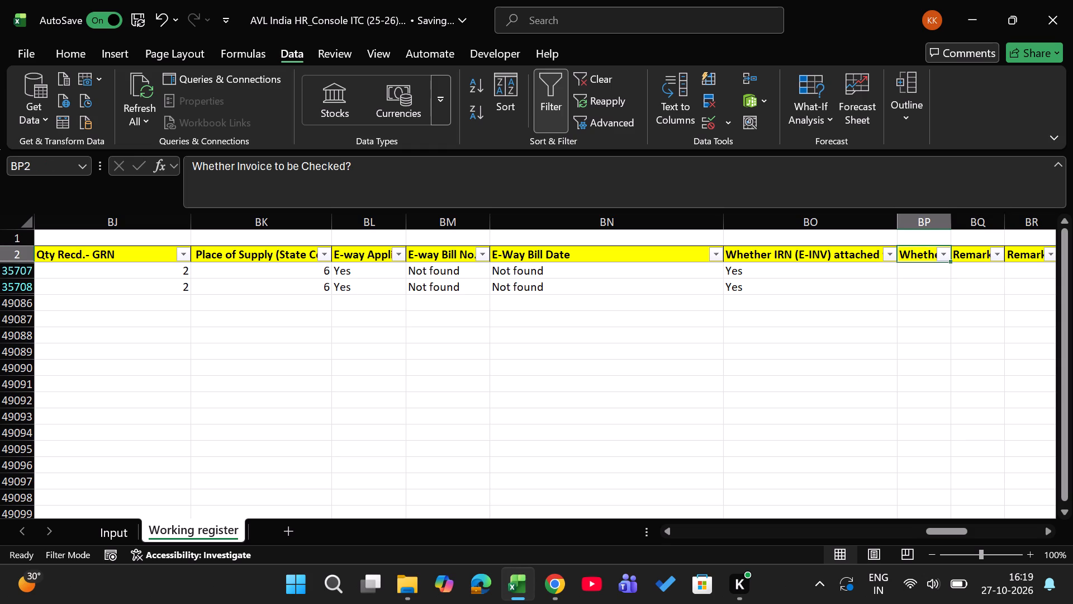
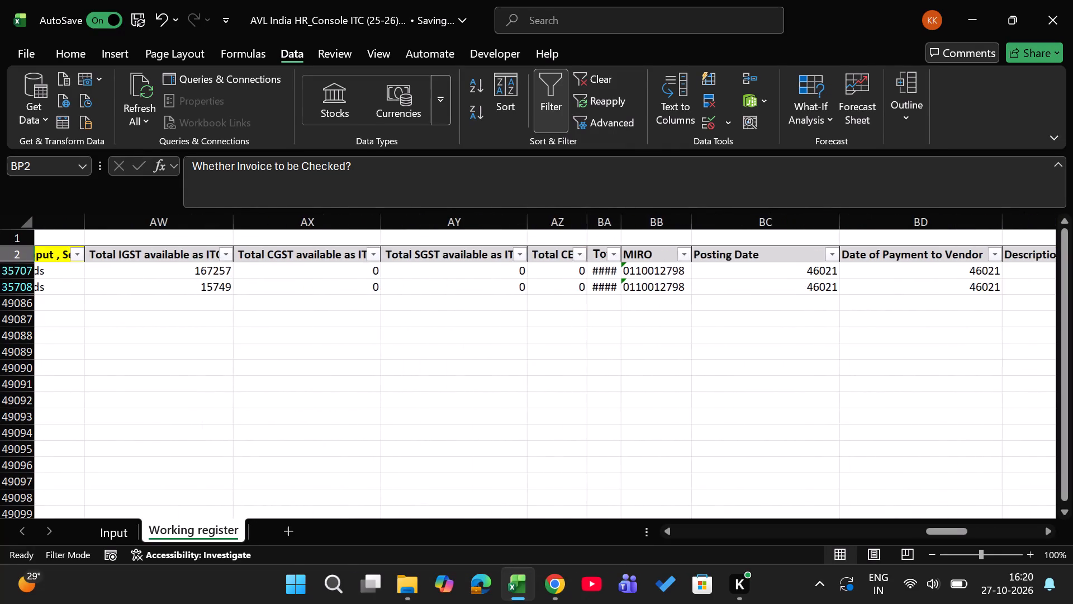
Check the Eligibility of ITC column heading and its entries for both rows of the invoice in the Working register.
scroll(856, 371, left, 1)
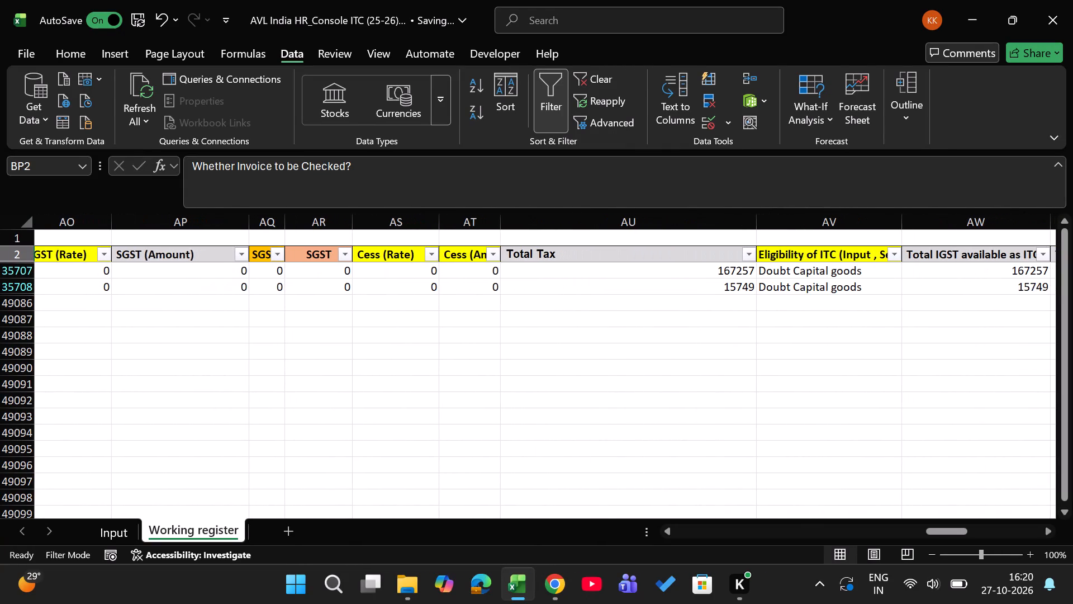
scroll(856, 371, left, 1)
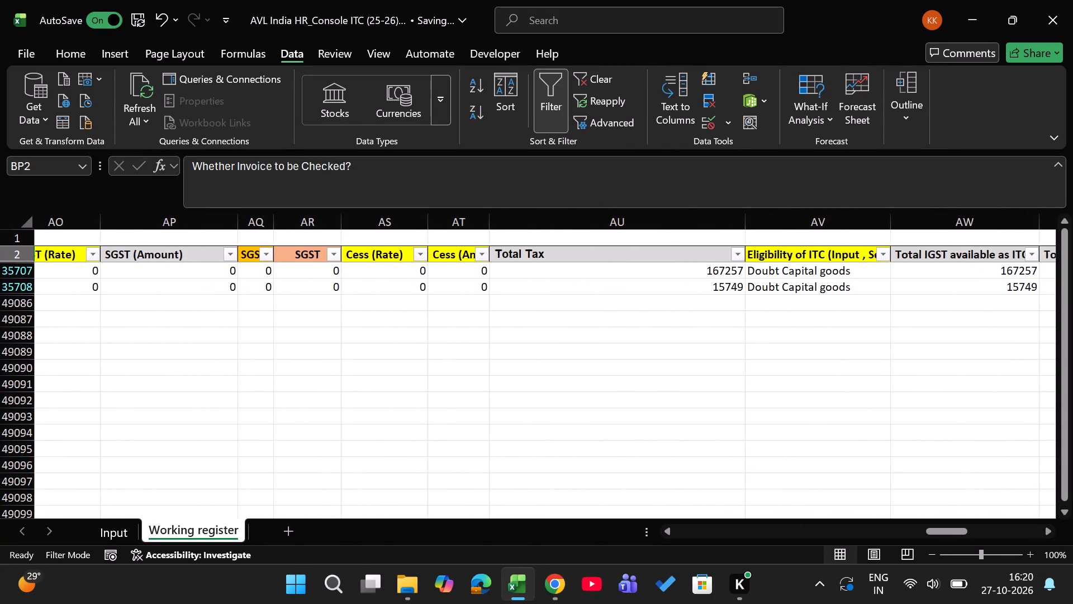
scroll(856, 371, left, 1)
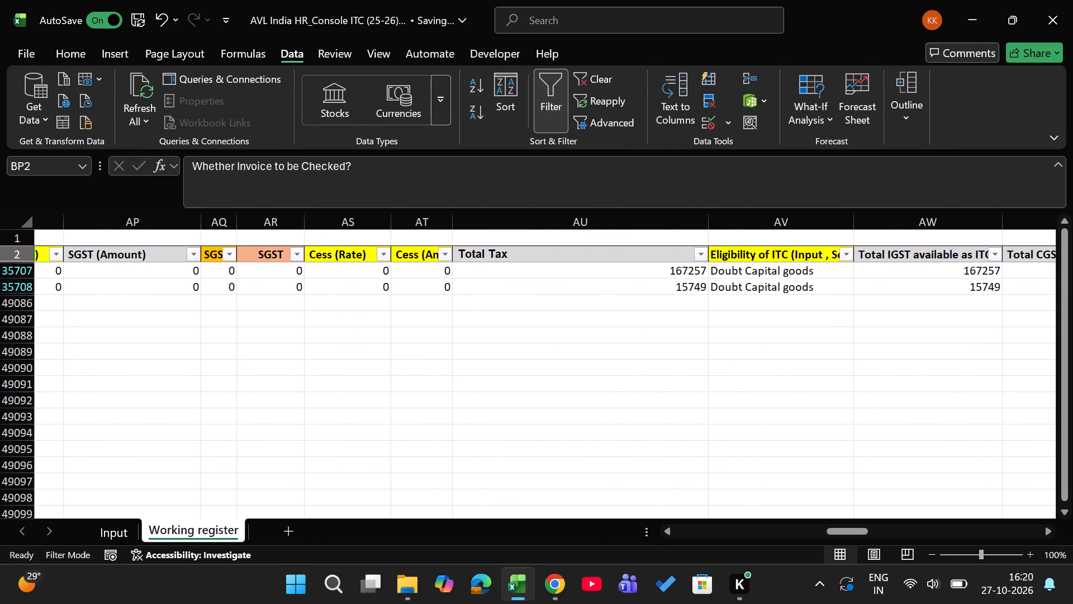
click(804, 254)
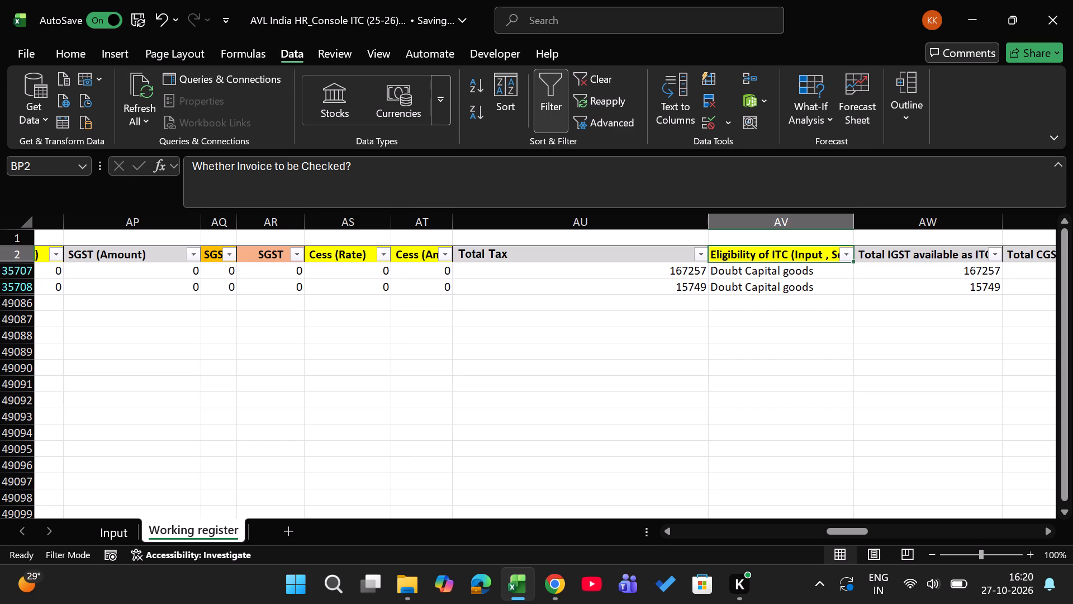
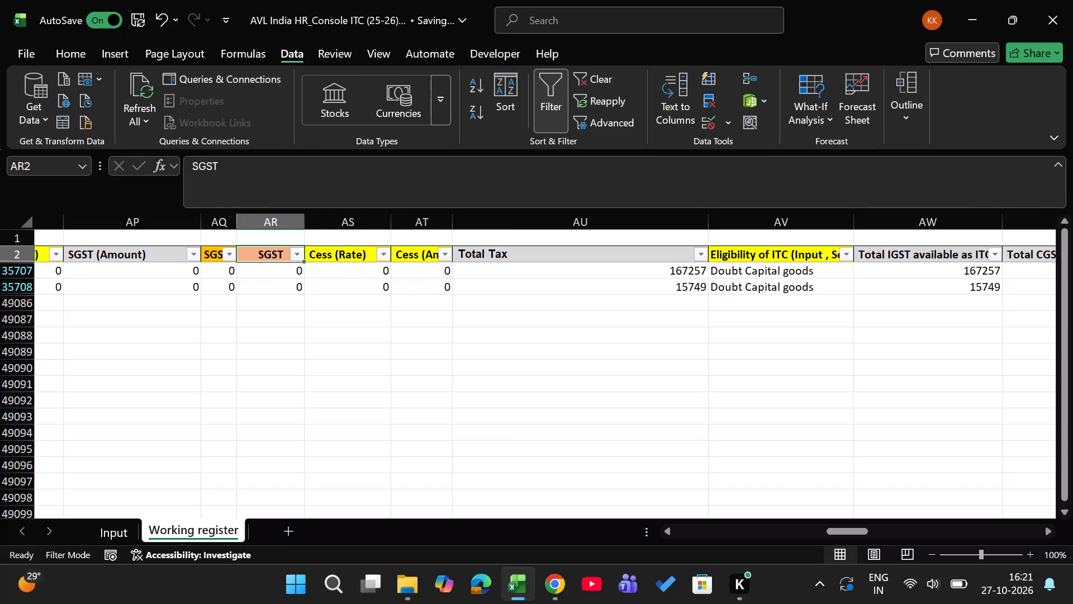
Review the register columns from Name to Invoice No. for the two HOERBIGER INDIA PVT LTD entries.
key(ctrl+Left)
key(Right)
key(Right)
key(Right)
key(Right)
key(Right)
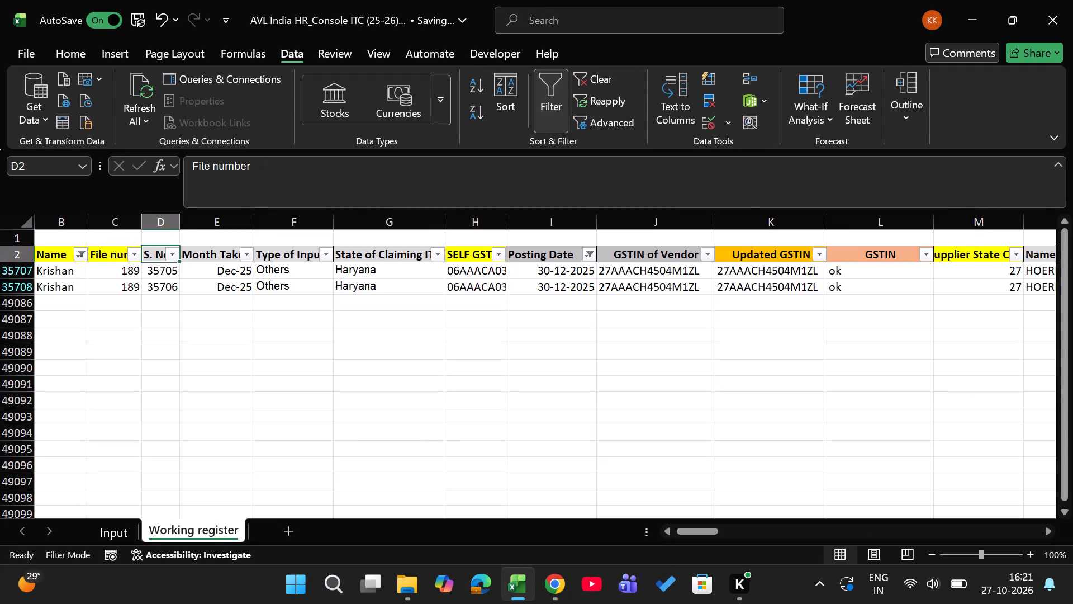
key(Right)
key(Right)
key(Right)
key(Right)
key(Right)
key(Right)
key(Right)
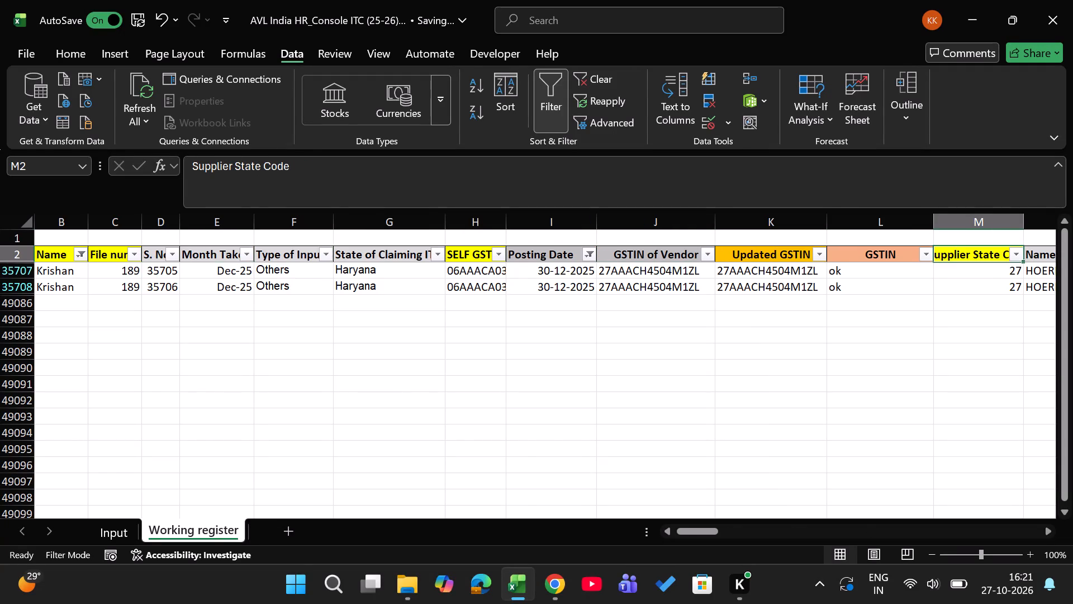
key(Right)
Enter "Checked" in column A of the first HOERBIGER INDIA PVT LTD row, 35707, and copy that cell.
key(ctrl+Left)
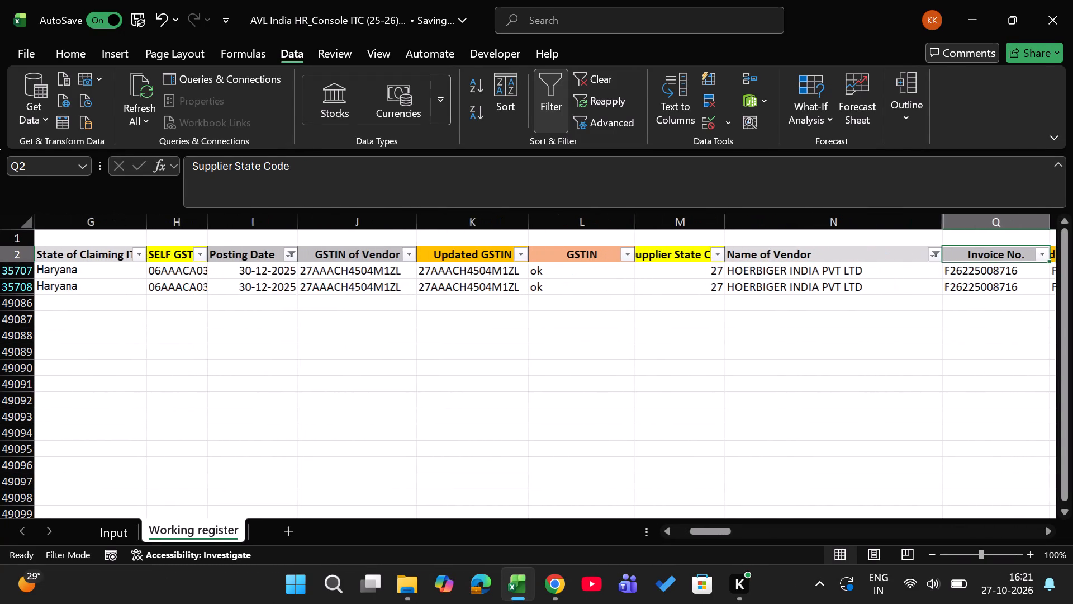
key(Left)
key(Down)
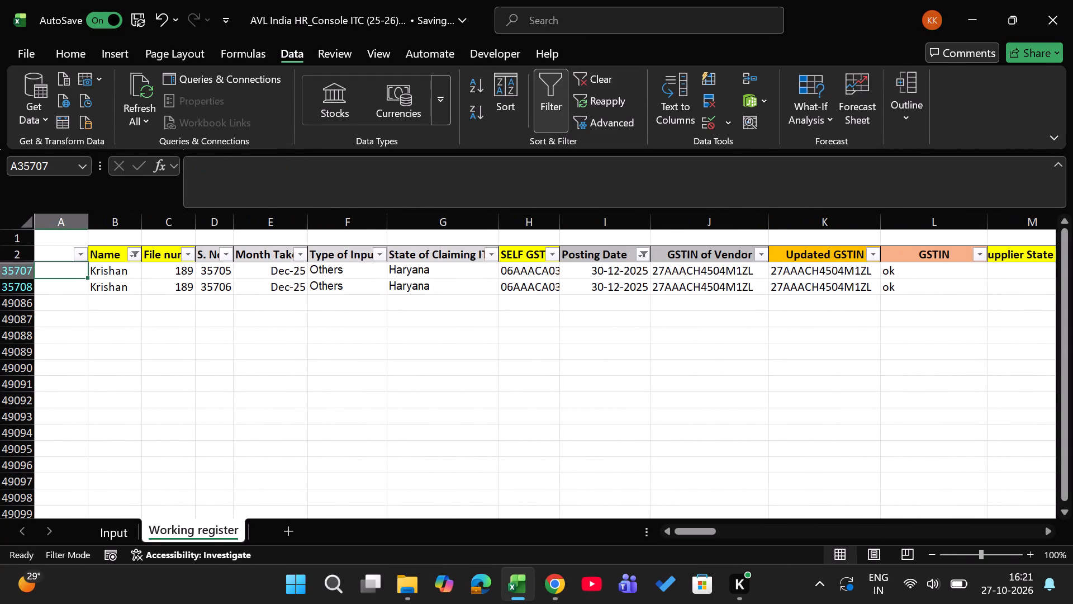
key(shift+c)
key(Return)
key(Up)
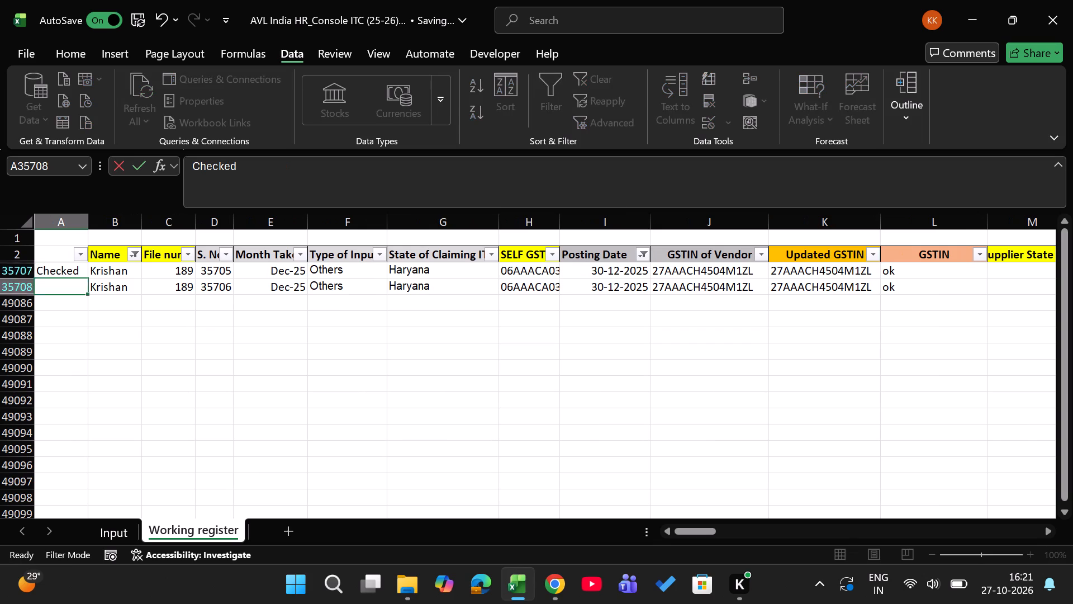
key(ctrl+c)
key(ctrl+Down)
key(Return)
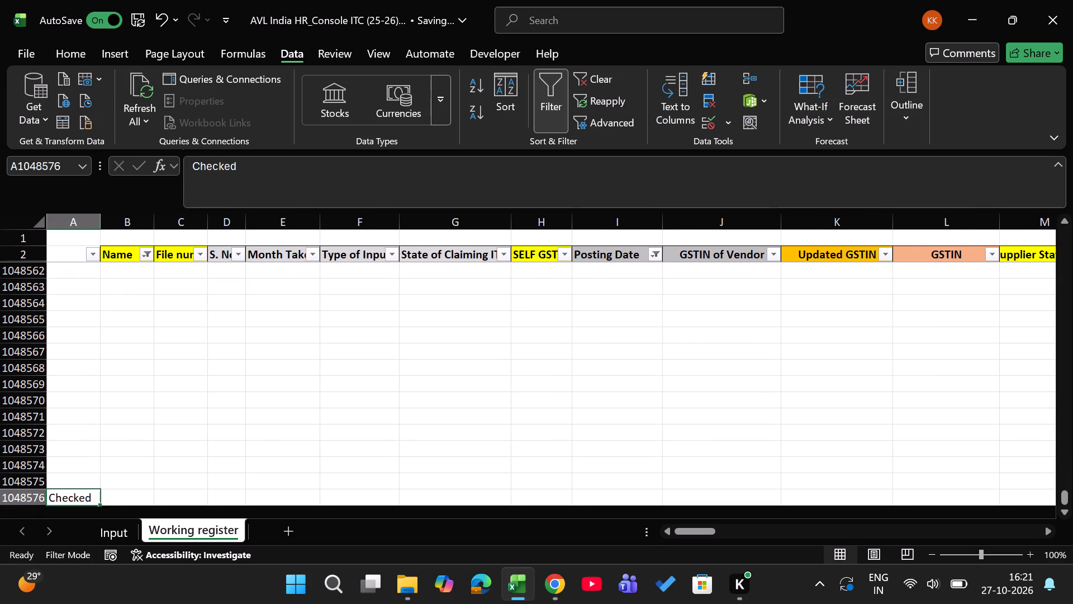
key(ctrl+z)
Paste the copied "Checked" mark into column A of the second HOERBIGER INDIA PVT LTD row, 35708.
key(ctrl+Up)
key(Down)
key(Return)
Search the Name of Vendor filter for "gar" and show only Garvit Industrial Sales Corporation, excluding AGGARWAL TOOLS CENTRE.
key(Right)
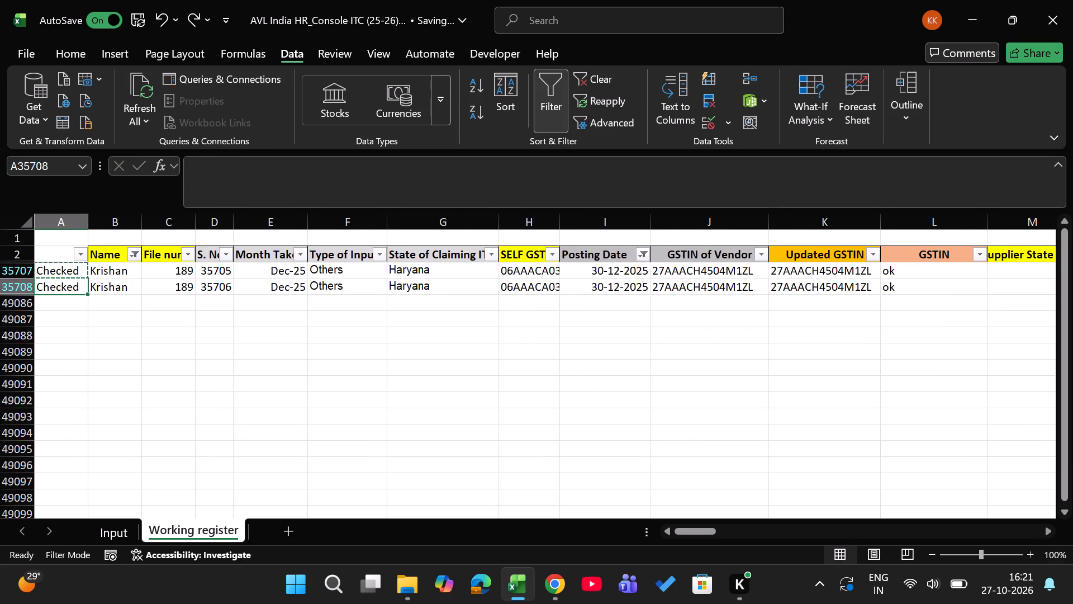
key(Right)
key(Right)
key(Right)
key(Right)
key(Right)
key(Right)
key(Right)
key(Right)
key(Right)
key(Right)
key(Right)
key(Right)
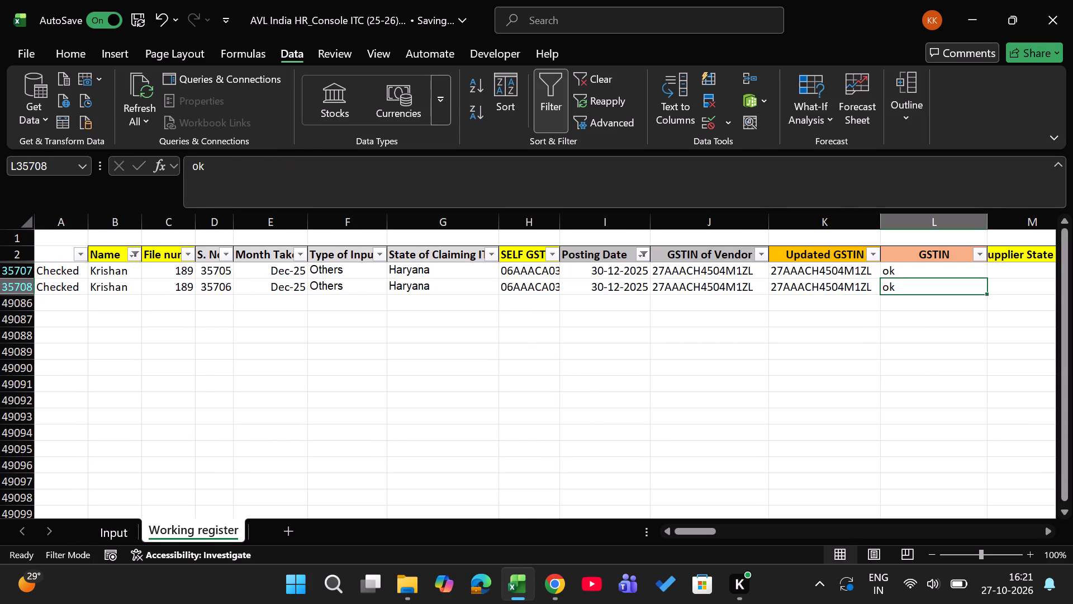
key(Right)
key(Right)
key(Up)
key(Up)
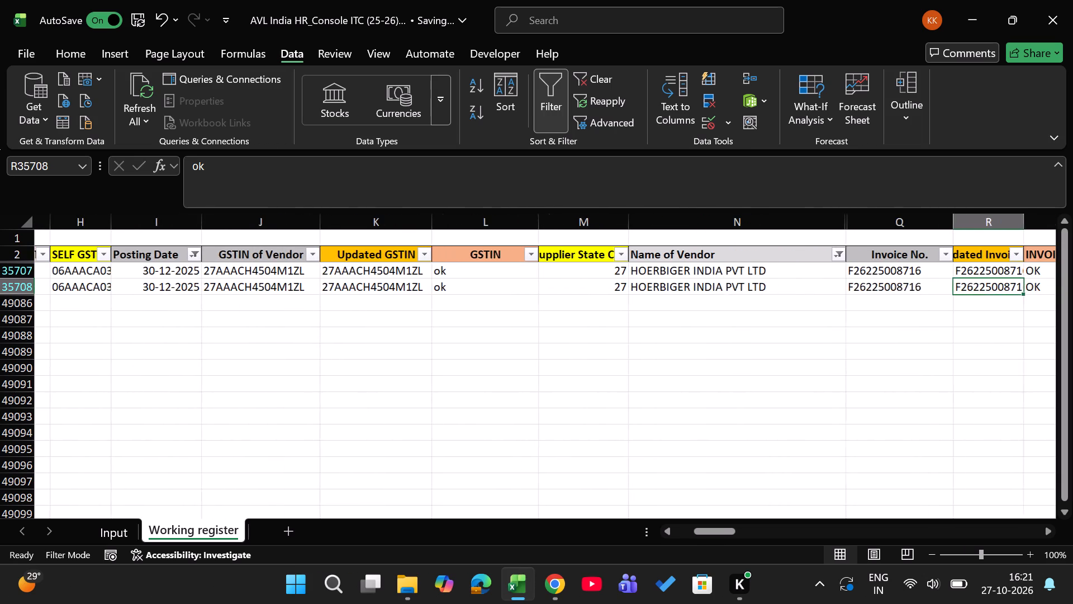
key(Up)
key(Down)
key(Left)
key(Left)
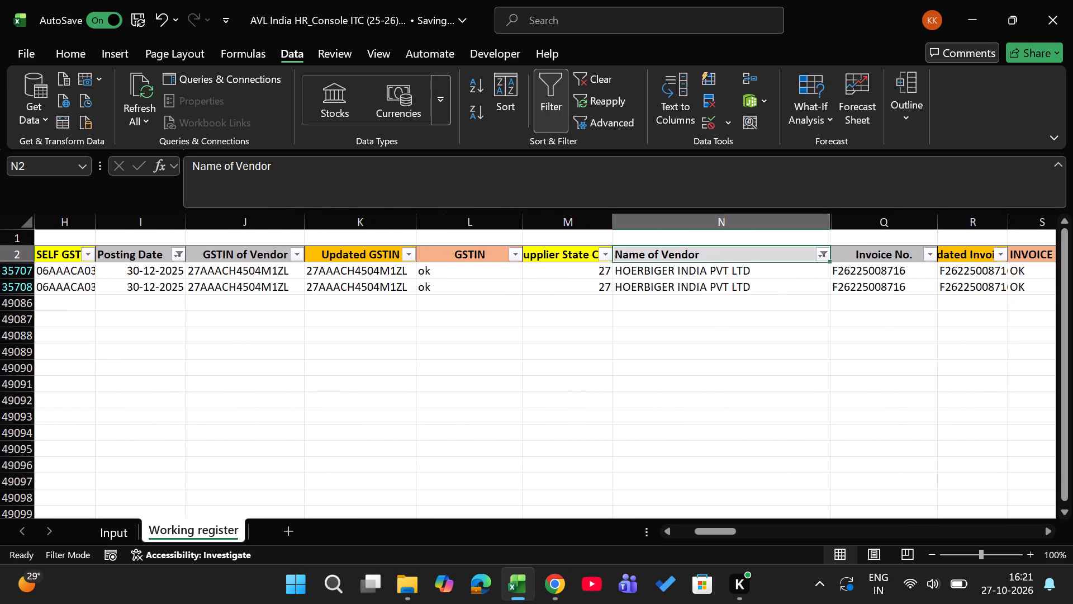
key(alt+Down)
key(alt+Down)
key(alt+Down)
key(alt+Down)
key(alt+Down)
key(alt+Down)
key(alt+Down)
key(alt+Down)
key(alt+Down)
key(alt+Down)
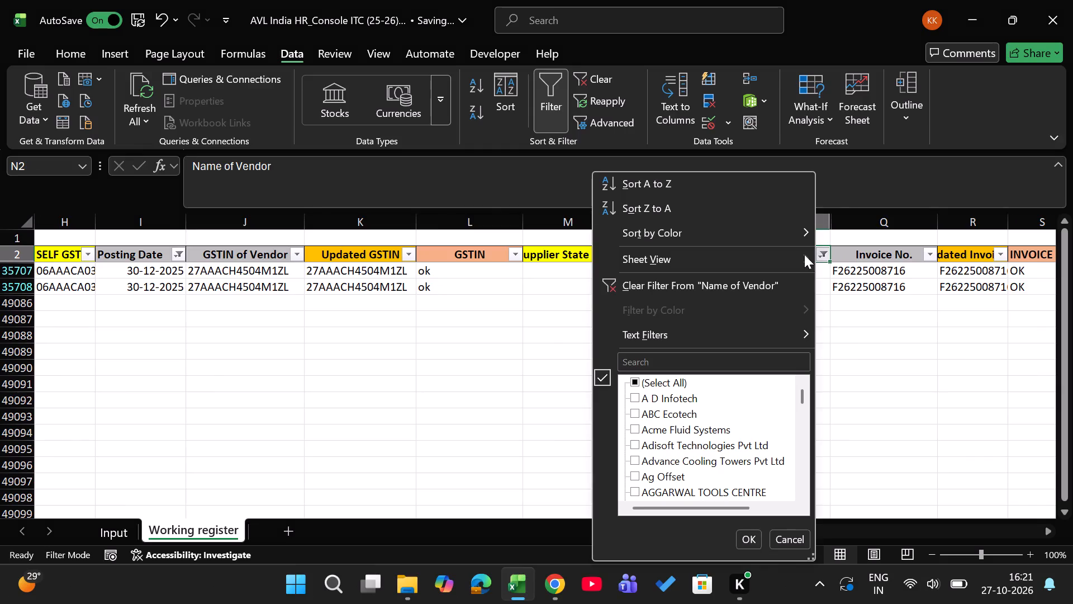
key(Up)
text(gar)
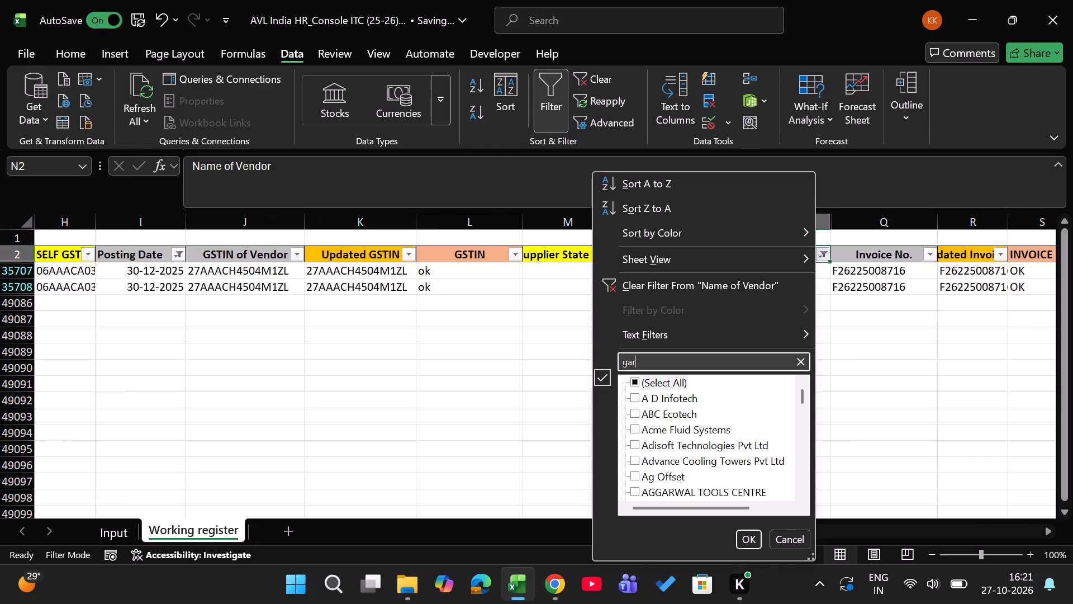
key(Down)
key(Down)
key(Down)
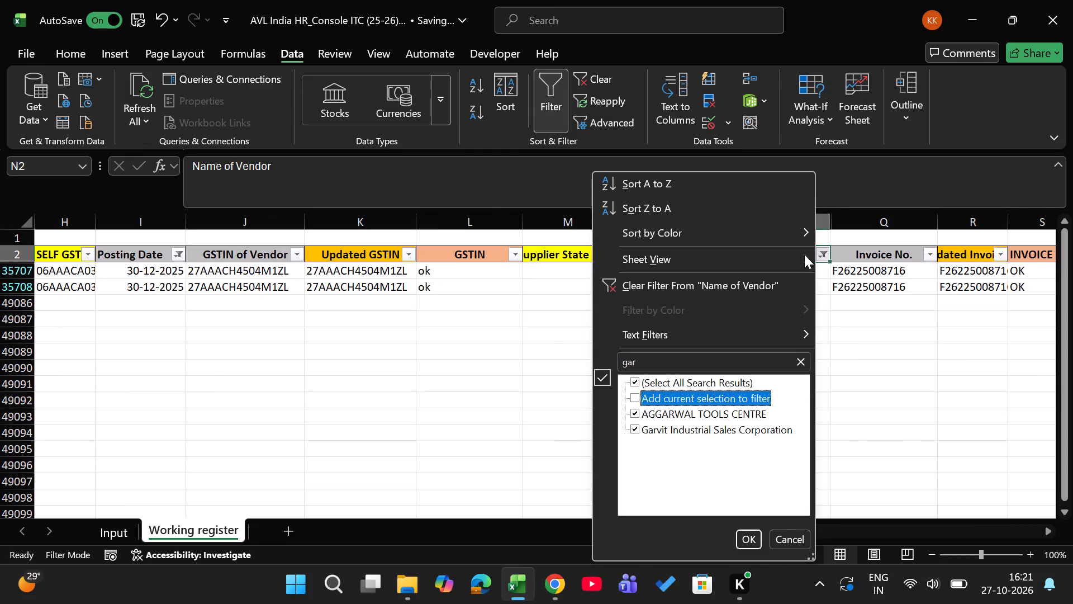
key(Down)
key(space)
key(Return)
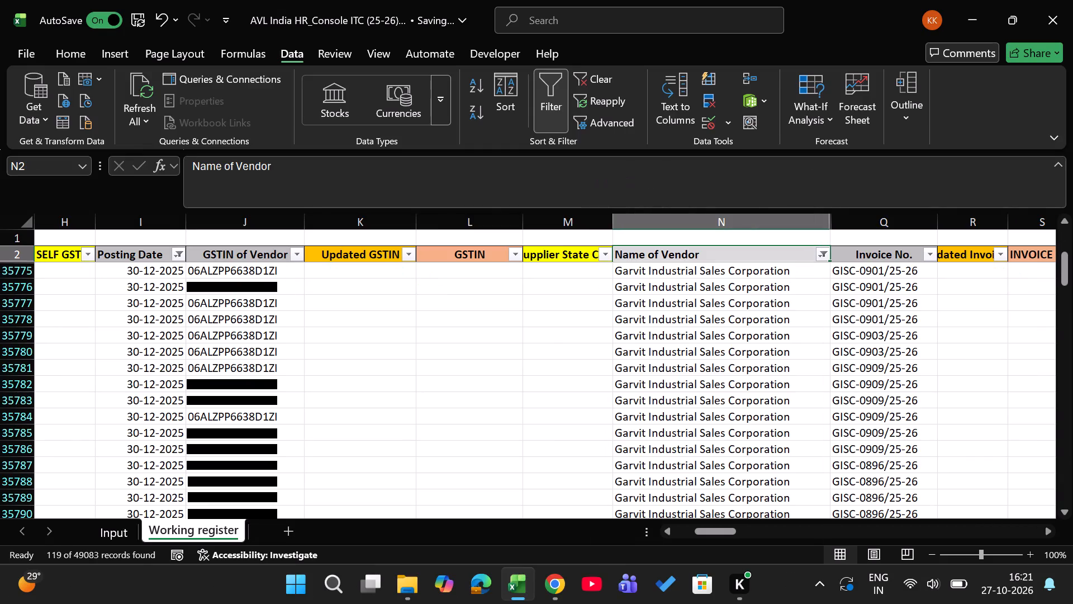
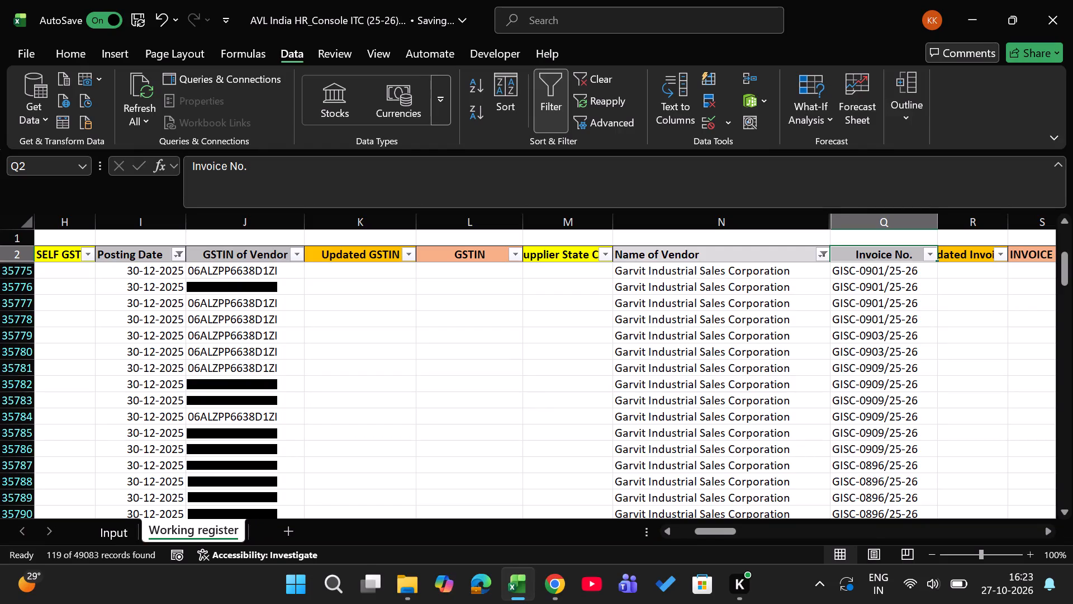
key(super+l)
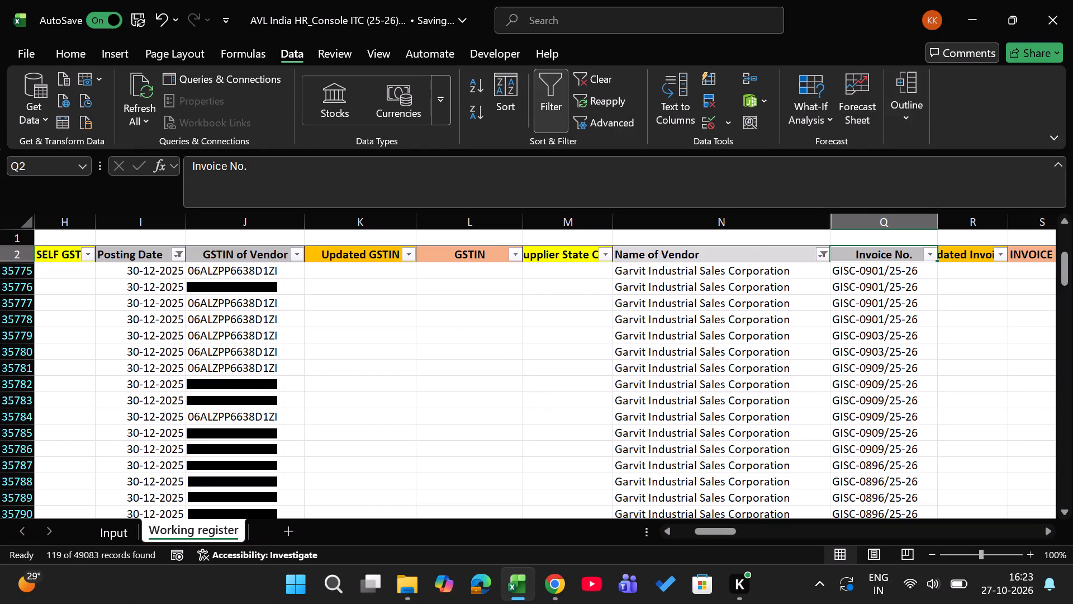